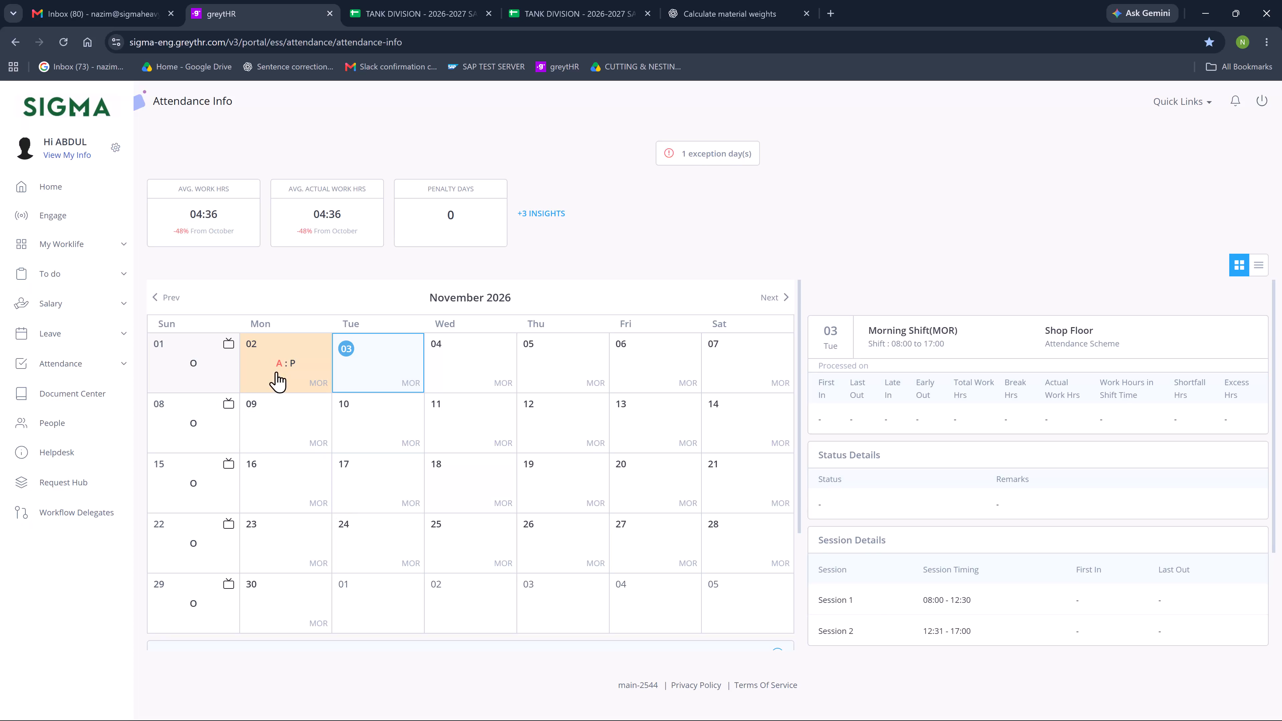
Check the attendance details for 2 November 2026 and the attendance calendar for October 2026.
click(266, 352)
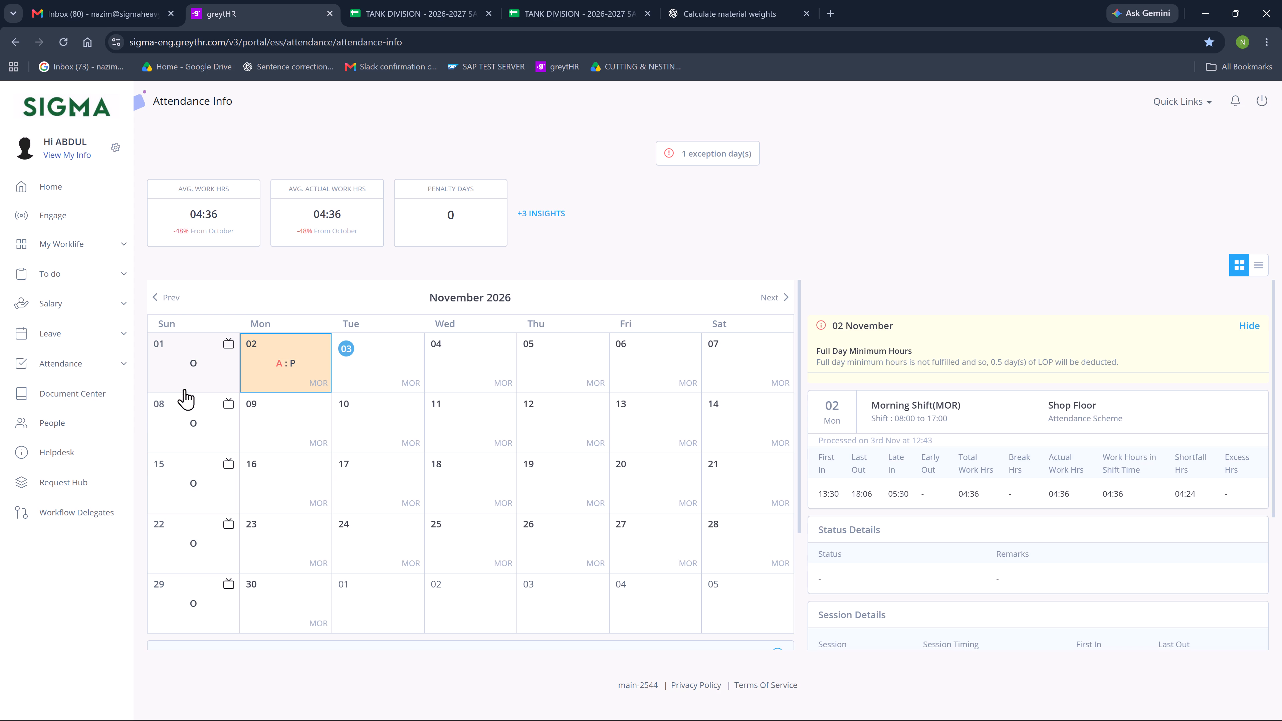
click(42, 188)
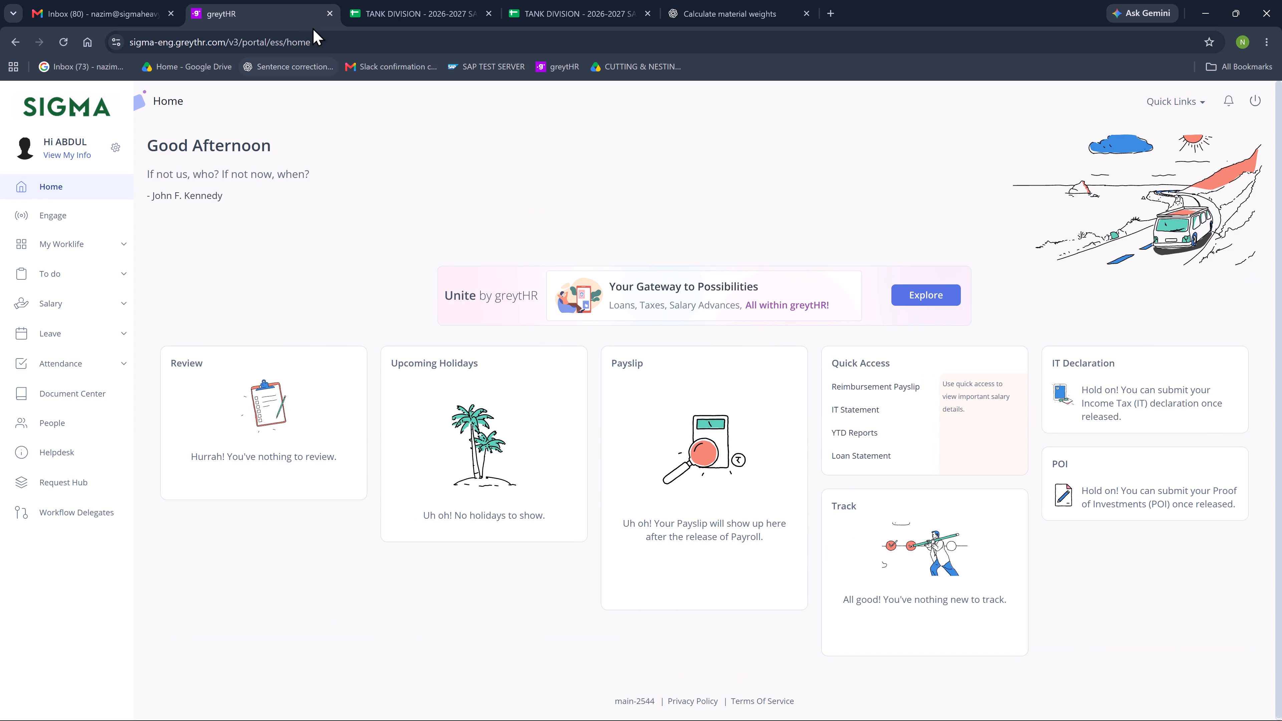
click(59, 354)
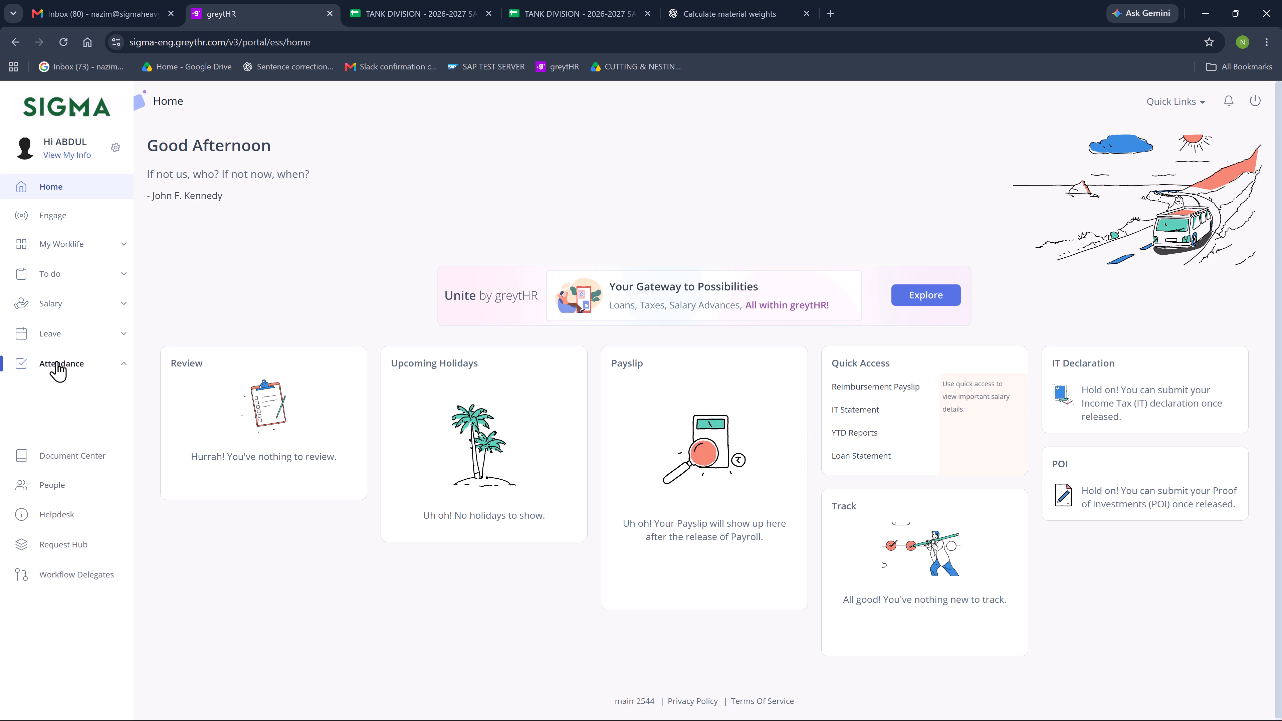
click(52, 392)
click(155, 296)
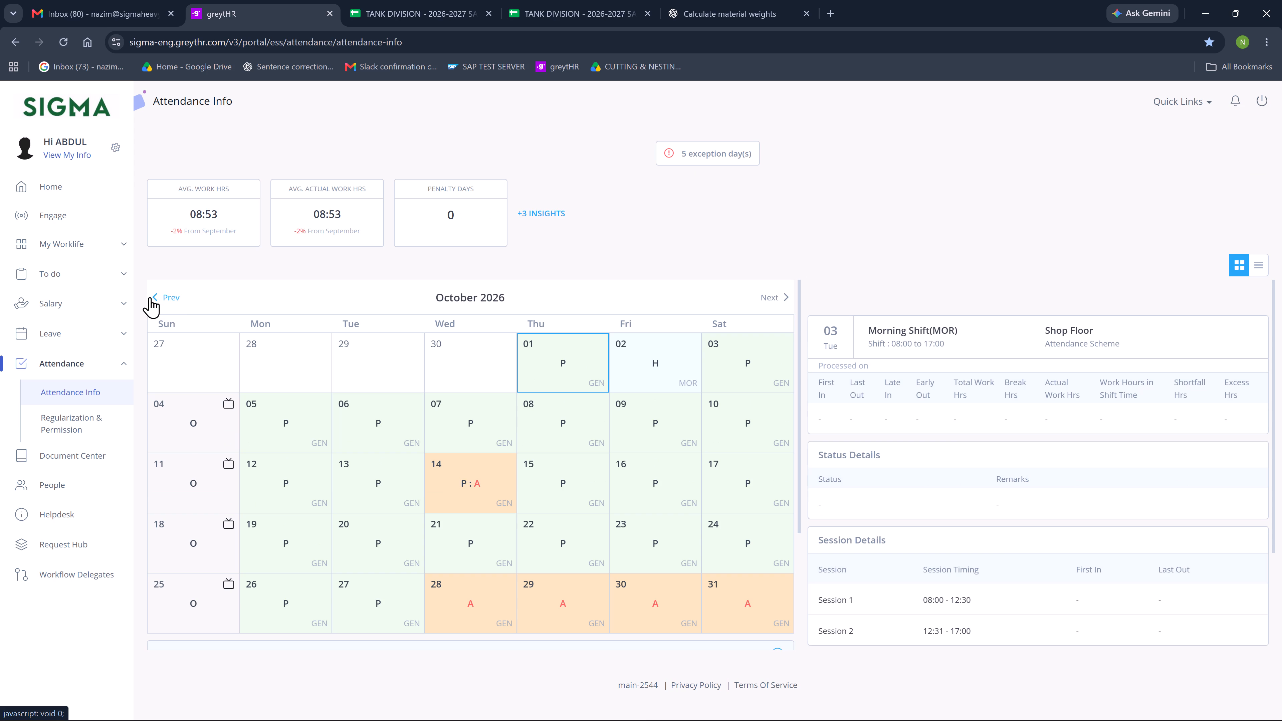
Look at the leave application form and its Restricted Holiday section.
click(52, 329)
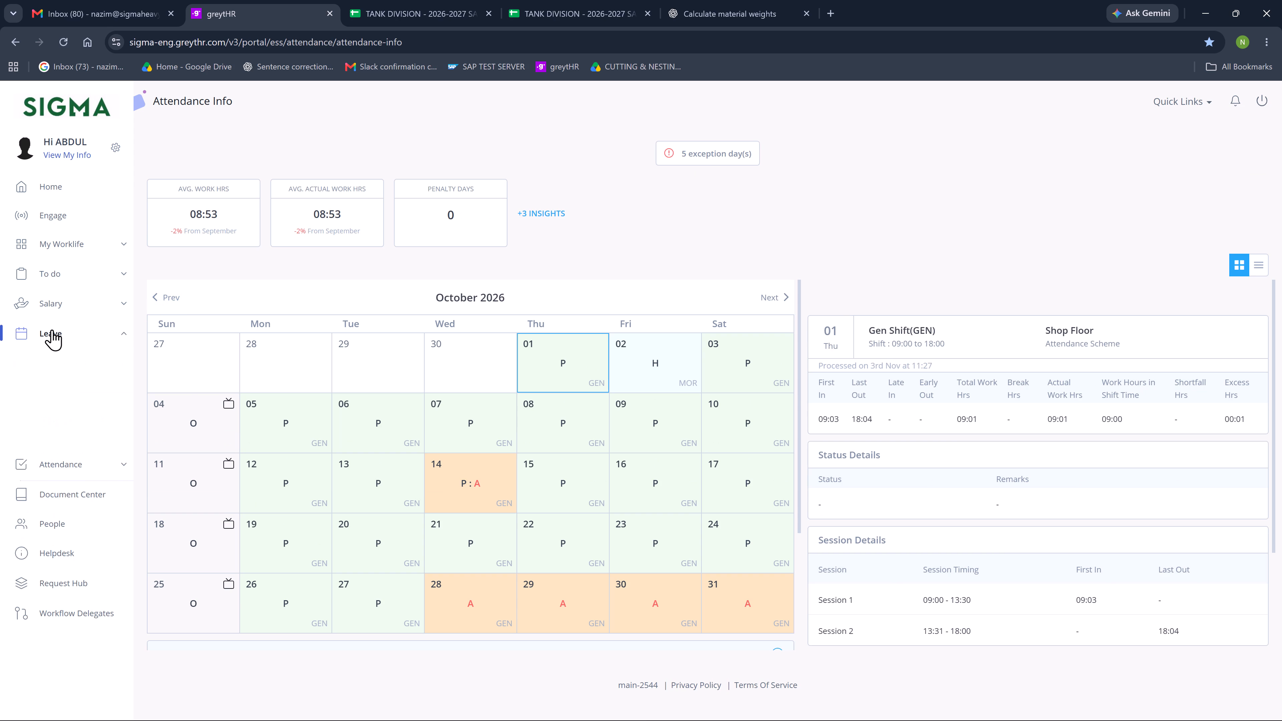
click(53, 361)
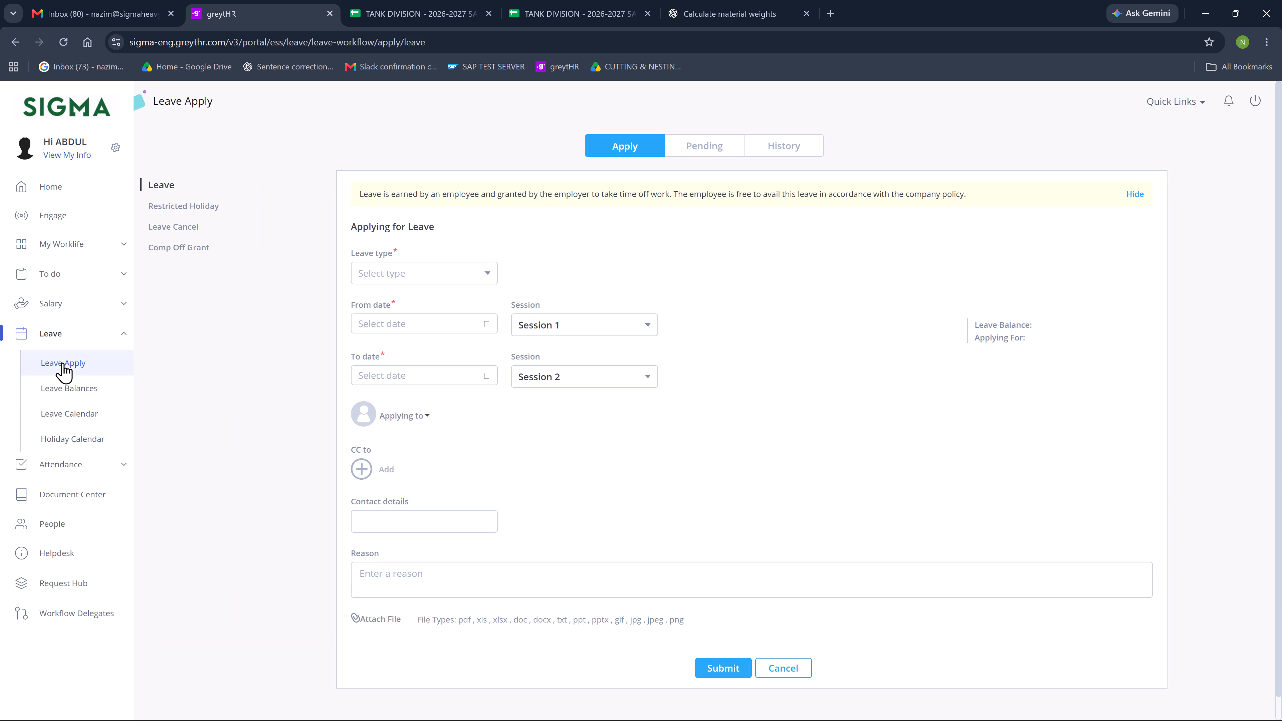
click(188, 201)
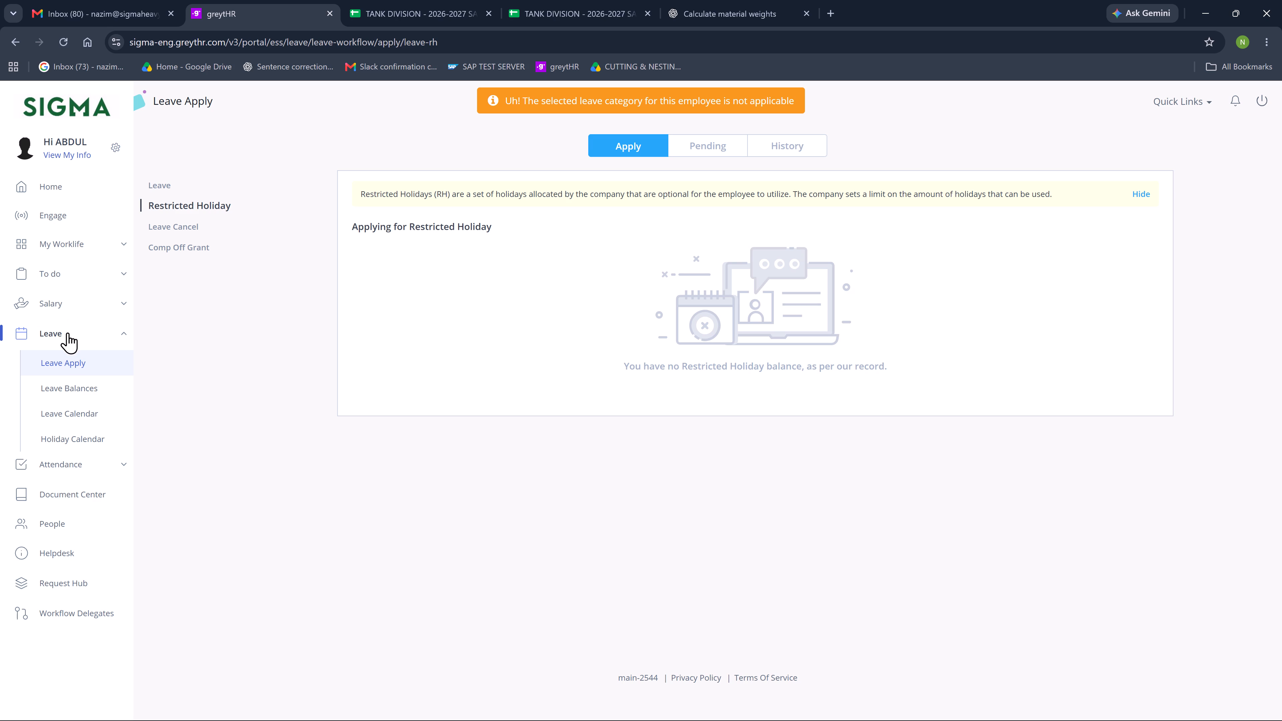
Look through the salary pages from Payslips to Loans and Advances, view the active loan's details, and return to the home page.
click(68, 465)
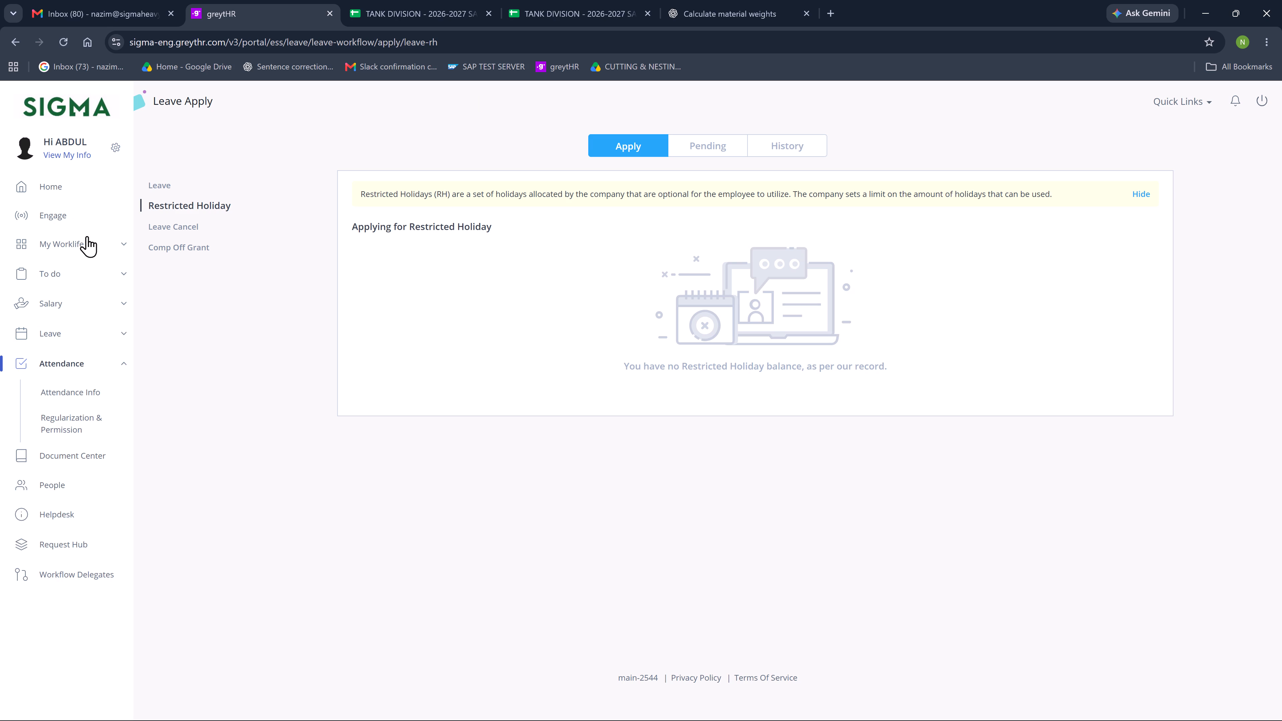
click(117, 244)
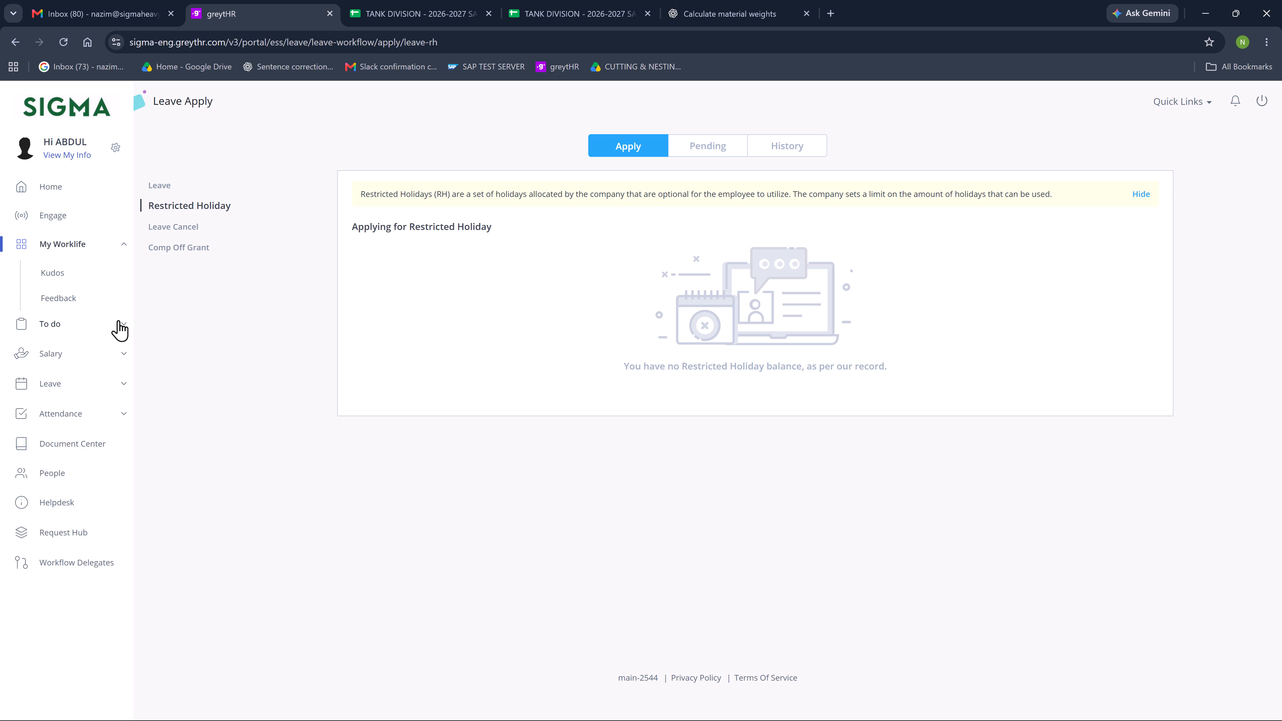
click(118, 320)
click(118, 332)
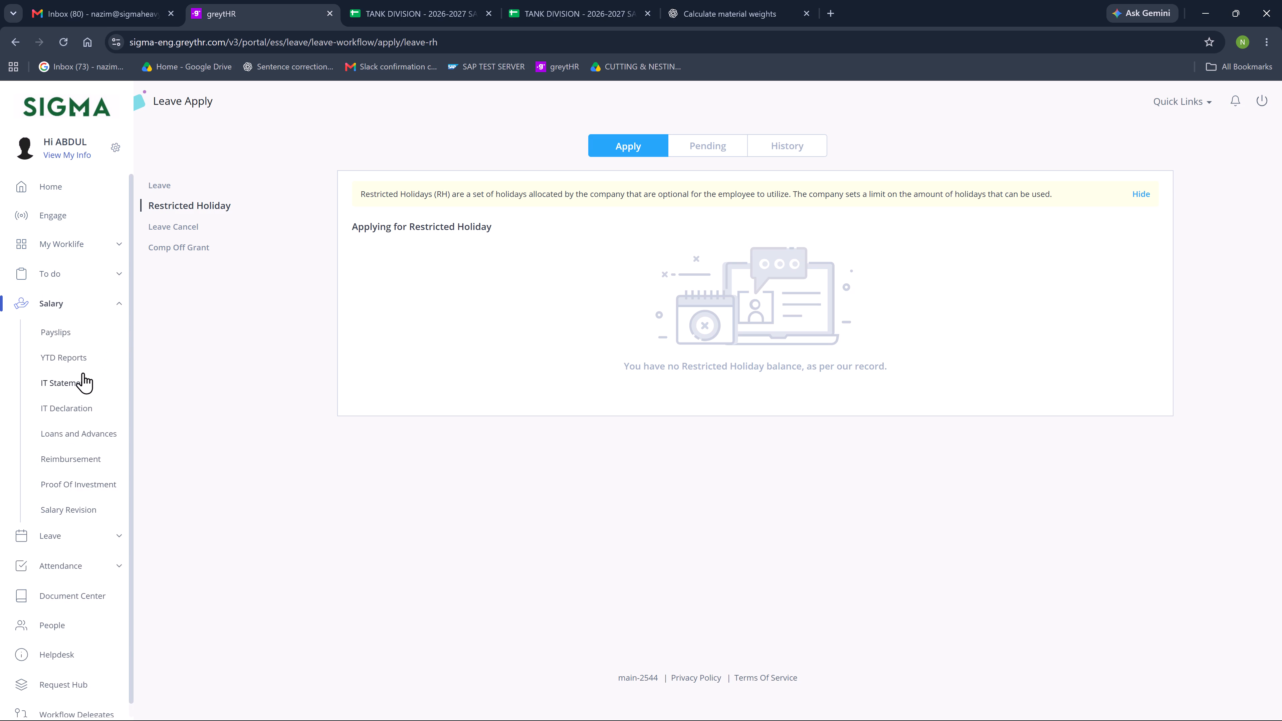
click(58, 332)
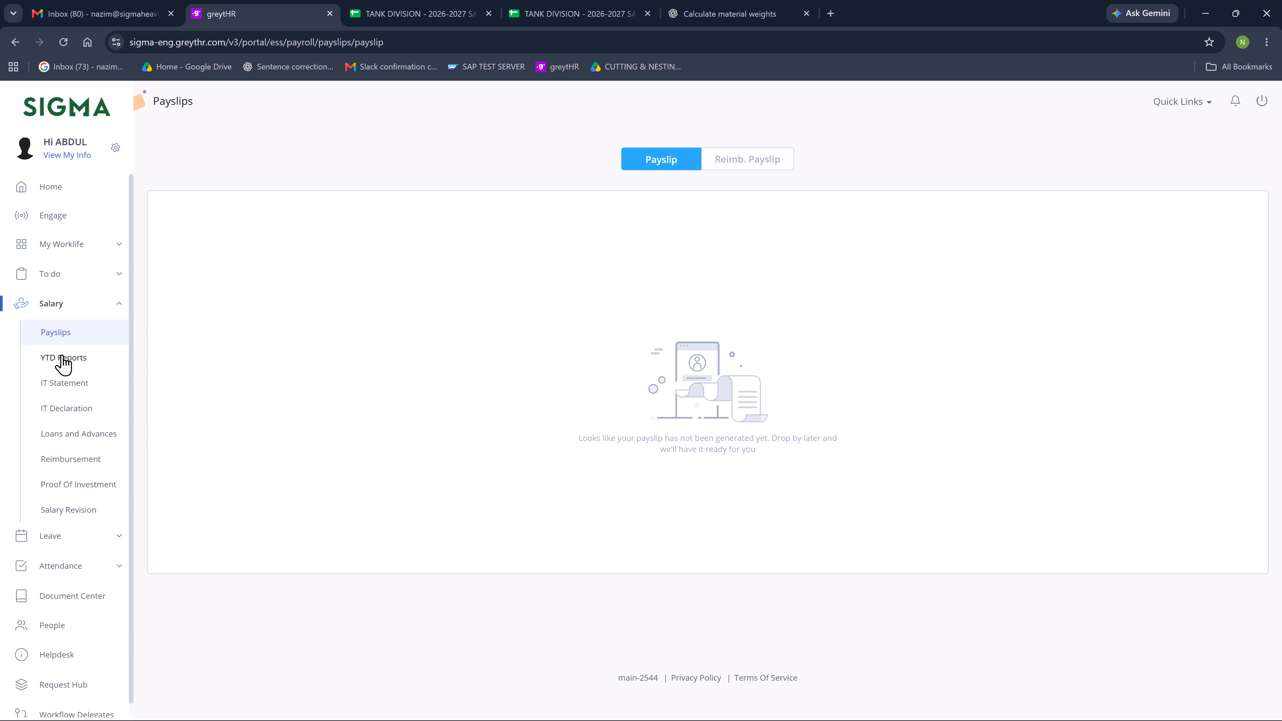
click(62, 356)
click(61, 385)
click(60, 403)
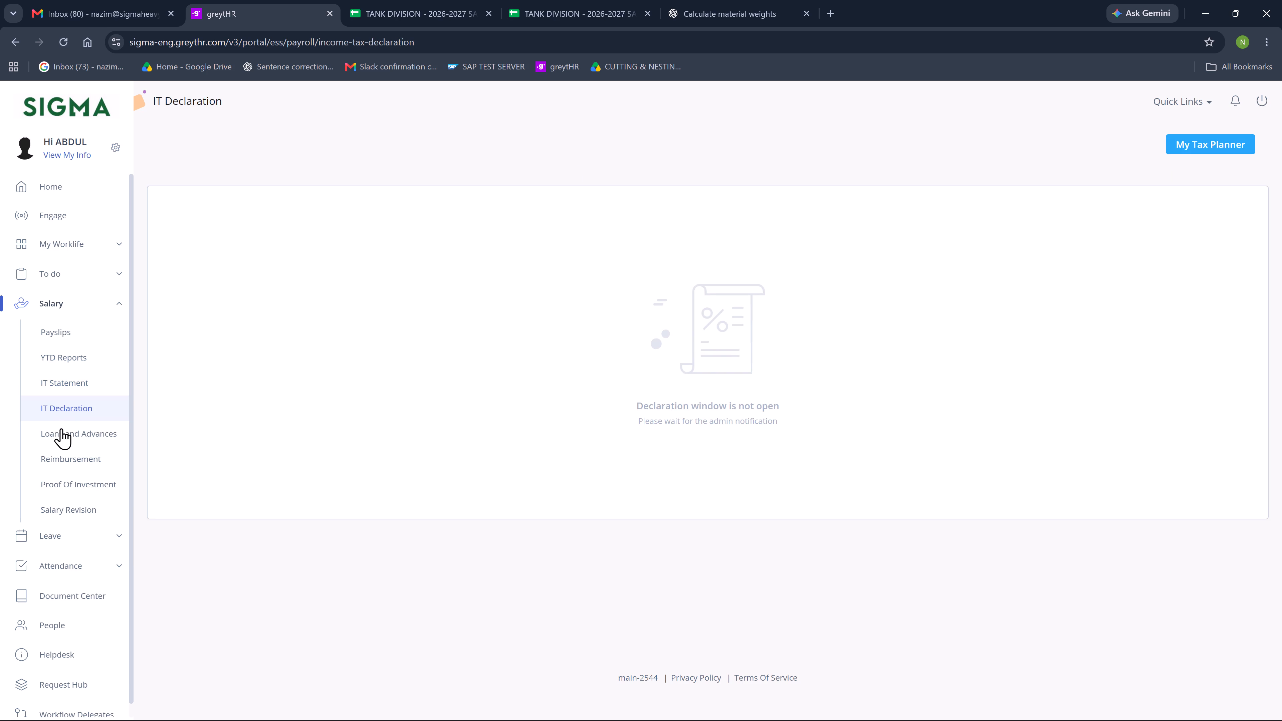
click(61, 428)
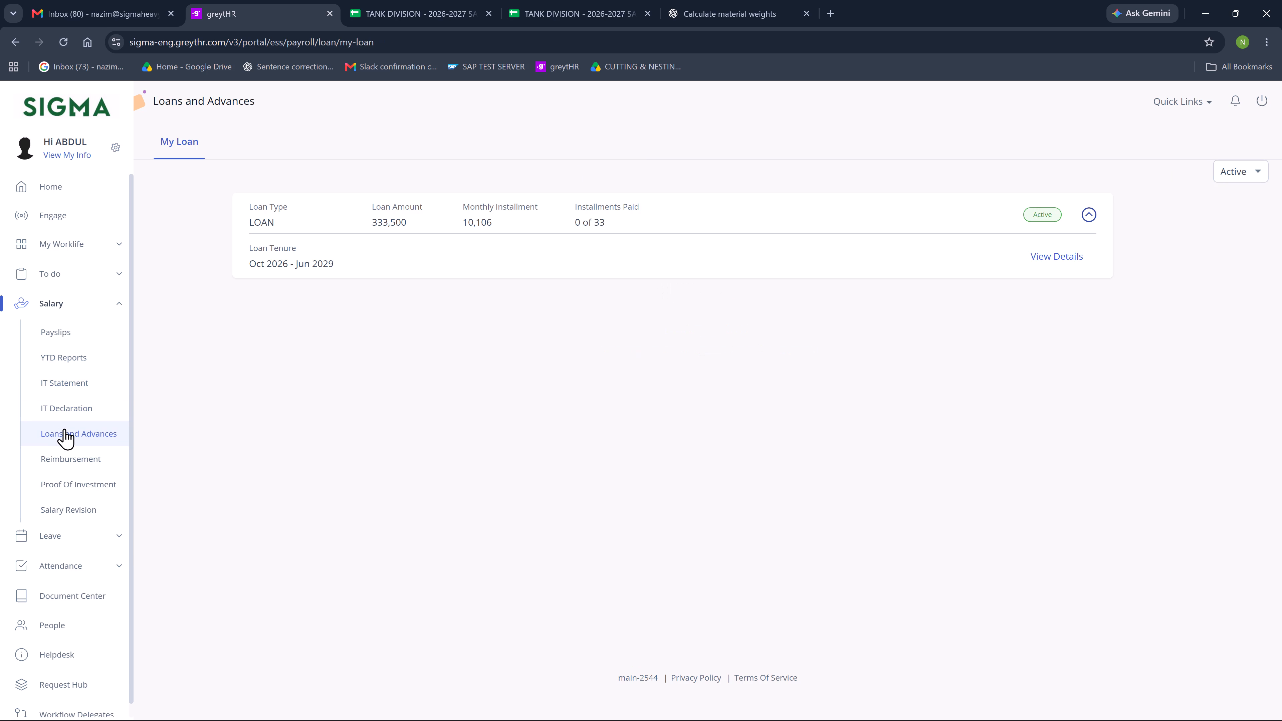
click(1056, 259)
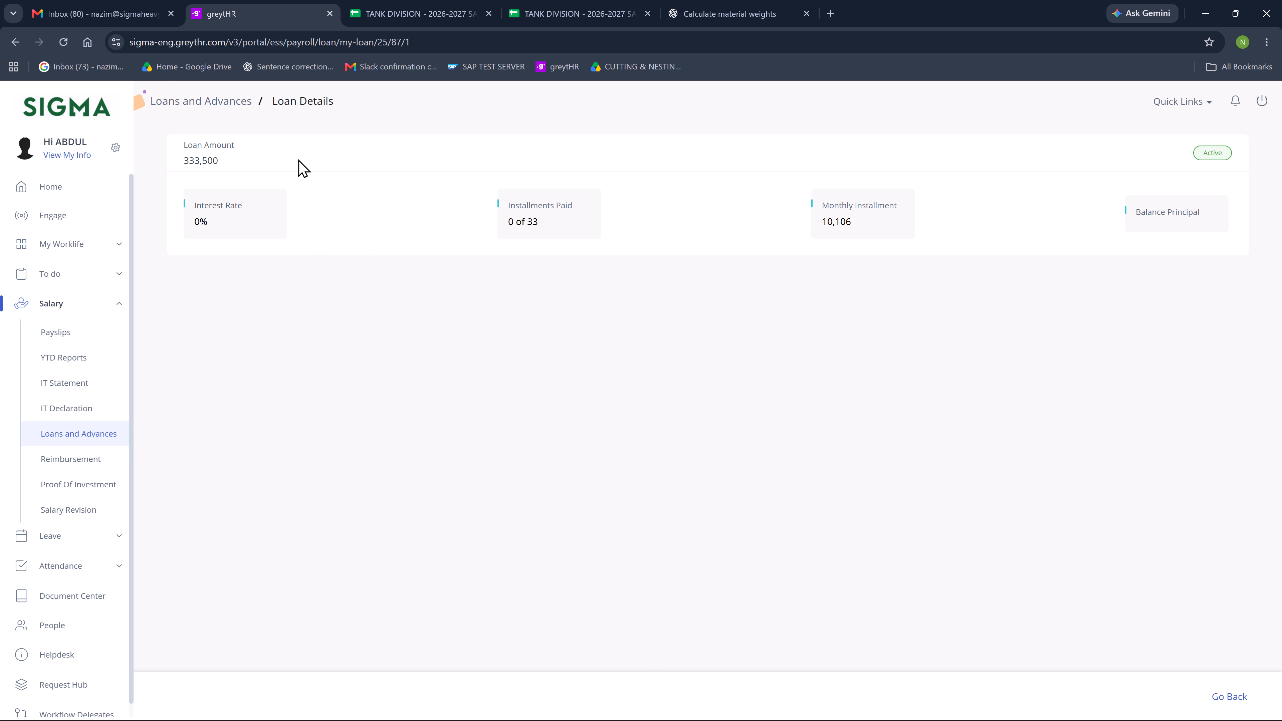
click(52, 186)
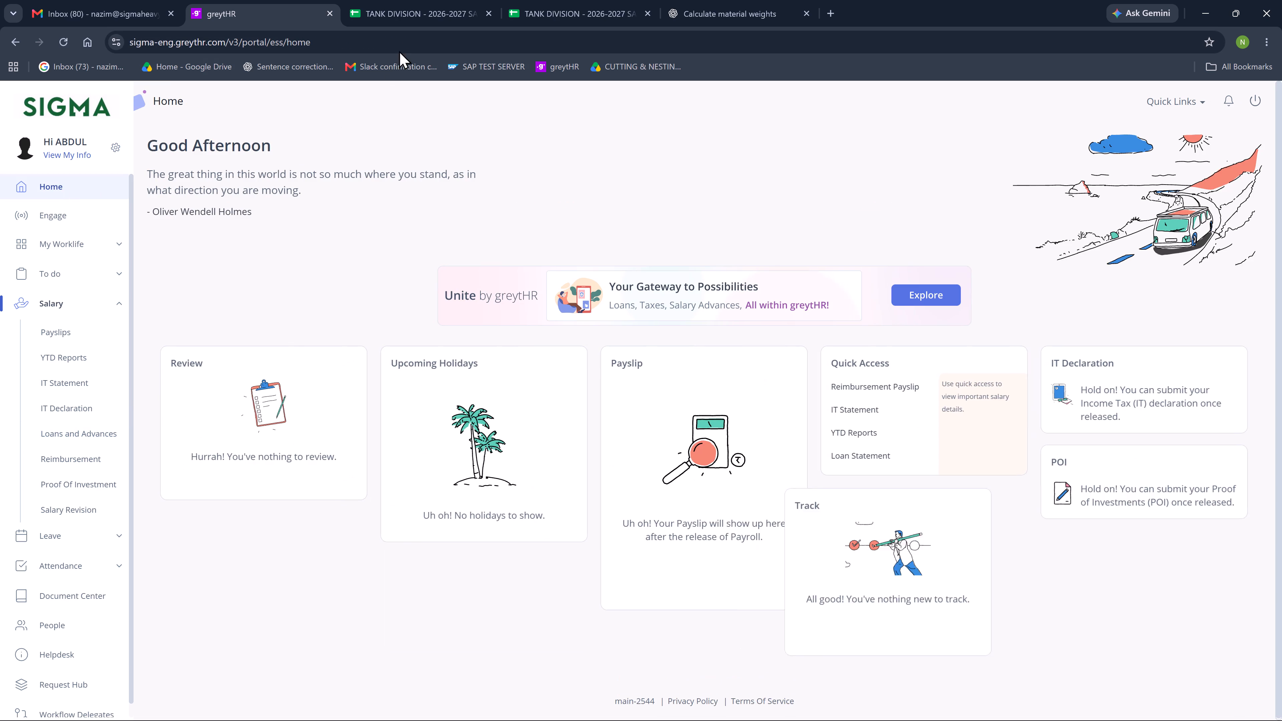
Switch to the TANK DIVISION 2026-2027 SAP BOM spreadsheet and look through the W.O - 15081 [80 MVA] sheet for items without a weight.
click(402, 11)
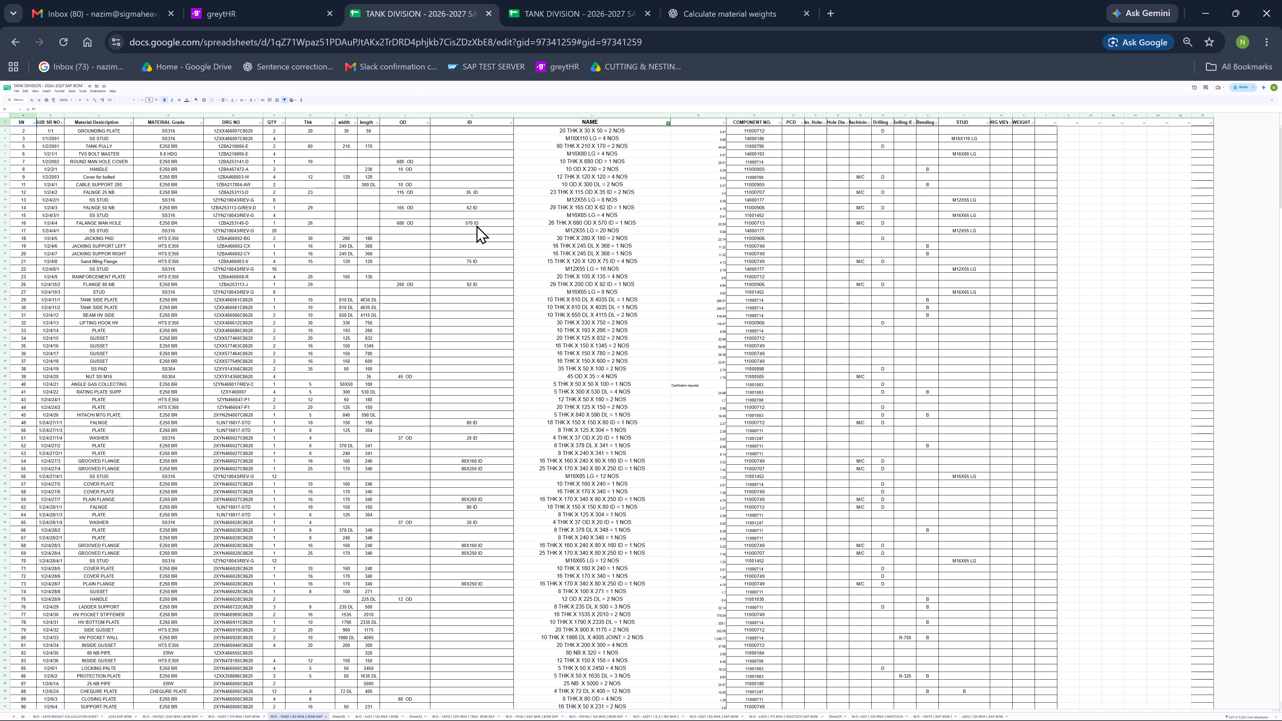
ctrl+scroll(445, 283, up, 2)
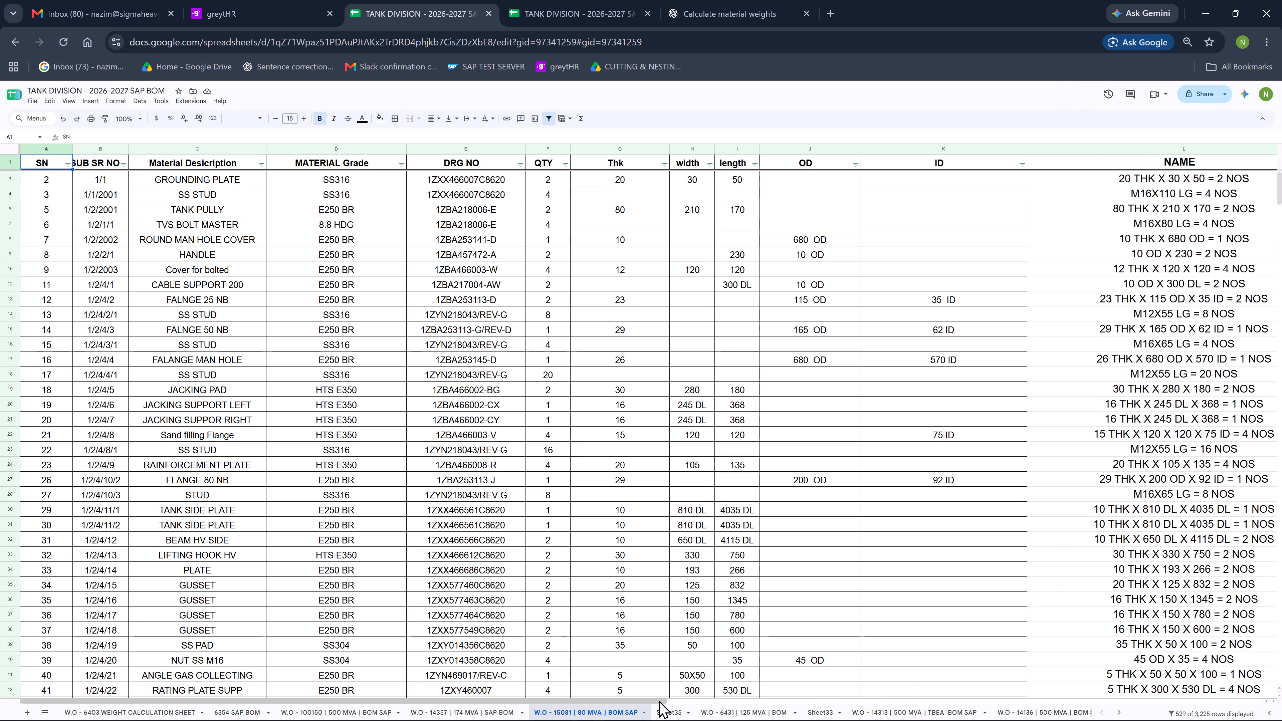
drag(659, 700, 1007, 672)
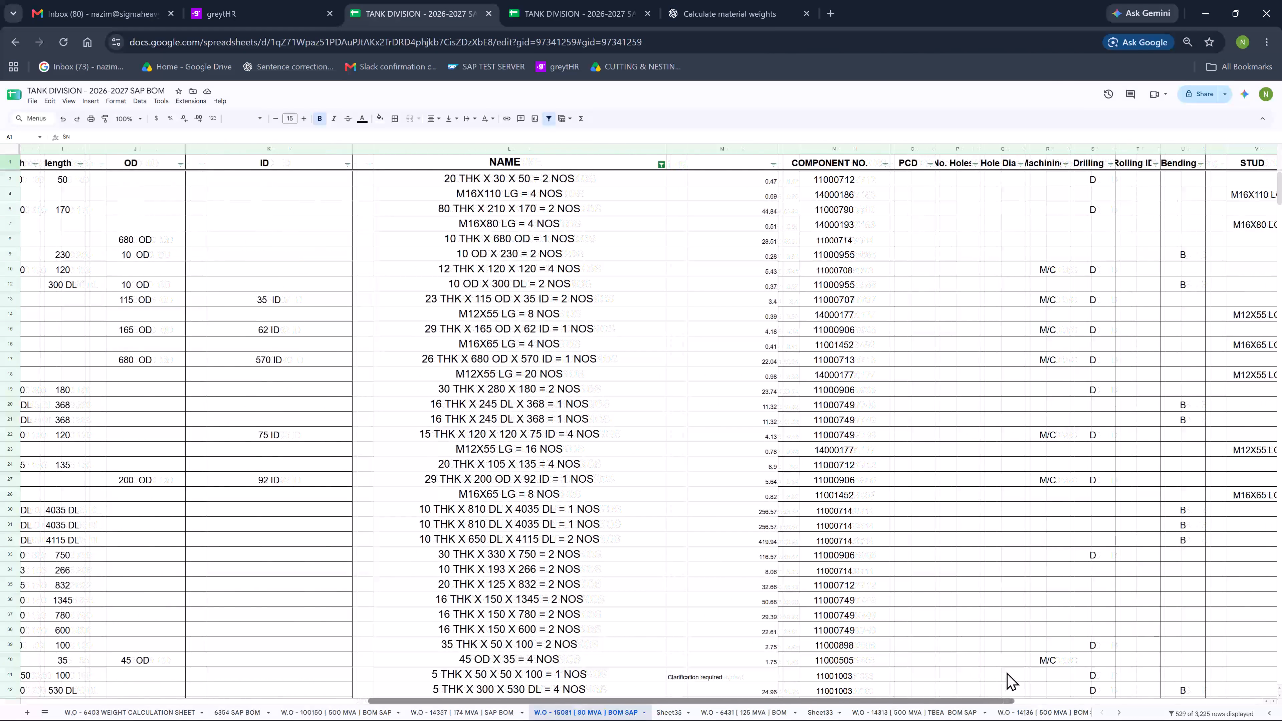
drag(1007, 672, 1057, 670)
scroll(578, 373, down, 3)
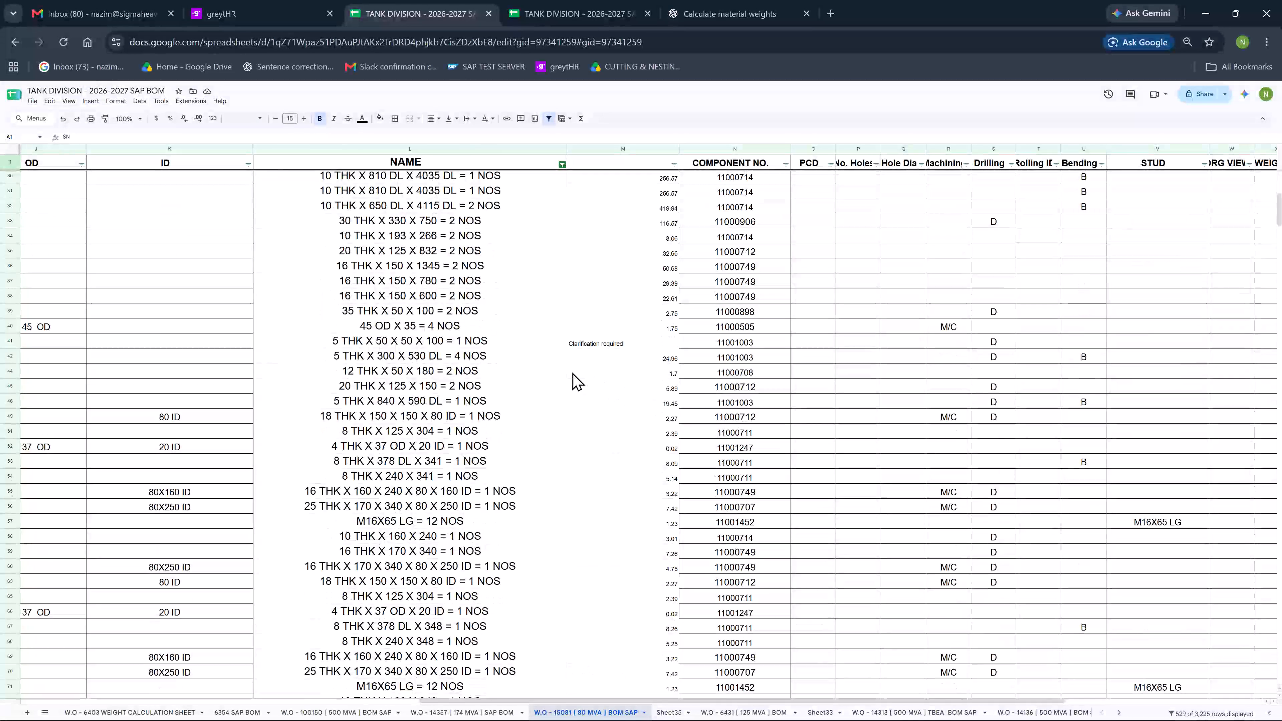
scroll(572, 372, down, 20)
scroll(572, 372, down, 11)
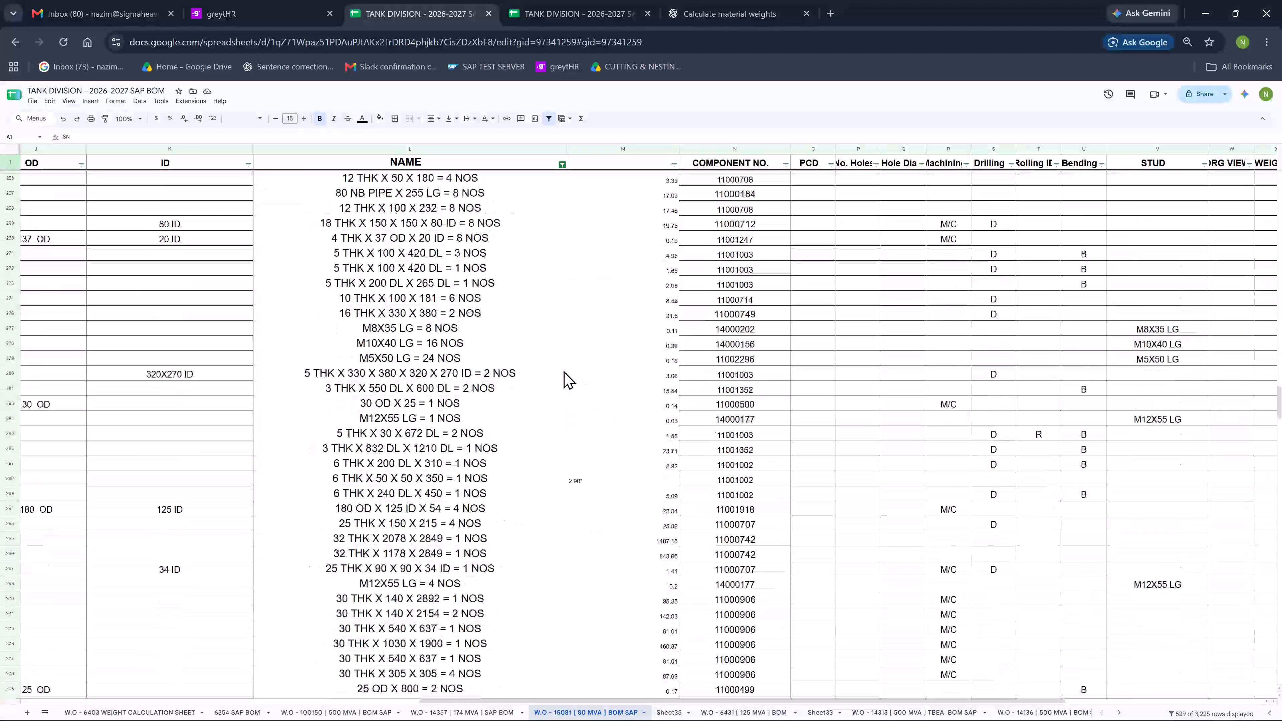
scroll(564, 371, down, 19)
scroll(566, 364, up, 2)
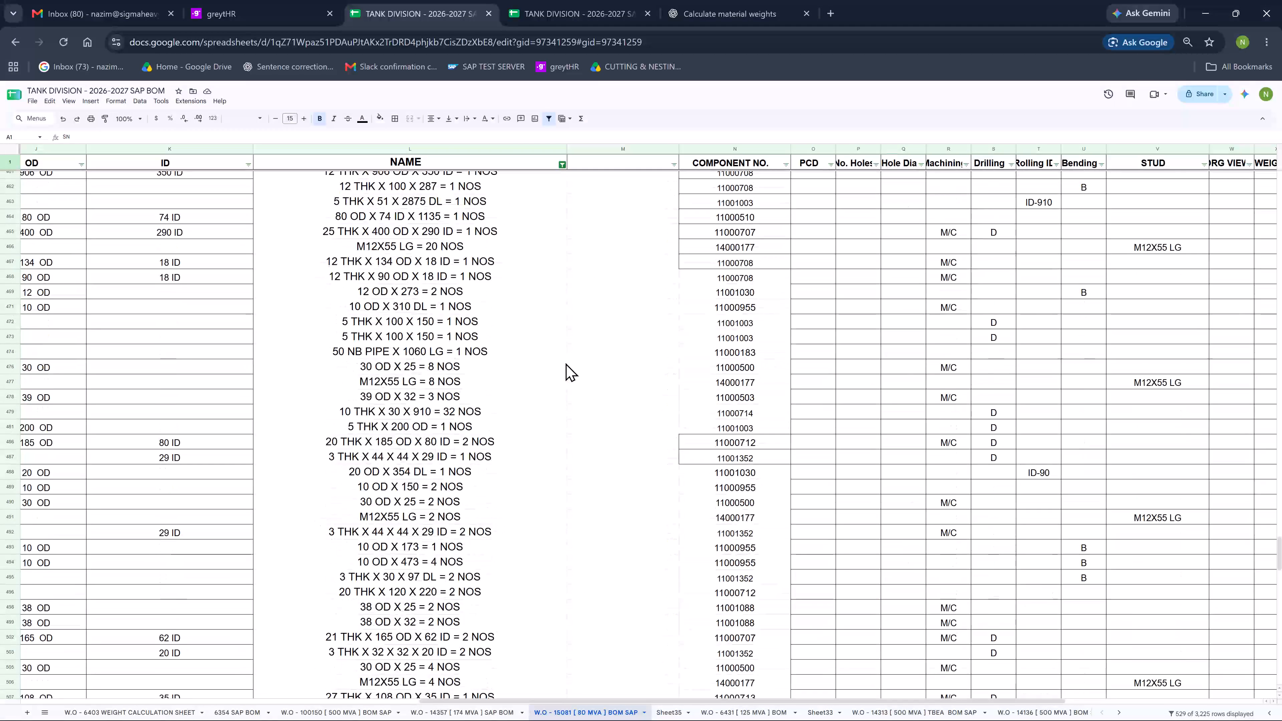
scroll(566, 363, up, 1)
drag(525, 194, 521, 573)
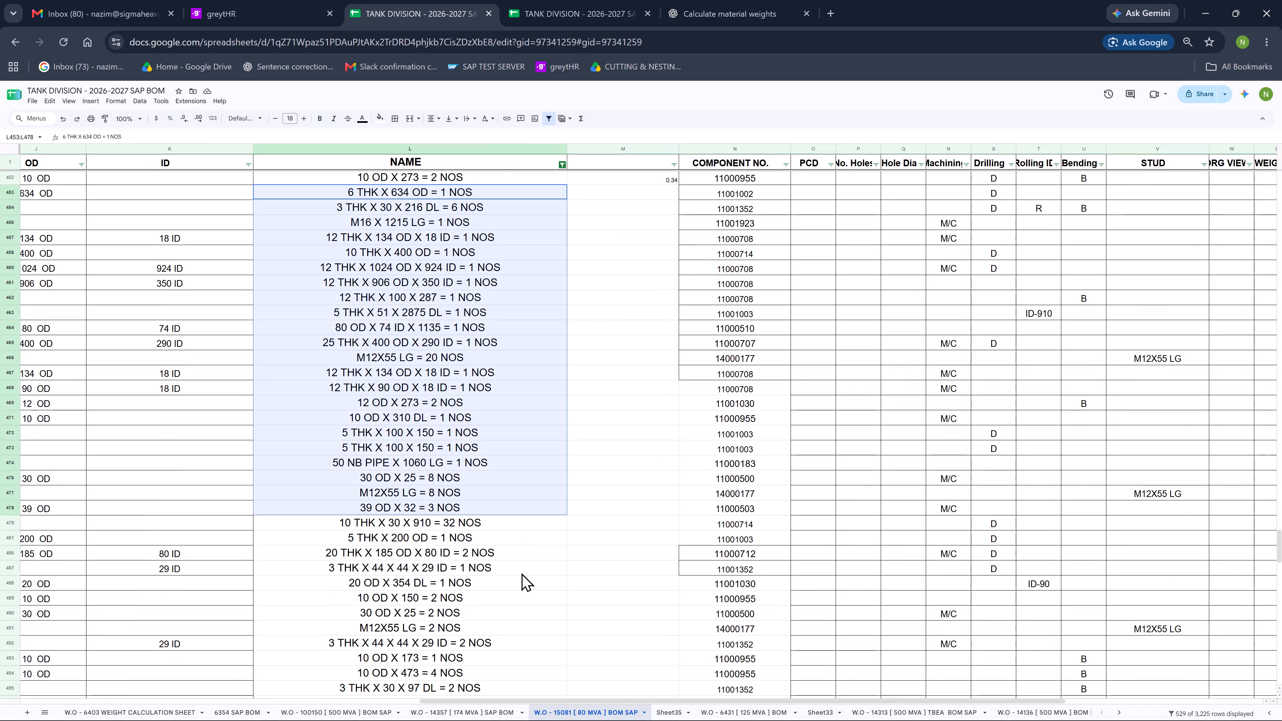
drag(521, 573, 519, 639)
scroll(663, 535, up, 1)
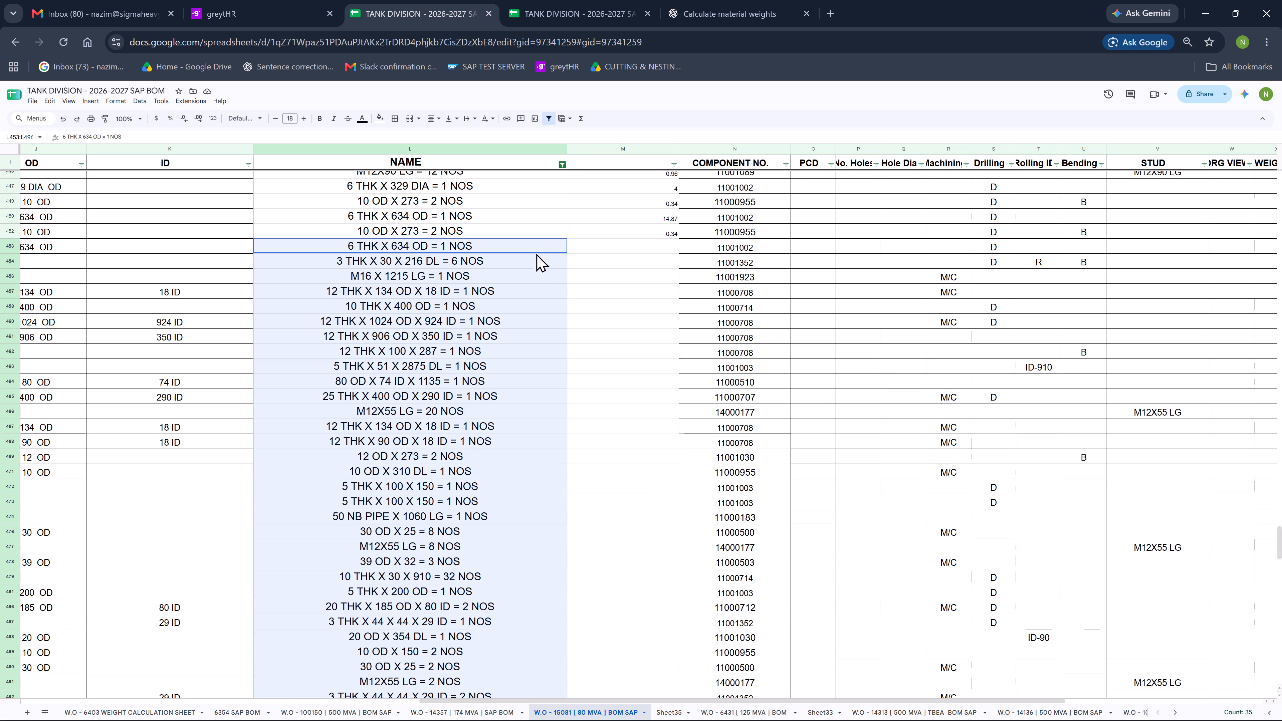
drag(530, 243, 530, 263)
ctrl+scroll(526, 252, down, 1)
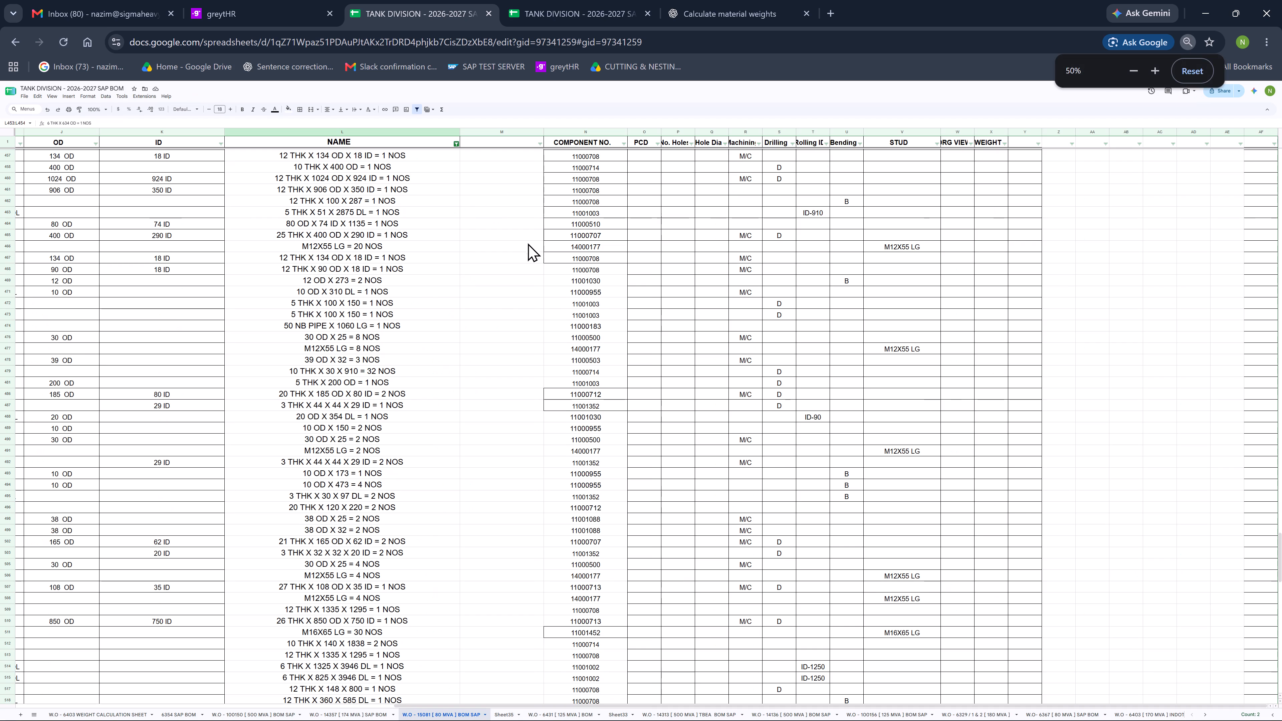
scroll(441, 253, up, 1)
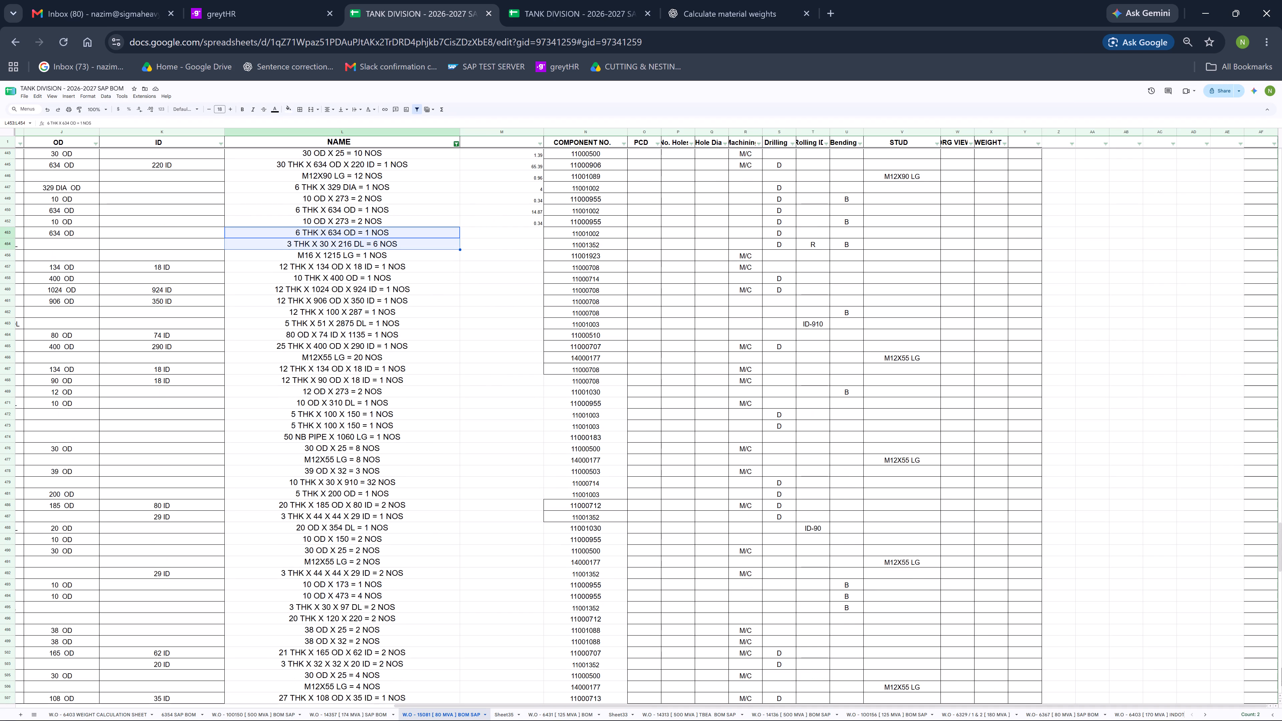
triple_click(1281, 699)
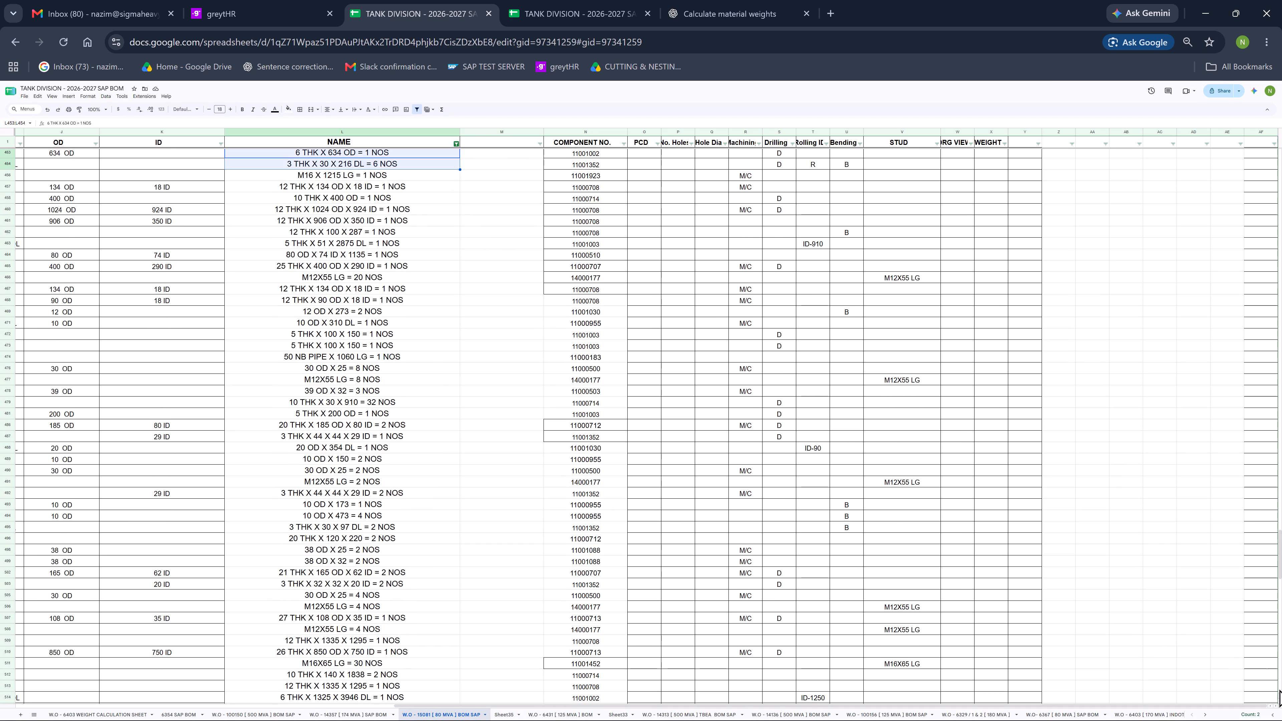
click(1280, 694)
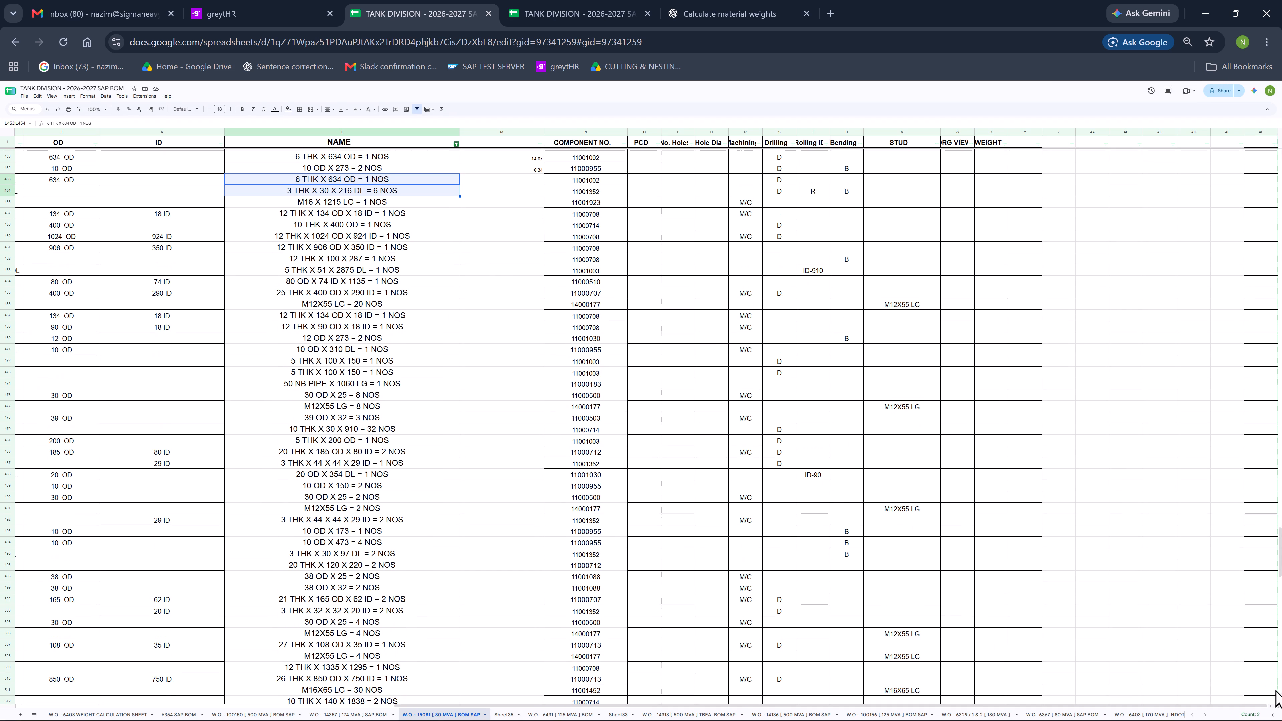
click(1280, 700)
click(356, 184)
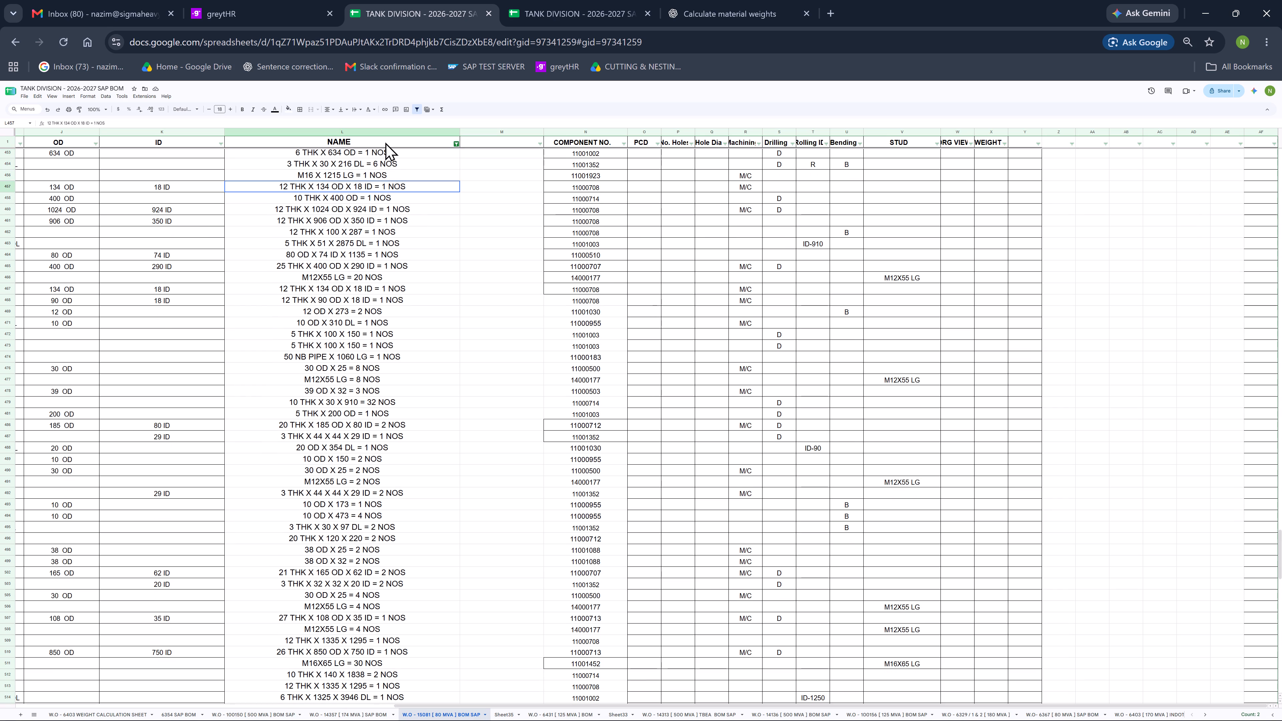
drag(397, 153, 442, 664)
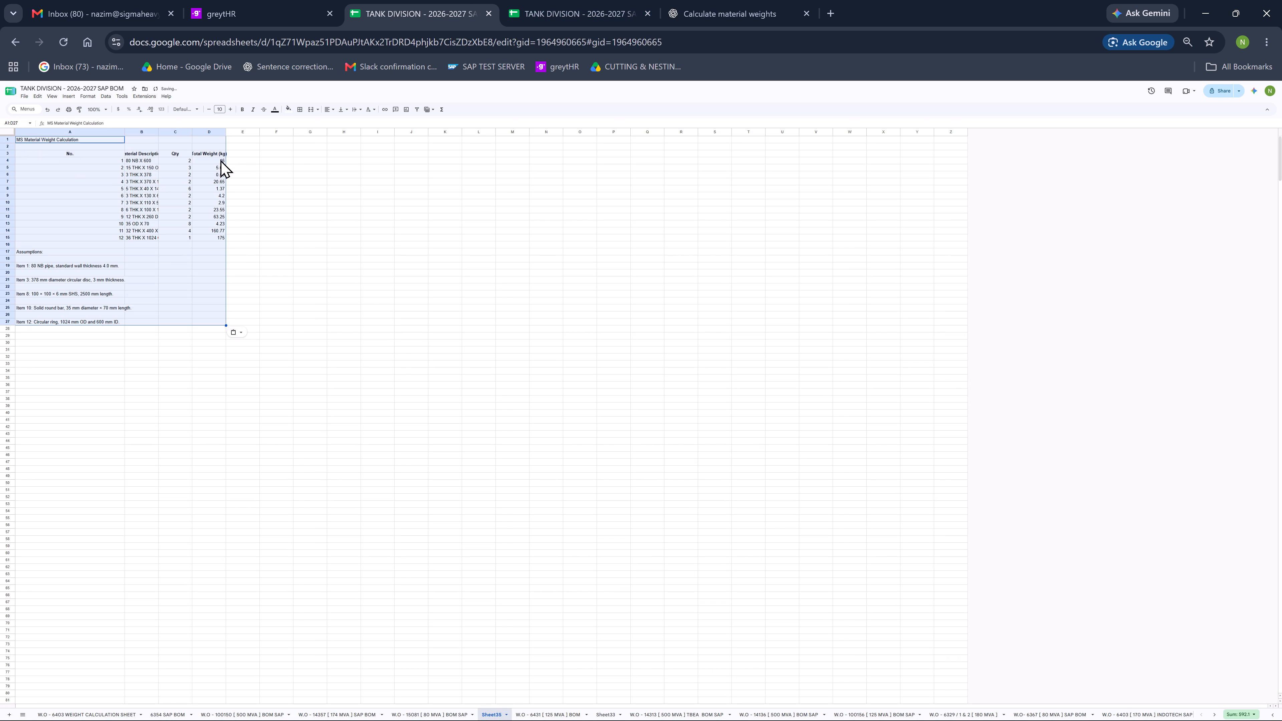
Copy the Total Weight values of items 1 to 12 into the W.O - 15081 column beside NAME, starting at "80 NB X 600 = 2 NOS".
drag(220, 160, 218, 239)
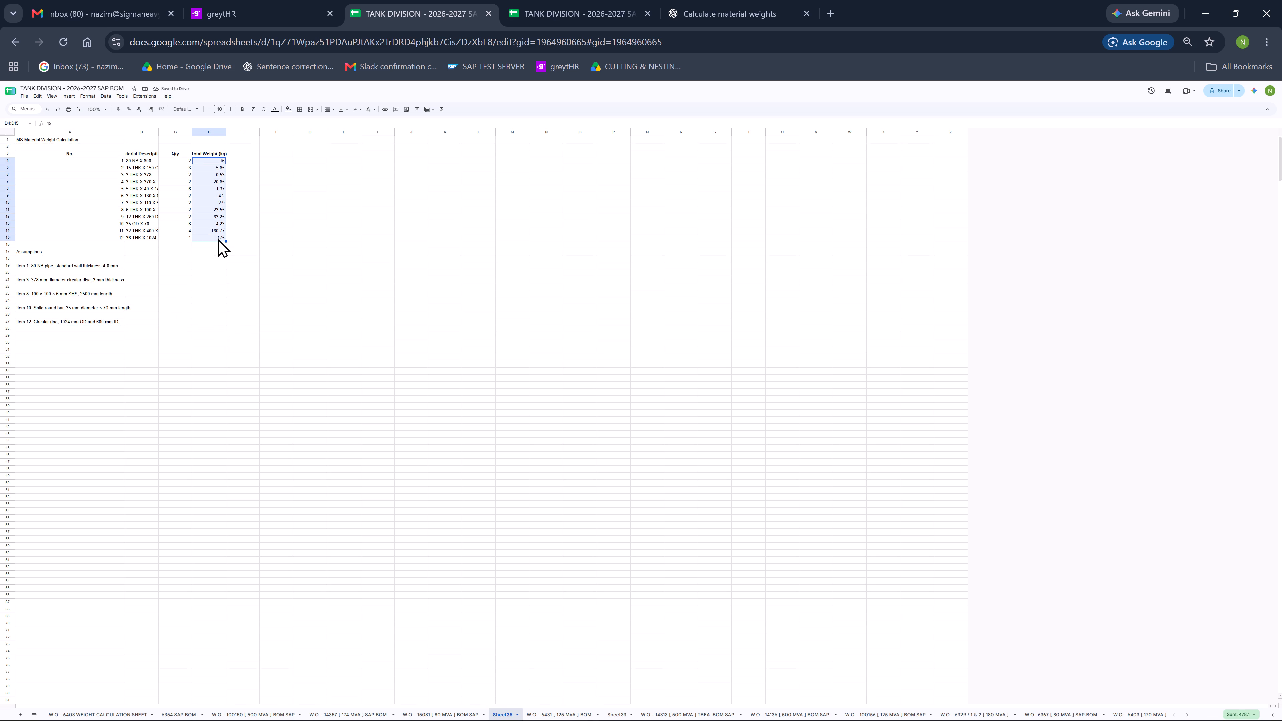
key(ctrl+c)
click(435, 716)
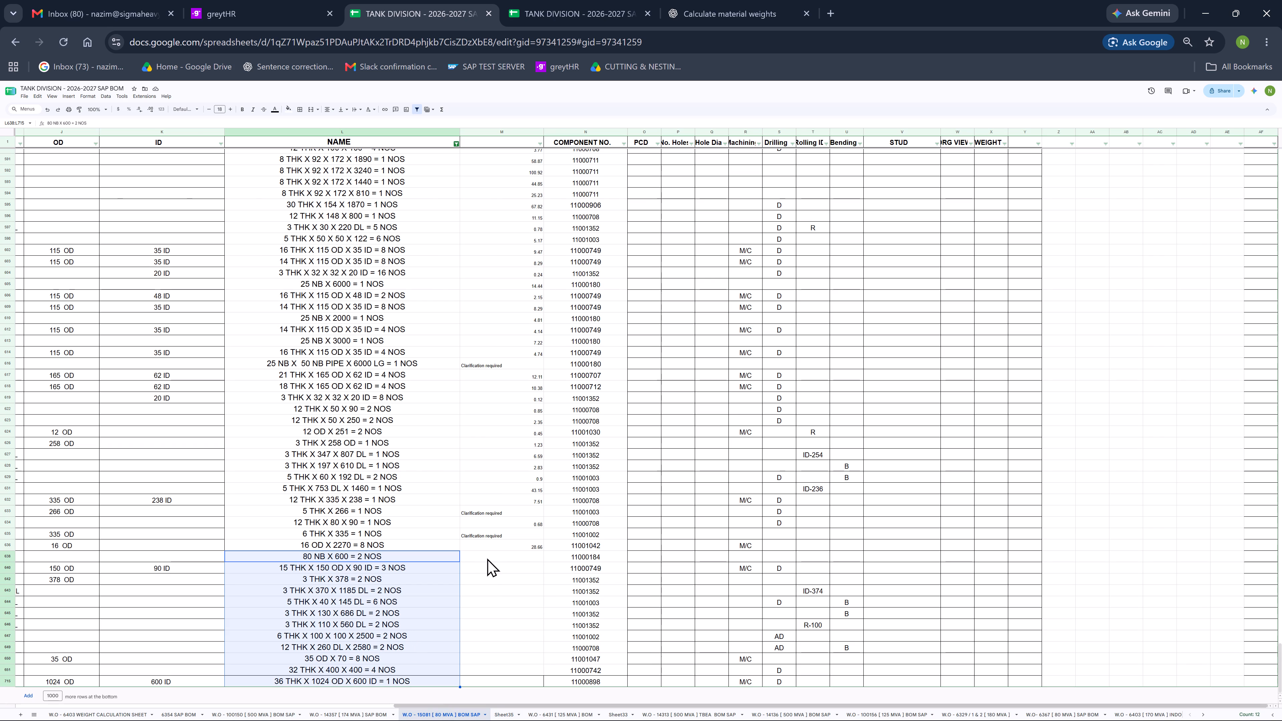
click(479, 555)
key(ctrl+v)
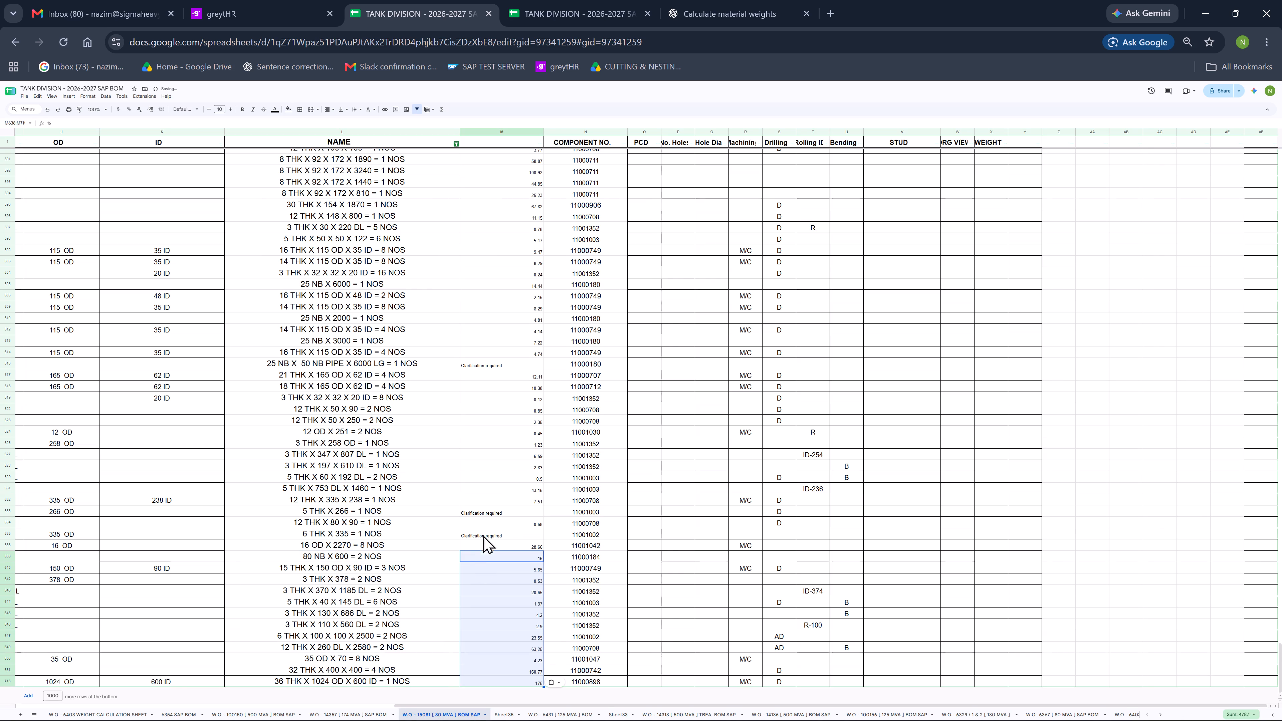
click(489, 438)
Center the whole weight column beside NAME and set its font size to 16.
click(491, 131)
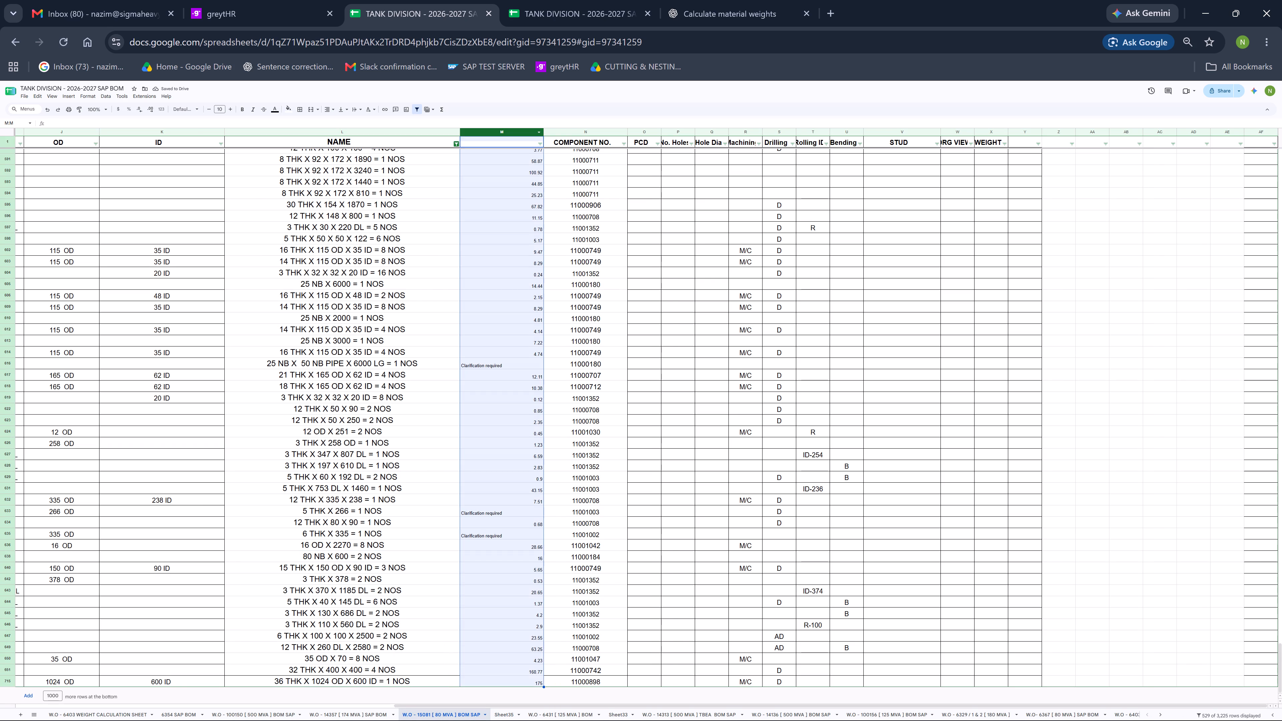
click(327, 111)
click(338, 122)
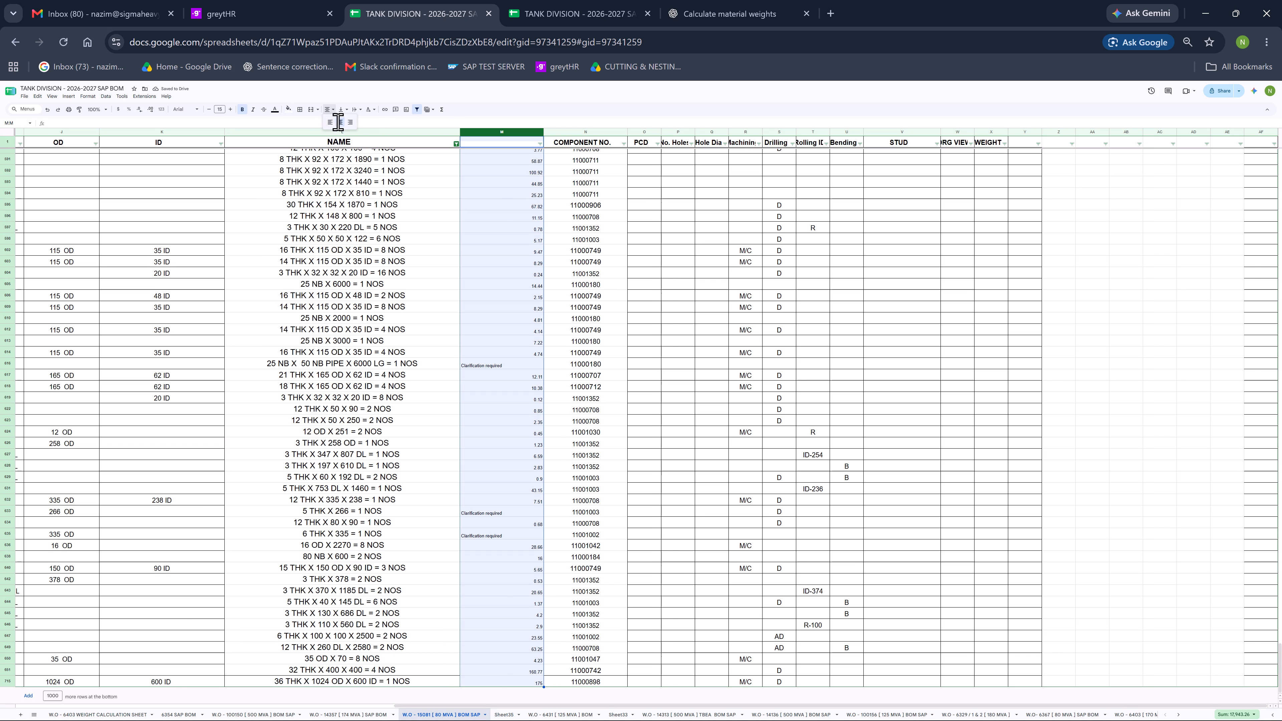
click(229, 108)
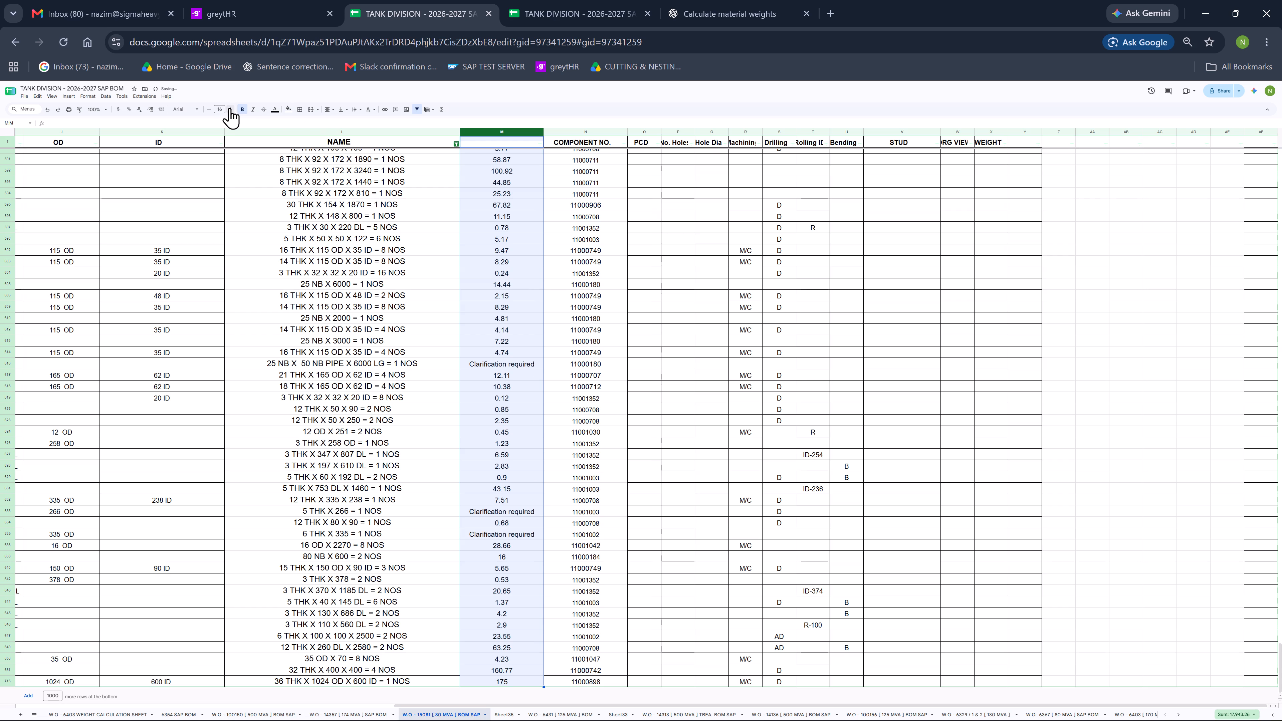
click(539, 346)
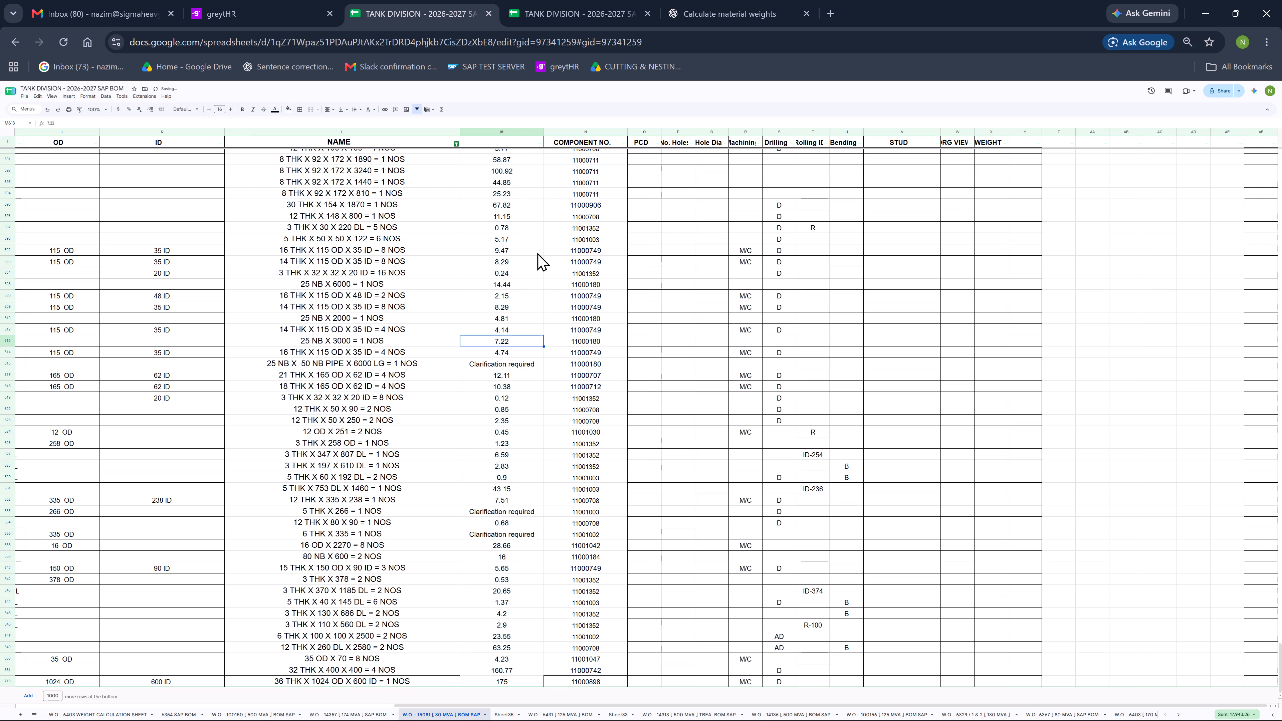
Remove and recreate the filter over the whole W.O - 15081 sheet, then exclude blanks in the NAME column.
click(1, 130)
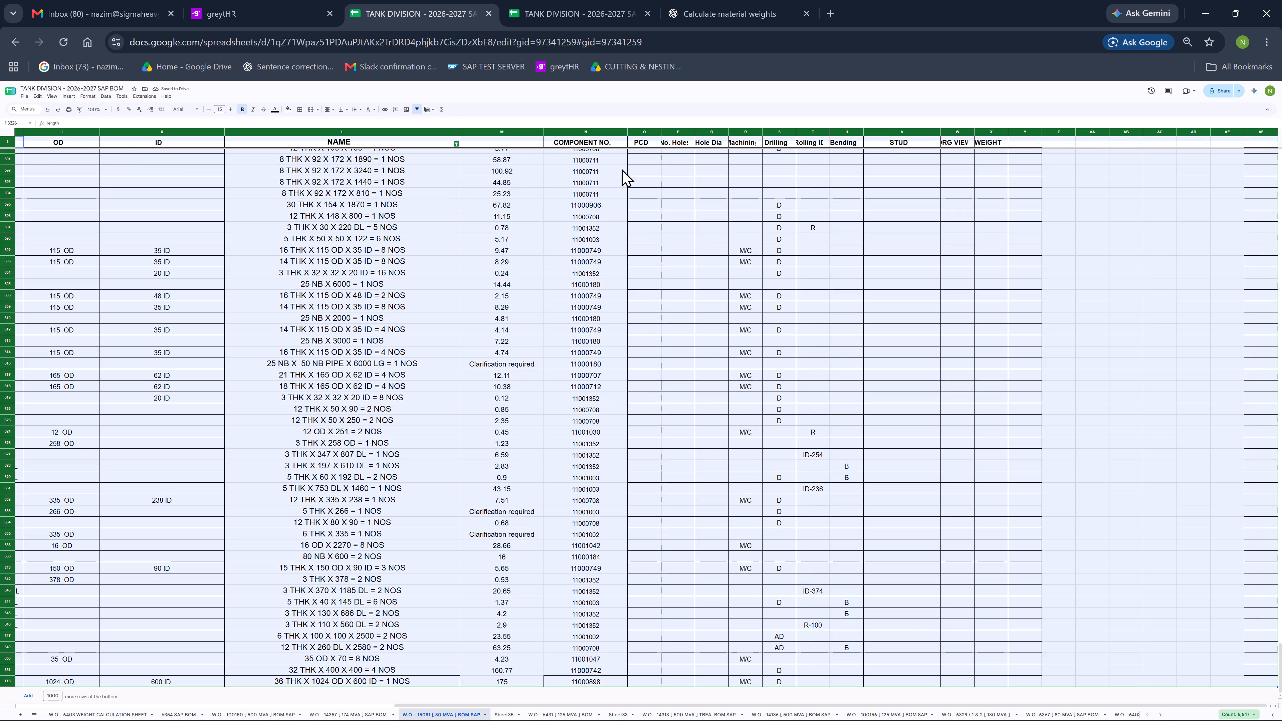
double_click(415, 110)
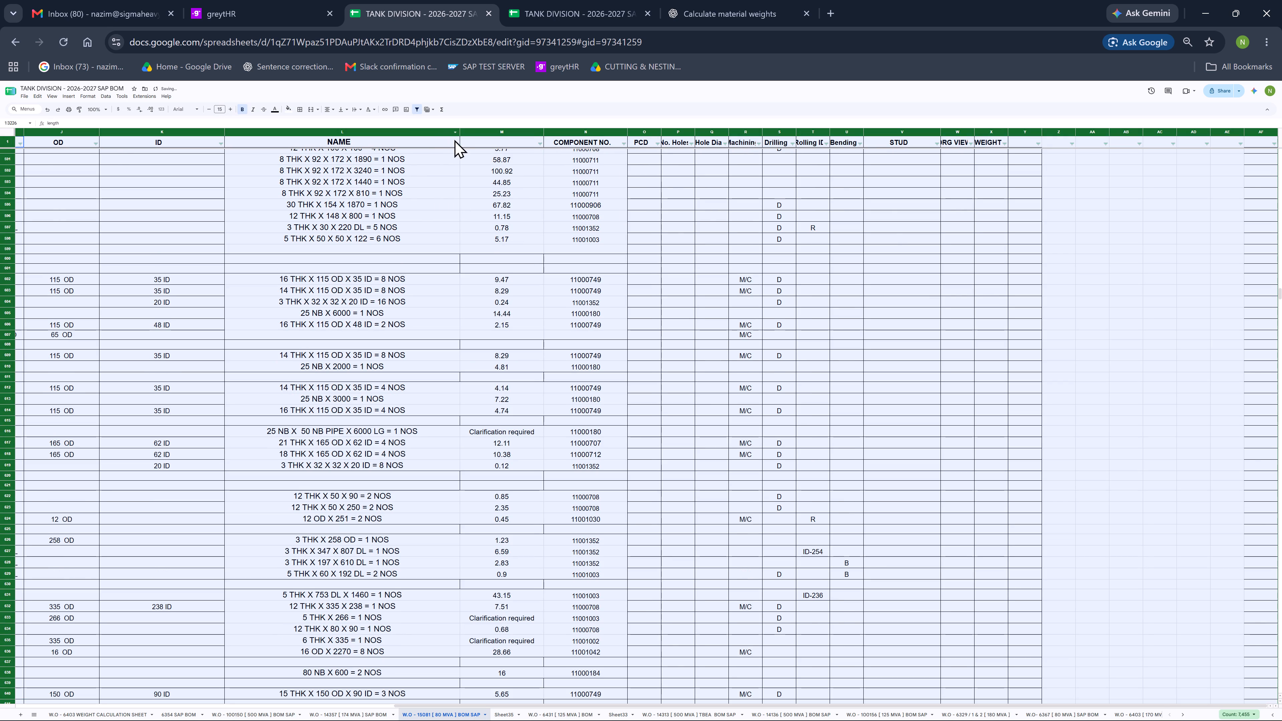
click(456, 141)
click(430, 253)
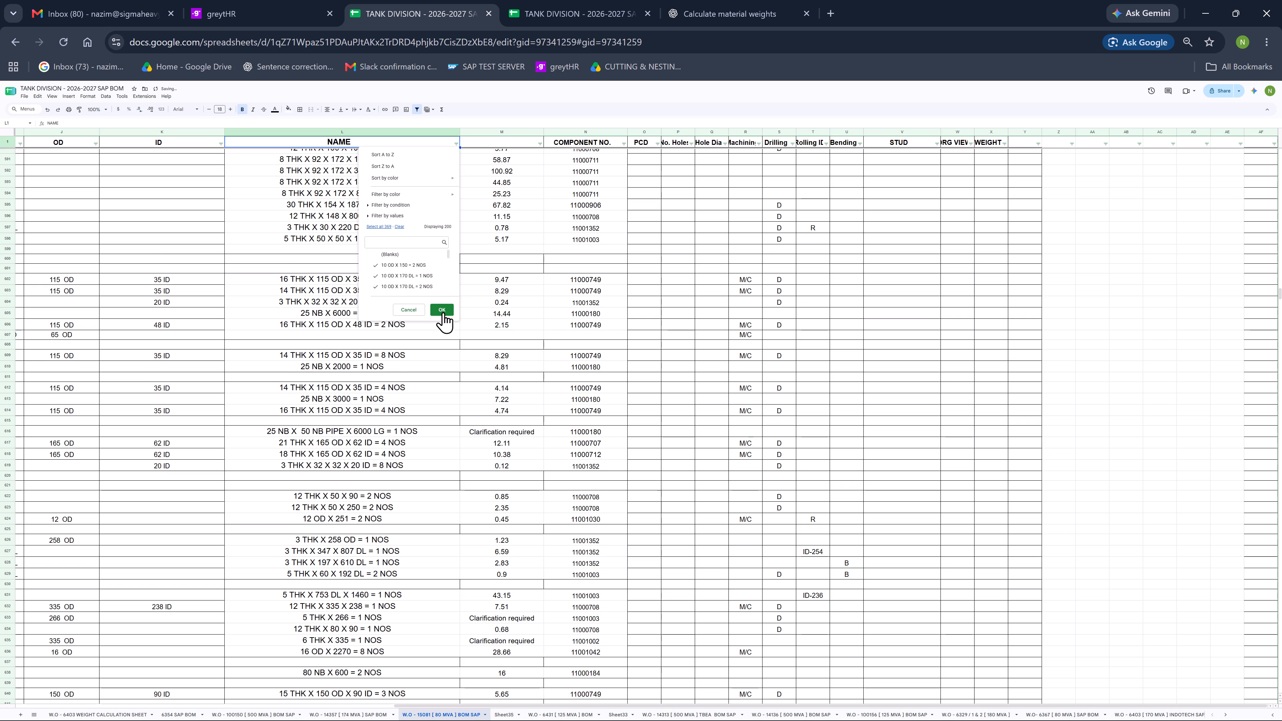
click(443, 312)
Filter the COMPONENT NO. column of the W.O - 15081 sheet to show only blank cells.
scroll(537, 305, up, 14)
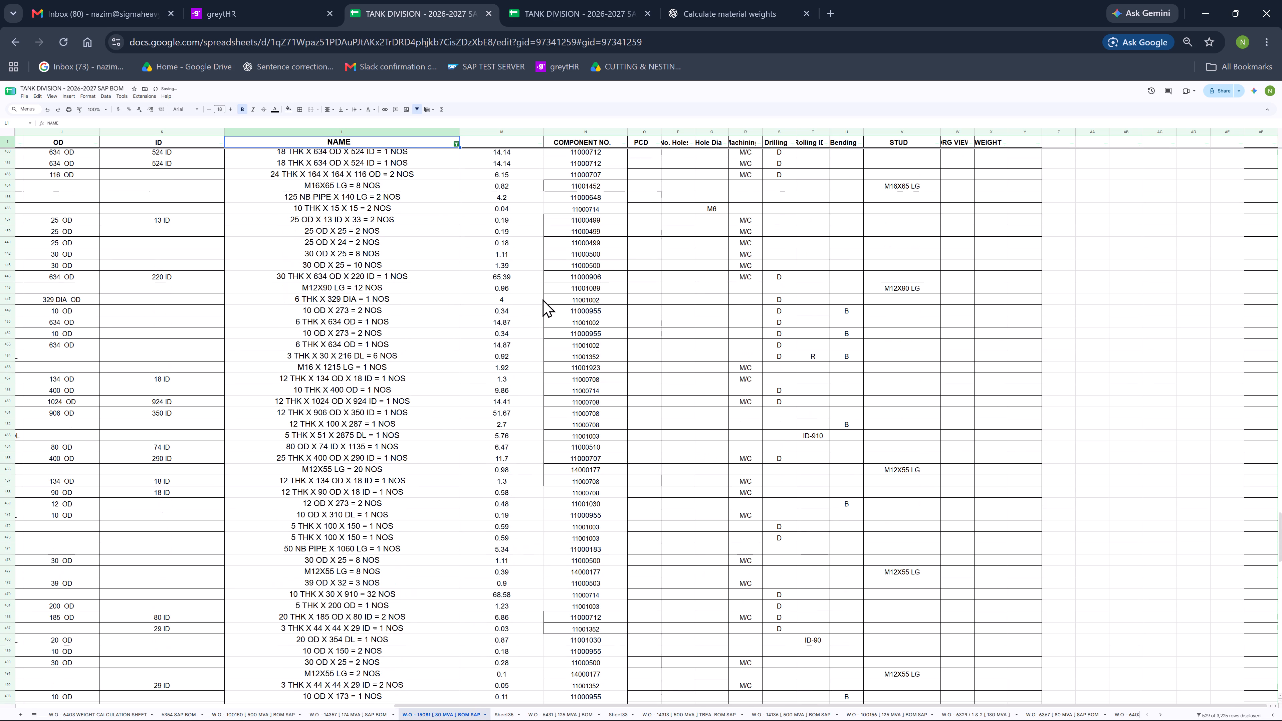
scroll(543, 299, down, 3)
scroll(541, 299, up, 20)
scroll(541, 299, up, 12)
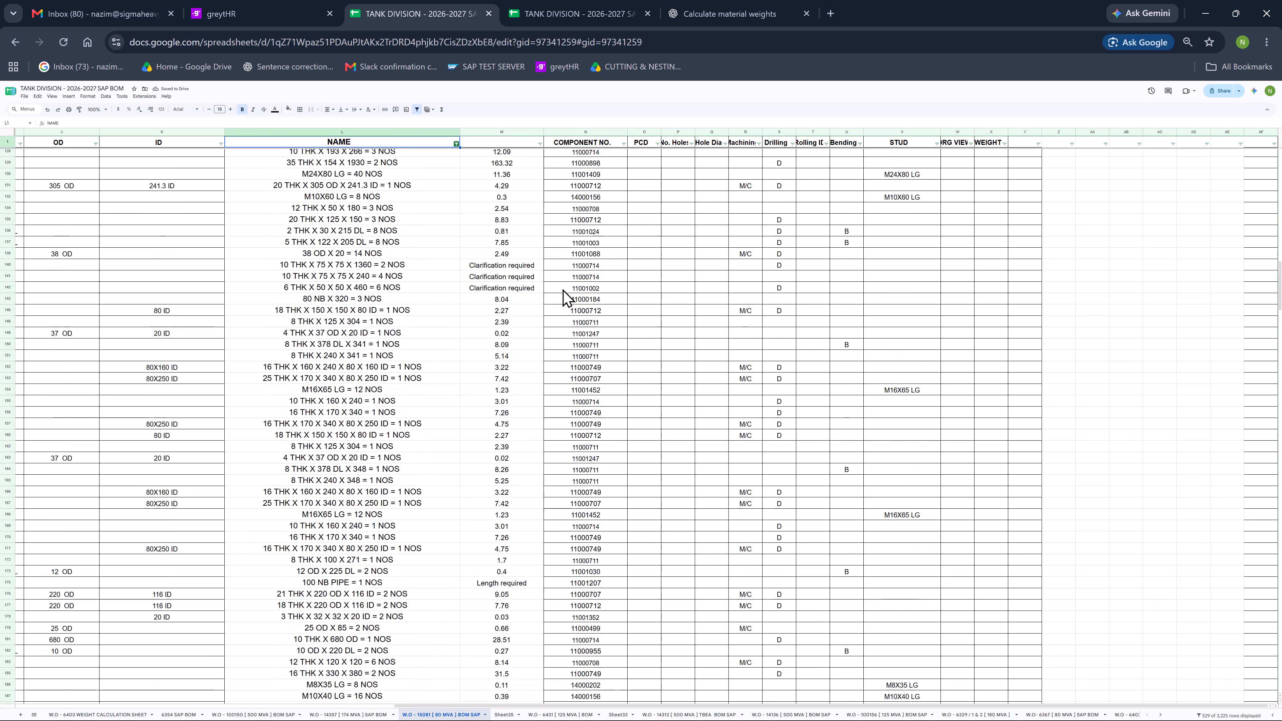
scroll(563, 289, up, 20)
scroll(563, 289, up, 1)
click(542, 141)
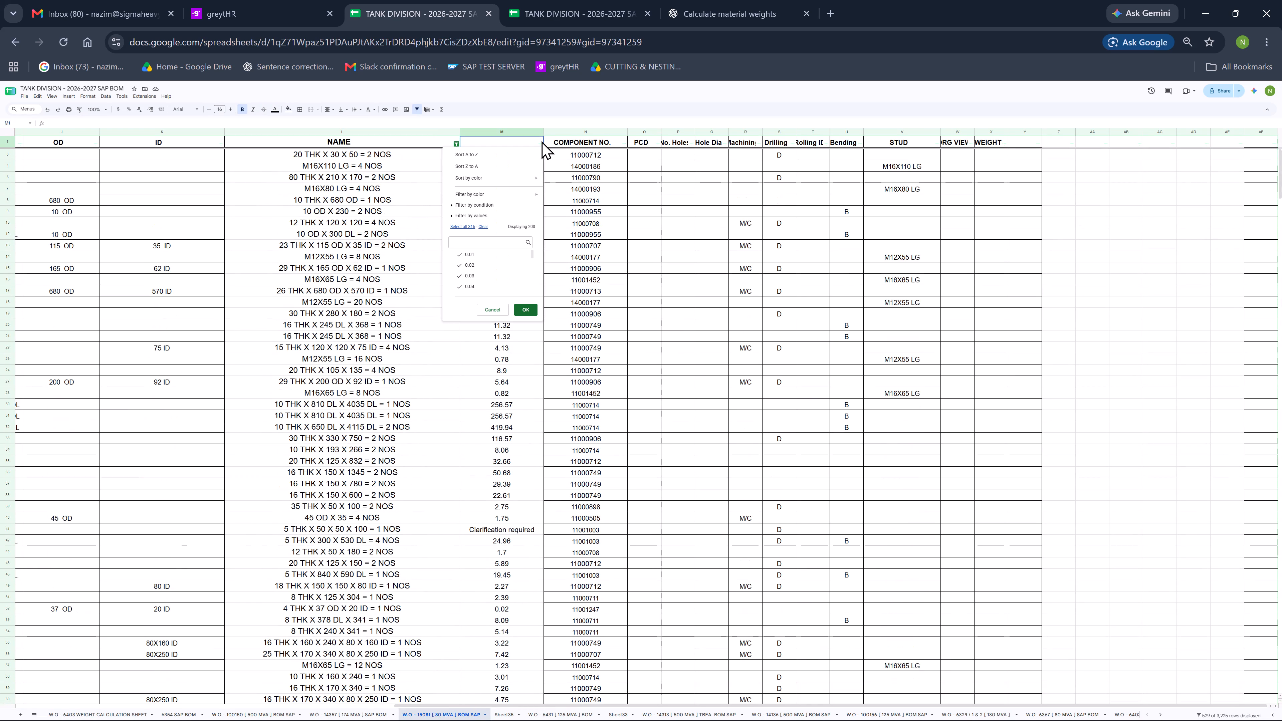
click(537, 144)
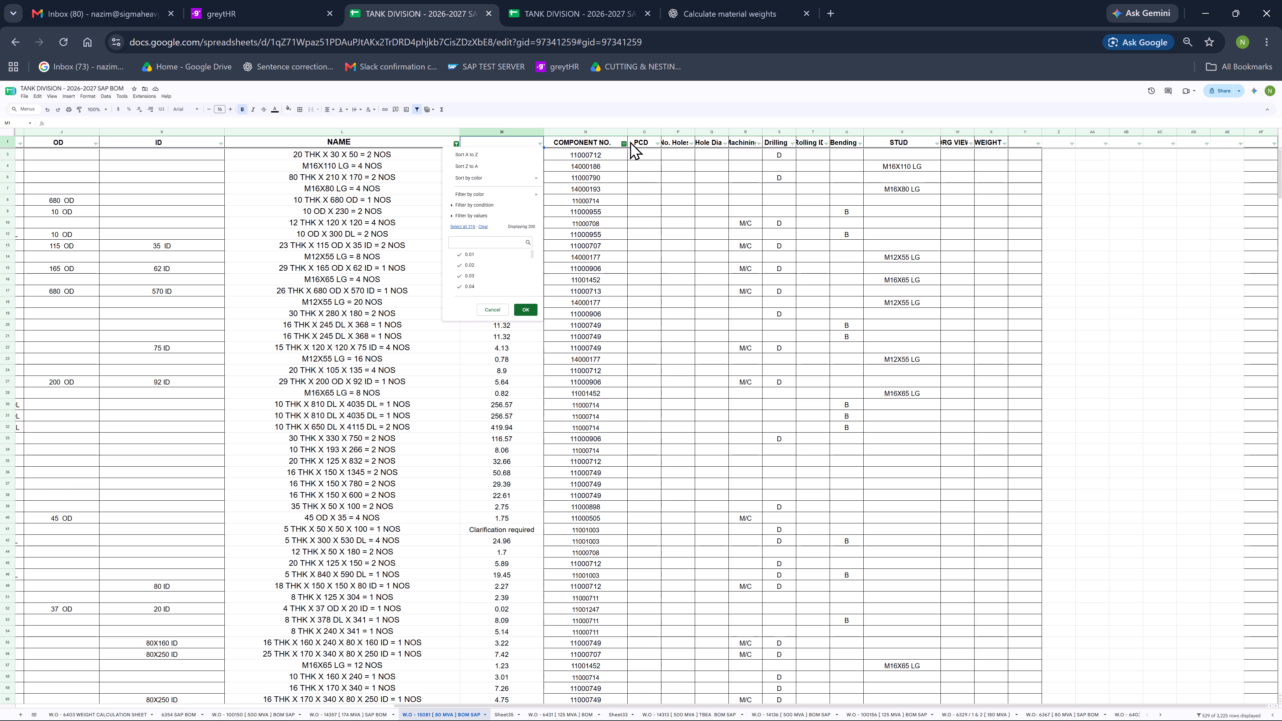
click(624, 141)
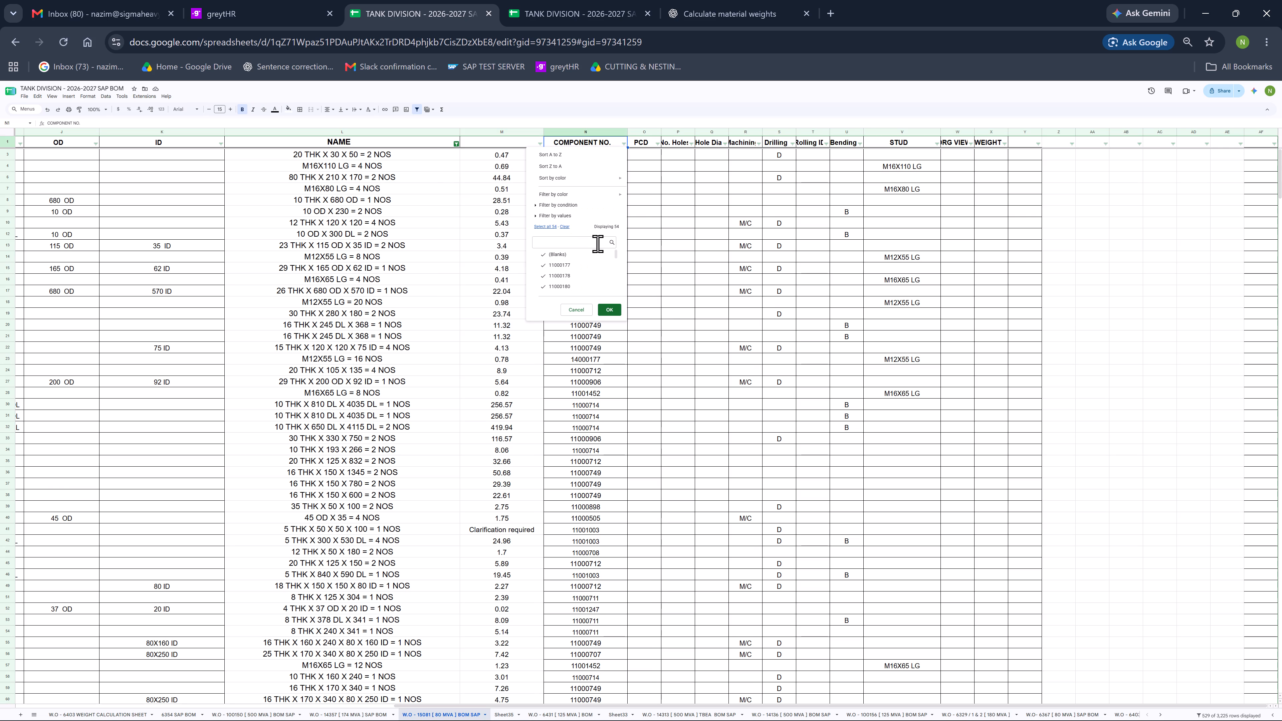
click(563, 228)
click(568, 255)
click(607, 309)
scroll(429, 335, up, 5)
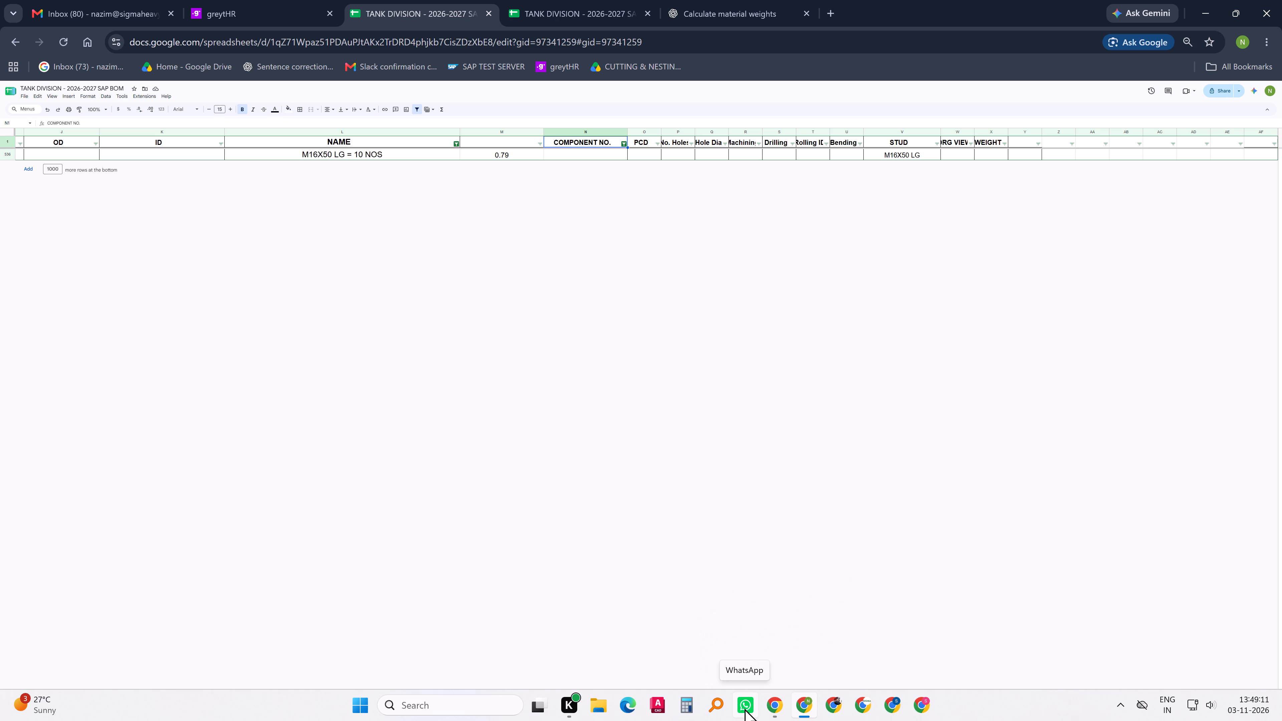
Switch to the other Chrome profile and open the Display Material app in SAP S/4HANA Cloud.
click(772, 705)
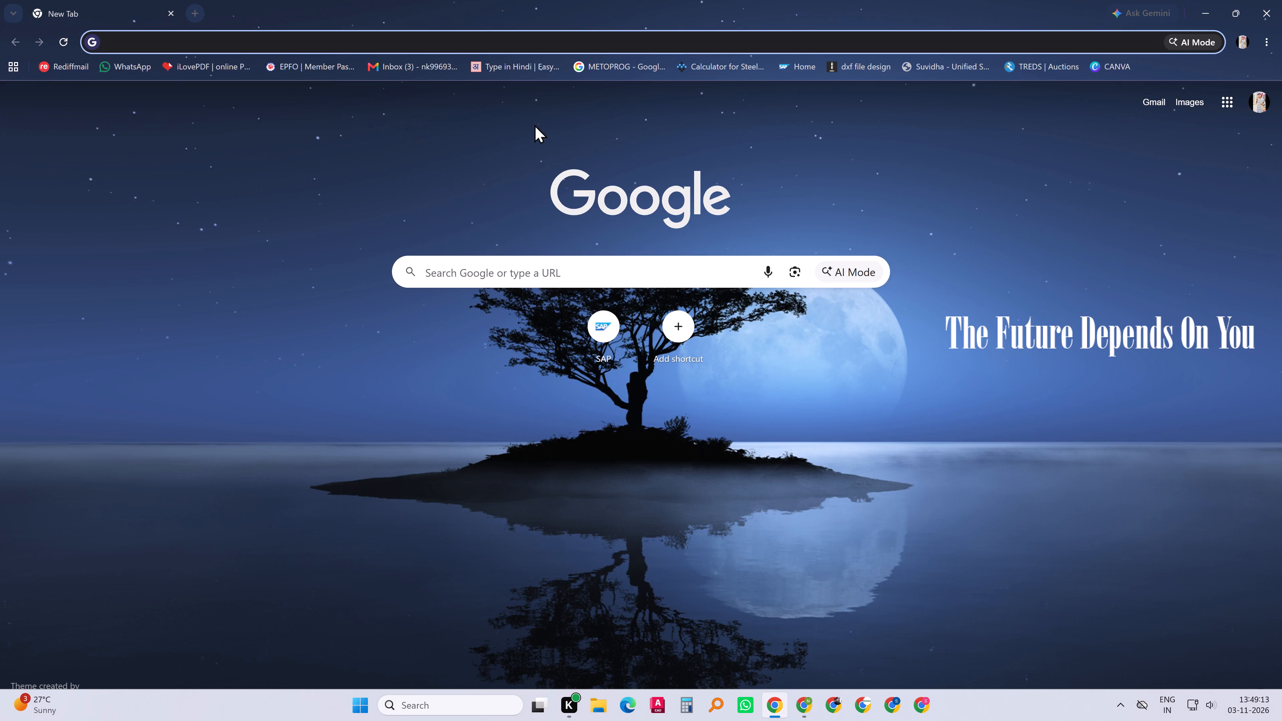
click(795, 59)
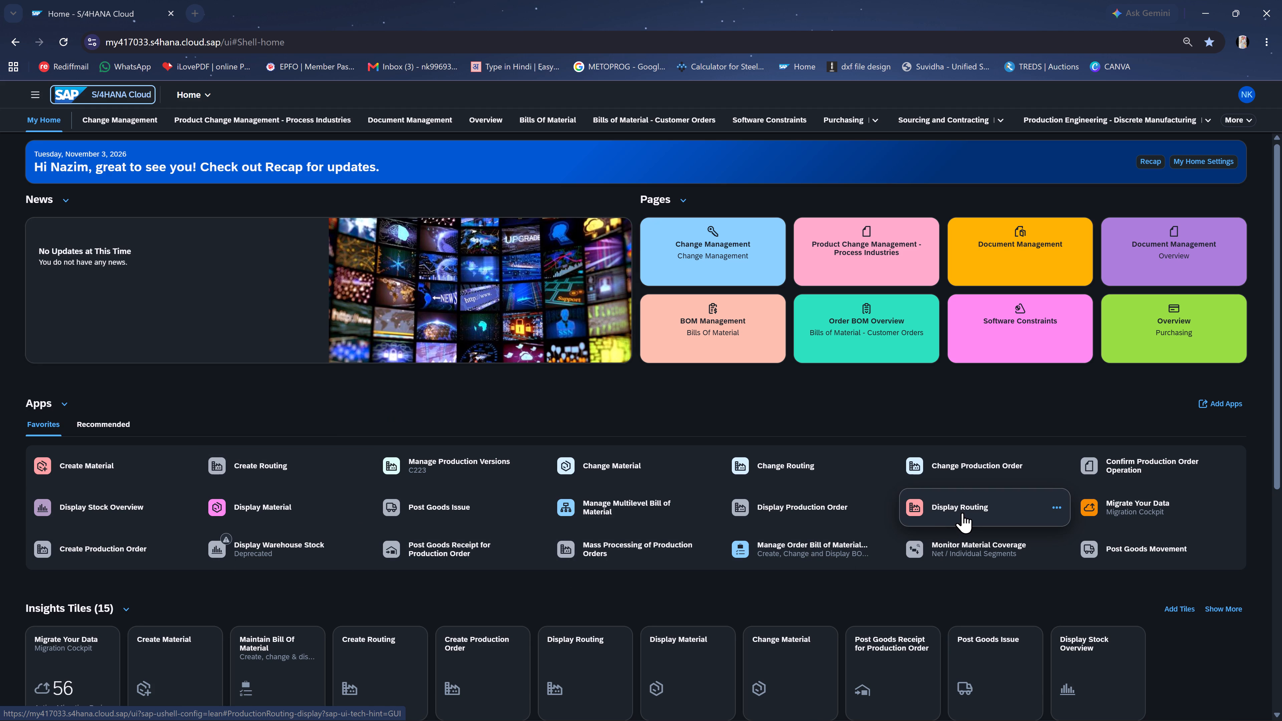
click(268, 516)
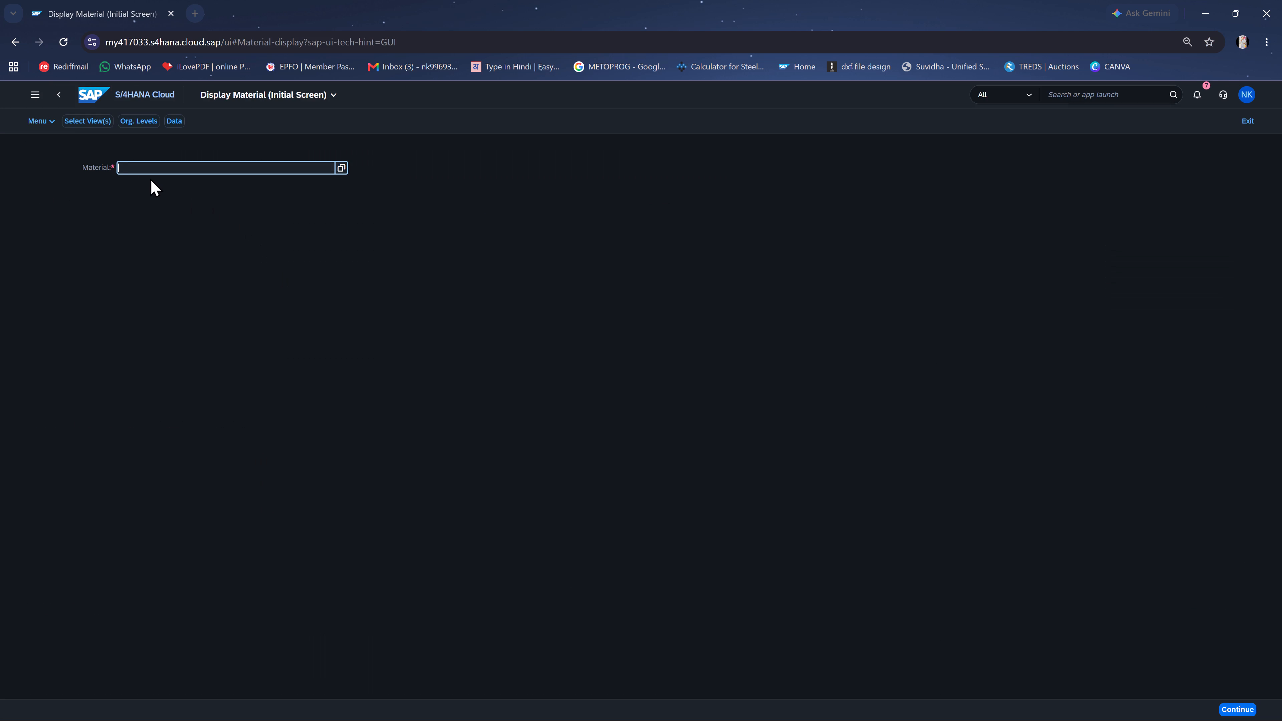
Search the materials for "SS STUD M16", pick 11001433 (HDWR SS STUD M16*50) and copy its material number.
text(SS STUD)
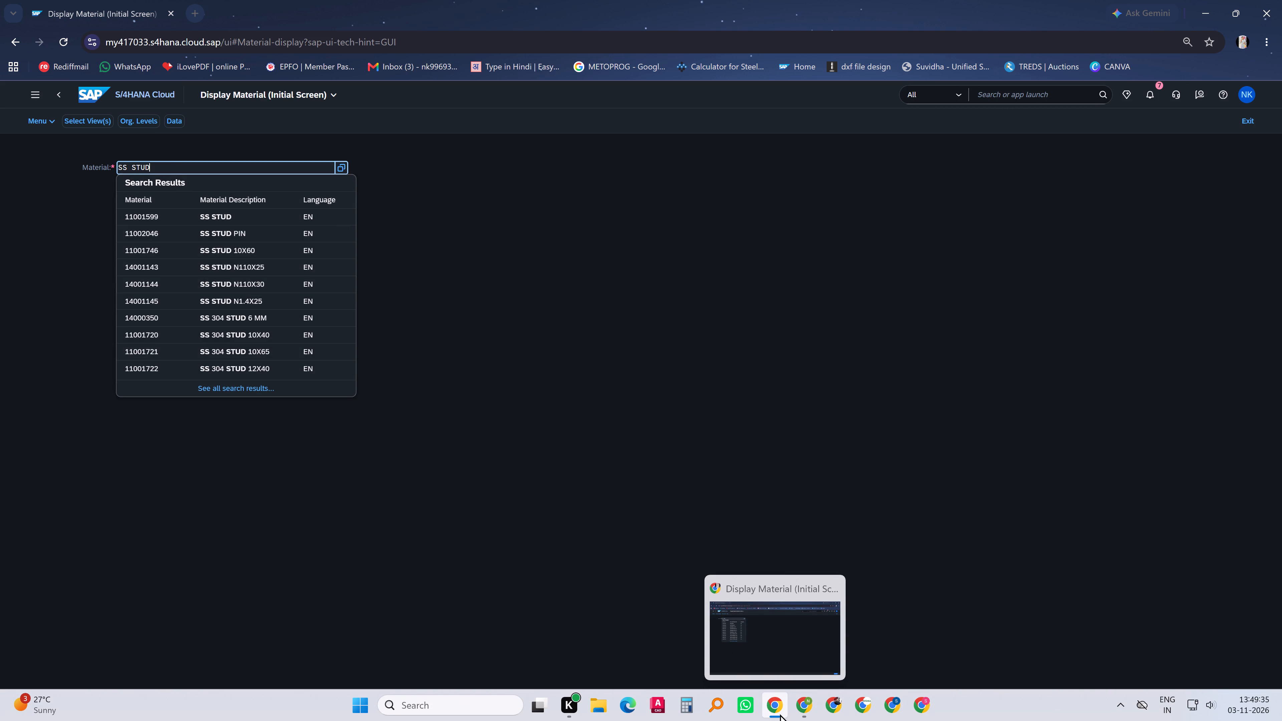
click(801, 710)
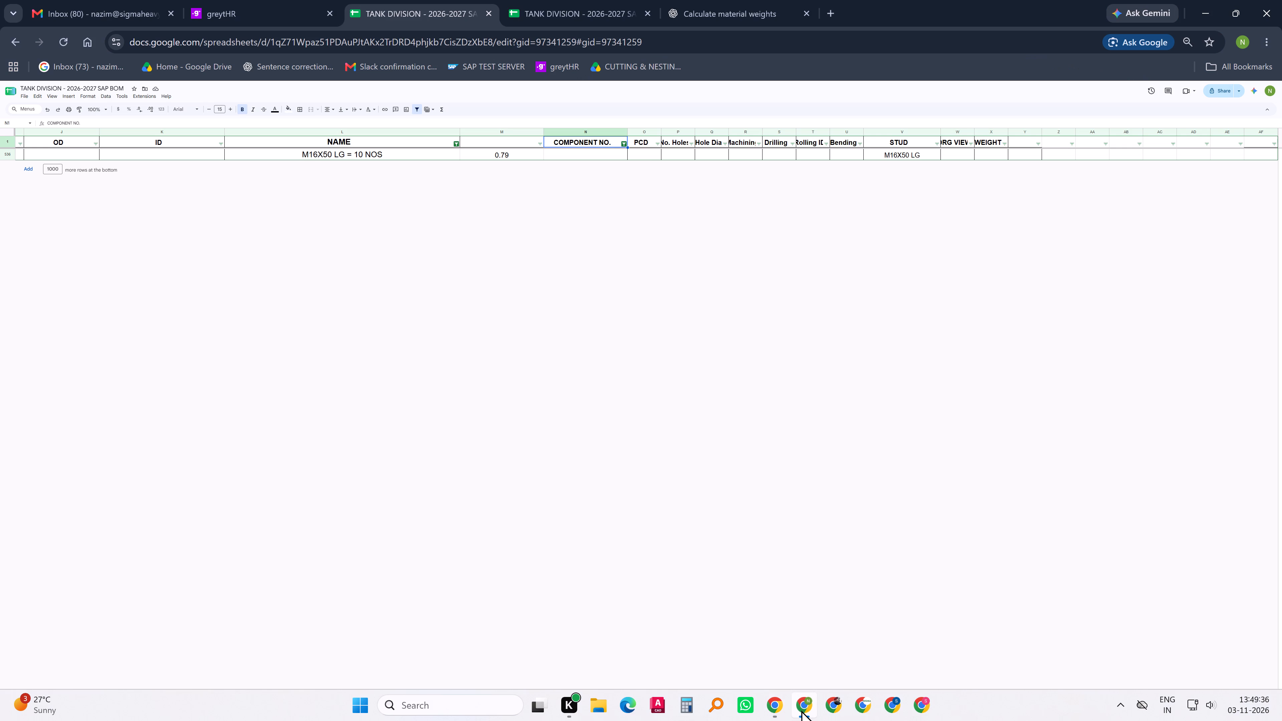
click(801, 710)
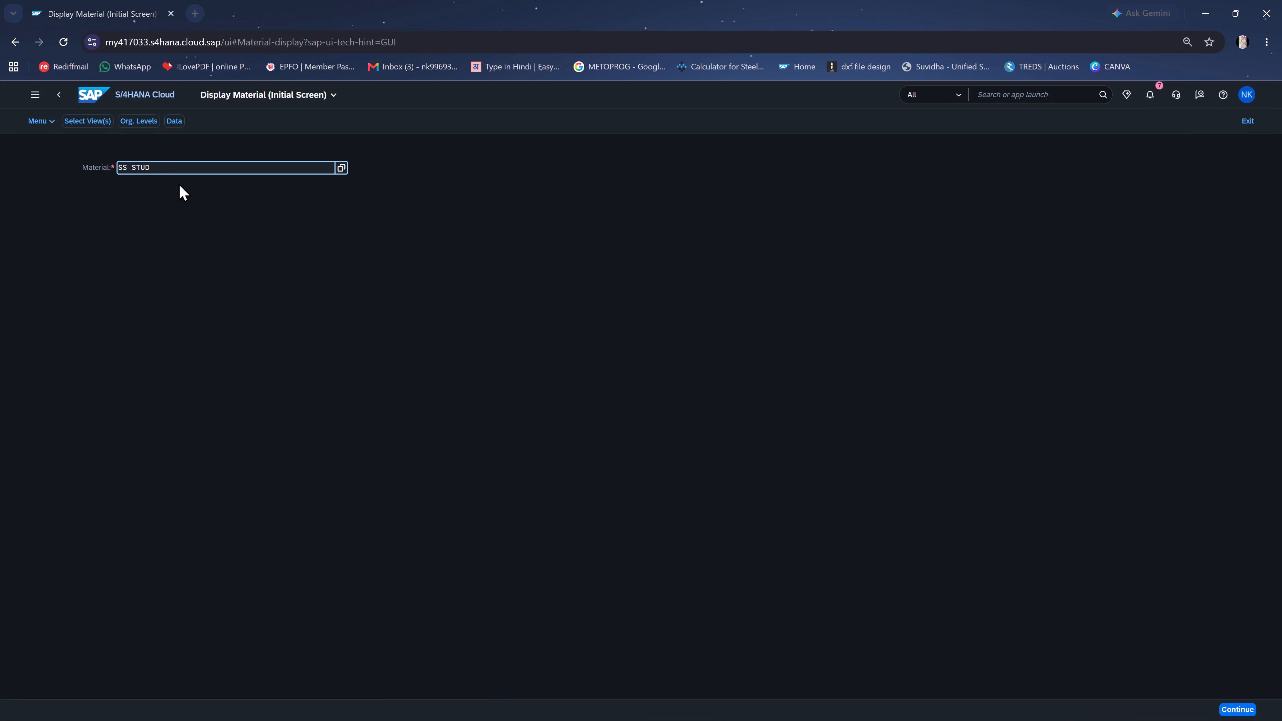
key(space)
text(M16)
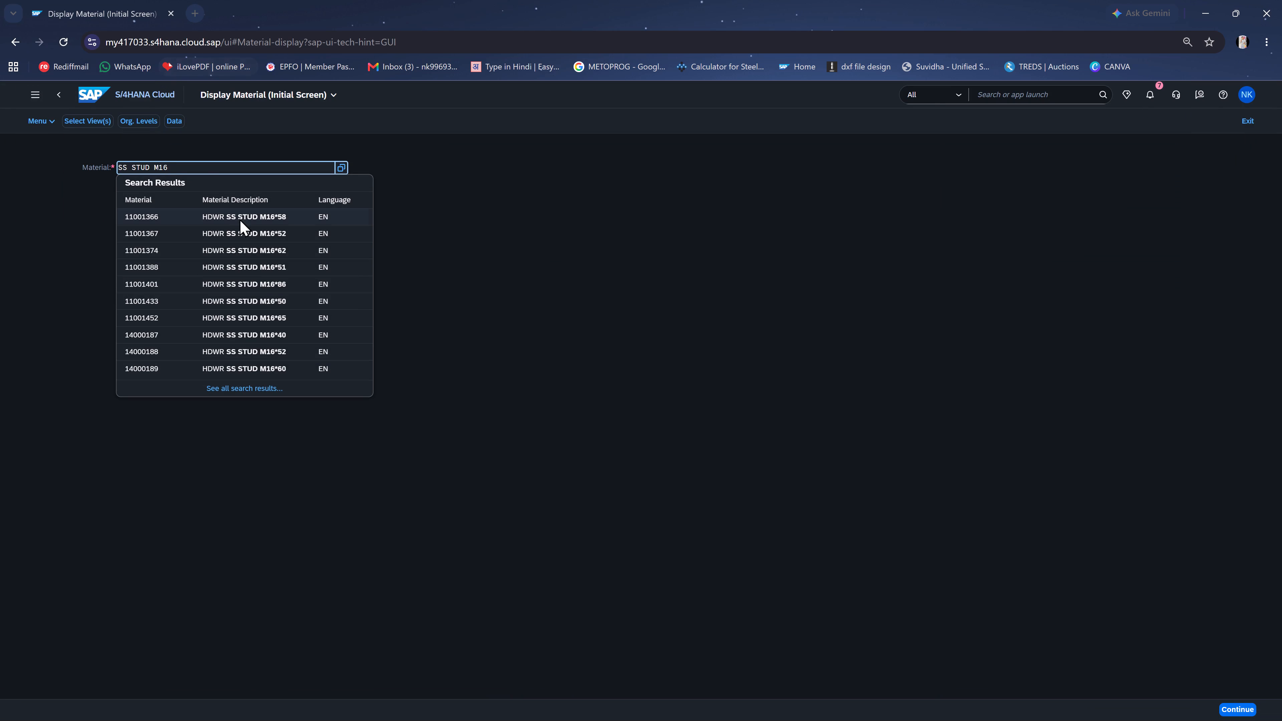
click(159, 298)
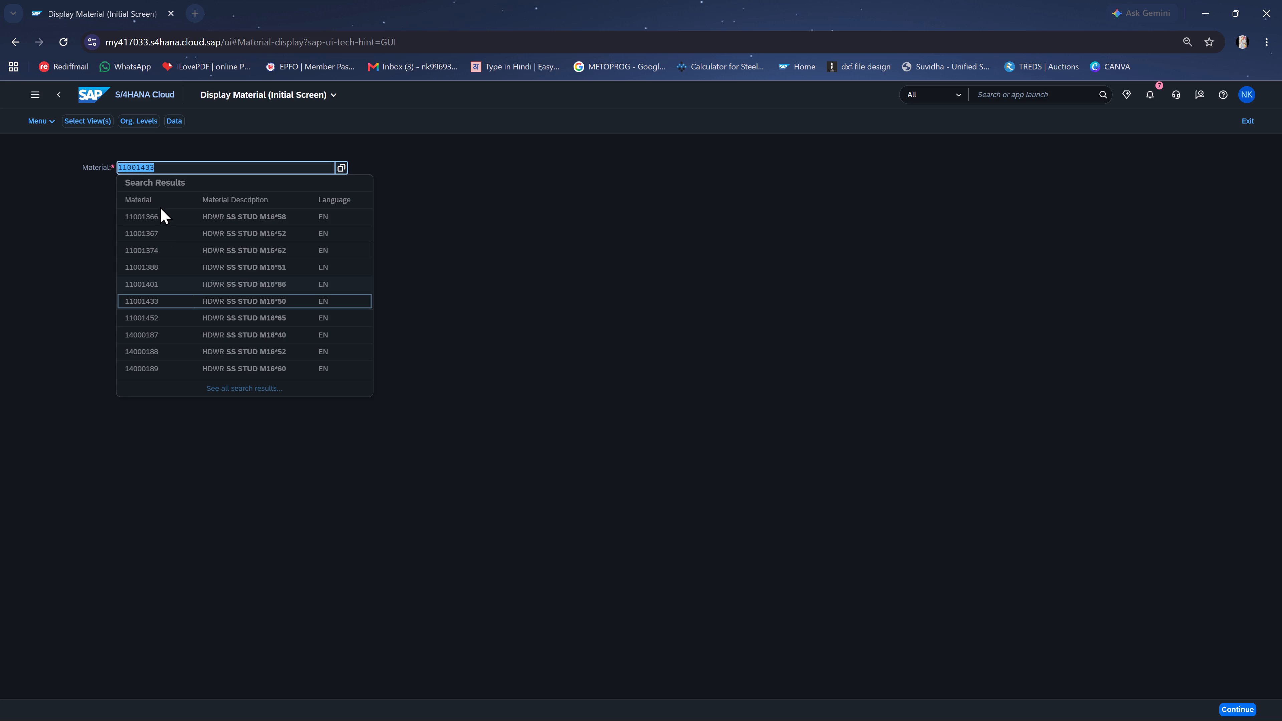
key(ctrl+c)
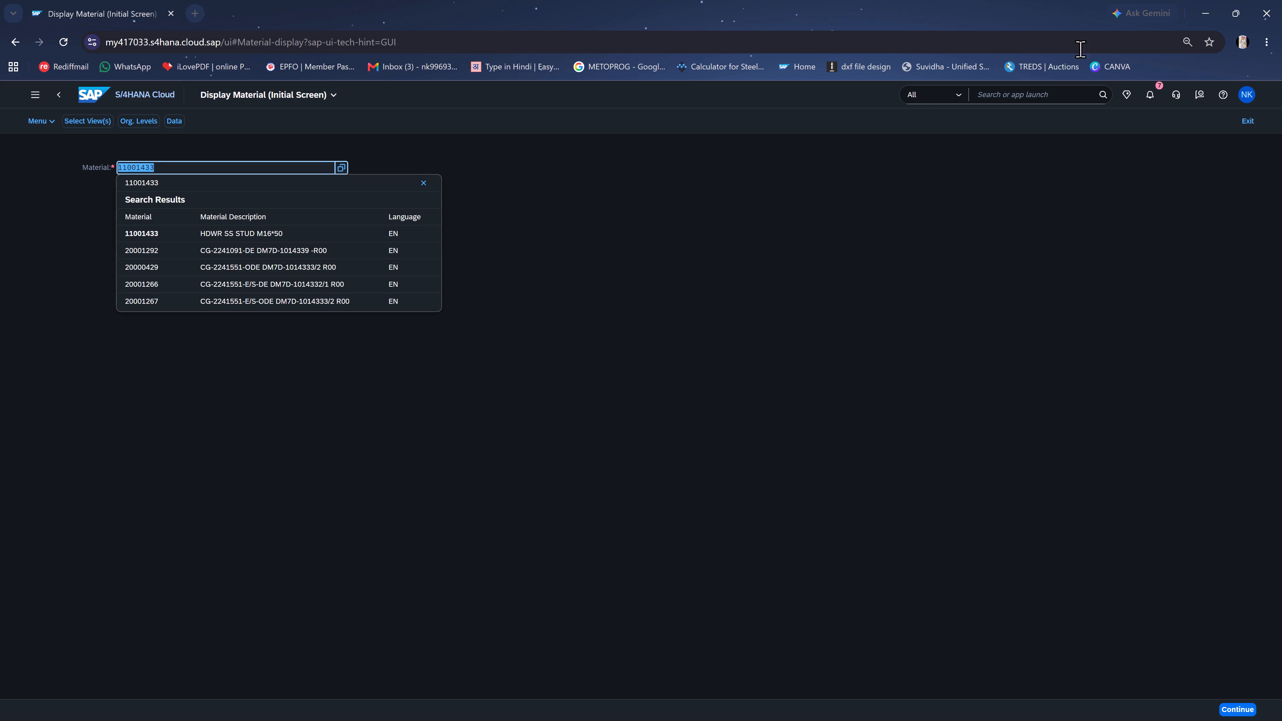
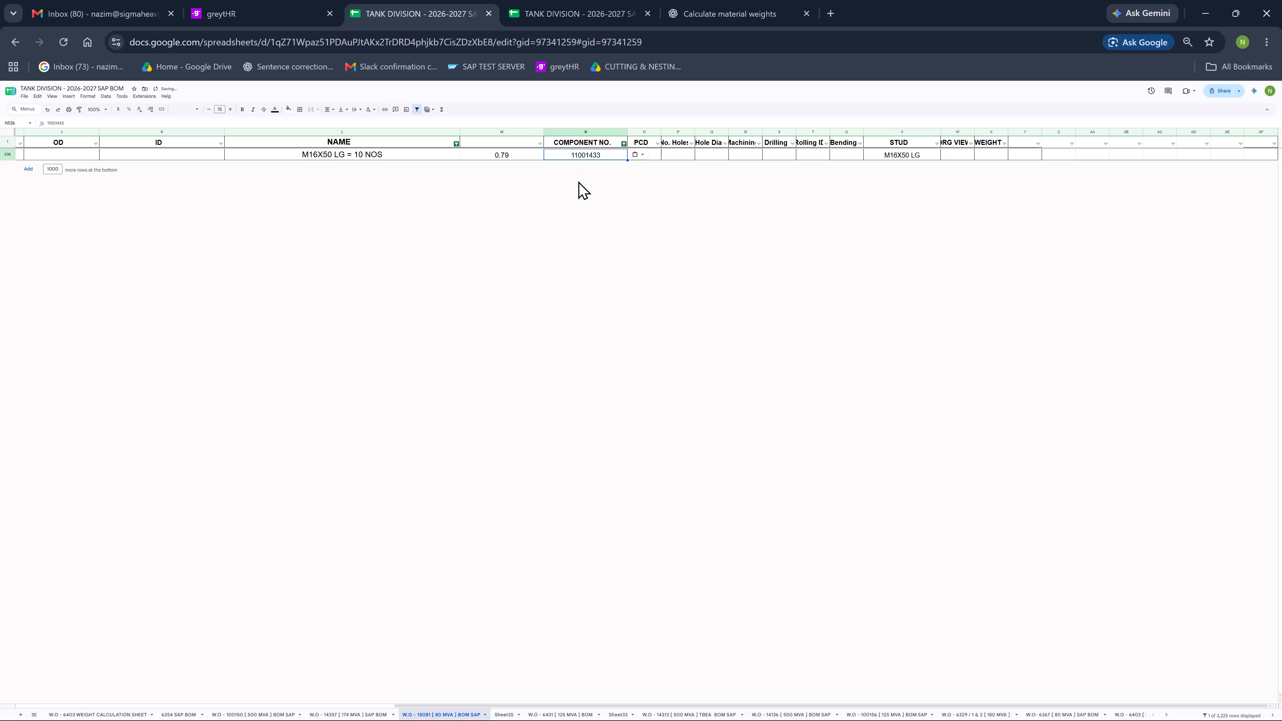
Reset the COMPONENT NO. filter to include all values so every named row of the sheet shows again.
click(578, 181)
click(625, 142)
click(550, 226)
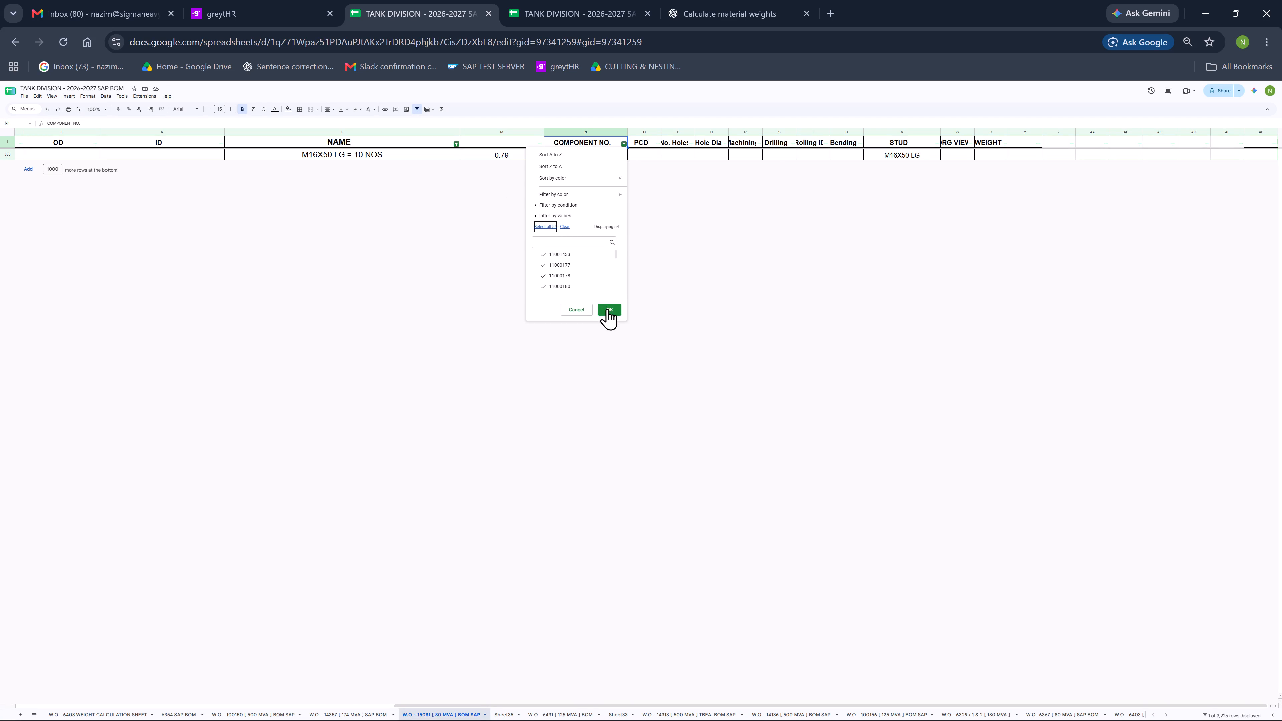
click(607, 309)
scroll(564, 230, up, 10)
scroll(533, 162, up, 7)
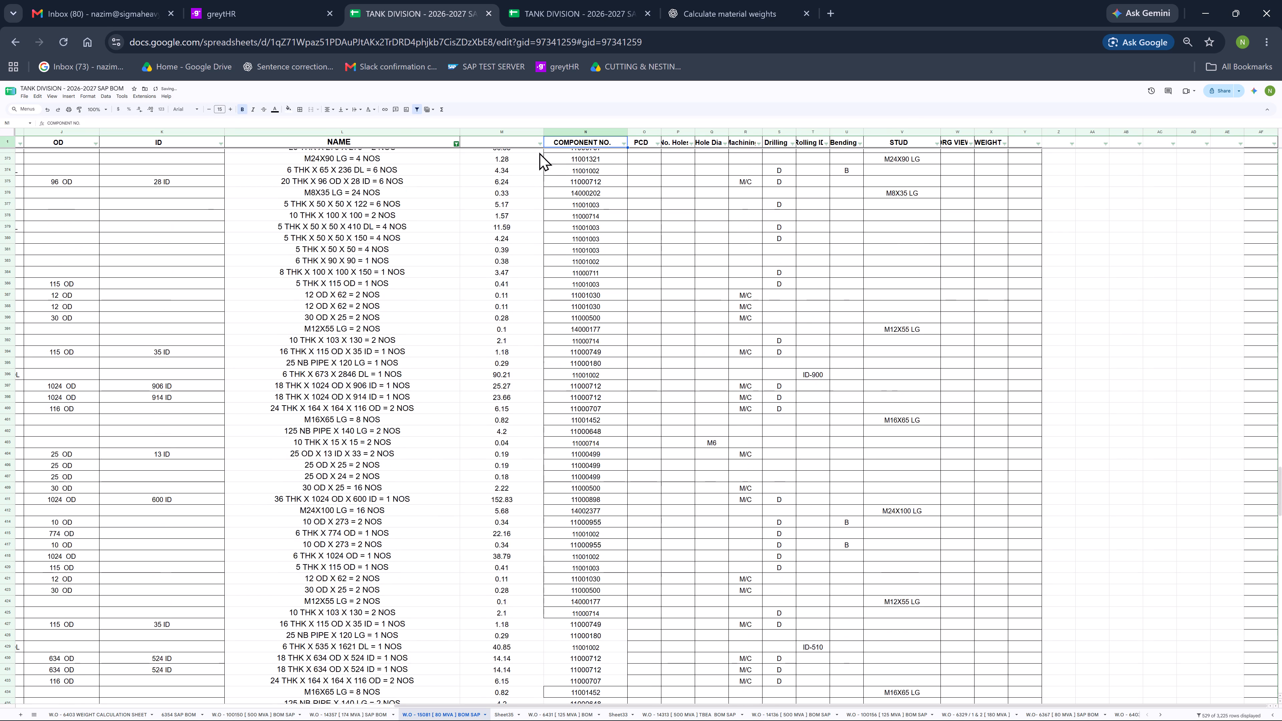
scroll(539, 152, up, 20)
scroll(539, 152, up, 20)
scroll(539, 152, up, 10)
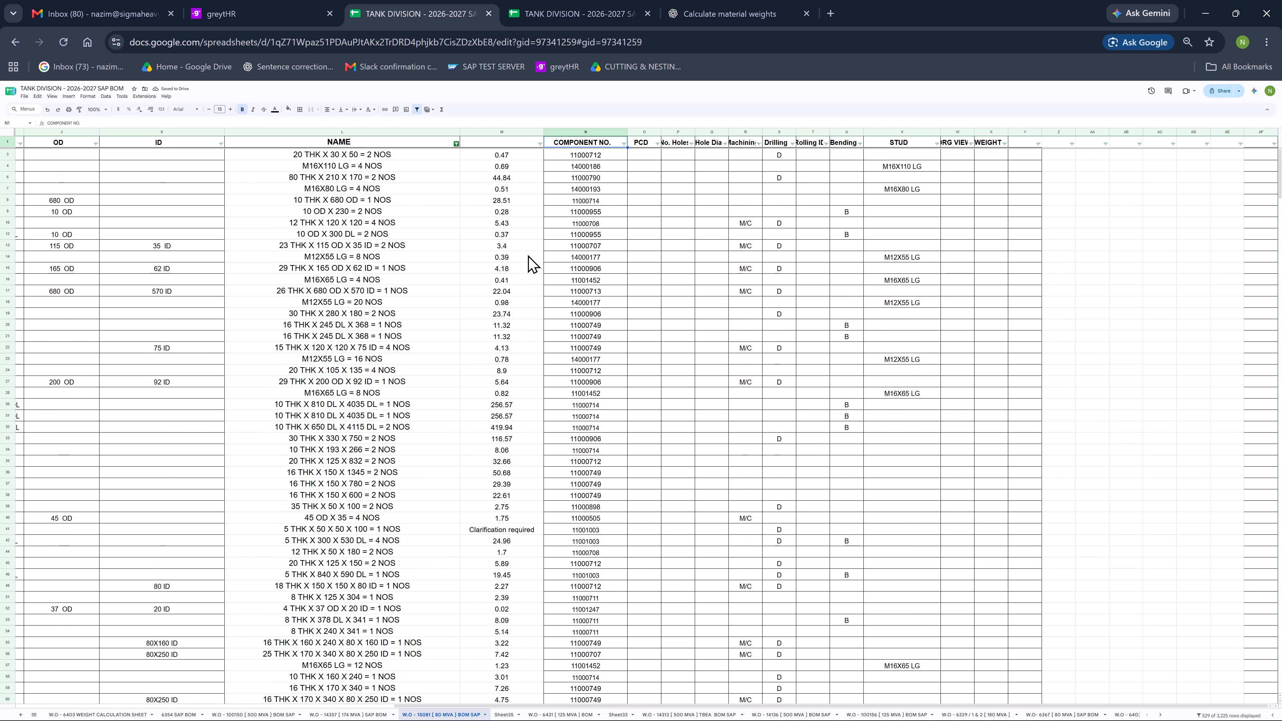
scroll(528, 255, up, 5)
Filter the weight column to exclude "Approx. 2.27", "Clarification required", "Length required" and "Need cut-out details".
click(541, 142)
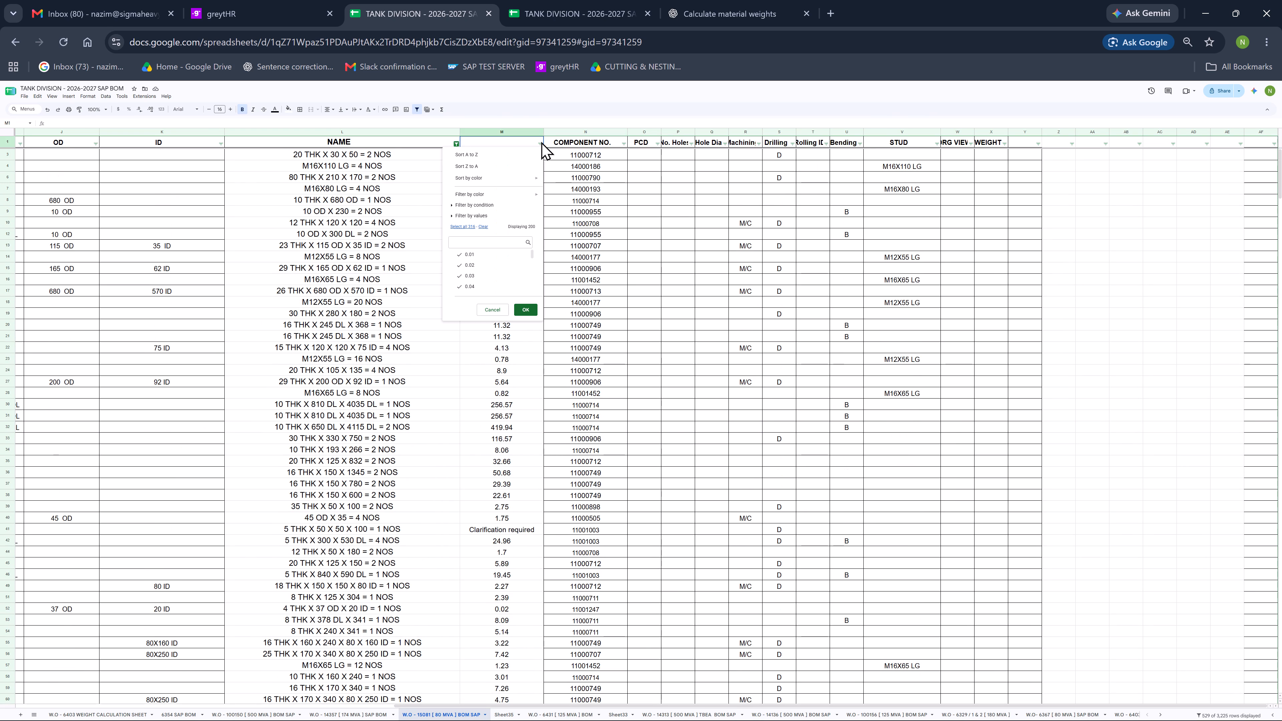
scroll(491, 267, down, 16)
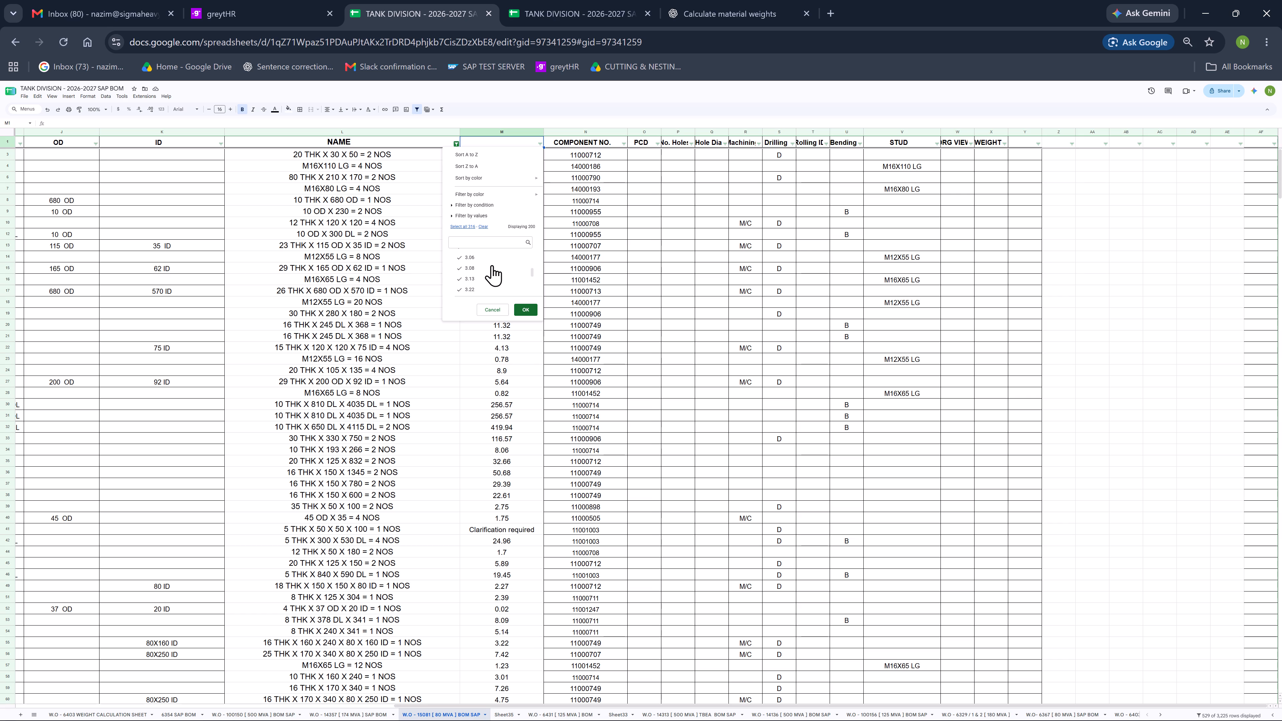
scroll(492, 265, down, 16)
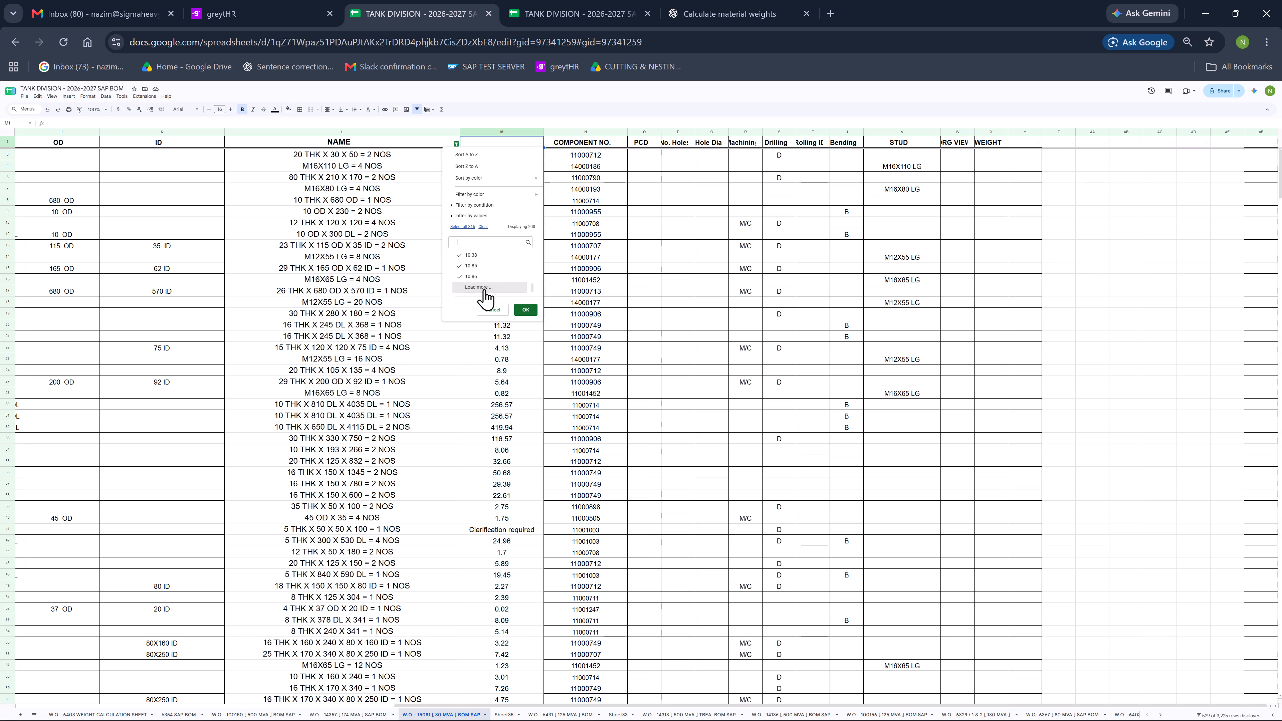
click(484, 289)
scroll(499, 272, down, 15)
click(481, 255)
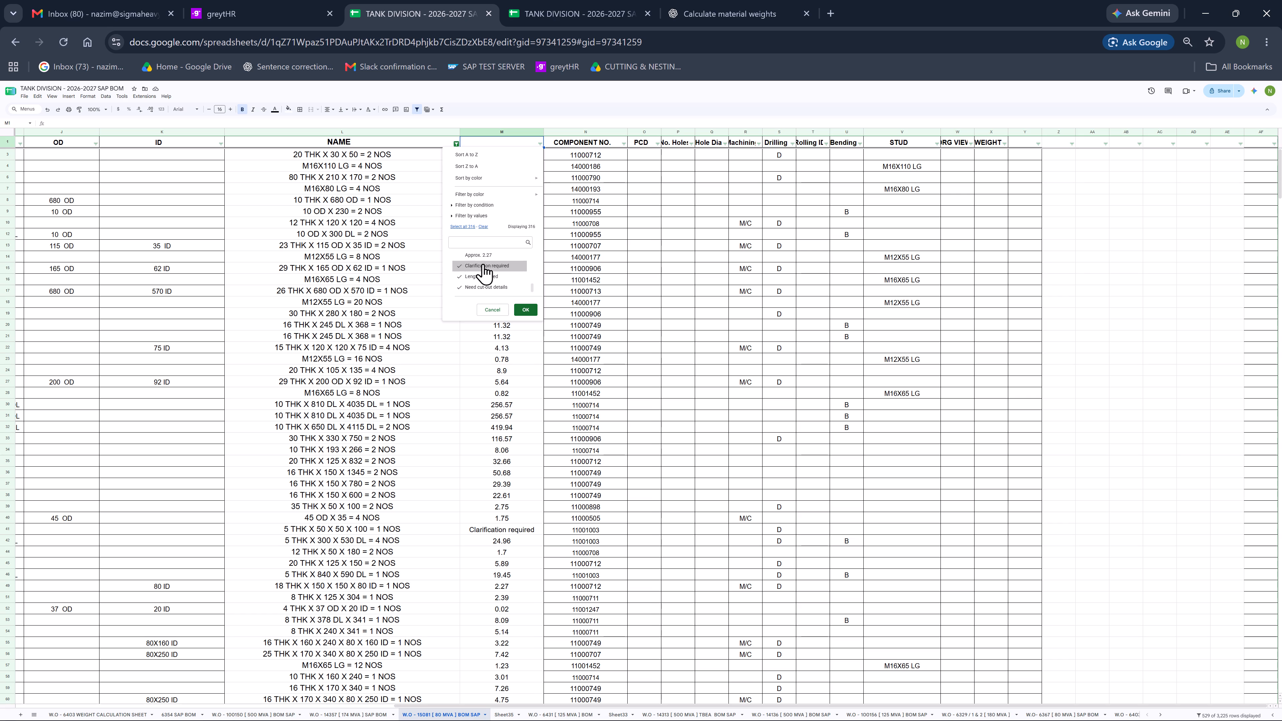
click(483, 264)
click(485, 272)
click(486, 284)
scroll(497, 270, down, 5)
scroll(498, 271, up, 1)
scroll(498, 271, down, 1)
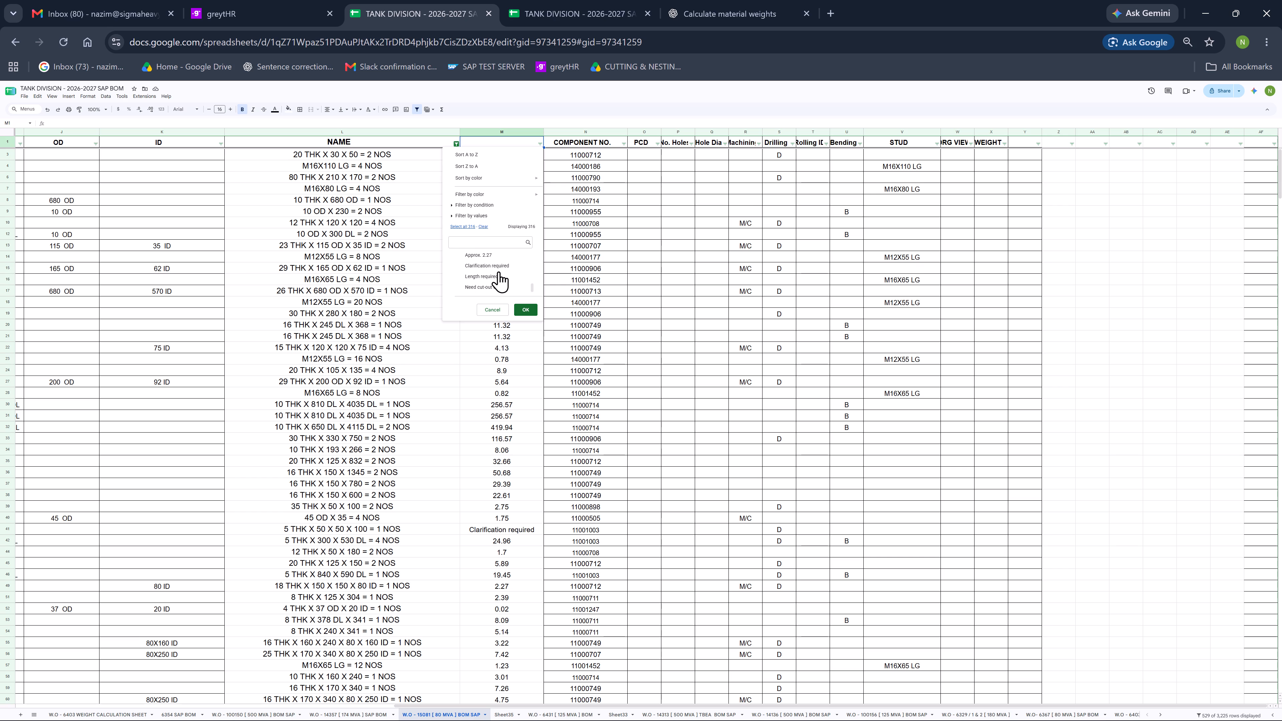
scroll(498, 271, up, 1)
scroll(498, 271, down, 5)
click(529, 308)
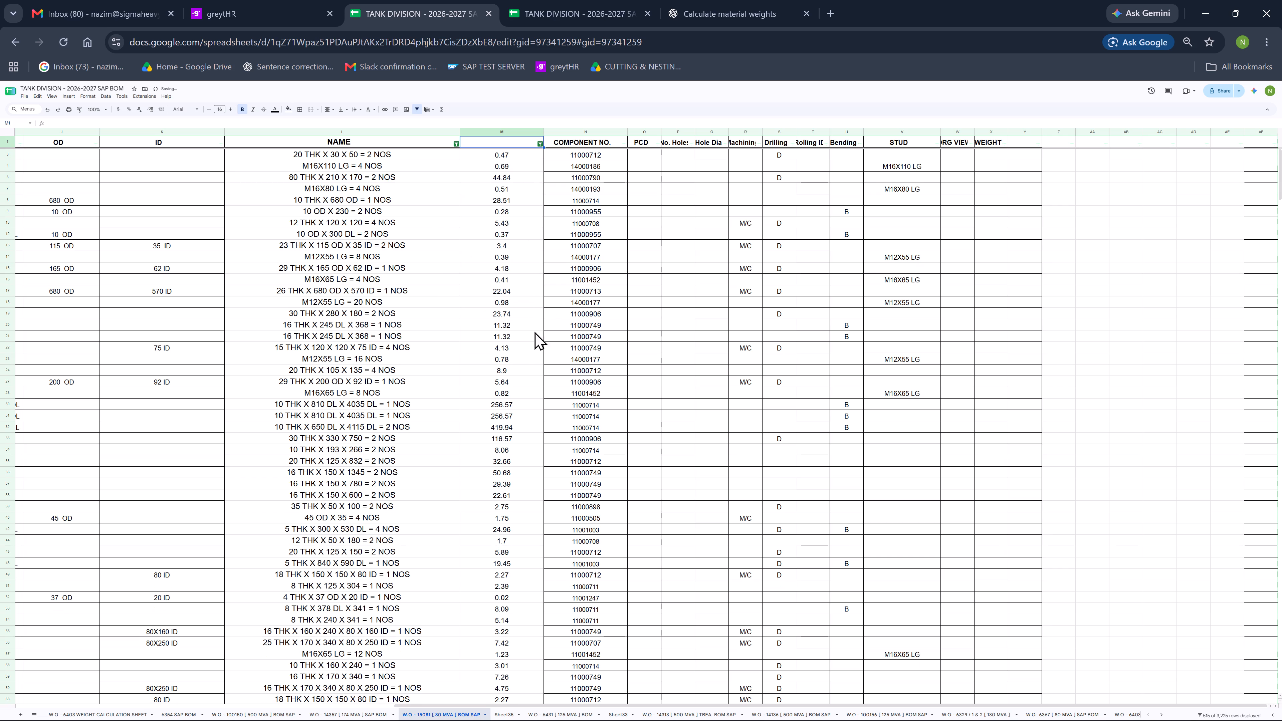
Filter the weight column to only "Approx. 2.27", "Clarification required", "Length required", "Need cut-out details", "2.90*" and "5.17*".
scroll(535, 346, up, 9)
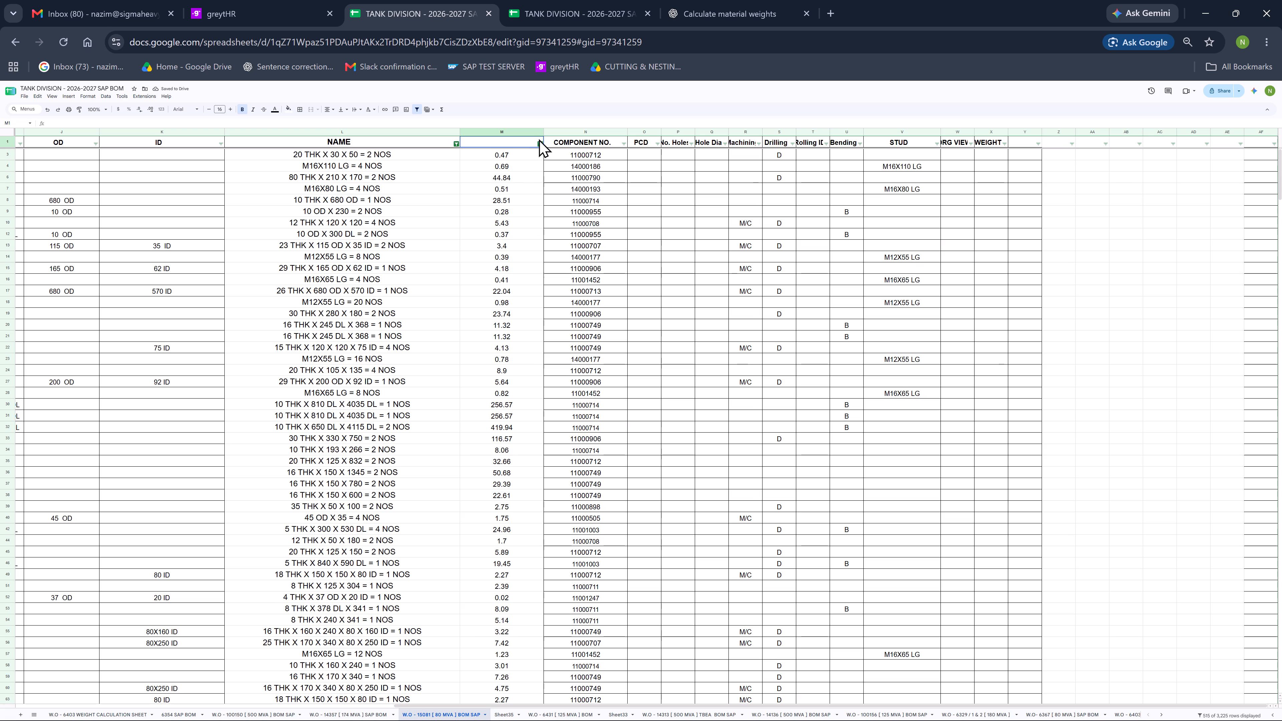
click(540, 143)
click(482, 225)
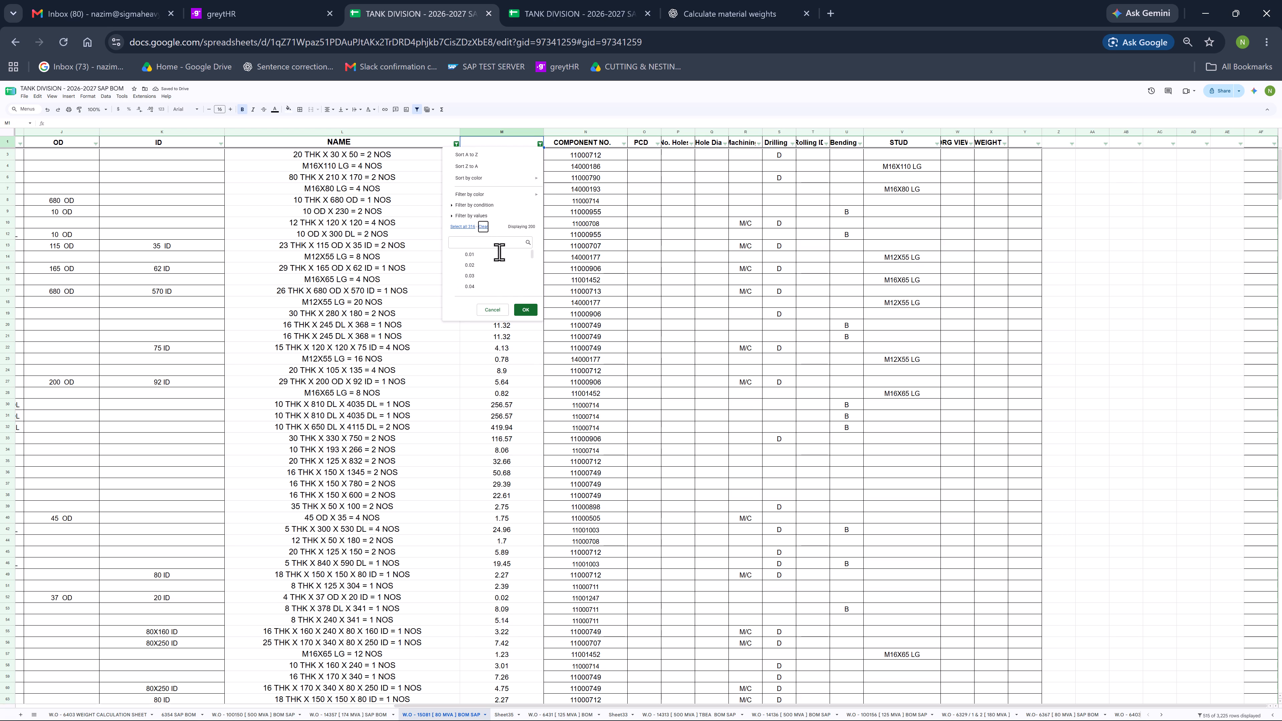
scroll(508, 277, up, 12)
scroll(504, 265, down, 20)
scroll(504, 265, down, 11)
click(496, 285)
scroll(505, 263, down, 12)
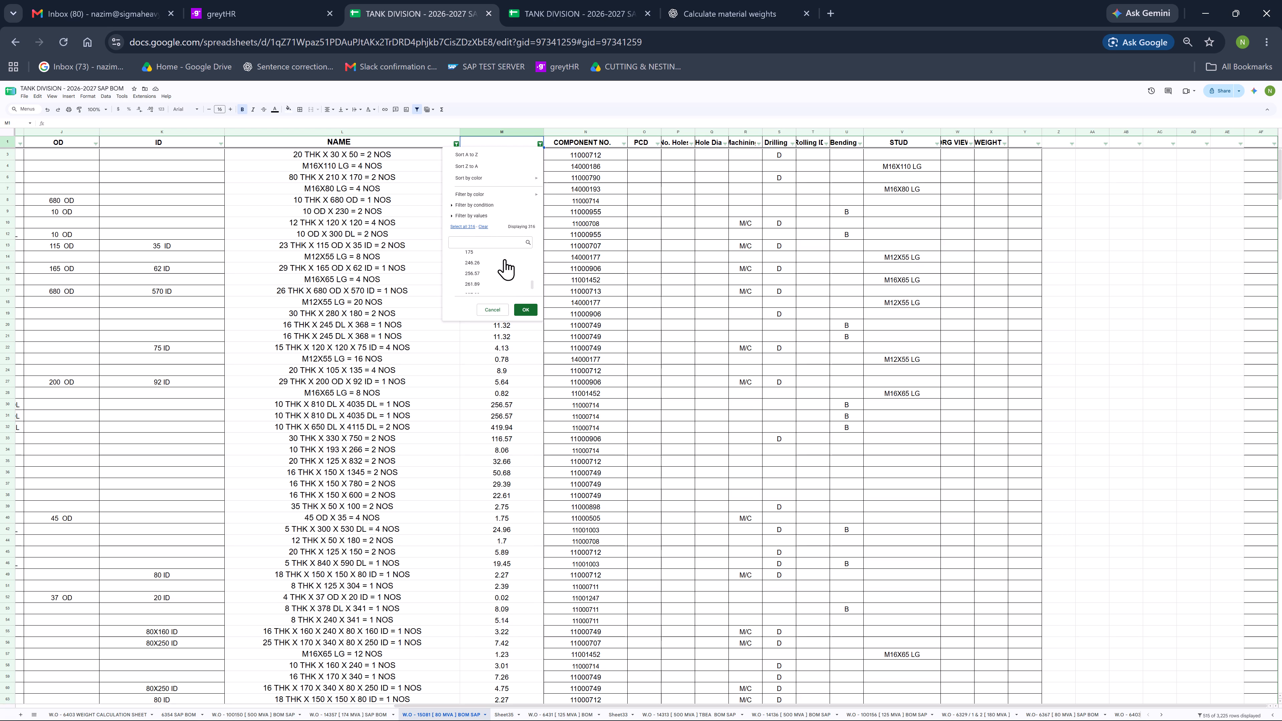
scroll(504, 259, down, 5)
click(492, 256)
click(493, 265)
click(493, 272)
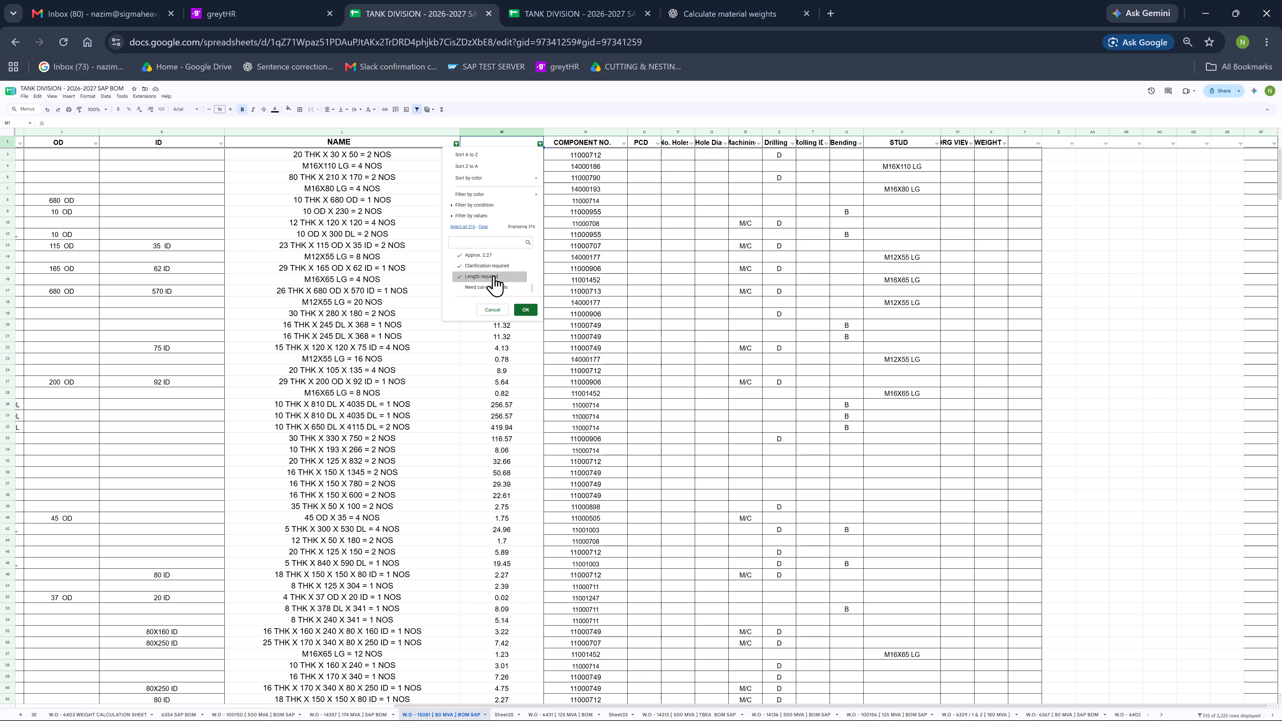
click(493, 284)
scroll(501, 276, down, 4)
scroll(501, 276, up, 1)
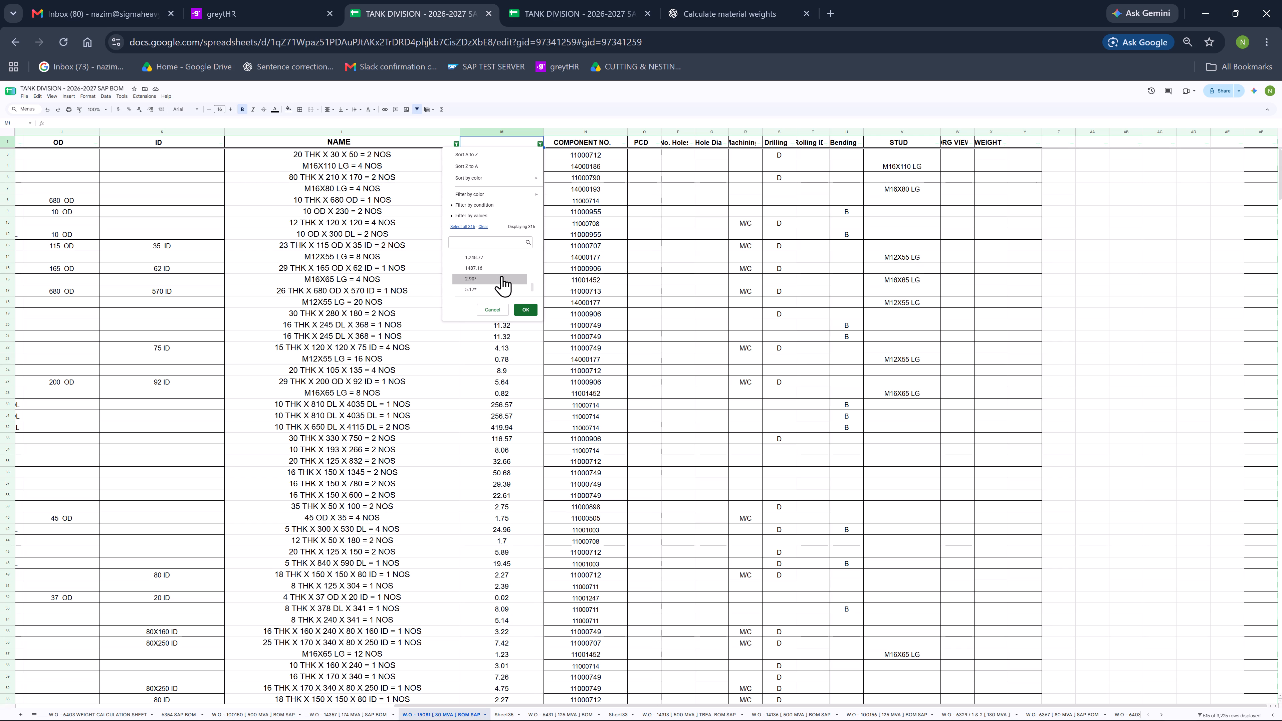
click(501, 276)
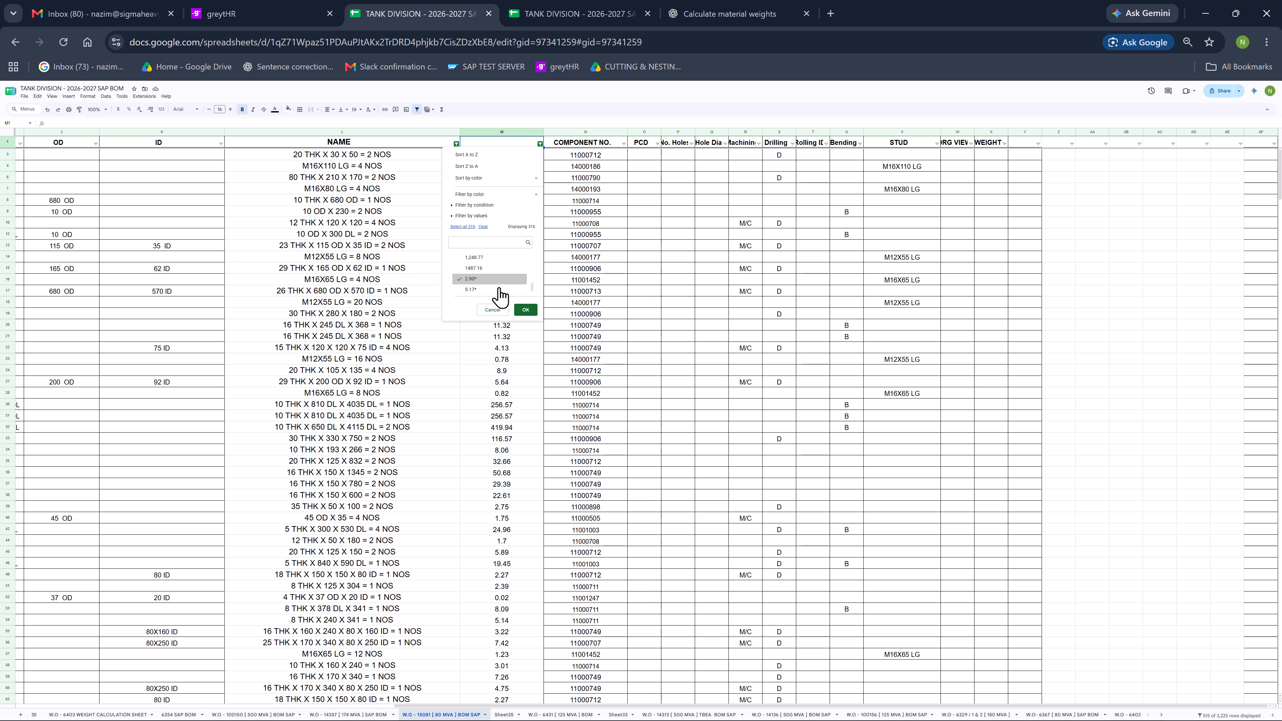
click(499, 287)
scroll(508, 263, up, 1)
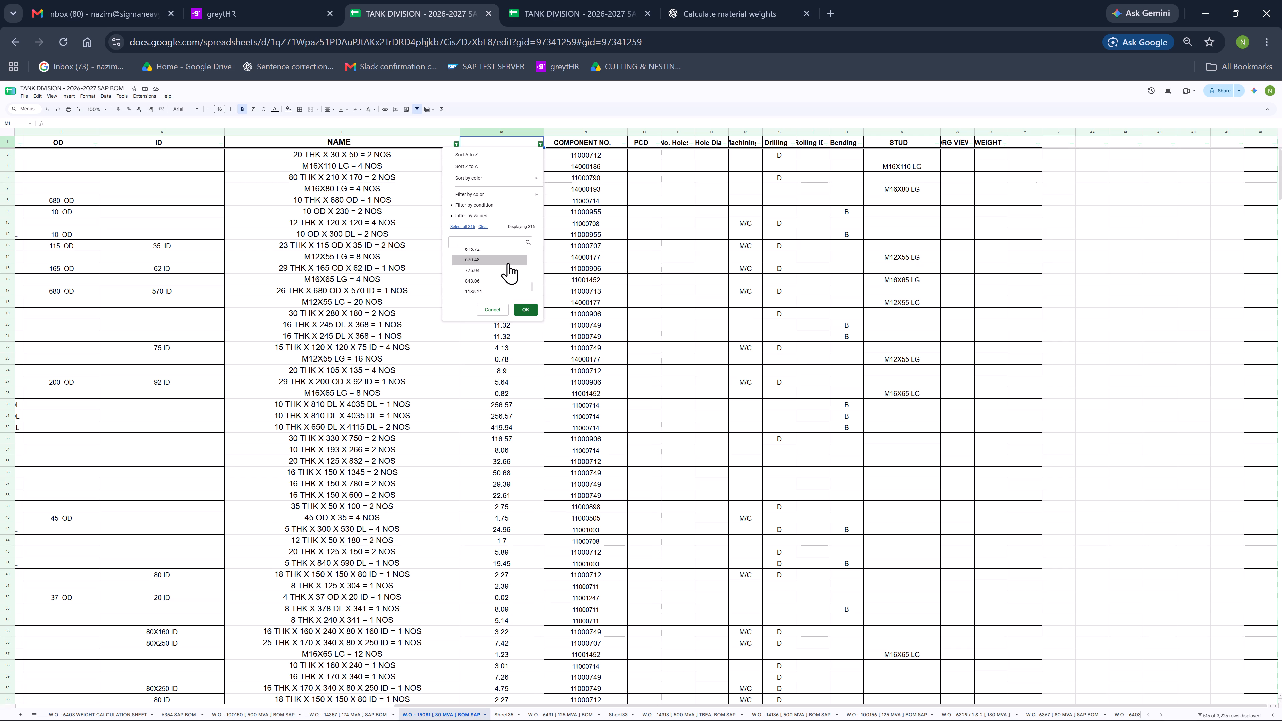
scroll(508, 263, down, 7)
click(527, 306)
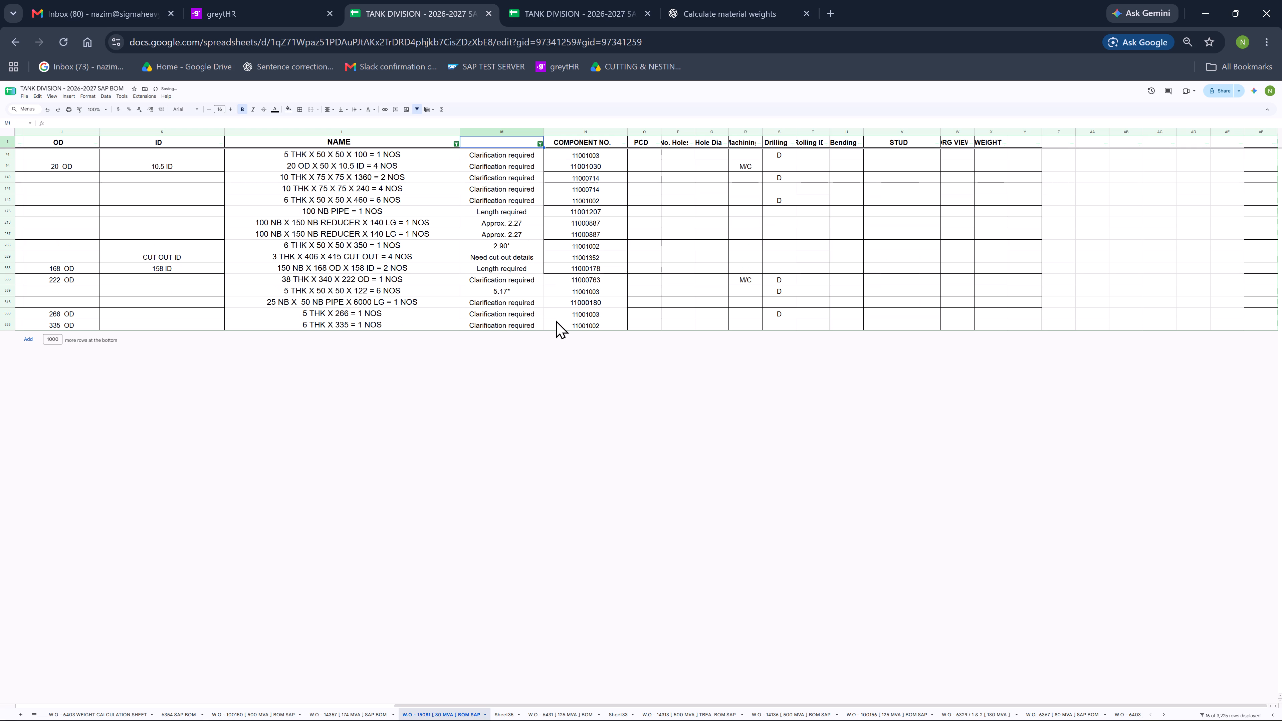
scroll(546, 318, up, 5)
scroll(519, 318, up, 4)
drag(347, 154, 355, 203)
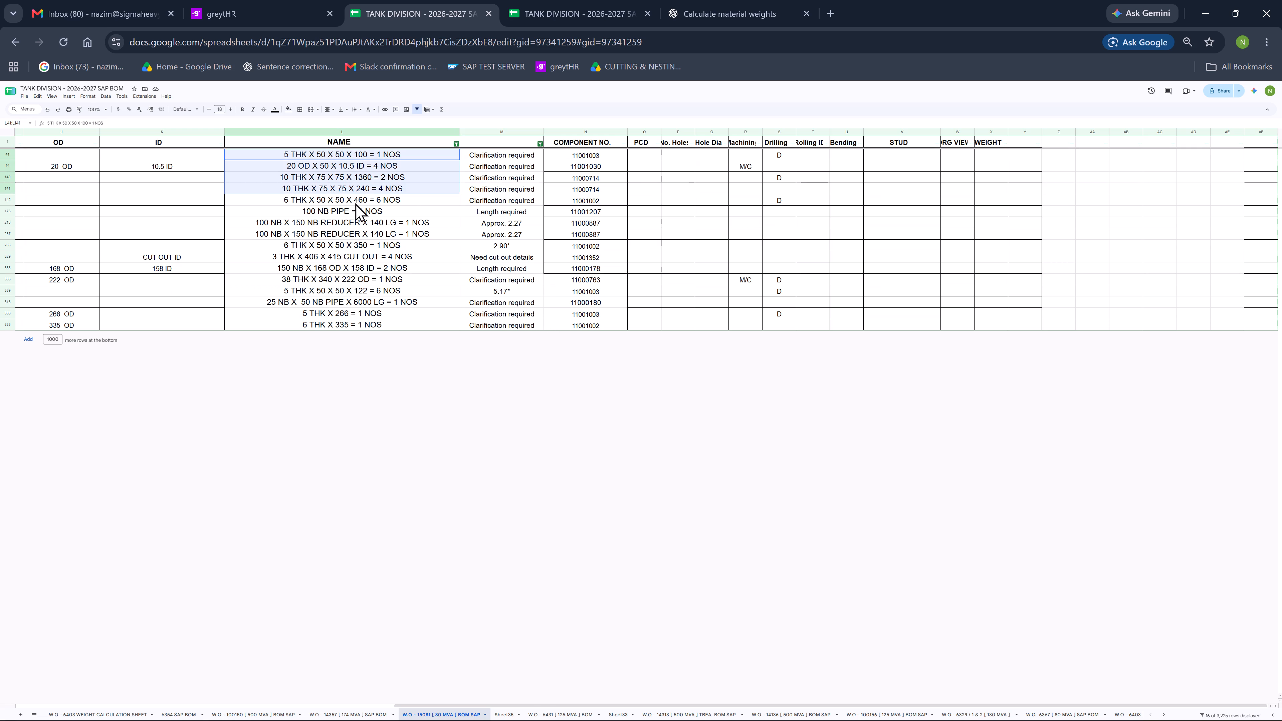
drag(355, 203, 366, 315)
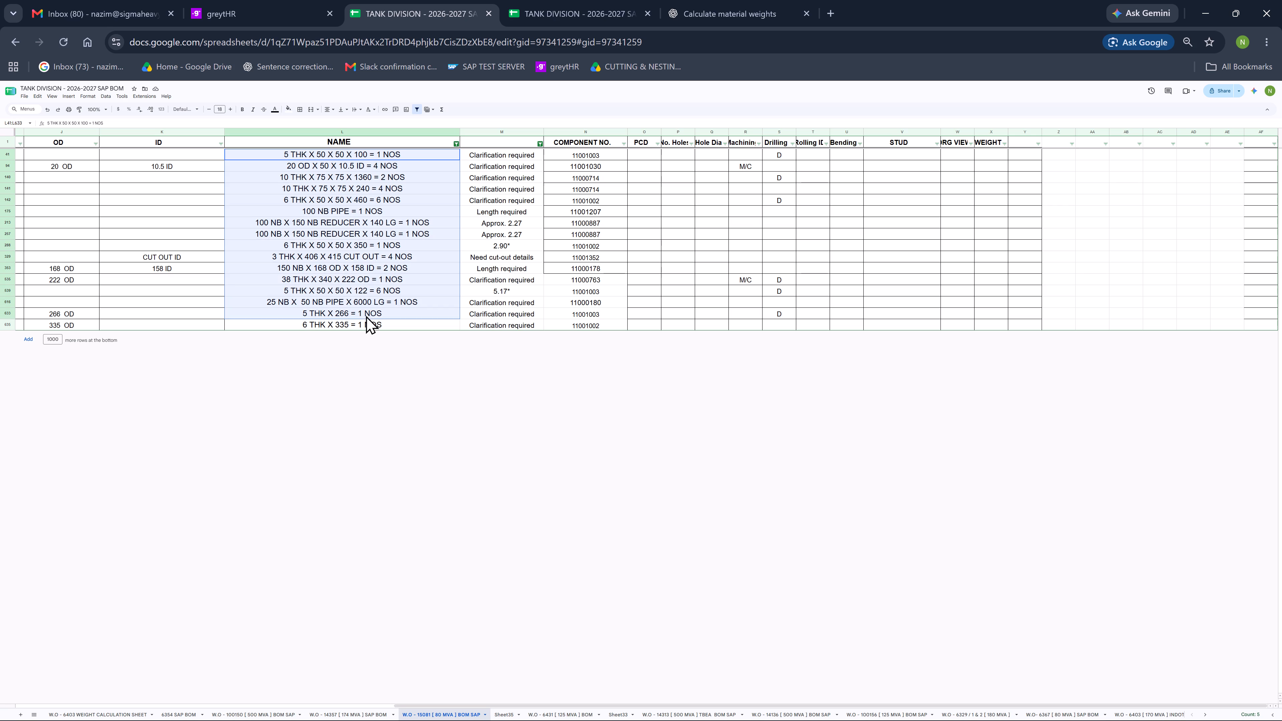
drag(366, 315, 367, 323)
Remove the "Approx." prefix from the weights of both 100 NB X 150 NB REDUCER rows, leaving 2.27.
double_click(502, 221)
click(506, 224)
drag(508, 225, 461, 228)
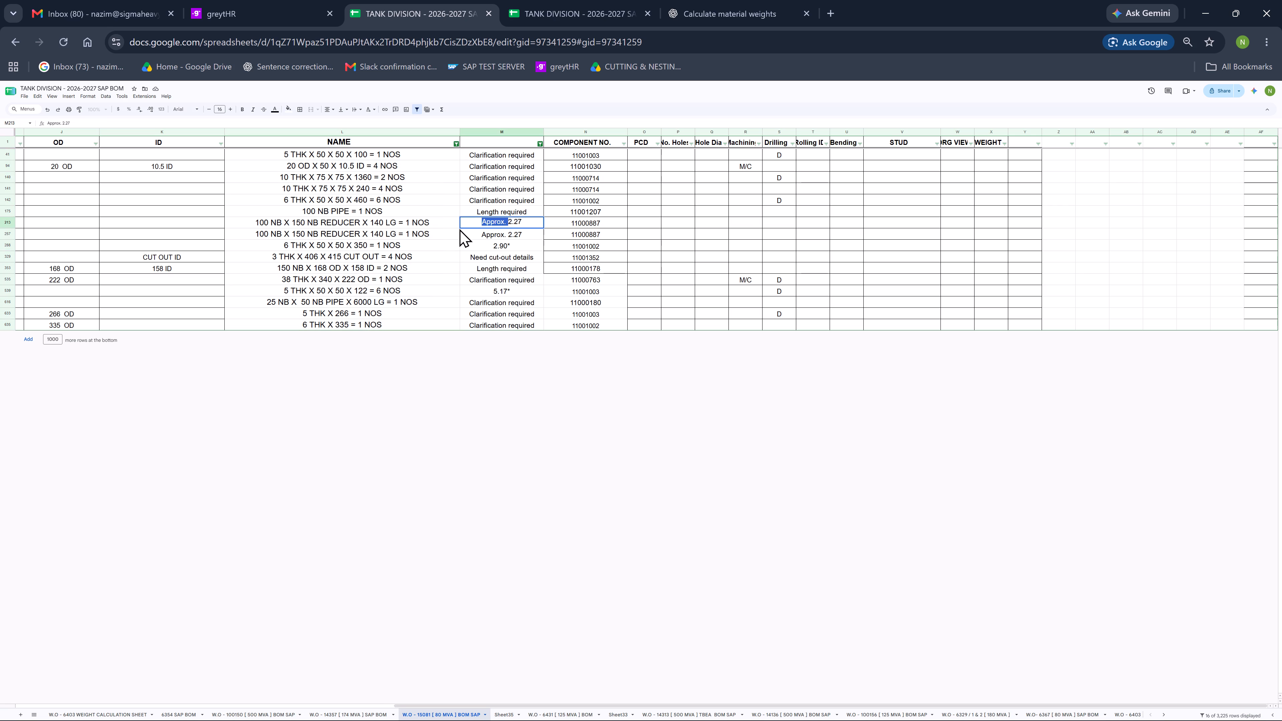
key(Delete)
double_click(505, 237)
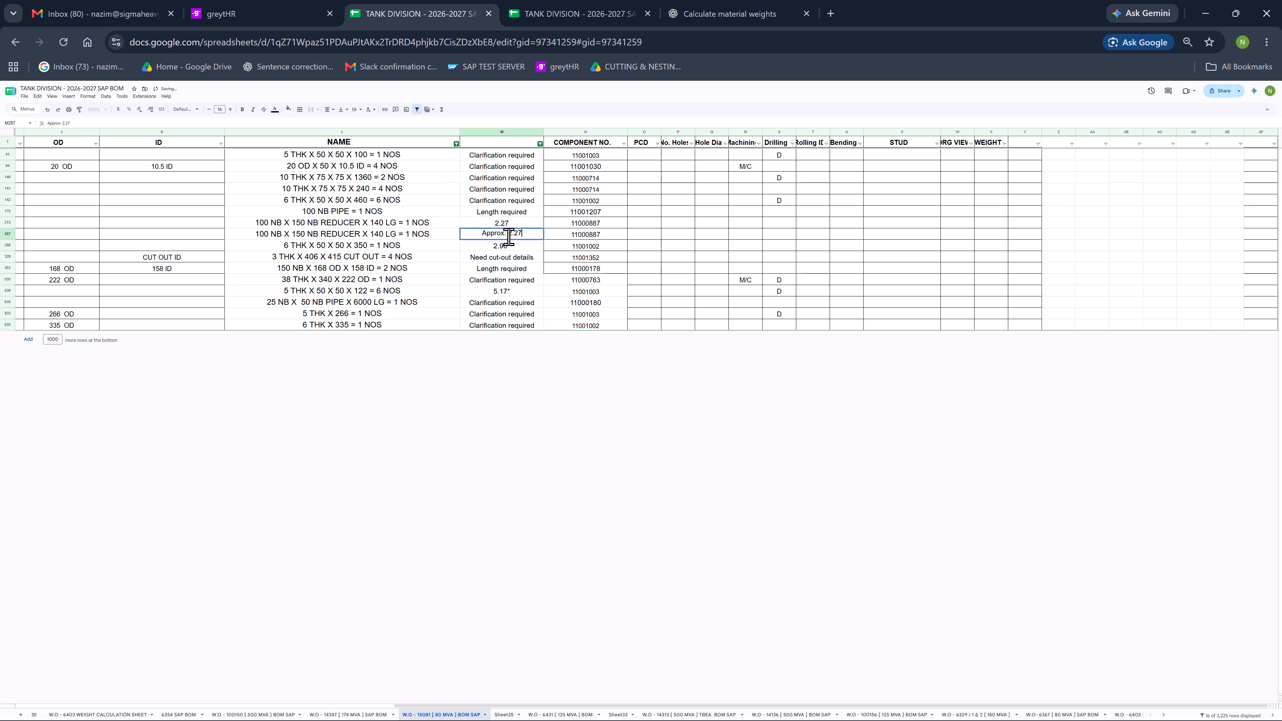
drag(509, 235, 472, 234)
key(Delete)
Remove the asterisks from the weights of 6 THK X 50 X 50 X 350 and 5 THK X 50 X 50 X 122, leaving 2.90 and 5.17.
double_click(520, 246)
key(Delete)
double_click(518, 289)
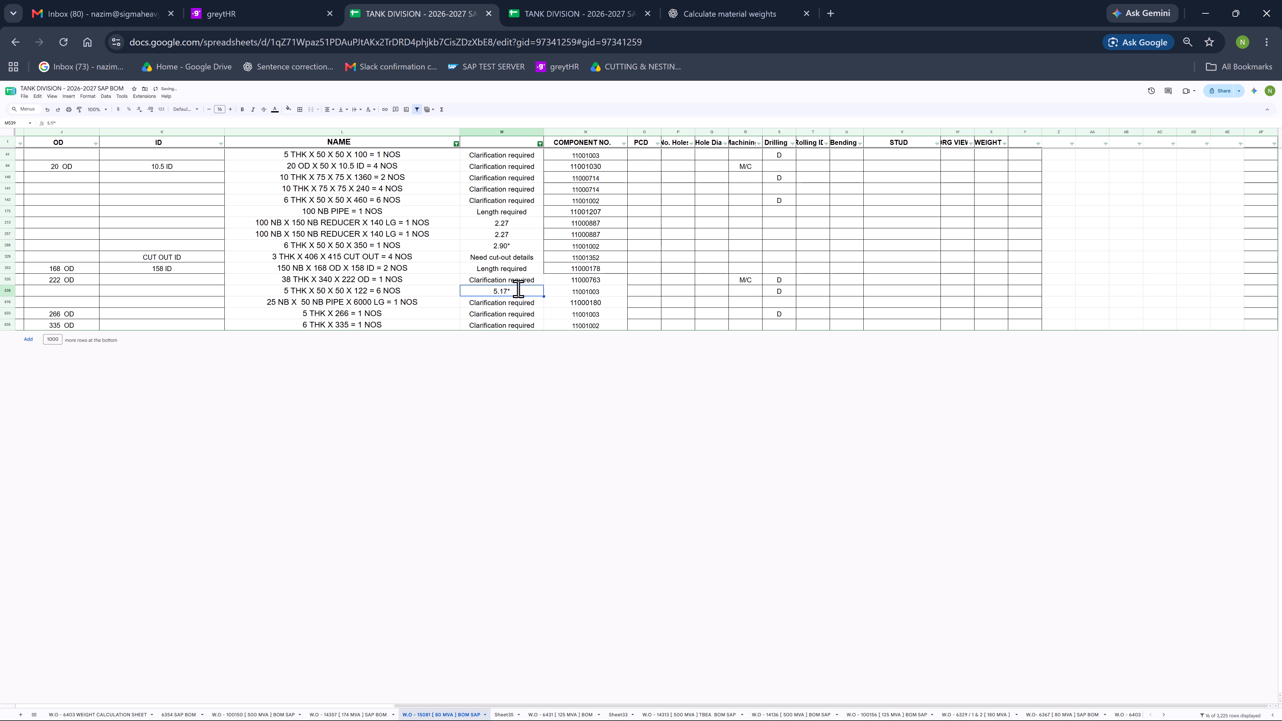
key(Delete)
key(Delete)
key(BackSpace)
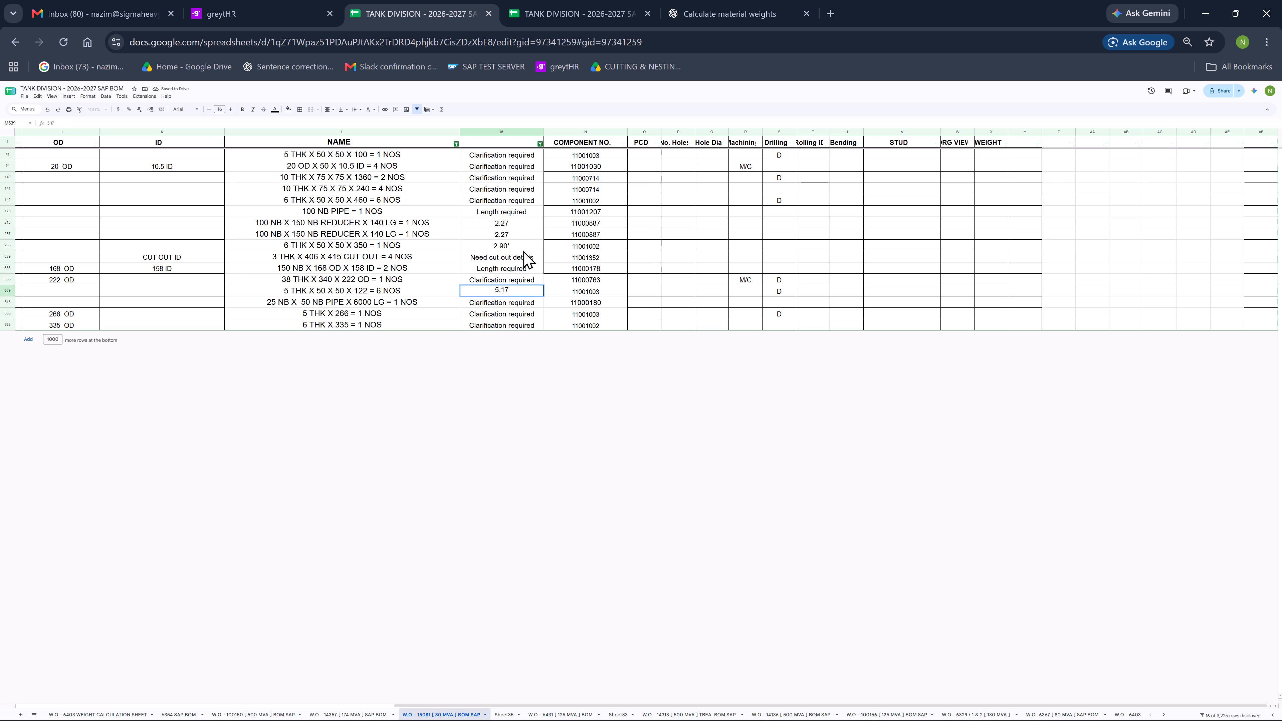
click(523, 250)
double_click(523, 248)
key(BackSpace)
click(509, 288)
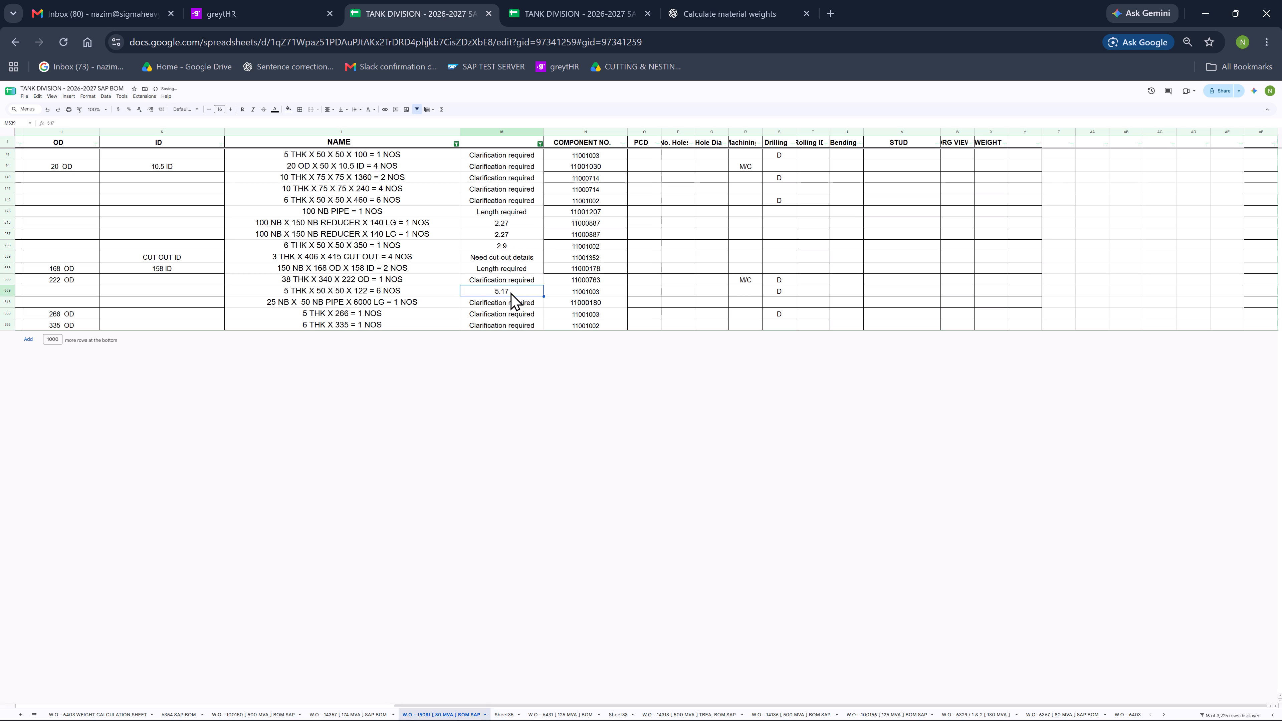
Reapply the weight column filter with only "Clarification required", "Length required" and "Need cut-out details" included.
click(542, 144)
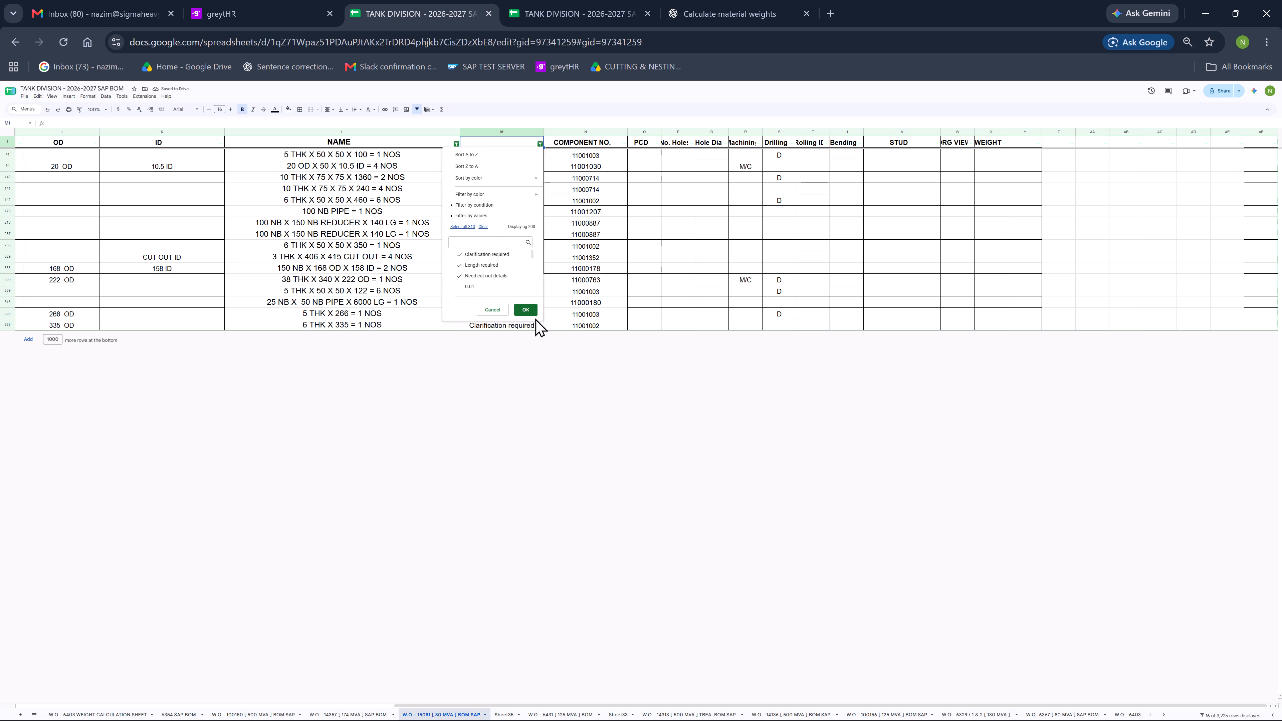
click(529, 311)
Add "OD" after the diameter in the names of 5 THK X 266 and 6 THK X 335.
scroll(505, 275, up, 5)
drag(367, 152, 367, 161)
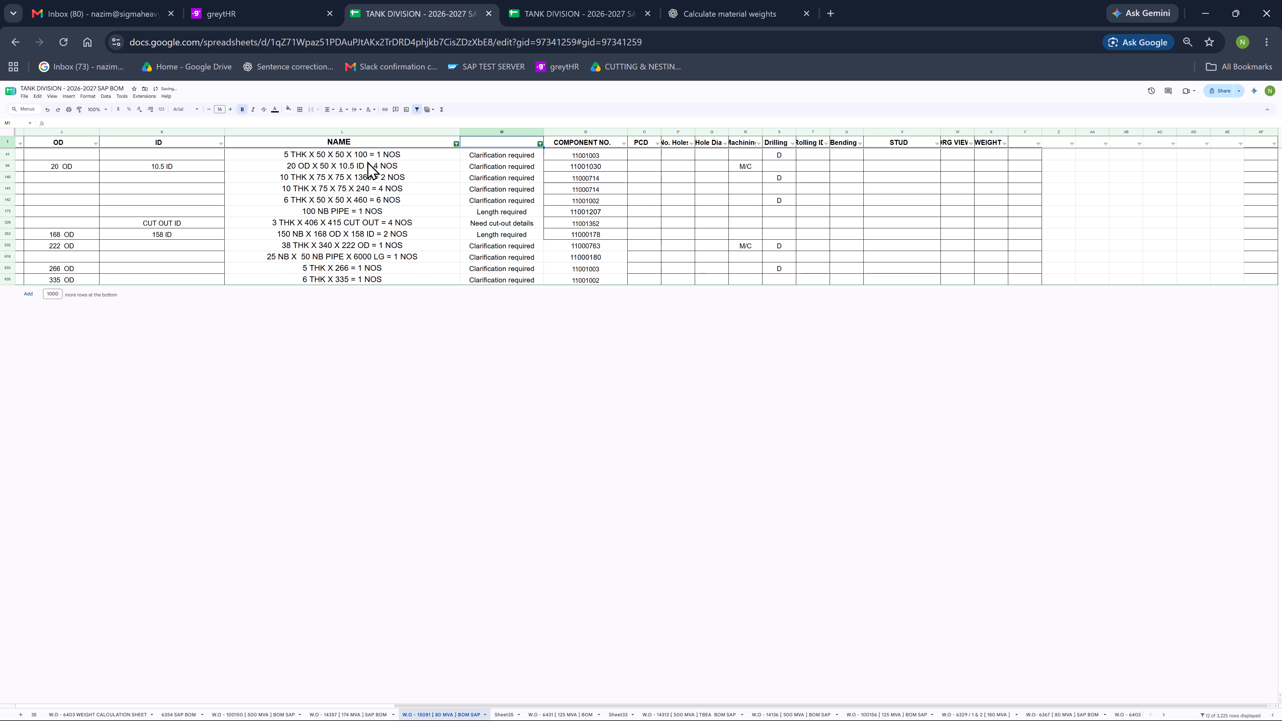
drag(367, 161, 379, 279)
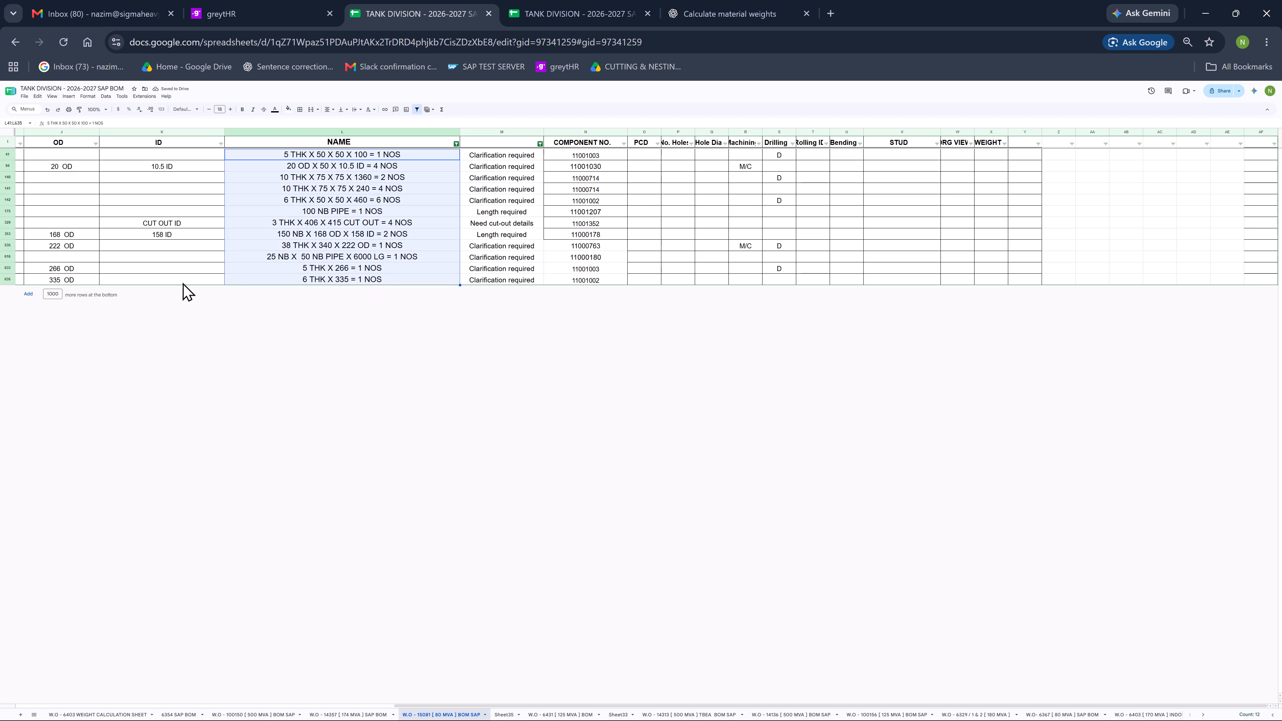
double_click(349, 267)
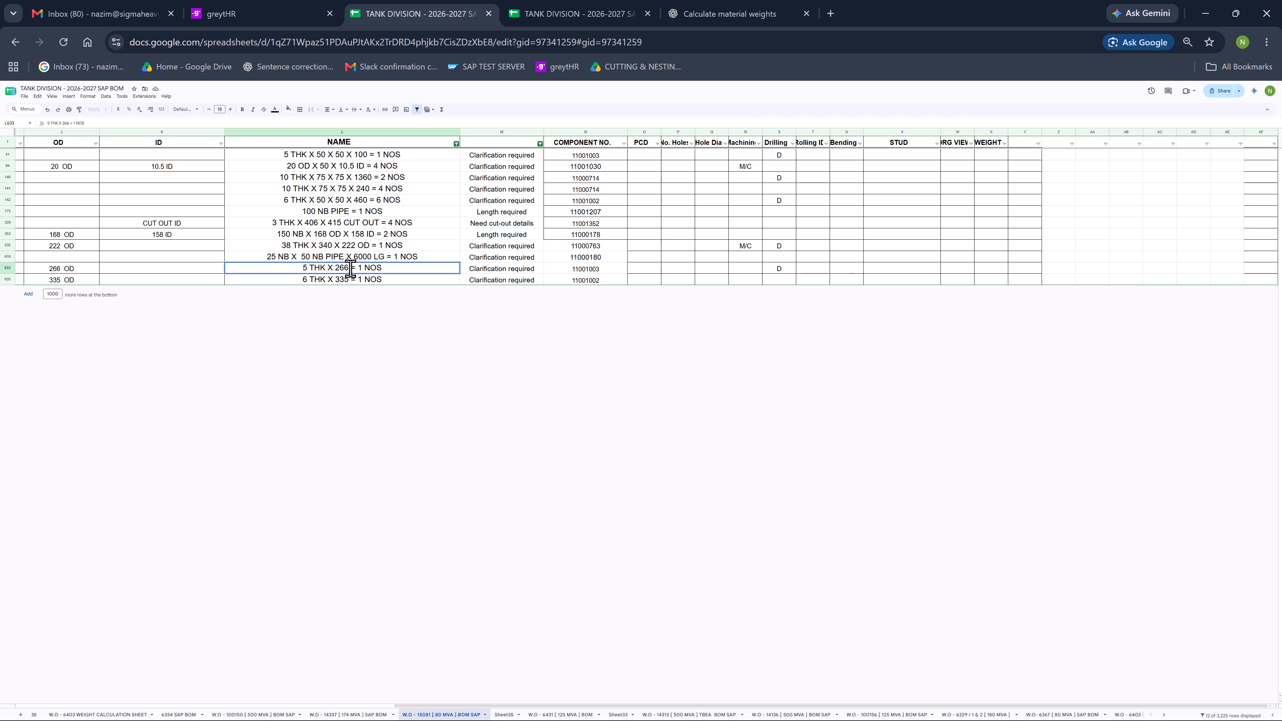
click(350, 268)
text(OD)
key(space)
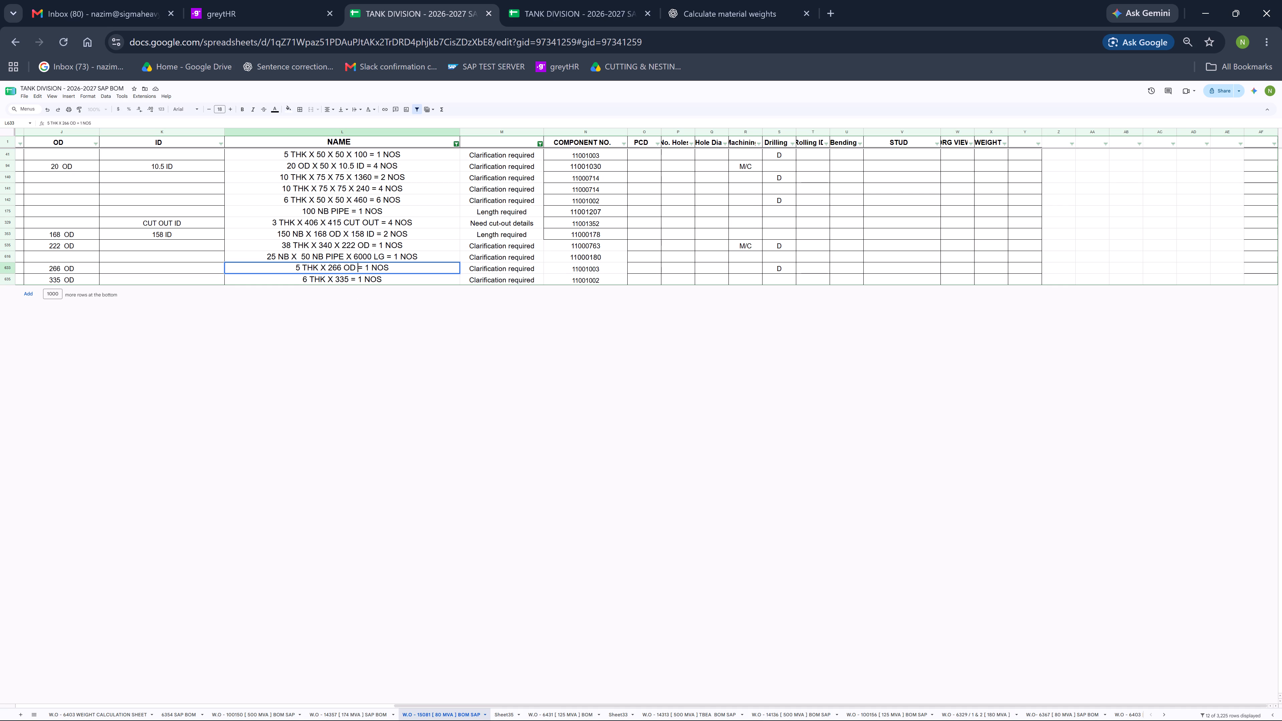
click(354, 280)
double_click(348, 276)
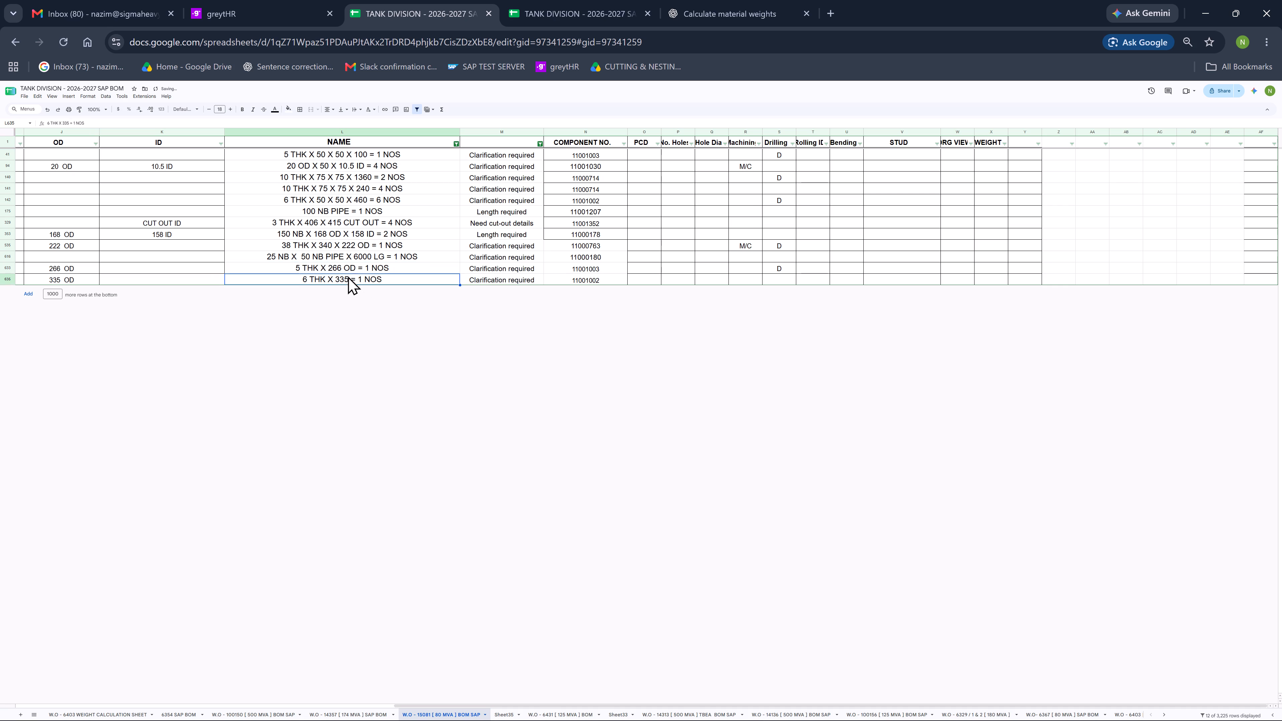
click(351, 279)
text(OD)
key(space)
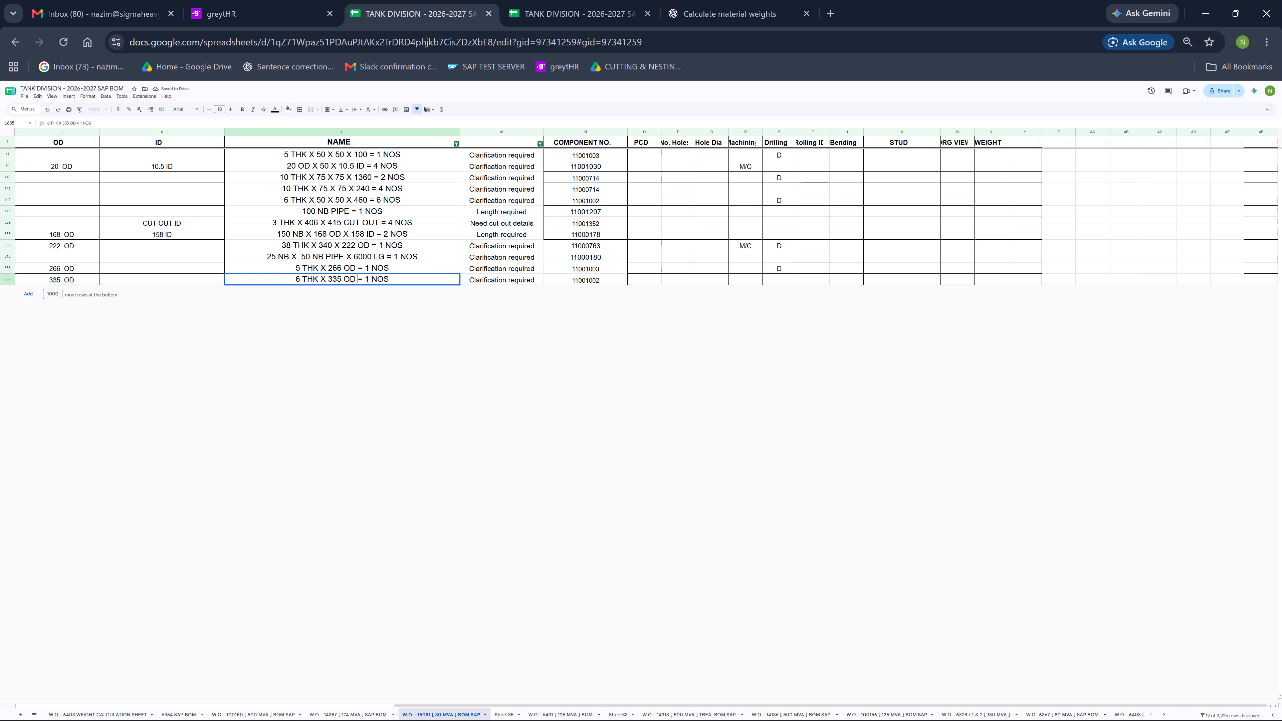
drag(425, 346, 428, 344)
drag(371, 155, 379, 276)
key(ctrl+c)
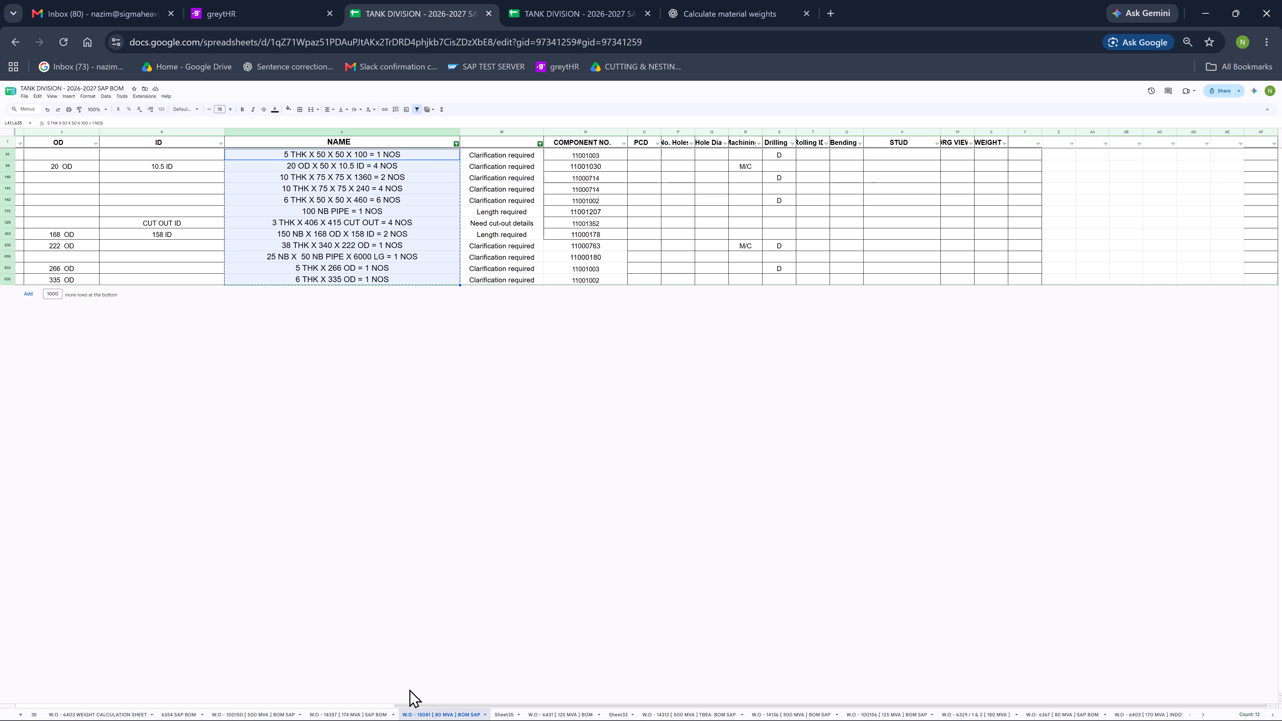
click(505, 717)
click(10, 132)
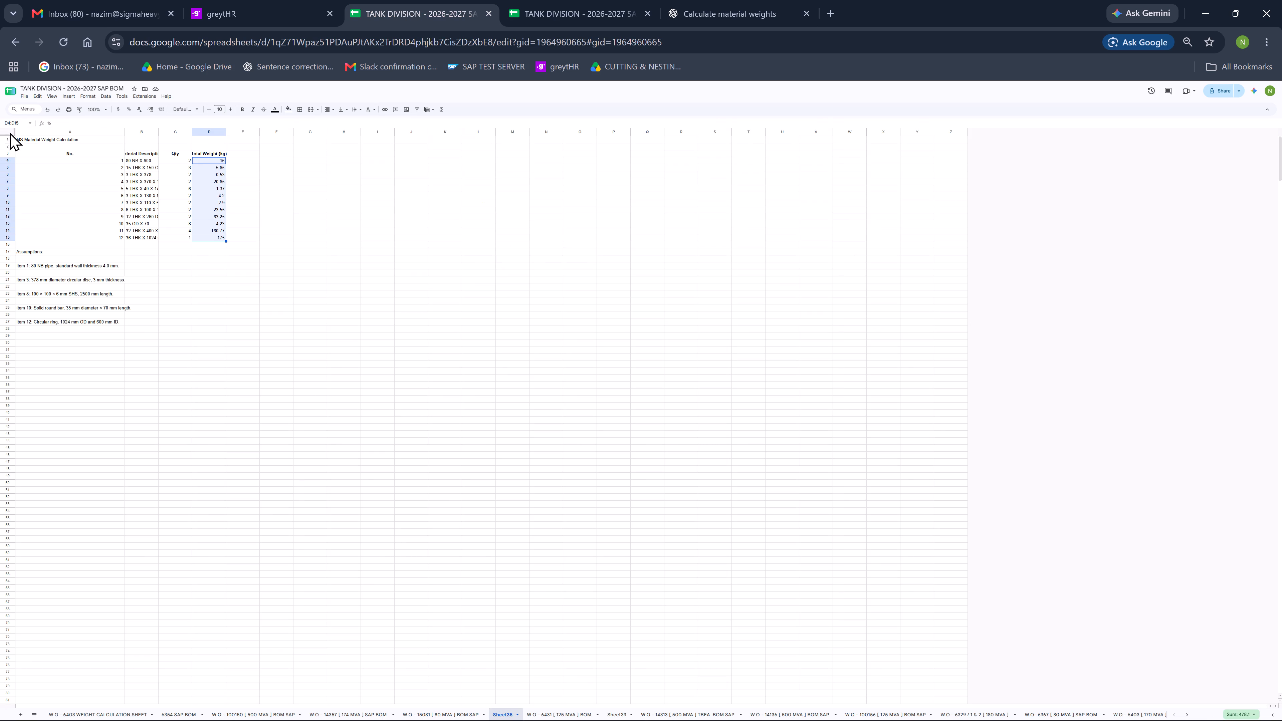
key(Delete)
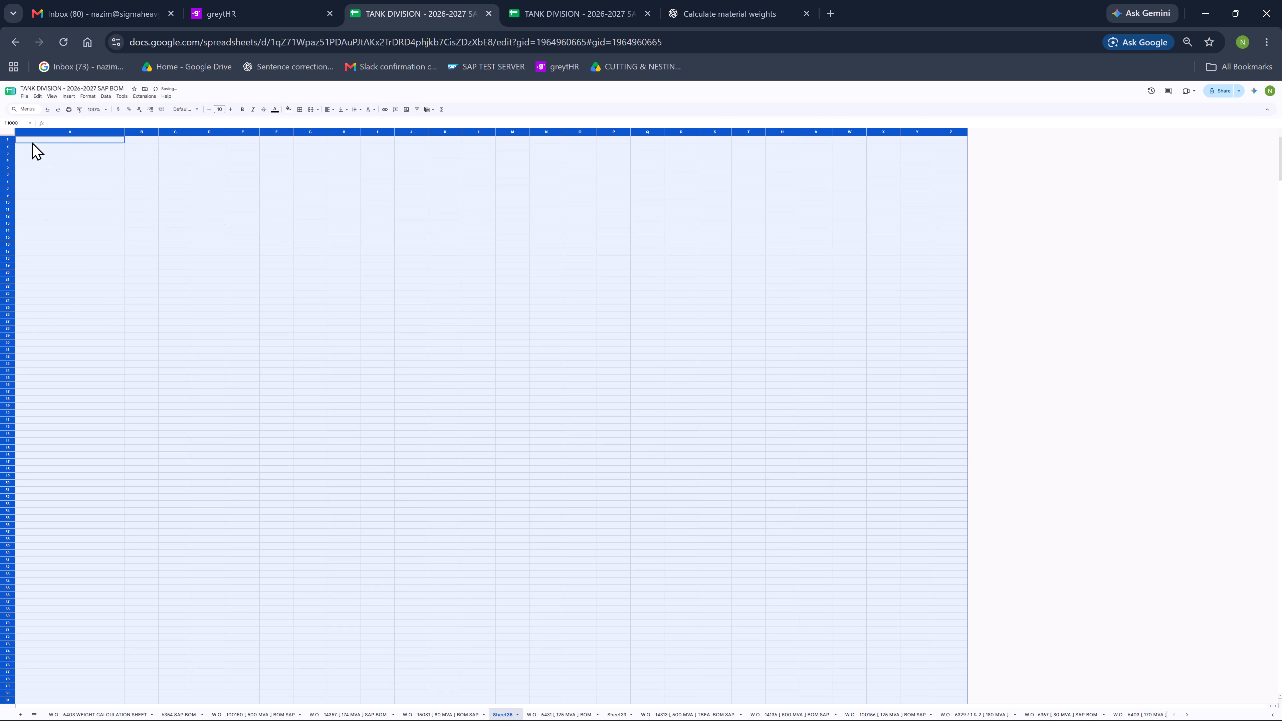
click(30, 138)
key(ctrl+v)
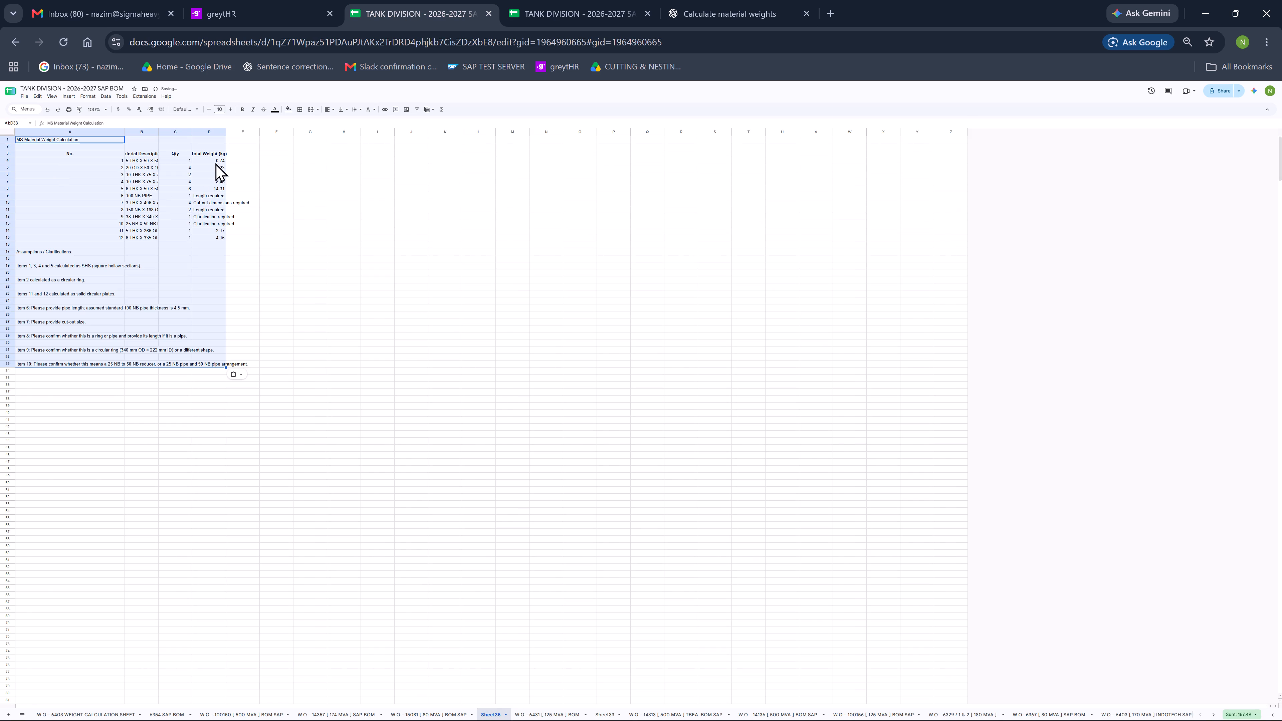
Copy the twelve Total Weight entries from the scratch sheet over the filtered weight cells of the W.O - 15081 BOM.
drag(215, 161, 218, 236)
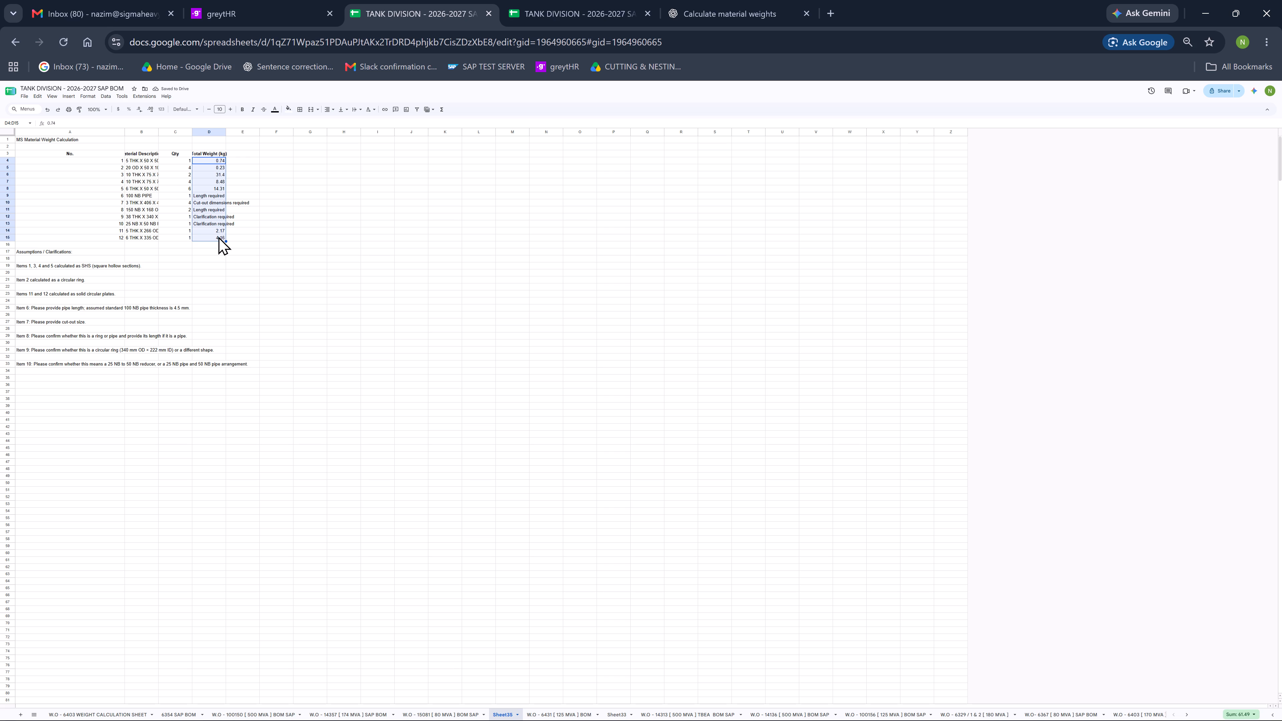
key(ctrl+c)
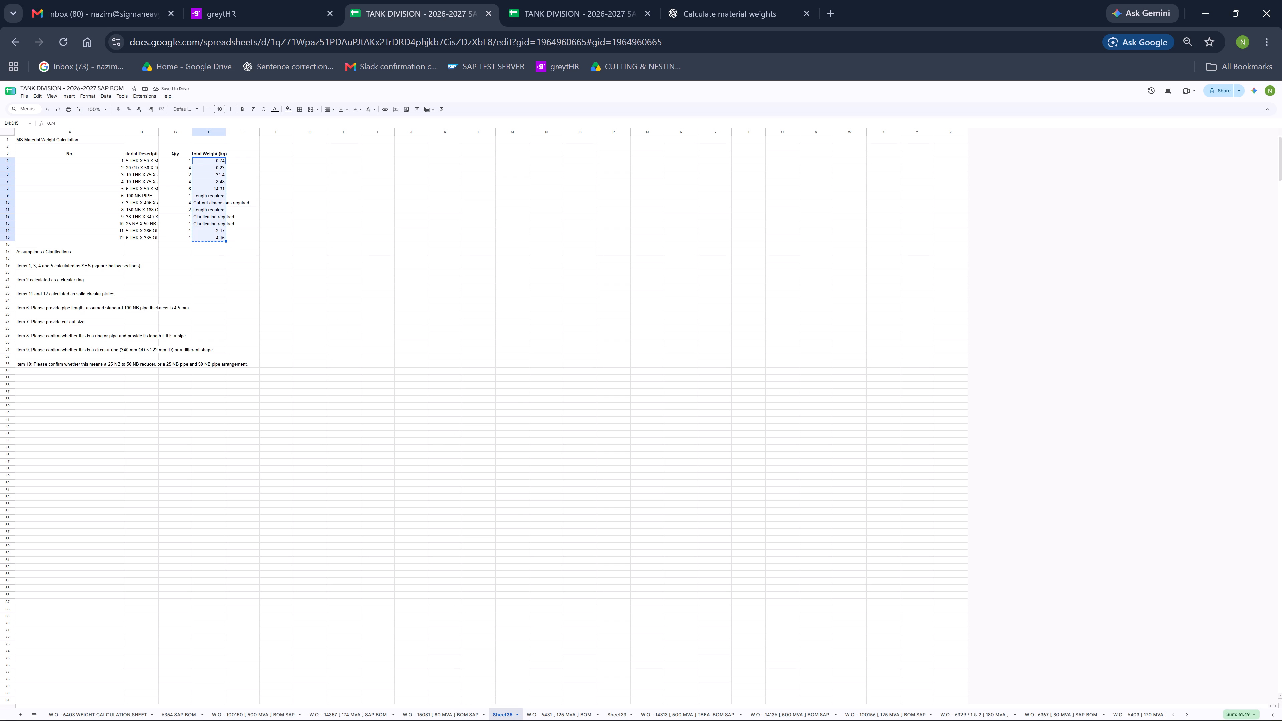
click(450, 720)
click(300, 439)
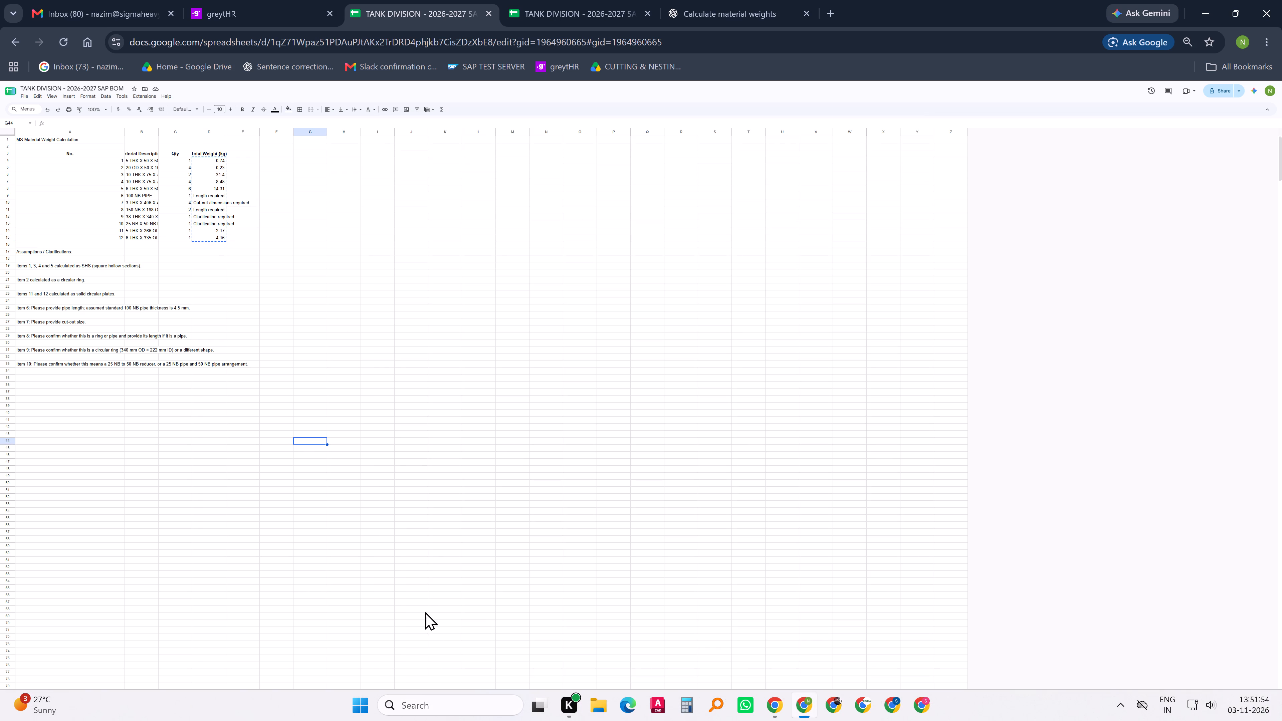
click(445, 708)
click(444, 714)
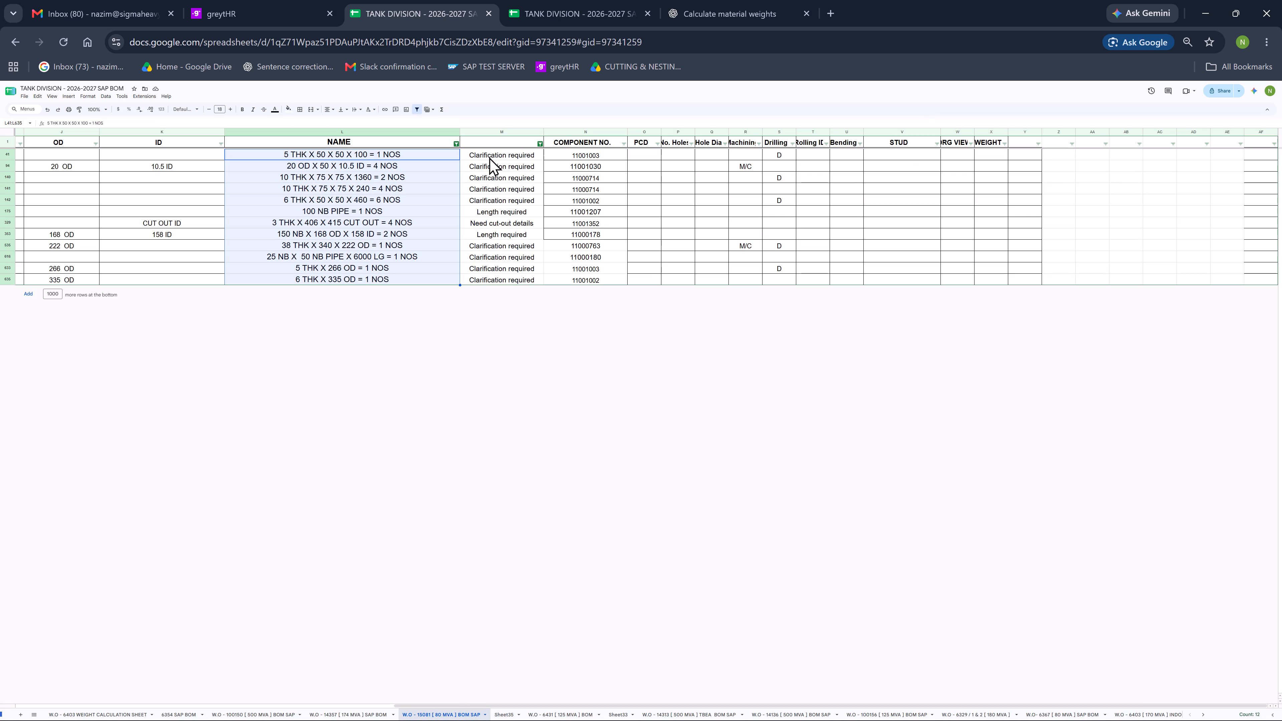
click(480, 153)
key(ctrl+v)
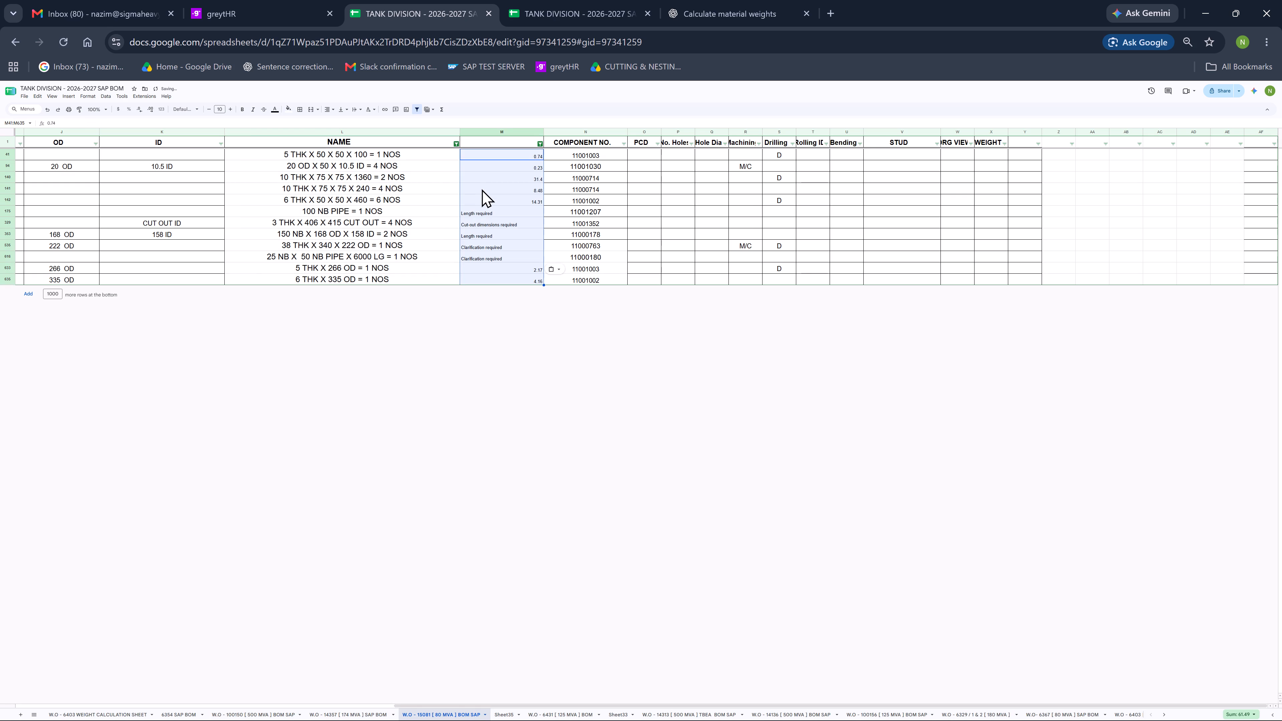
Exclude the numeric weights from the weight column filter, keeping only "Clarification required", "Cut-out dimensions required" and "Length required".
click(538, 141)
click(491, 252)
click(490, 264)
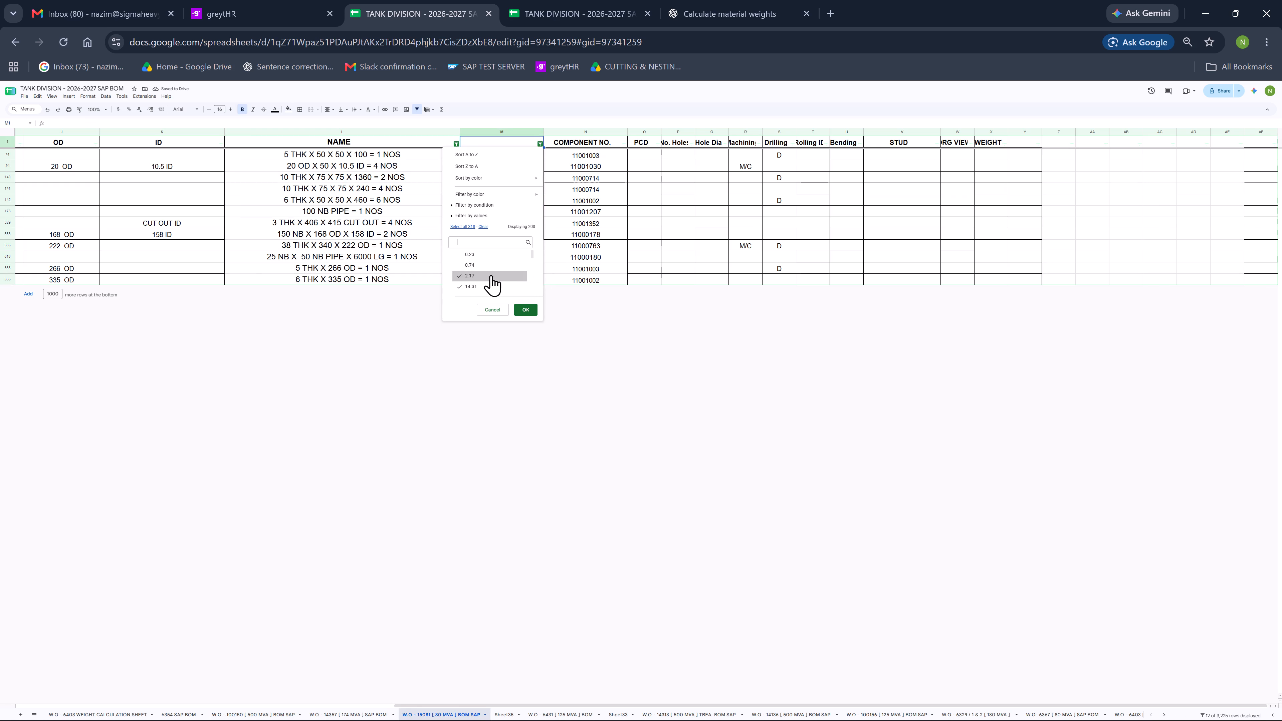
click(491, 276)
click(491, 285)
click(528, 313)
scroll(524, 228, up, 4)
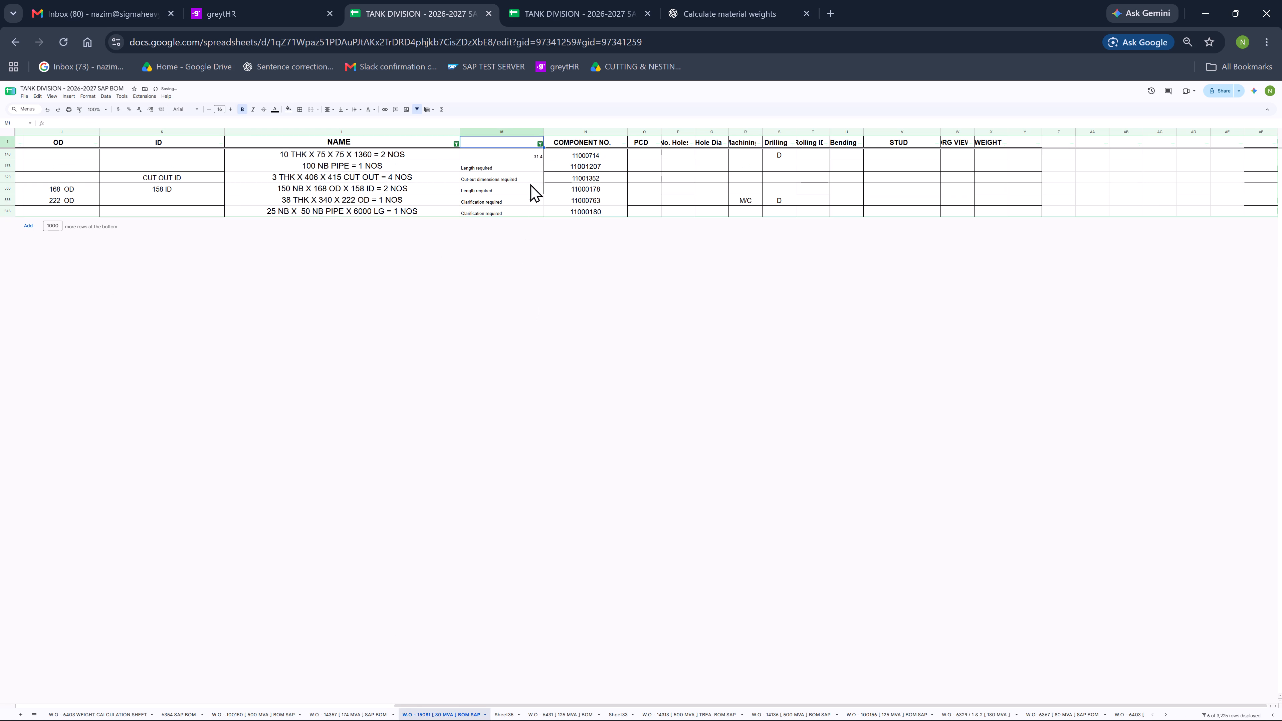
click(541, 144)
click(509, 257)
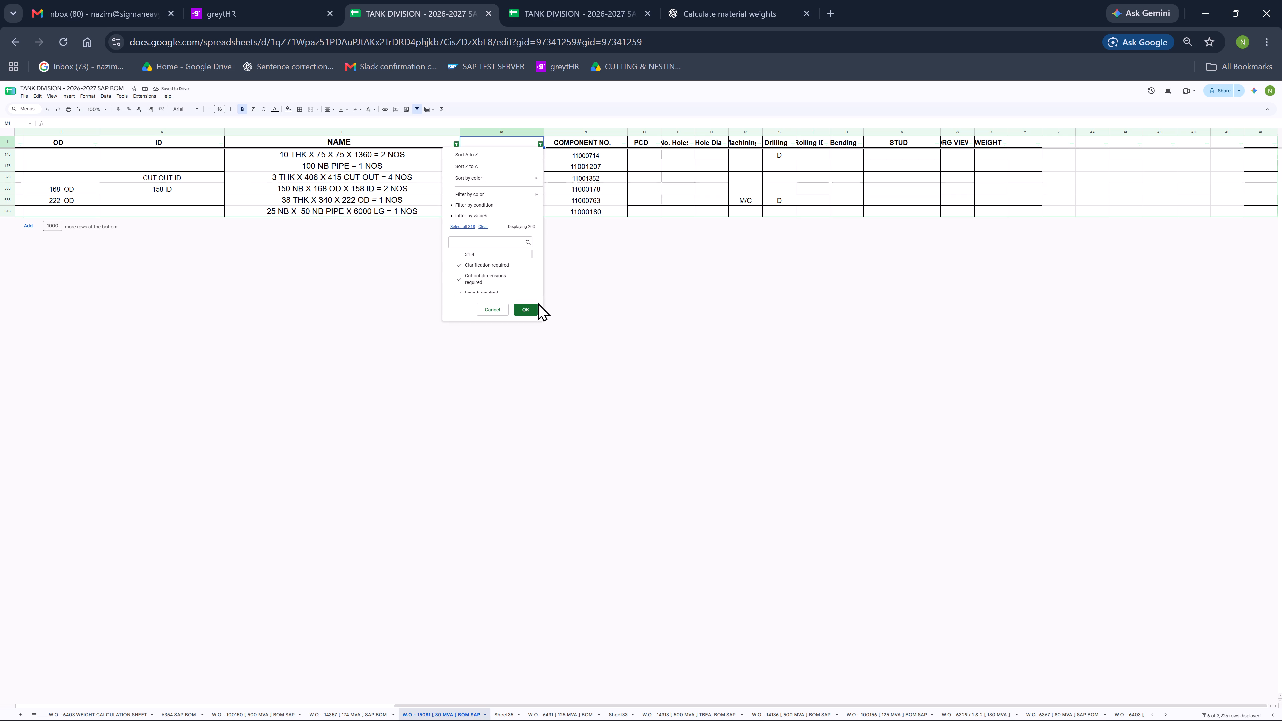
click(526, 312)
scroll(466, 227, up, 4)
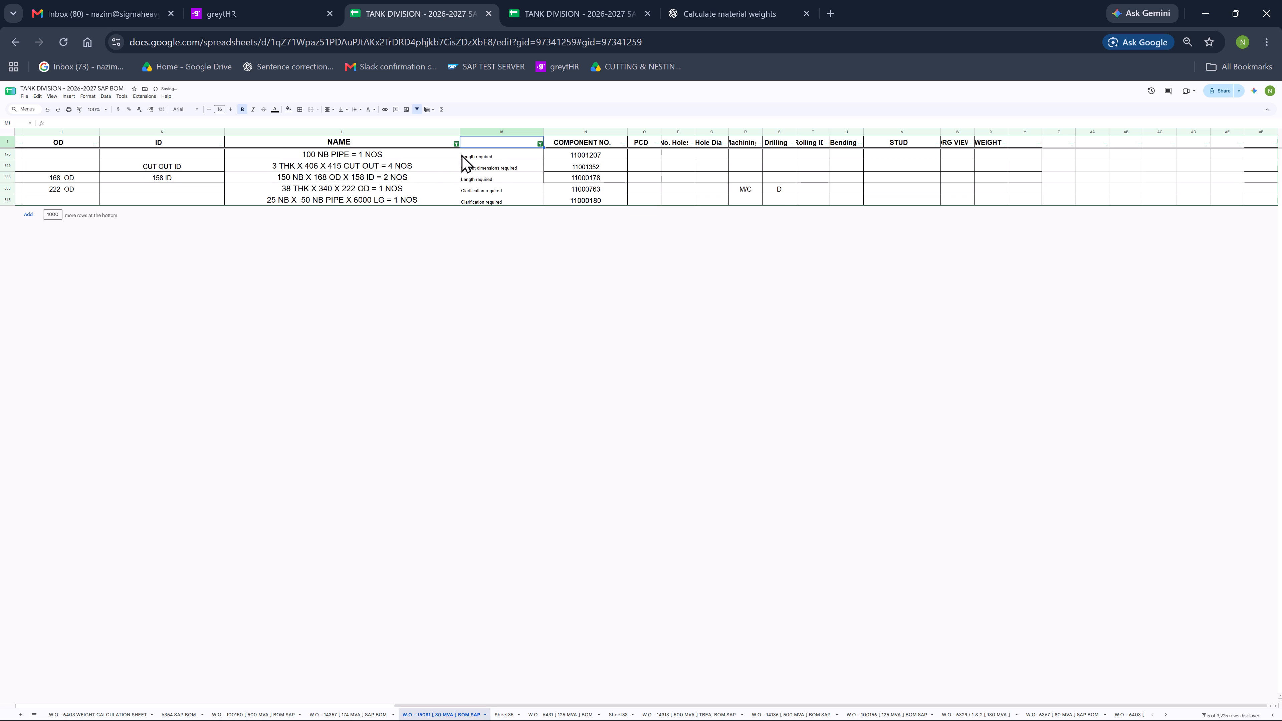
Examine the description, grade, drawing number and dimension columns of the items that still lack a weight.
drag(375, 154, 372, 194)
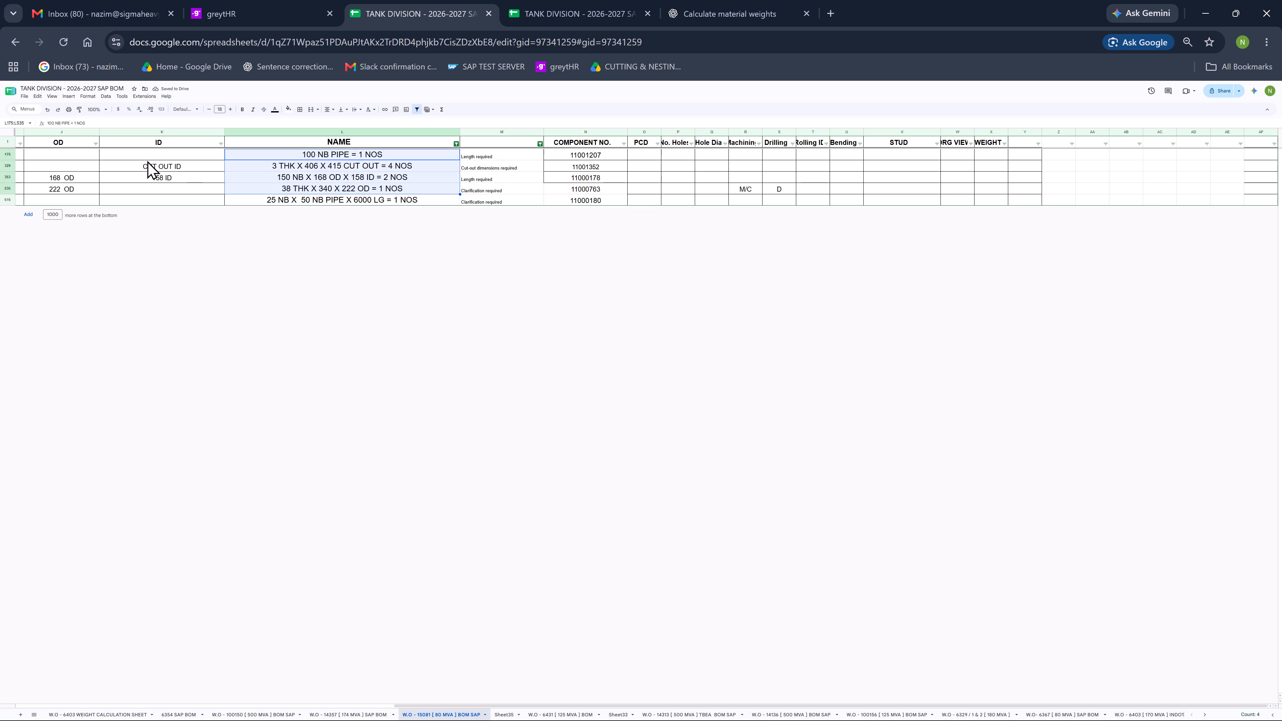
click(131, 155)
key(Left)
key(Left)
key(Left)
key(Left)
key(Left)
key(Left)
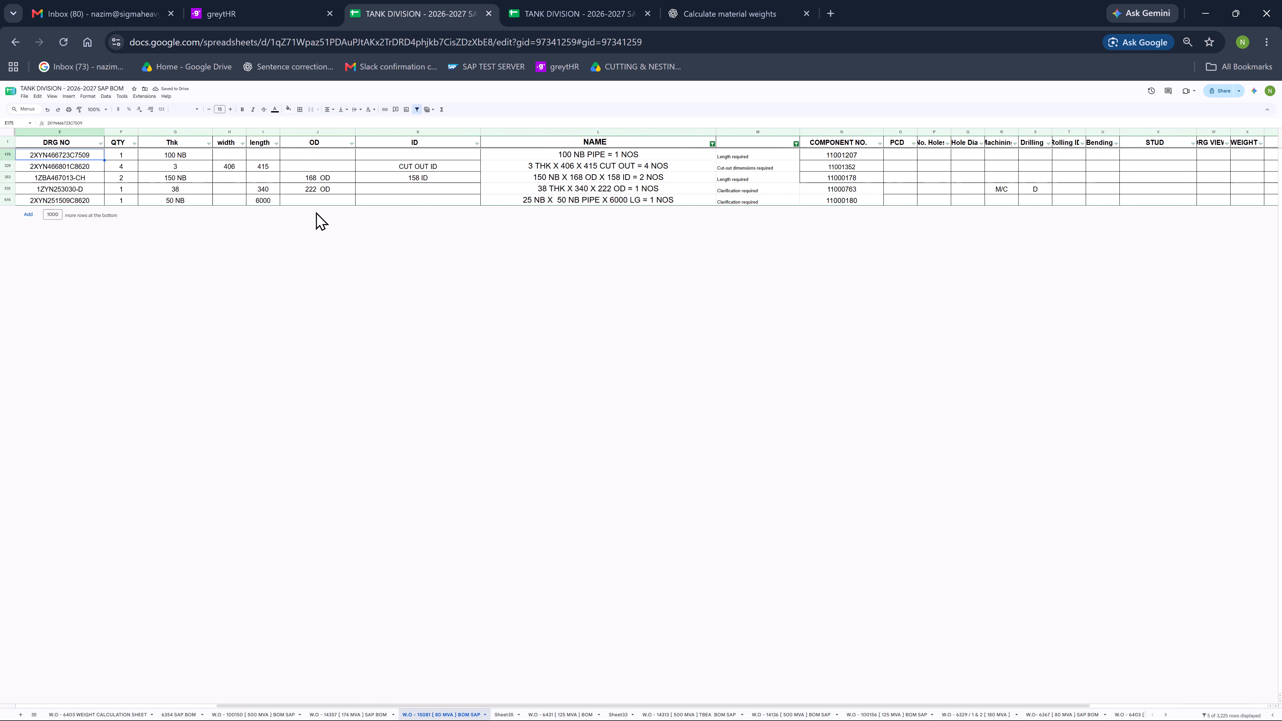
key(Left)
key(Left)
key(Left)
key(Left)
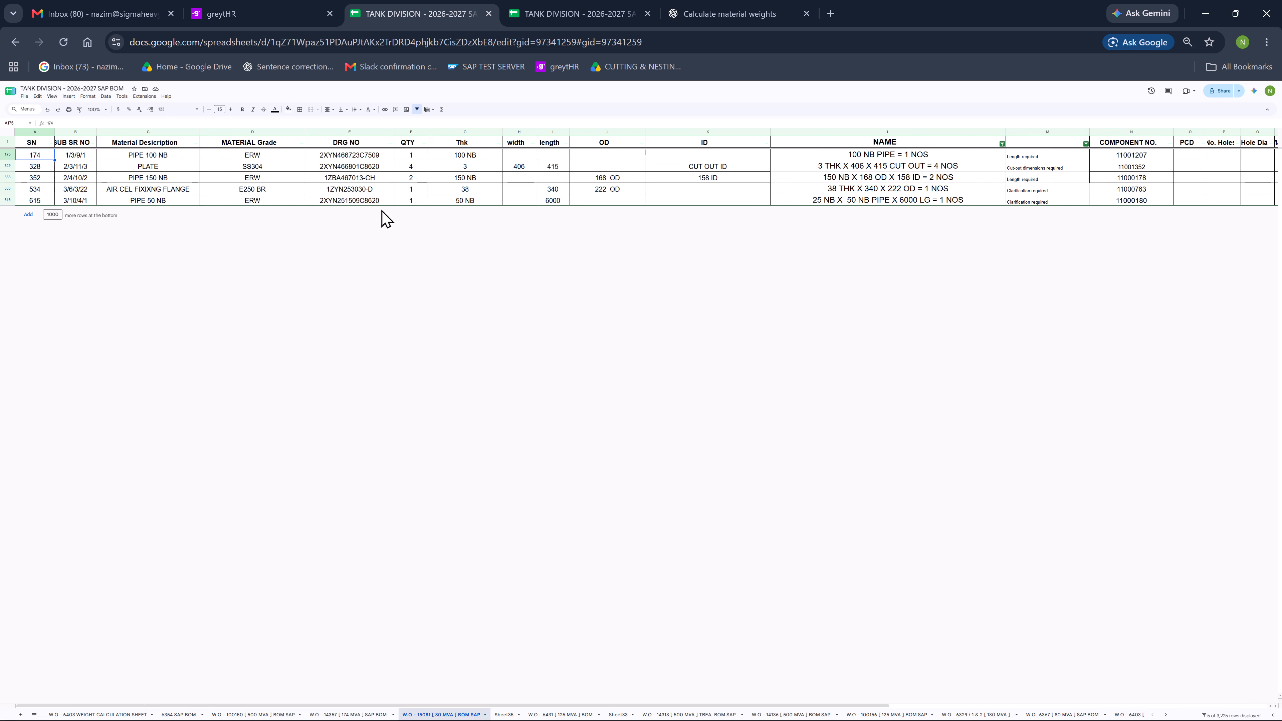
Clear the name, weight note and component number of the PIPE 100 NB row, SN 174.
key(Right)
key(Right)
key(Right)
key(Right)
key(Right)
key(Right)
key(Right)
key(Right)
key(Right)
scroll(672, 216, up, 1)
key(Right)
key(Right)
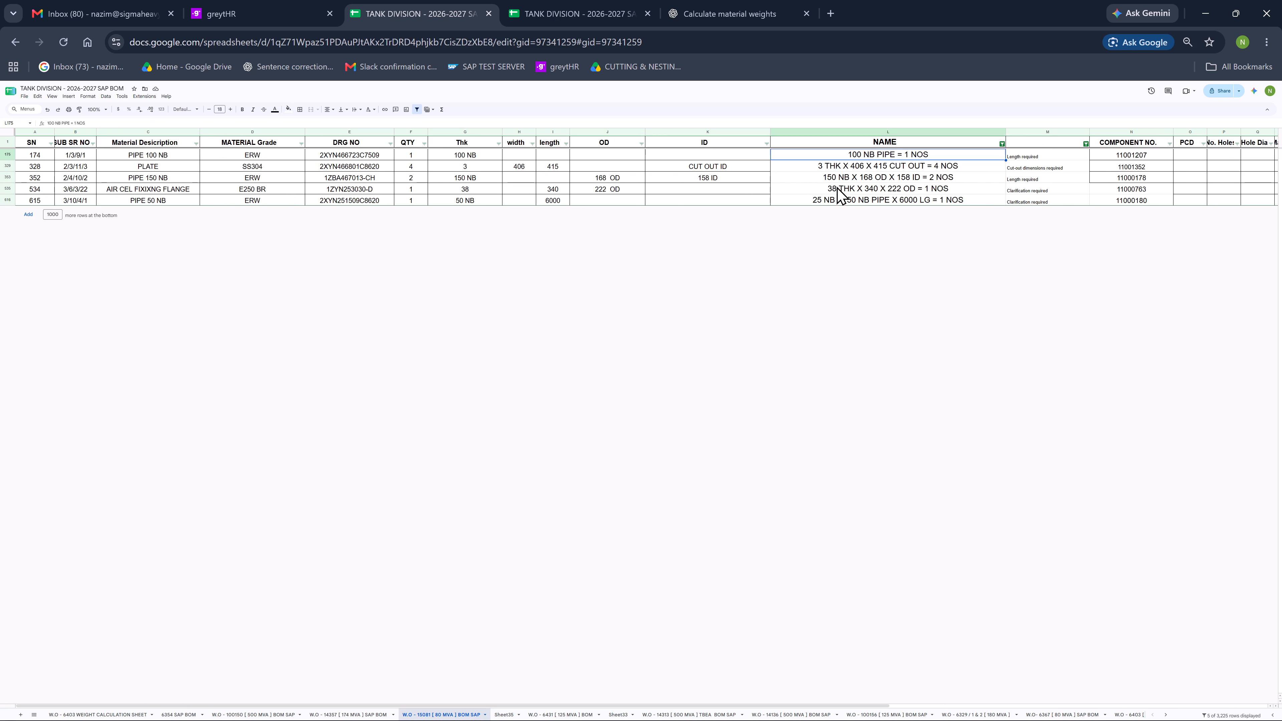
key(Delete)
key(Right)
key(Delete)
key(Right)
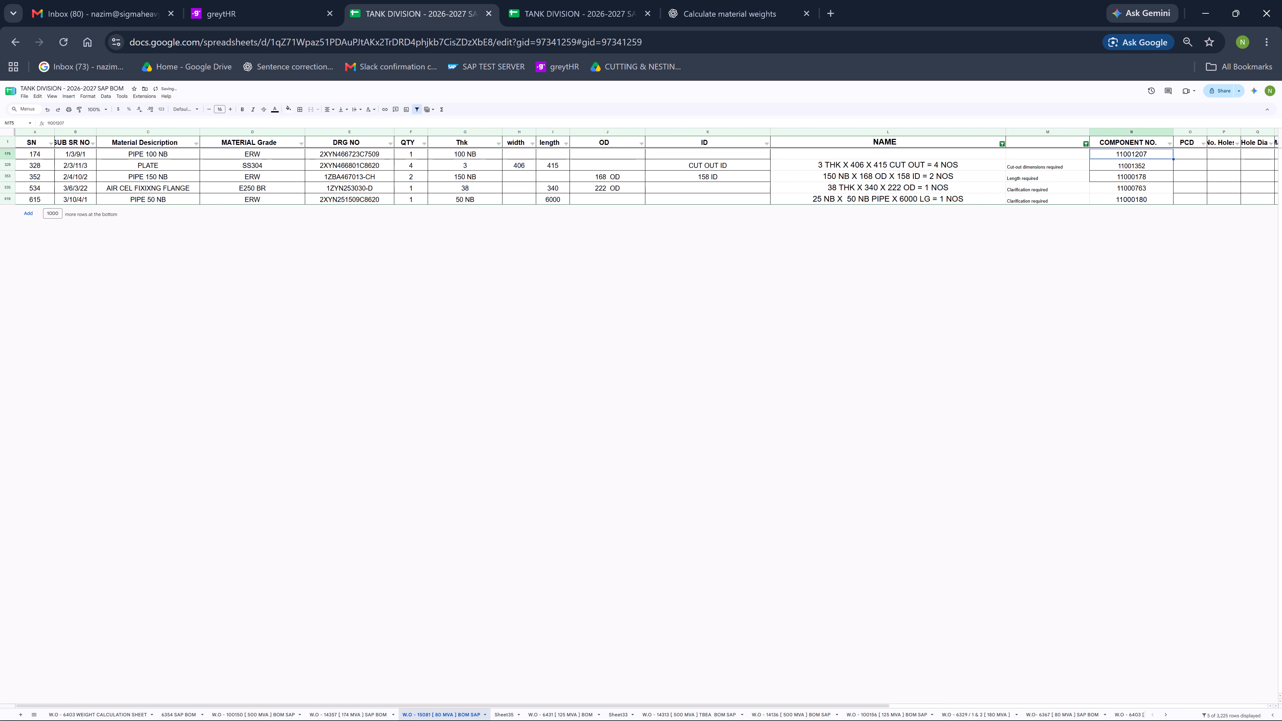
key(Delete)
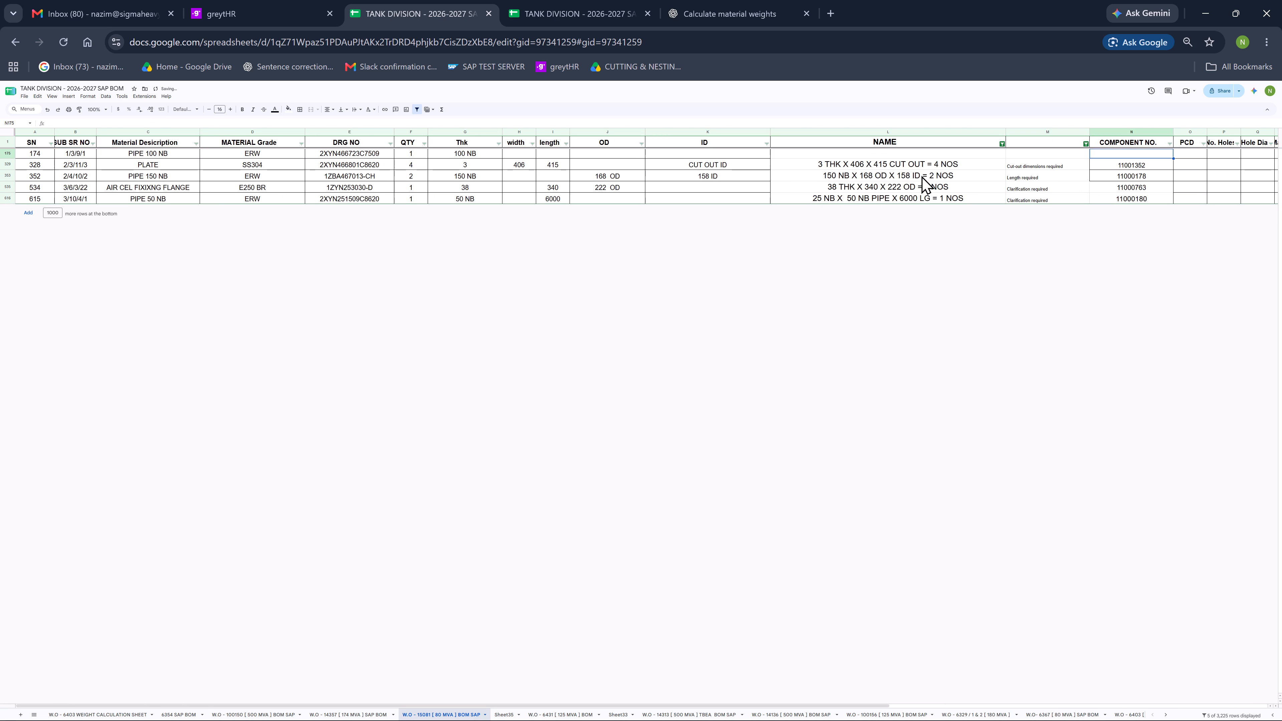
Remove "CUT OUT" from the name of the 3 THK X 406 X 415 plate, SN 328.
double_click(892, 162)
drag(889, 165, 922, 173)
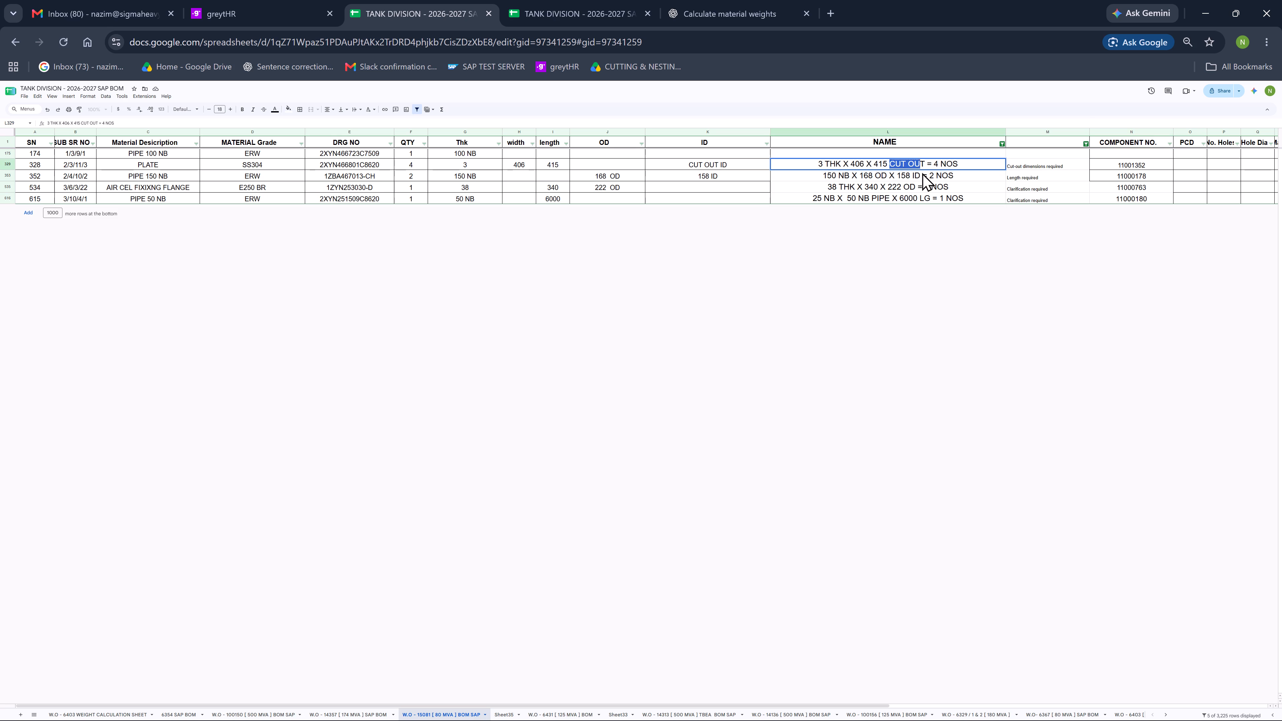
drag(922, 173, 925, 173)
key(Delete)
click(913, 176)
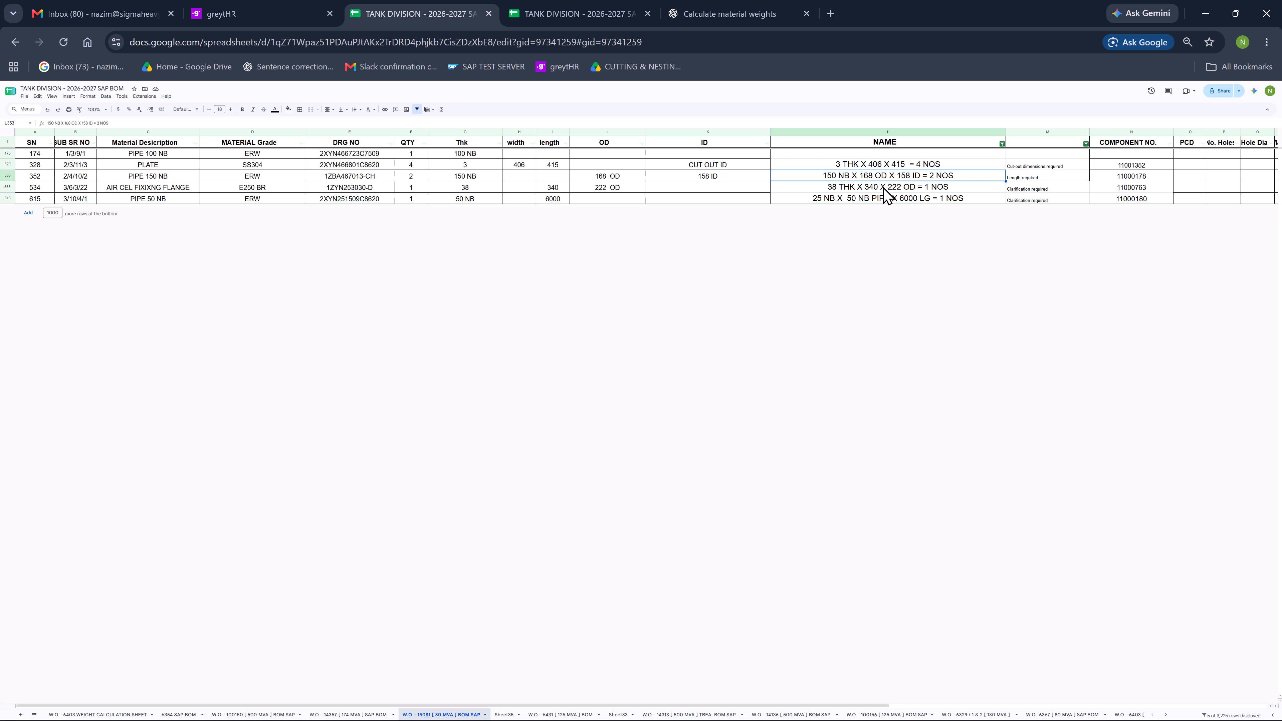
Move the length and OD values of the AIR CEL FIXIXNG FLANGE, SN 534, one column over into OD and ID.
click(883, 186)
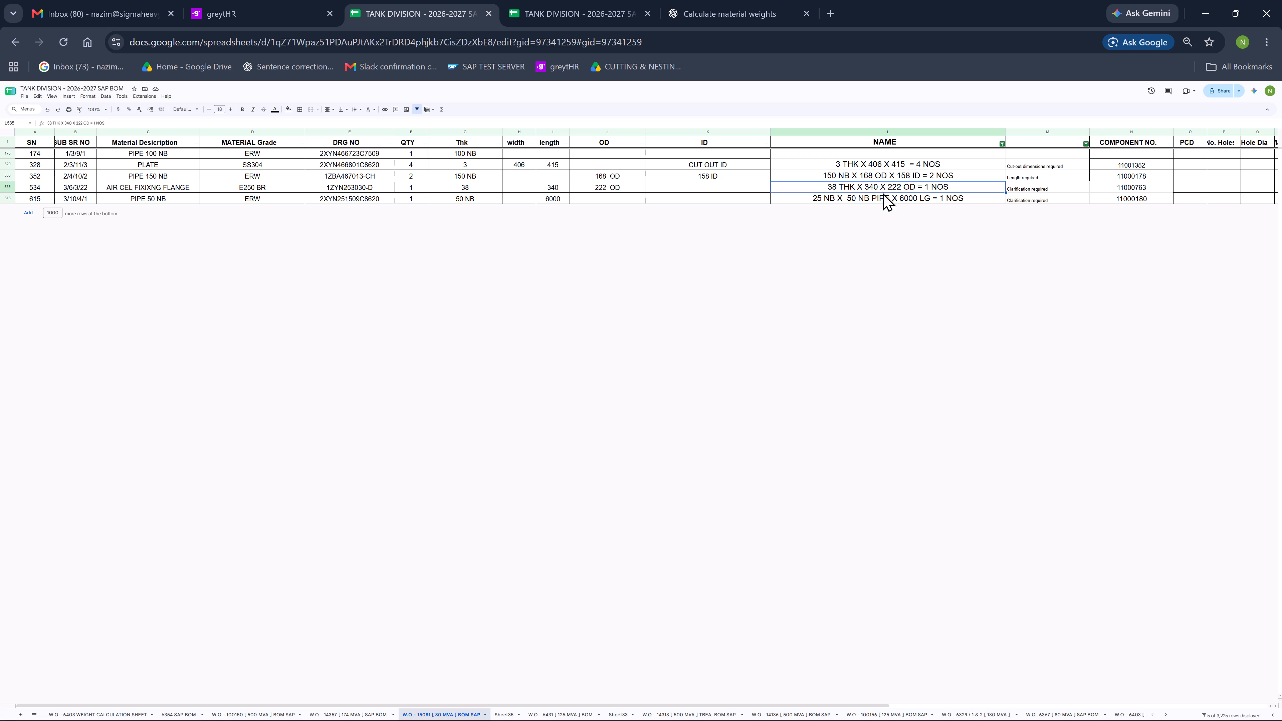
click(881, 199)
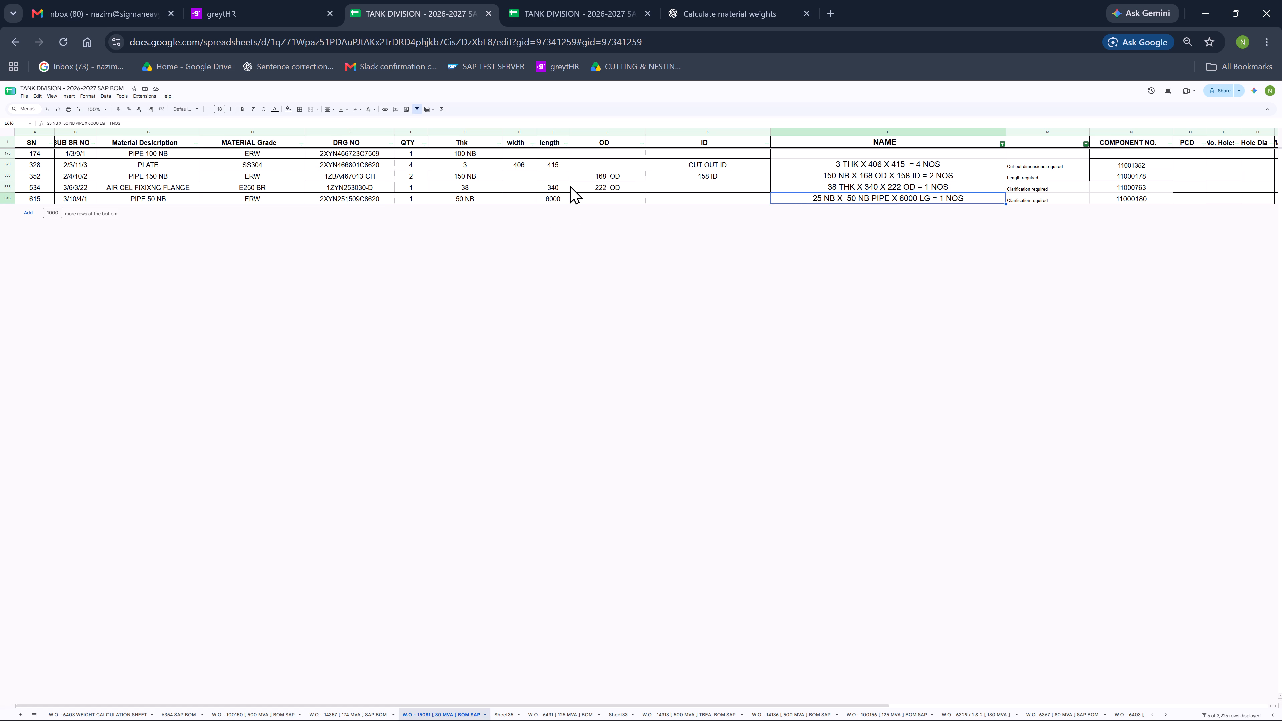
drag(552, 189, 602, 186)
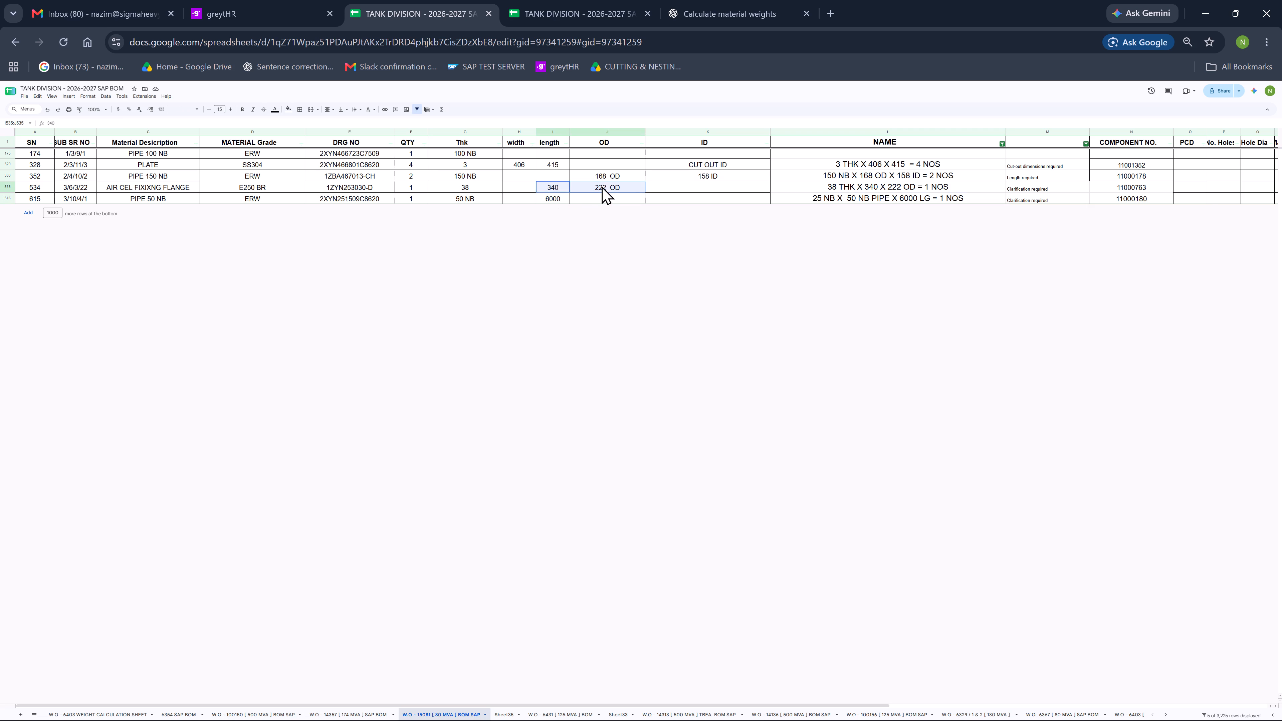
drag(602, 186, 605, 186)
key(ctrl+x)
click(623, 183)
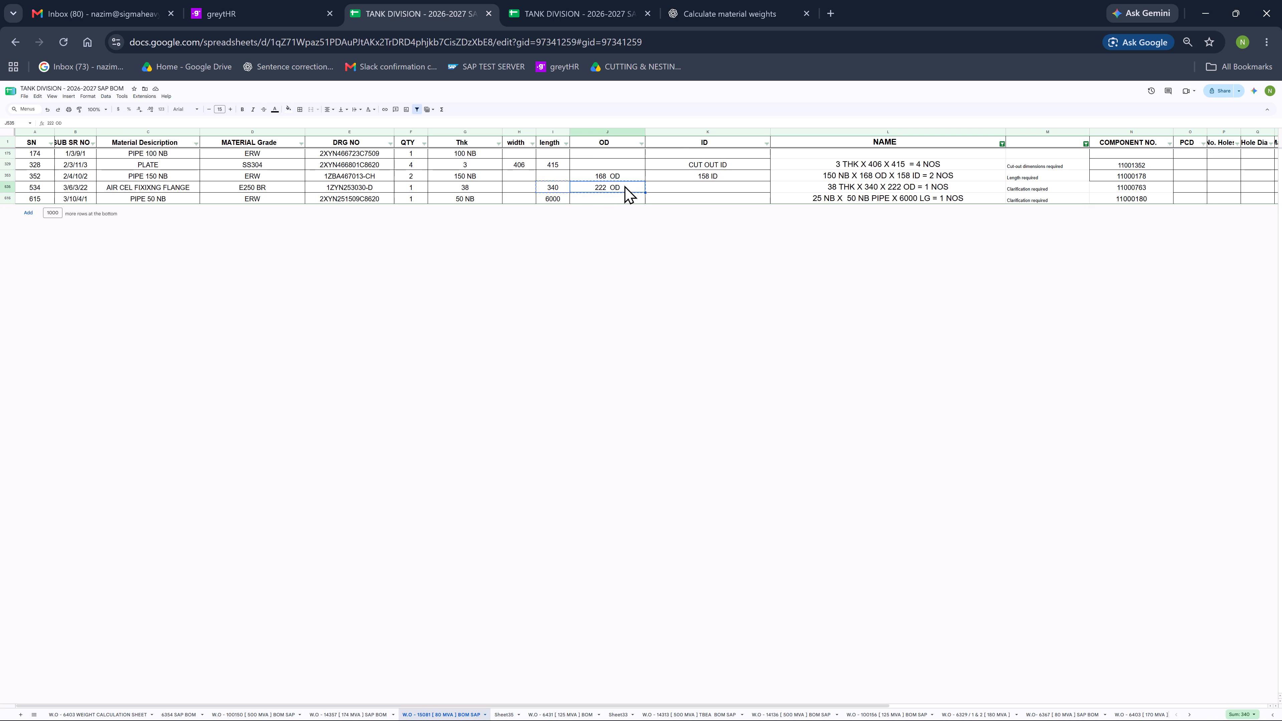
key(ctrl+c)
key(ctrl+v)
drag(558, 182, 560, 185)
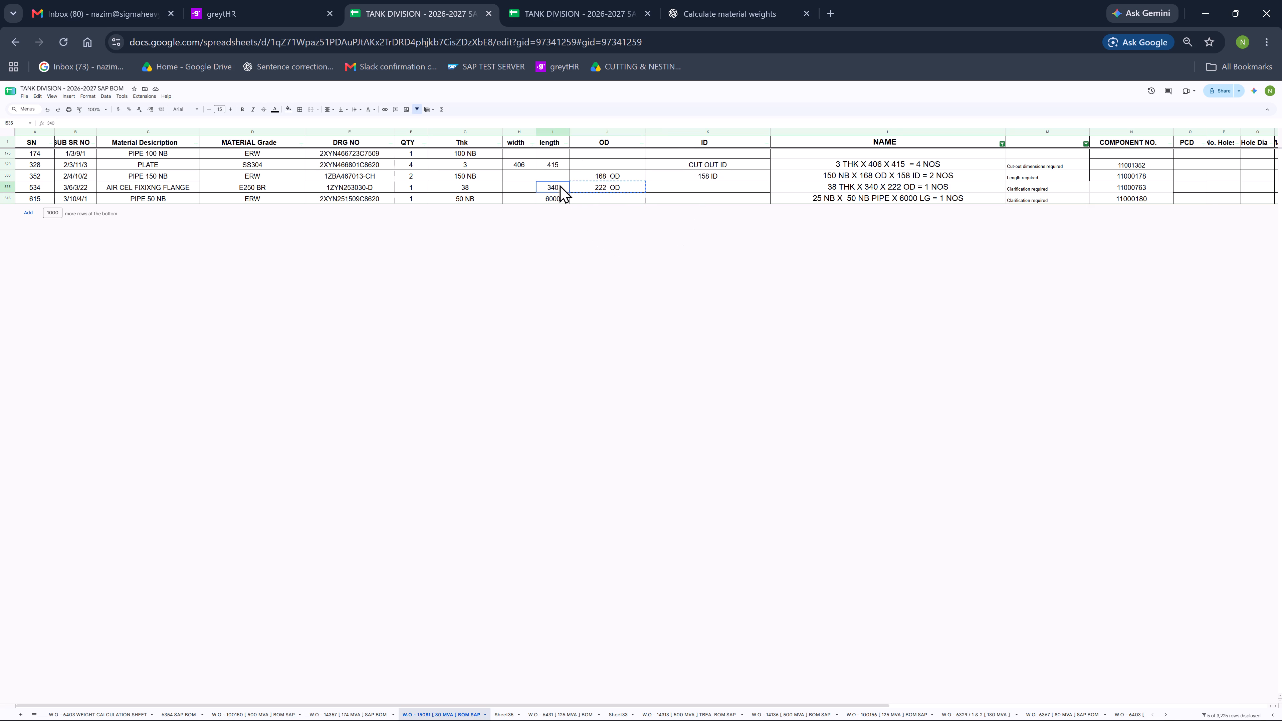
drag(560, 185, 598, 191)
key(ctrl+x)
click(607, 188)
key(ctrl+v)
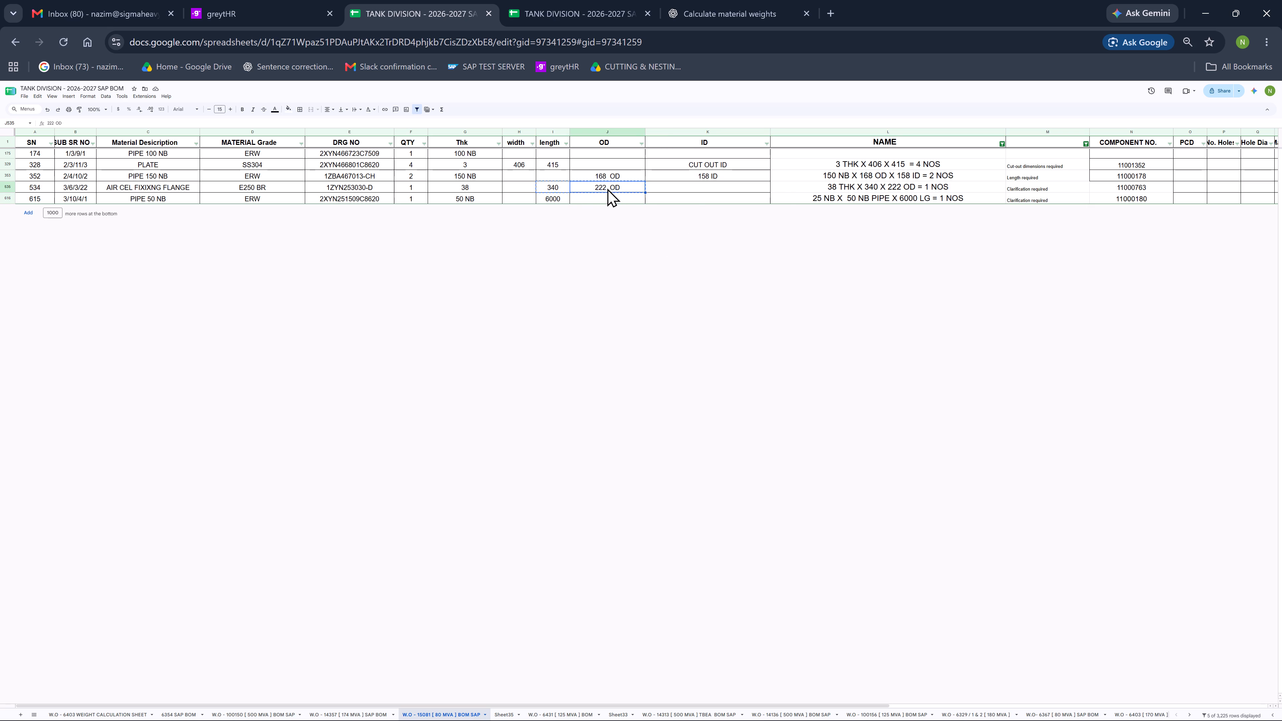
Label the flange's shifted dimensions as 340 OD in the OD column and 222 ID in the ID column.
double_click(626, 188)
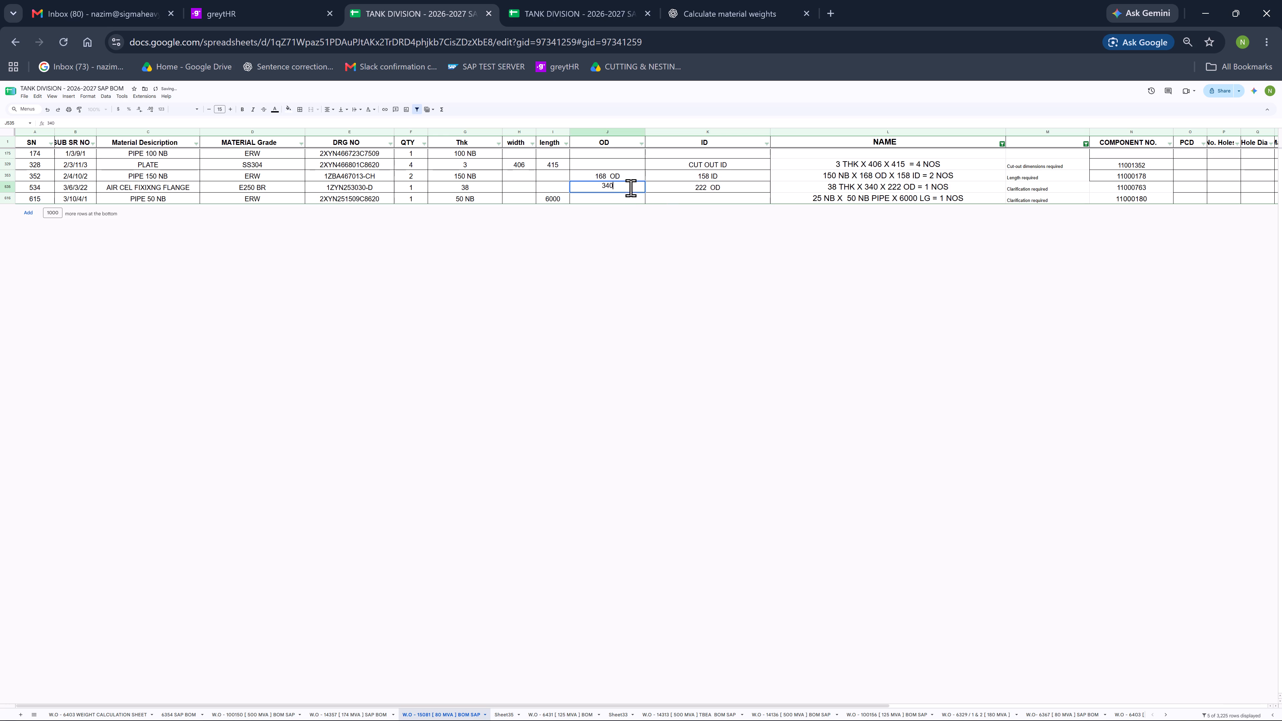
key(space)
text(OD)
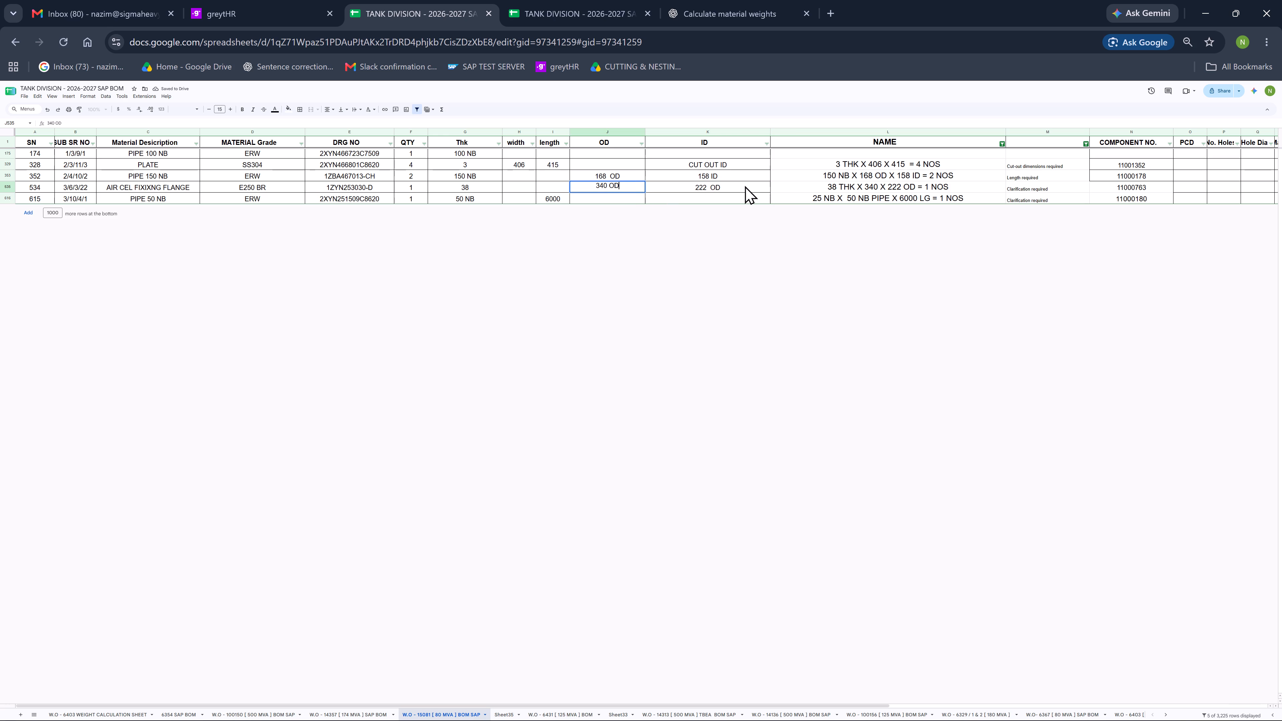
double_click(743, 186)
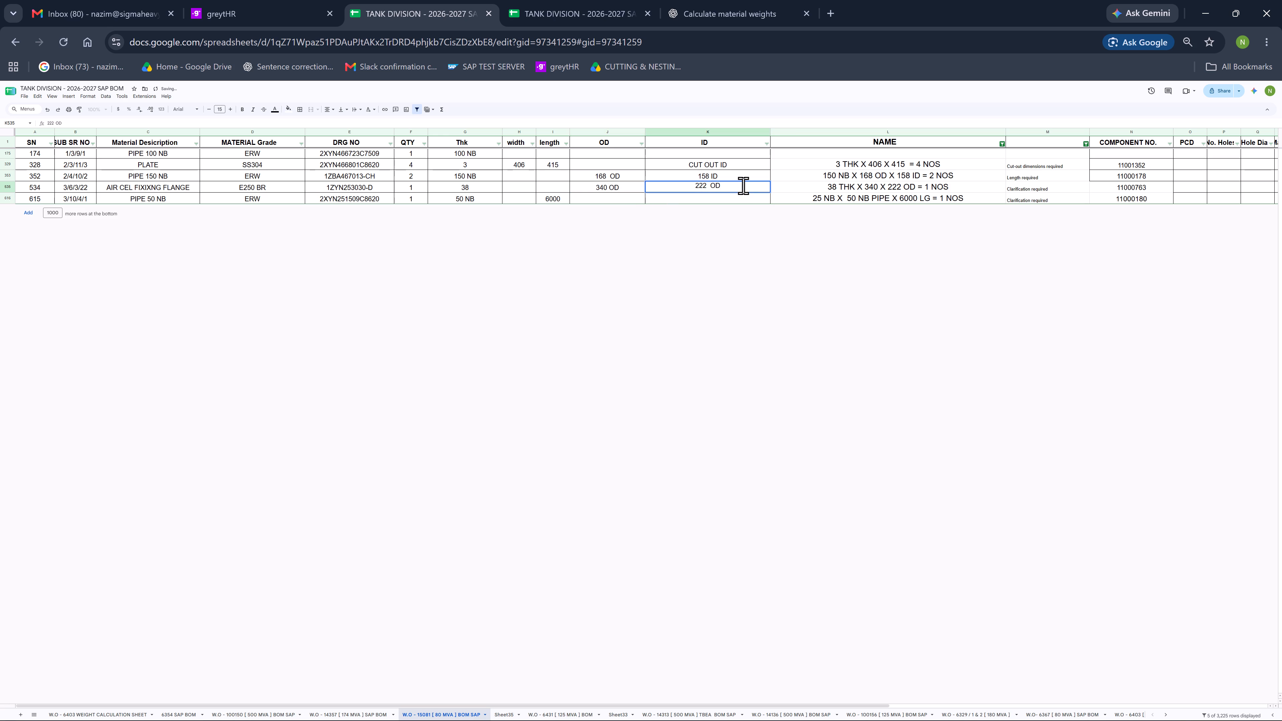
key(BackSpace)
key(BackSpace)
text(ID)
Correct the flange's name, SN 534, to "38 THK X 340 OD X 222 ID = 1 NOS".
click(874, 189)
double_click(879, 186)
click(879, 187)
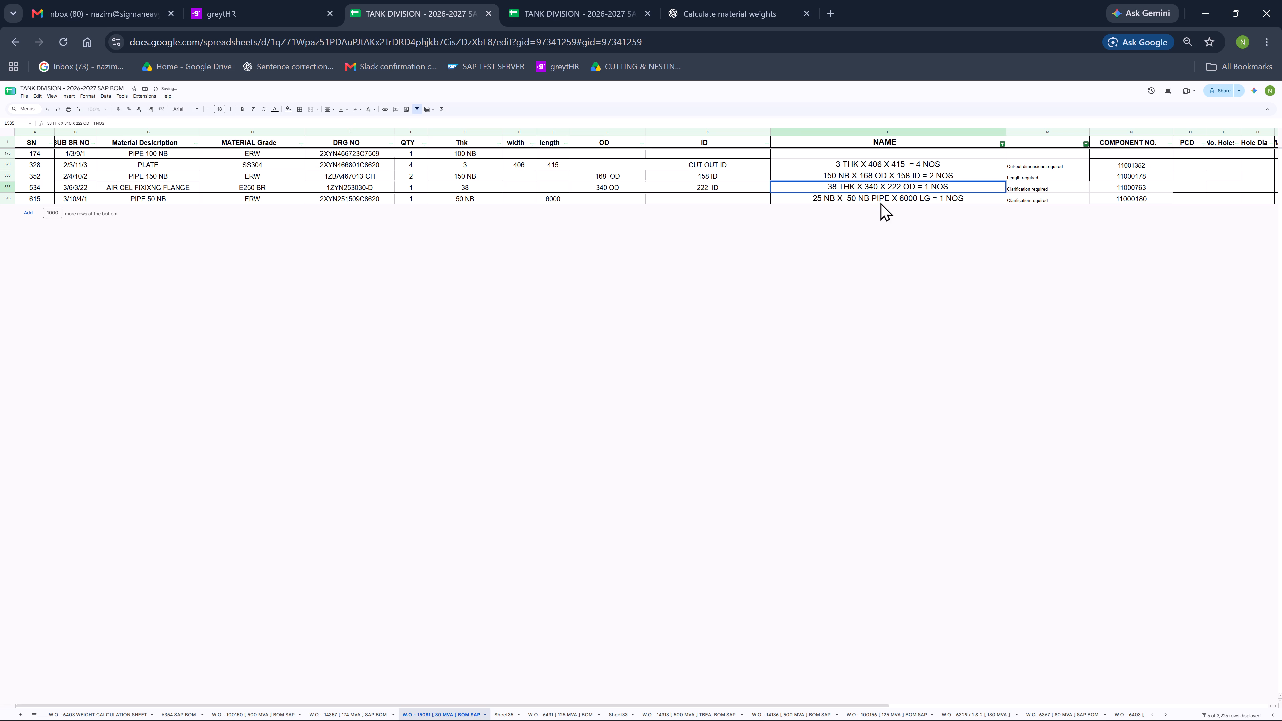
text(OD)
key(space)
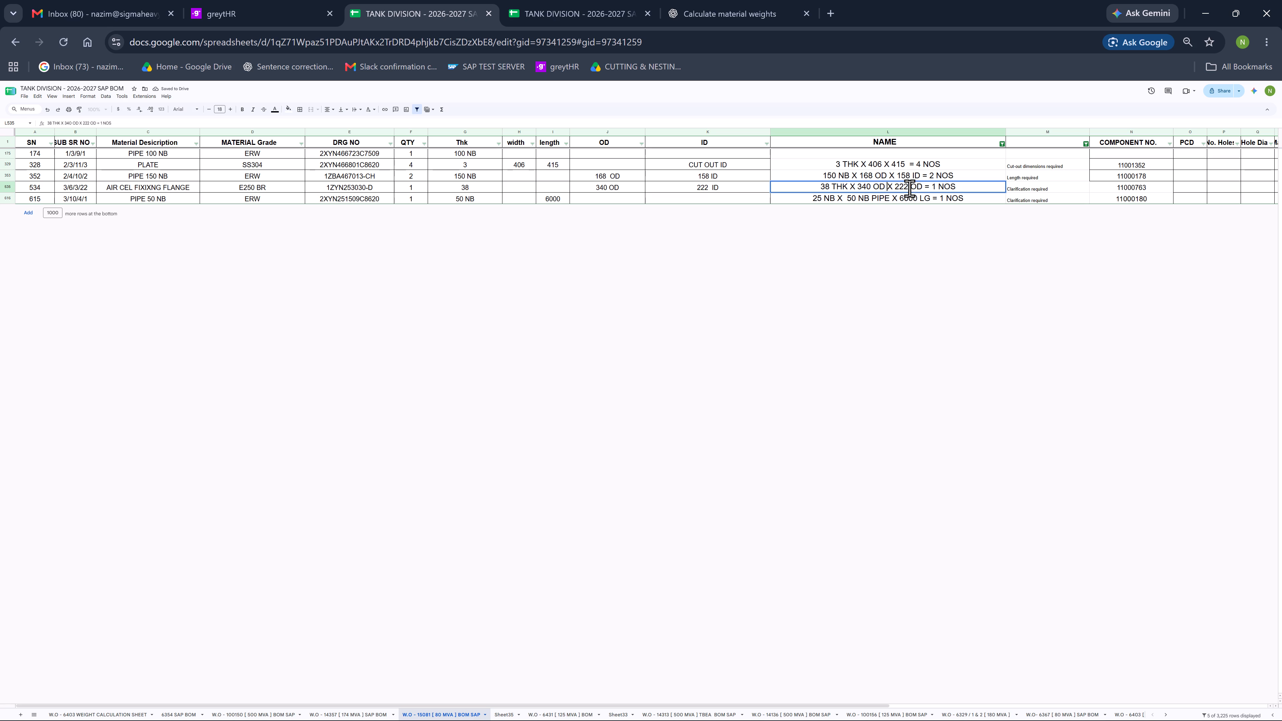
click(910, 187)
key(Delete)
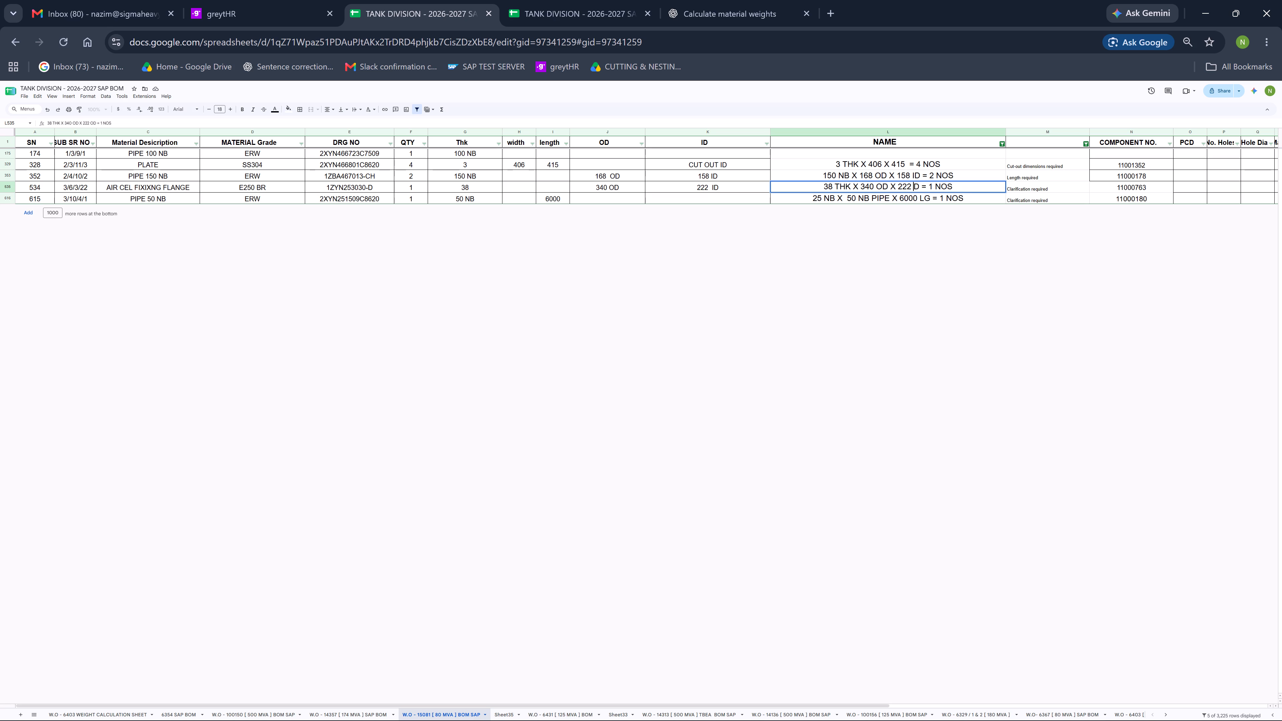
key(i)
click(875, 209)
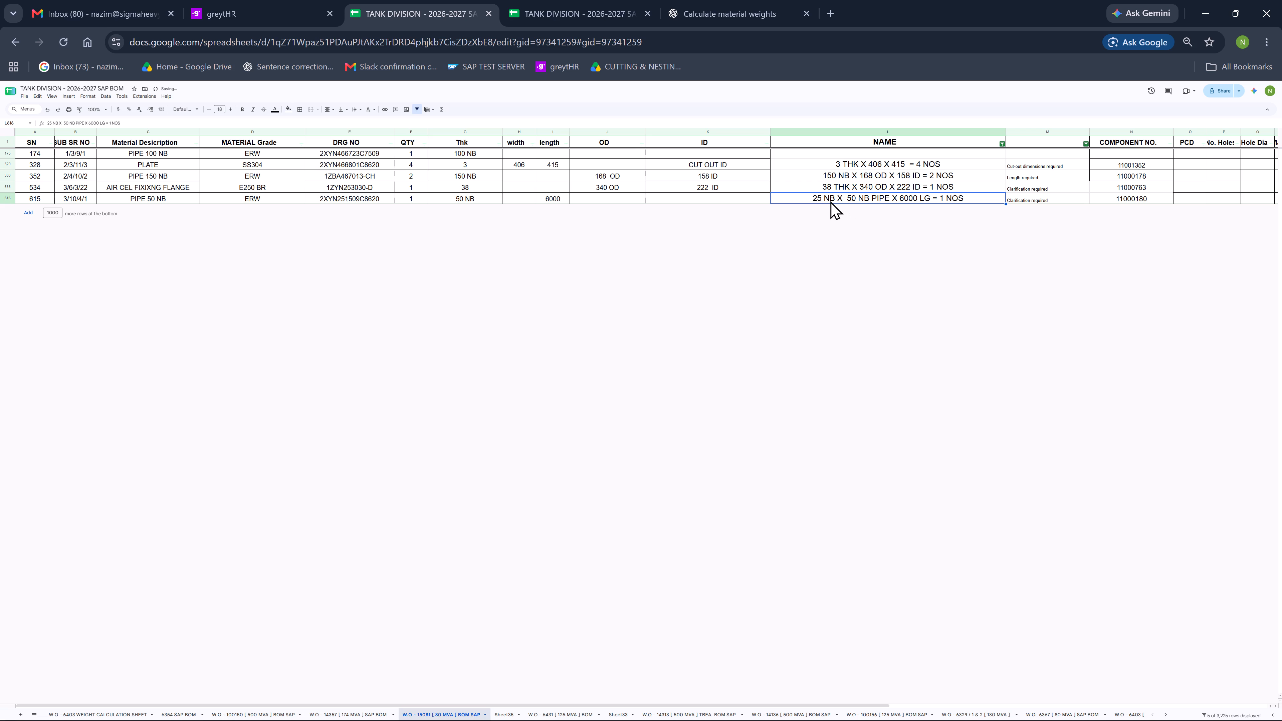
Remove the leading "25 NB X" from the name of the PIPE 50 NB row, SN 615.
double_click(844, 199)
drag(844, 199, 801, 198)
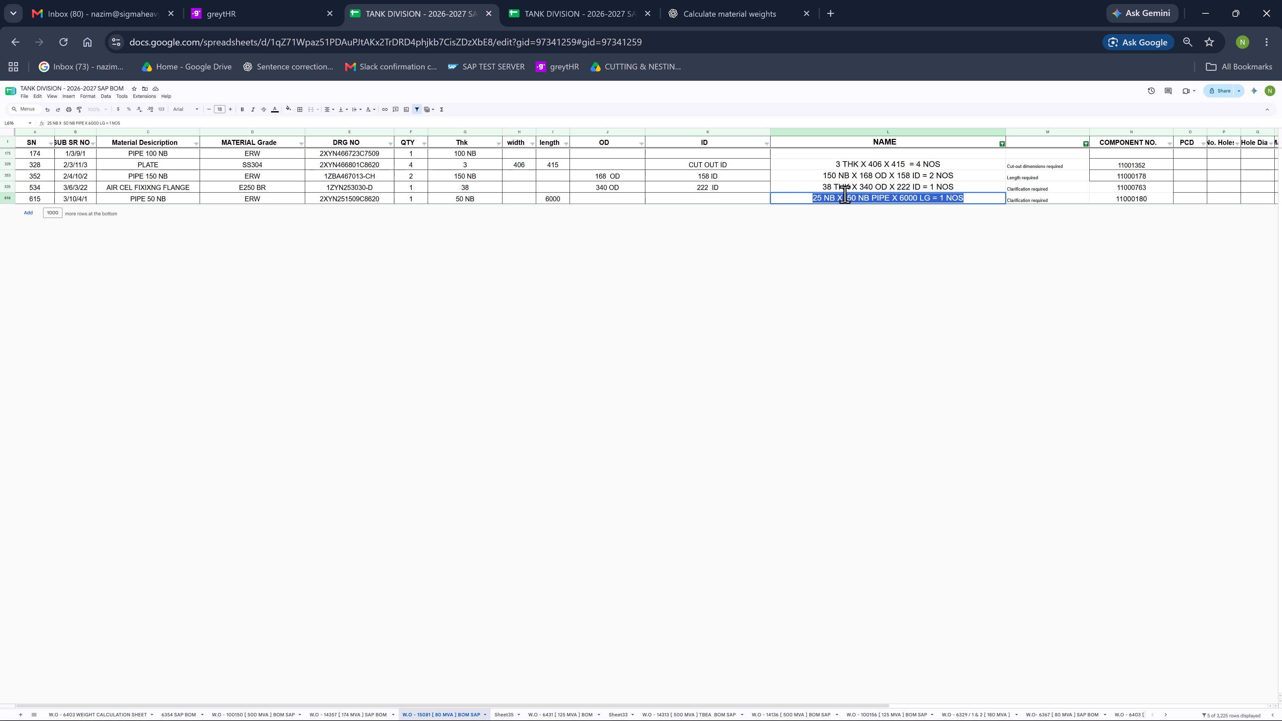
drag(845, 194, 799, 205)
click(843, 198)
drag(843, 198, 802, 197)
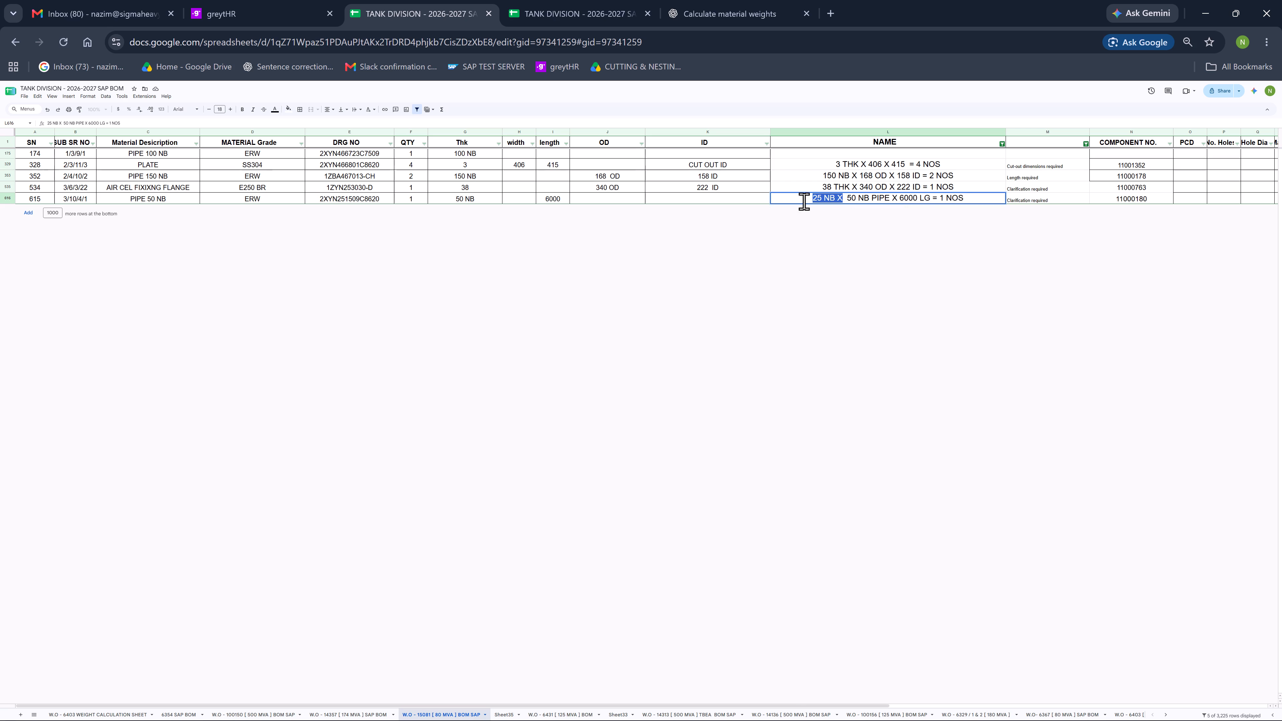
key(Delete)
click(897, 211)
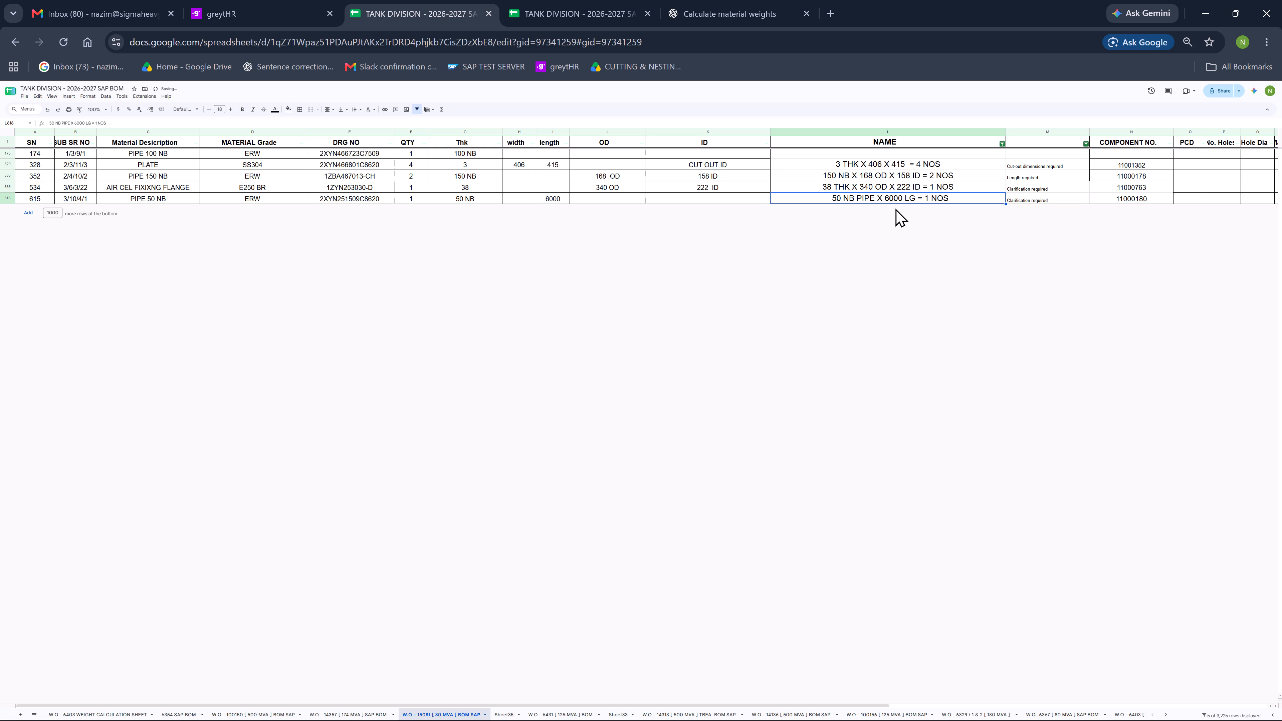
Replace "168 OD X 158 ID" with "6000 LG" in the name of the PIPE 150 NB row, SN 352.
double_click(866, 174)
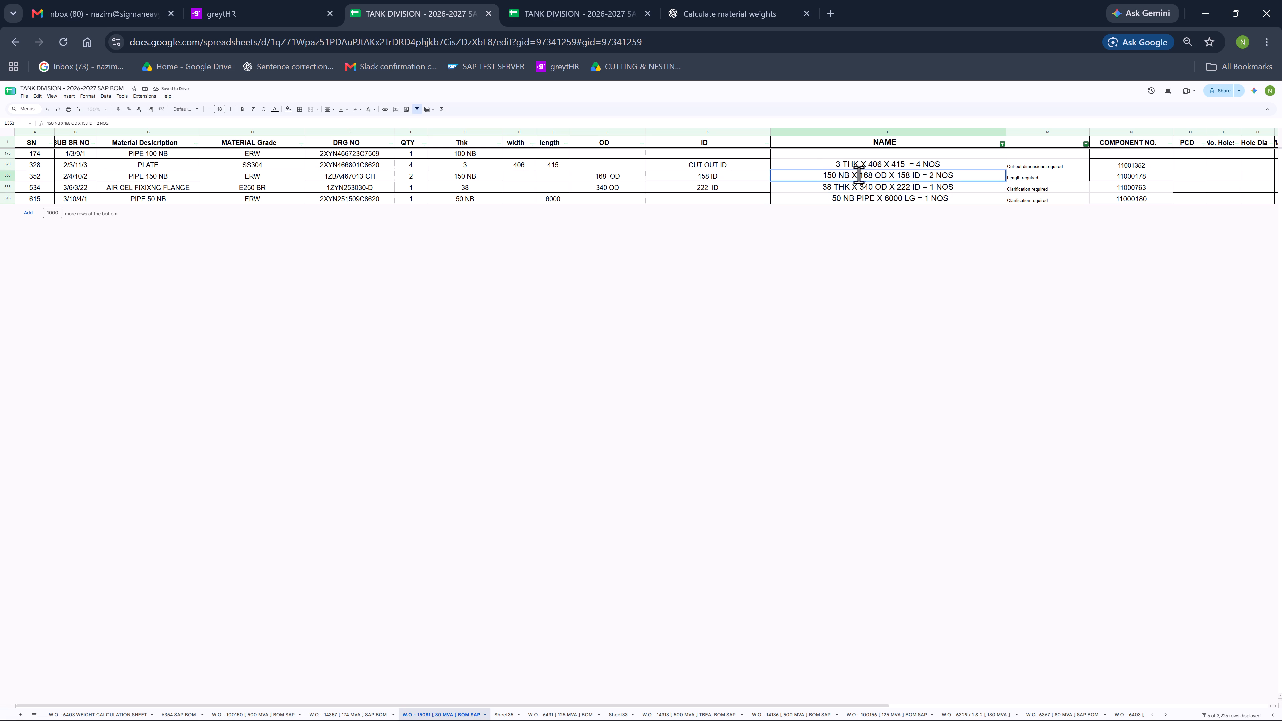
drag(860, 175, 915, 181)
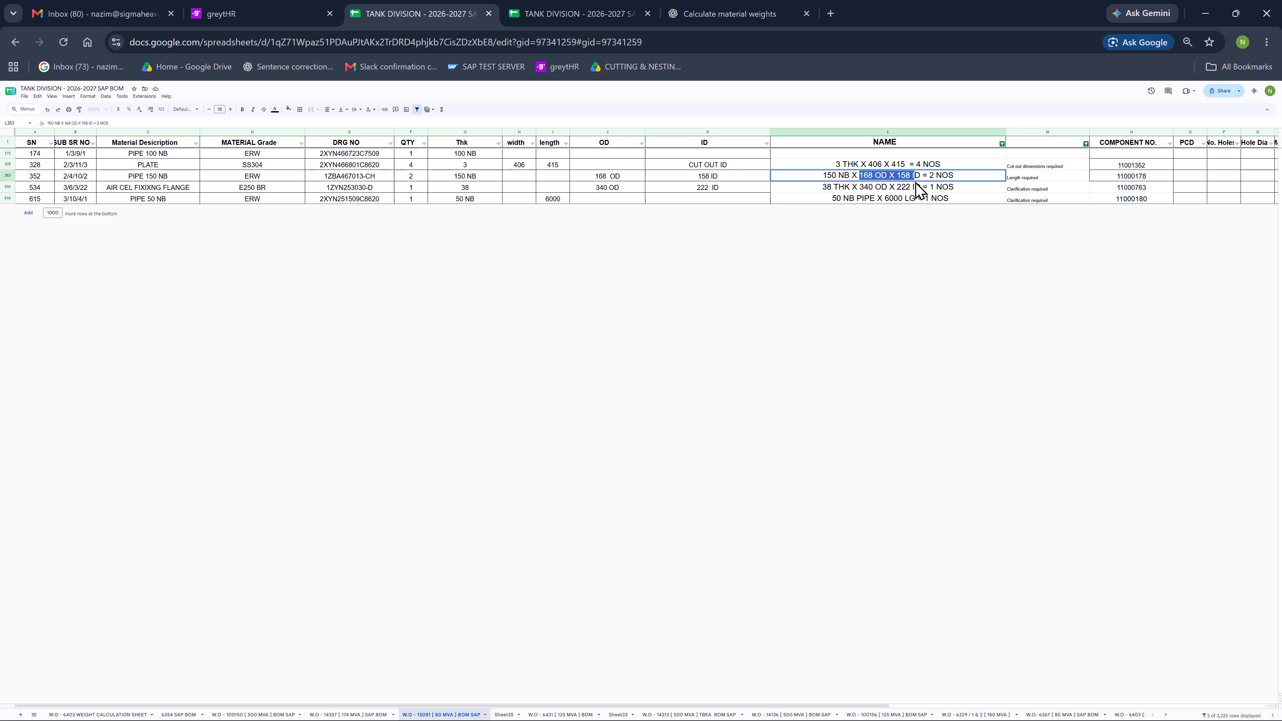
drag(915, 181, 917, 181)
text(6000 LG)
key(Return)
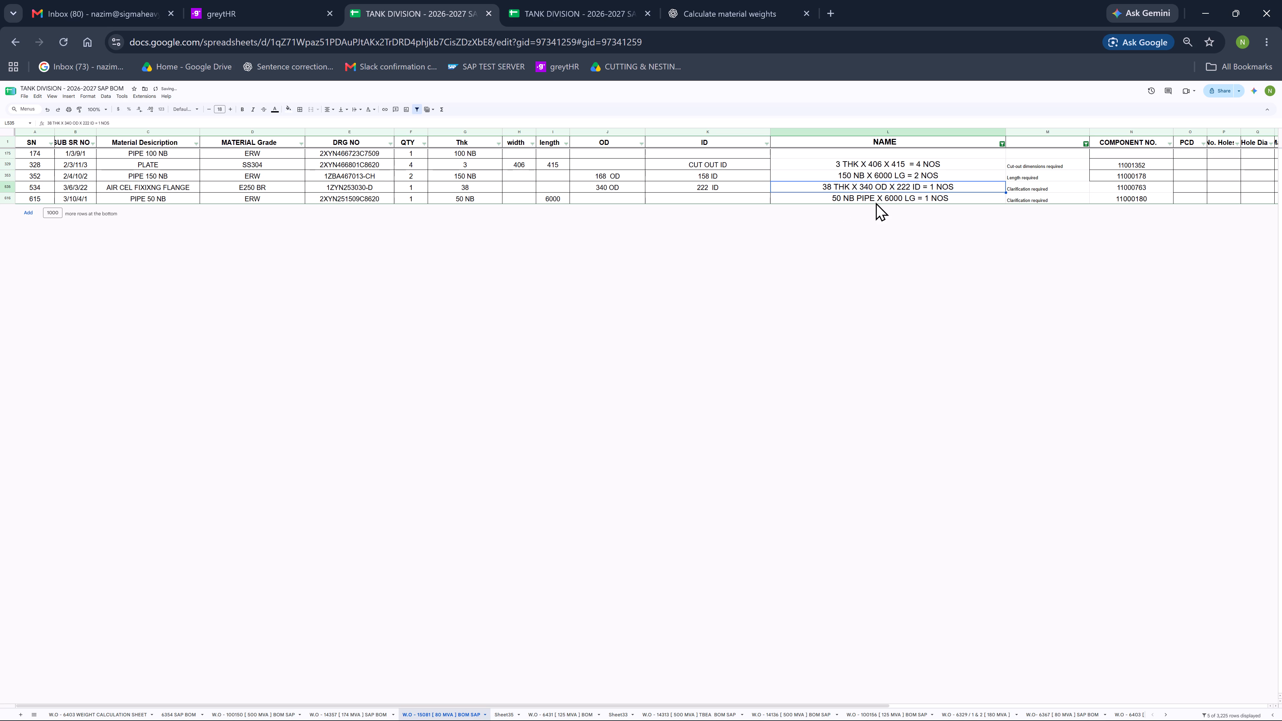
click(851, 200)
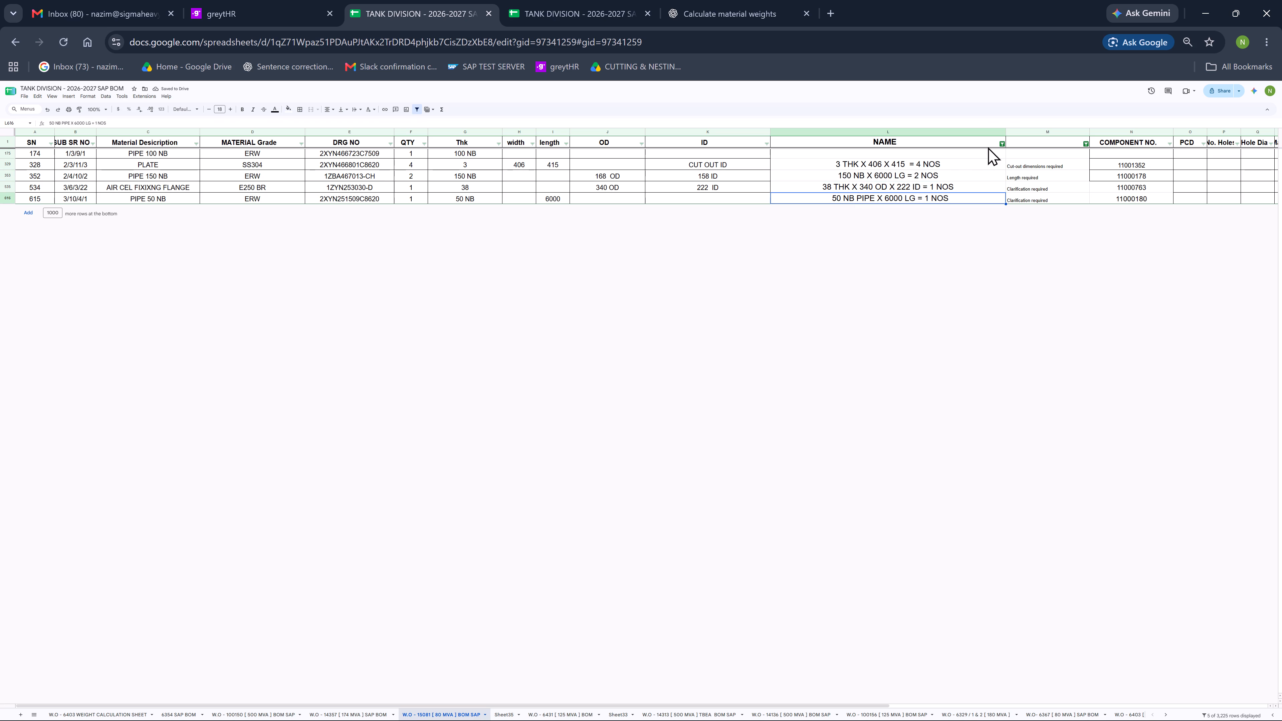
click(1005, 142)
scroll(960, 262, down, 4)
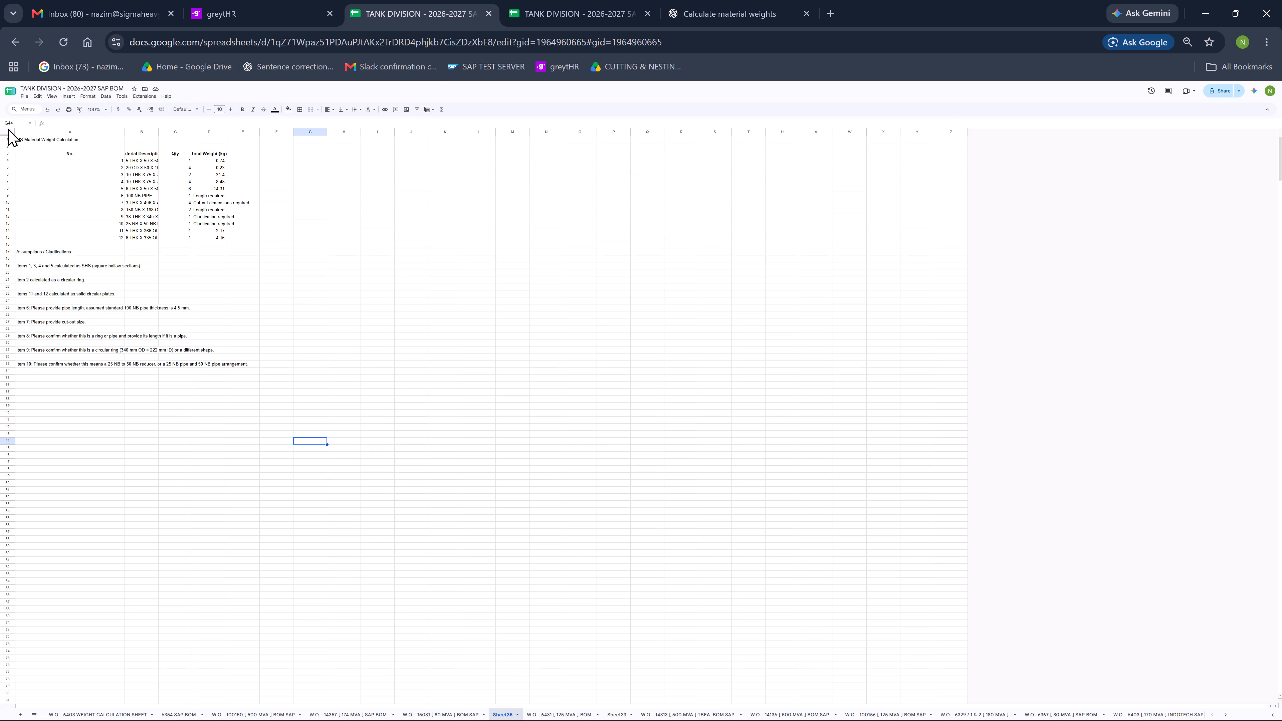
click(8, 132)
key(Delete)
click(47, 142)
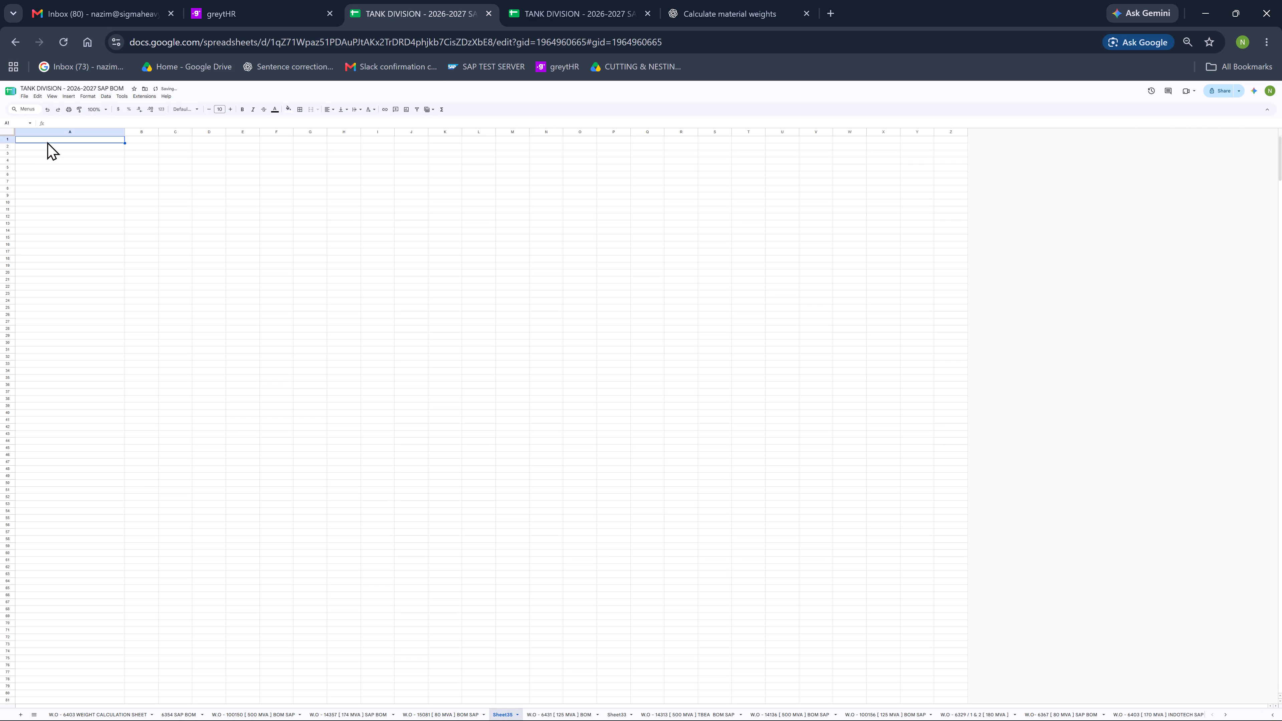
key(ctrl+v)
Copy the weights 15.87, 217.45, 56.98 and 31.08 into the weight column of the four filtered W.O - 15081 BOM items.
drag(219, 162, 219, 180)
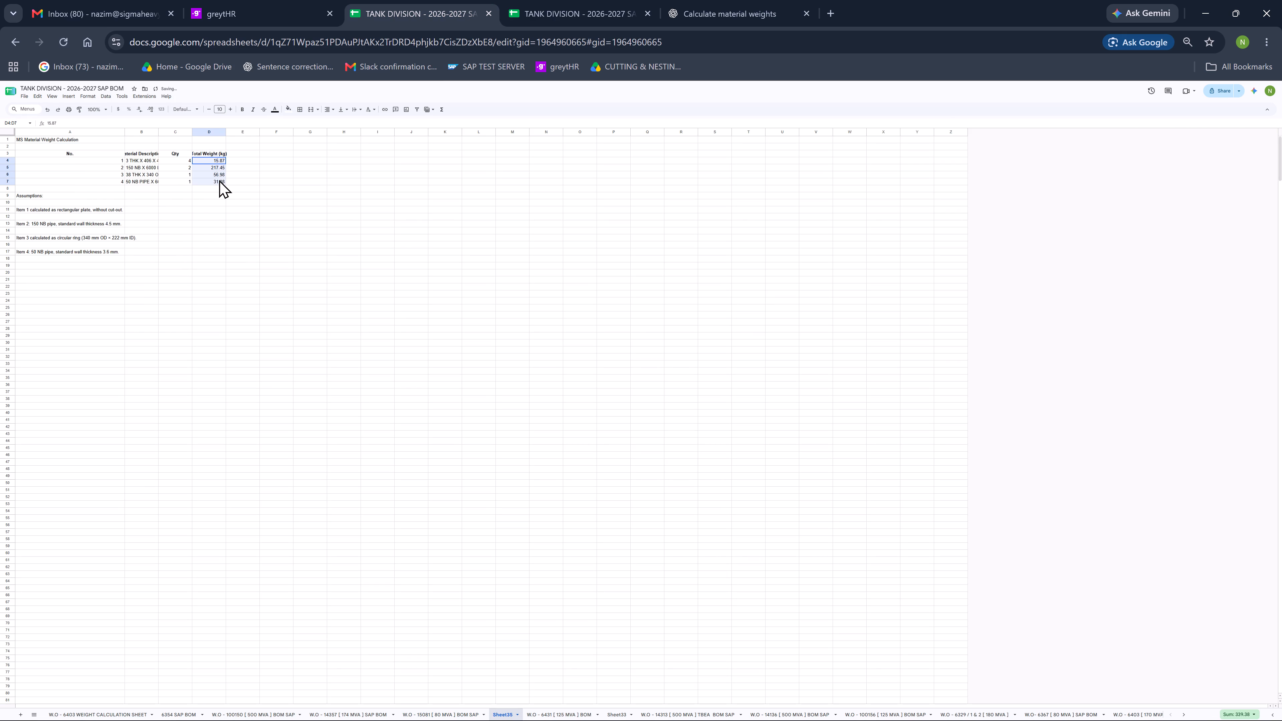
drag(219, 180, 219, 180)
key(ctrl+c)
click(441, 711)
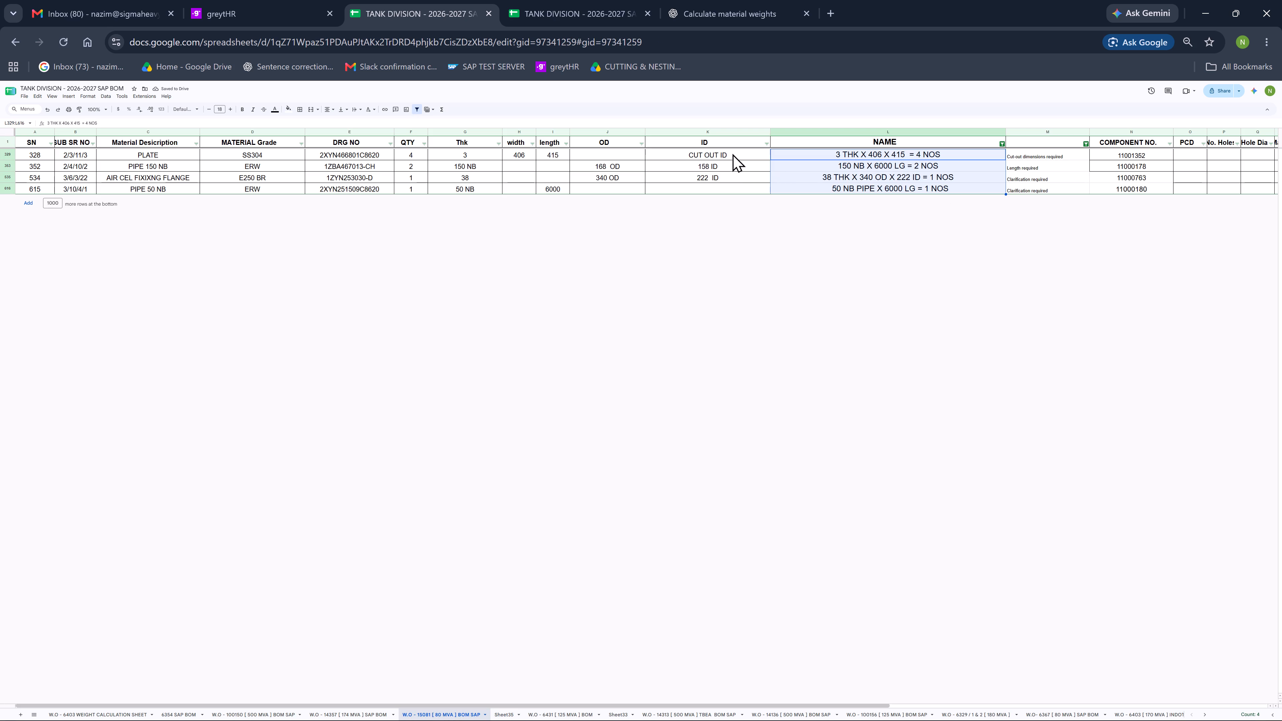
click(1021, 155)
key(ctrl+v)
click(938, 203)
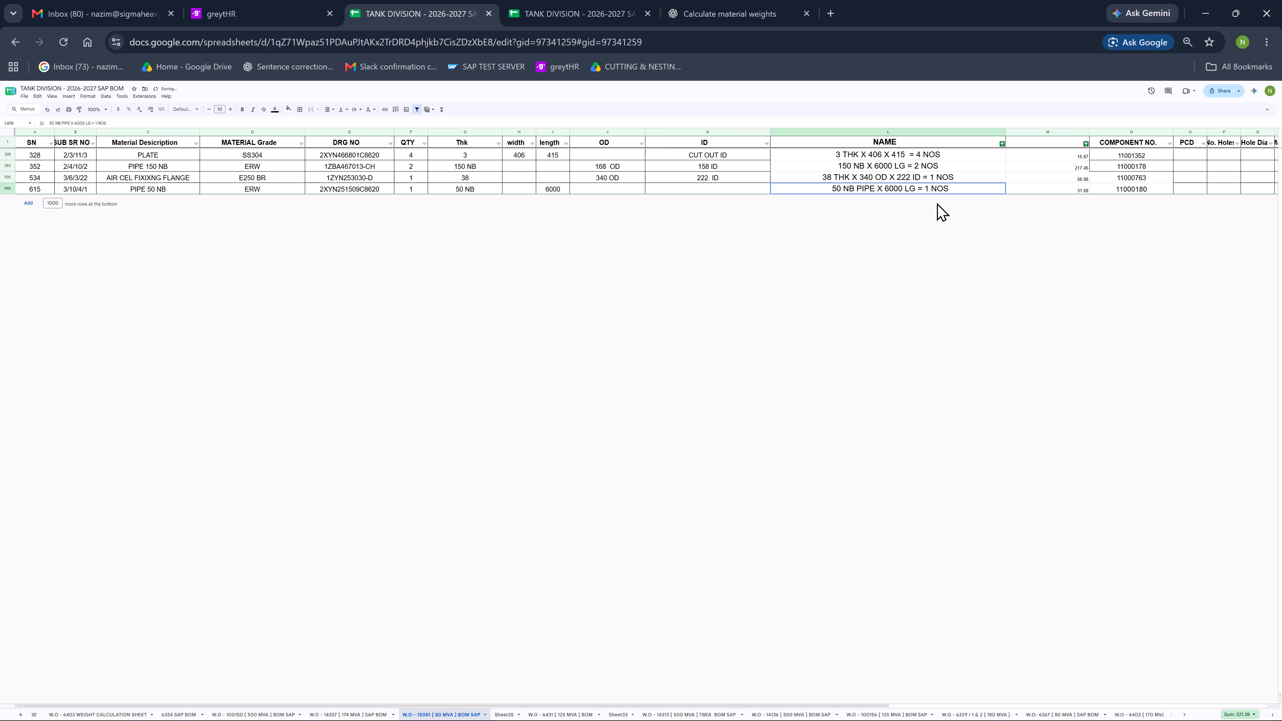
Rebuild the filter over the whole W.O - 15081 BOM sheet and exclude blanks in the NAME column.
click(9, 129)
click(417, 112)
click(417, 112)
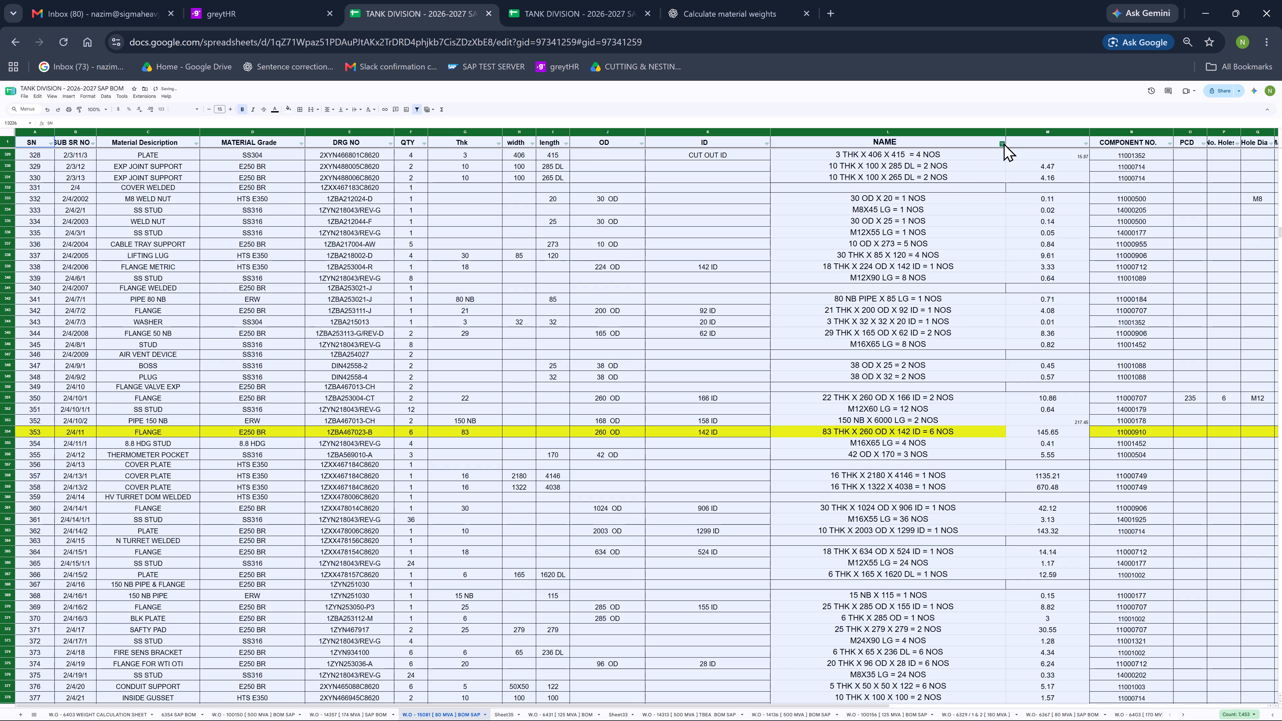
click(1004, 143)
click(955, 251)
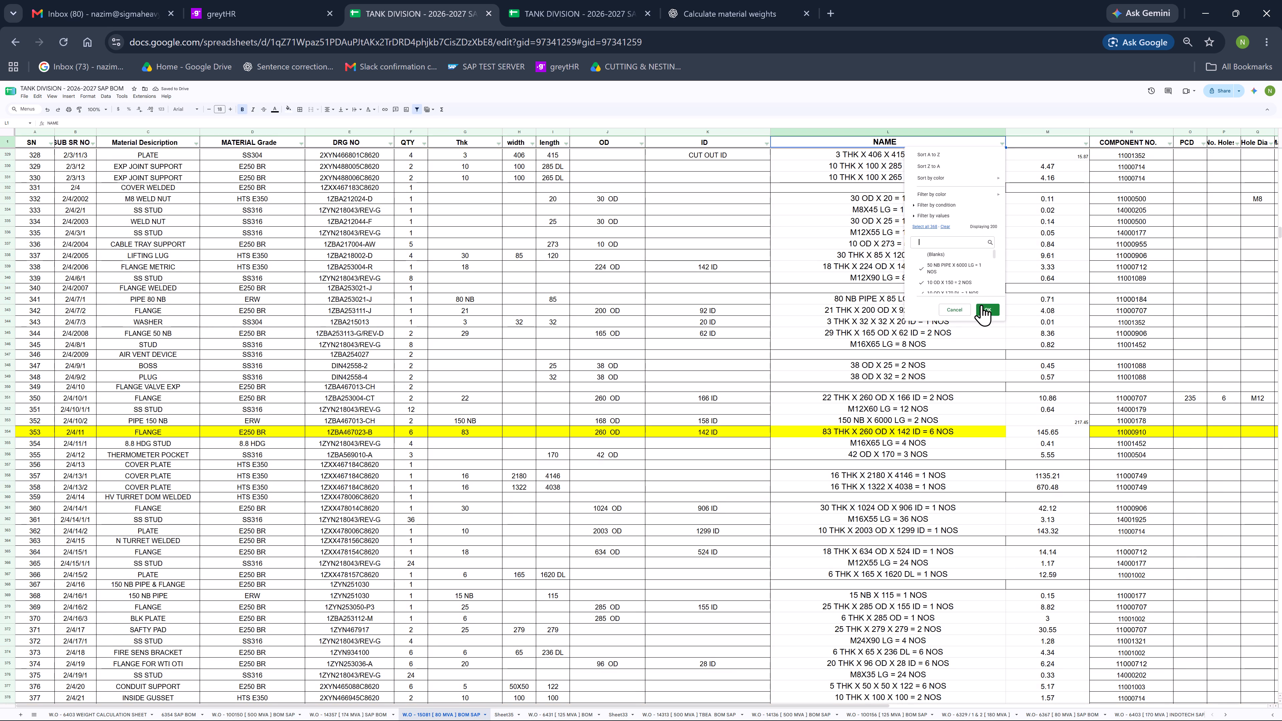
click(992, 310)
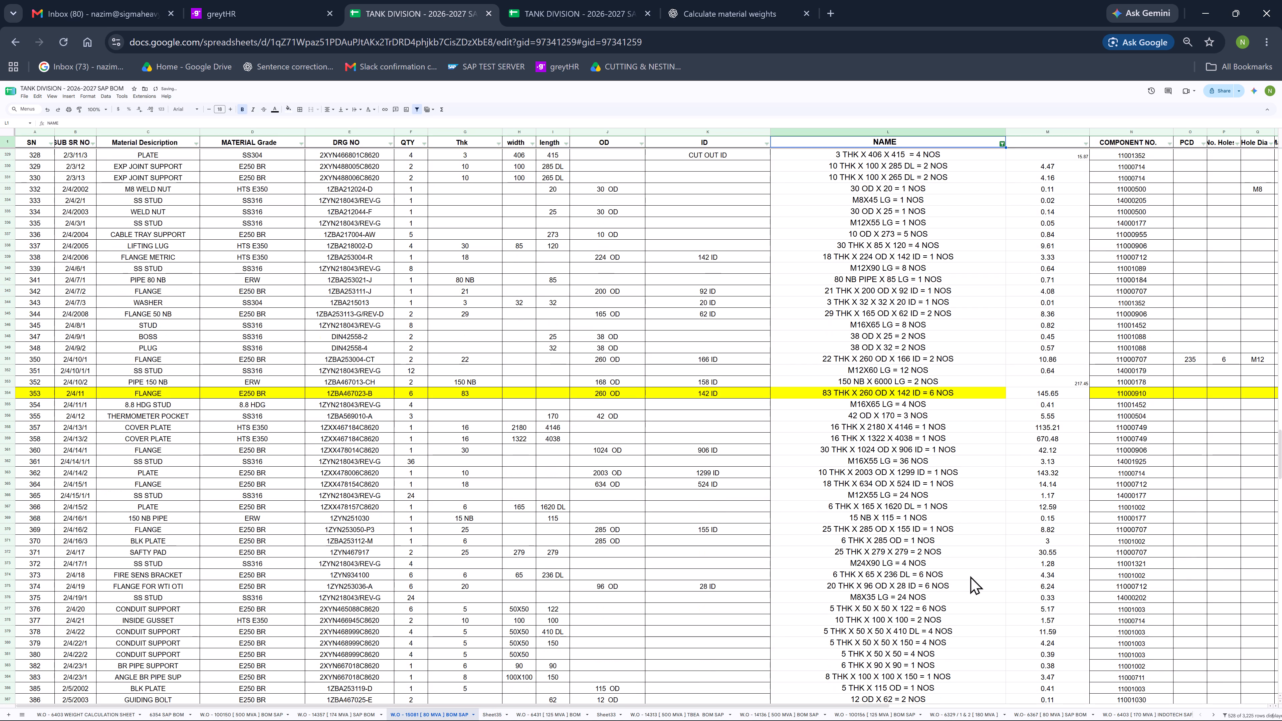
Set the whole W.O - 15081 BOM sheet to font size 18 with centred horizontal alignment.
drag(754, 706, 985, 706)
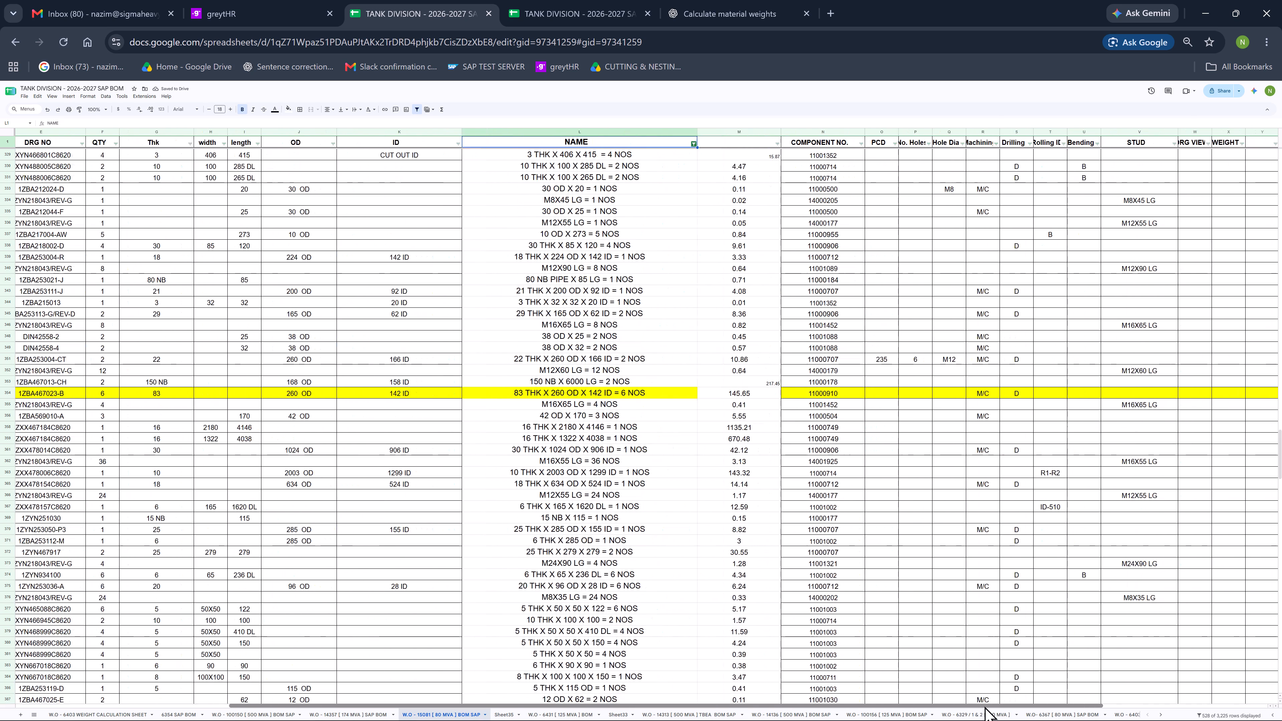
drag(985, 706, 1003, 705)
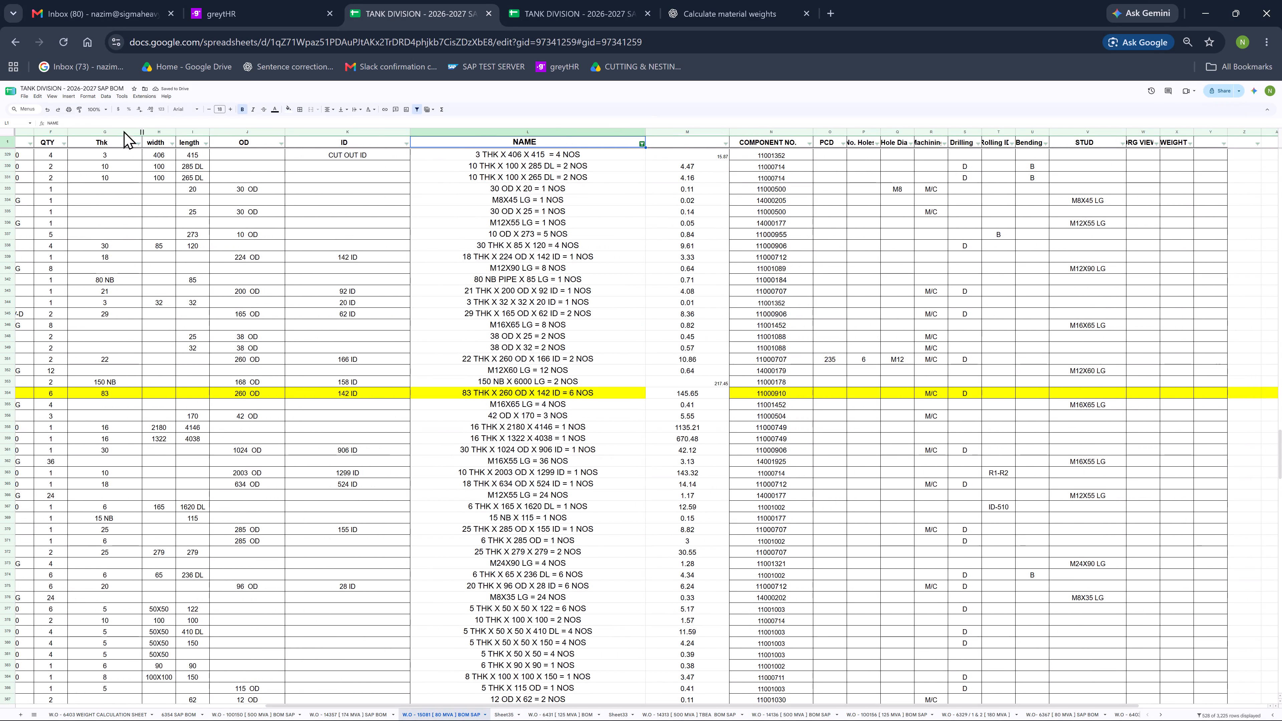
click(5, 131)
click(222, 111)
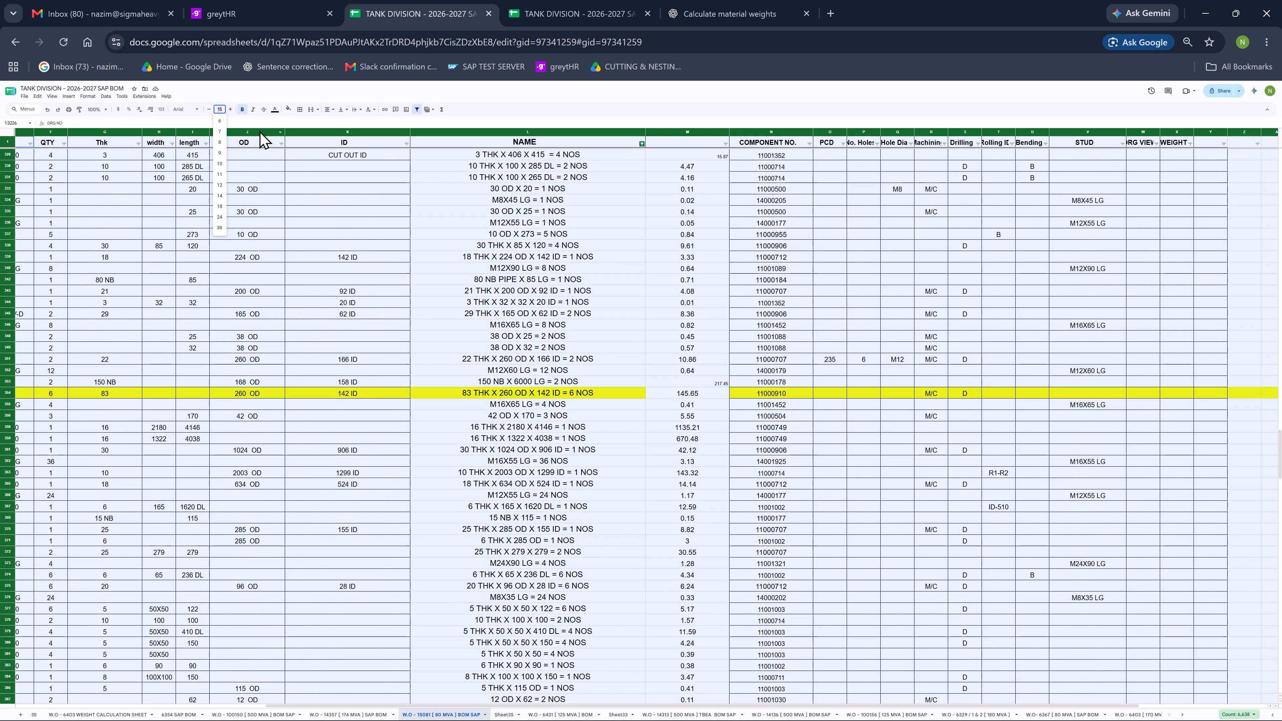
text(18)
key(Return)
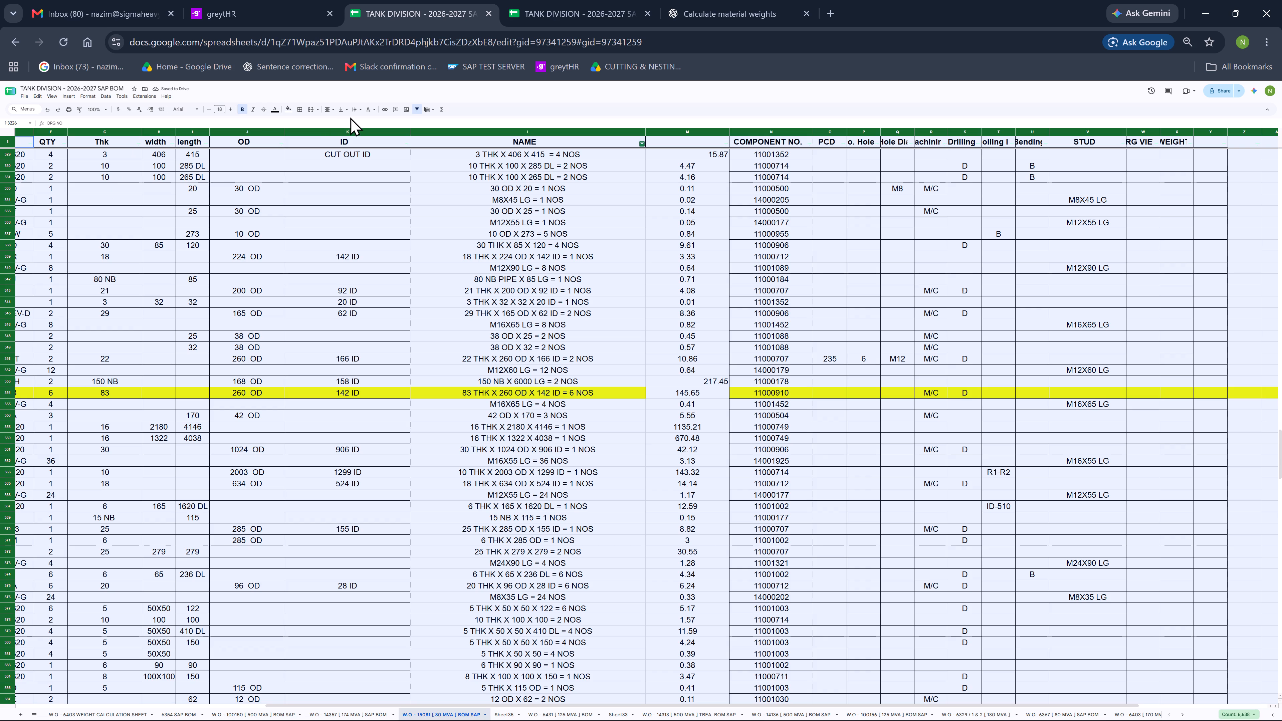
click(331, 111)
click(338, 121)
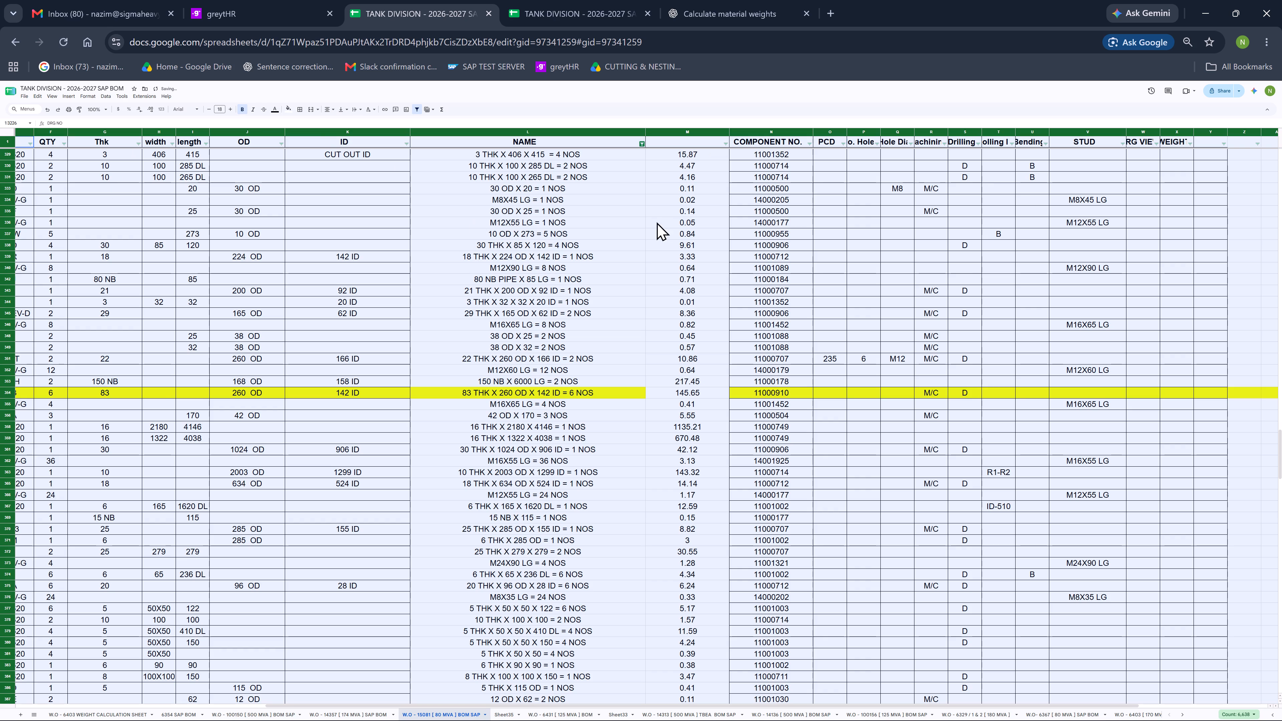
Examine the weight column against the item names through the entire filtered W.O - 15081 BOM.
click(659, 197)
scroll(750, 320, down, 3)
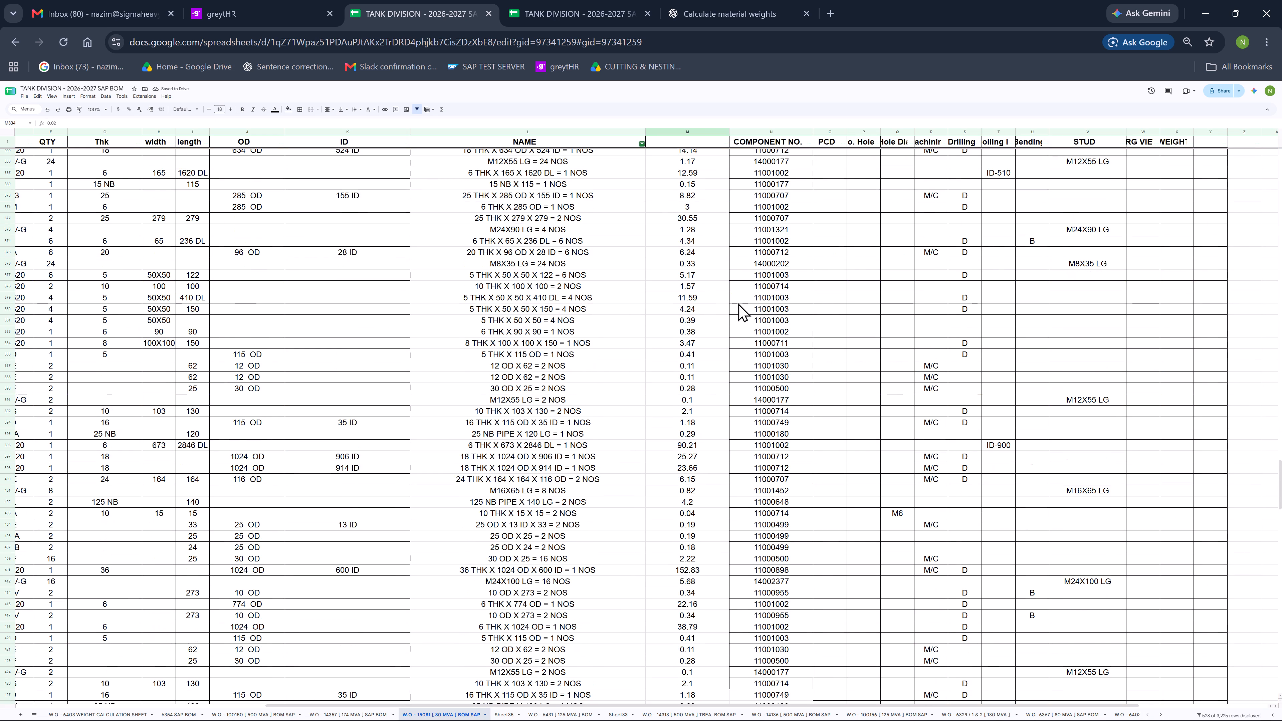
scroll(738, 303, down, 17)
scroll(735, 282, down, 7)
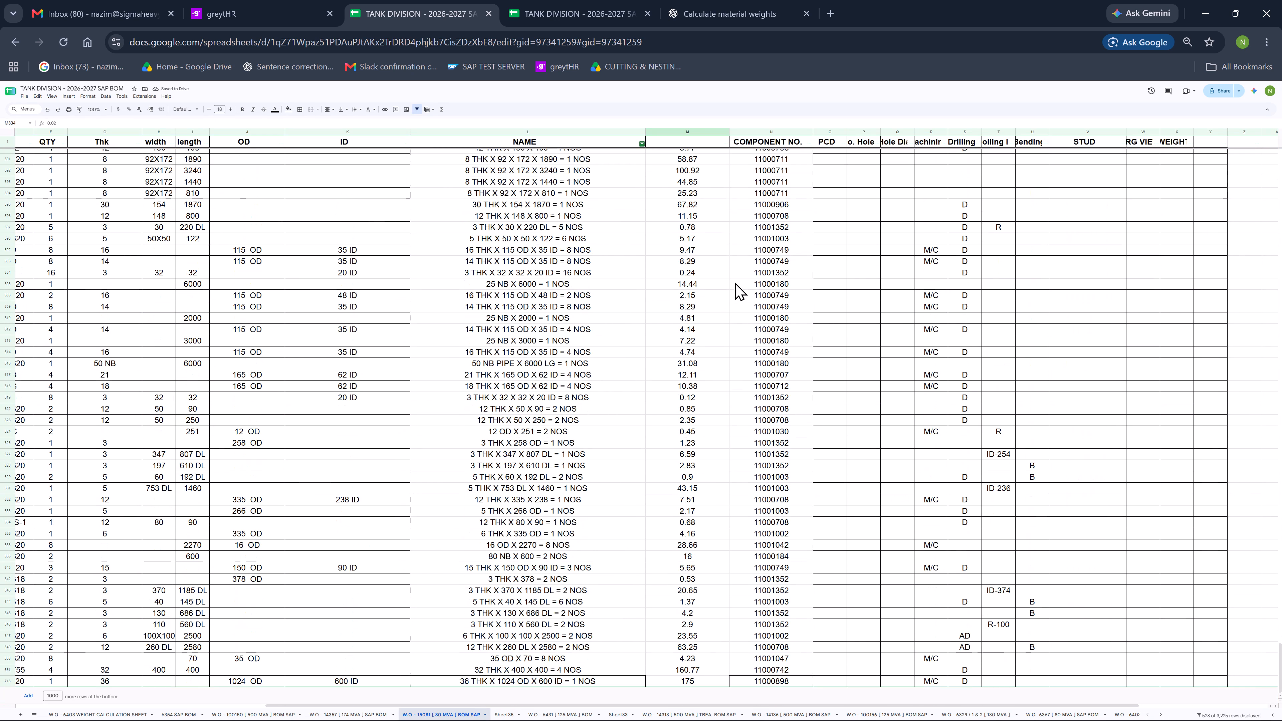
scroll(735, 282, down, 10)
scroll(729, 291, up, 20)
scroll(729, 291, up, 2)
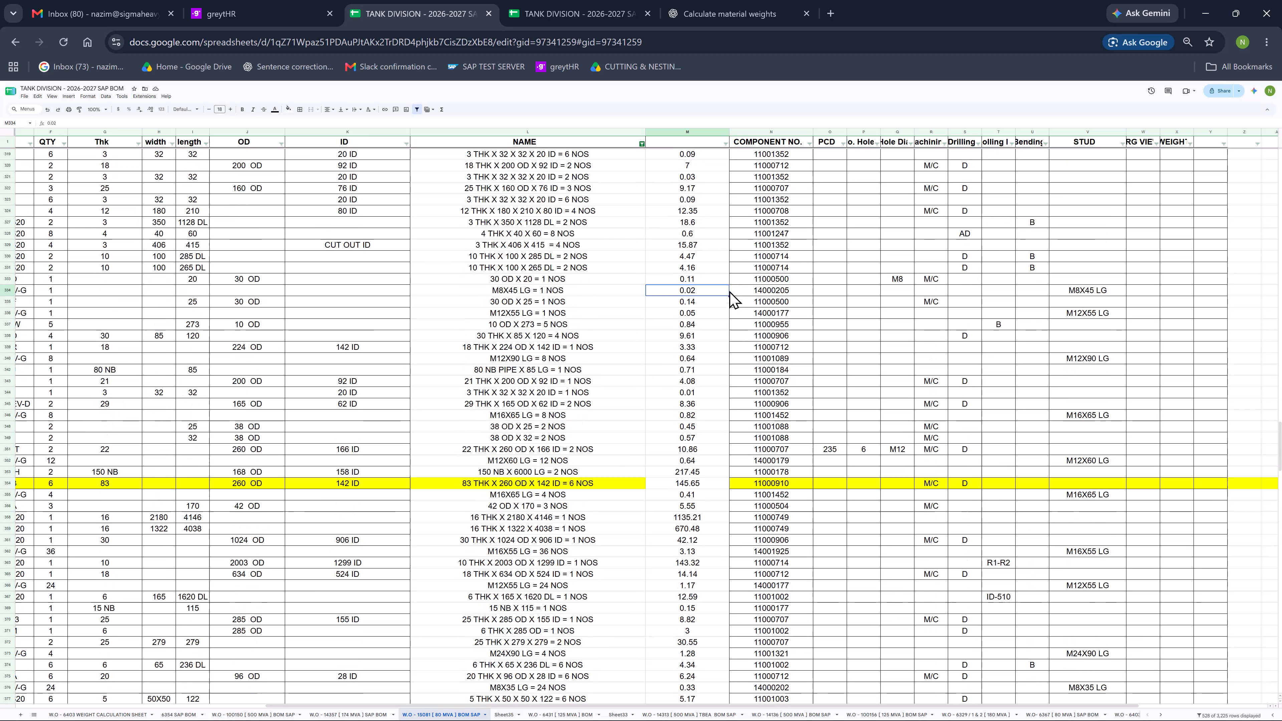
scroll(729, 290, up, 20)
scroll(729, 290, up, 14)
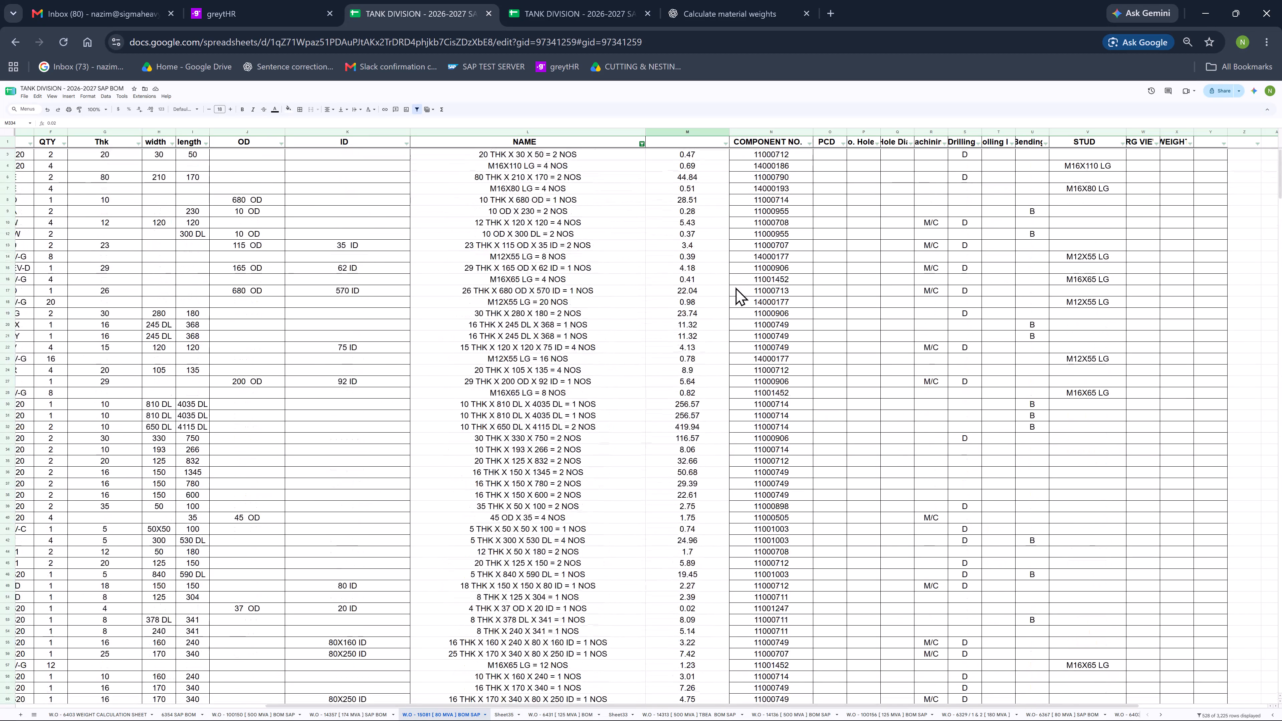
scroll(735, 287, up, 10)
scroll(598, 244, up, 6)
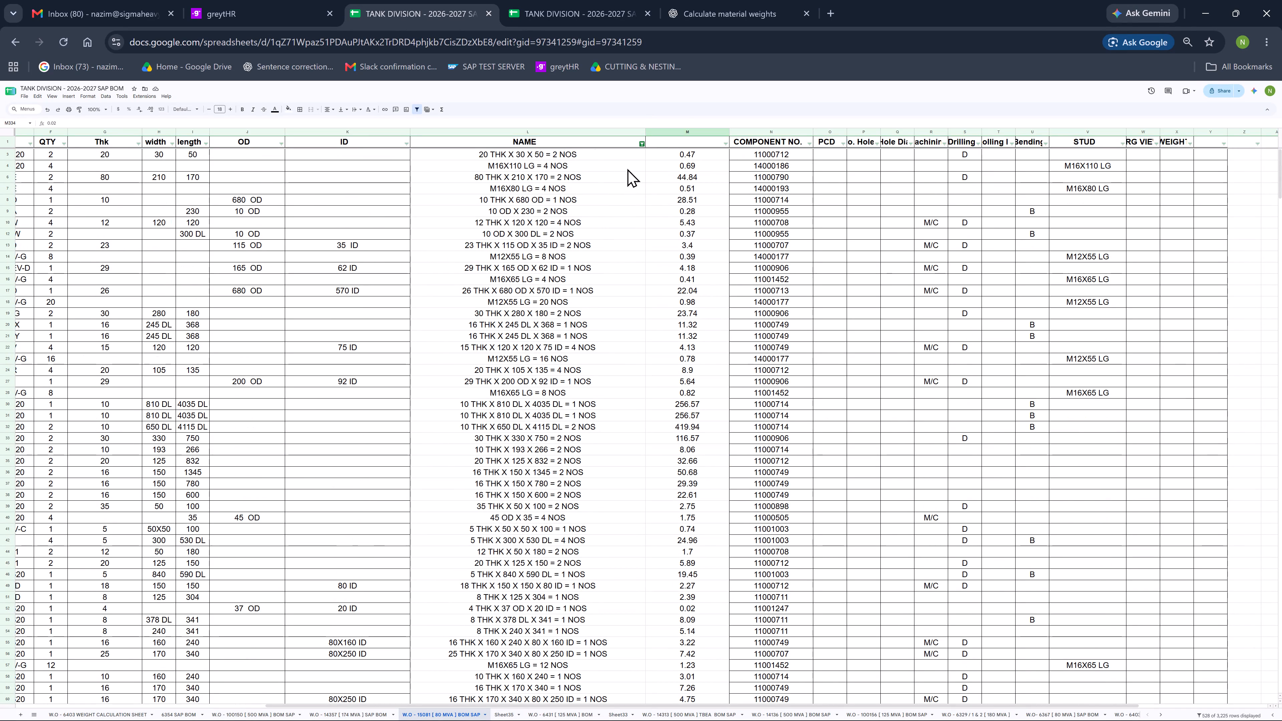
Recreate the sheet-wide filter and exclude blank entries from the NAME column again.
click(627, 167)
click(6, 131)
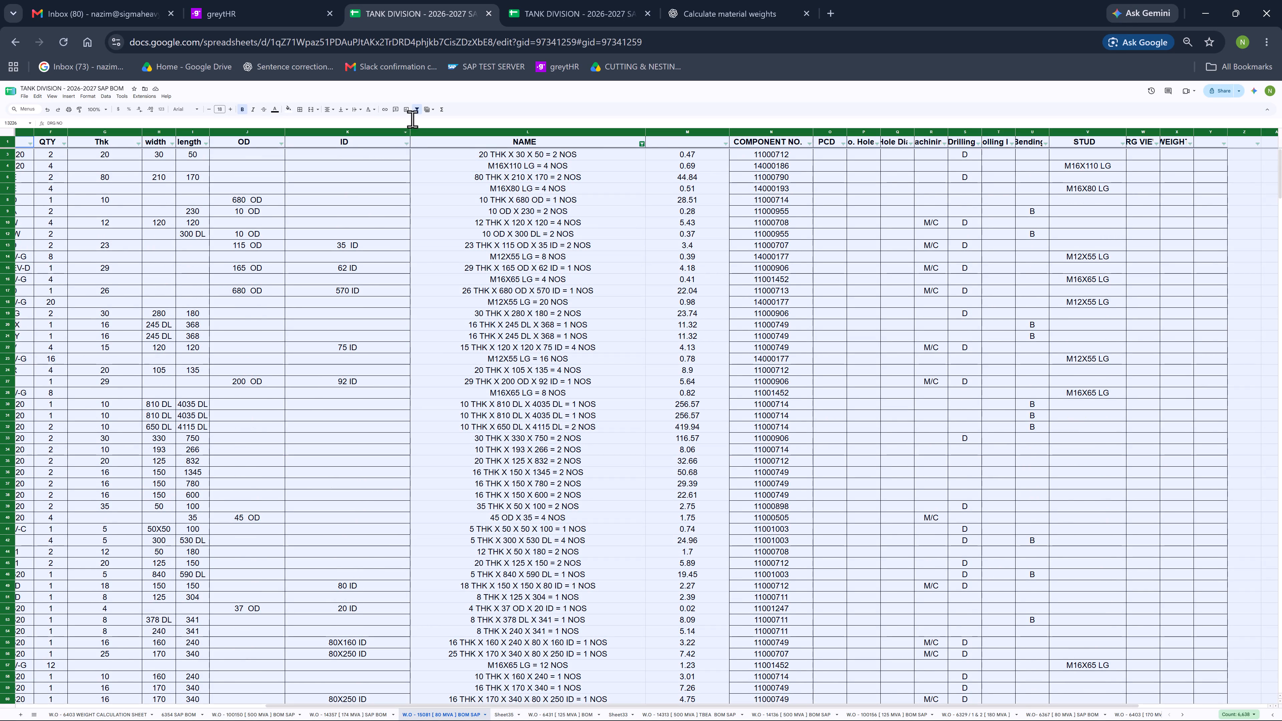
double_click(416, 108)
click(642, 144)
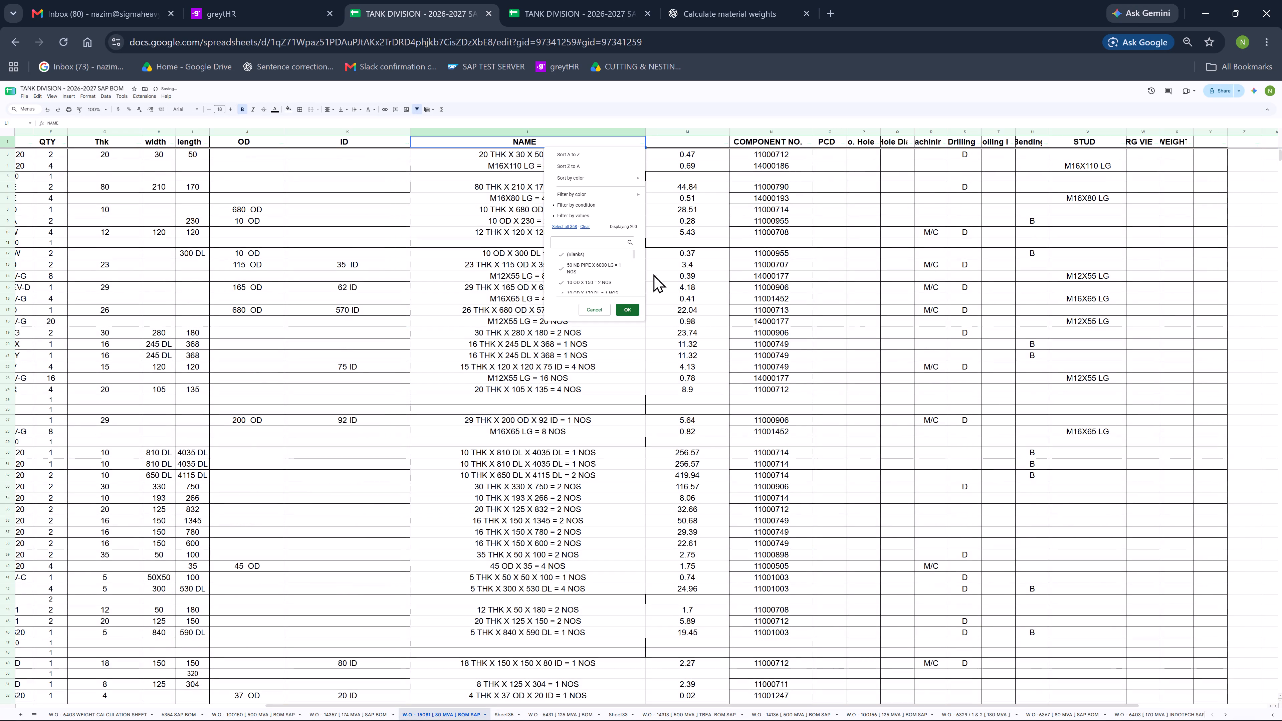
click(598, 256)
click(634, 310)
Insert one empty column between COMPONENT NO. and PCD.
scroll(719, 245, up, 5)
click(832, 130)
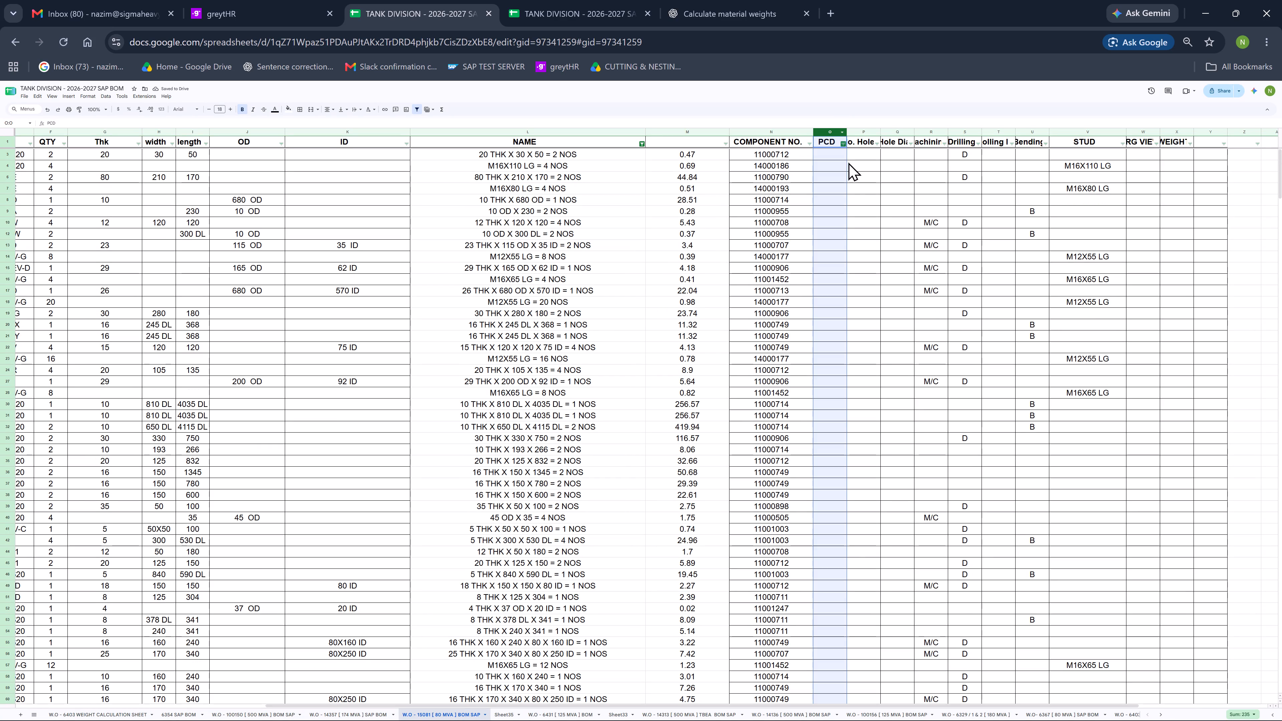
right_click(829, 127)
right_click(833, 132)
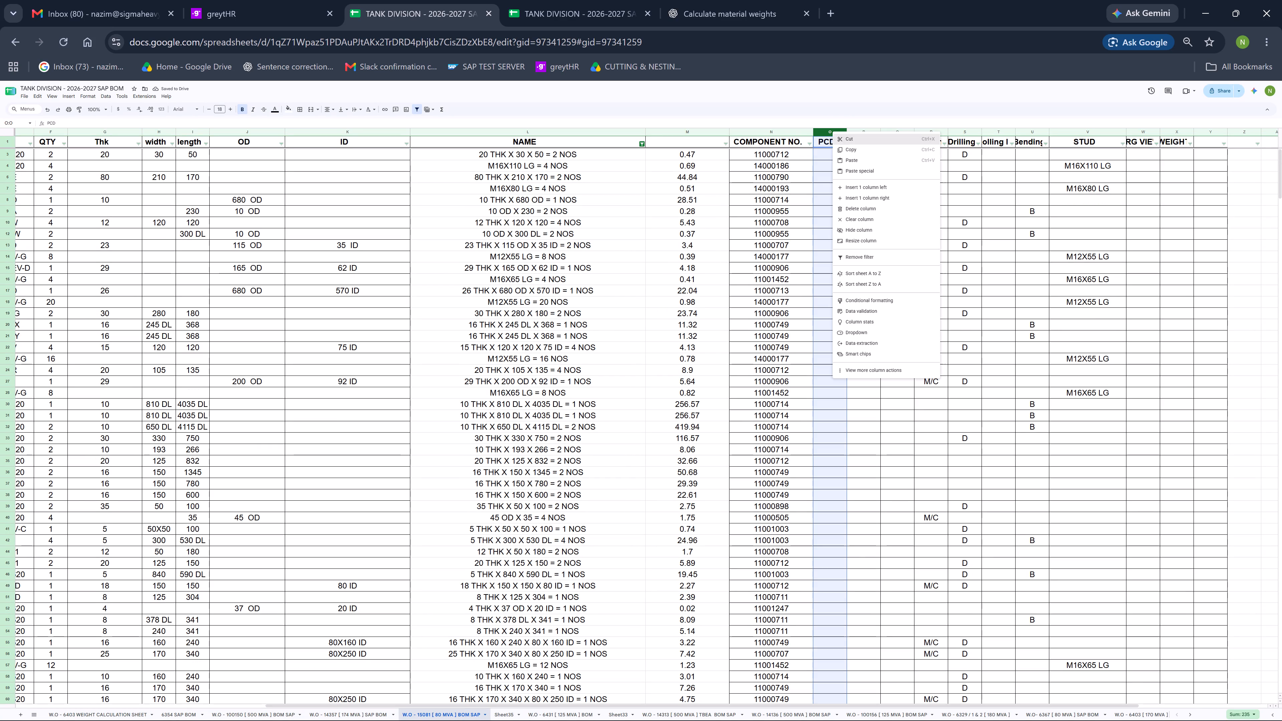
click(883, 189)
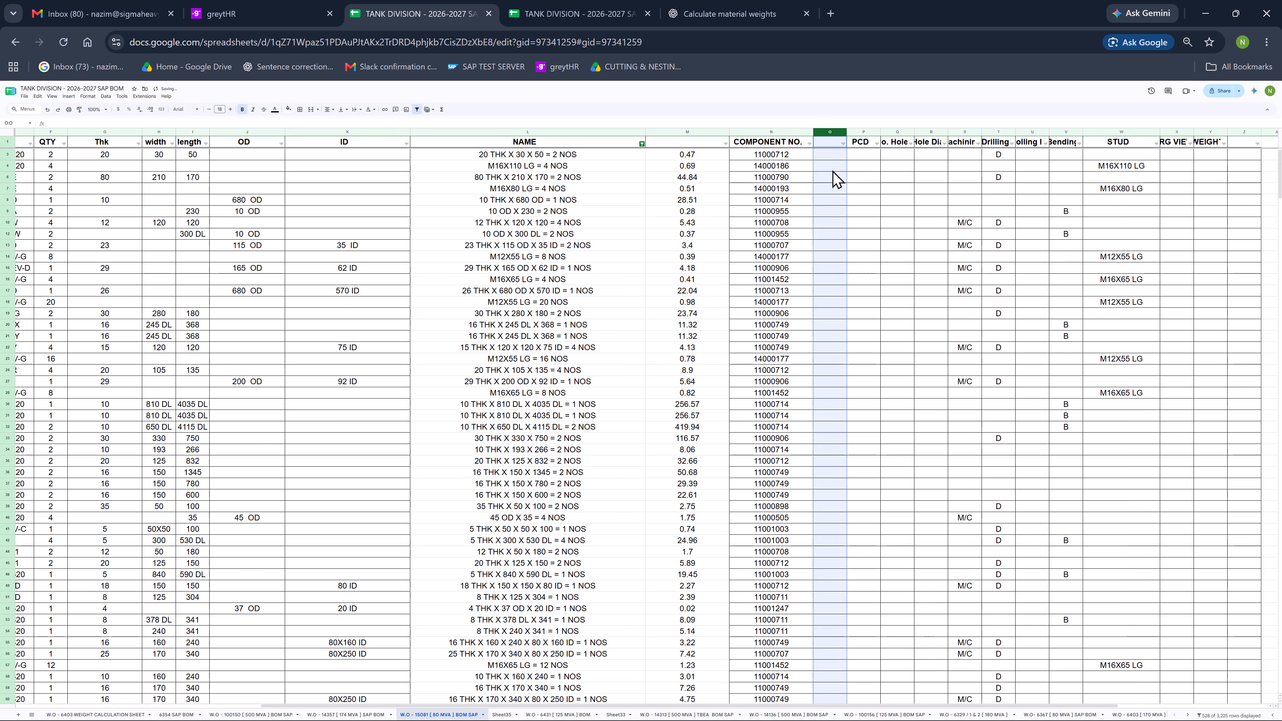
click(807, 156)
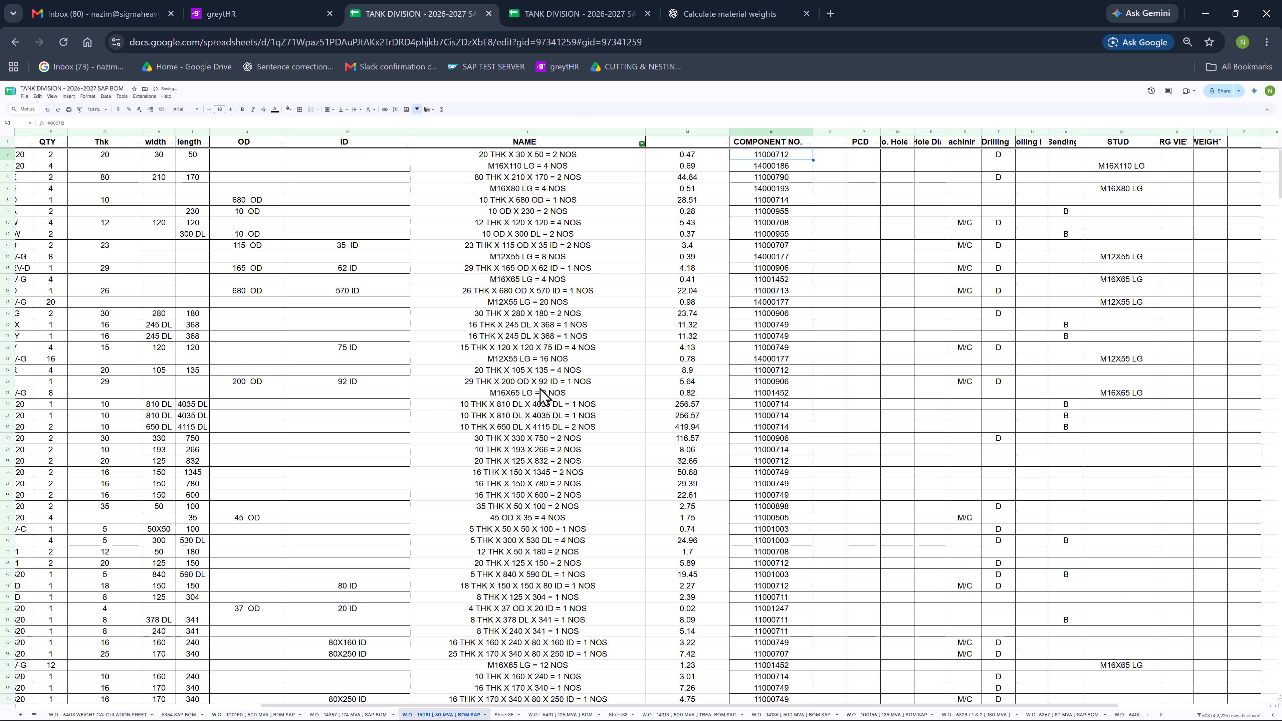
Search the Material Description filter values for ELBOW, browse the entries matching E, and close the filter without applying it.
drag(684, 705, 522, 694)
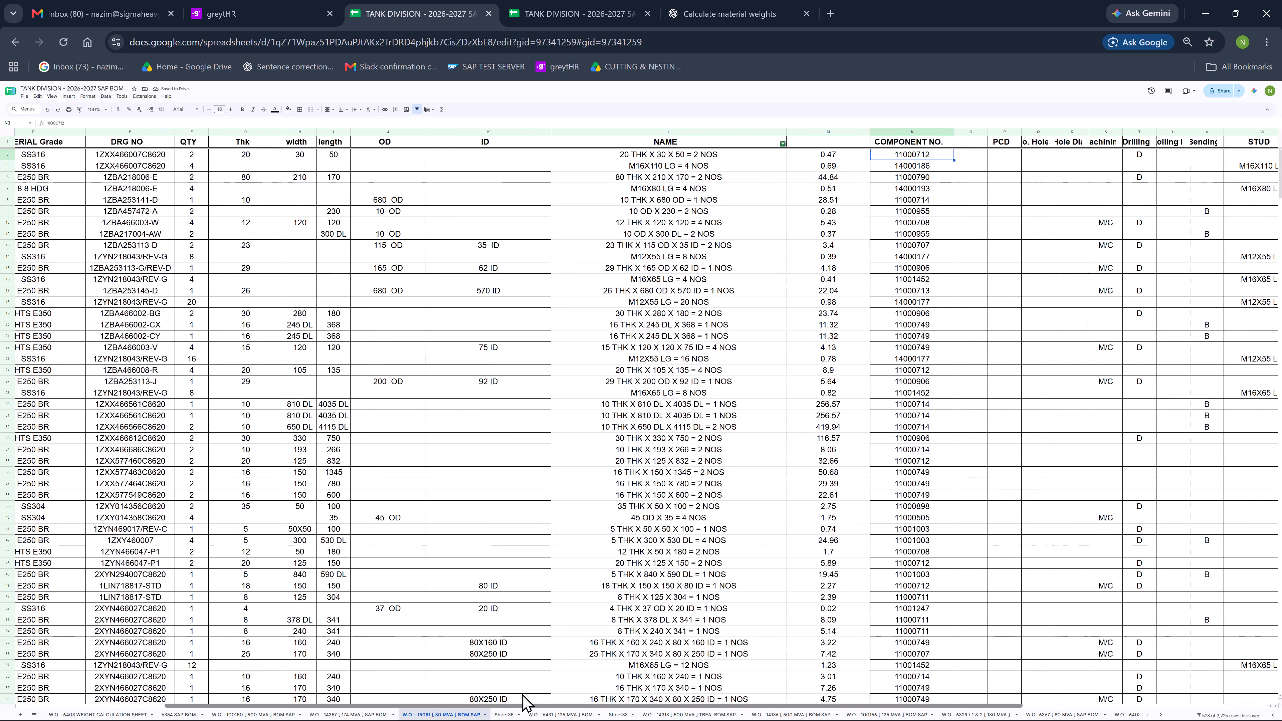
drag(522, 694, 451, 686)
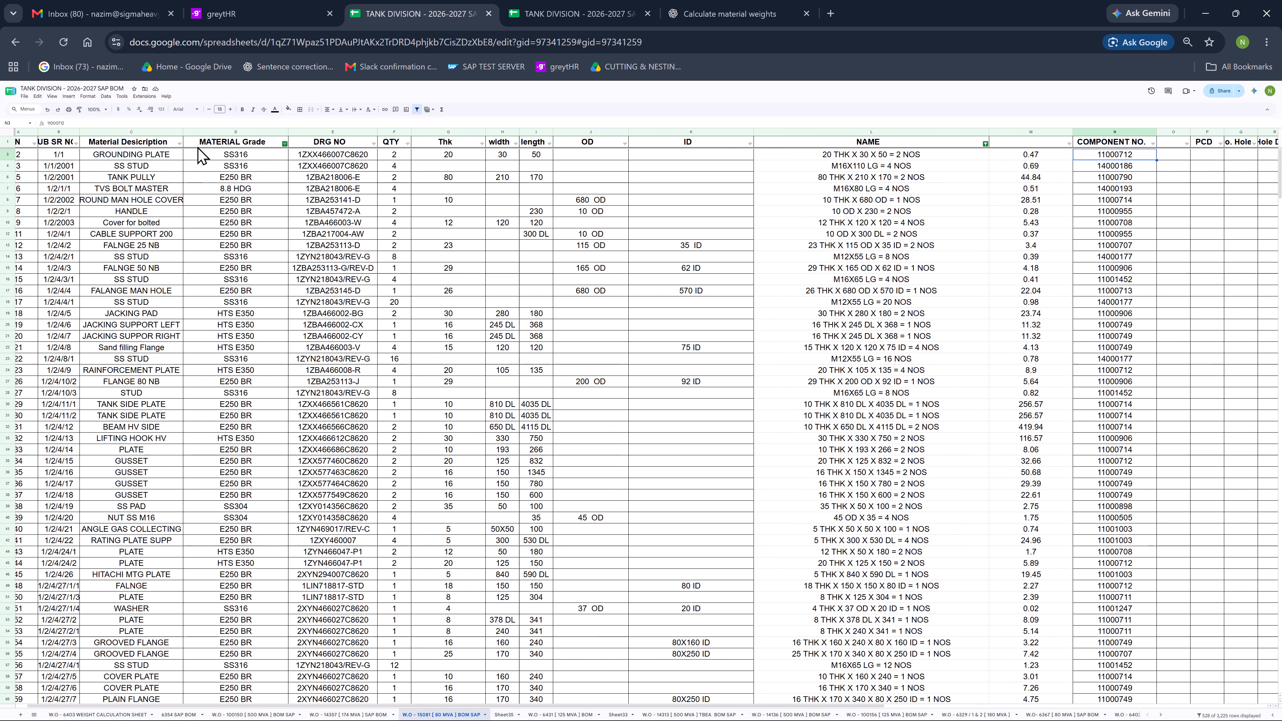
click(176, 143)
click(125, 240)
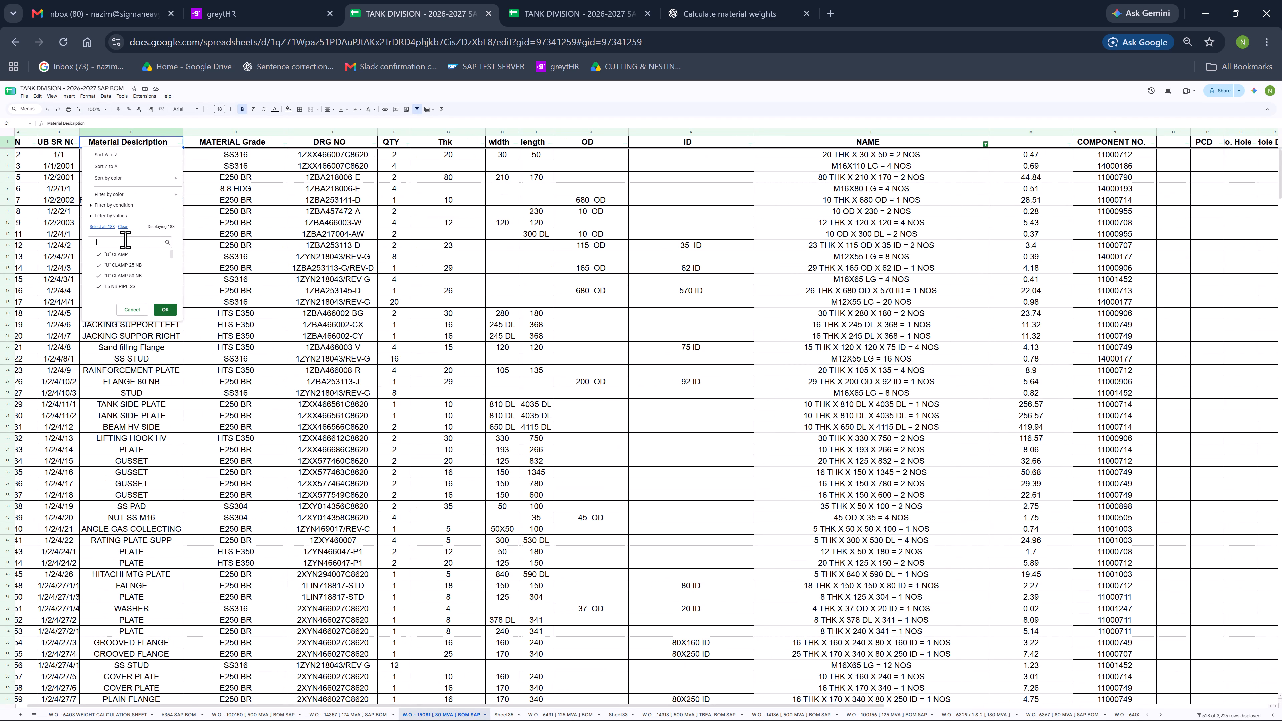
text(ELBOW)
key(BackSpace)
key(BackSpace)
key(BackSpace)
key(BackSpace)
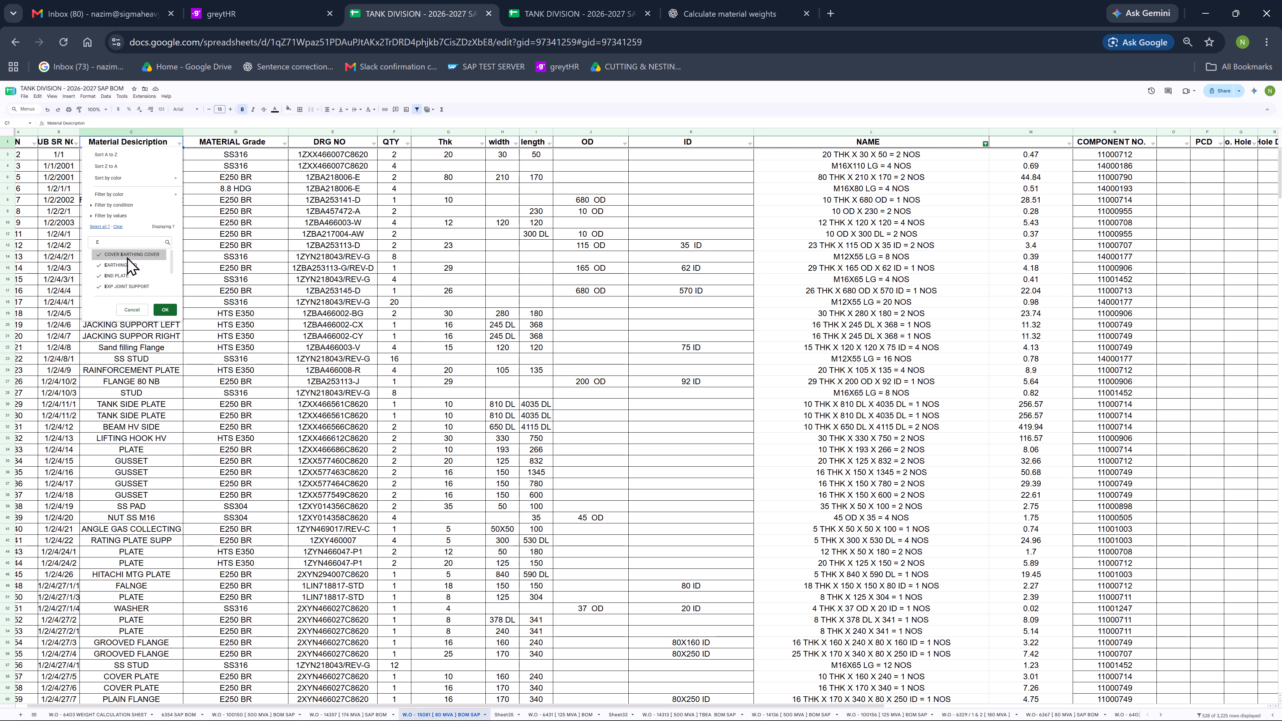
scroll(156, 285, down, 3)
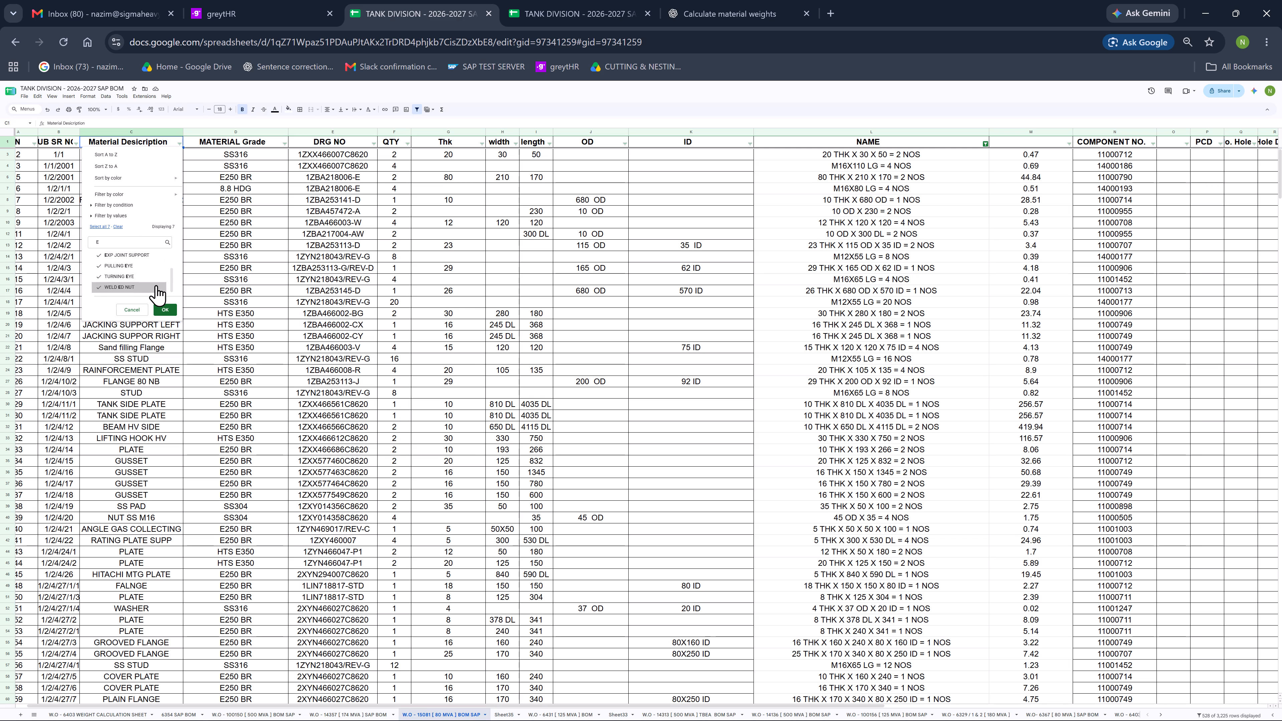
scroll(156, 285, down, 2)
scroll(156, 285, up, 5)
key(BackSpace)
key(BackSpace)
key(BackSpace)
key(BackSpace)
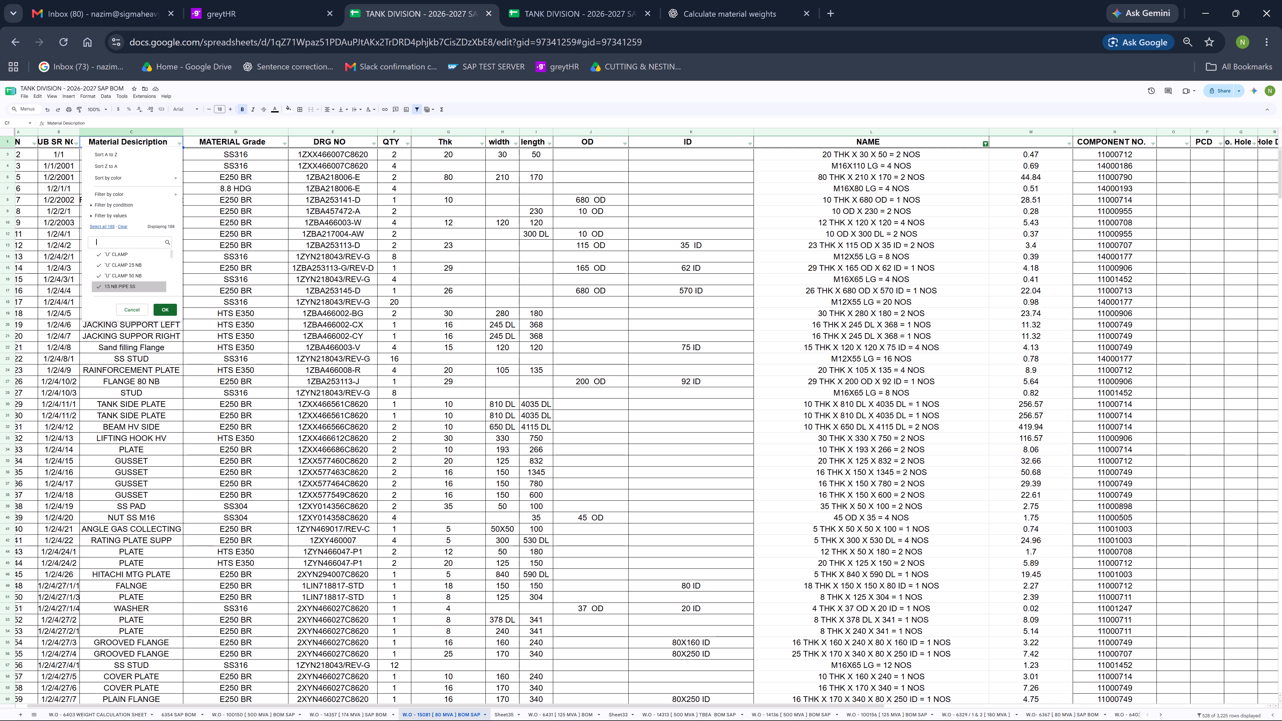
key(BackSpace)
key(BackSpace)
click(135, 308)
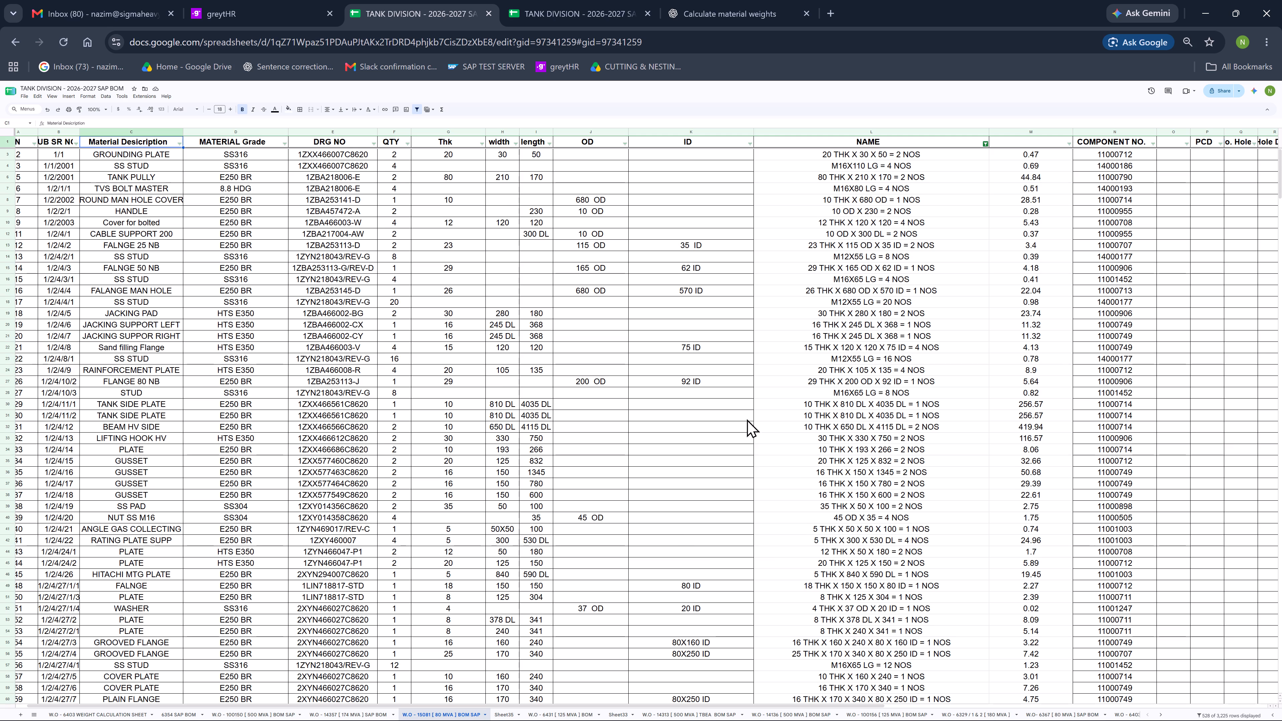
Add 20 rows at the end of the W.O - 15081 BOM and select the empty Material Description cell below the last item.
scroll(743, 413, down, 5)
scroll(739, 411, down, 20)
scroll(739, 411, down, 10)
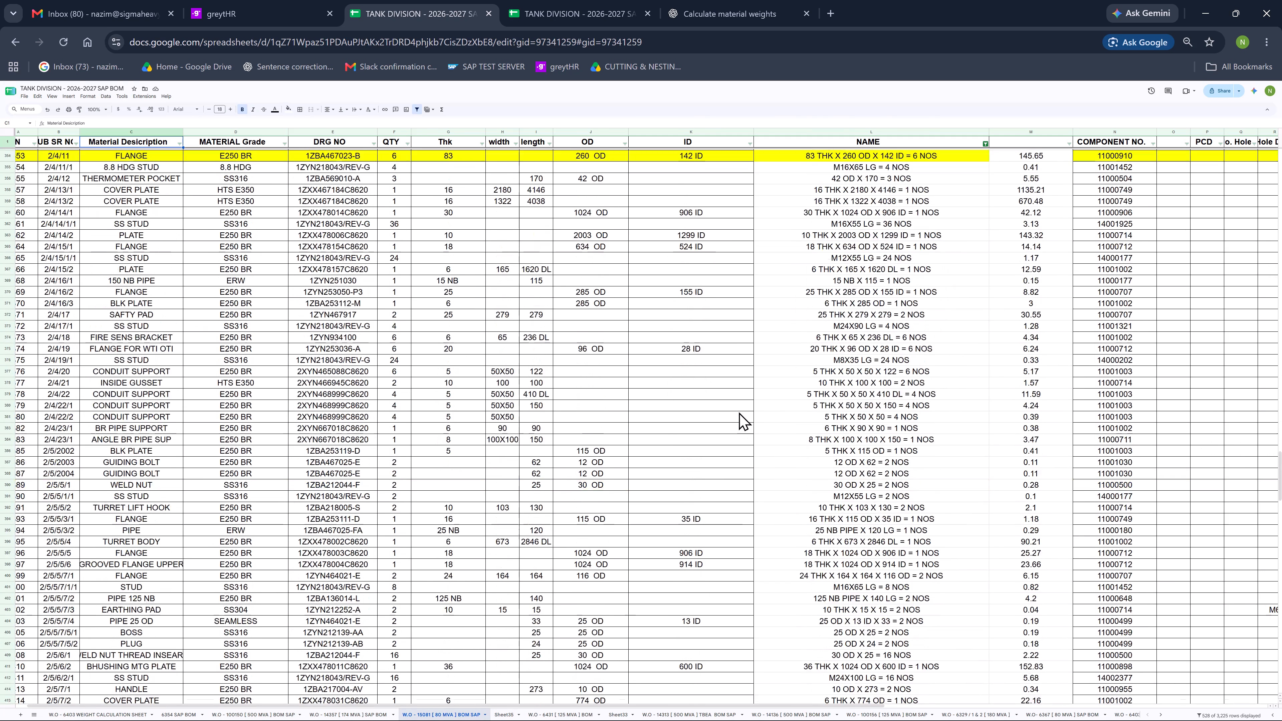
scroll(739, 412, down, 20)
scroll(739, 412, down, 20)
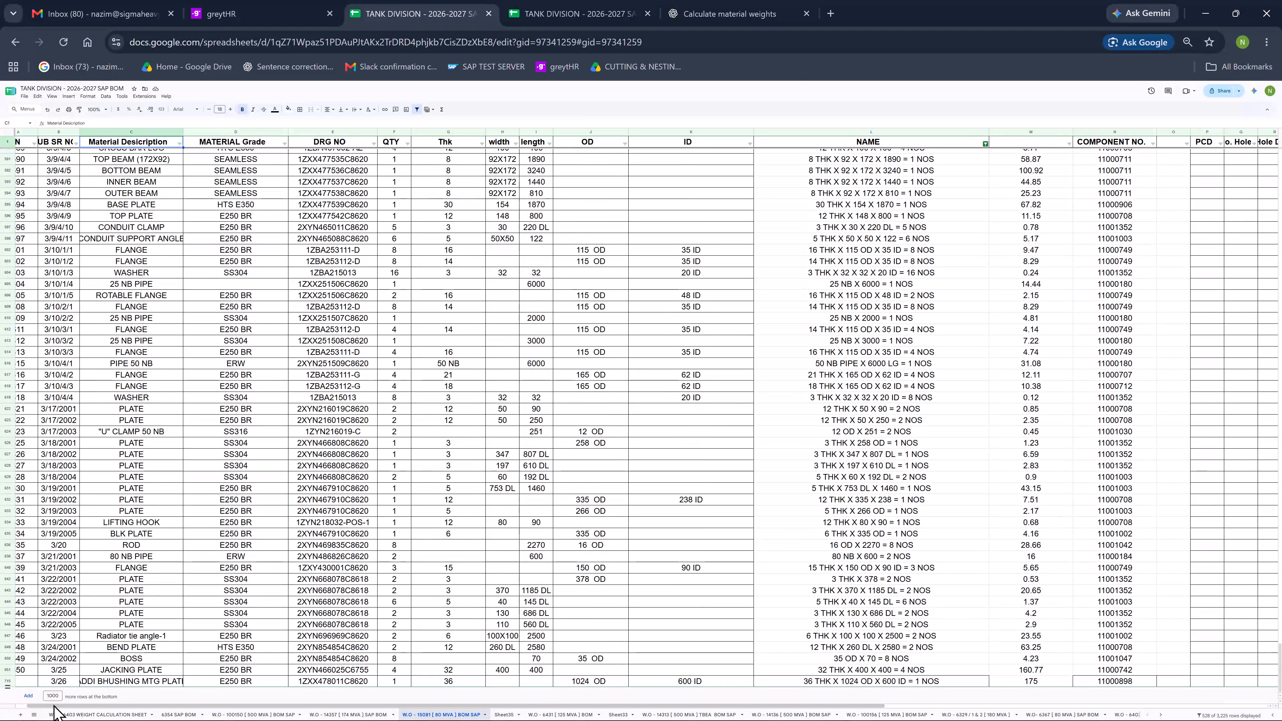
click(56, 695)
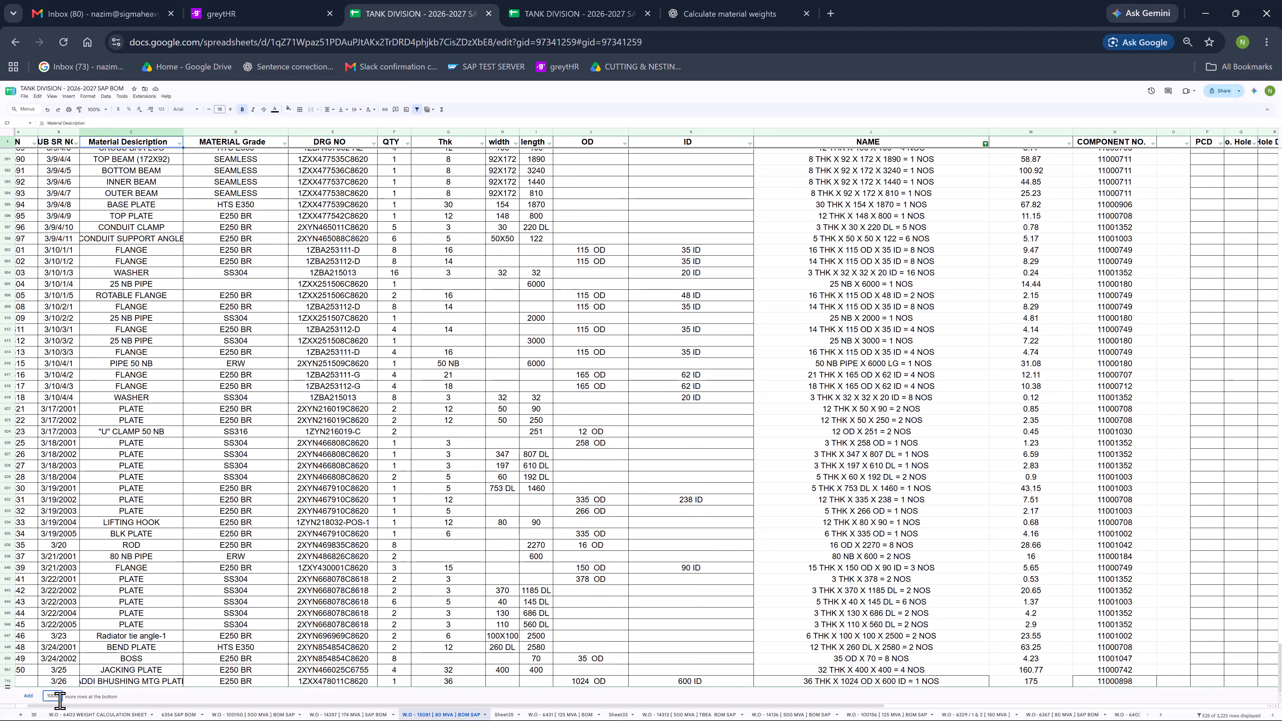
key(Delete)
key(BackSpace)
key(BackSpace)
key(BackSpace)
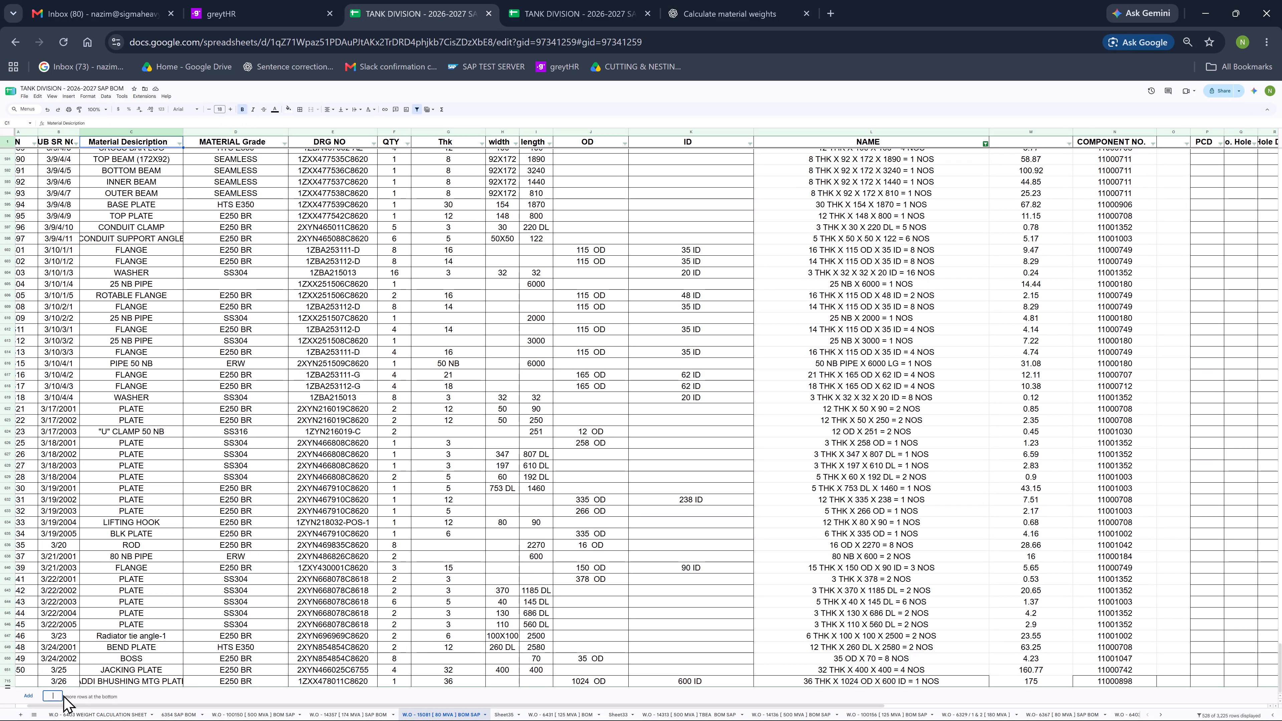
text(20)
click(25, 695)
scroll(574, 328, down, 5)
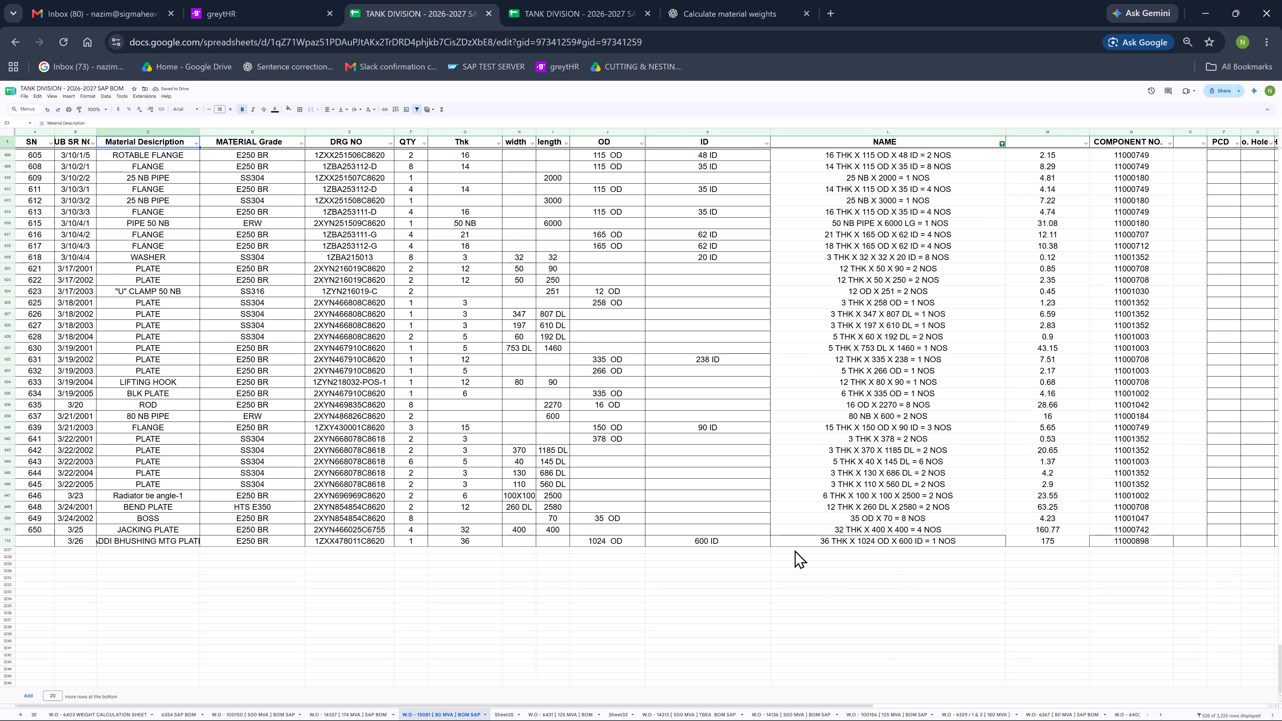
click(166, 550)
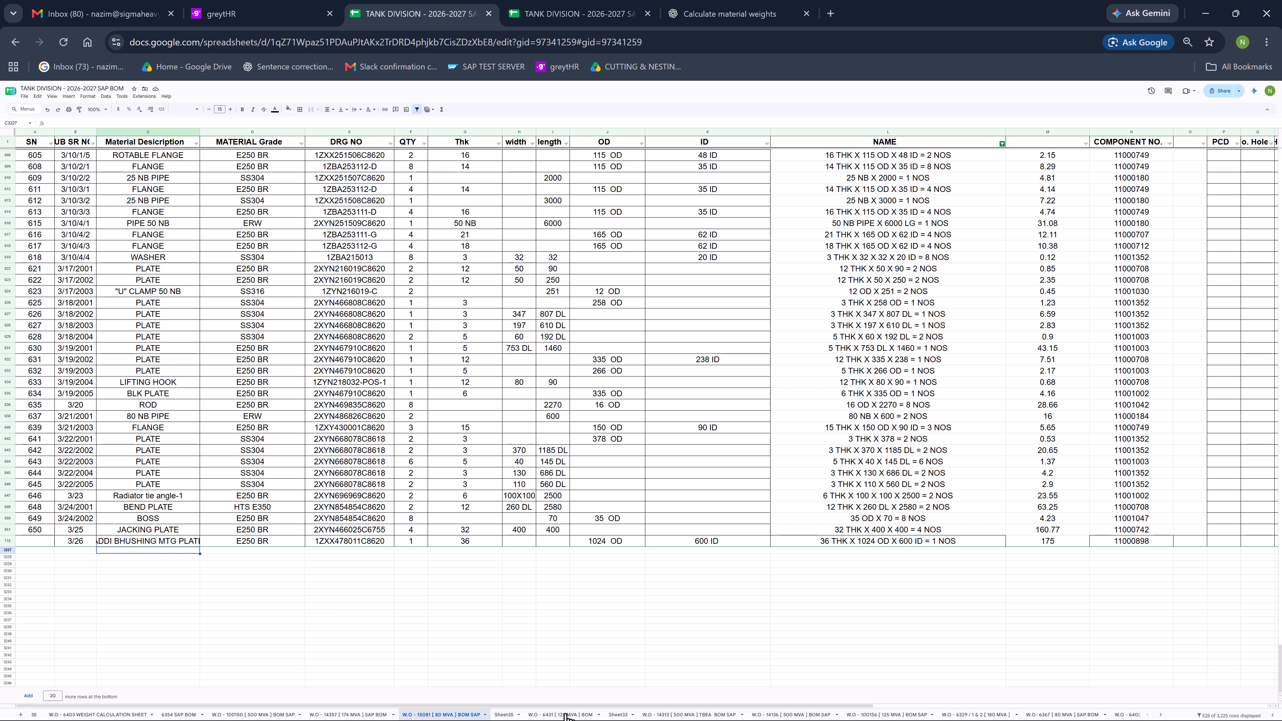
In the 6354 SAP BOM sheet, recreate the sheet-wide filter and exclude blank entries from the NAME column.
click(173, 716)
scroll(556, 596, up, 4)
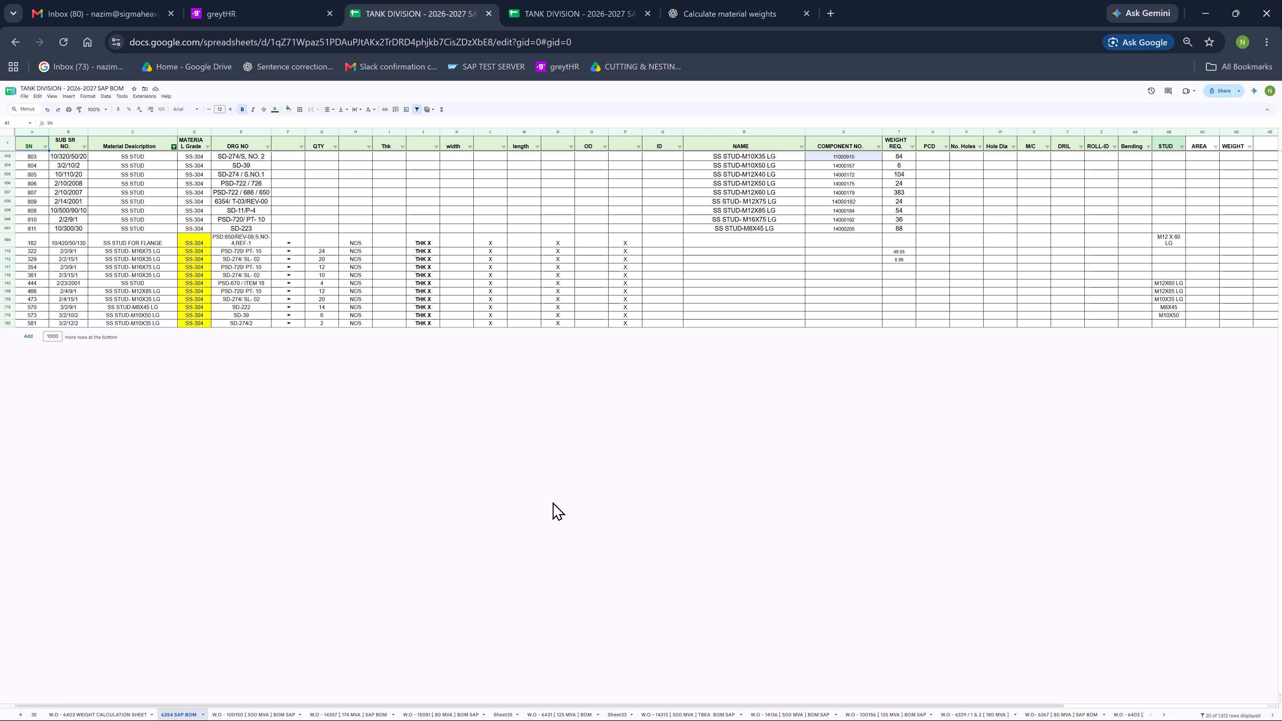
click(4, 132)
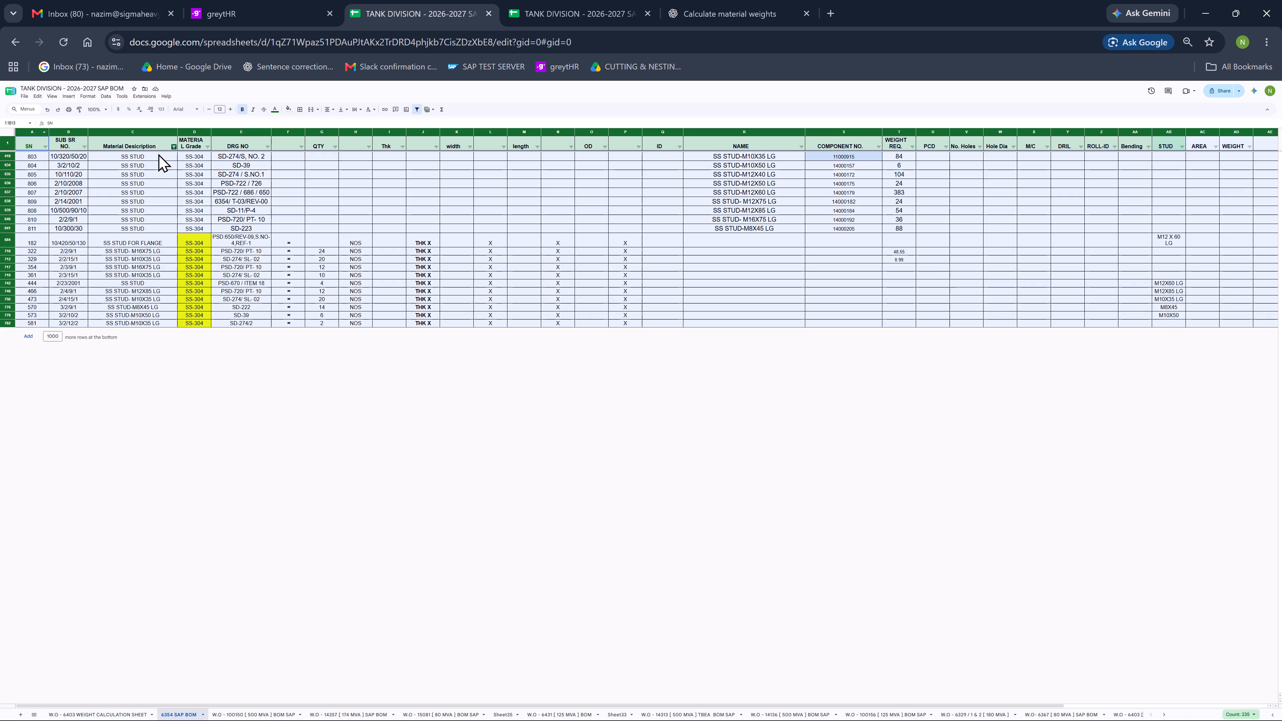
click(416, 108)
click(416, 108)
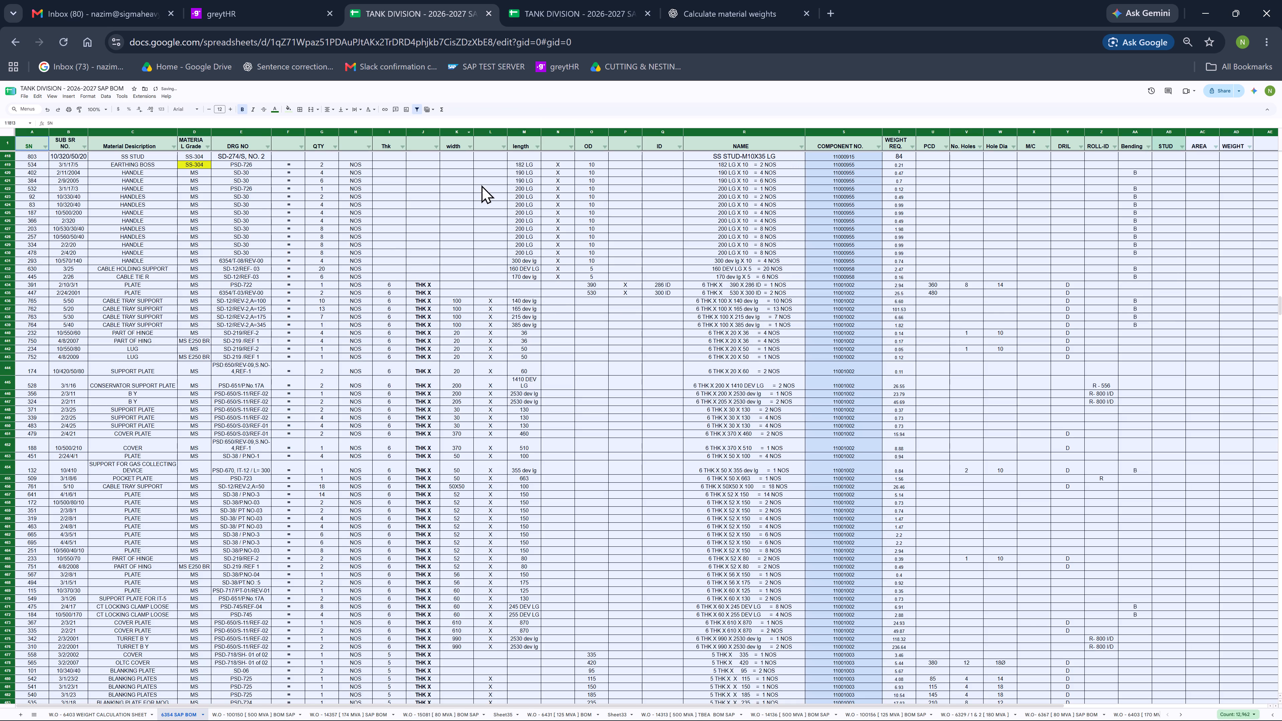
click(803, 148)
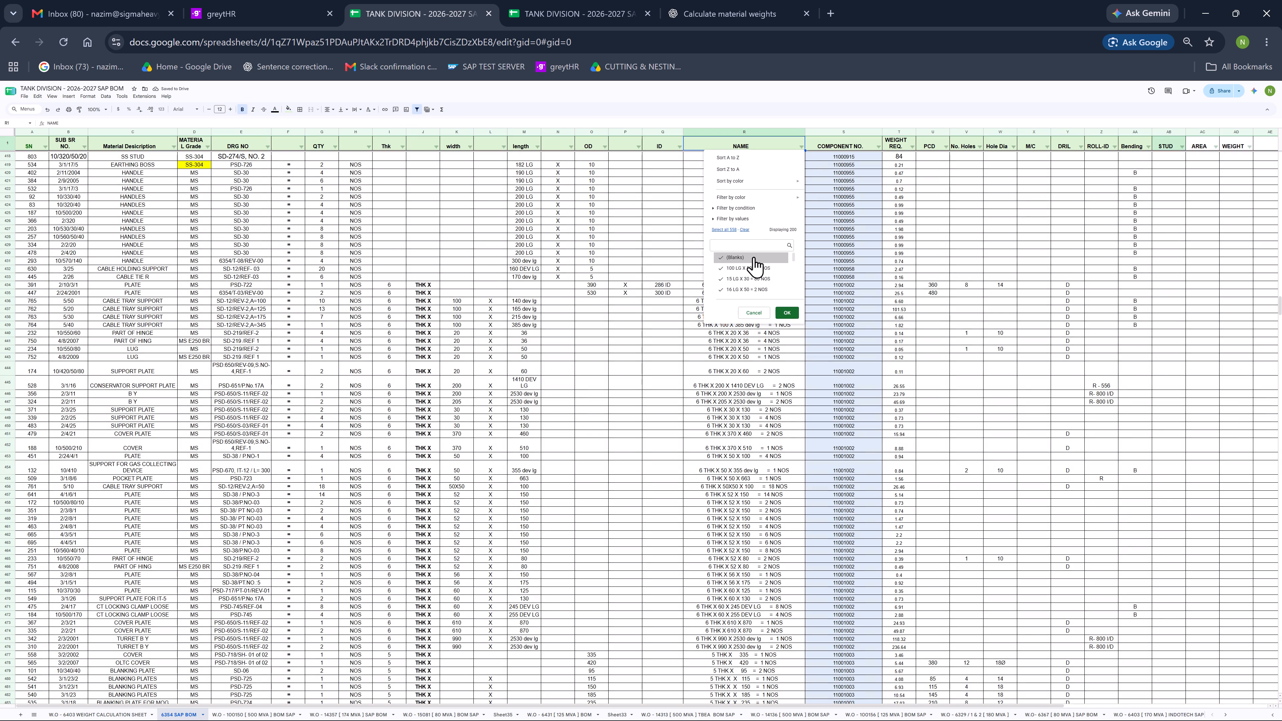
click(754, 257)
click(787, 312)
Copy the ID, NAME and COMPONENT NO. cells of the paint and thinner rows, from PAINT MIO to THINNER FINISH.
scroll(675, 386, up, 6)
scroll(671, 379, down, 4)
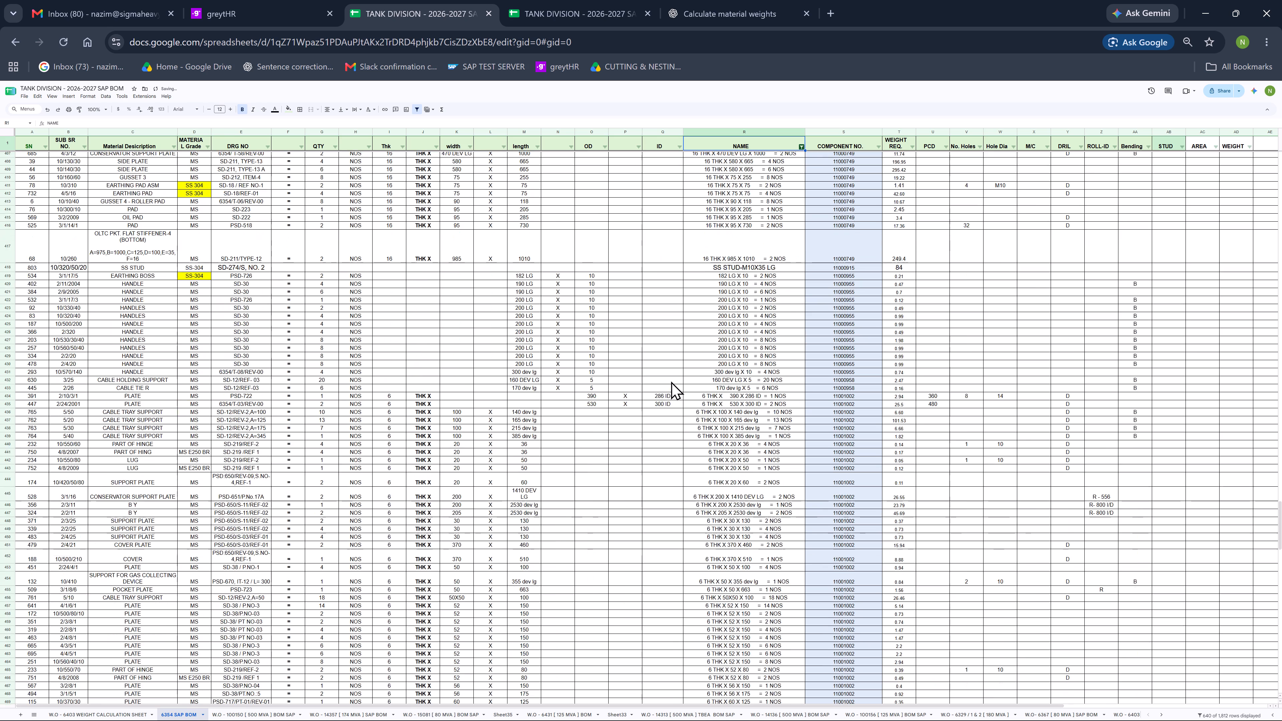
scroll(671, 381, down, 20)
scroll(671, 381, down, 11)
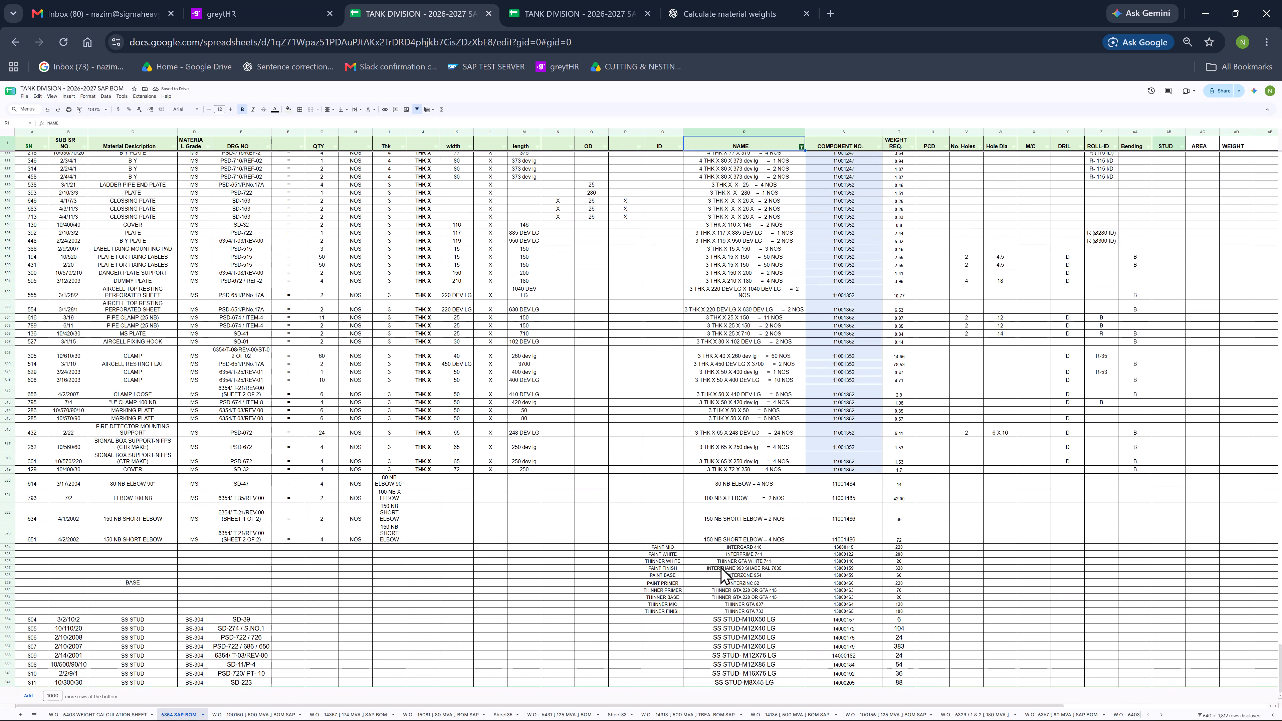
ctrl+scroll(868, 647, up, 2)
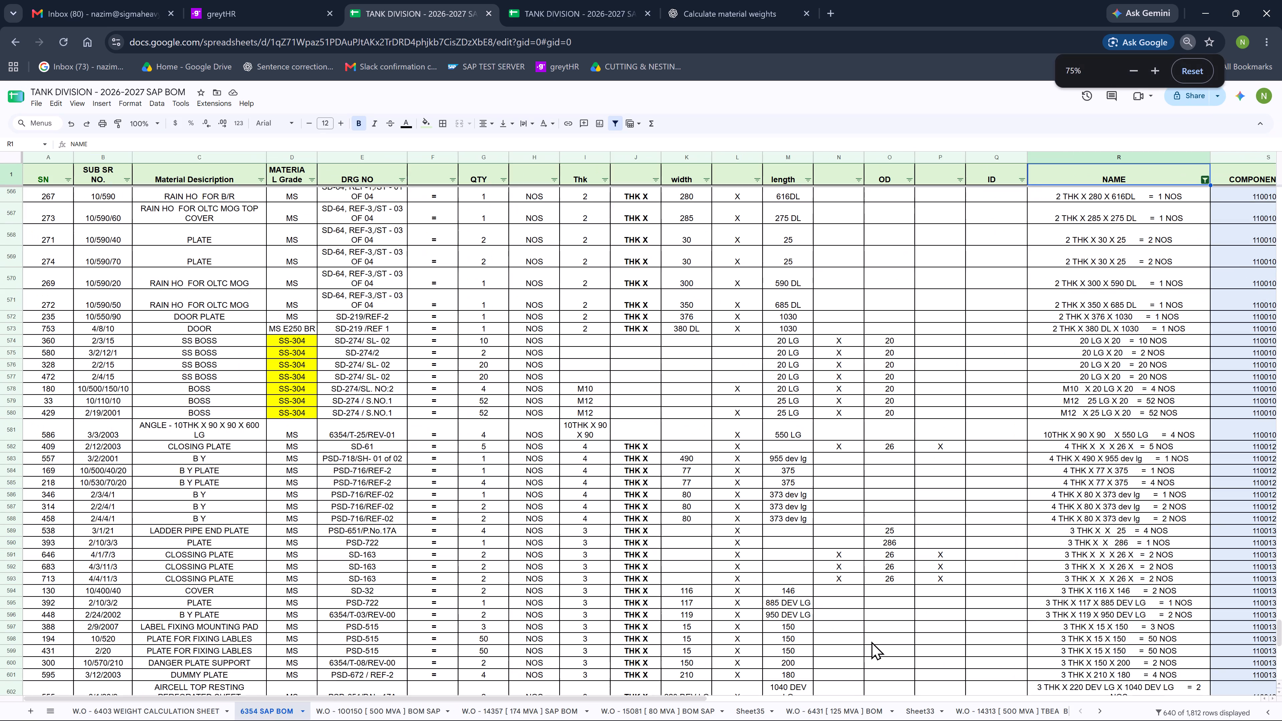
scroll(670, 429, down, 9)
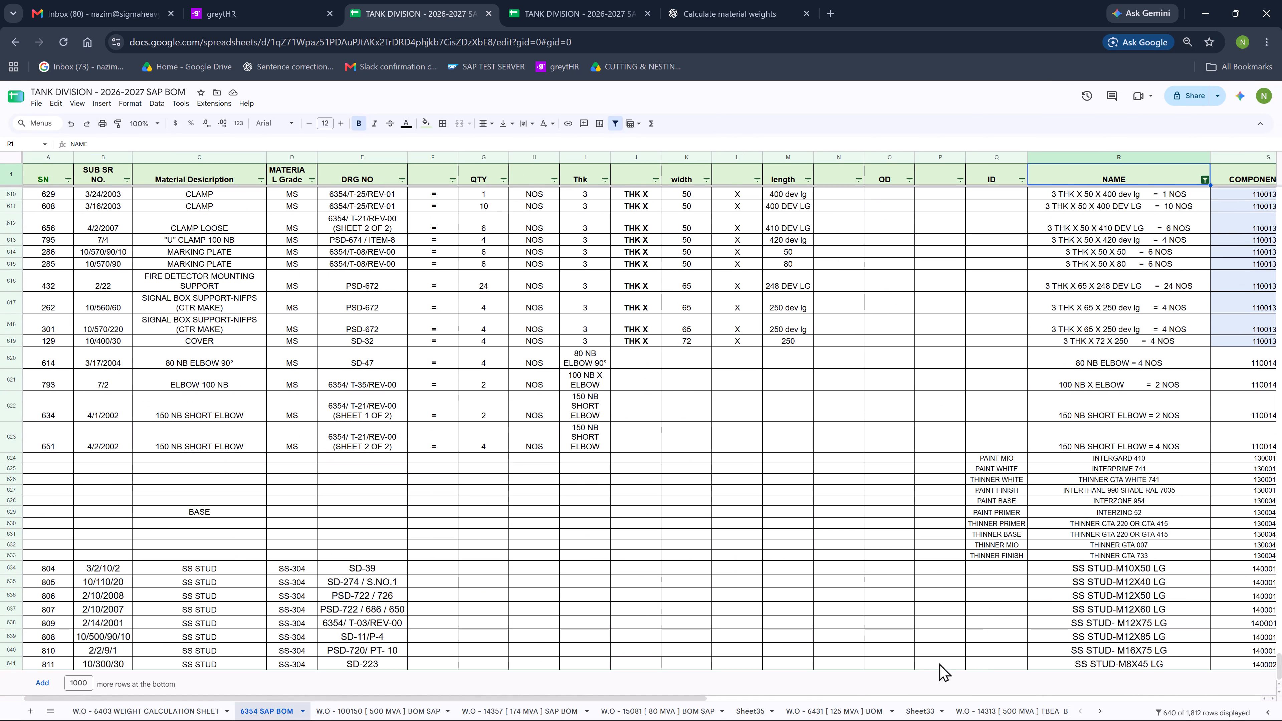
drag(698, 700, 1039, 701)
ctrl+scroll(582, 588, up, 1)
scroll(572, 492, down, 3)
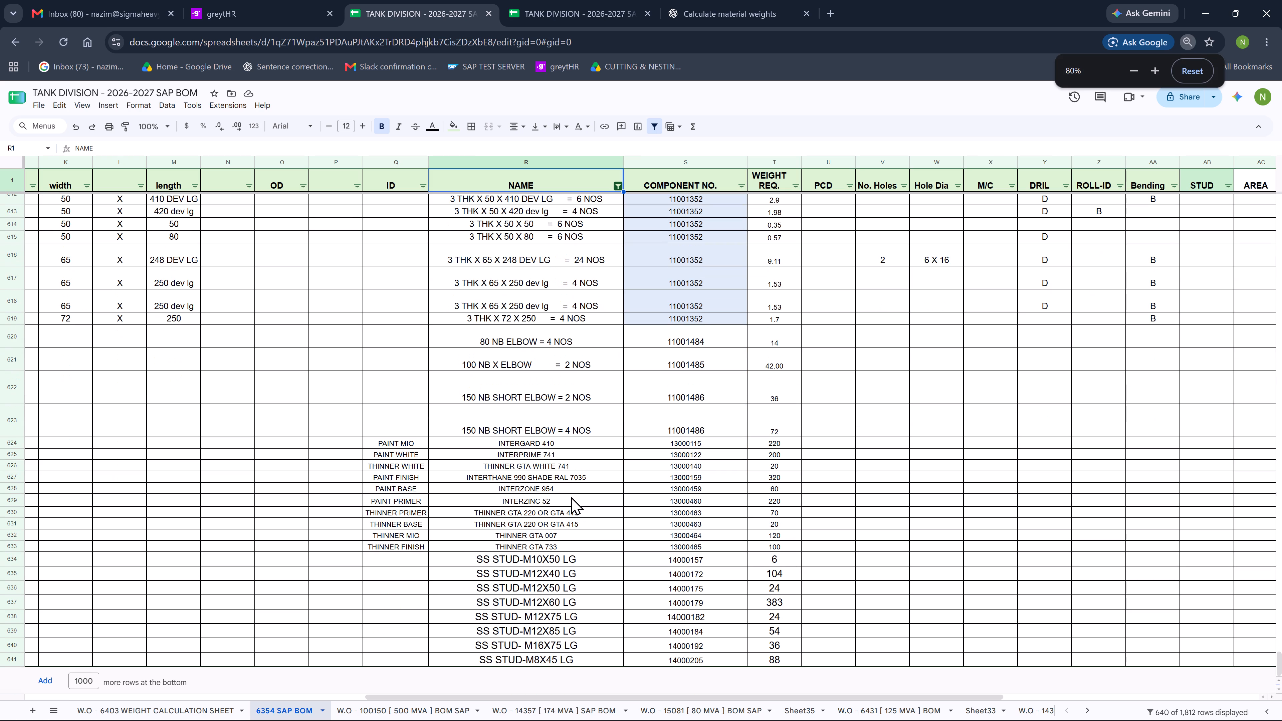
scroll(571, 504, down, 4)
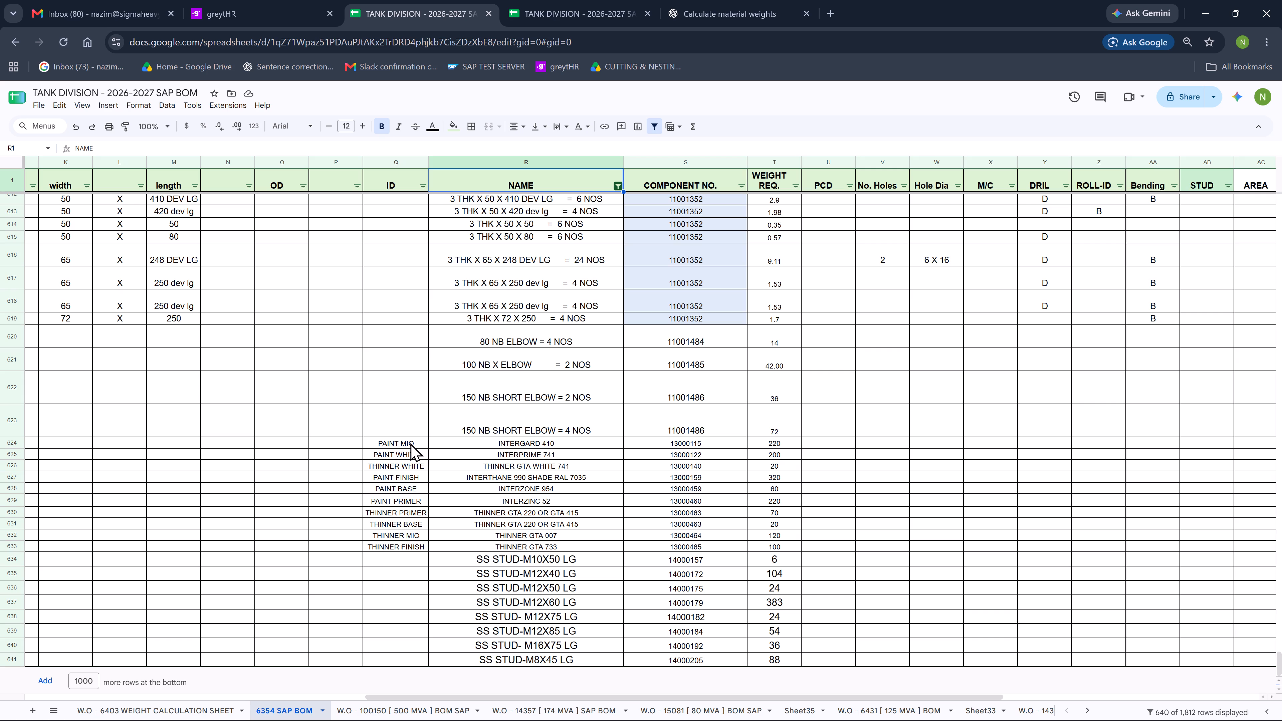
drag(410, 443, 485, 547)
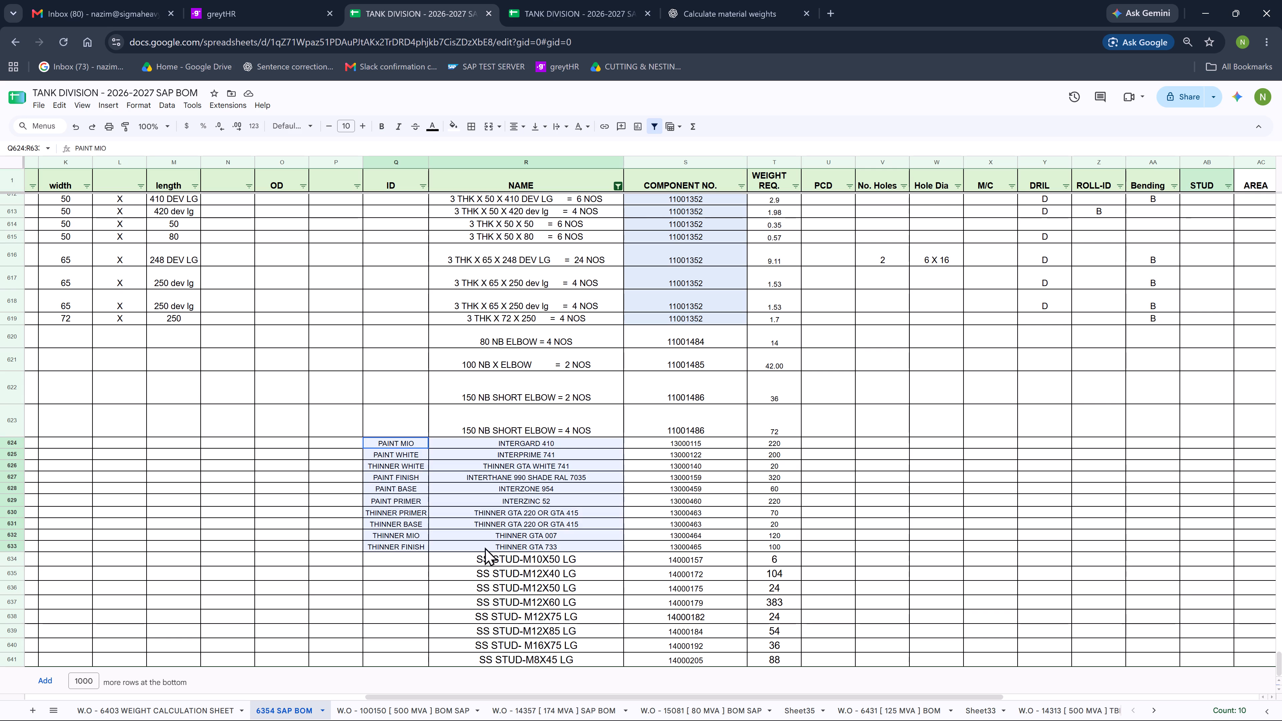
drag(485, 547, 526, 547)
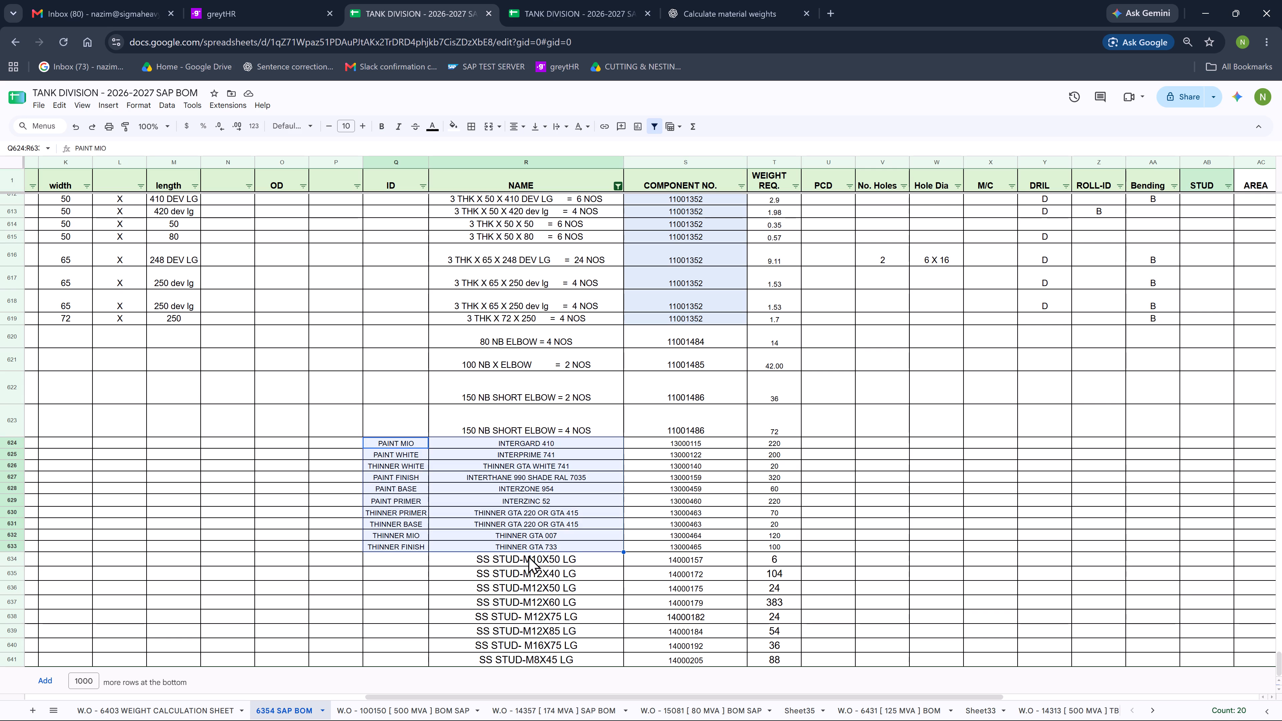
drag(419, 440, 688, 473)
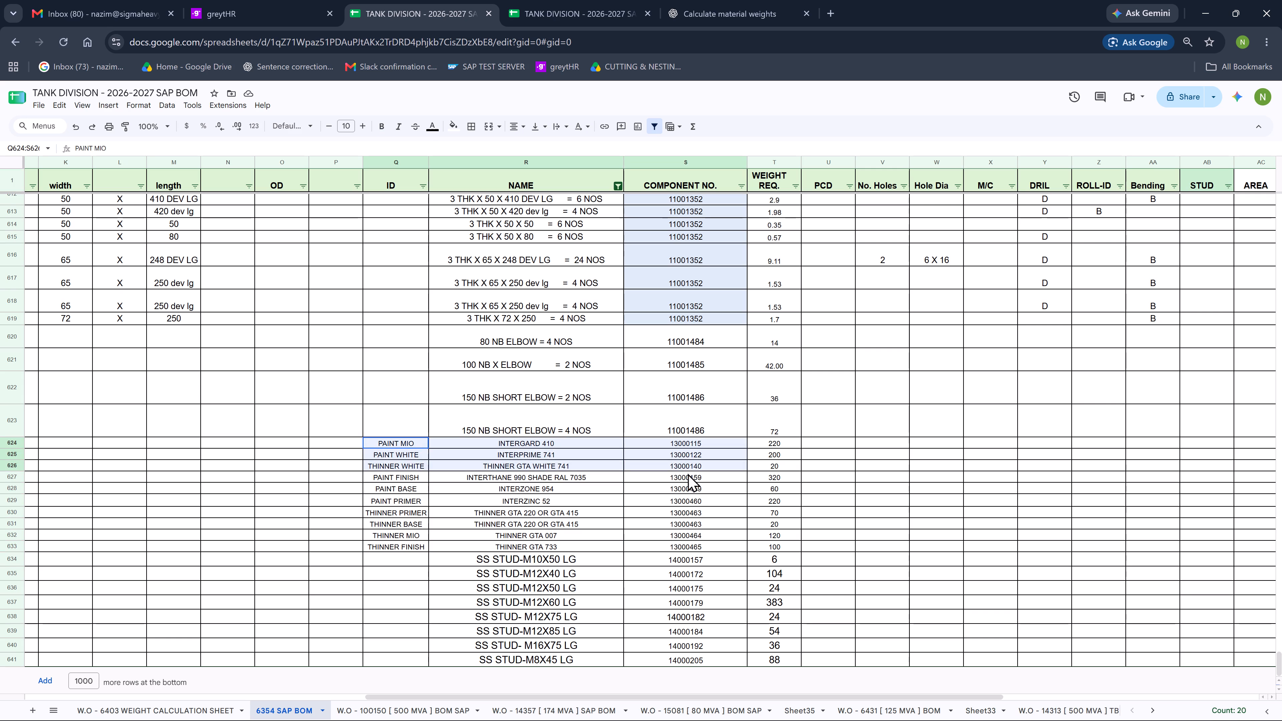
drag(688, 473, 696, 545)
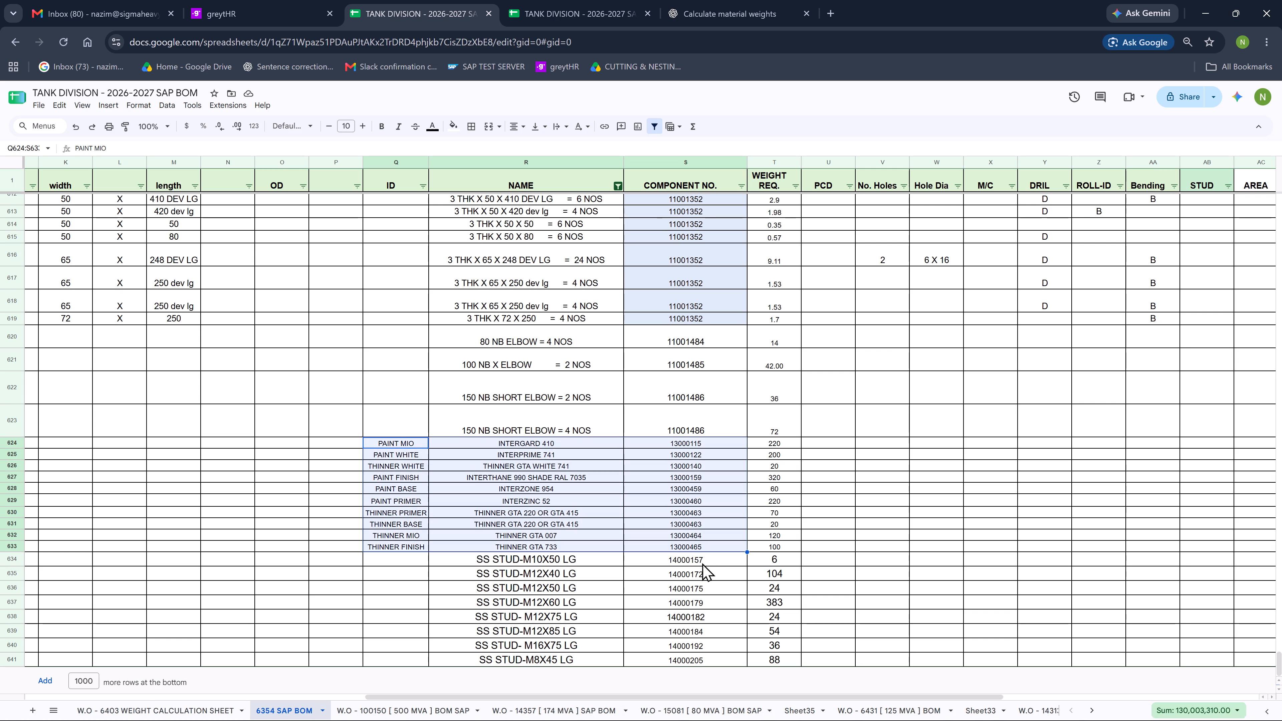
key(ctrl+c)
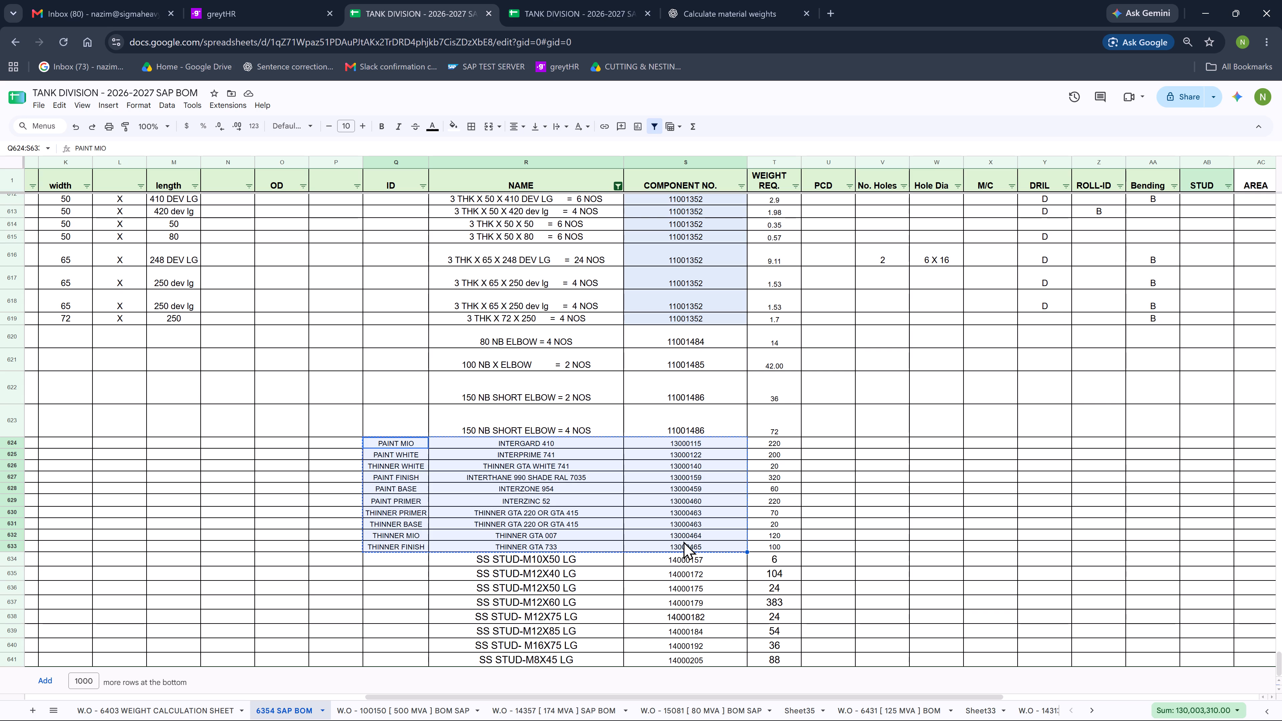
Go back to the W.O - 15081 [ 80 MVA ] BOM SAP sheet at the empty rows below the last item.
click(707, 711)
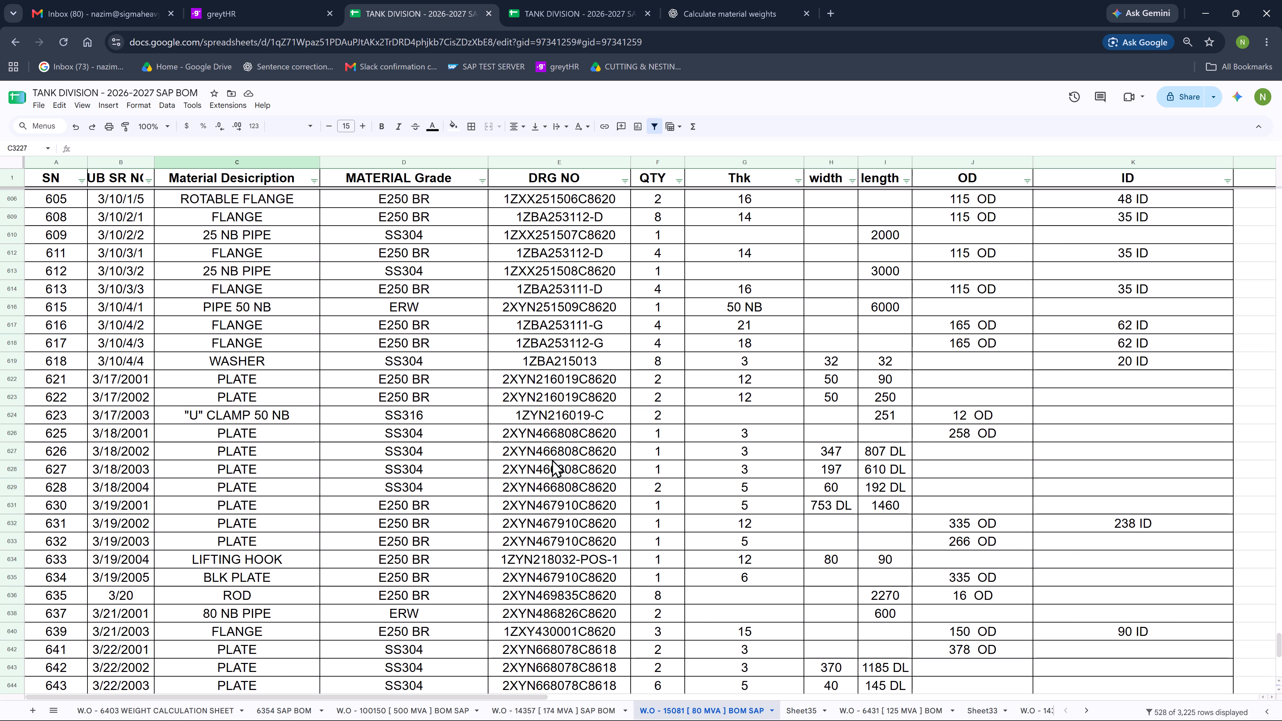
ctrl+scroll(304, 260, down, 2)
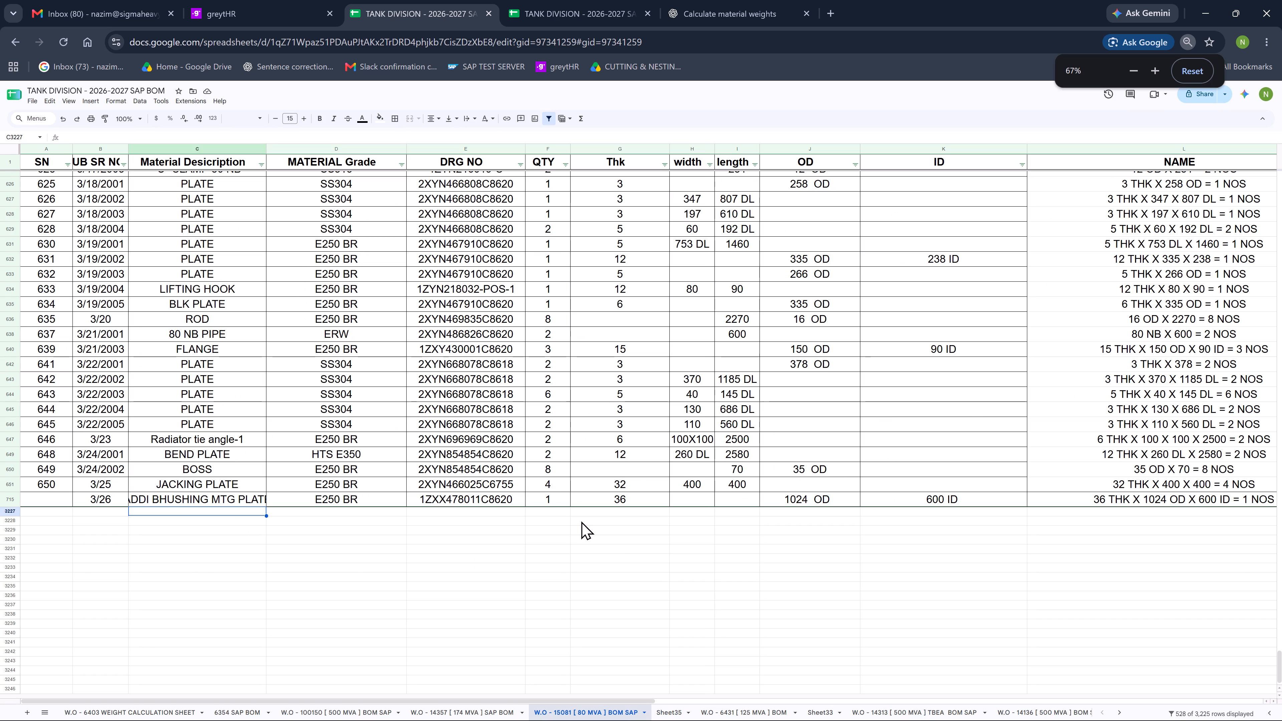
drag(644, 701, 721, 690)
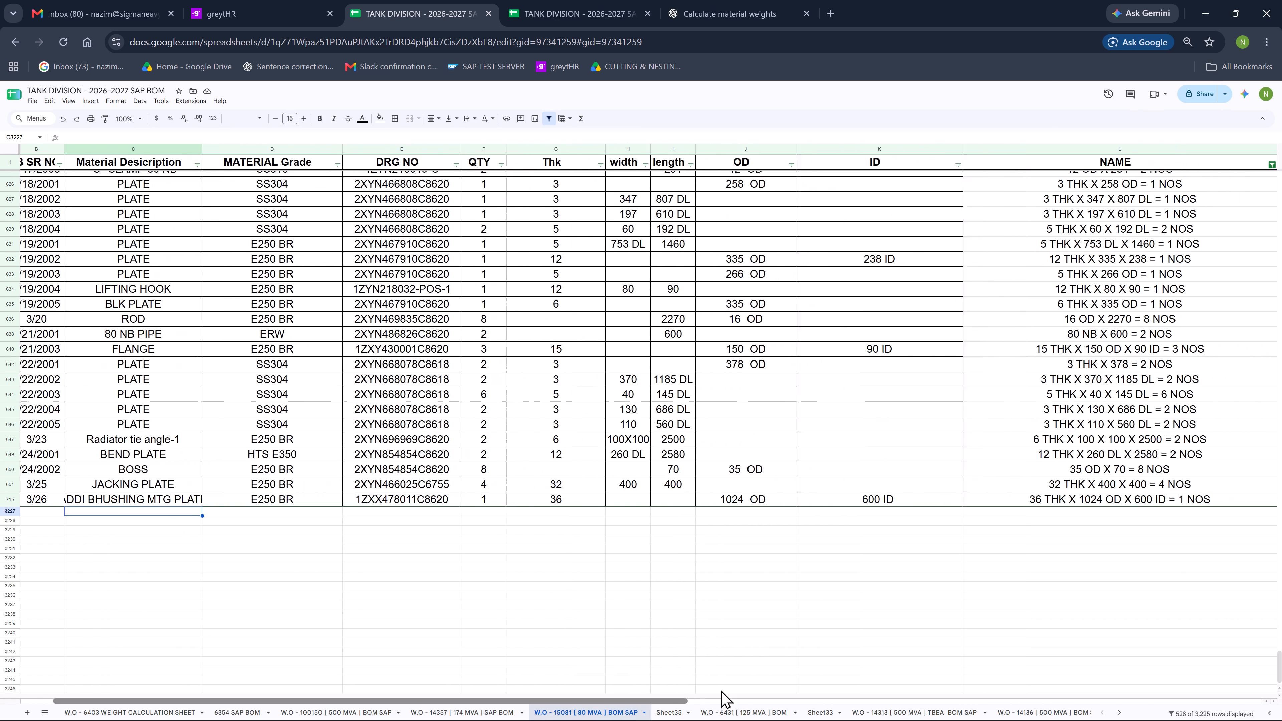
drag(721, 690, 978, 663)
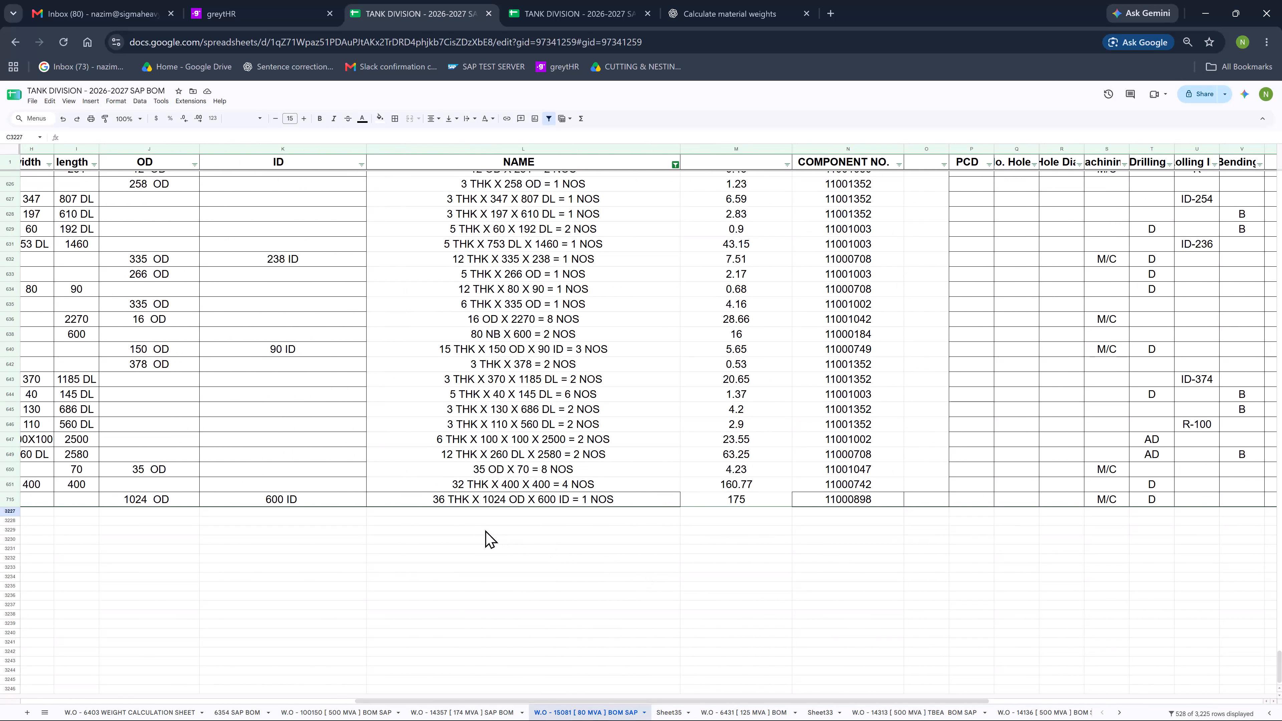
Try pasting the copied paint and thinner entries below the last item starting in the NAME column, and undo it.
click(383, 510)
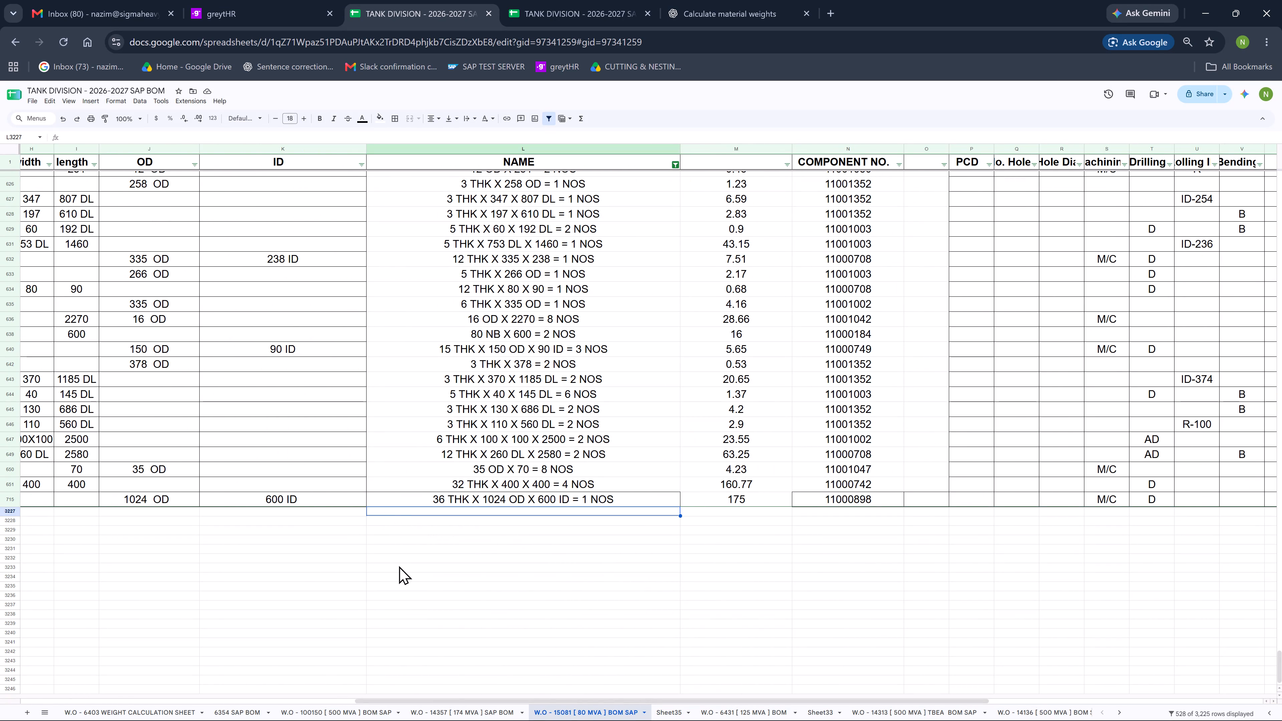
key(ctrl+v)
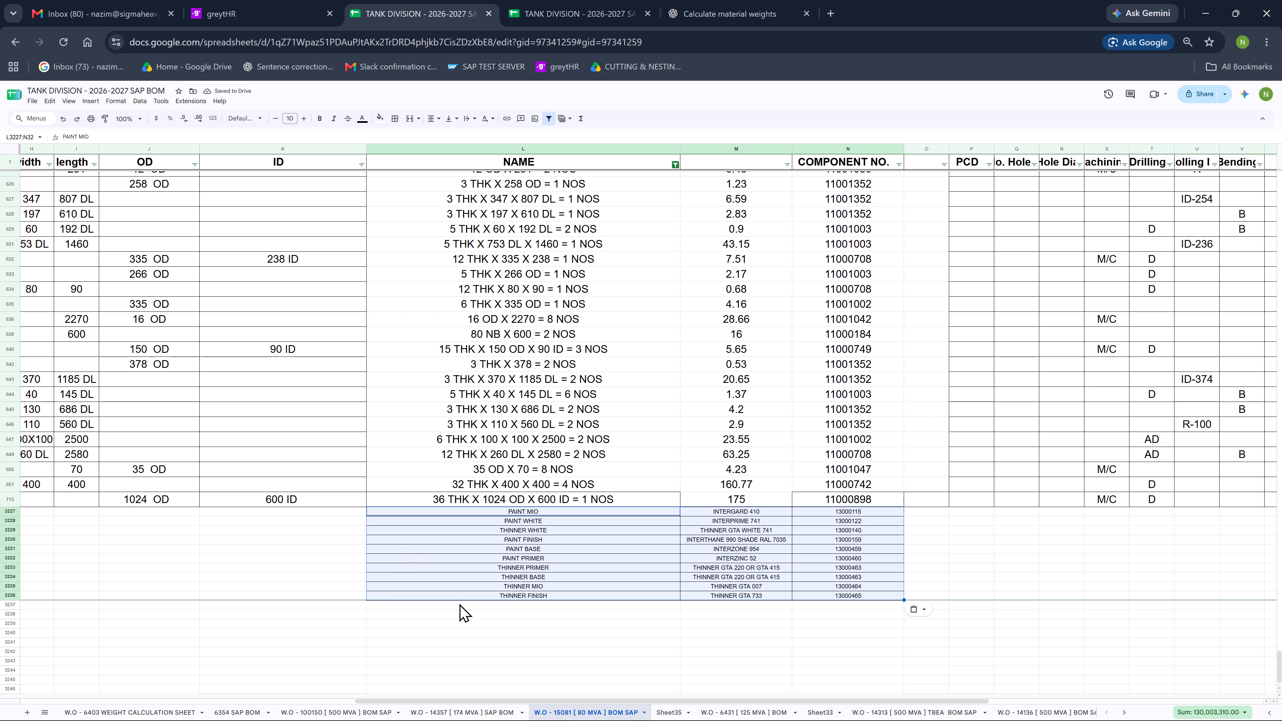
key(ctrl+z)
Paste the copied paint and thinner entries below the last item, starting in the ID column.
click(343, 512)
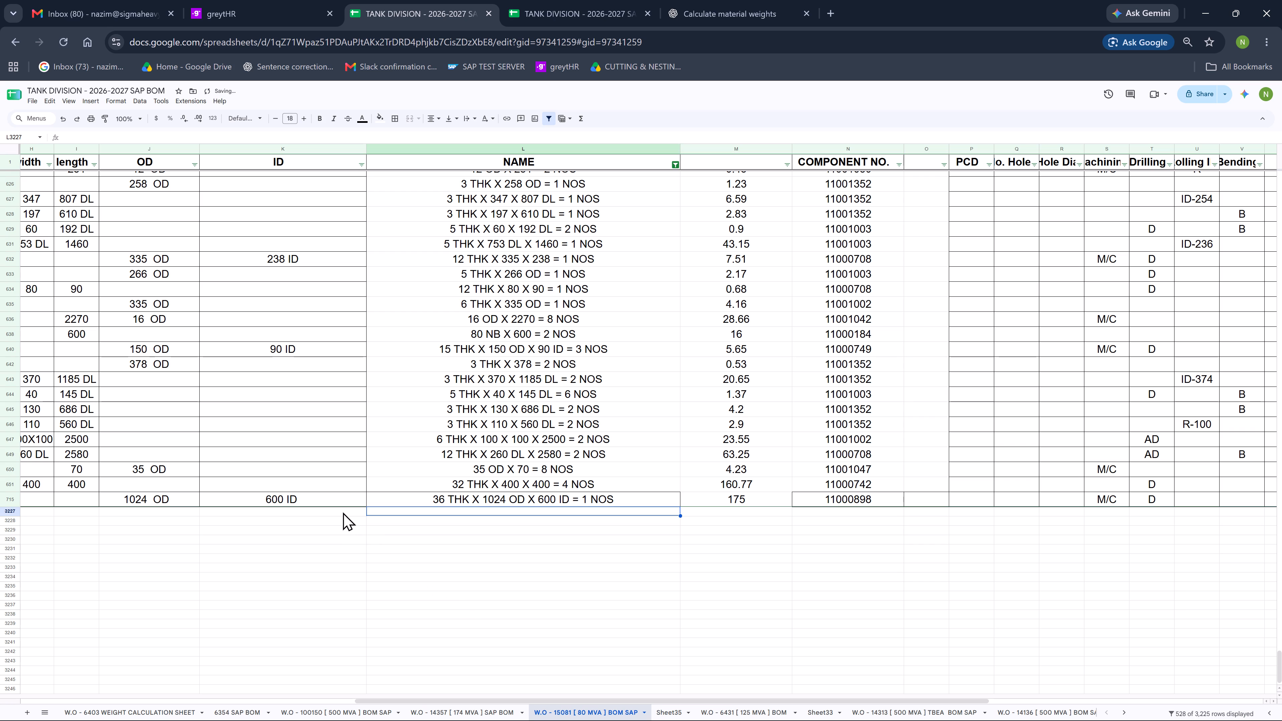
key(ctrl+v)
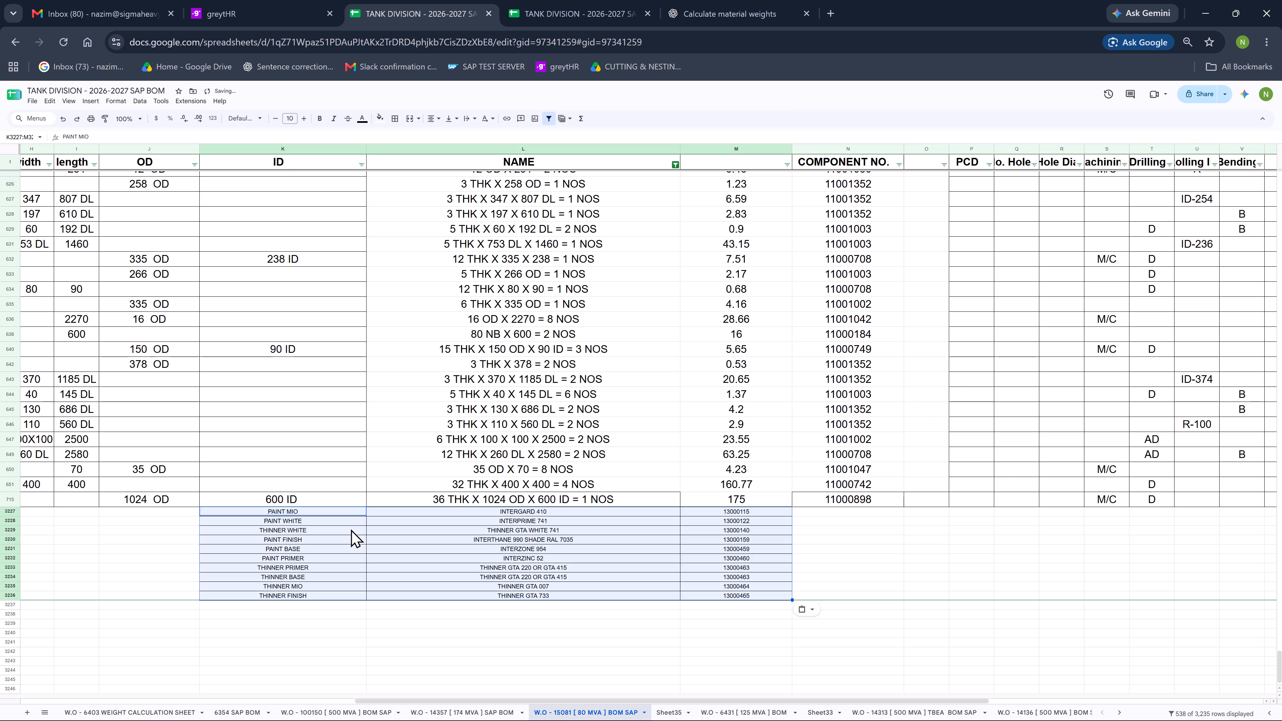
drag(329, 510, 331, 585)
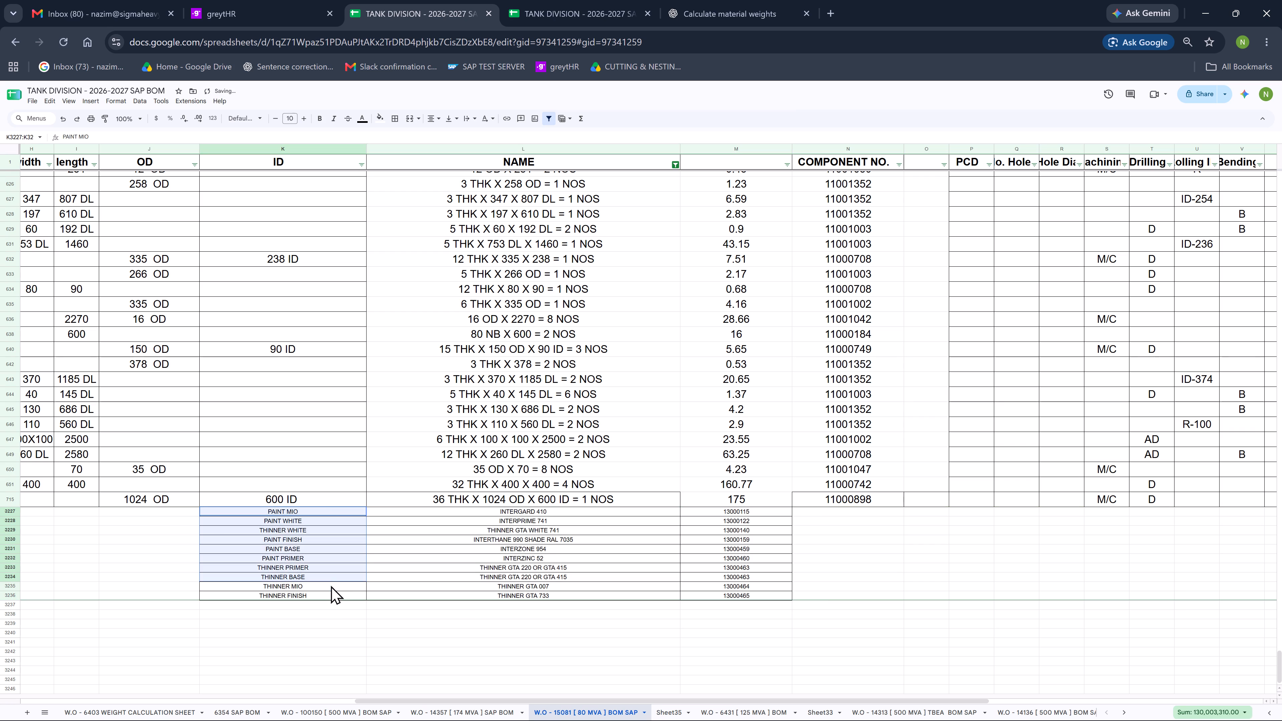
drag(331, 585, 331, 594)
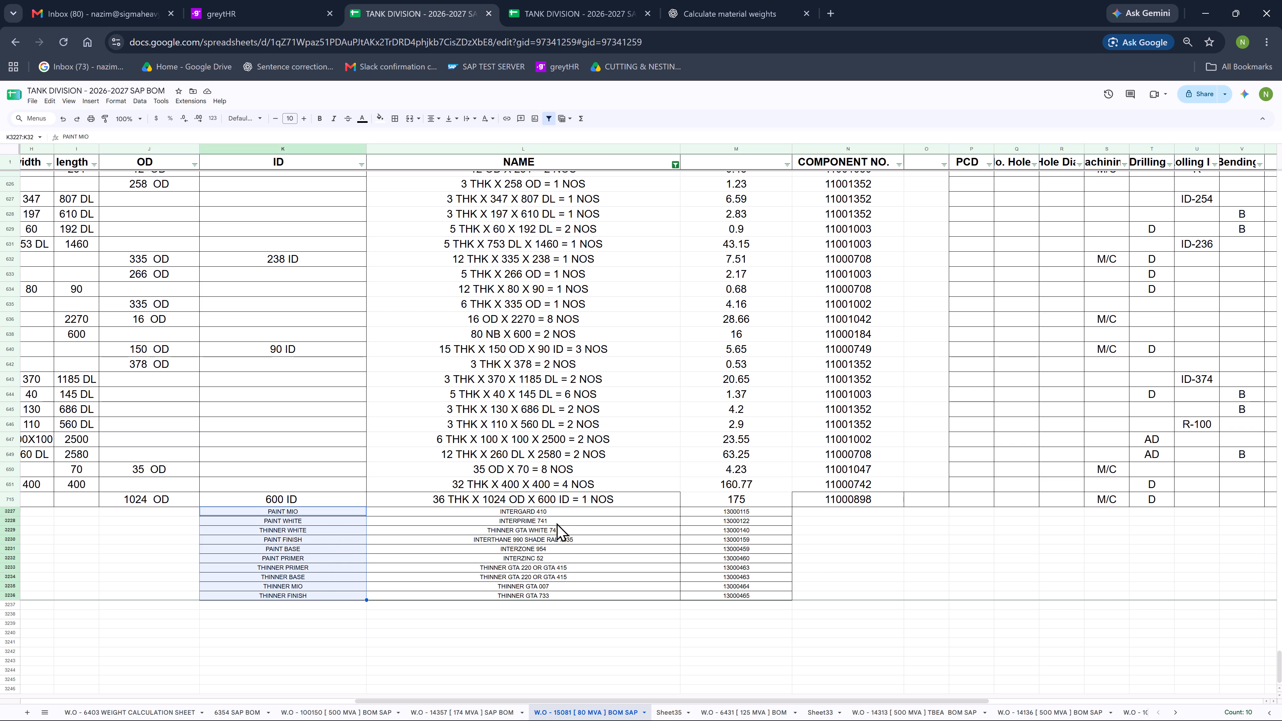
Change the PAINT MIO name to INTERGARD 475 / INTERGARD 400.
double_click(553, 511)
key(BackSpace)
key(BackSpace)
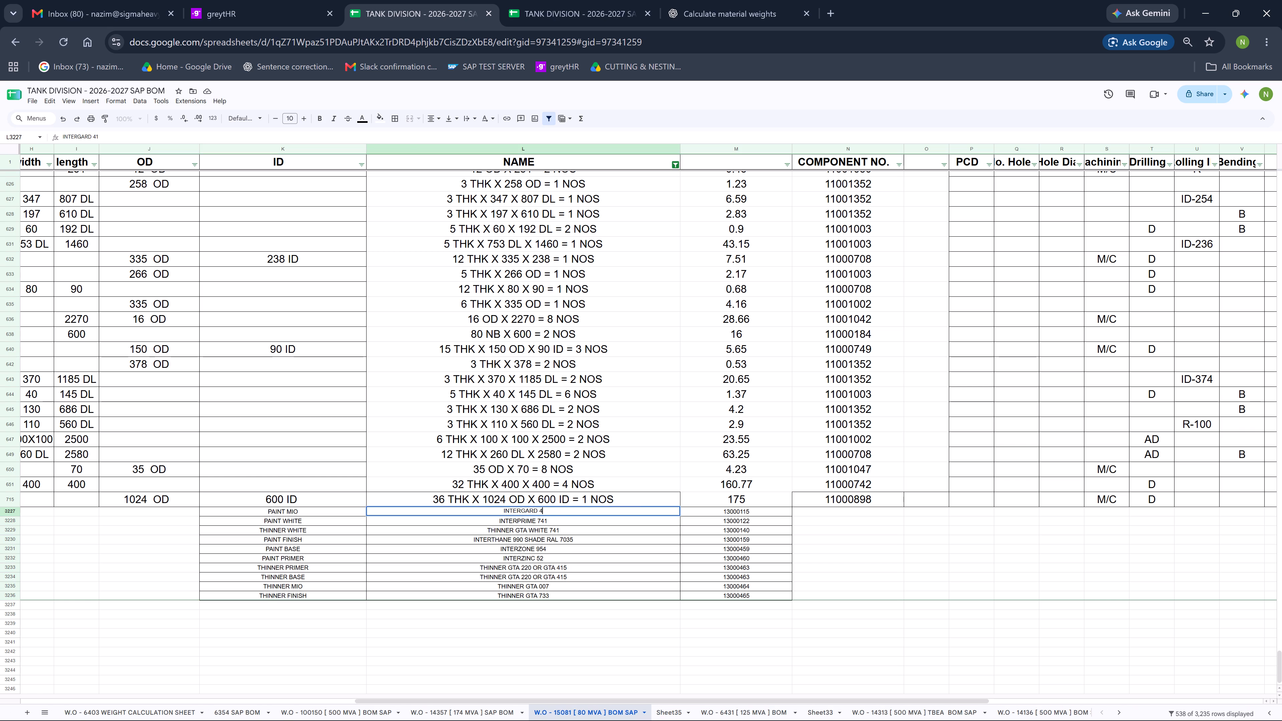
text(75)
key(space)
text(/)
key(space)
text(INTERGARD)
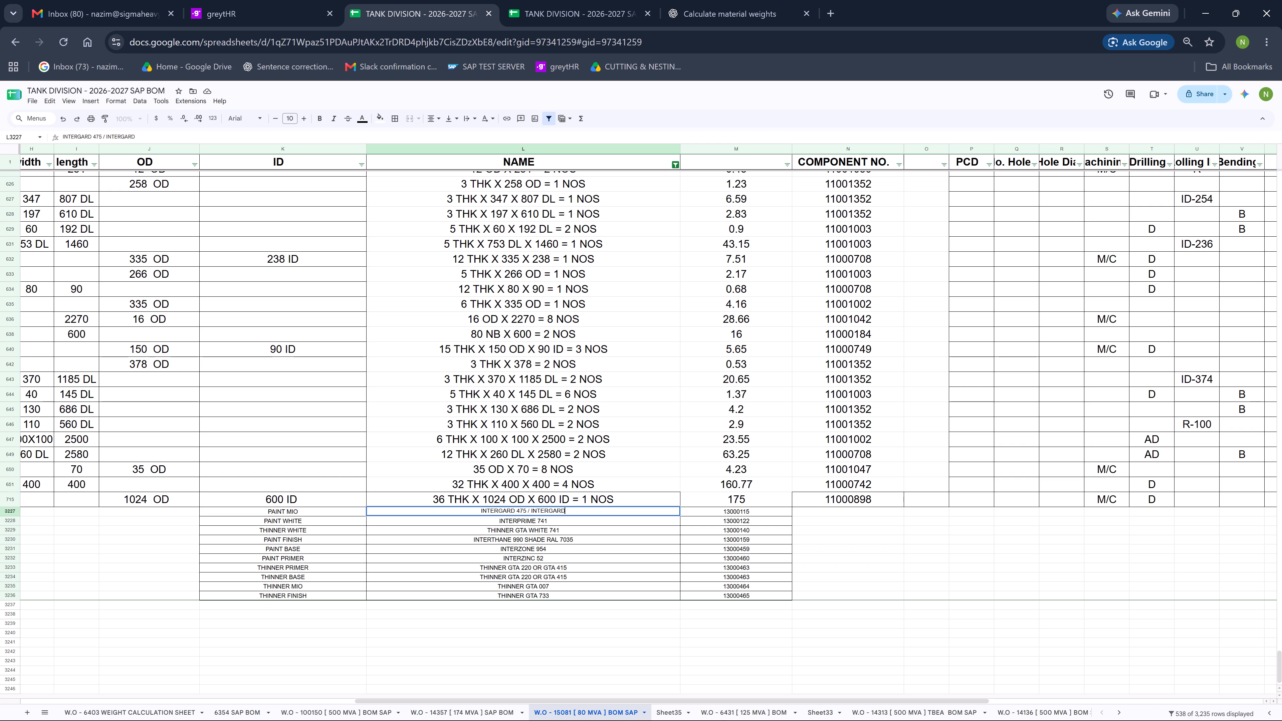
key(space)
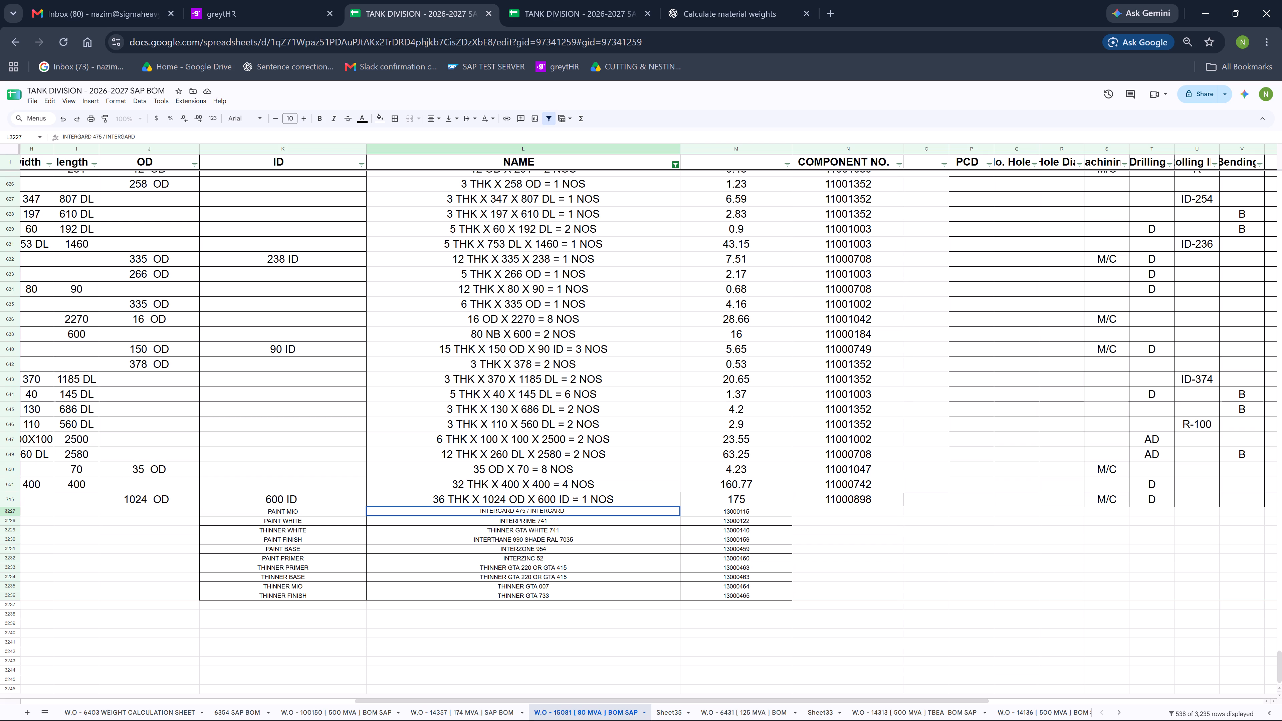
text(400)
key(Return)
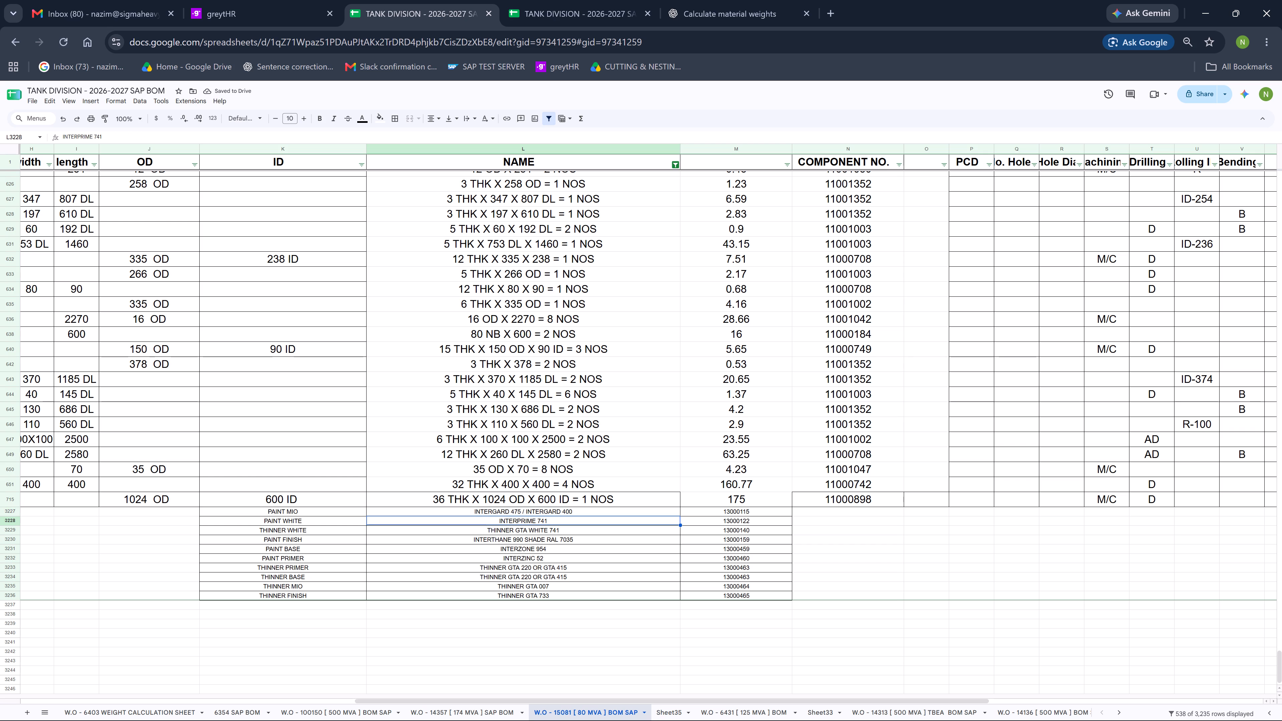
Change the PAINT WHITE name to ASIAN CF 699.
text(ASIAN CF 699)
key(Return)
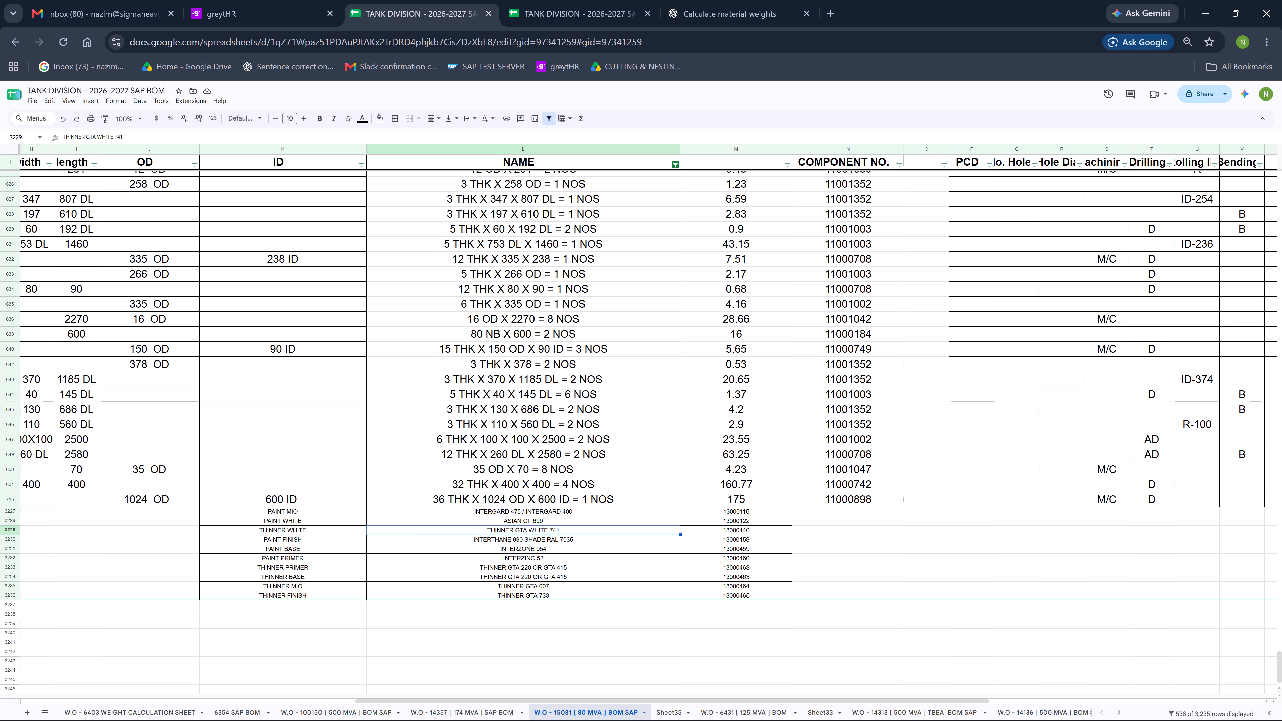
Clear the paint and thinner descriptions and names from the ID and NAME columns below the last item.
drag(346, 509, 490, 594)
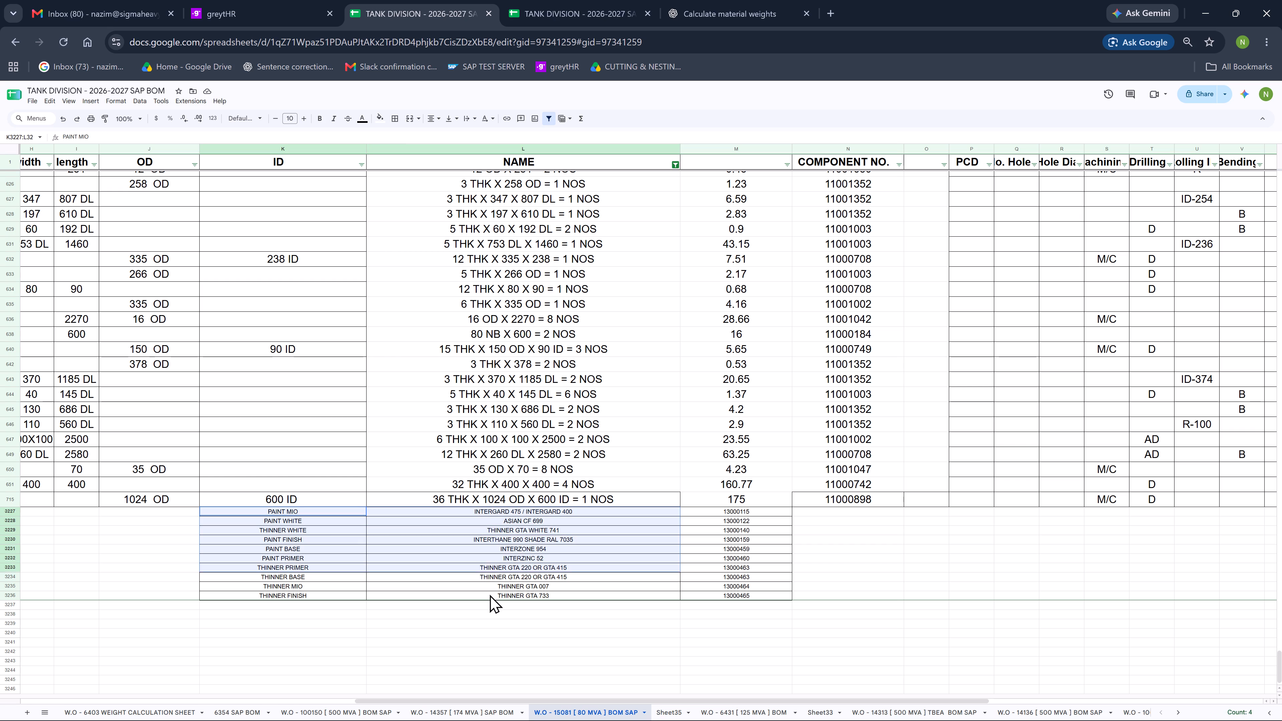
drag(490, 594, 492, 595)
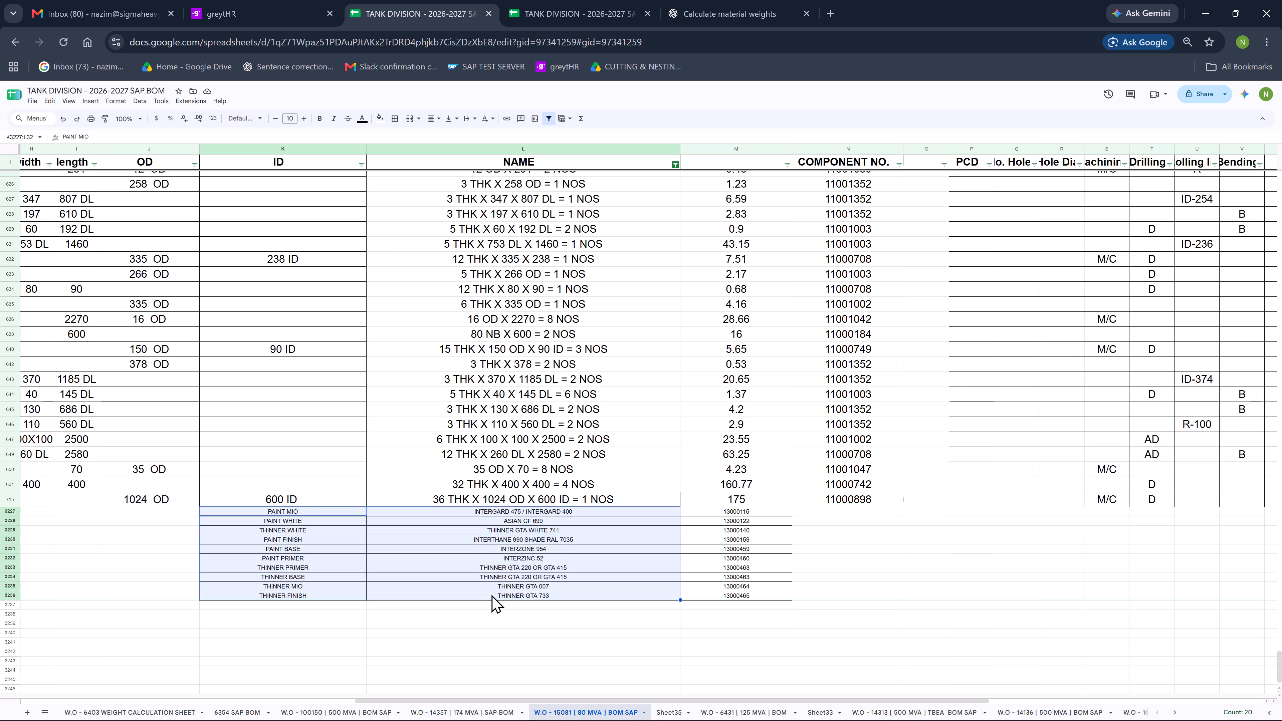
key(Delete)
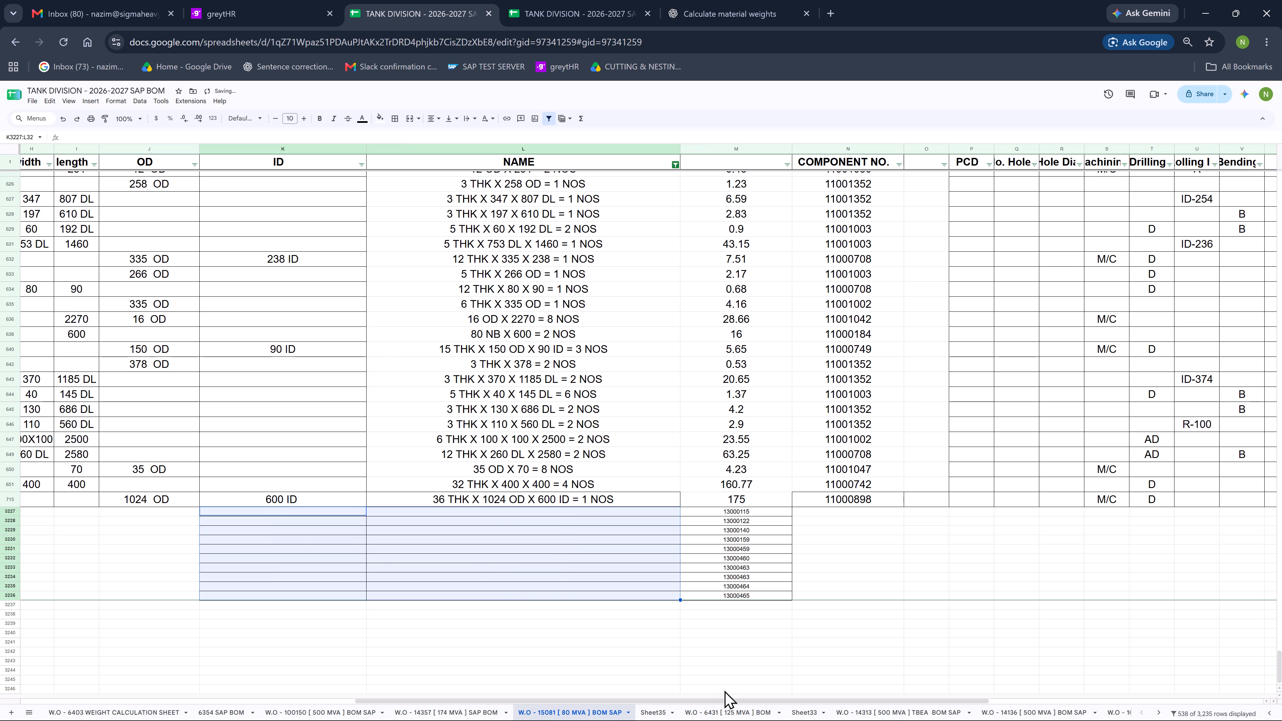
Examine the last rows of the W.O - 6431 [125 MVA] BOM sheet, including the item name, component number and weight columns.
click(745, 711)
scroll(599, 461, down, 7)
scroll(599, 461, up, 2)
scroll(599, 461, down, 6)
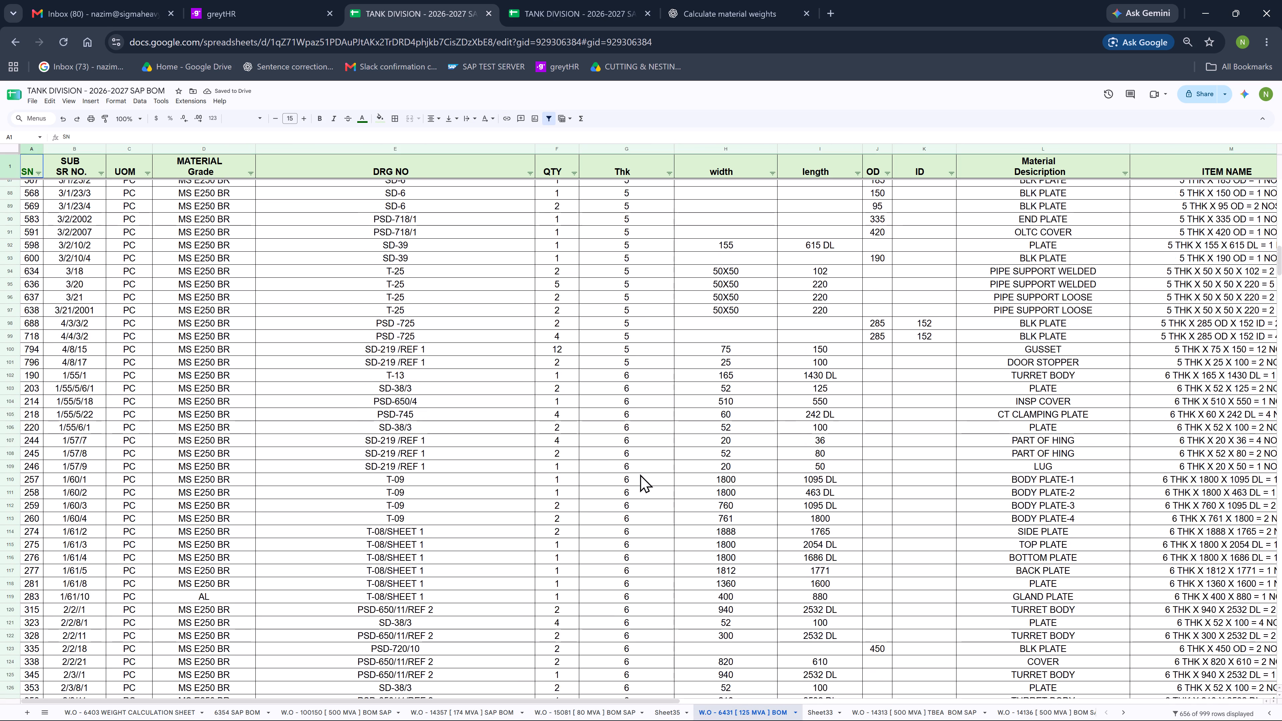
scroll(738, 518, down, 20)
scroll(738, 518, down, 20)
scroll(738, 518, down, 4)
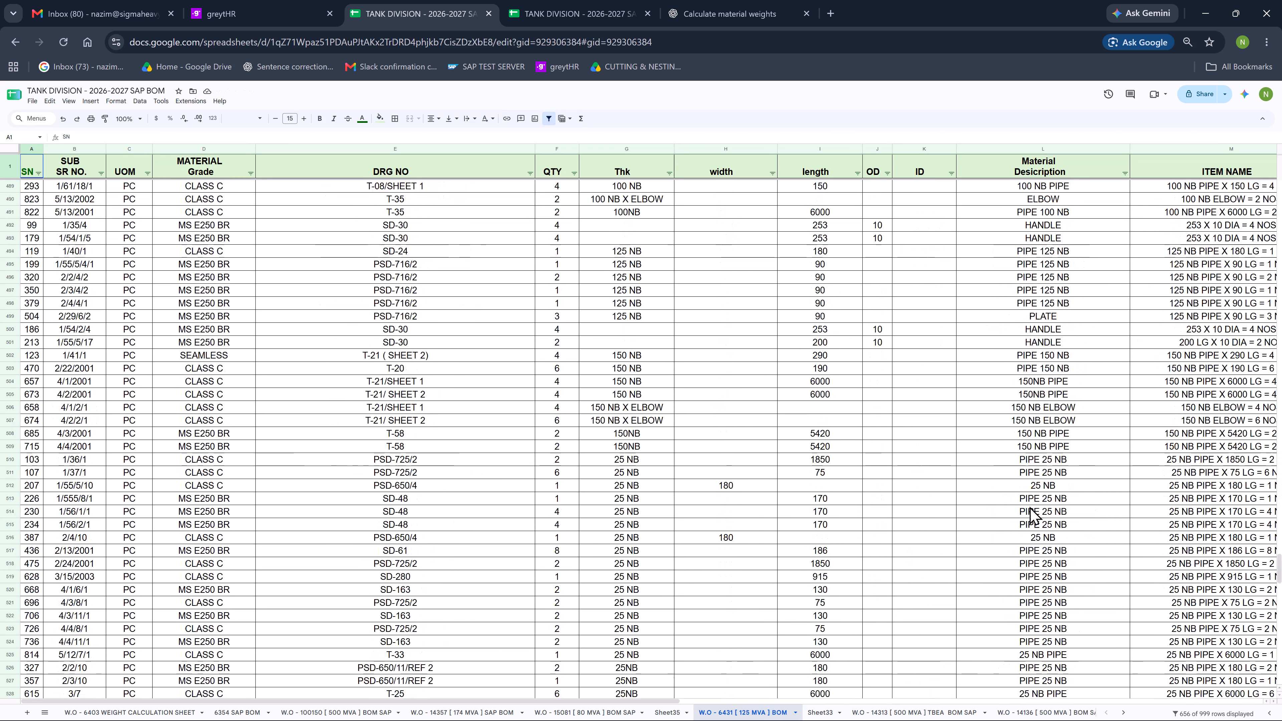
scroll(1030, 506, down, 20)
scroll(1030, 506, down, 13)
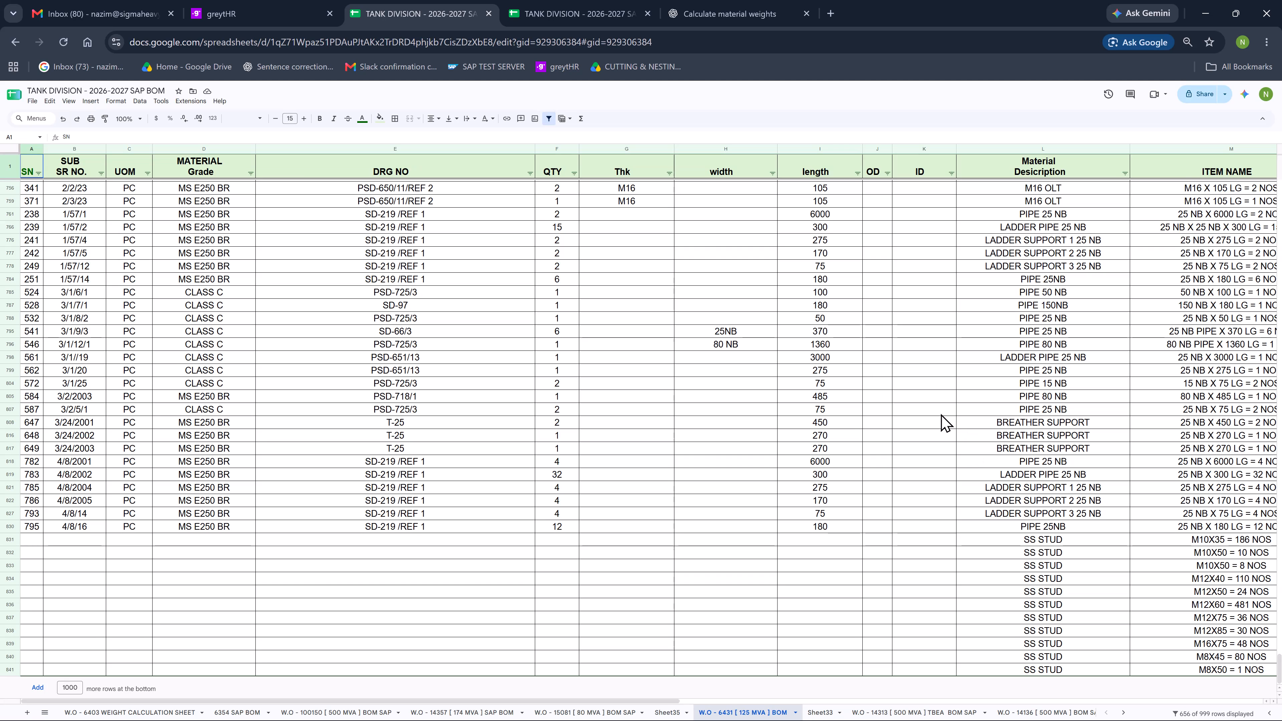
drag(645, 700, 671, 700)
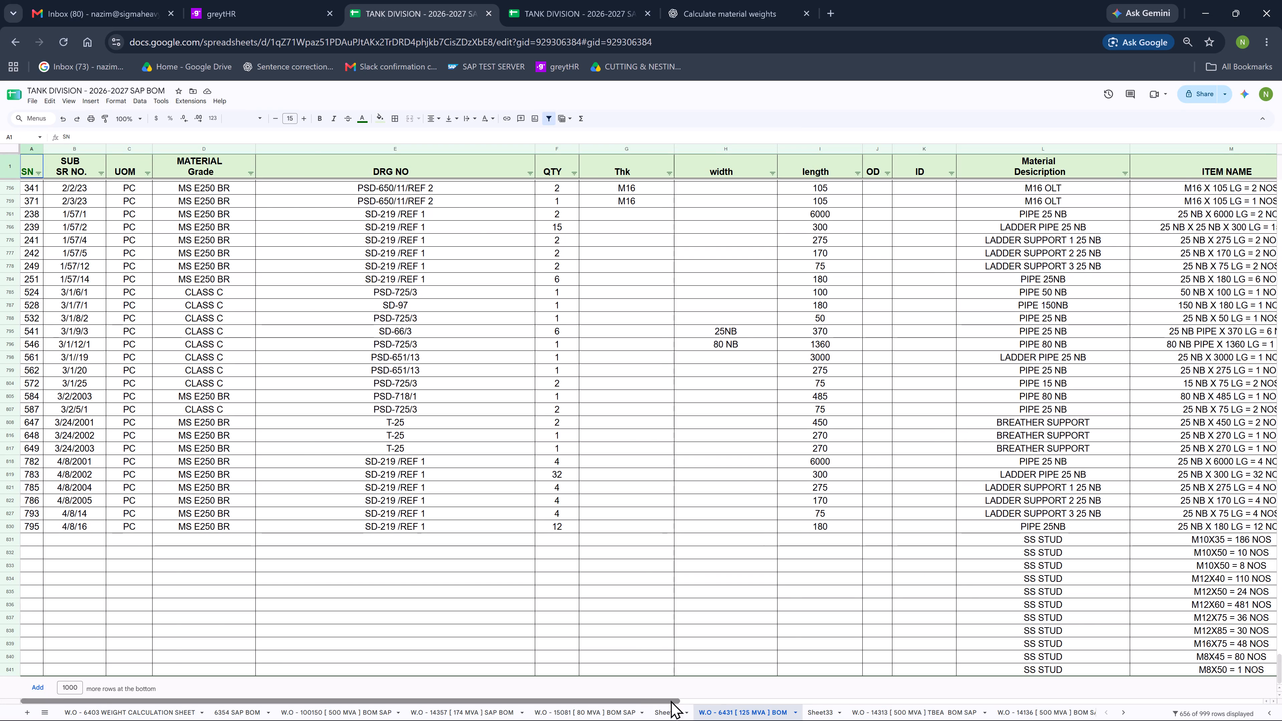
drag(671, 700, 864, 694)
scroll(812, 484, down, 5)
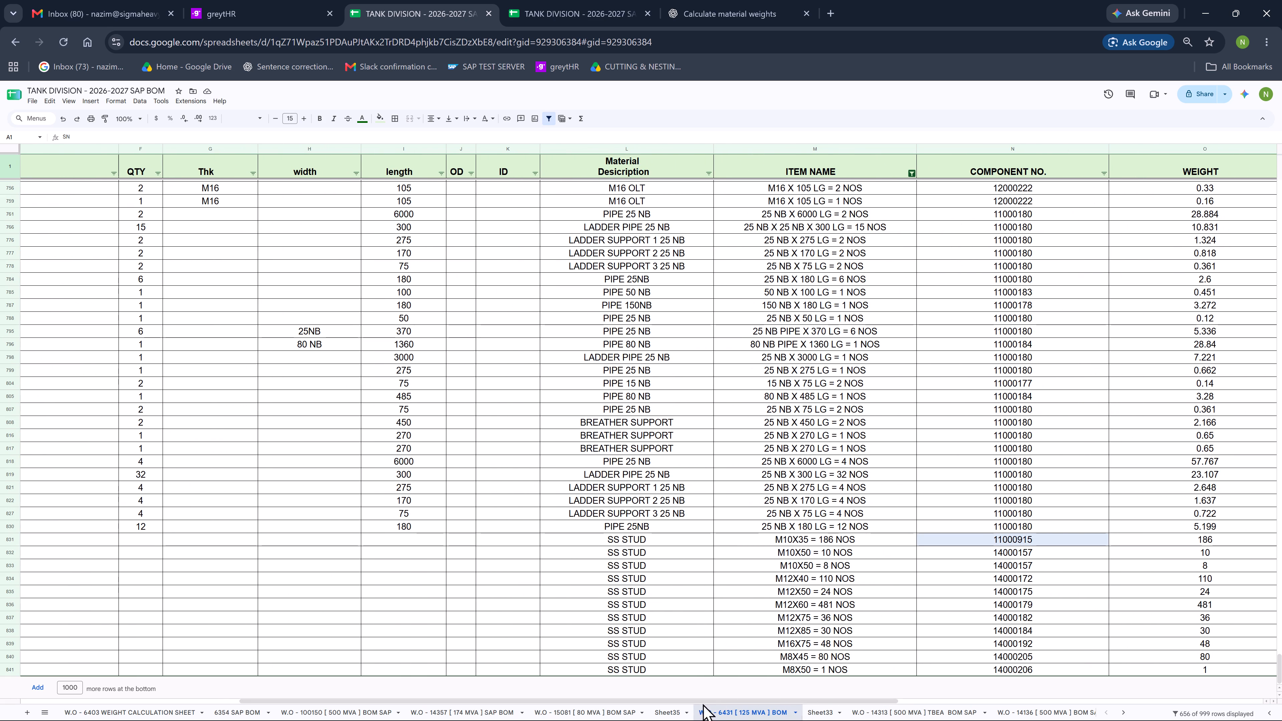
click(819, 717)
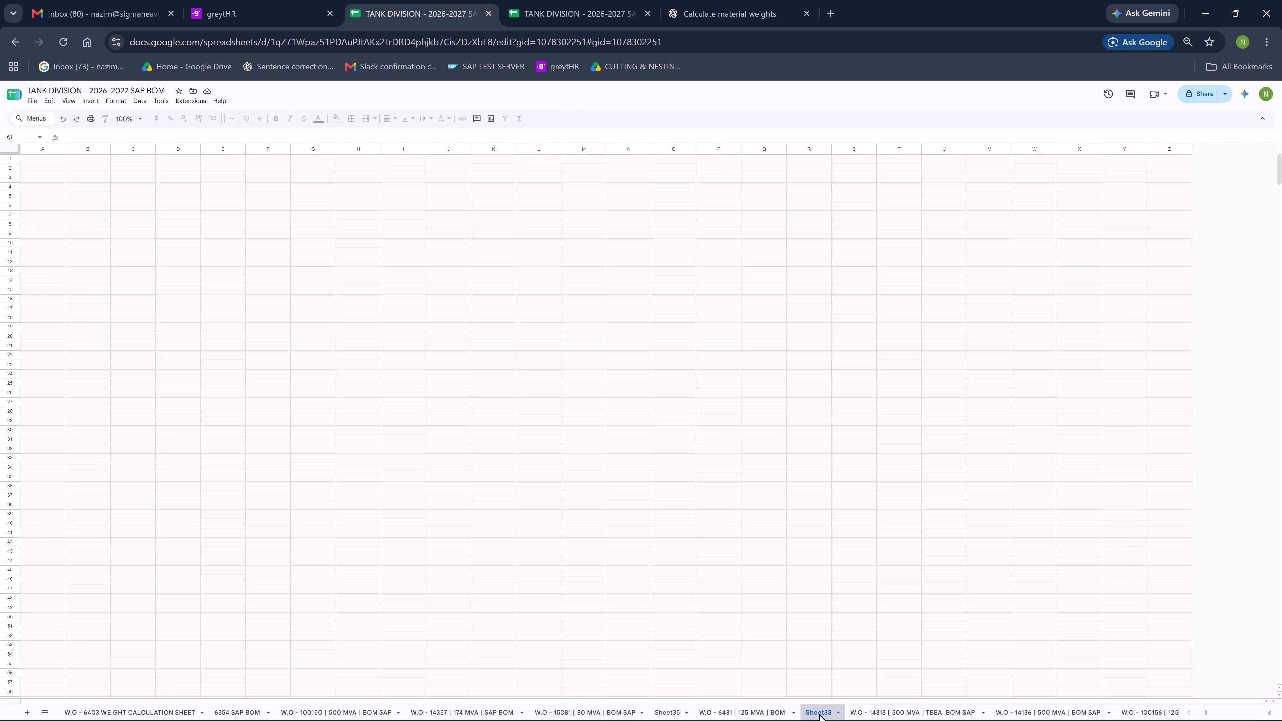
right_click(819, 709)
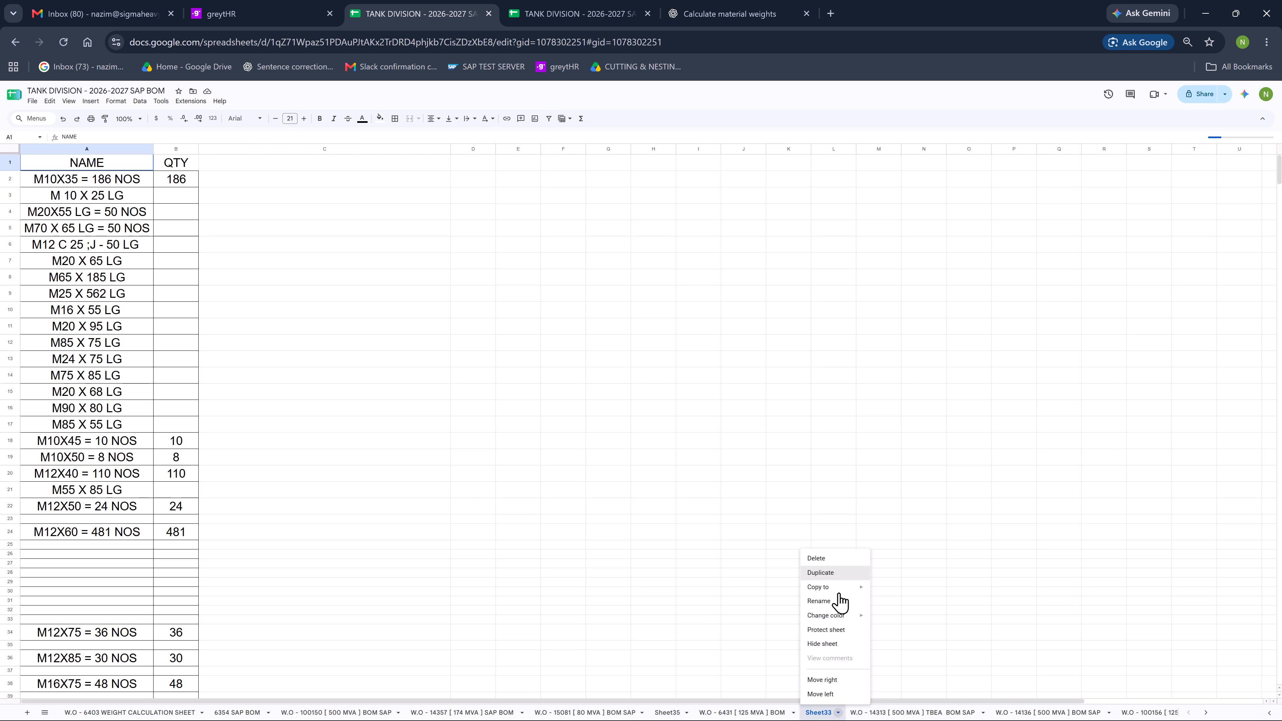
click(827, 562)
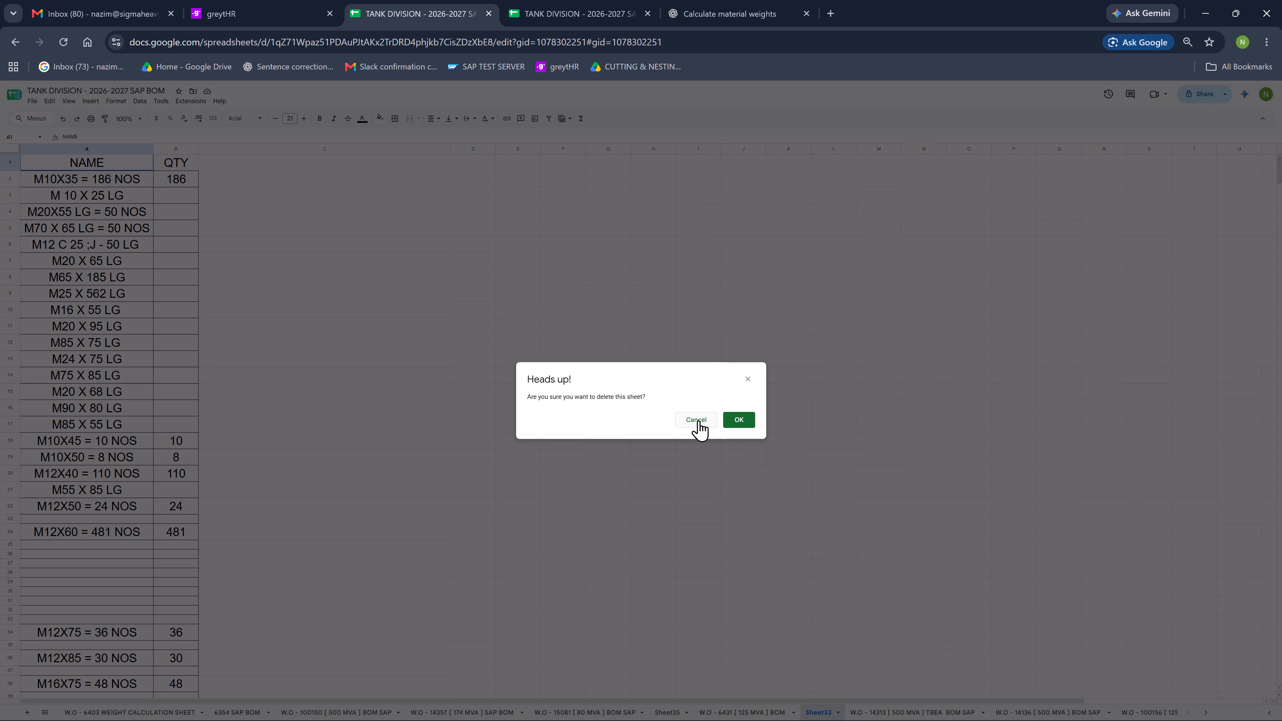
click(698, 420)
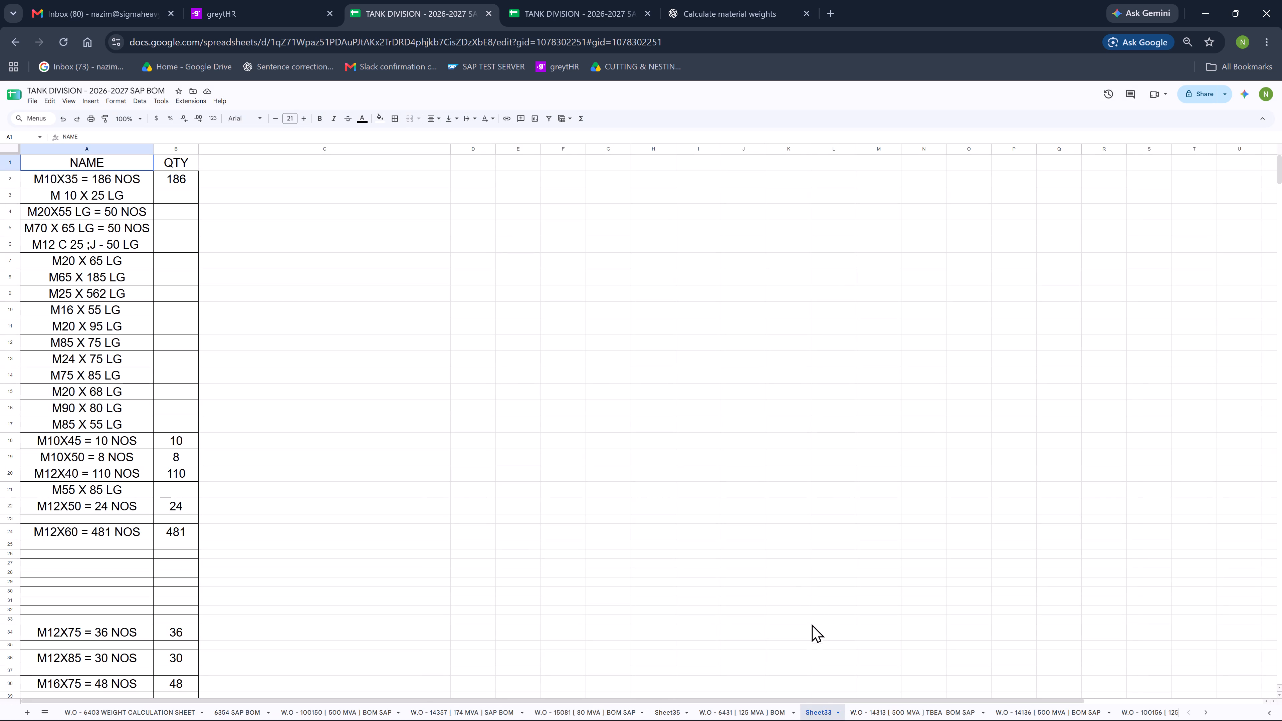
Delete the Sheet33 worksheet.
right_click(824, 710)
click(826, 555)
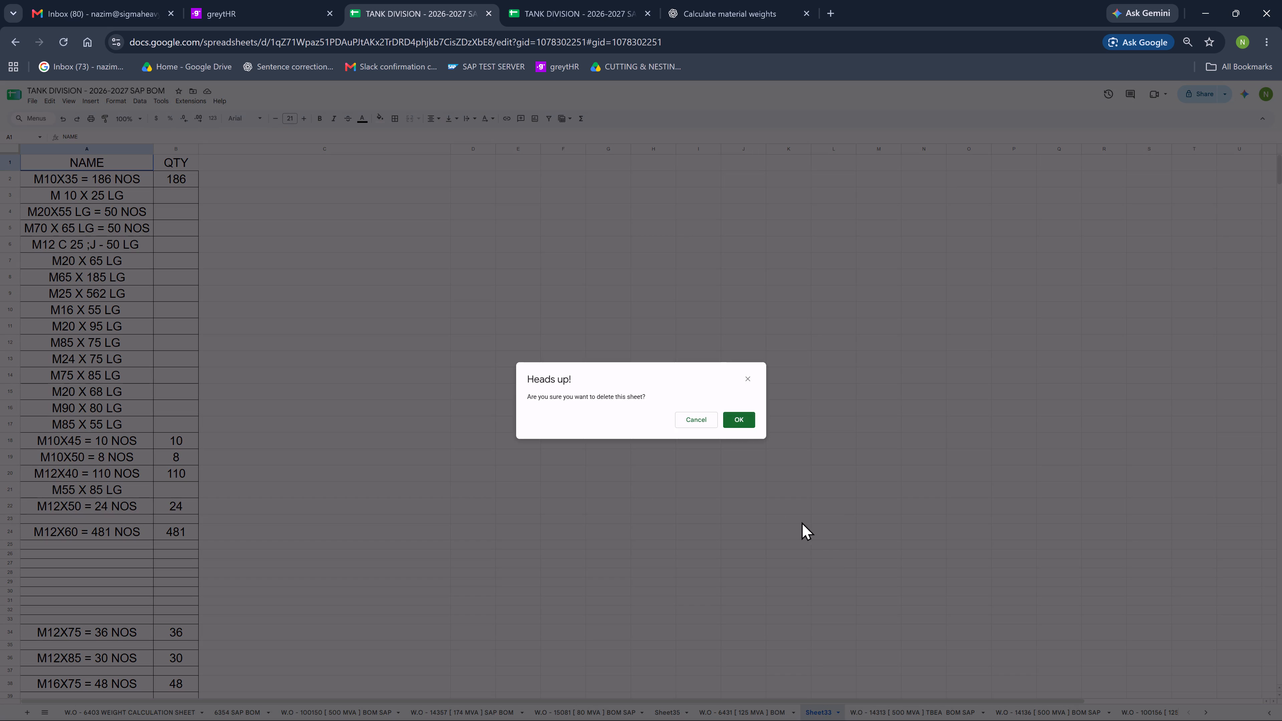
click(743, 418)
Delete the Sheet35 worksheet containing the MS material weight calculation.
click(667, 714)
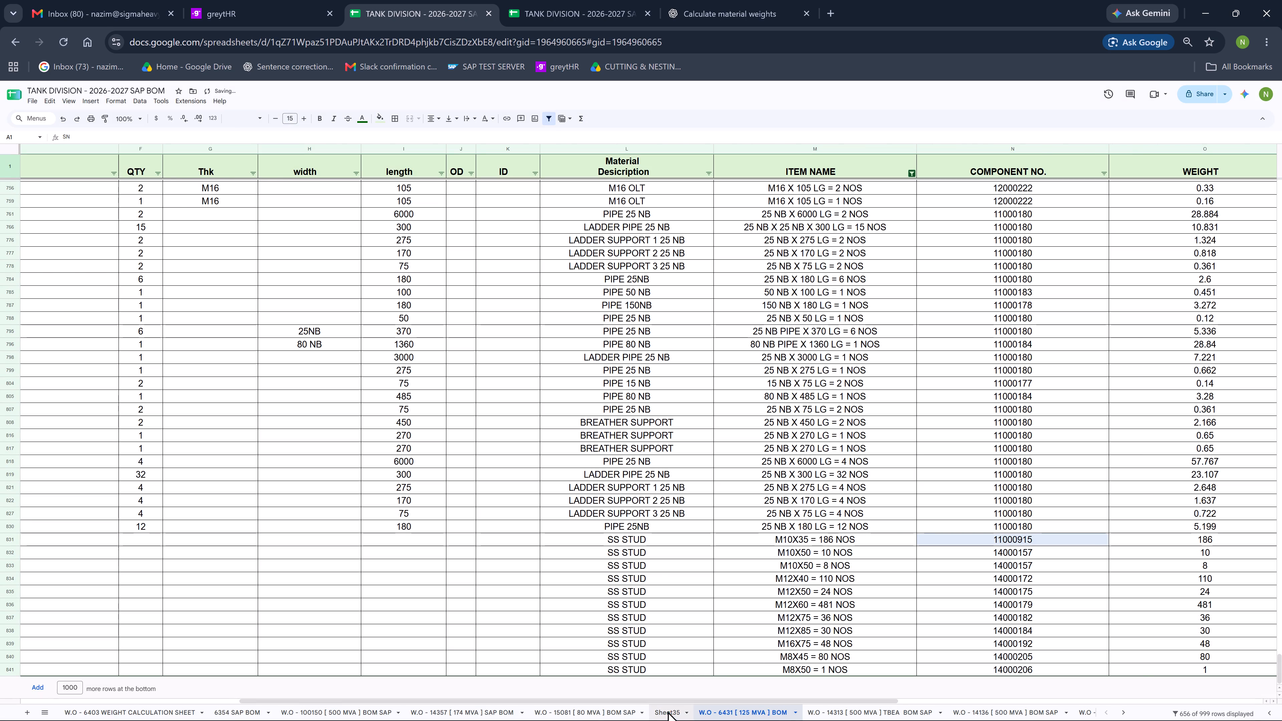
right_click(668, 711)
click(696, 558)
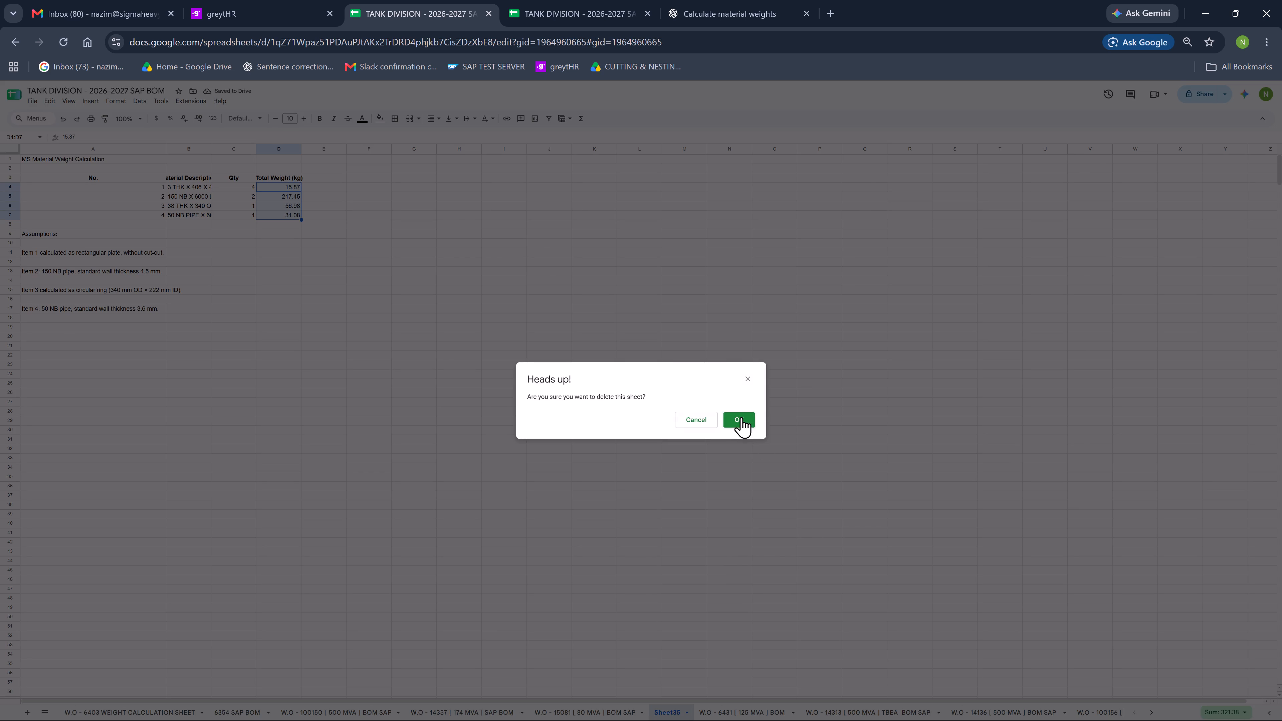
click(741, 417)
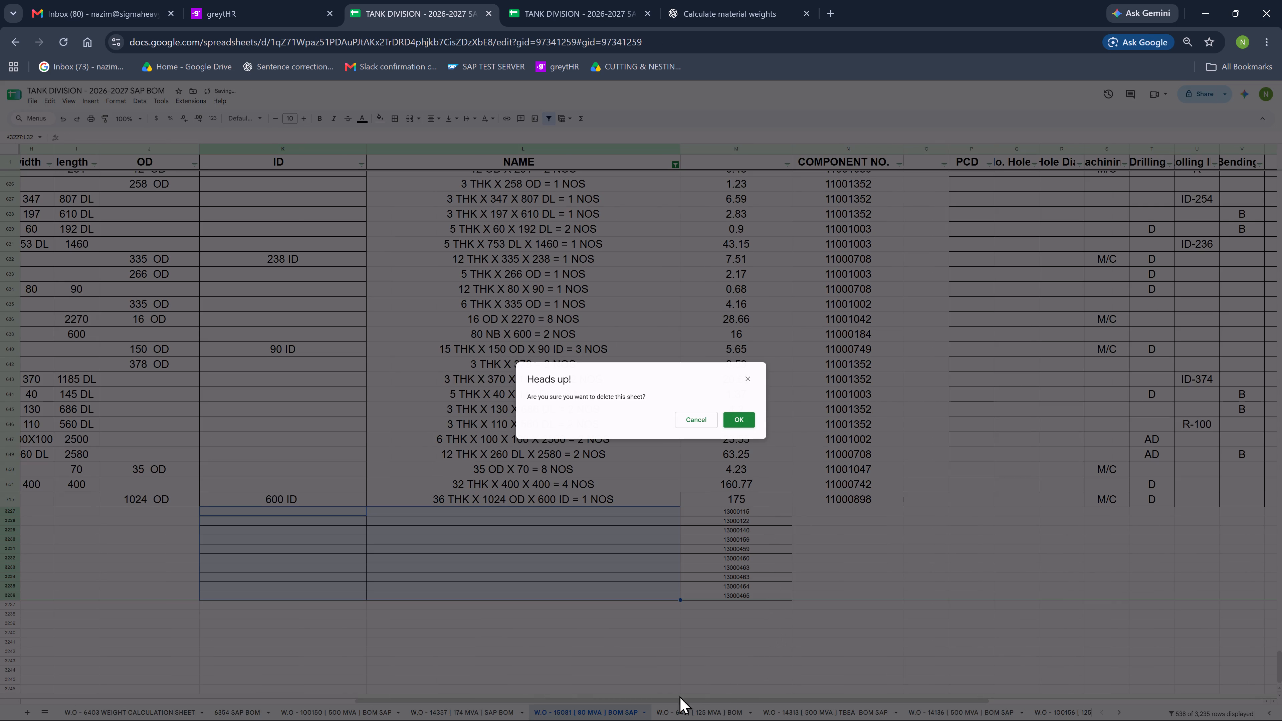
Clear the remaining paint and thinner component numbers below the last item of the W.O - 15081 [80 MVA] BOM sheet.
click(573, 713)
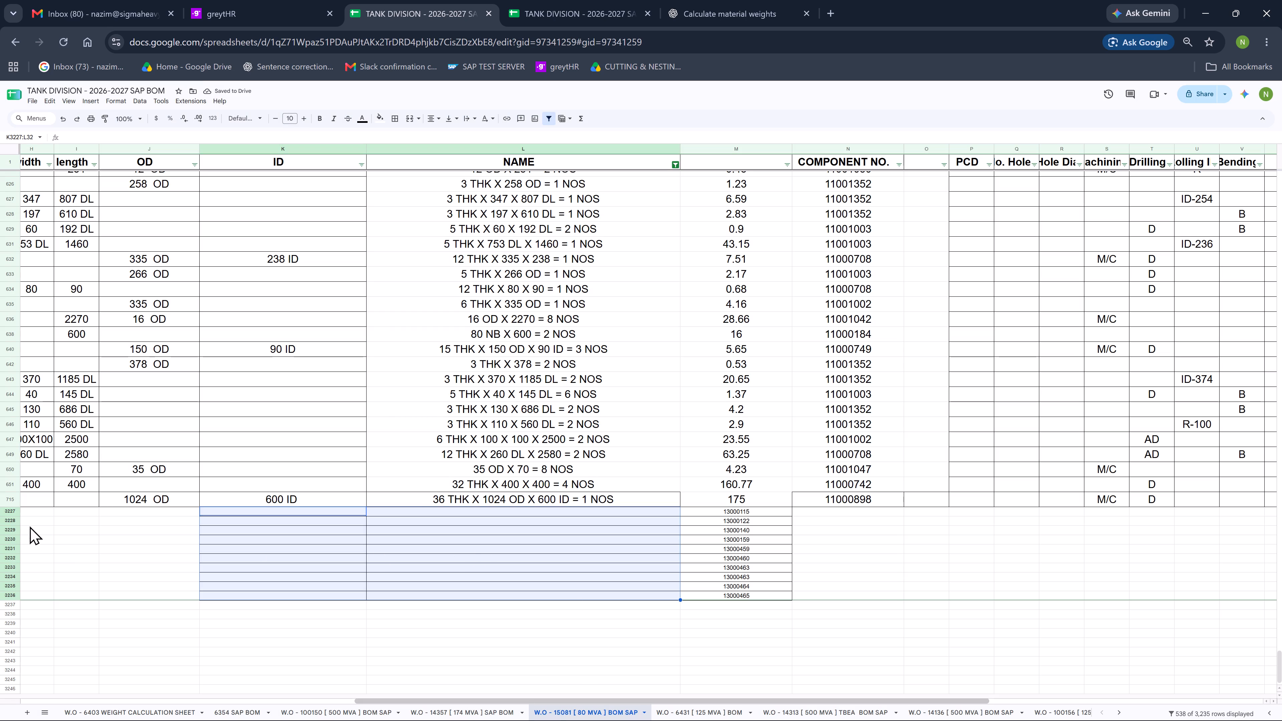
drag(708, 513, 713, 592)
key(Delete)
click(455, 527)
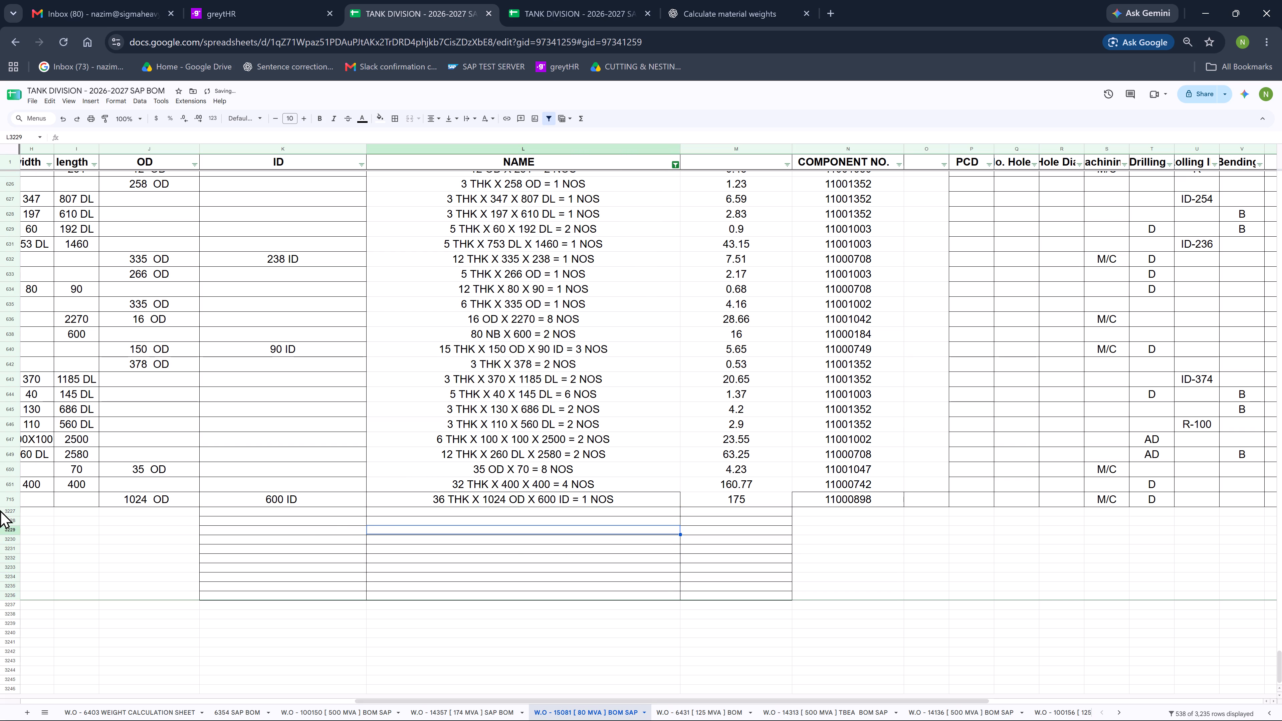
Delete rows 3227 to 3246 below the last item of the BOM.
click(7, 510)
key(shift+Down)
key(shift+Down)
key(shift+Down)
key(shift+Down)
key(shift+Down)
key(shift+Down)
key(shift+Down)
key(shift+Down)
key(shift+Down)
key(shift+Down)
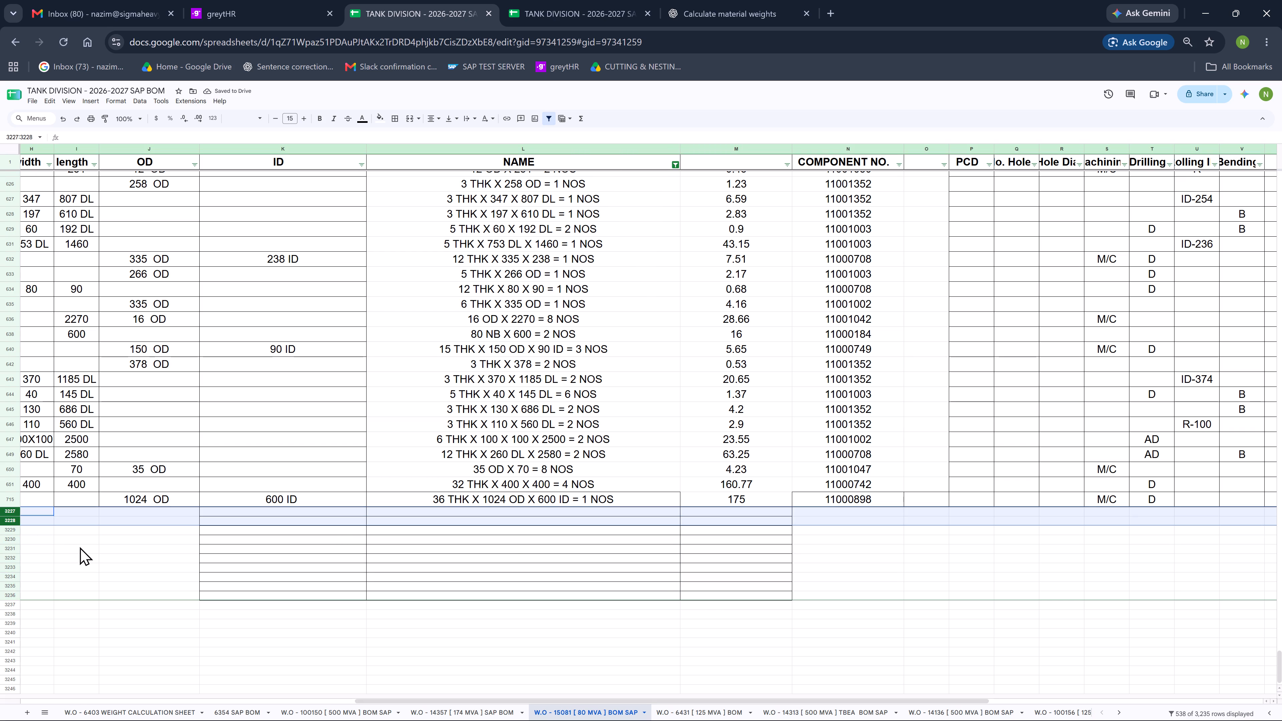
key(shift+Down)
key(shift+Down)
key(shift+Down)
key(shift+Down)
key(shift+Down)
key(shift+Down)
key(shift+Down)
key(shift+Down)
key(shift+Down)
key(shift+Down)
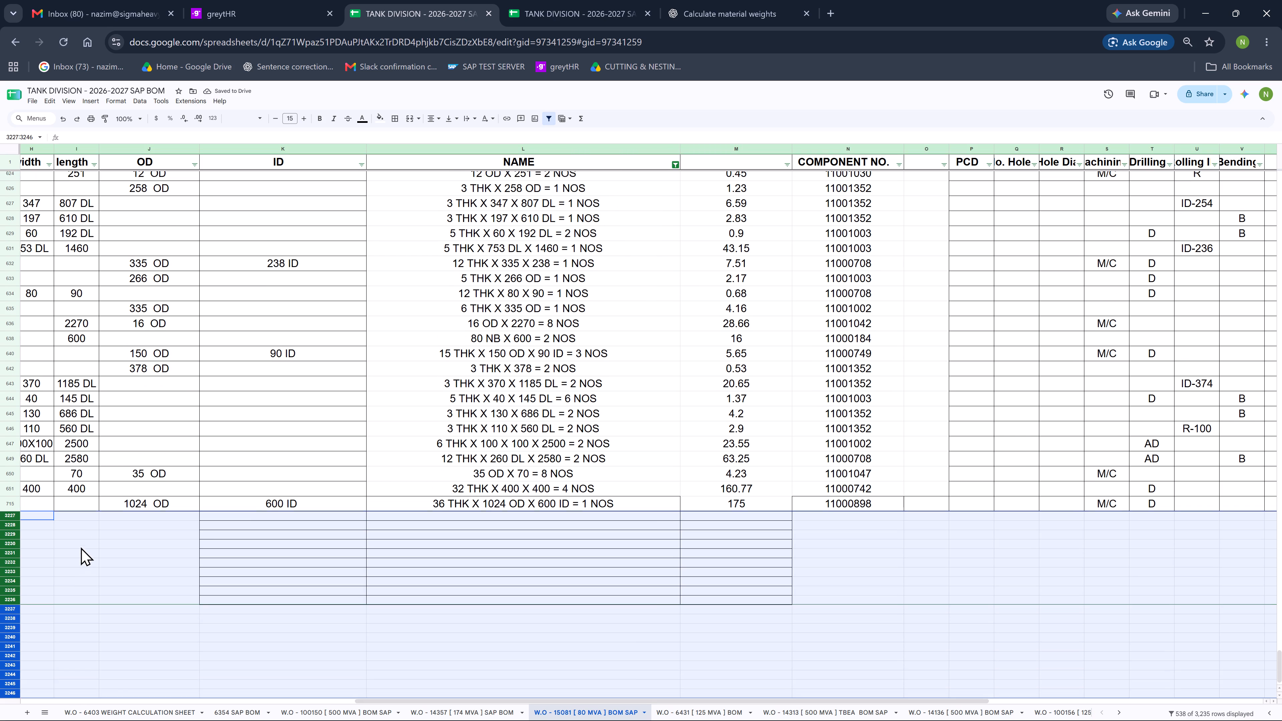
right_click(10, 499)
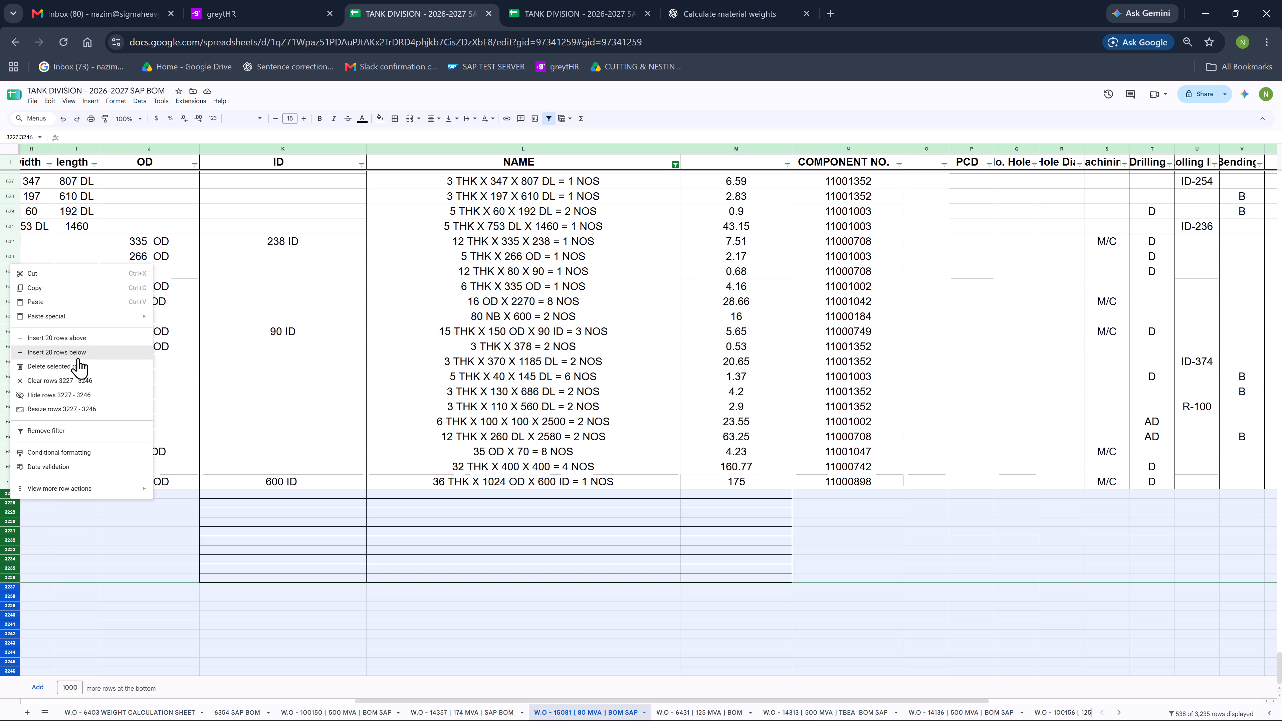
click(73, 368)
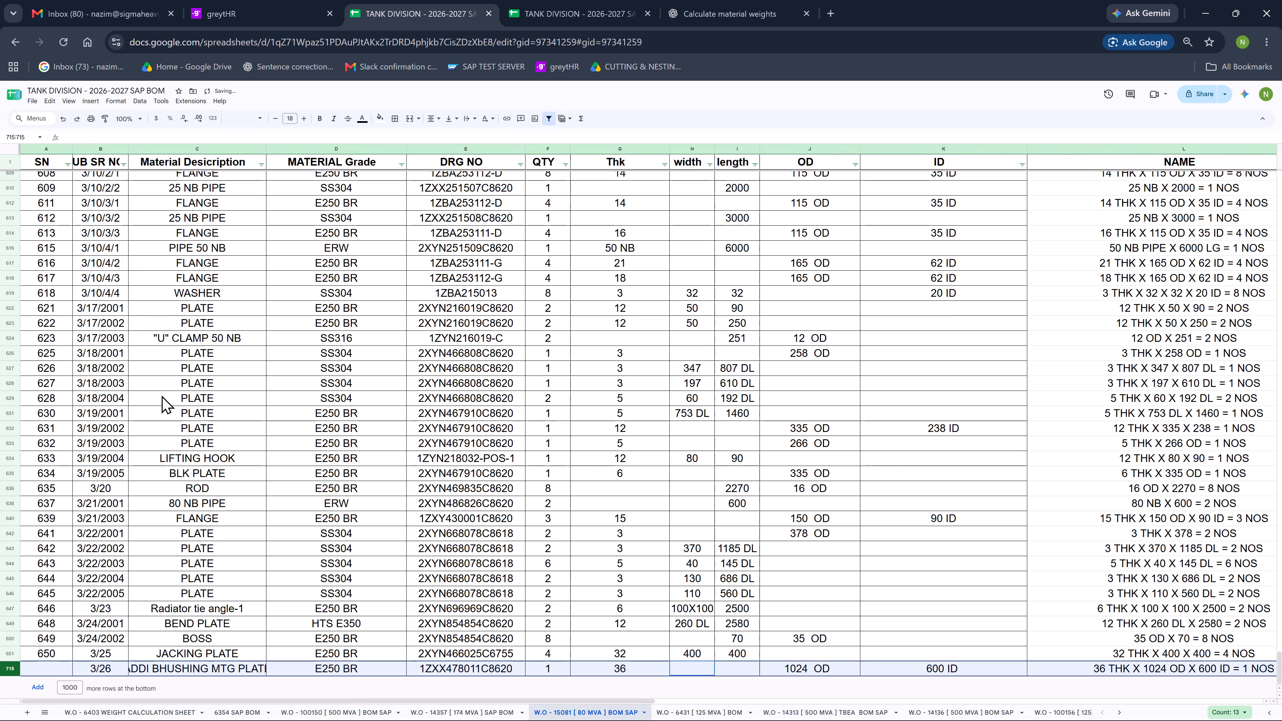
Fit the Material Description column's width to its contents.
scroll(511, 407, down, 5)
click(725, 377)
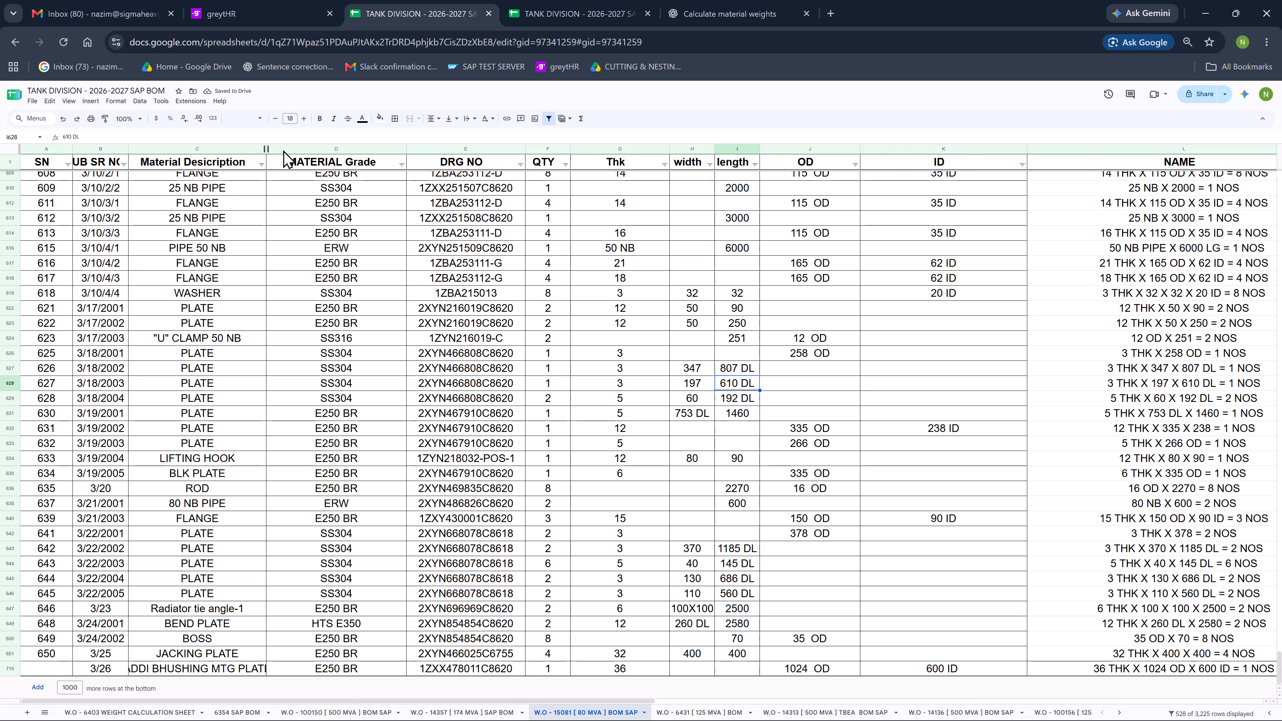
double_click(265, 149)
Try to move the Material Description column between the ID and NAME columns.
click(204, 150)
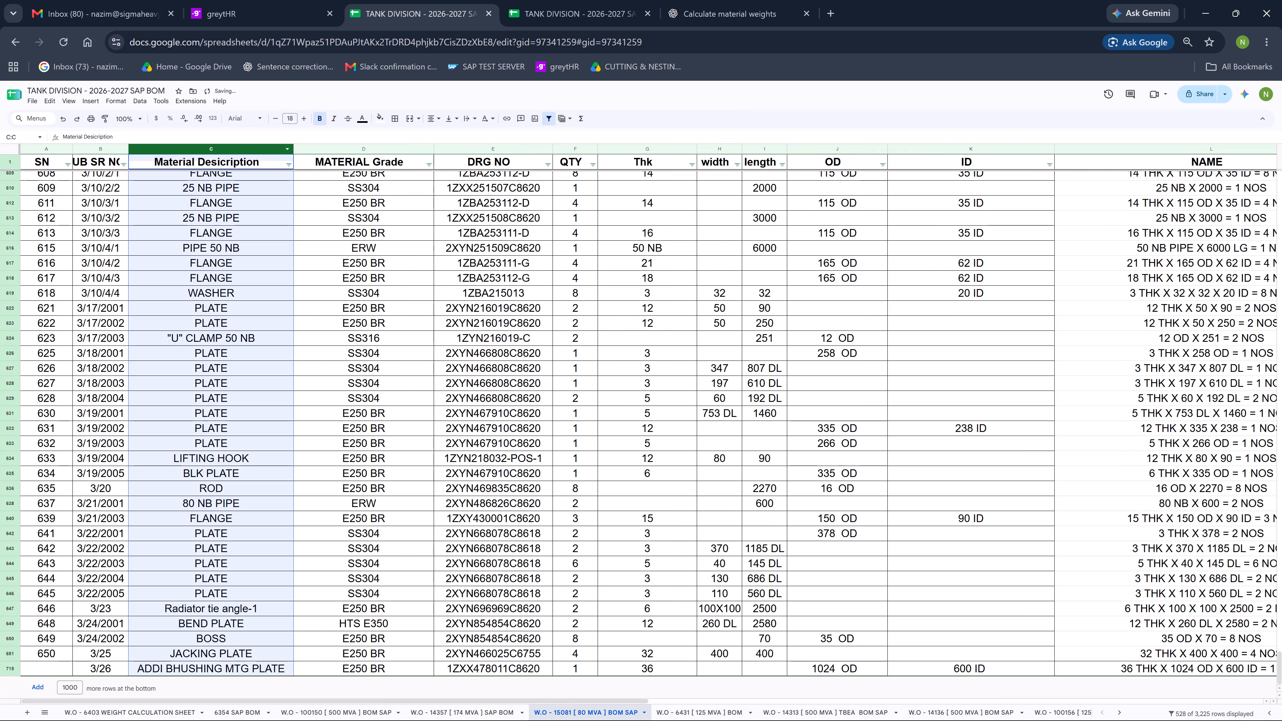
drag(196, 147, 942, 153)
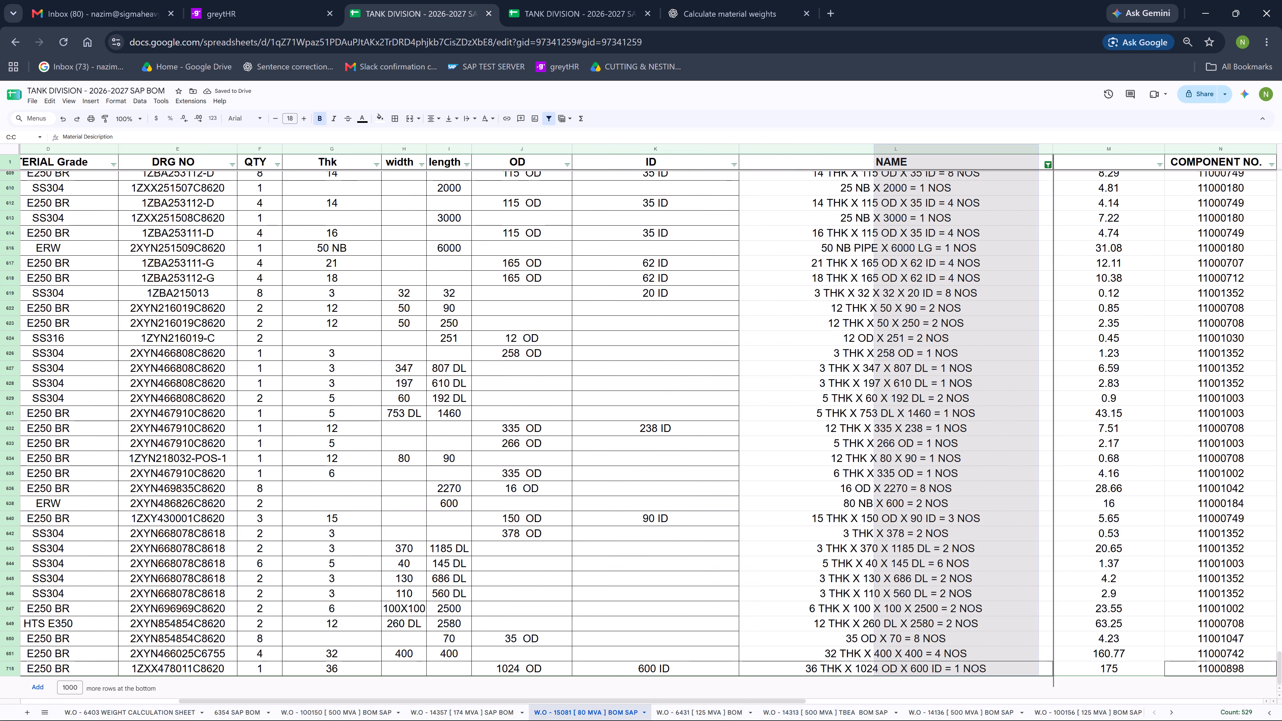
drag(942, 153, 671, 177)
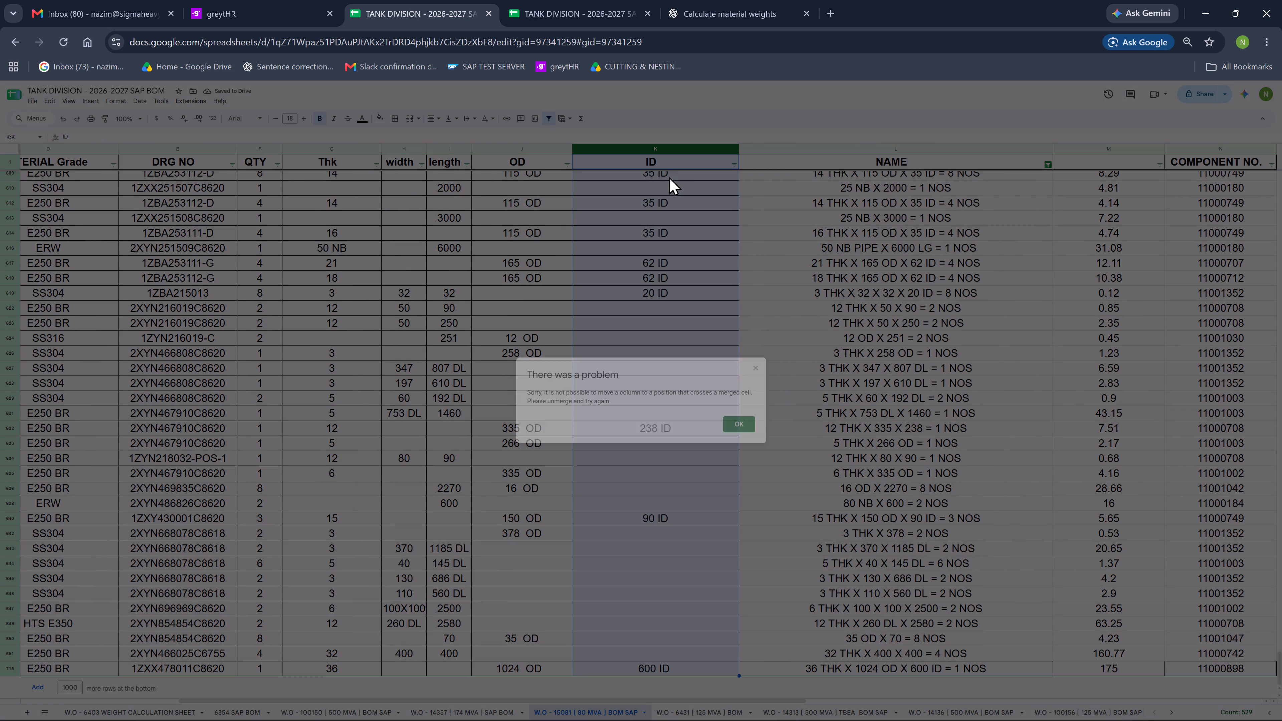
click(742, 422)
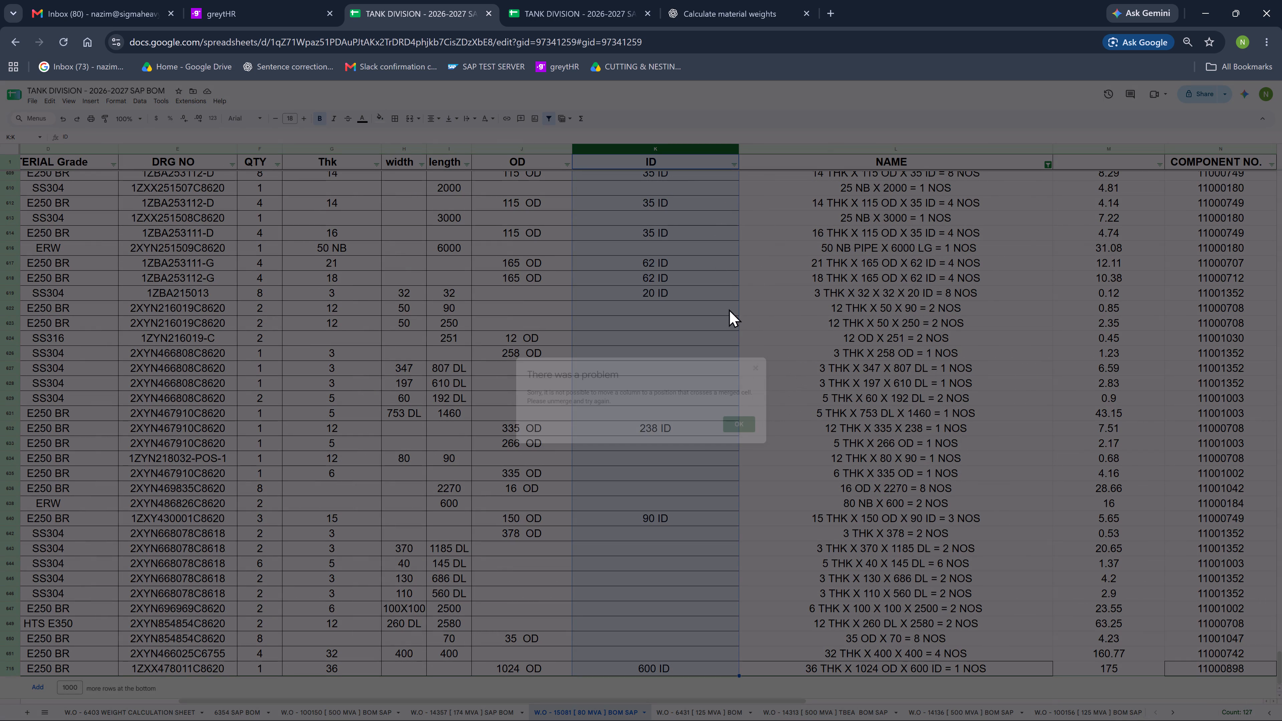
Insert one blank column between the ID and NAME columns.
click(773, 149)
right_click(773, 149)
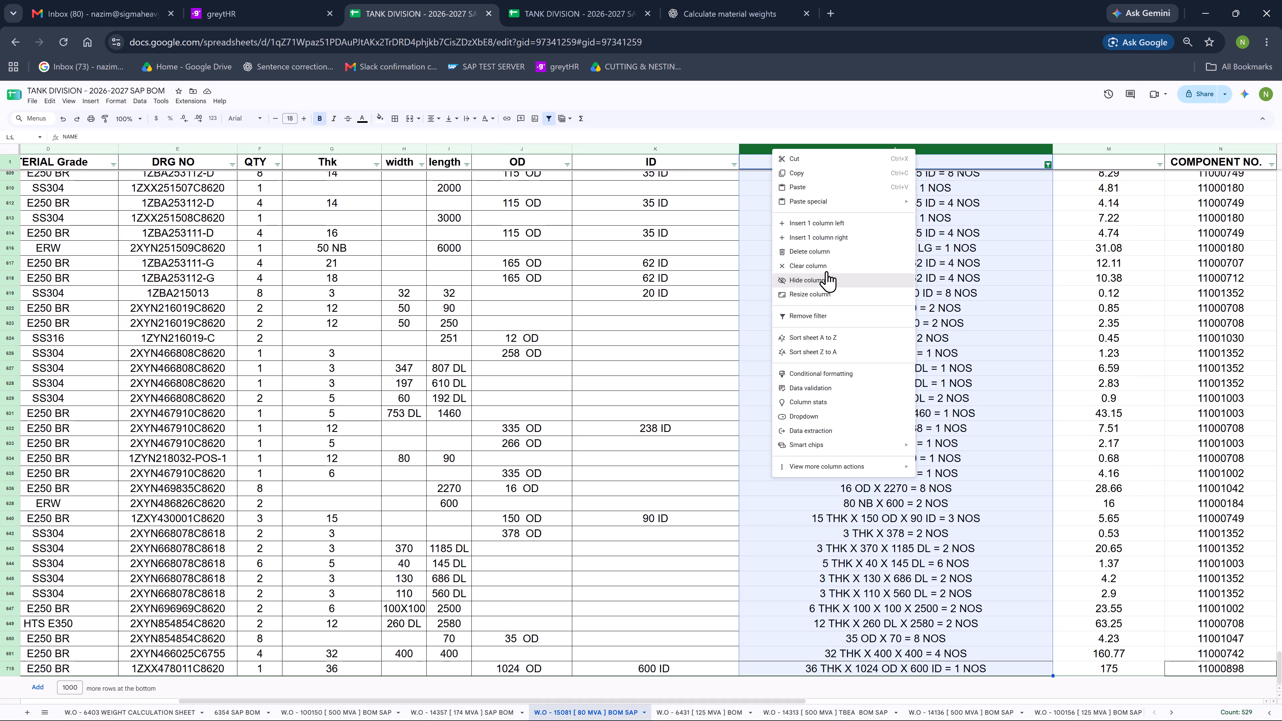
click(816, 213)
click(816, 224)
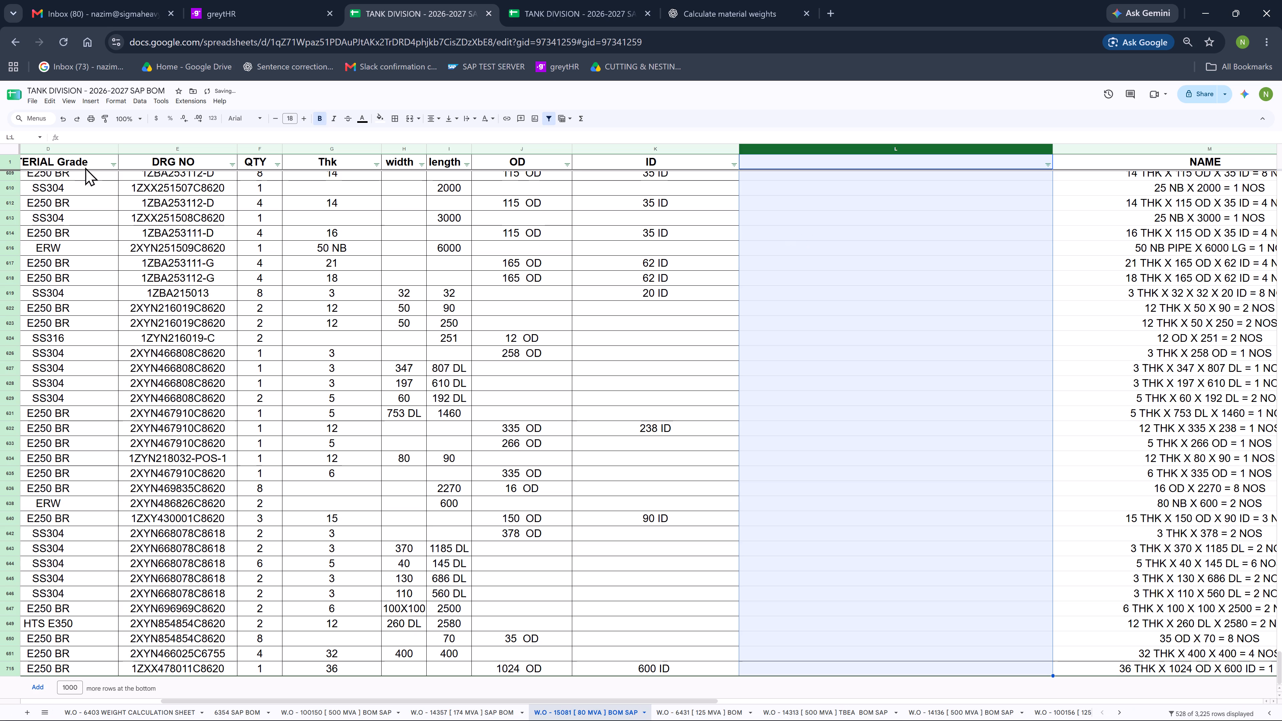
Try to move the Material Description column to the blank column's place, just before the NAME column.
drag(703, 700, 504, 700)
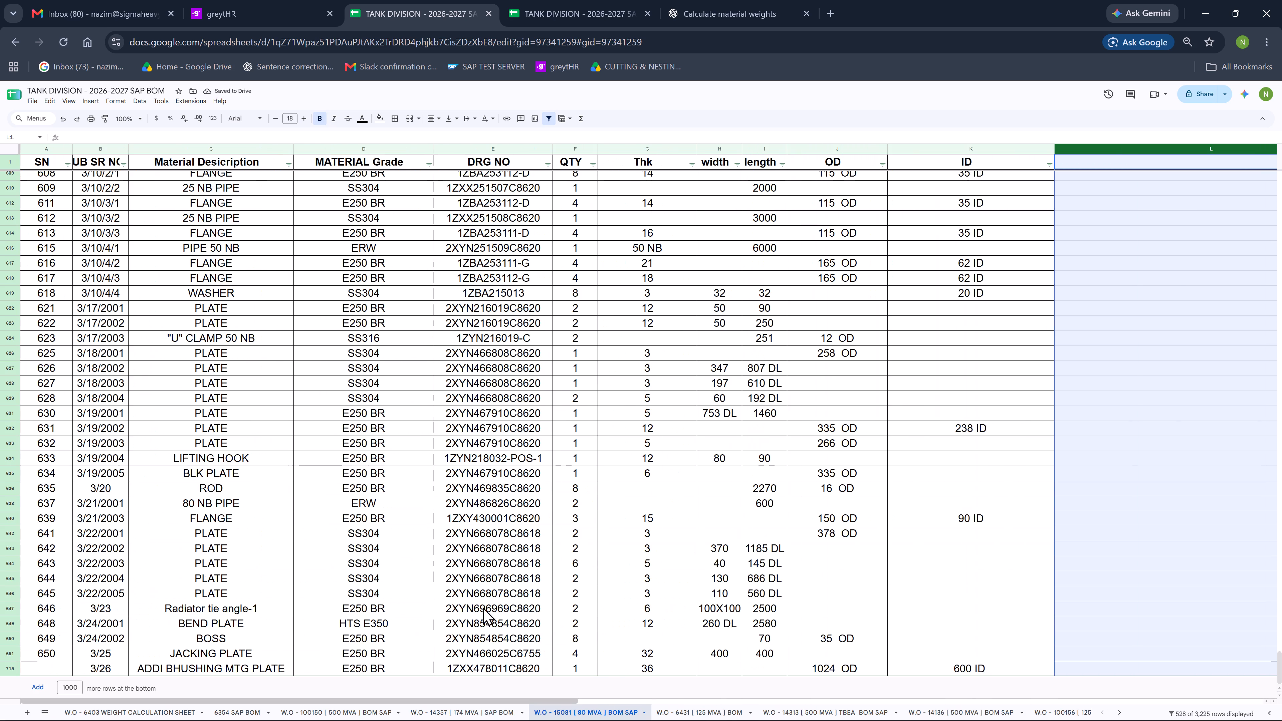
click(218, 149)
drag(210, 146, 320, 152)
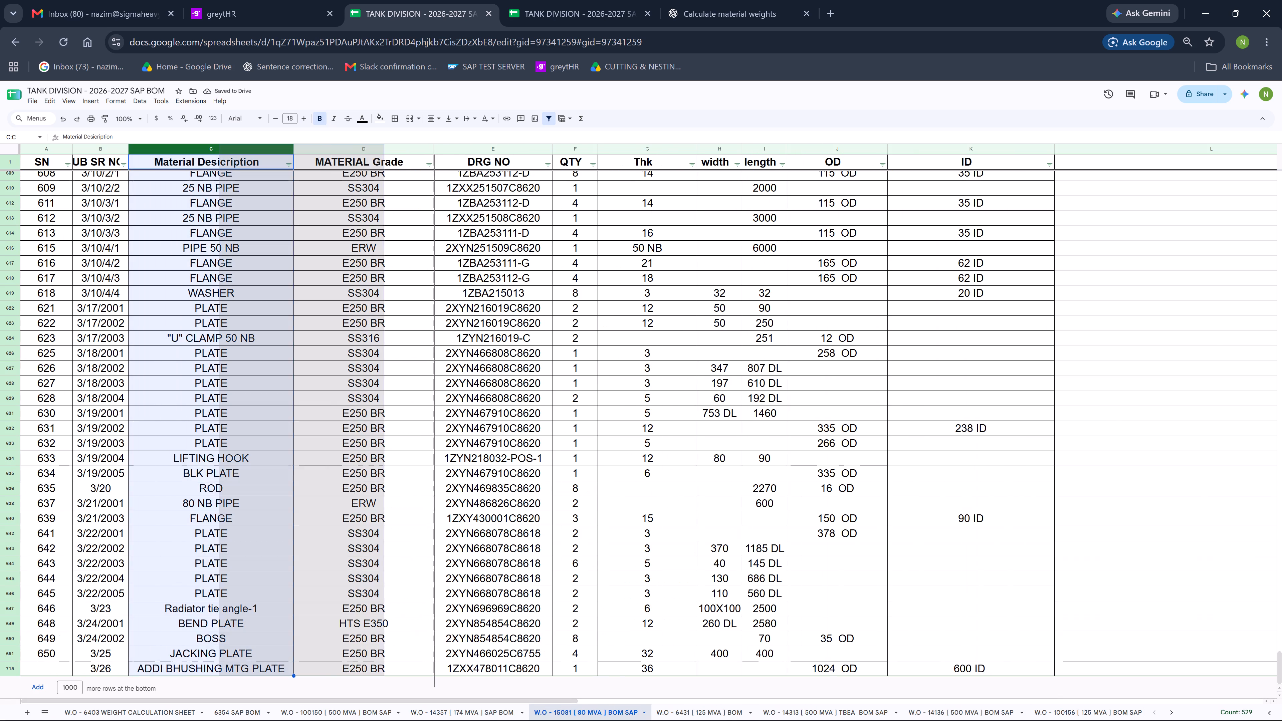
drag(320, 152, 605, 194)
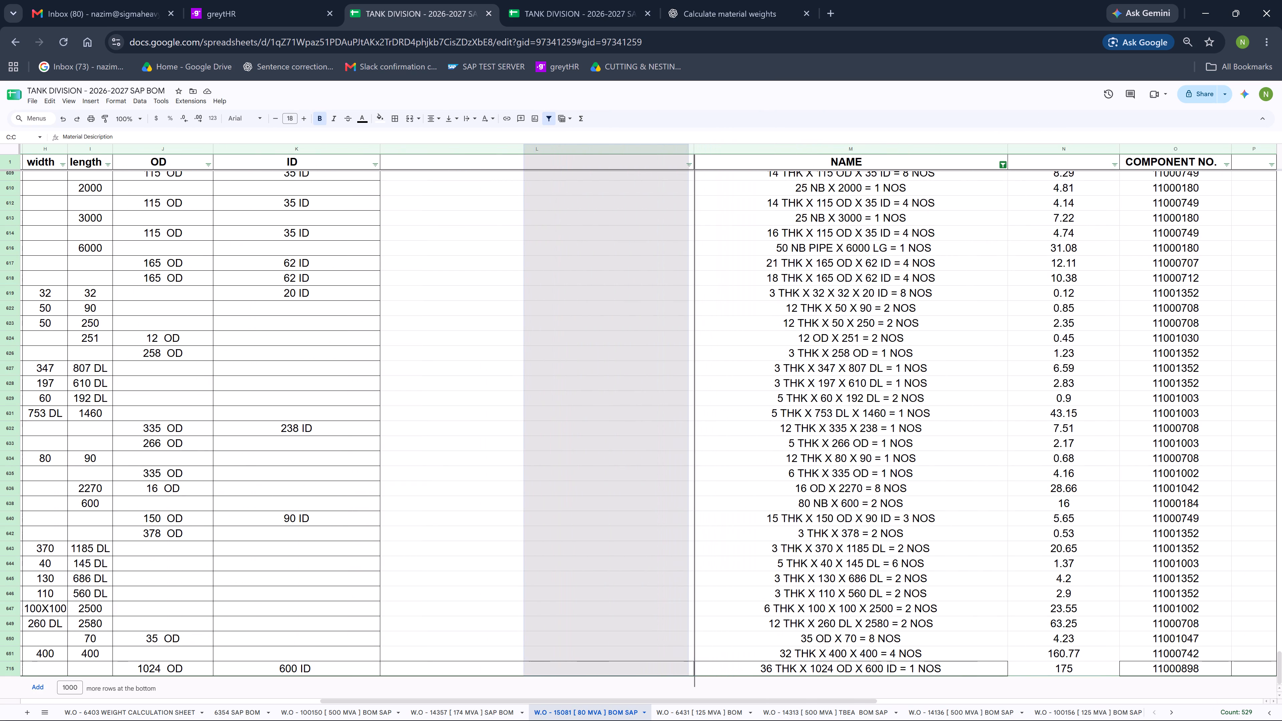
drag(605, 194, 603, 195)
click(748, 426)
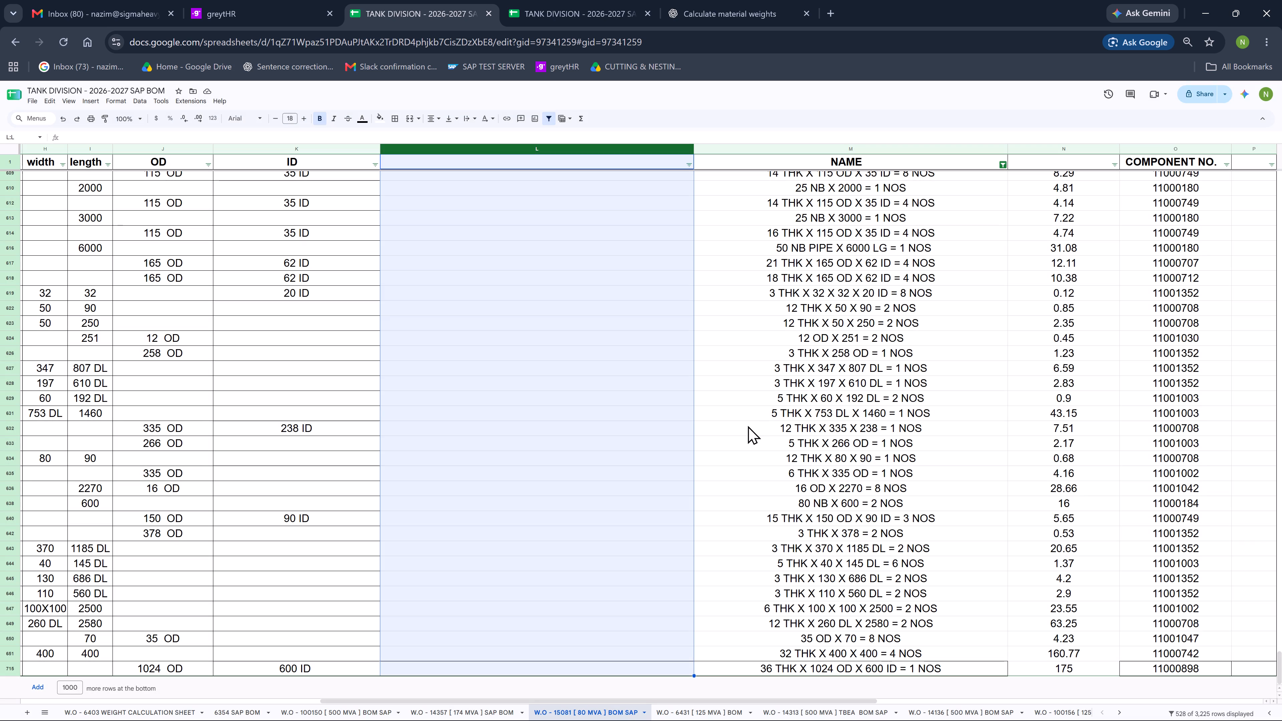
Copy the whole Material Description column into the blank column between the ID and NAME columns.
drag(726, 702, 7, 646)
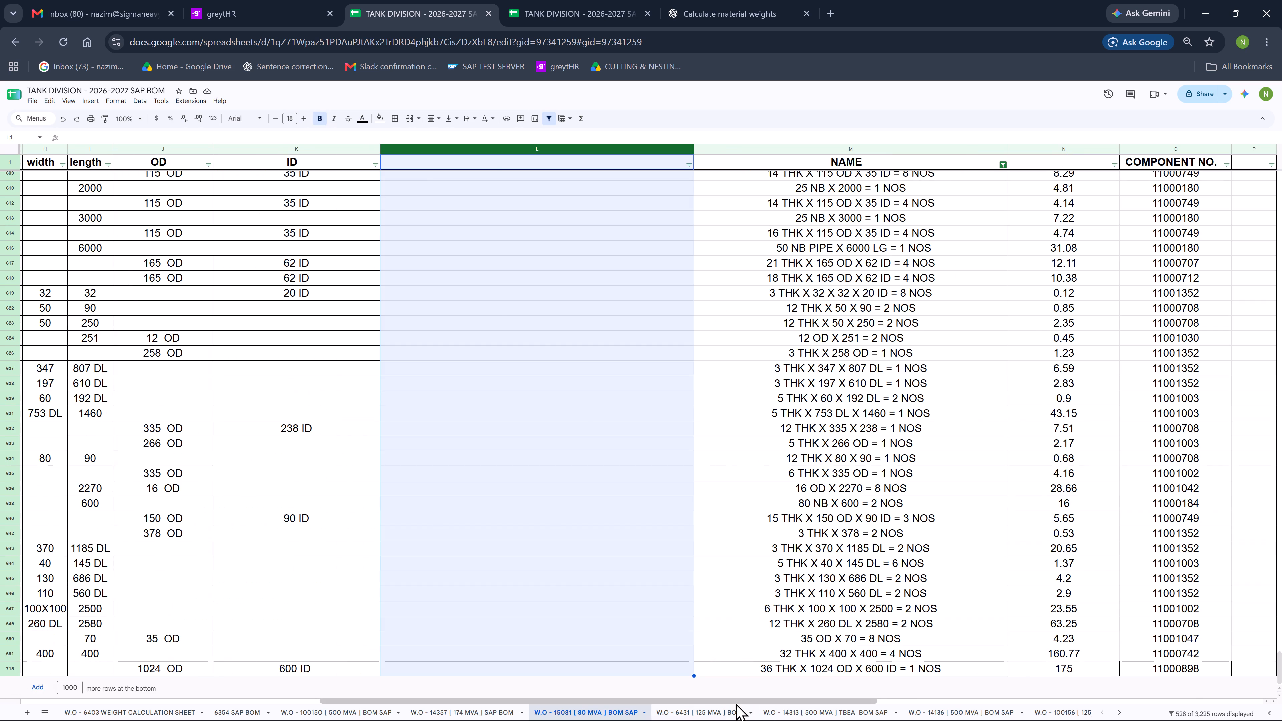
drag(735, 702, 275, 676)
click(232, 144)
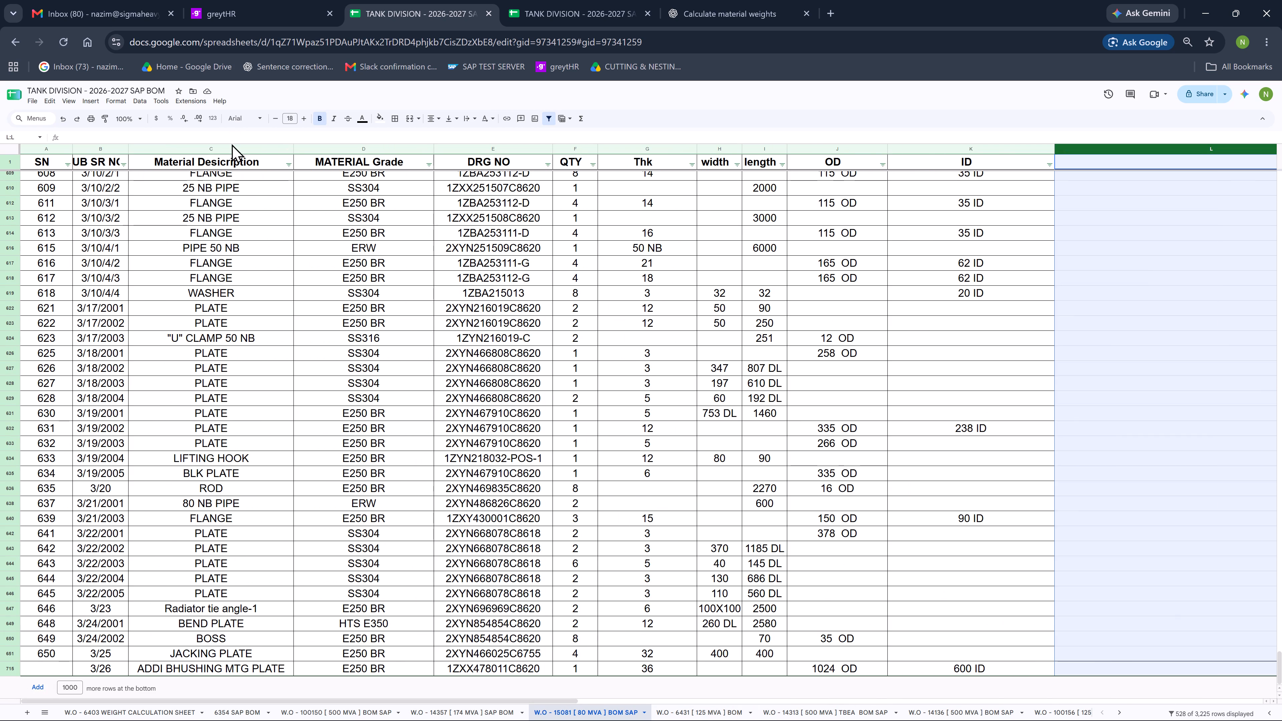
click(231, 148)
right_click(231, 148)
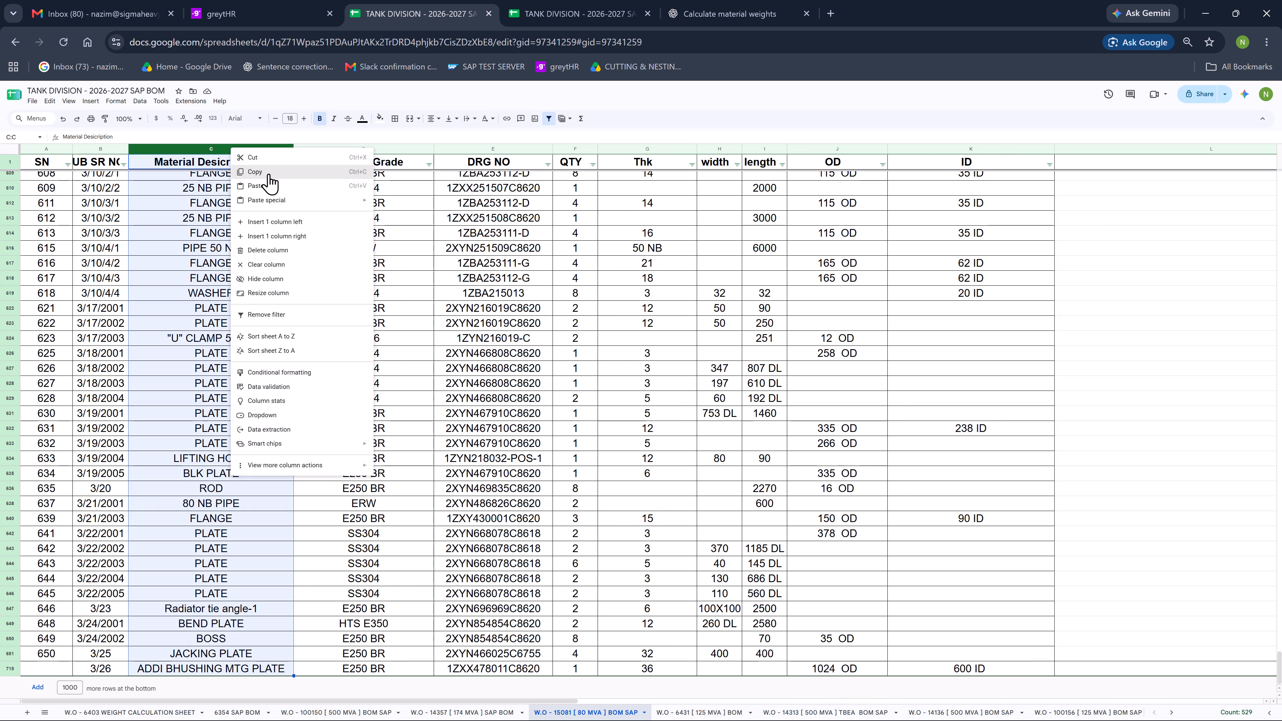
click(264, 177)
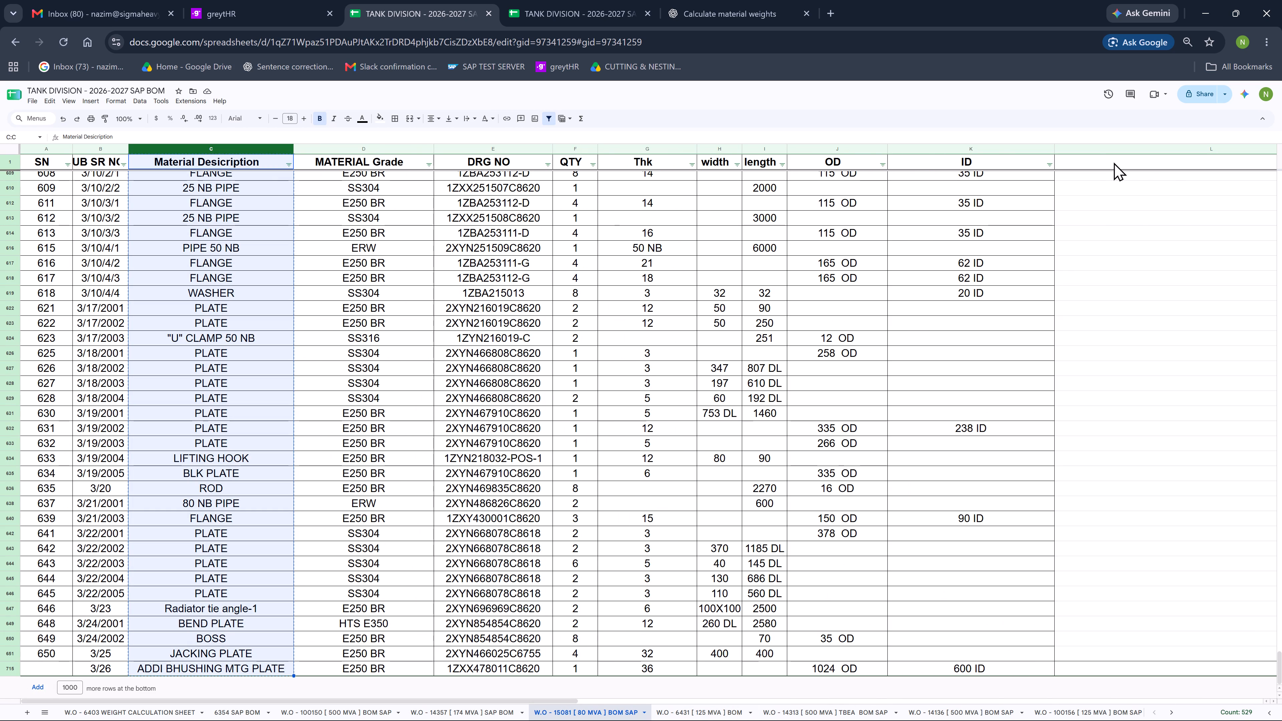
click(1099, 159)
key(ctrl+v)
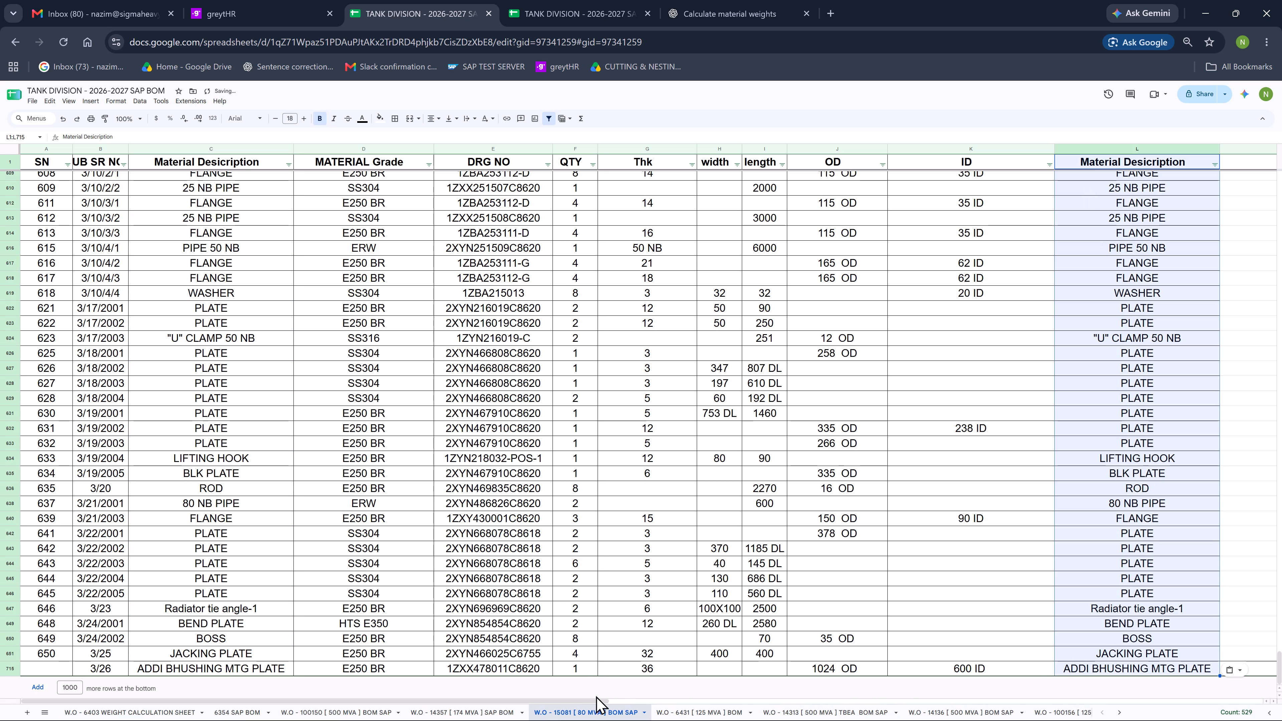
Clear the contents of the original Material Description column between the sub serial number and MATERIAL Grade columns.
drag(588, 699, 643, 700)
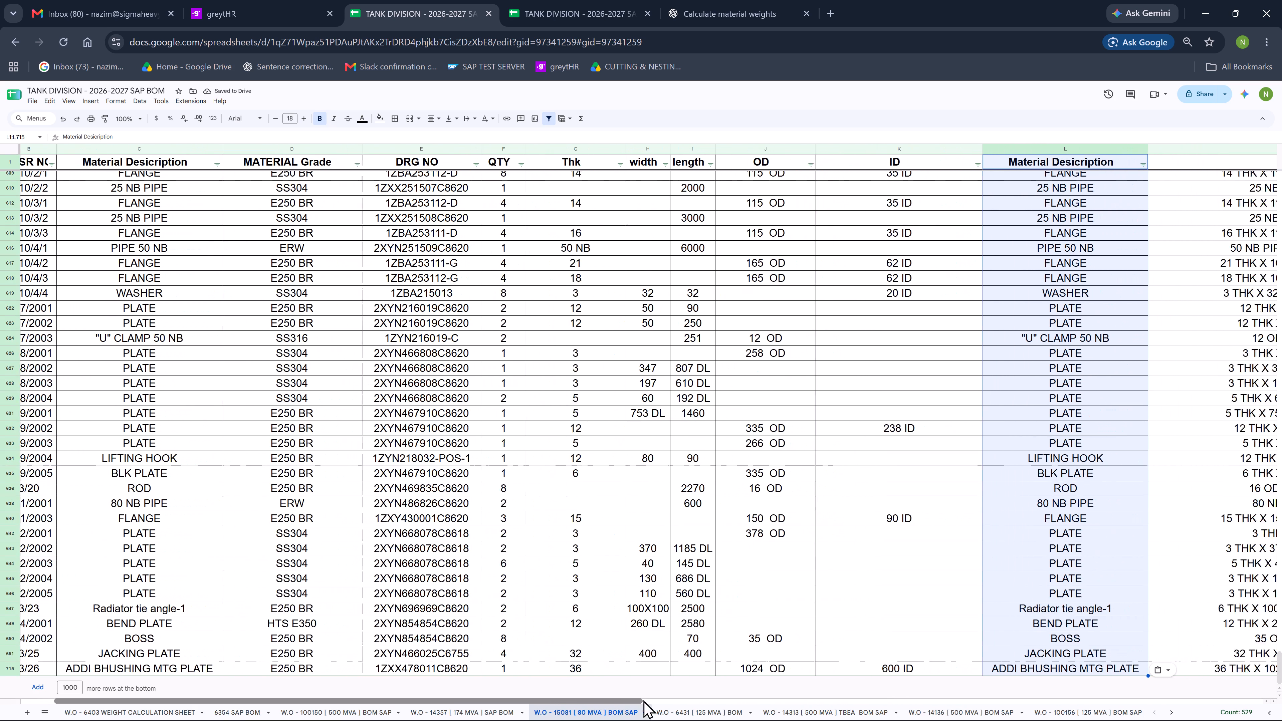
drag(643, 700, 731, 696)
scroll(904, 480, up, 20)
scroll(904, 480, up, 18)
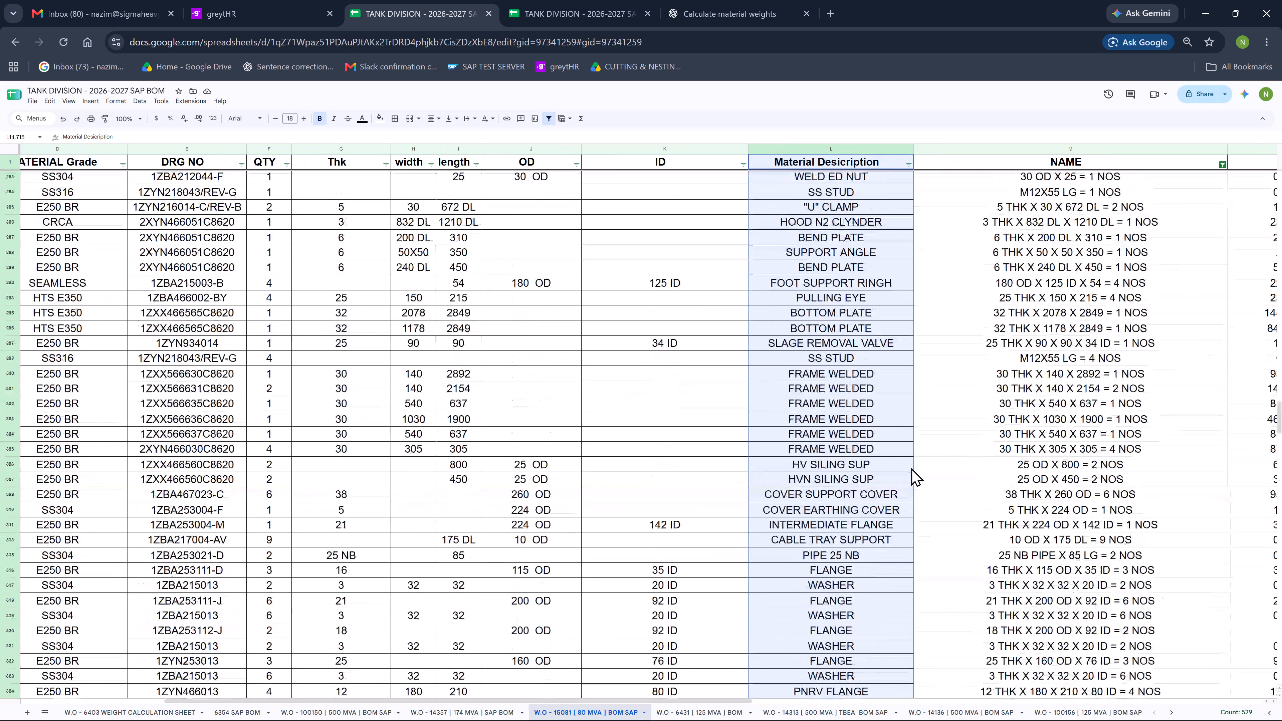
scroll(911, 468, up, 20)
scroll(911, 468, up, 4)
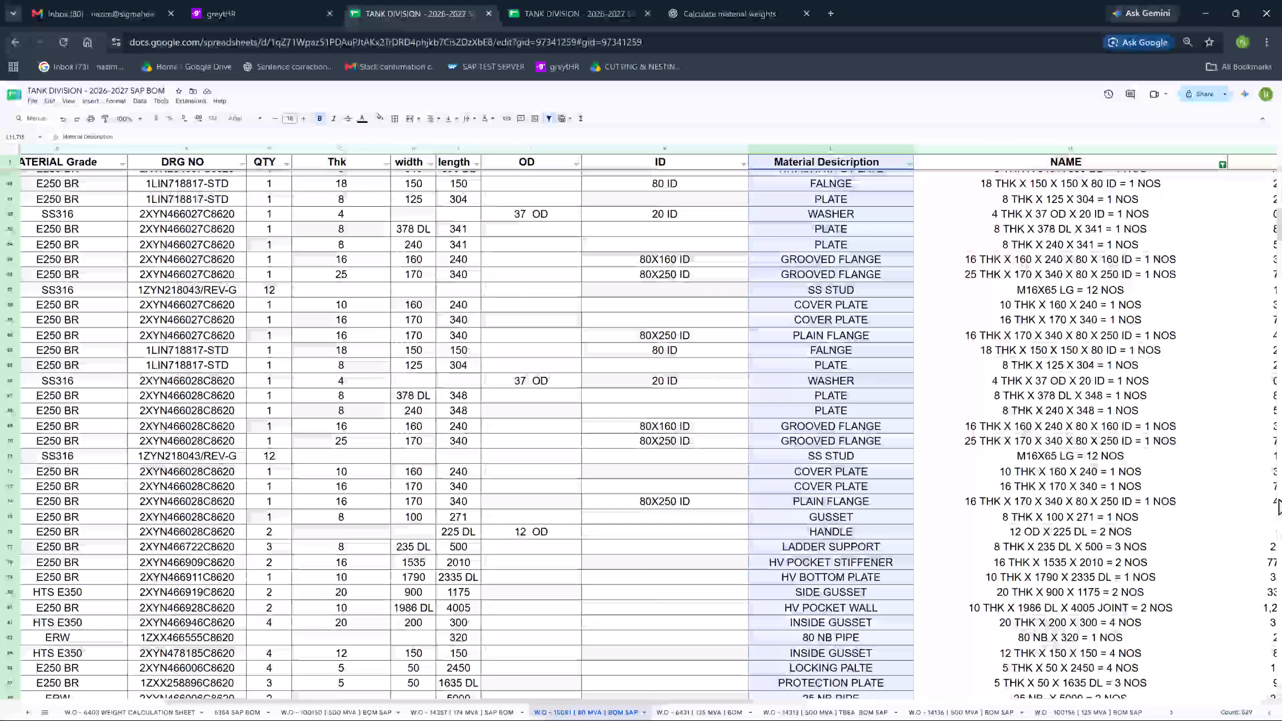
scroll(1278, 497, up, 20)
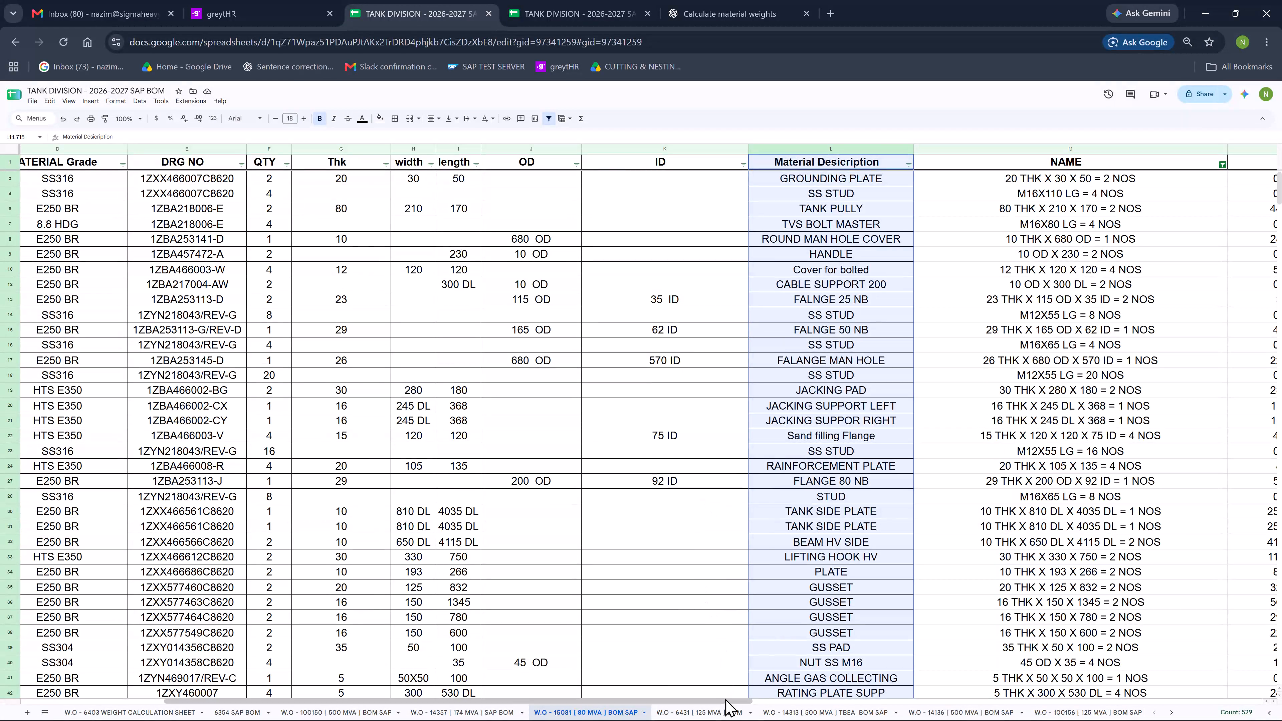
drag(724, 701, 561, 698)
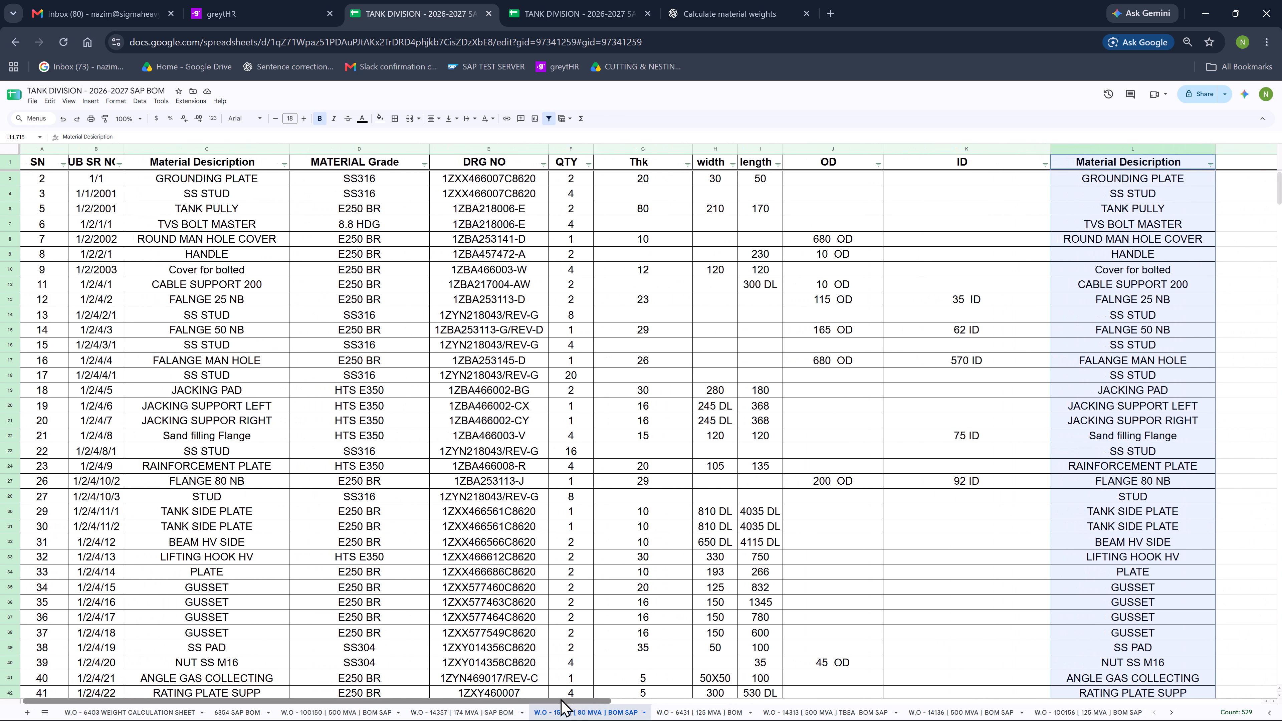
drag(561, 698, 555, 691)
click(245, 150)
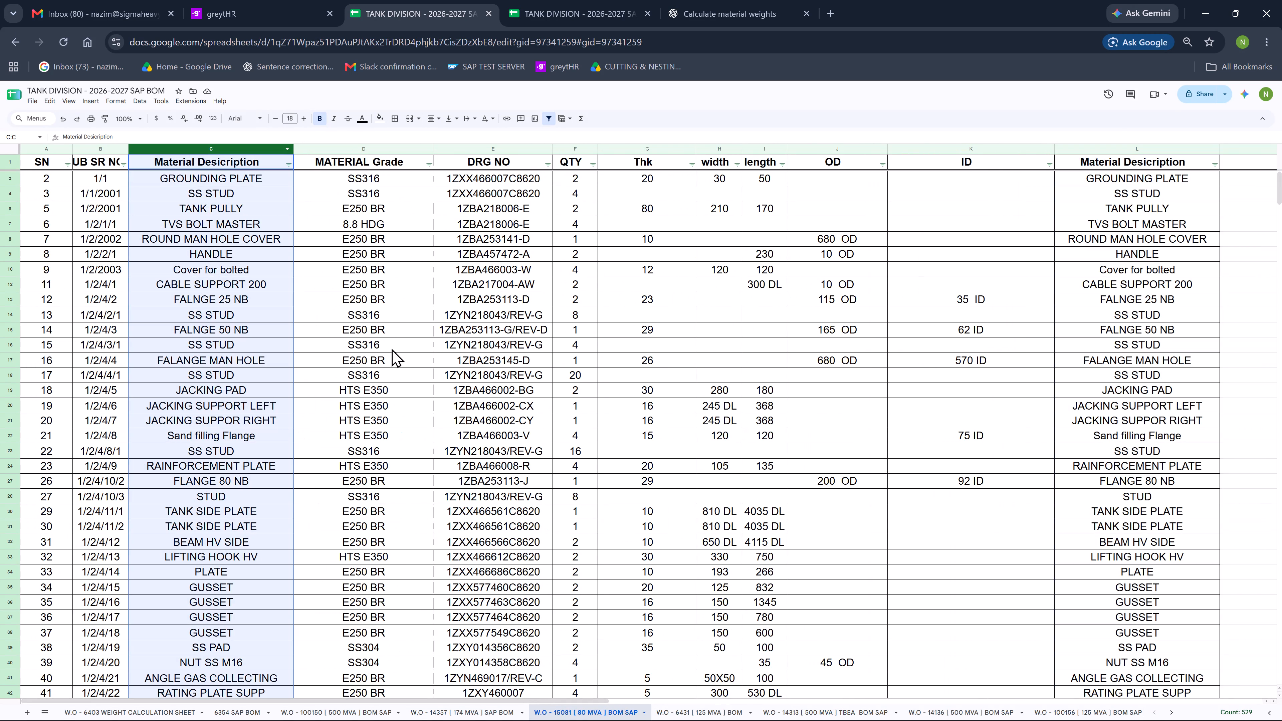
key(Delete)
Recreate the filter over the whole sheet and exclude blanks in the NAME column.
drag(596, 702, 767, 705)
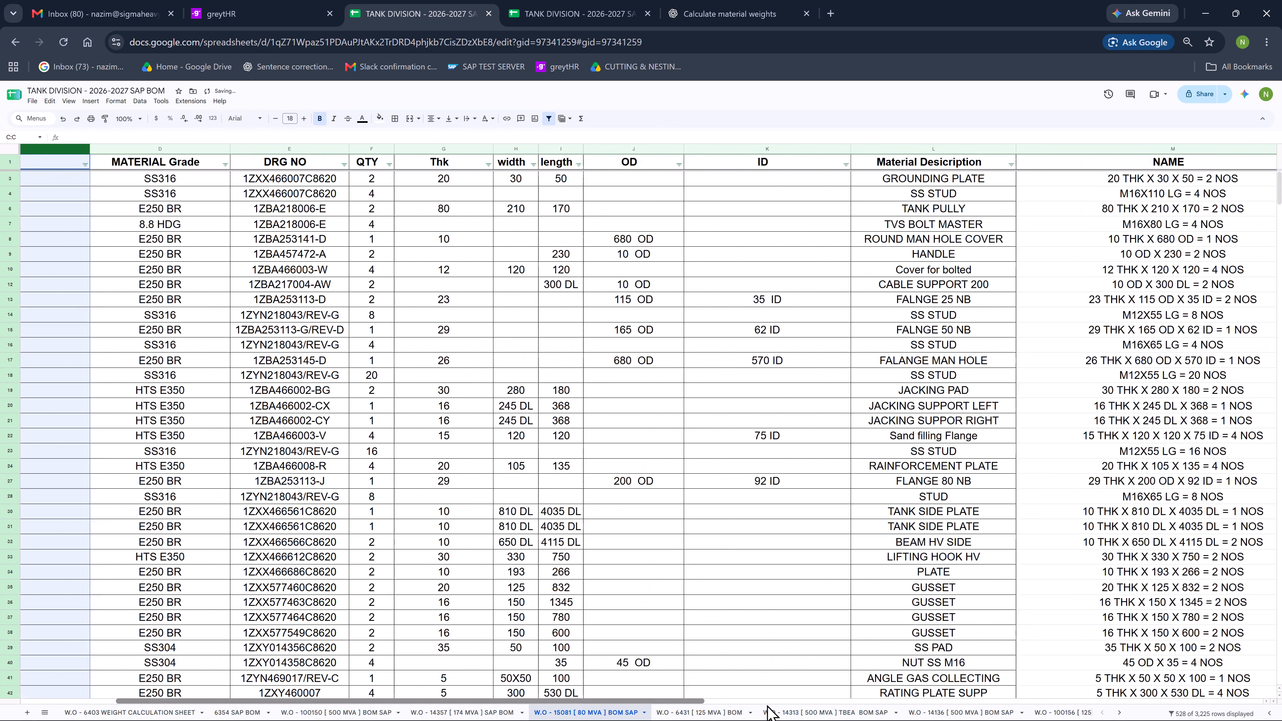
drag(767, 705, 957, 678)
scroll(715, 367, up, 6)
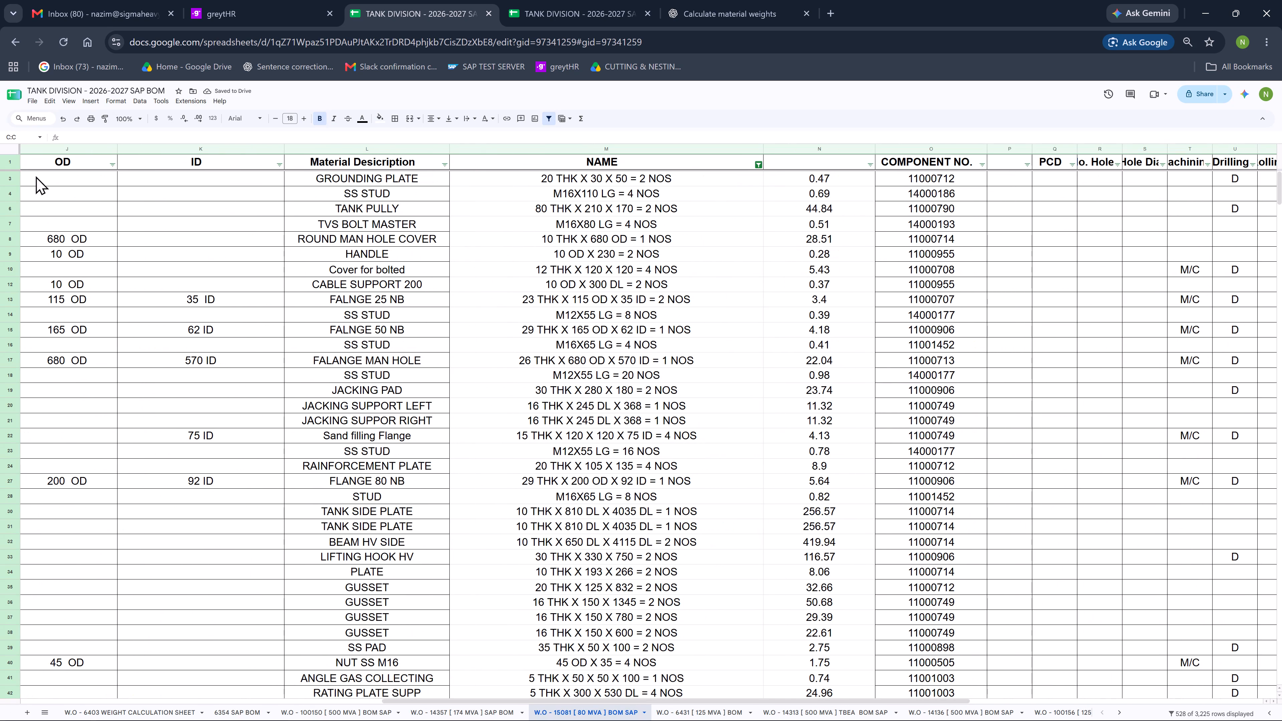
click(14, 146)
double_click(547, 116)
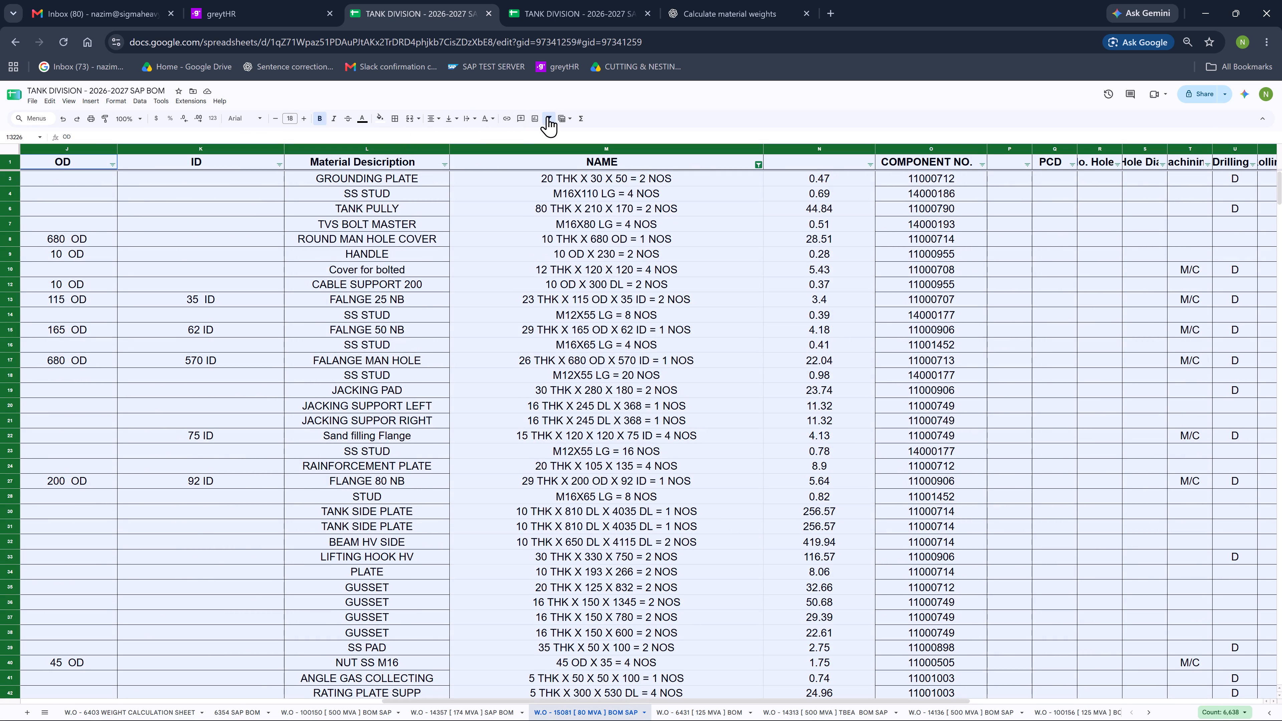
click(760, 166)
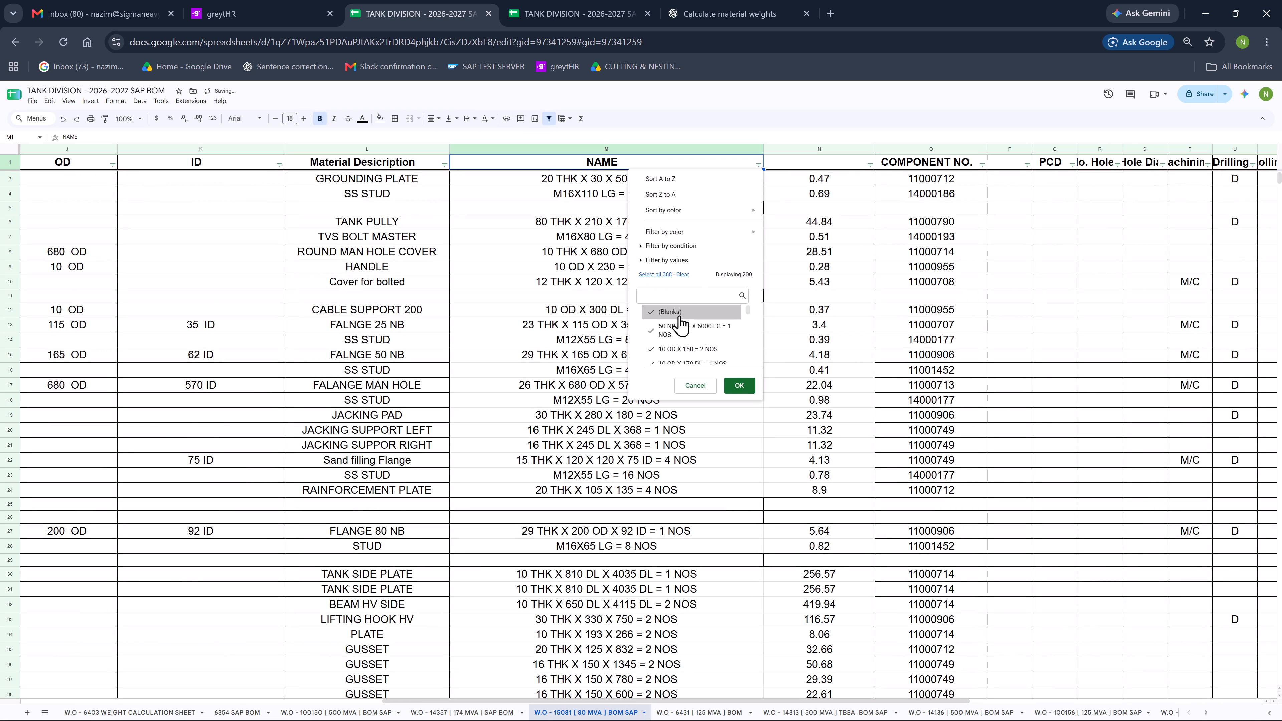
click(679, 315)
click(749, 383)
Enter WEIGHT as the header of the untitled column between NAME and COMPONENT NO., and save the sheet.
scroll(745, 379, up, 5)
click(808, 164)
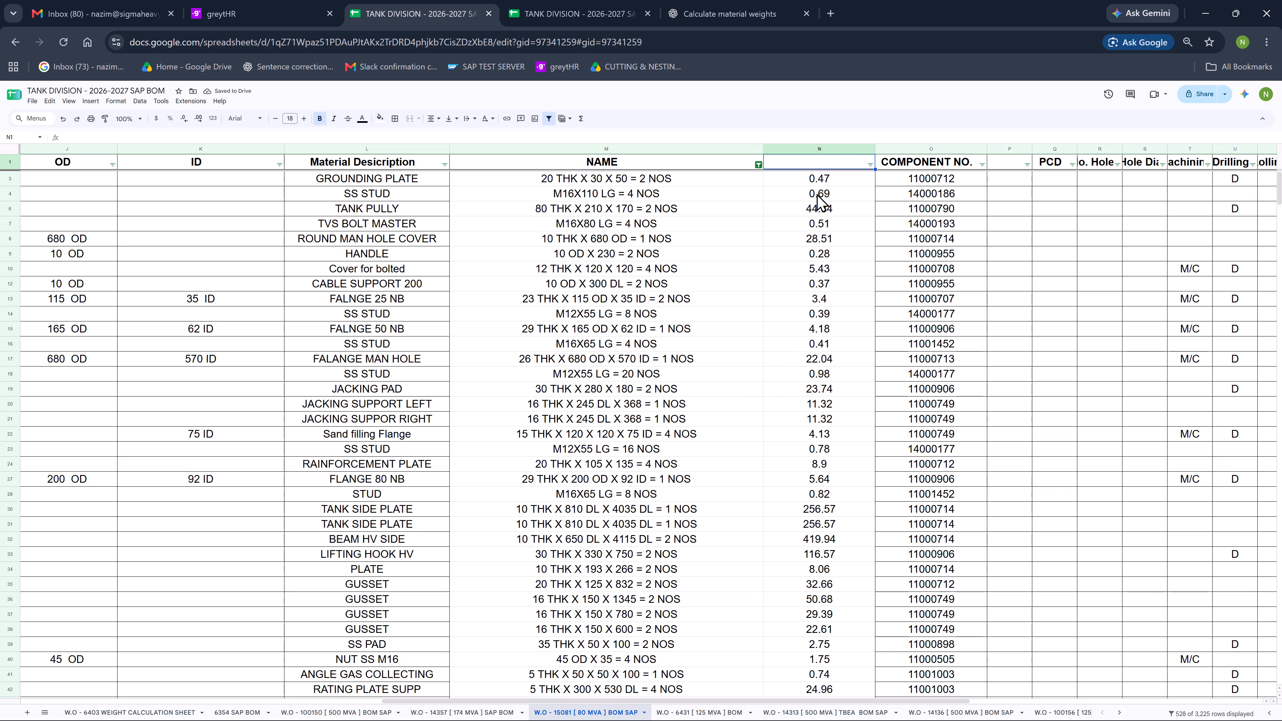
text(WEIGHT)
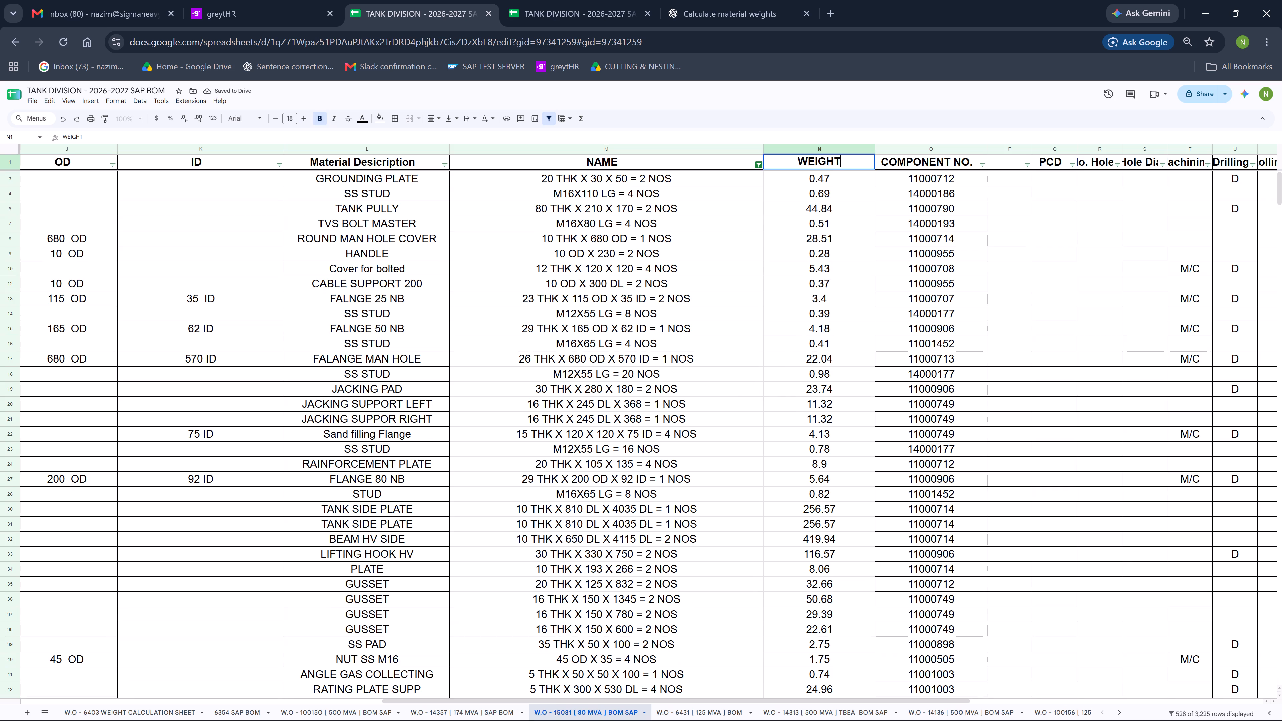
key(space)
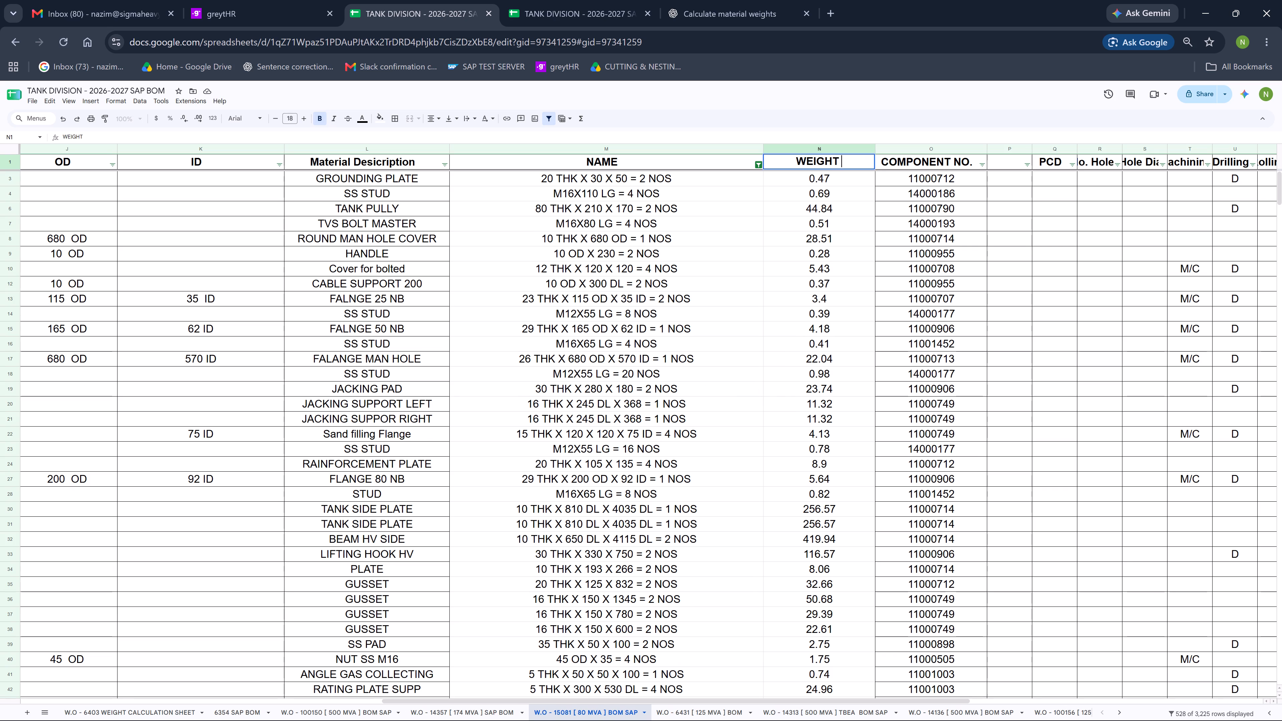
key(Return)
click(742, 202)
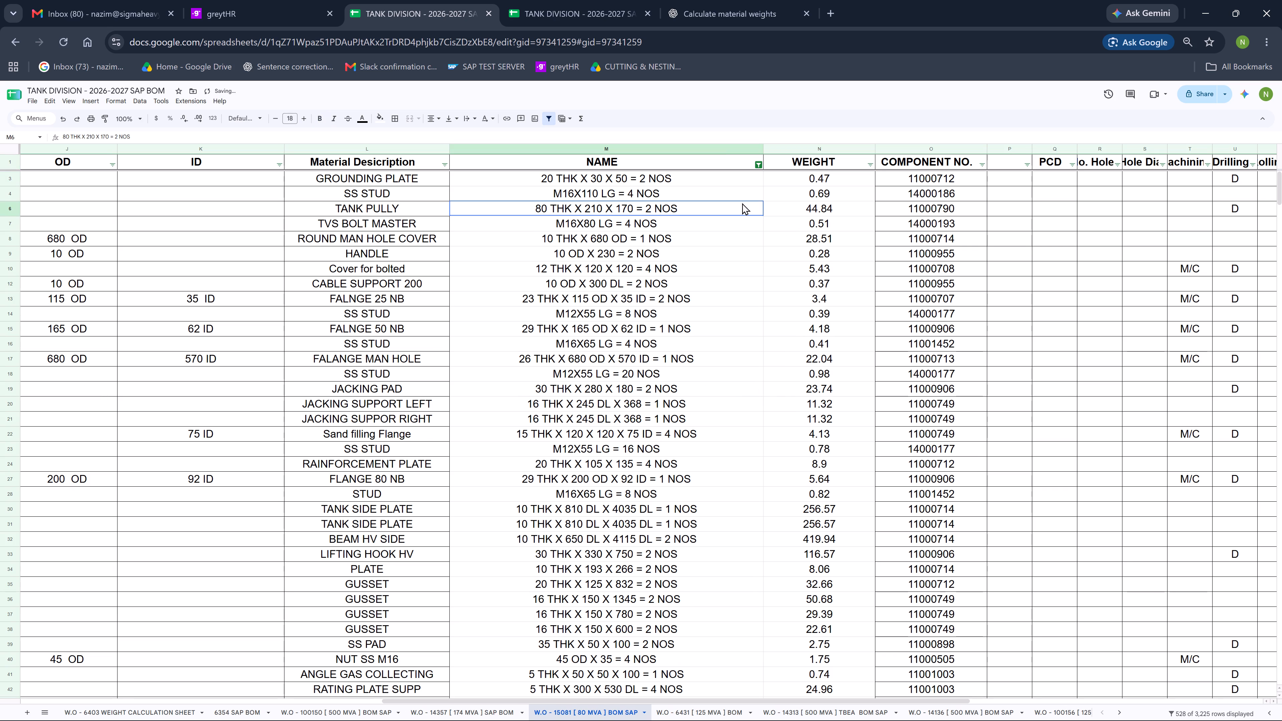
key(ctrl+s)
key(ctrl+s)
key(ctrl+s)
Filter the Material Description column to only the four values containing STUD.
click(444, 165)
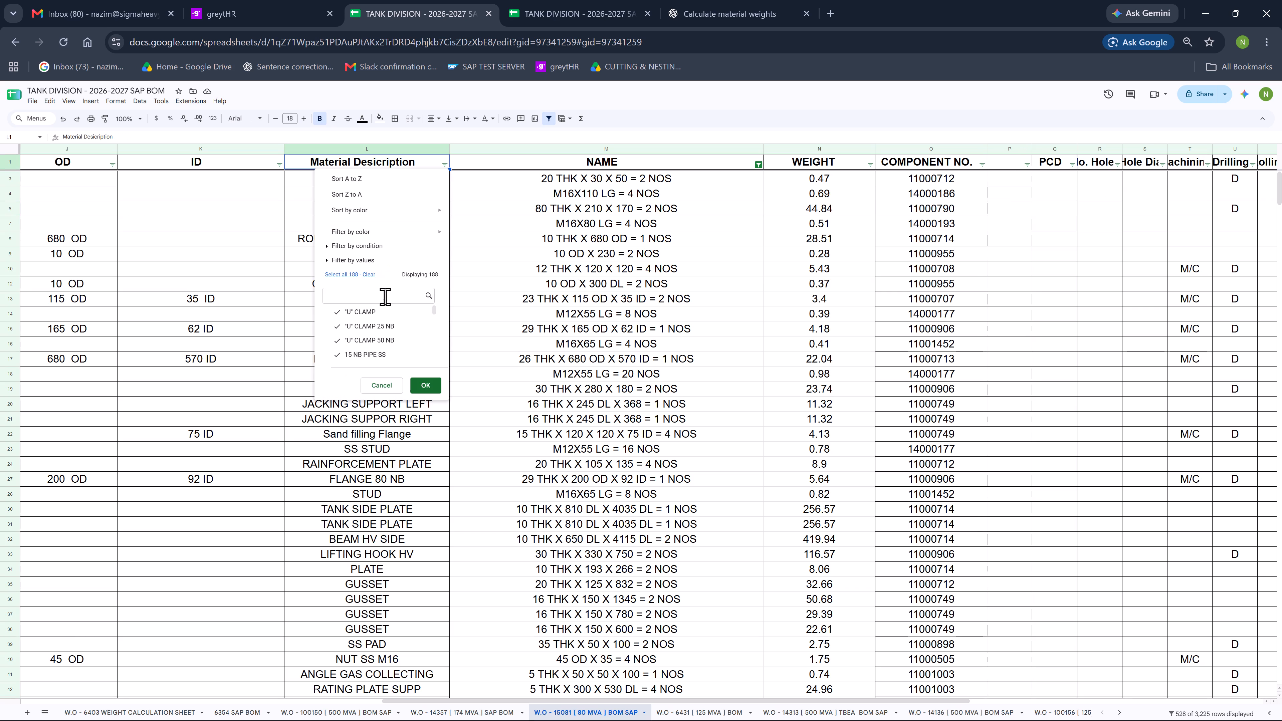
click(371, 271)
click(376, 295)
text(STUD)
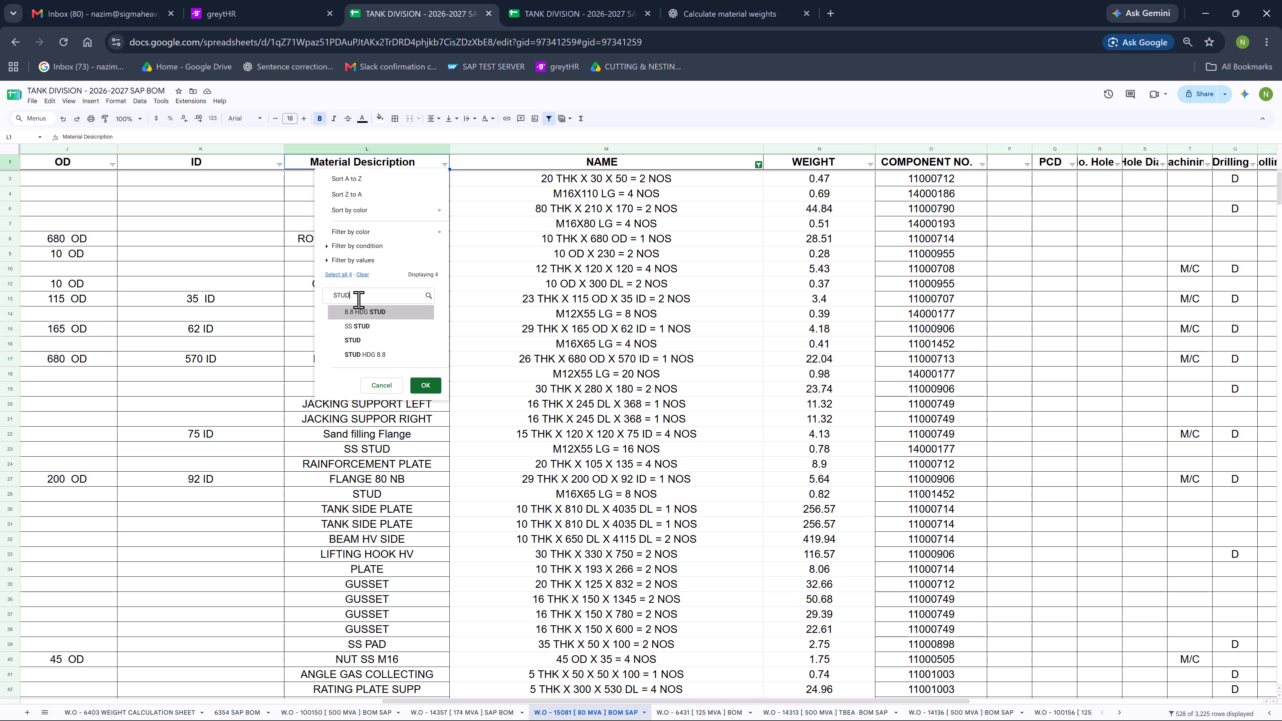
click(344, 280)
click(424, 377)
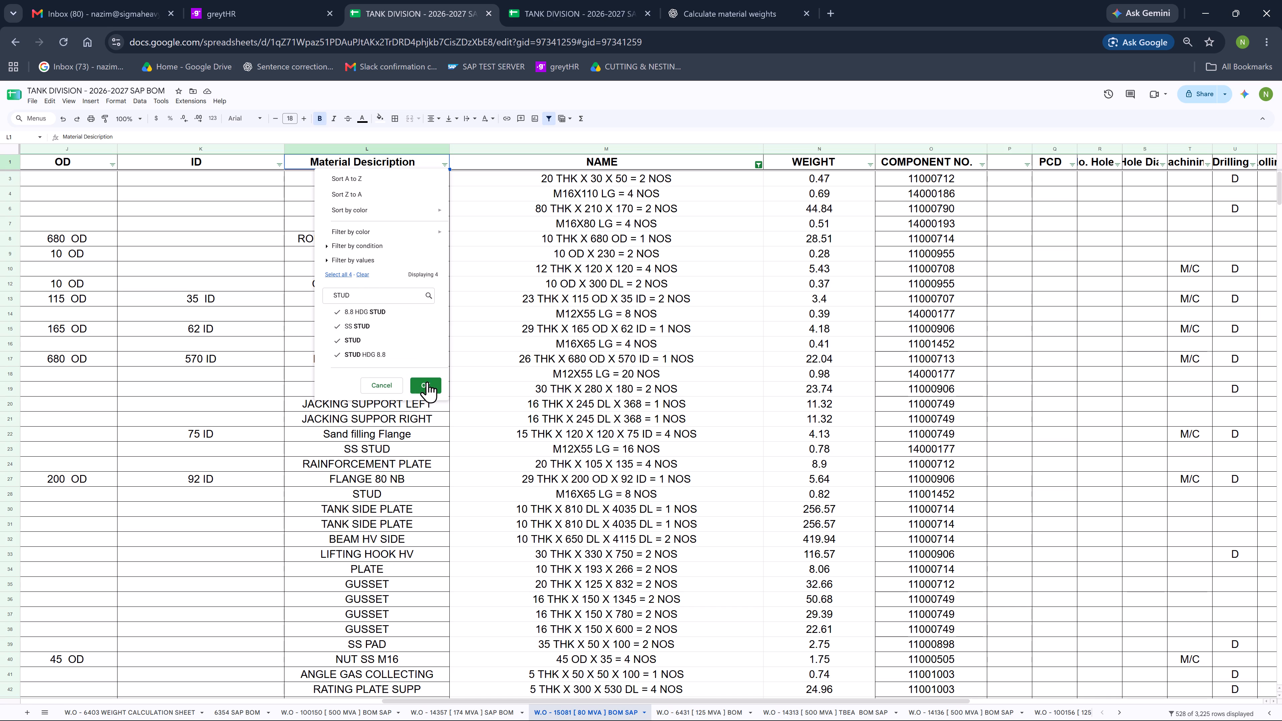
click(427, 382)
scroll(431, 380, up, 5)
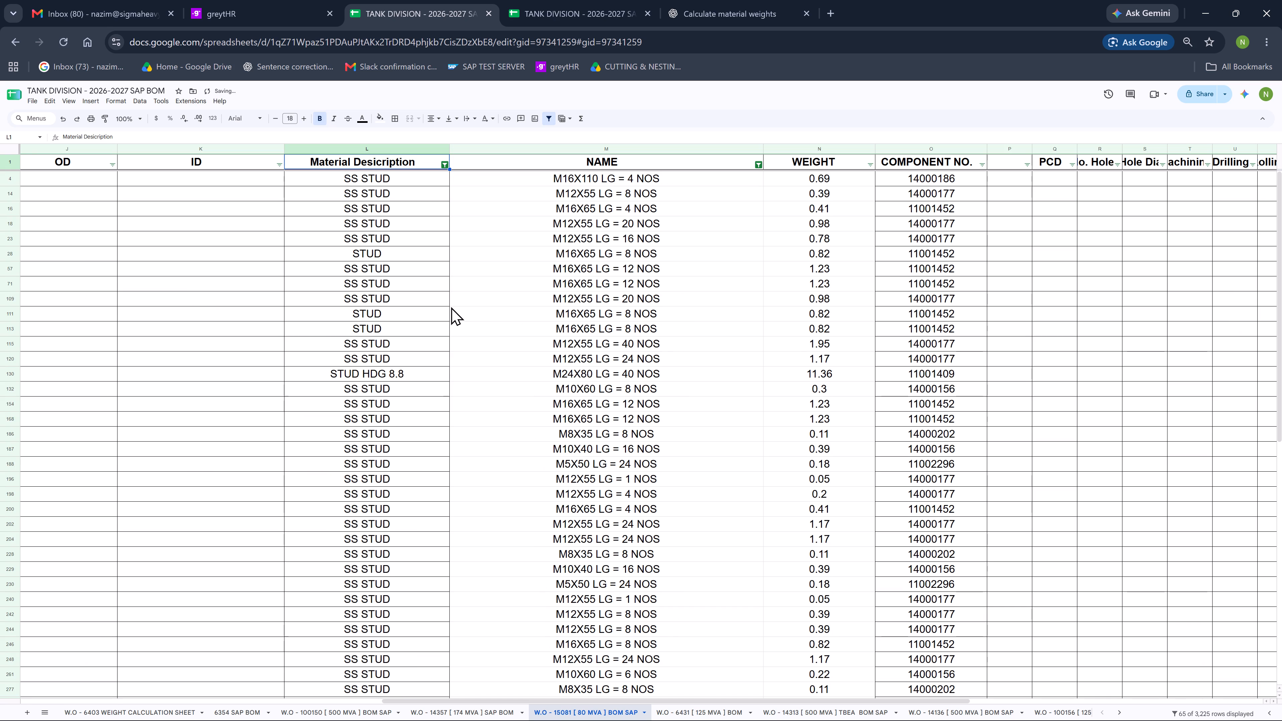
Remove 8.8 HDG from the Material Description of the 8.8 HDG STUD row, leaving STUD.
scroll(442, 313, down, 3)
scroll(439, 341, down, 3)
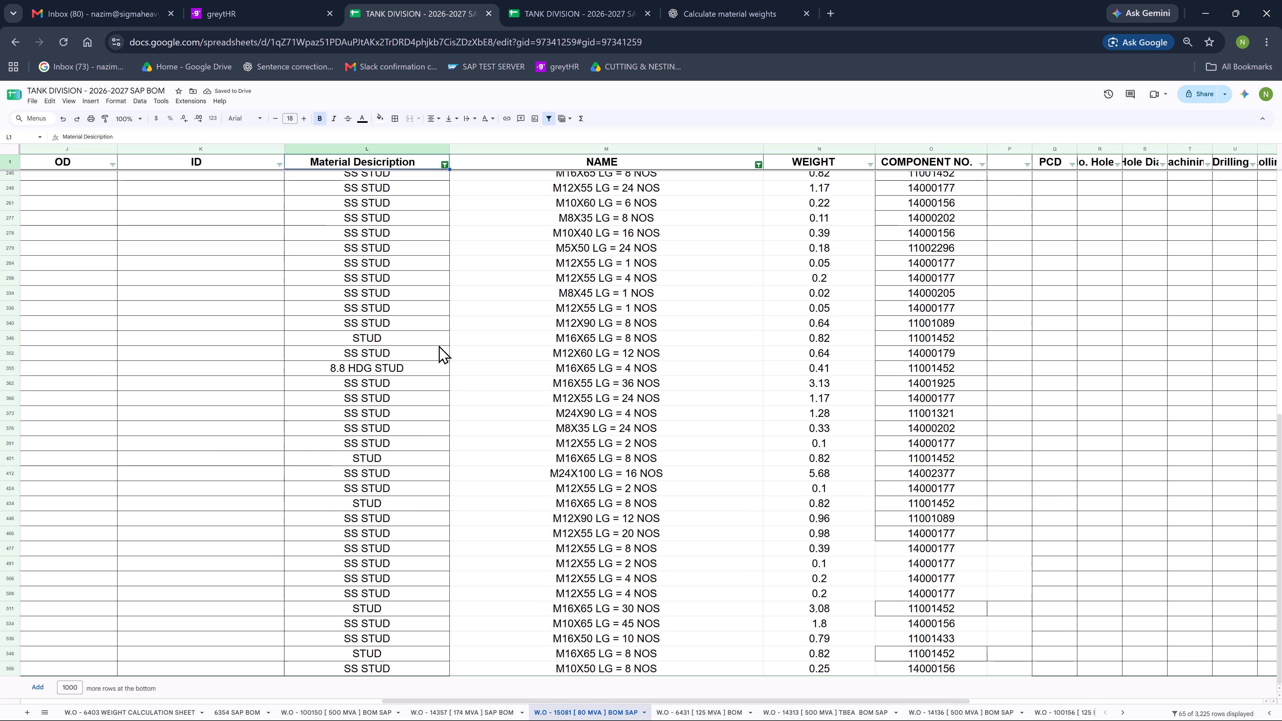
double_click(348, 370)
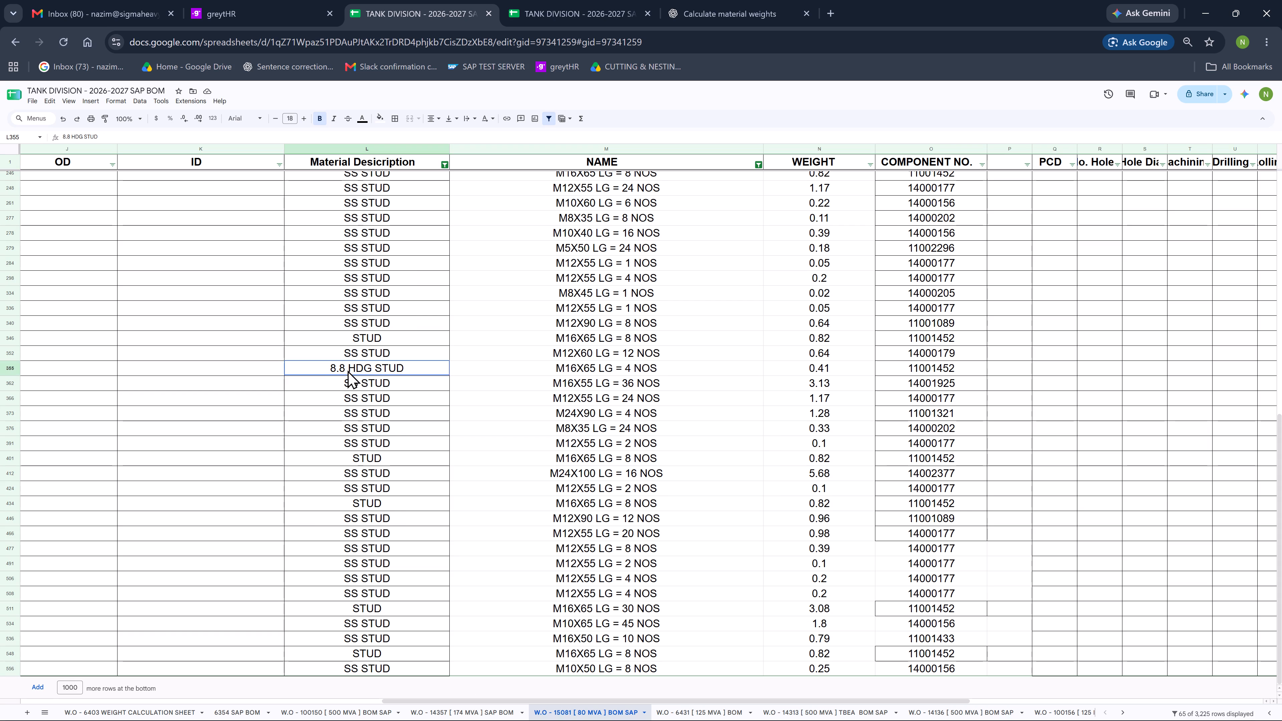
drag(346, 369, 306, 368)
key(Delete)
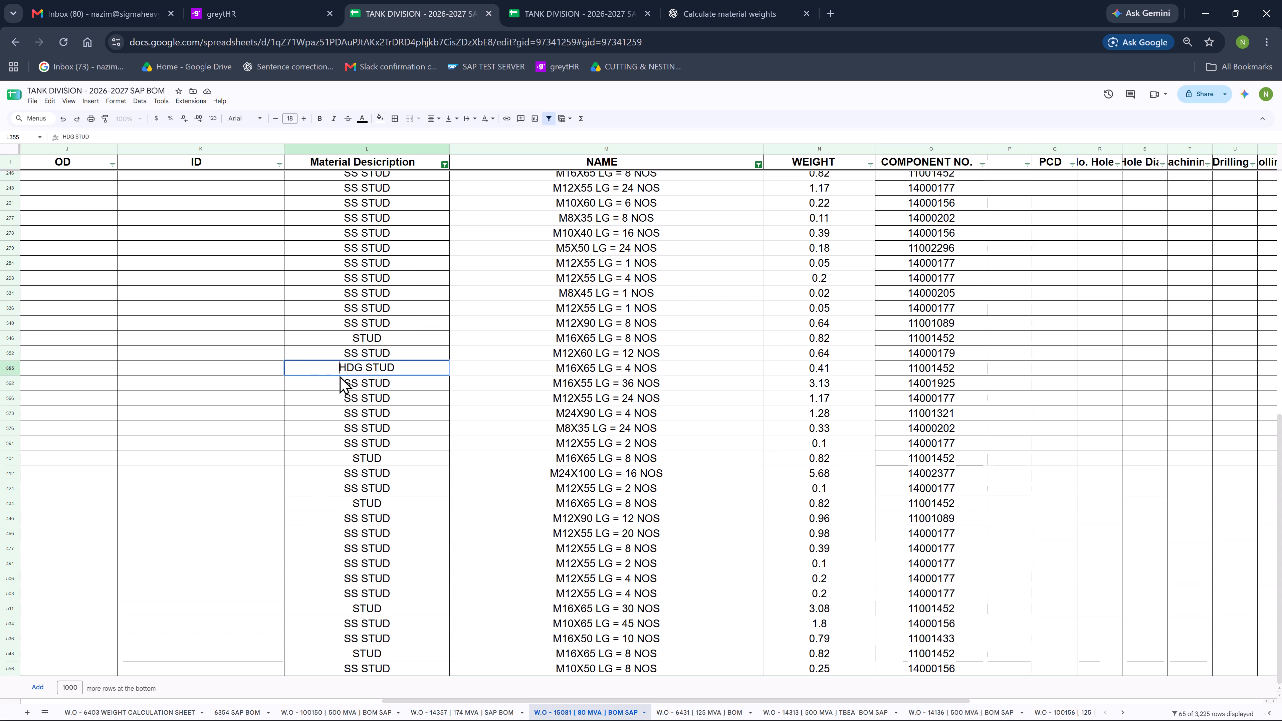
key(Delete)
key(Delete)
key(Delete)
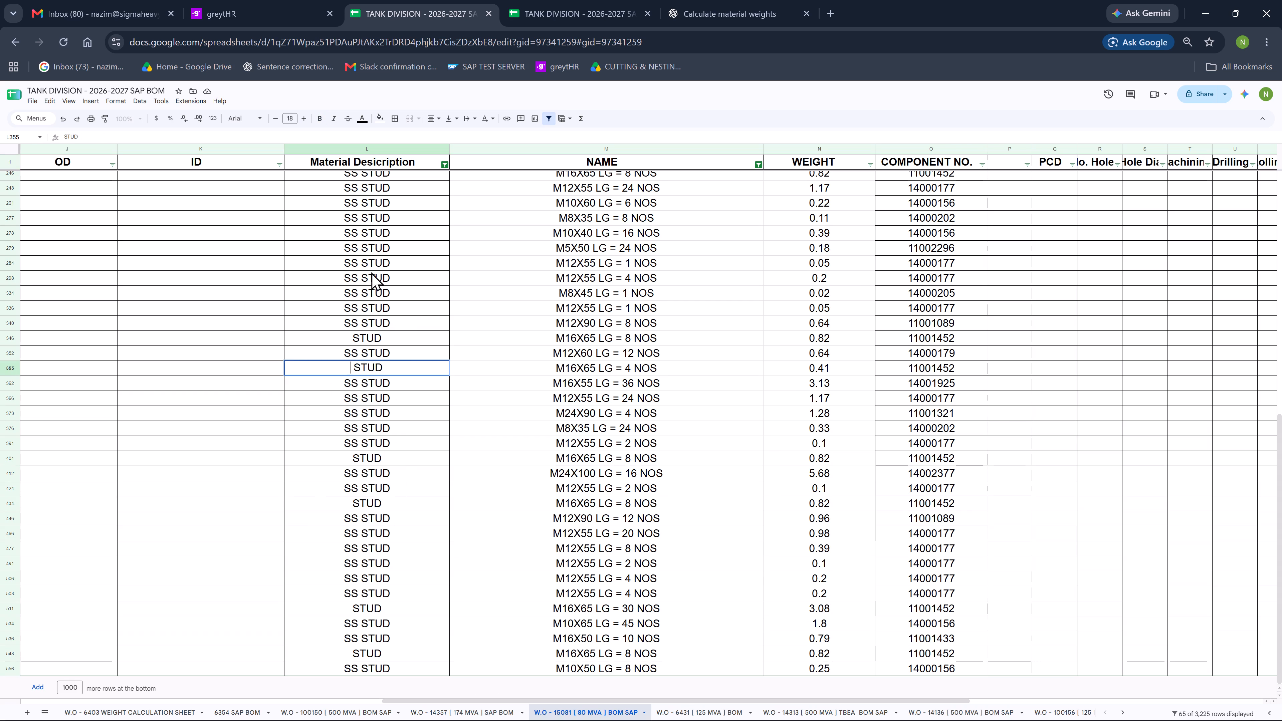
Copy SS STUD into every filtered row of the Material Description column and save the sheet.
click(365, 261)
key(ctrl+c)
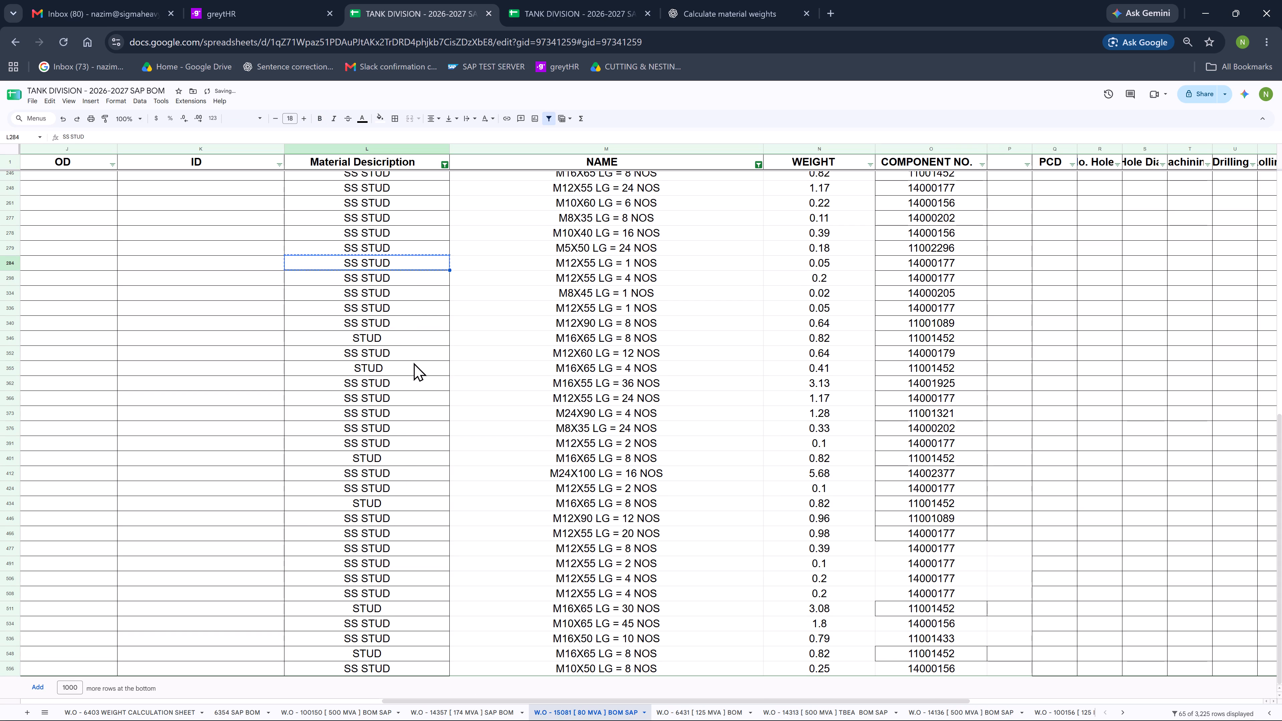
scroll(414, 363, up, 7)
drag(388, 176, 407, 708)
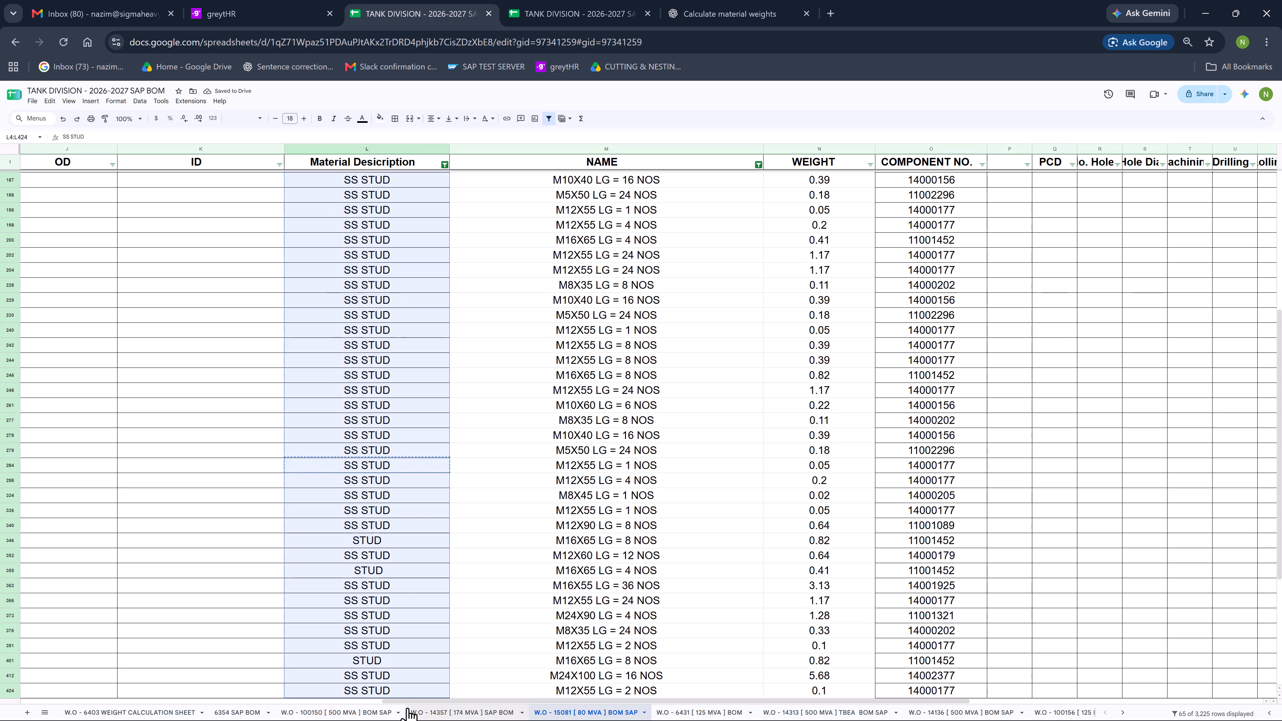
drag(407, 708, 401, 685)
key(ctrl+v)
click(425, 438)
scroll(413, 433, up, 18)
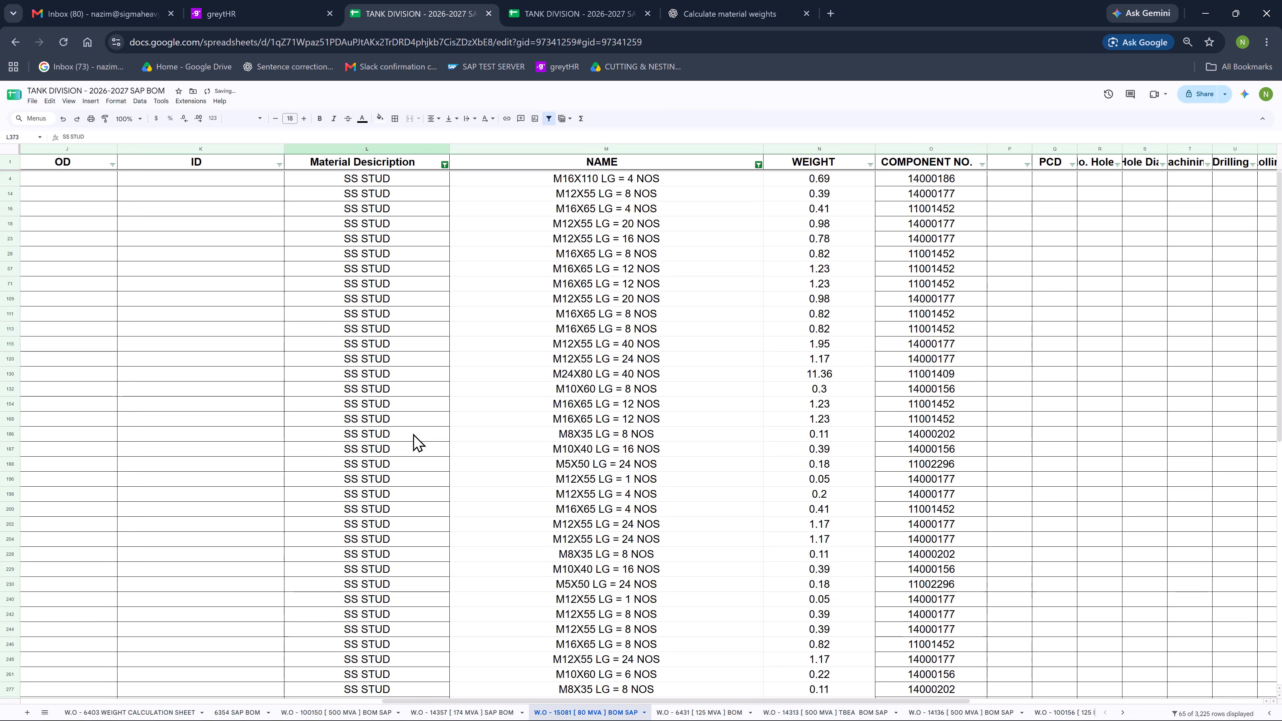
scroll(413, 433, up, 2)
click(426, 272)
key(ctrl+s)
key(ctrl+s)
key(ctrl+s)
scroll(662, 438, up, 6)
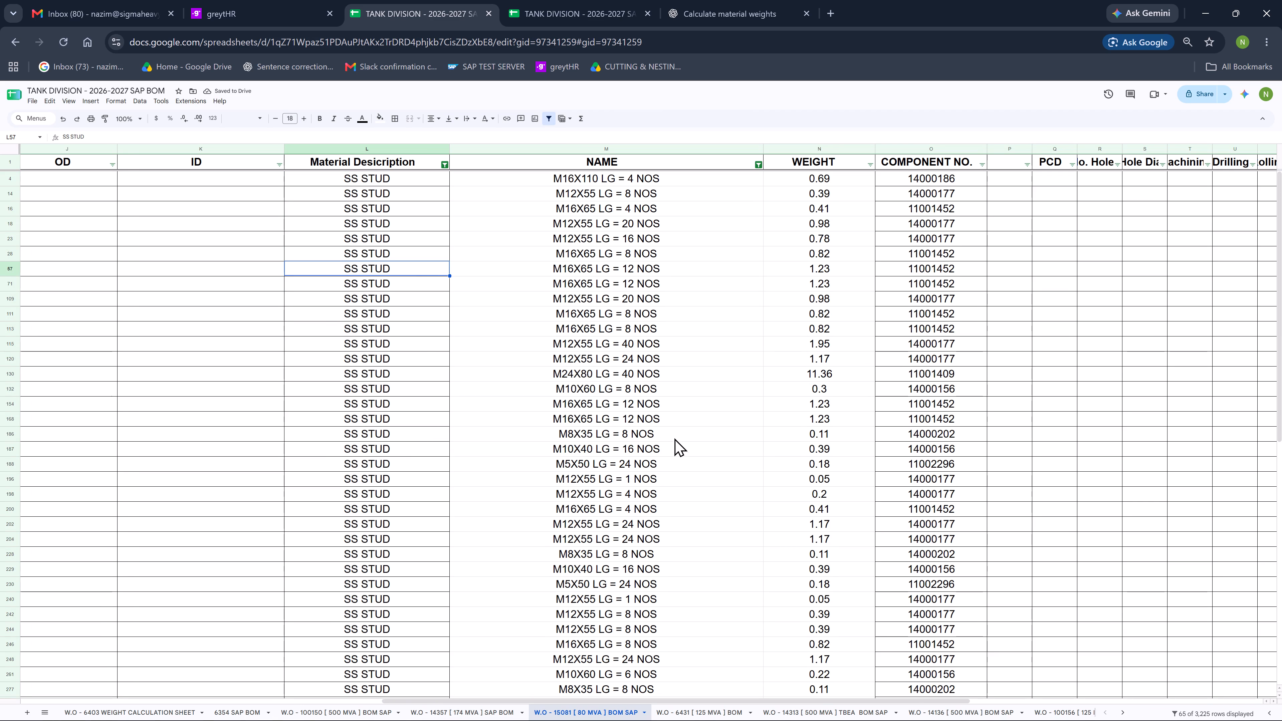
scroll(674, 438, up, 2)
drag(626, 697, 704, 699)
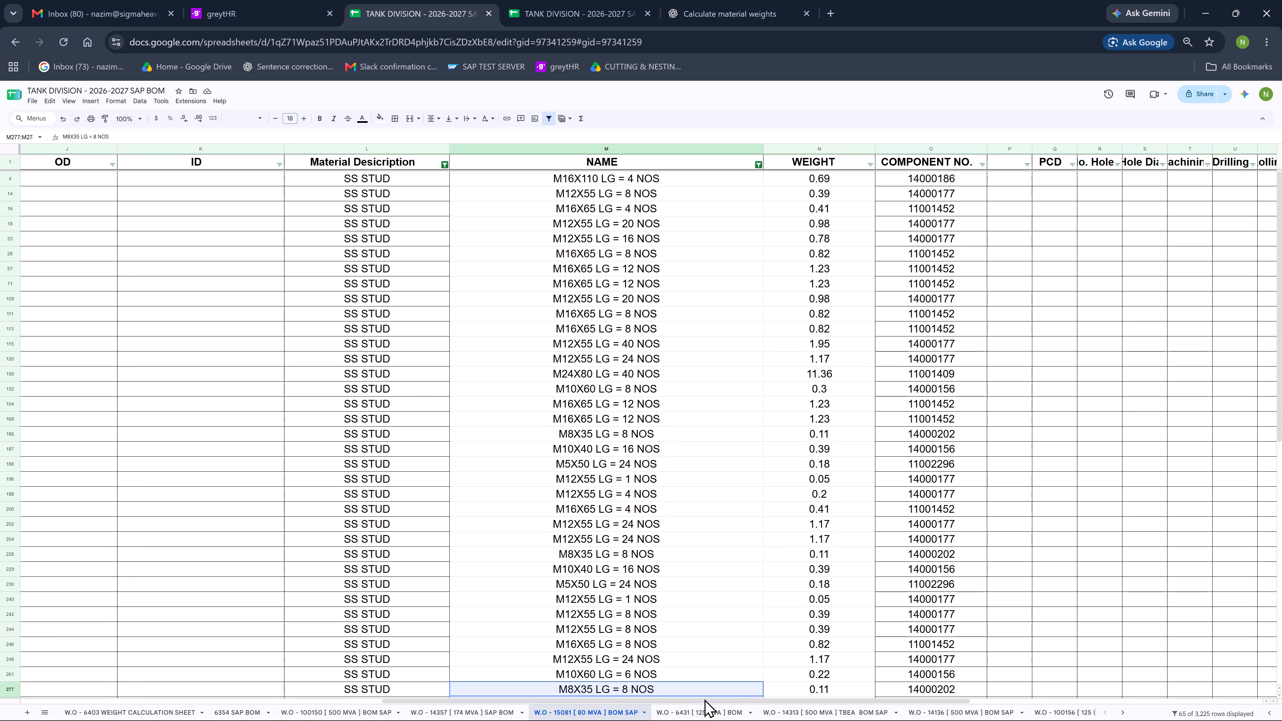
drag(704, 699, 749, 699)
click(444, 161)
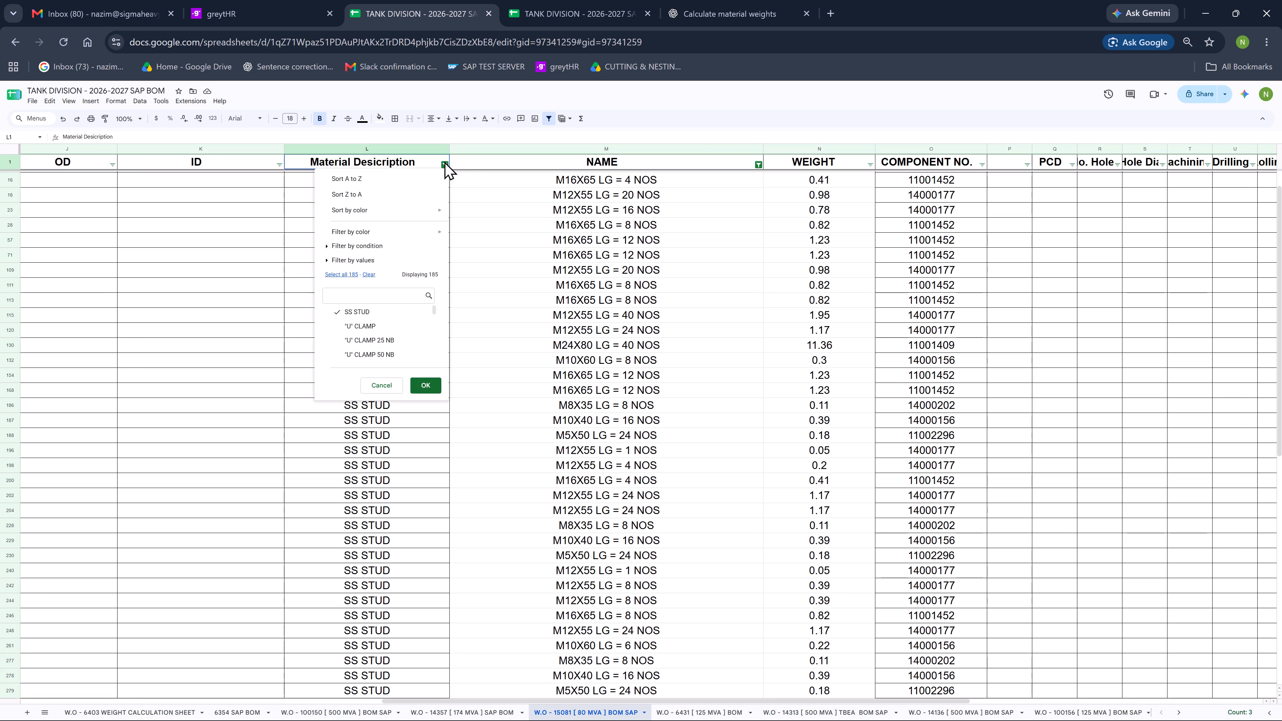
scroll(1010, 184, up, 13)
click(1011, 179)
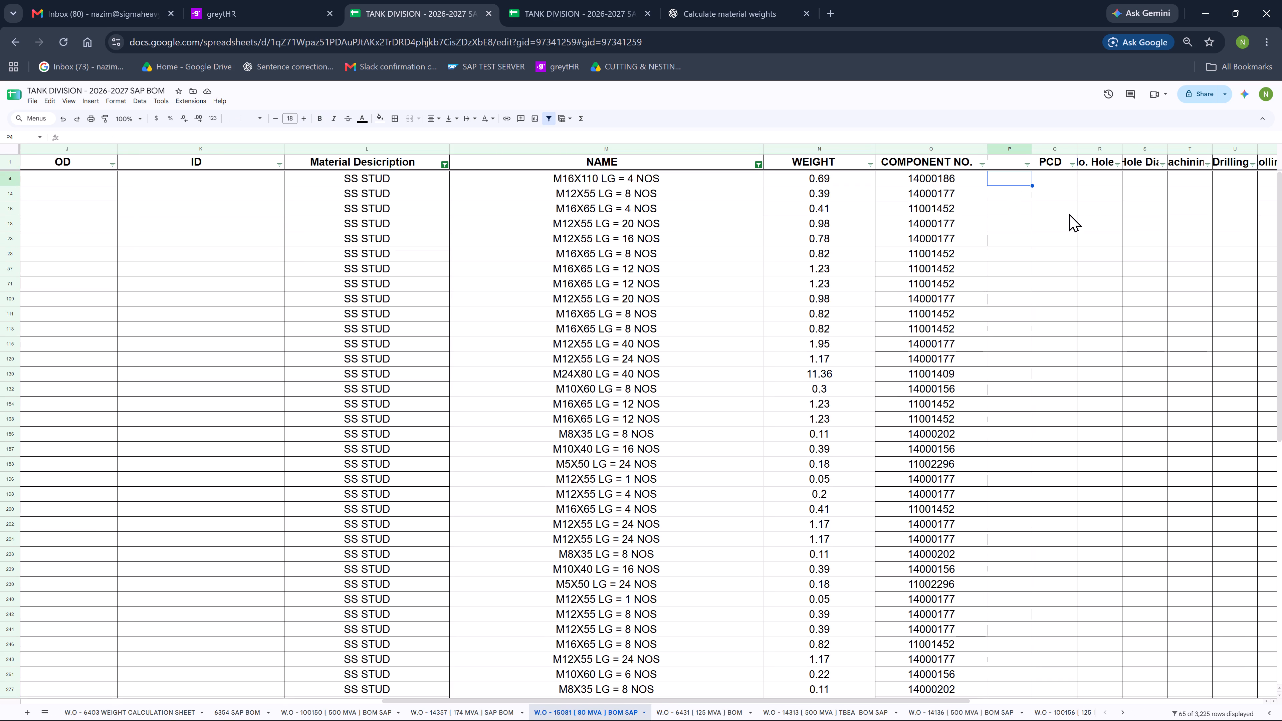
Enter PCE in the untitled column beside COMPONENT NO. for the first SS STUD row and copy it into all remaining filtered rows.
text(PCE)
key(Return)
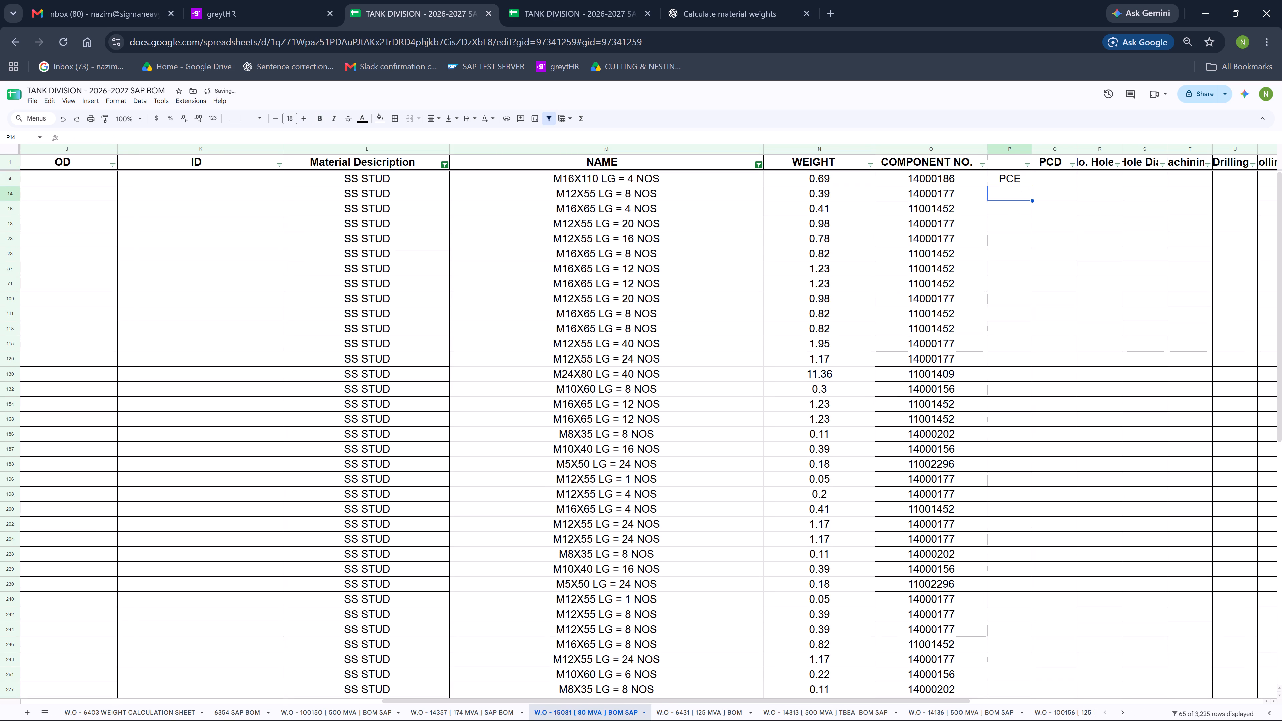
key(Up)
key(ctrl+c)
key(Down)
key(shift+Down)
key(shift+Down)
key(shift+Down)
key(shift+Down)
key(shift+Down)
key(shift+Down)
key(shift+Down)
key(shift+Down)
key(shift+Down)
key(shift+Down)
key(shift+Down)
key(shift+Down)
key(shift+Down)
key(shift+Down)
key(shift+Down)
key(shift+Down)
key(shift+Down)
key(shift+Down)
key(shift+Down)
key(shift+Down)
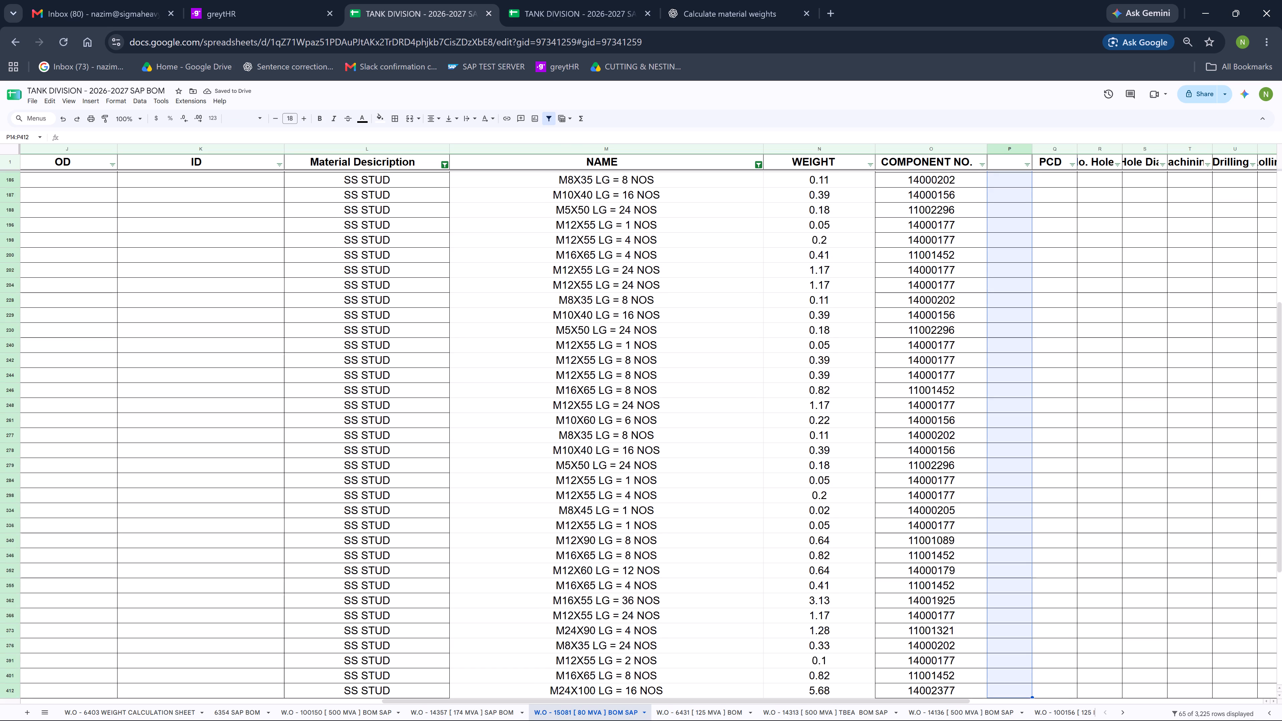
key(ctrl+v)
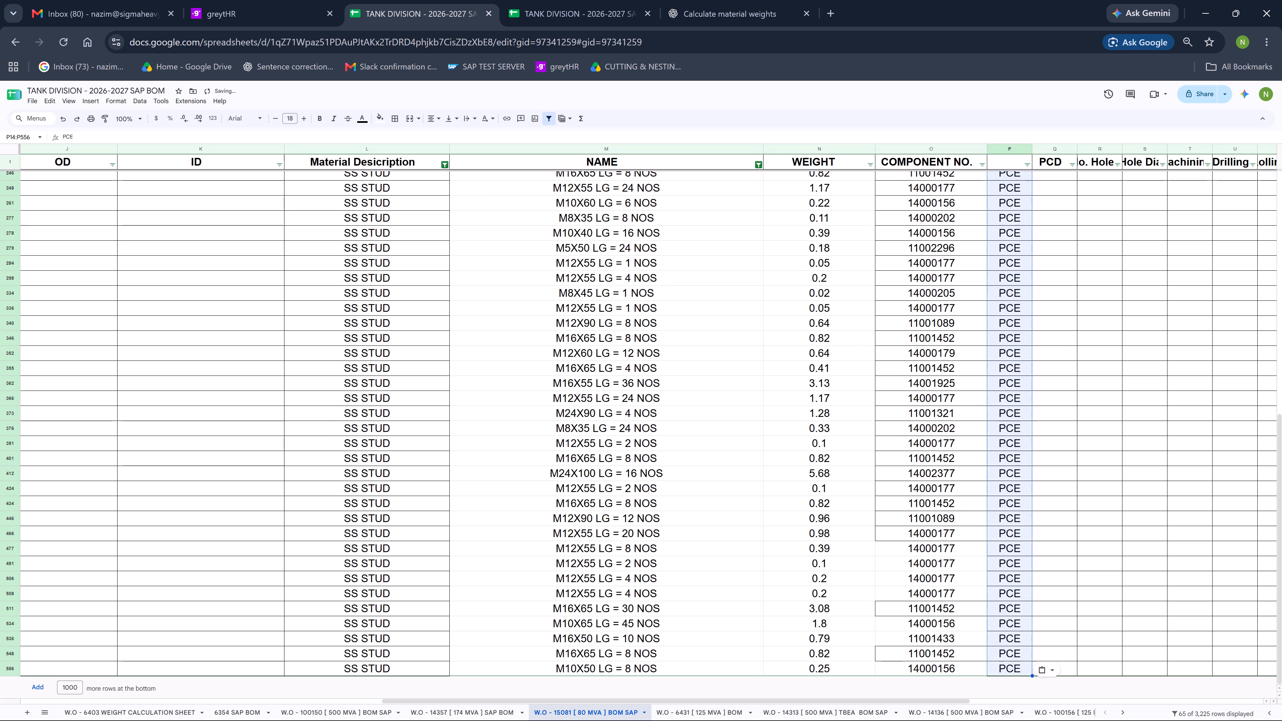
Enter UOM as the header of the untitled column between COMPONENT NO. and PCD.
scroll(1036, 256, up, 17)
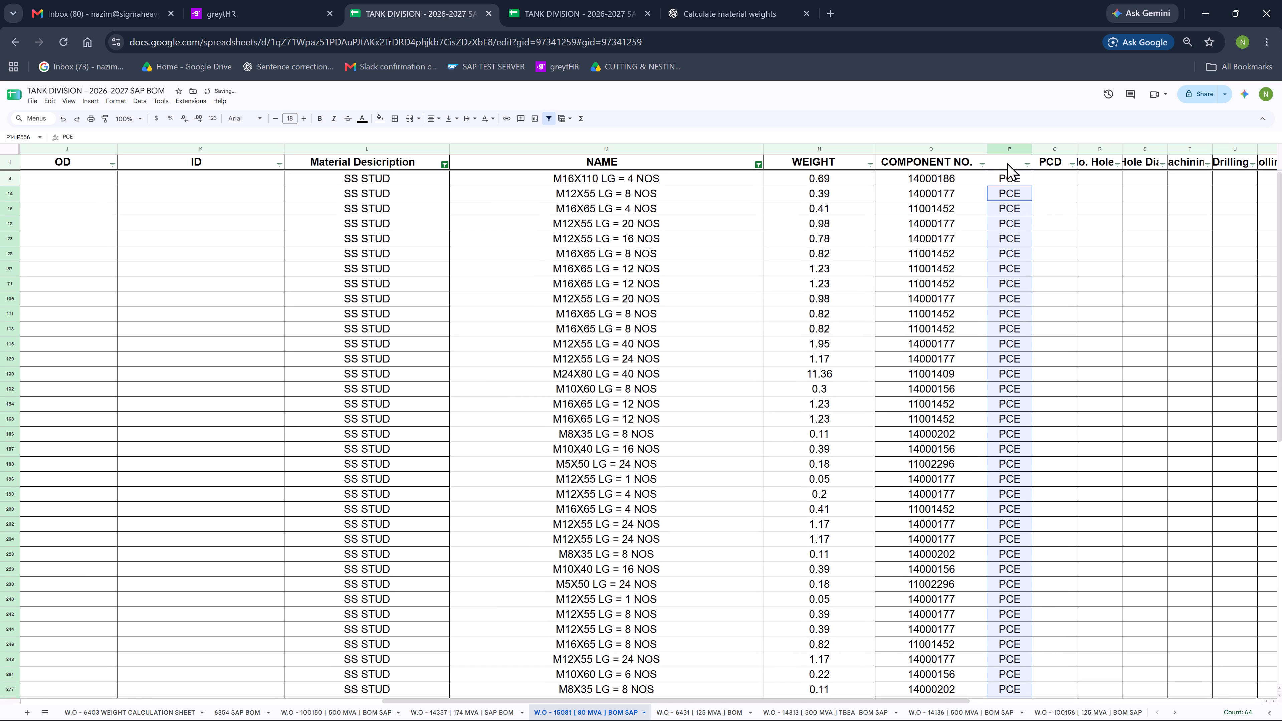
click(1008, 161)
text(UOM)
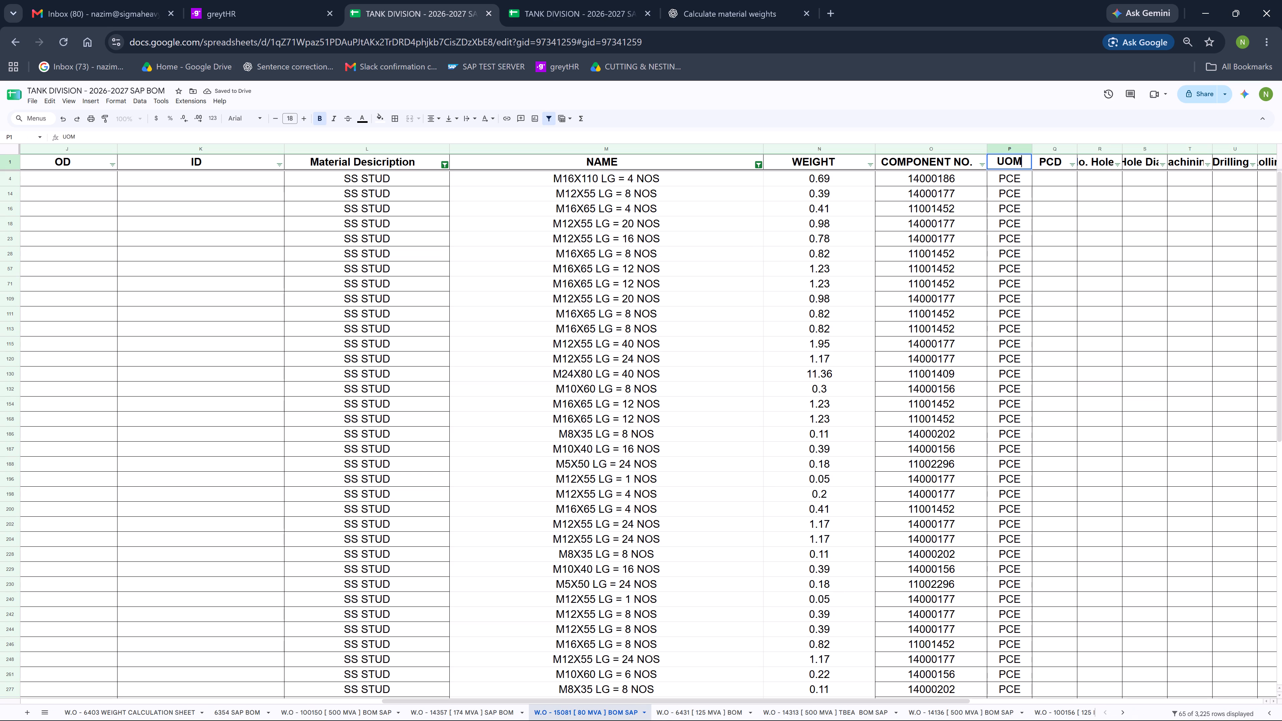
drag(848, 239, 848, 242)
Reset the Material Description filter to include all values.
scroll(860, 276, up, 6)
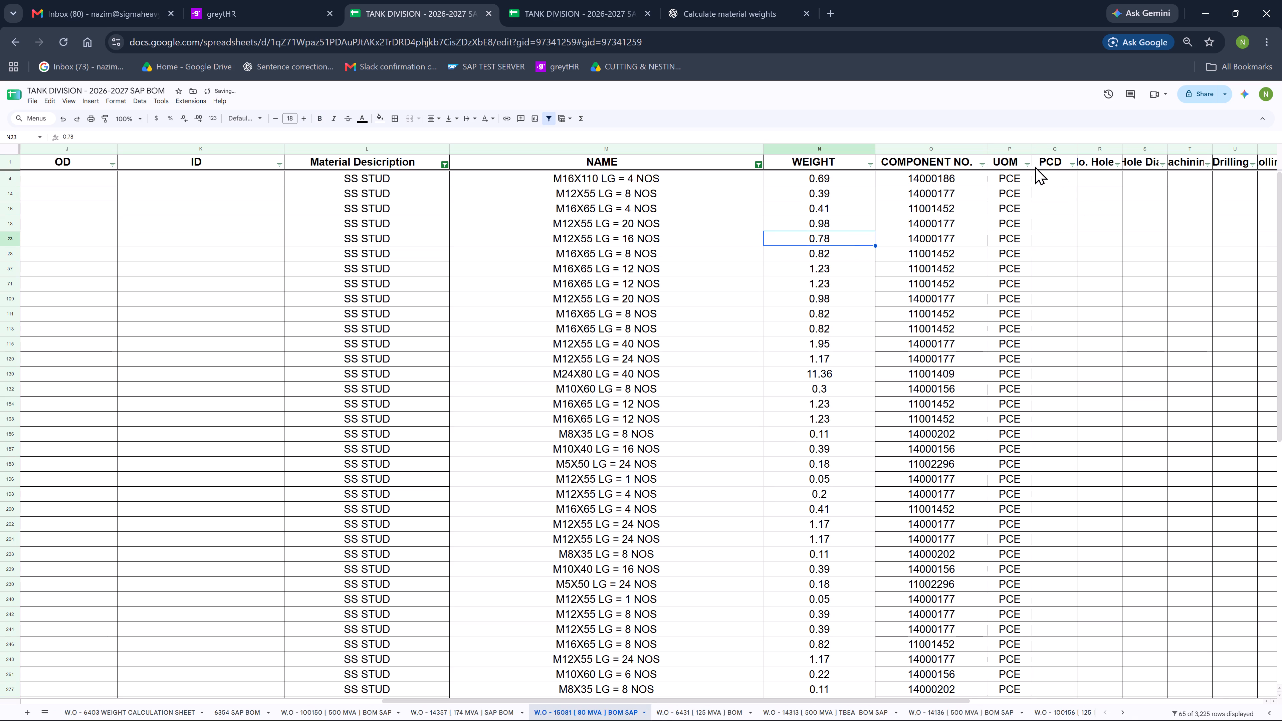
click(441, 165)
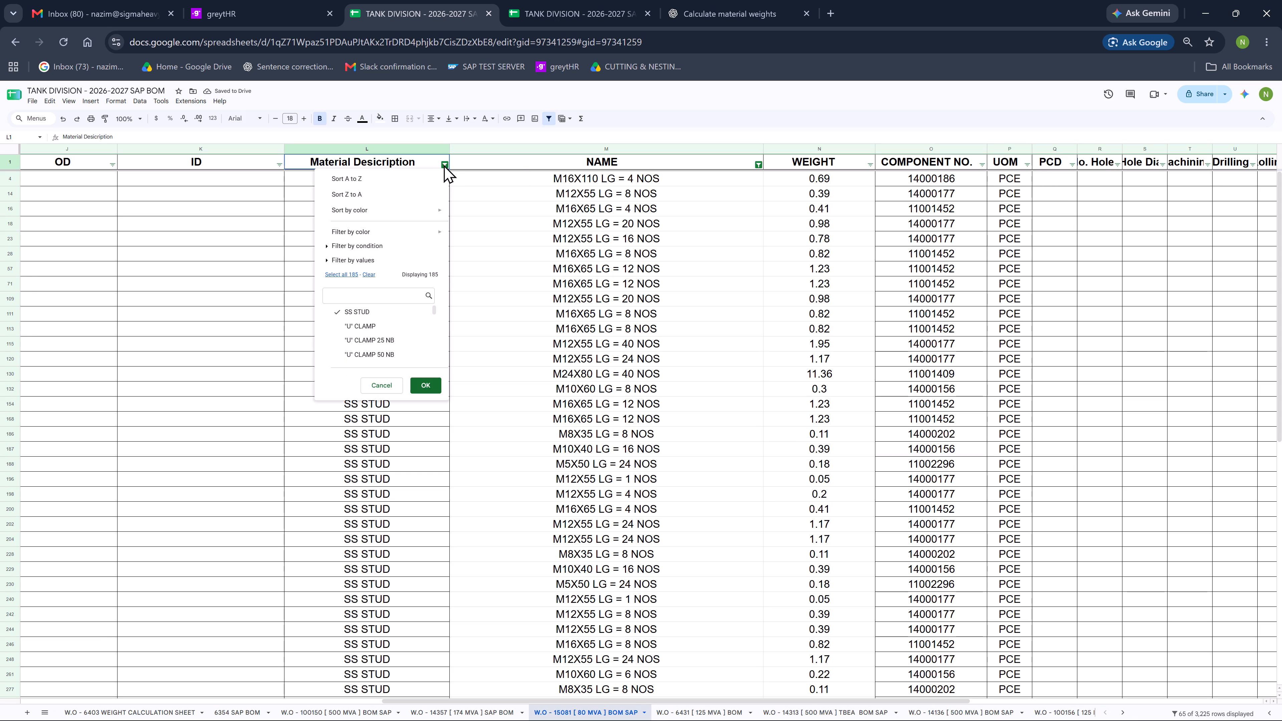
click(352, 272)
click(425, 383)
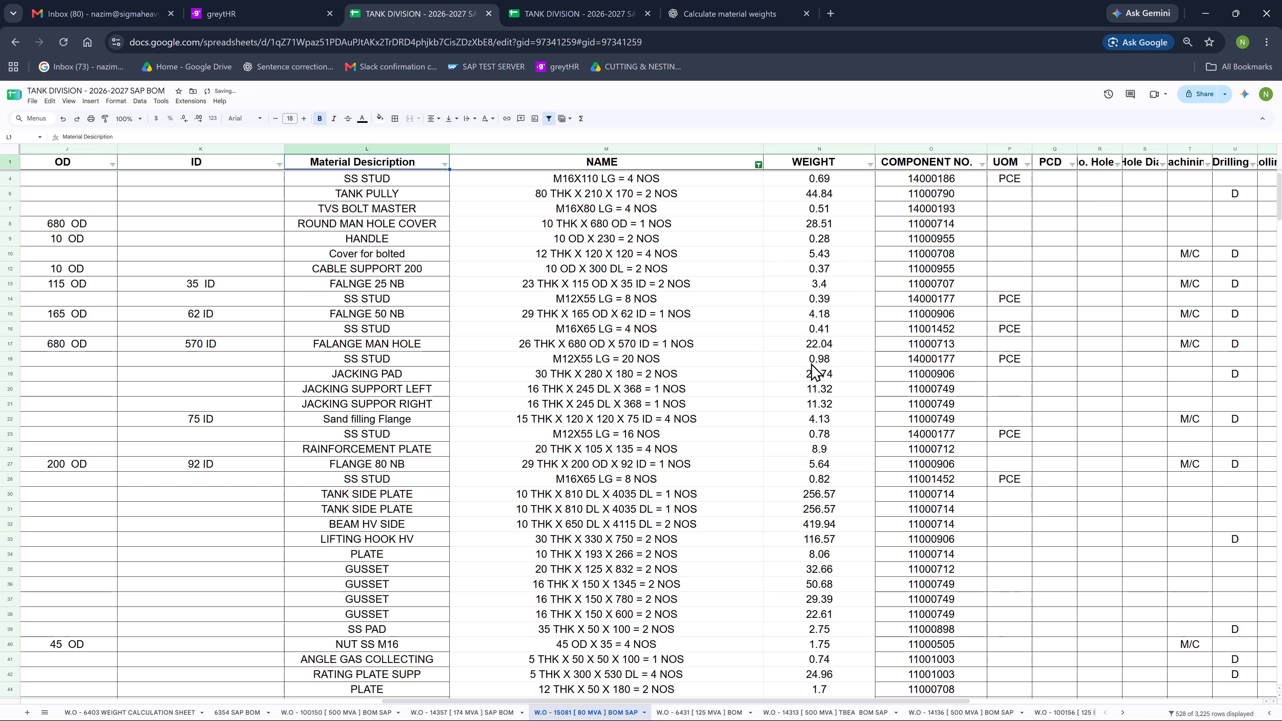
Filter the UOM column to only blank cells by excluding PCE.
scroll(865, 362, up, 13)
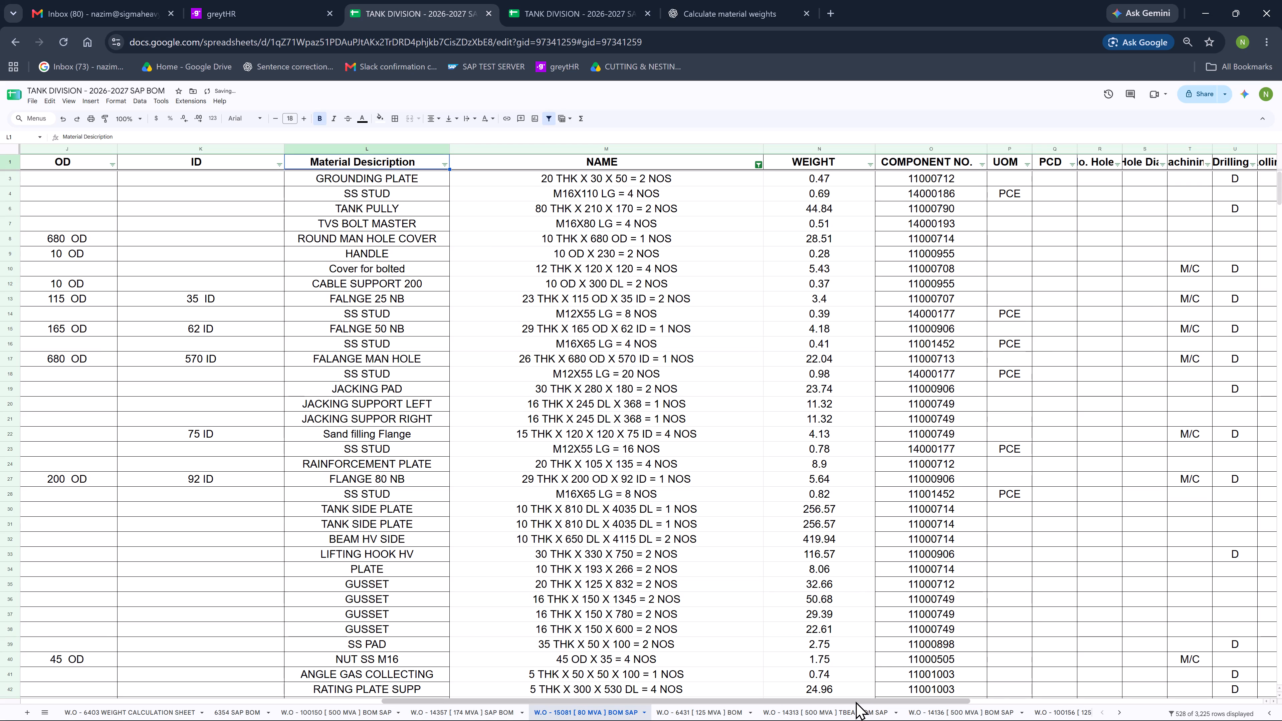
drag(856, 701, 976, 680)
click(775, 165)
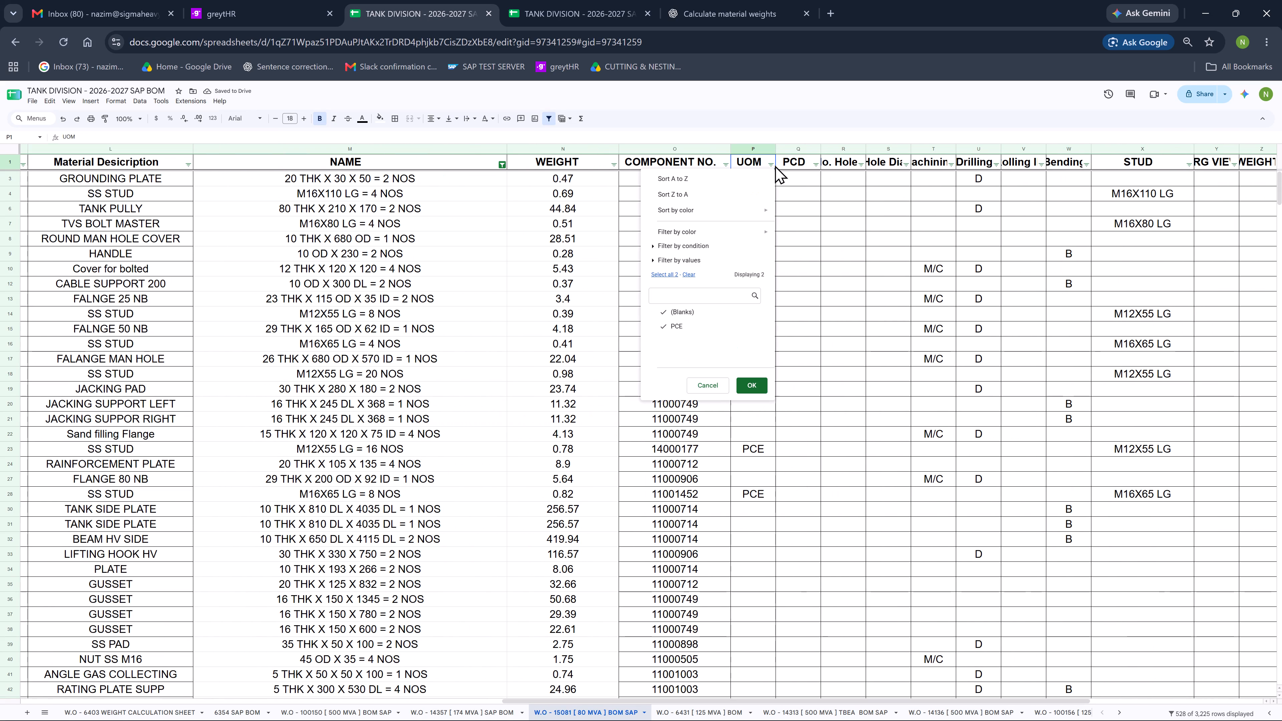
click(696, 328)
click(756, 383)
Enter KGM in the UOM cell of the GROUNDING PLATE row and copy it down through all remaining filtered rows.
scroll(754, 224, up, 5)
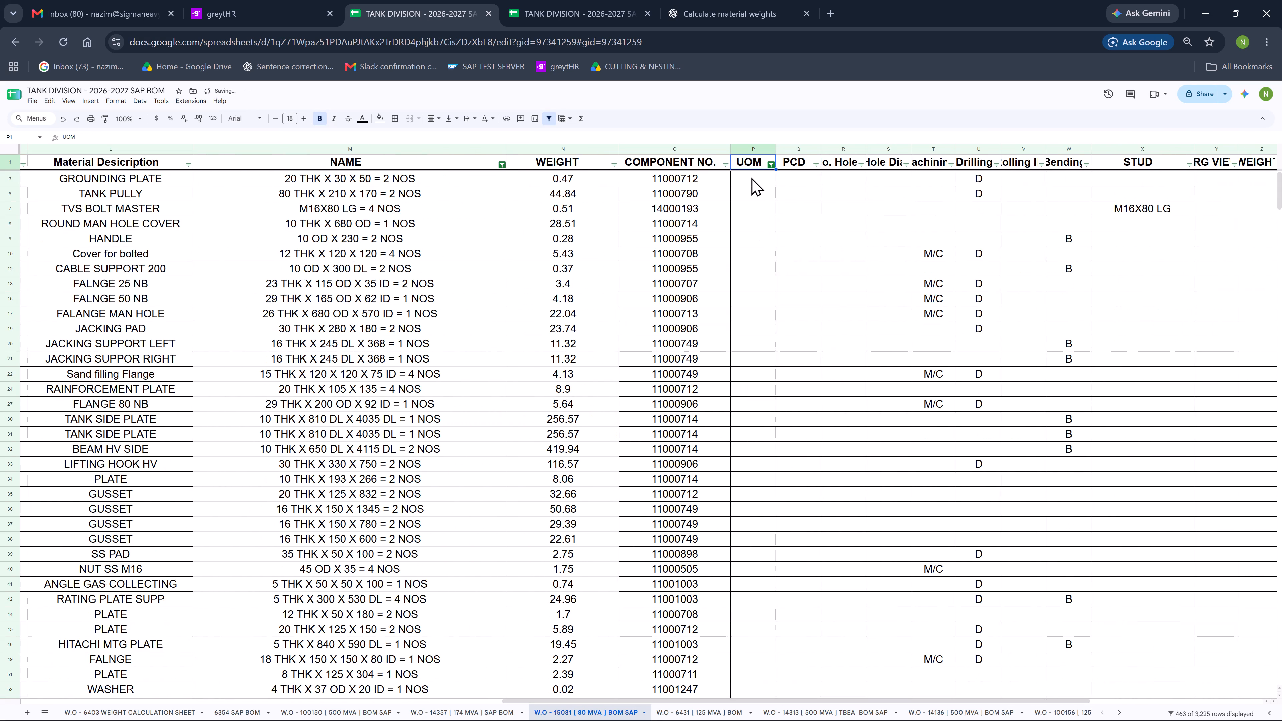
click(751, 177)
text(KGM)
key(Return)
key(Up)
key(ctrl+c)
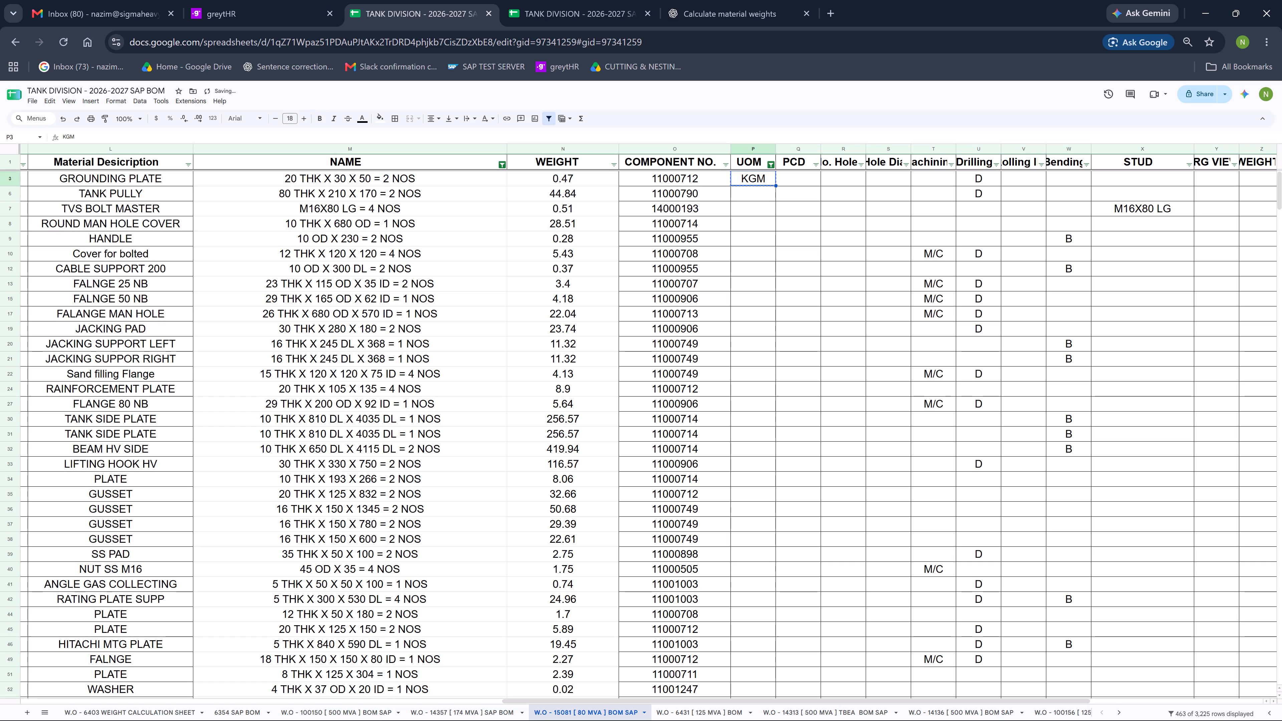
key(Down)
key(shift+Down)
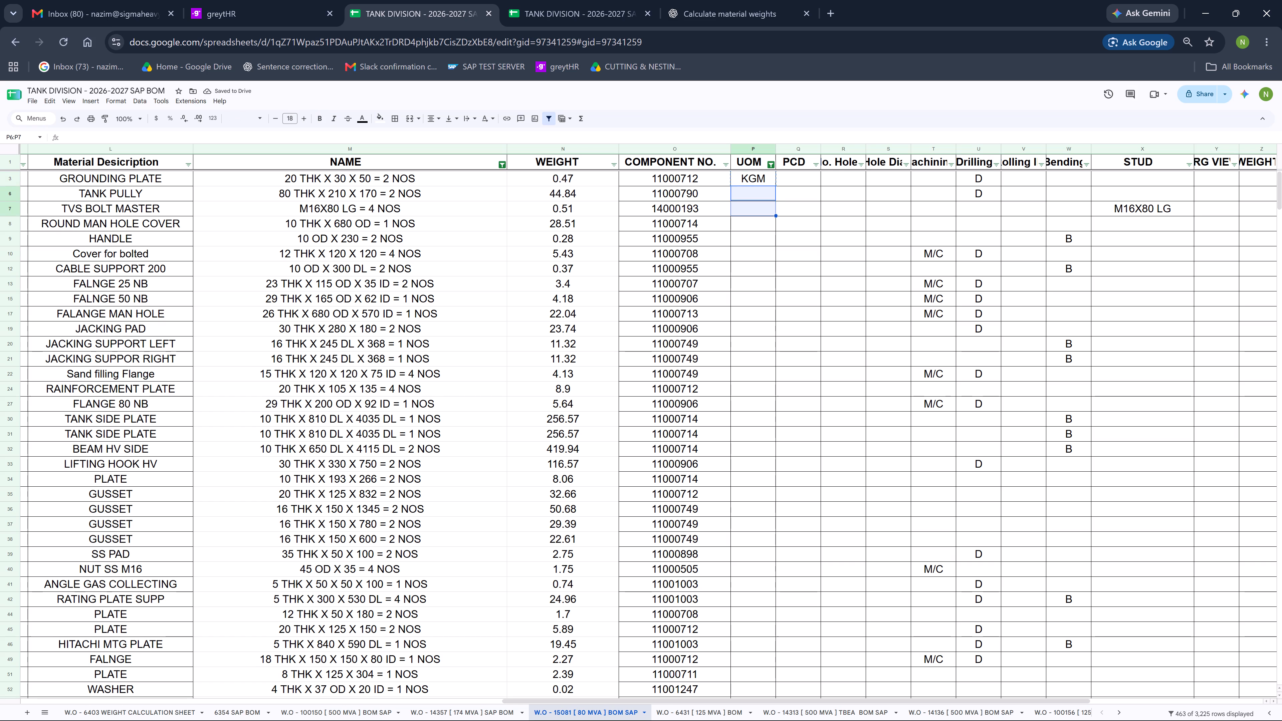
key(shift+Page_Down)
key(shift+Page_Down)
key(shift+Page_Down)
key(shift+Page_Down)
key(shift+Page_Down)
key(shift+Page_Down)
key(shift+Page_Down)
key(shift+Page_Down)
key(shift+Page_Down)
key(shift+Page_Down)
key(shift+Page_Down)
key(shift+Page_Down)
key(shift+Page_Down)
key(shift+Page_Down)
key(shift+Page_Down)
key(shift+Page_Down)
key(shift+Page_Down)
key(shift+Page_Down)
key(shift+Page_Down)
key(shift+Page_Down)
key(shift+Page_Down)
key(shift+Page_Down)
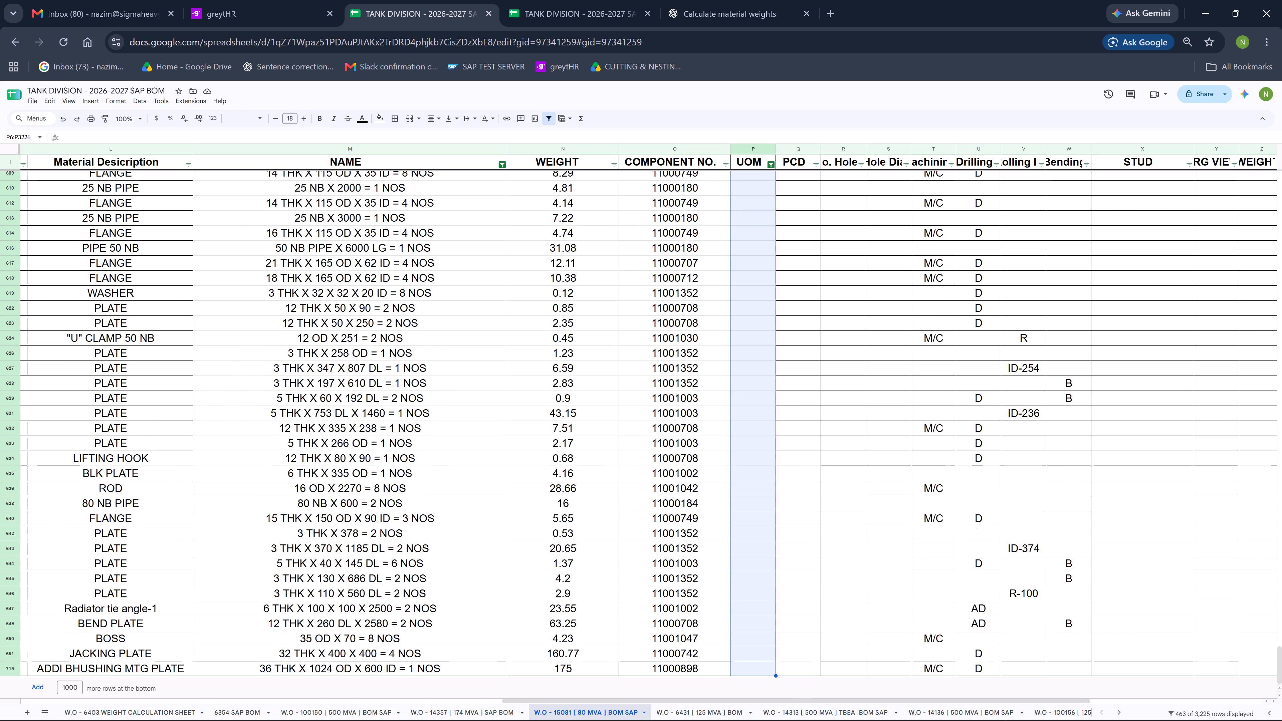
key(ctrl+v)
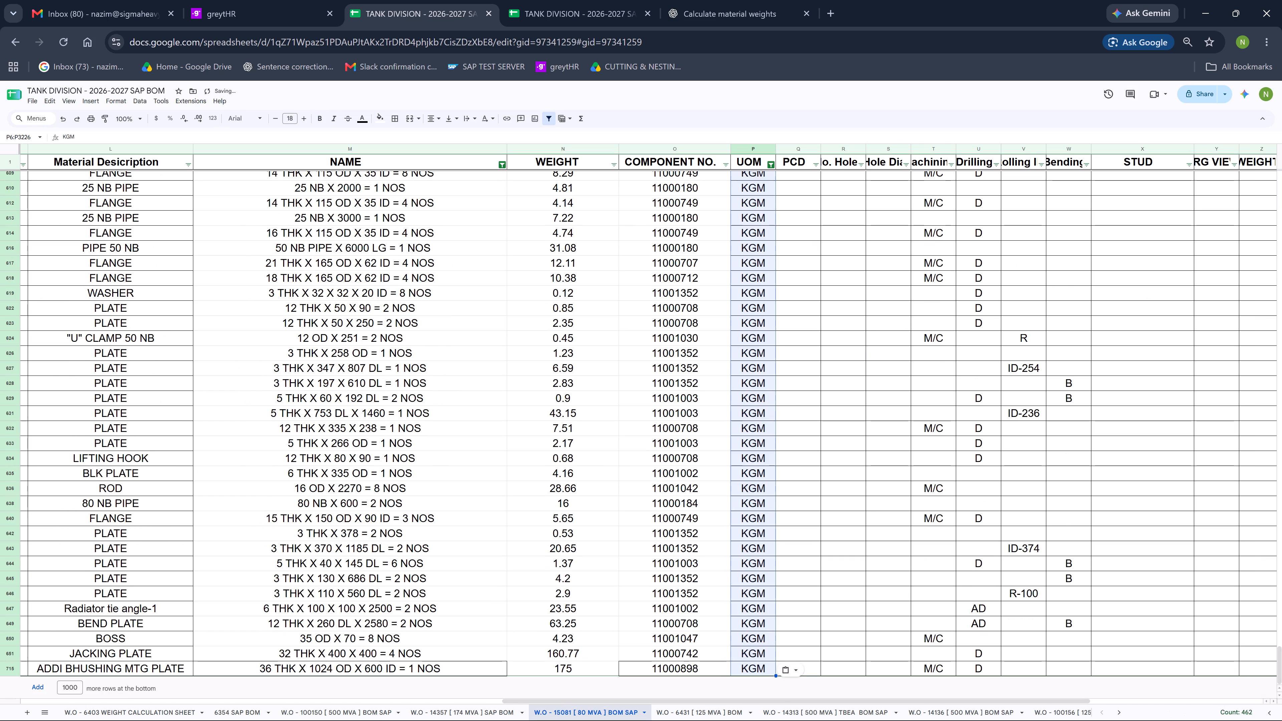
click(764, 224)
Include PCE alongside KGM in the UOM filter and return to the first rows of the BOM.
click(772, 166)
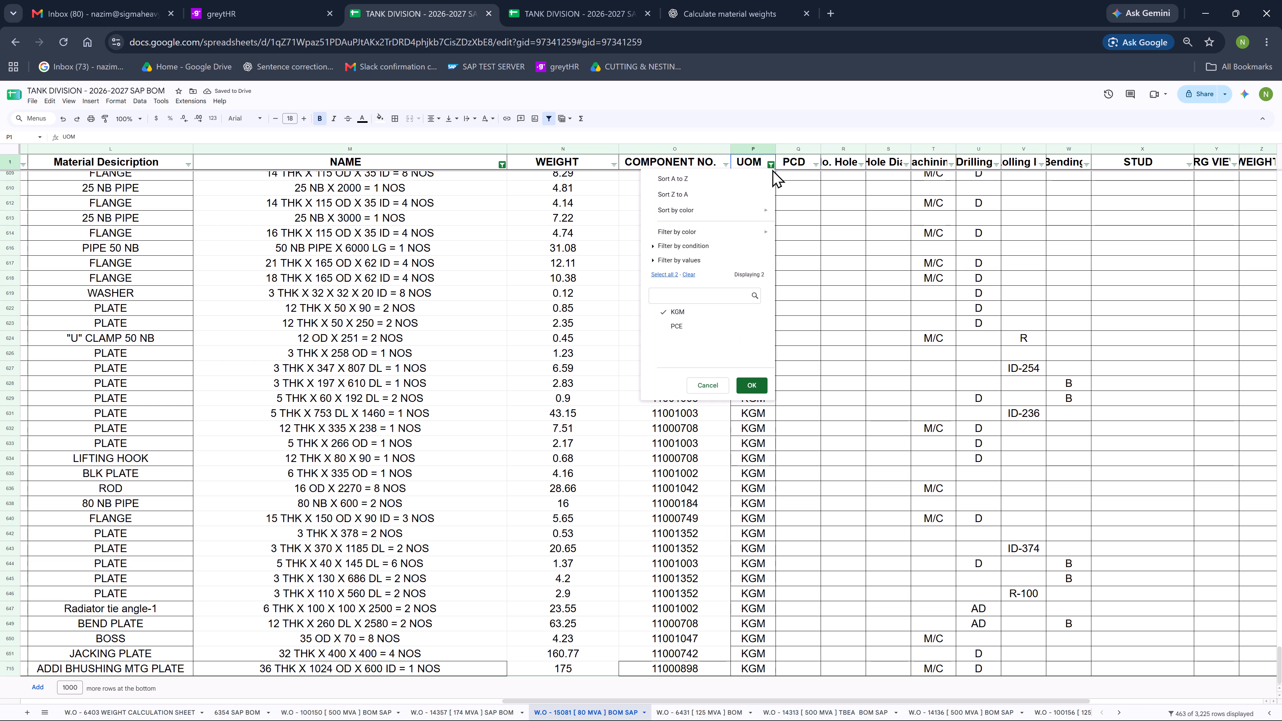
click(678, 327)
click(750, 387)
scroll(680, 376, up, 2)
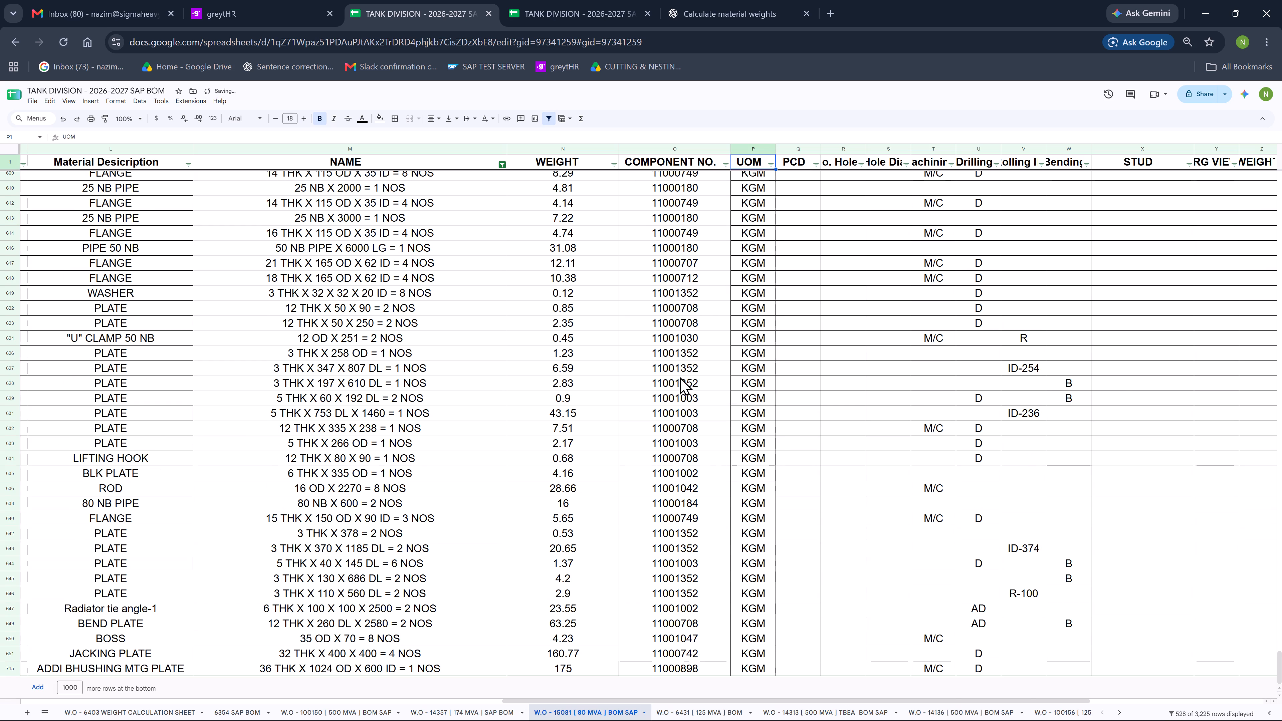
scroll(680, 377, up, 20)
scroll(680, 377, up, 20)
scroll(680, 377, up, 13)
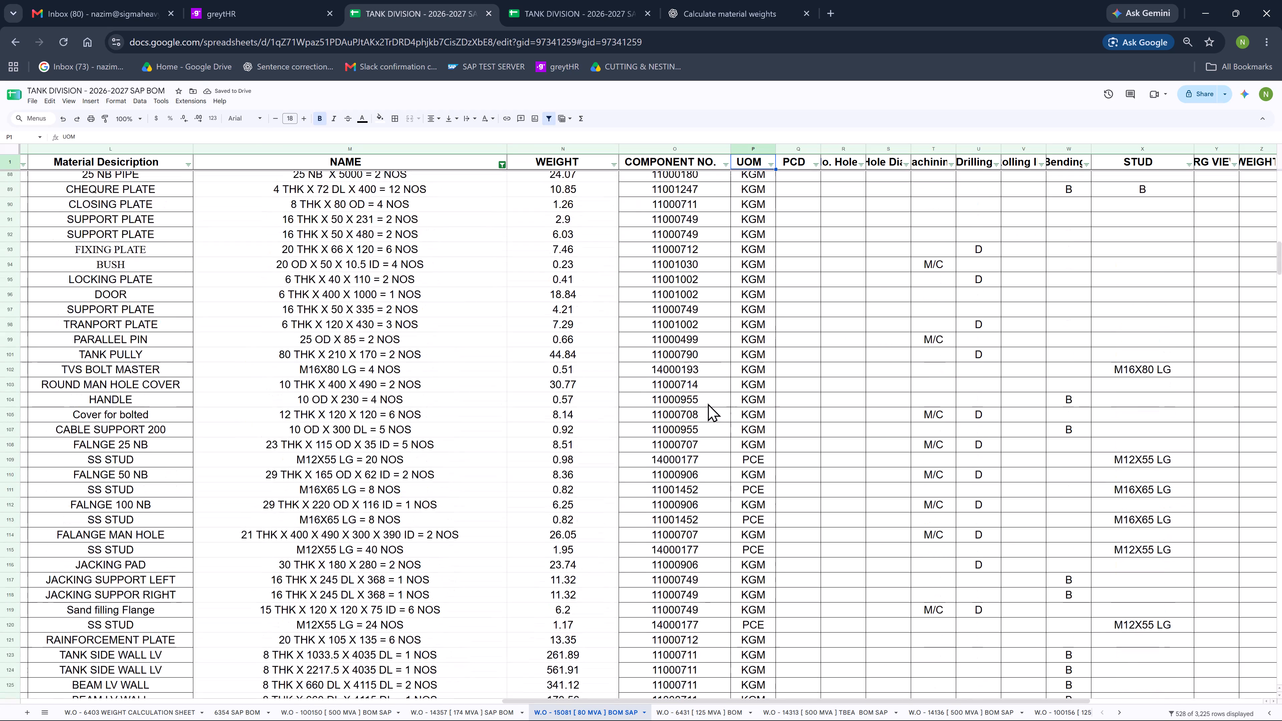
scroll(708, 403, up, 20)
scroll(708, 403, up, 10)
scroll(770, 370, up, 7)
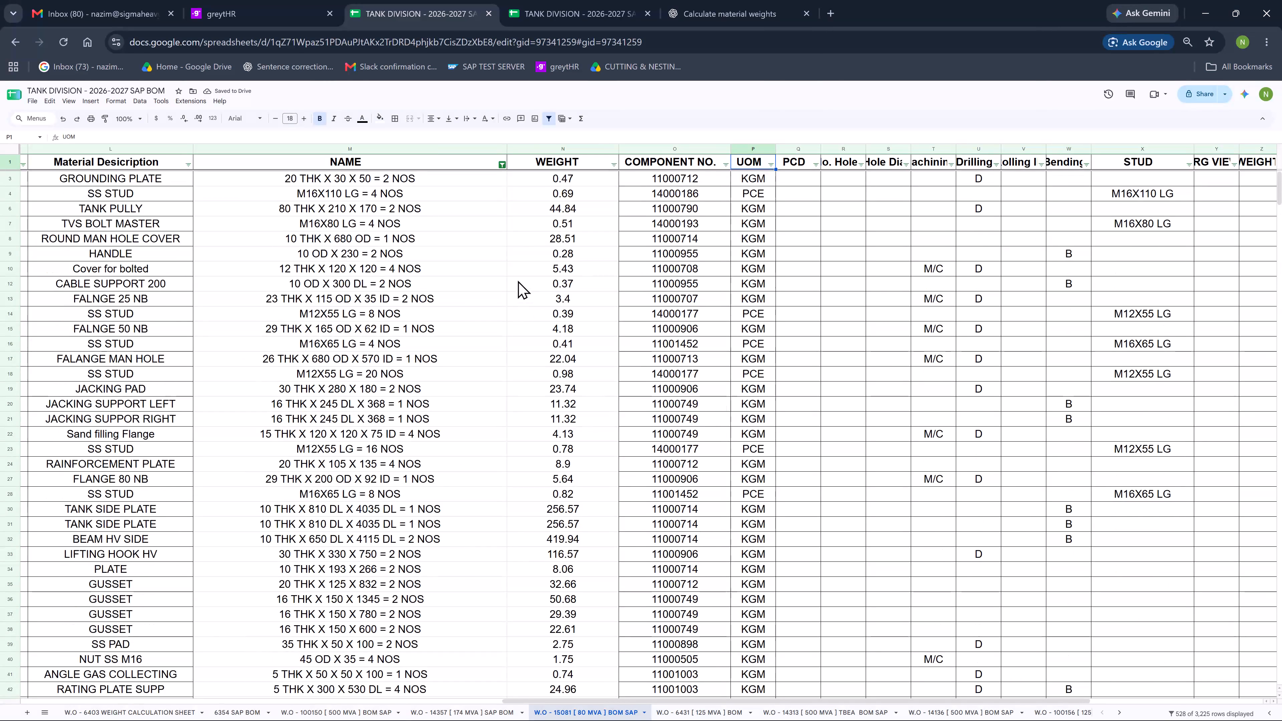
click(519, 281)
scroll(416, 252, up, 7)
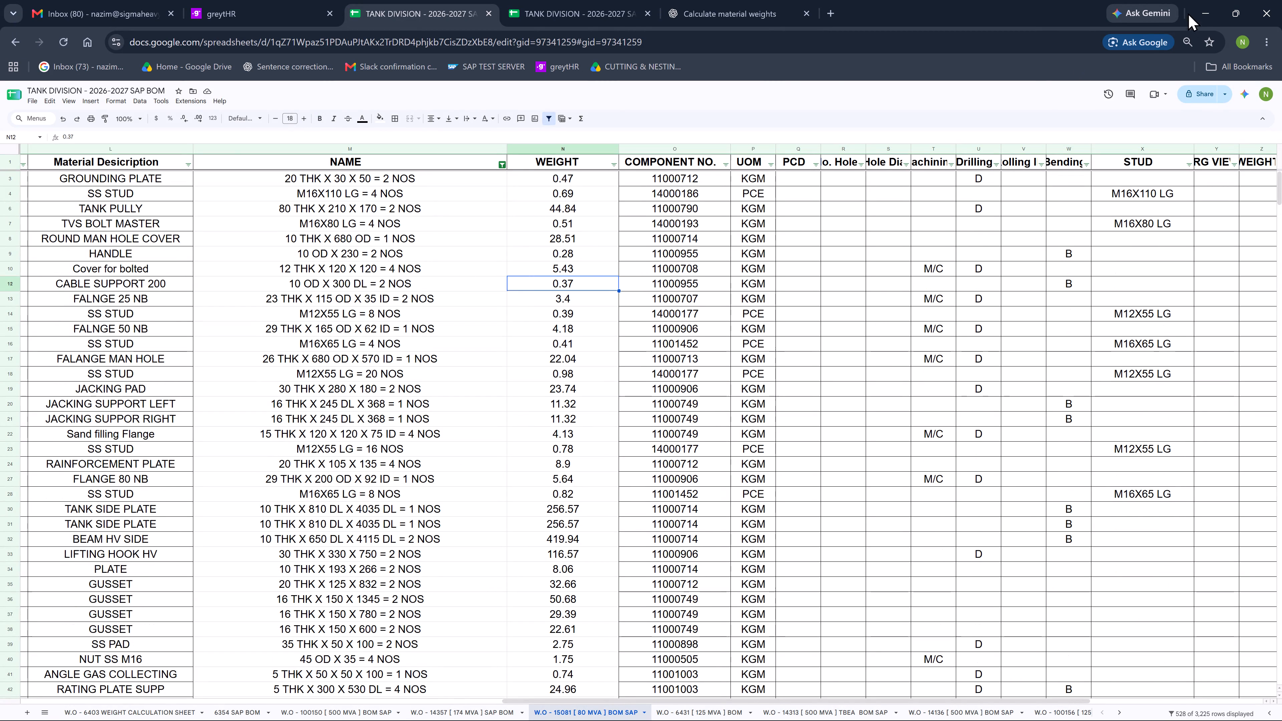
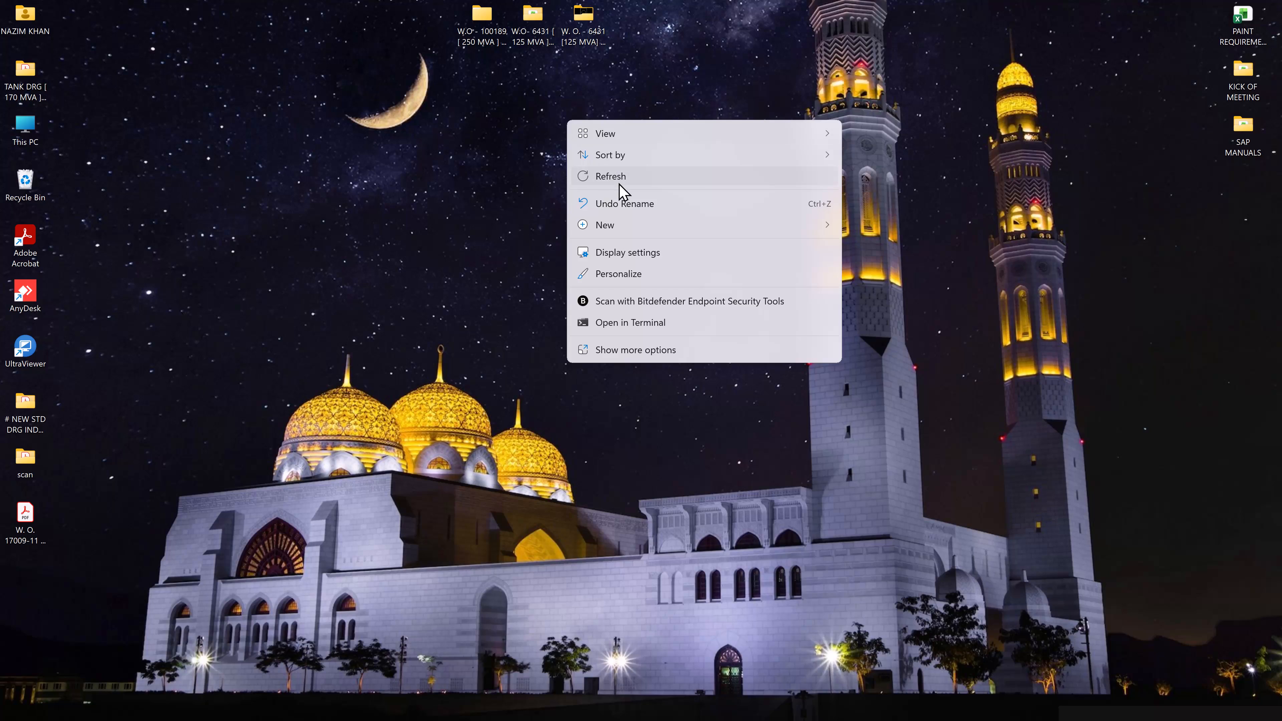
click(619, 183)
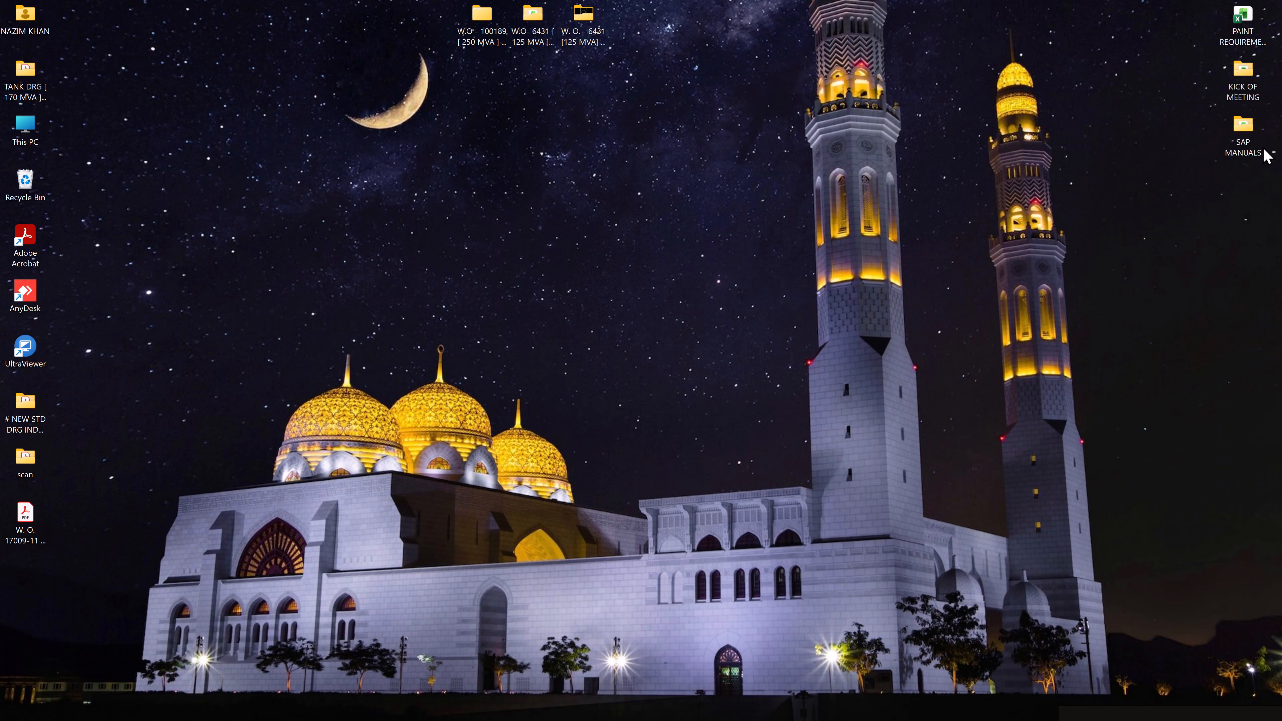
Switch to SAP S/4HANA in Chrome and open the transformer tanks project in the Migrate Your Data app.
click(778, 708)
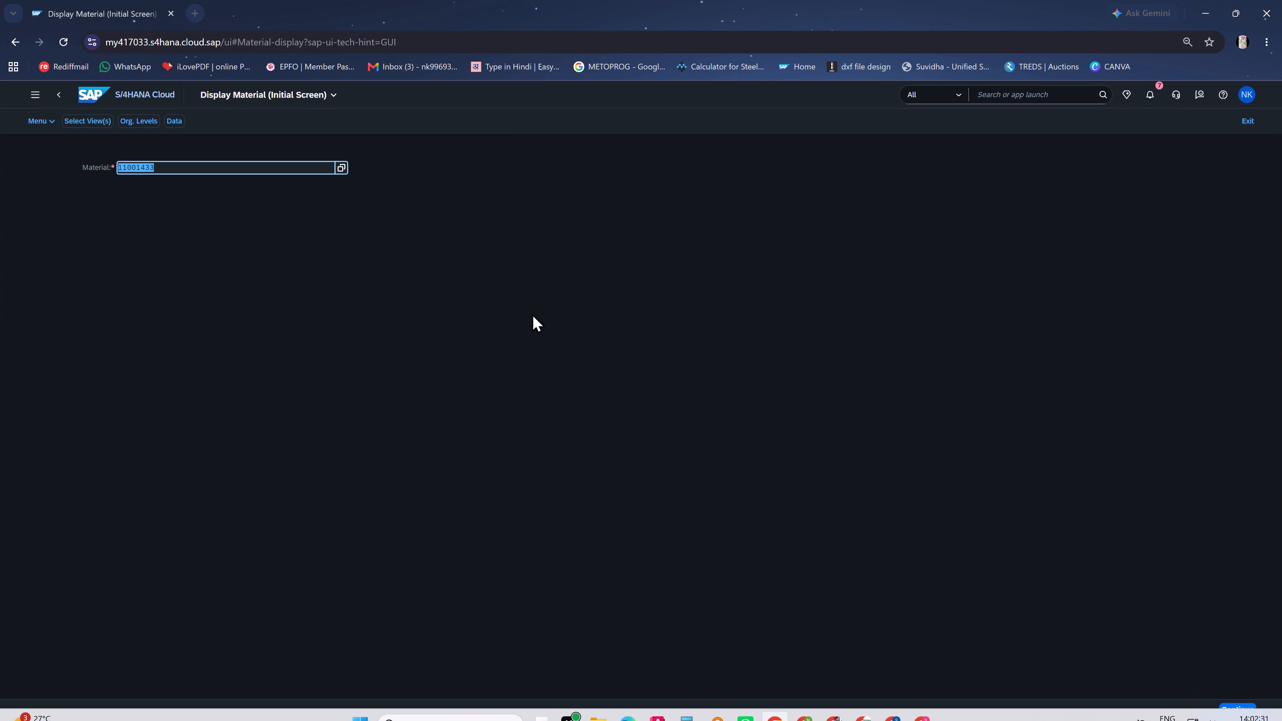
click(90, 94)
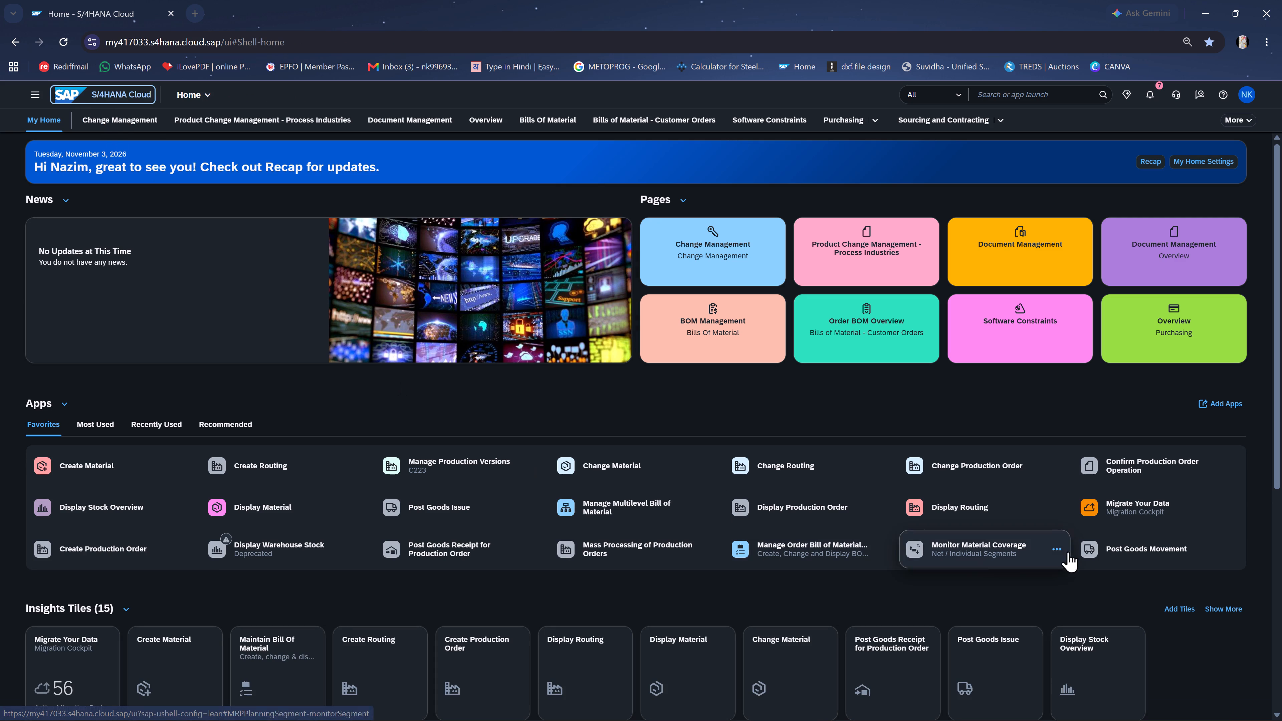
click(1136, 516)
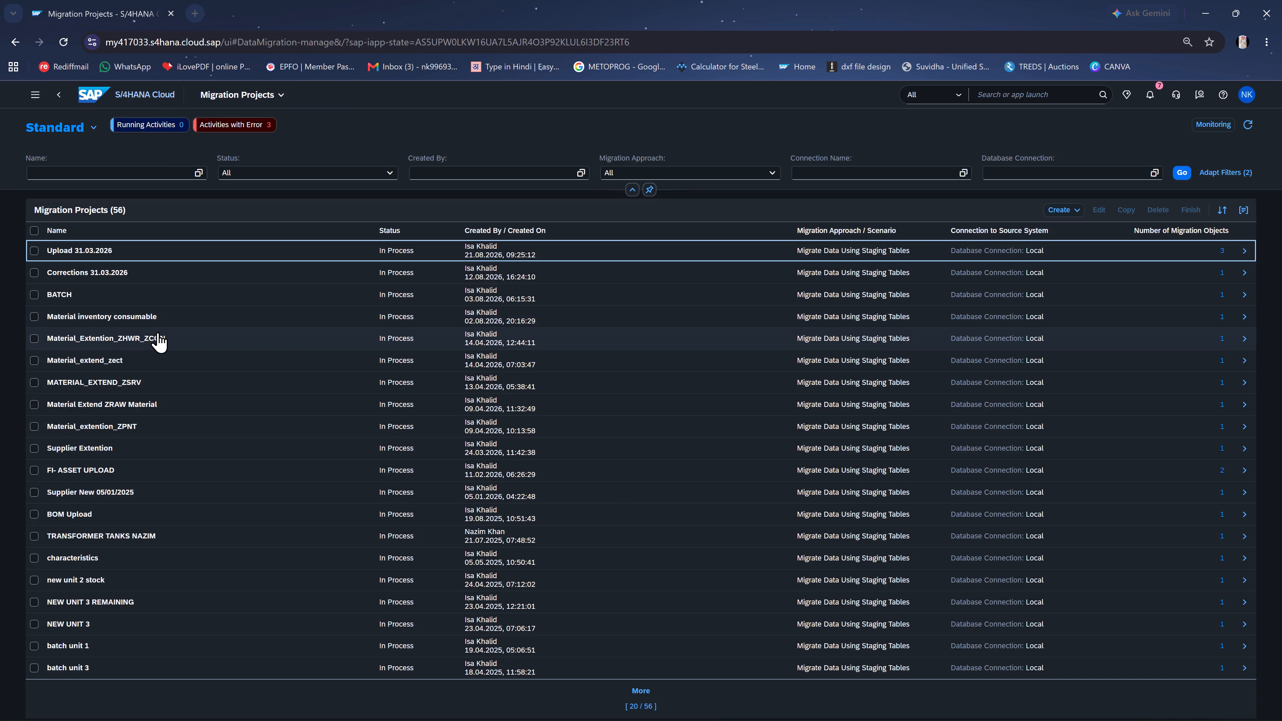
double_click(168, 535)
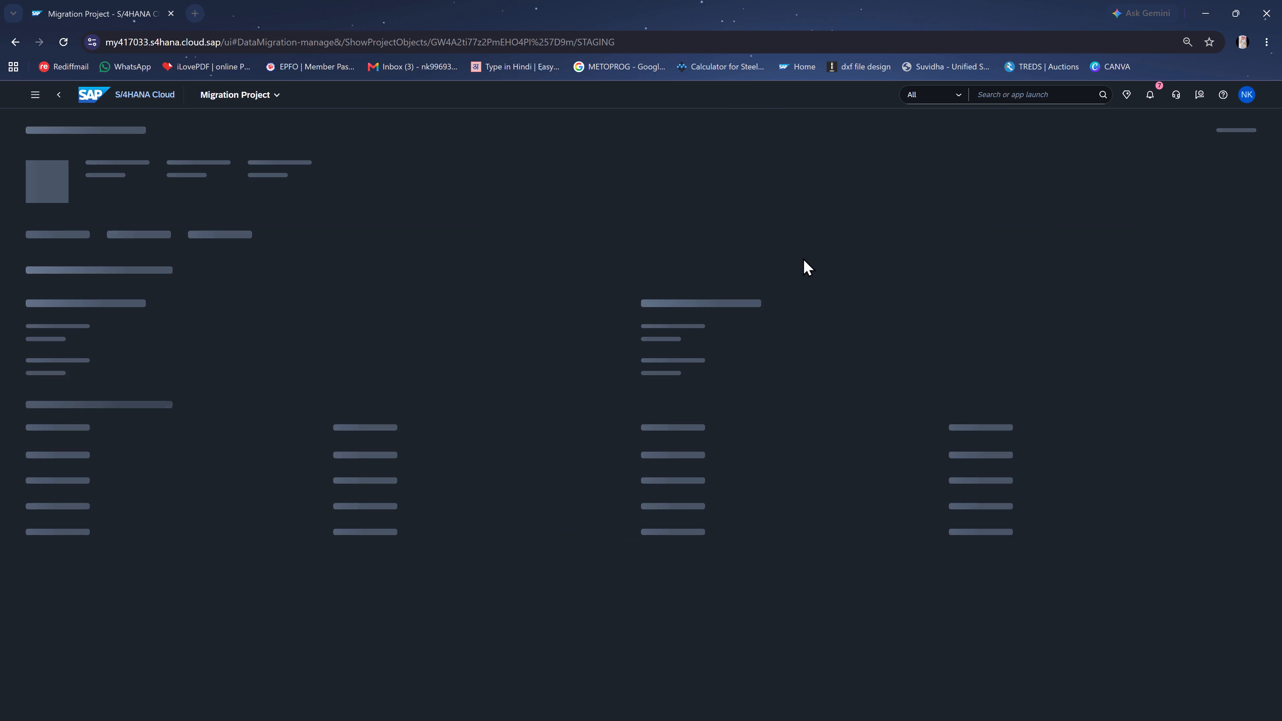
Download the XML template for the Material BOM migration object.
click(1253, 237)
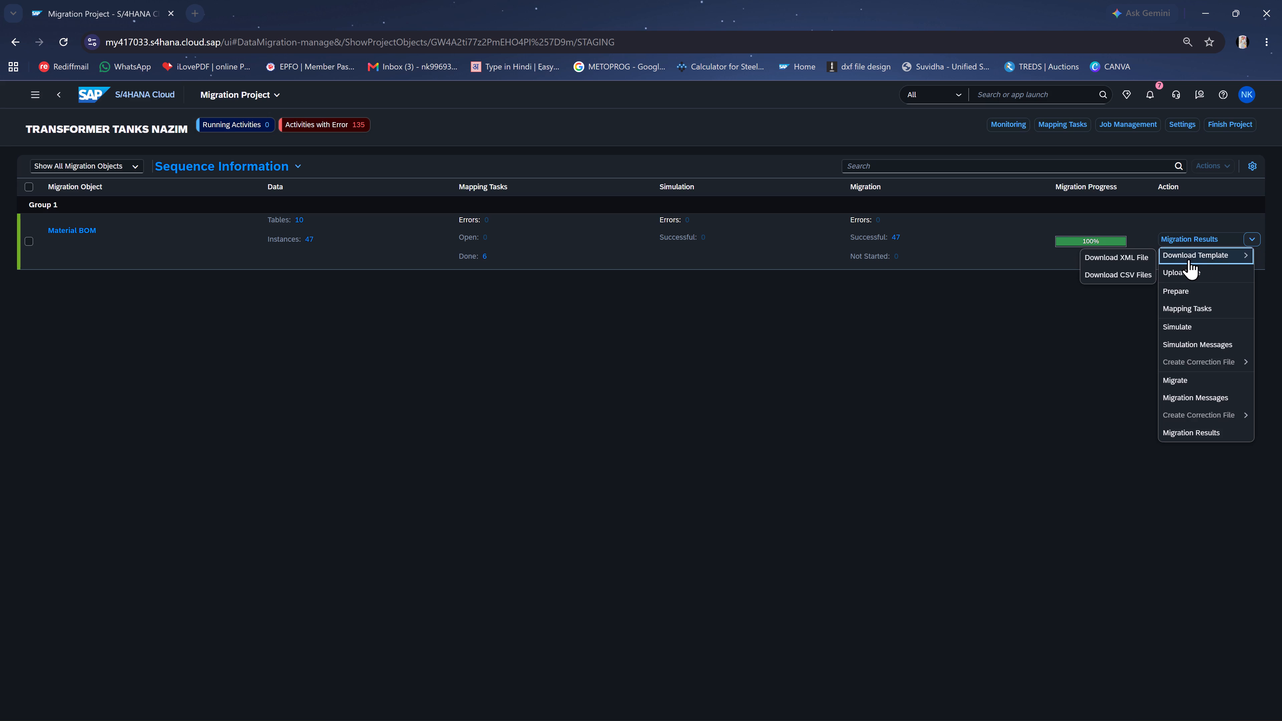
click(1112, 259)
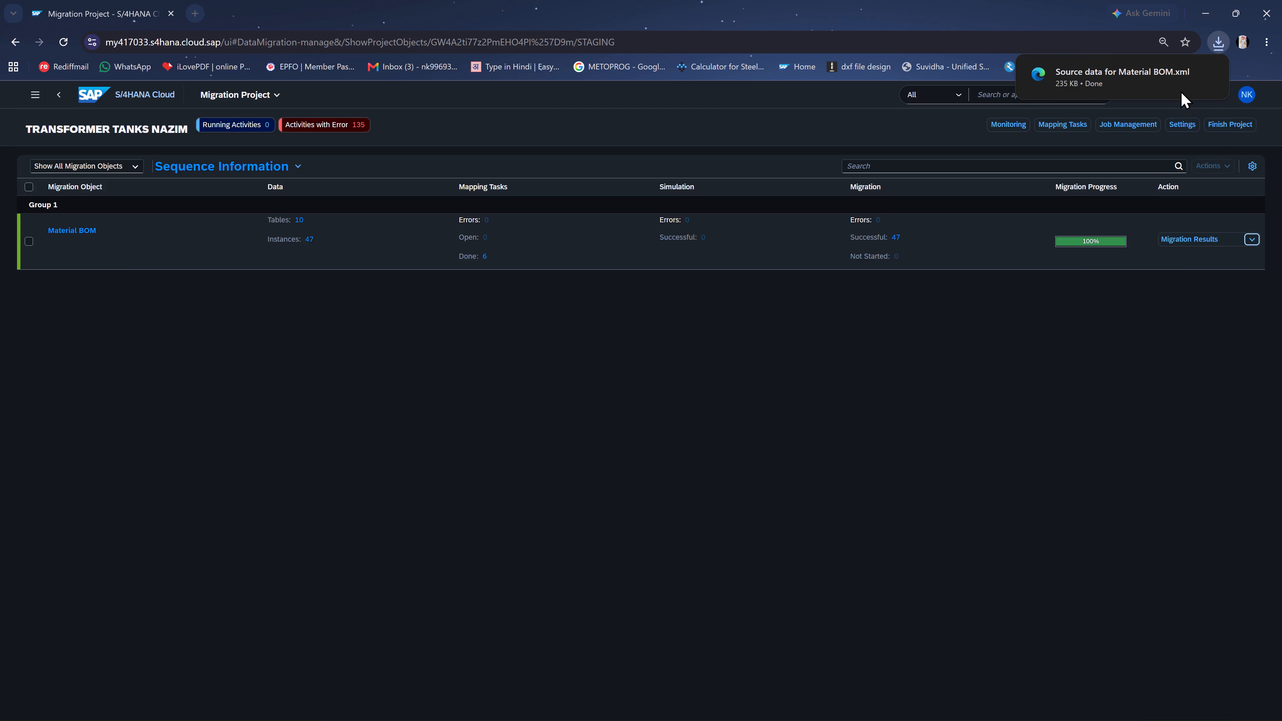
Show the downloaded Material BOM template in its folder and rename it W.O- 15081 [ 80 MVA ] SAP BOM.
click(1184, 72)
key(F2)
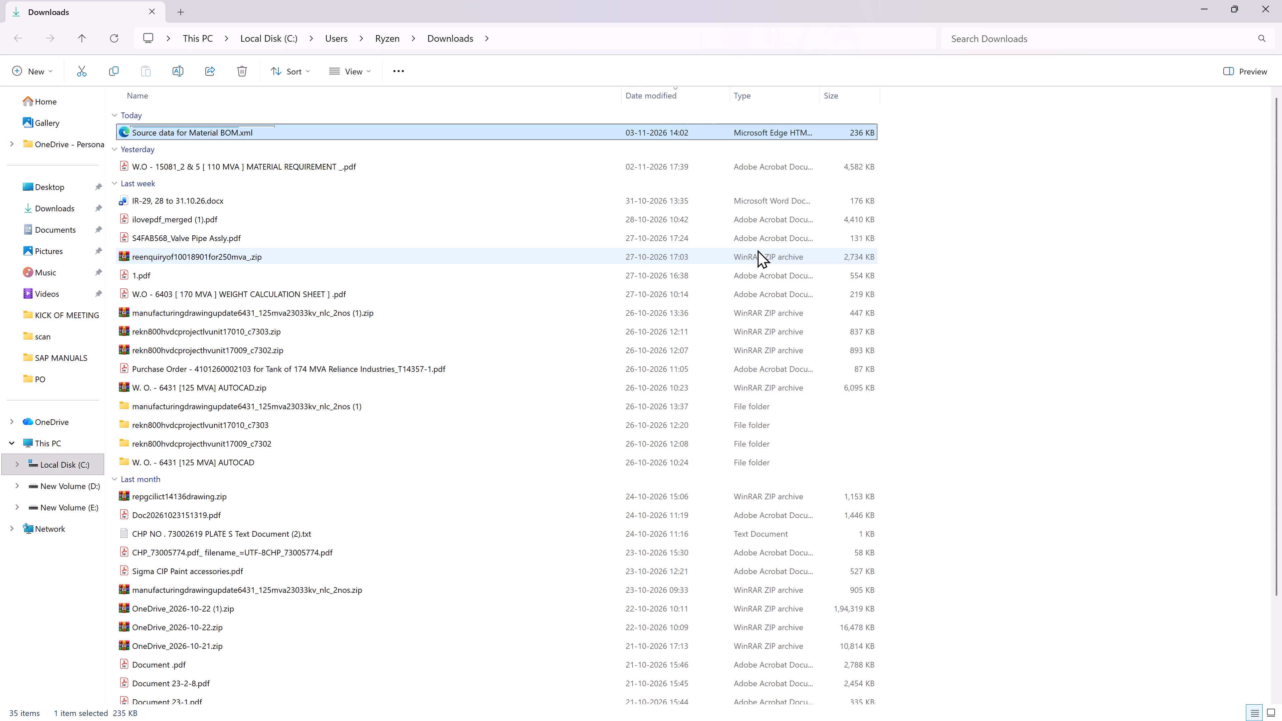
text(W.O)
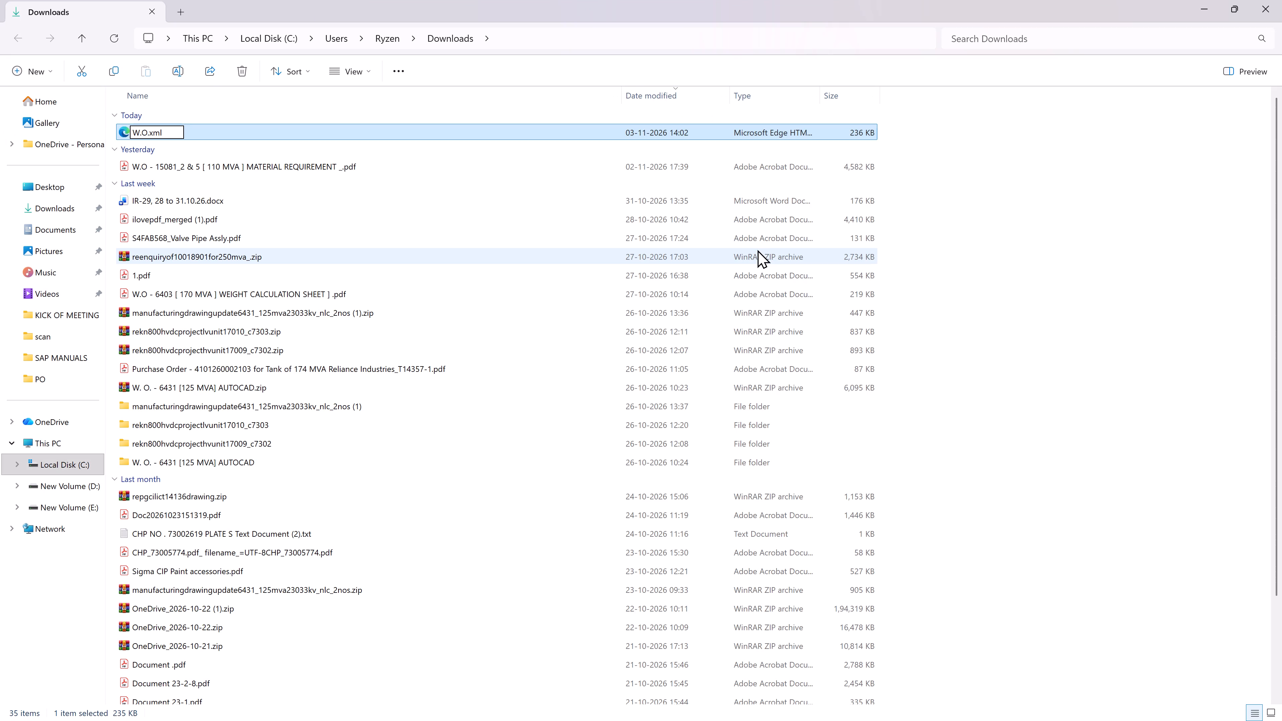
text(- 1507)
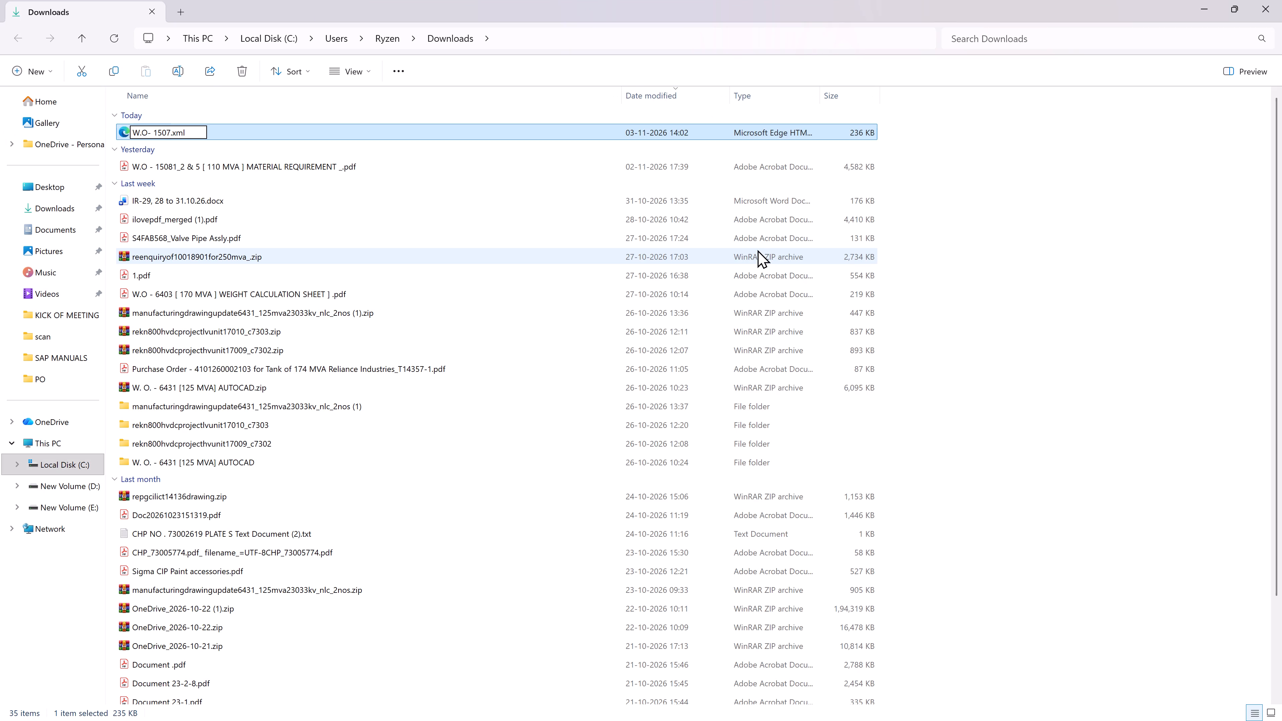
key(BackSpace)
text(81 [ 11)
key(BackSpace)
key(BackSpace)
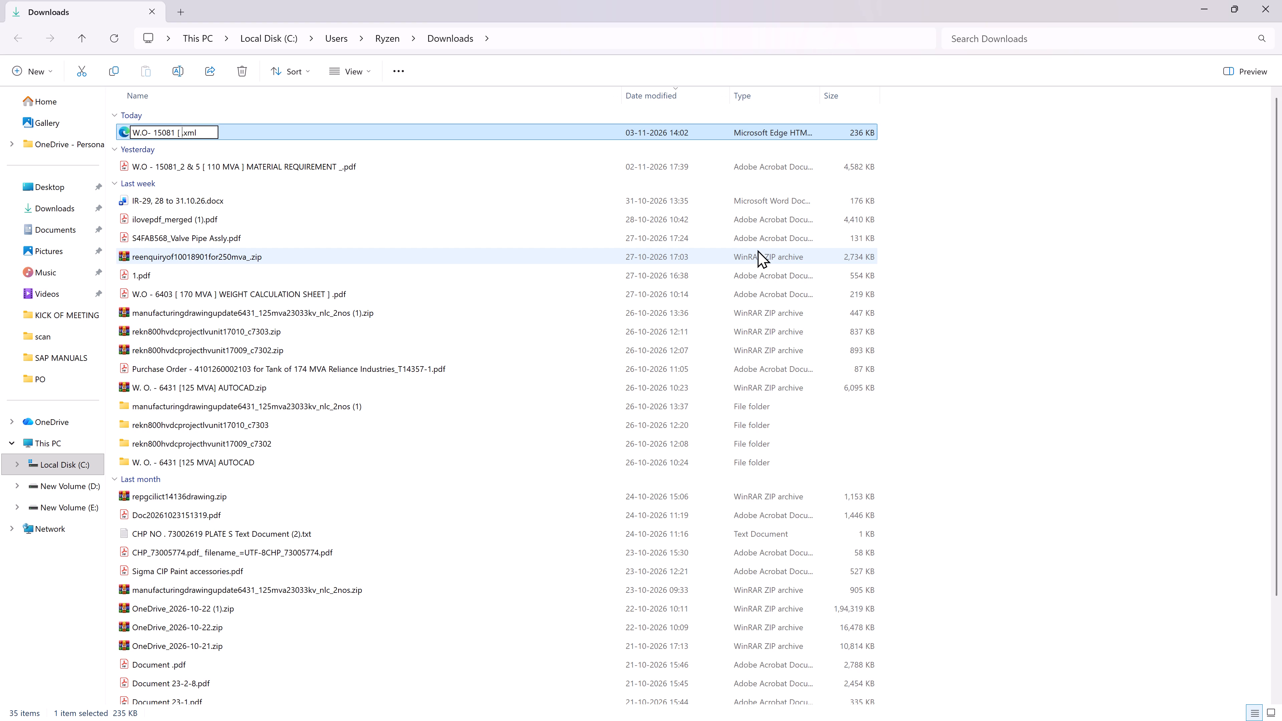
text(80 MVA ])
key(space)
text(SAP BOM)
key(Return)
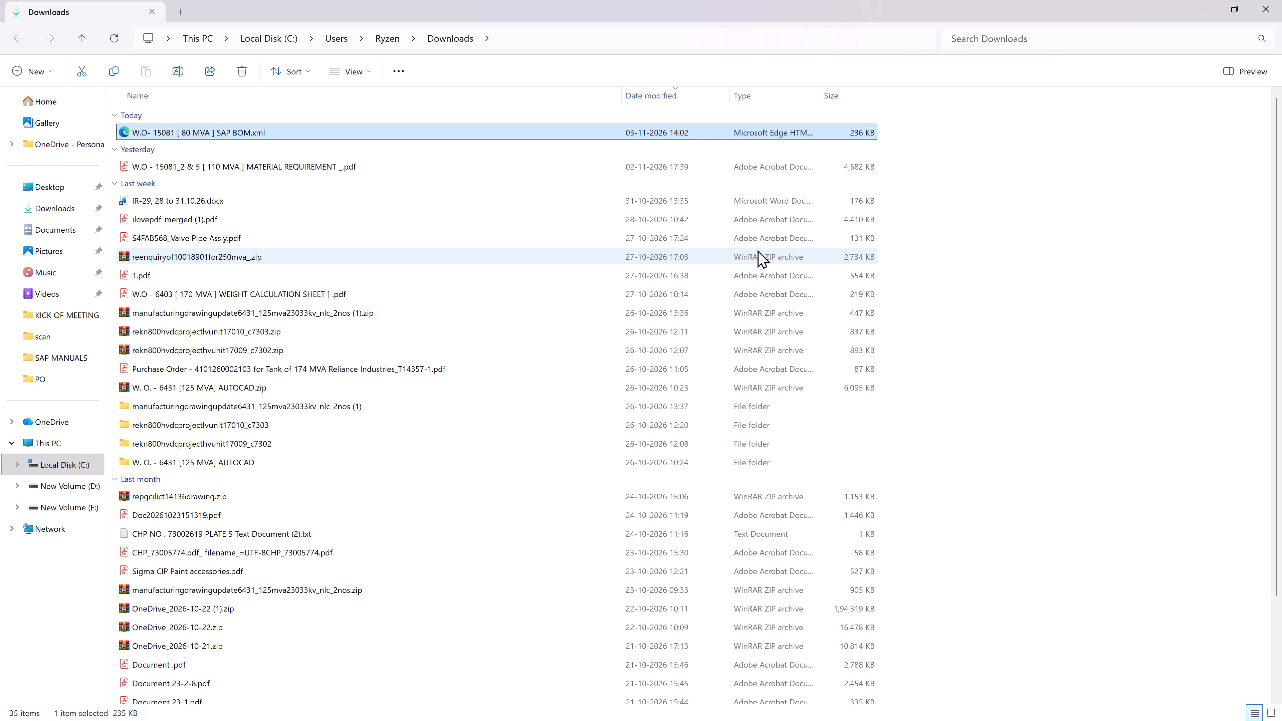
Search for 15081 in Everything and close the search window.
click(707, 714)
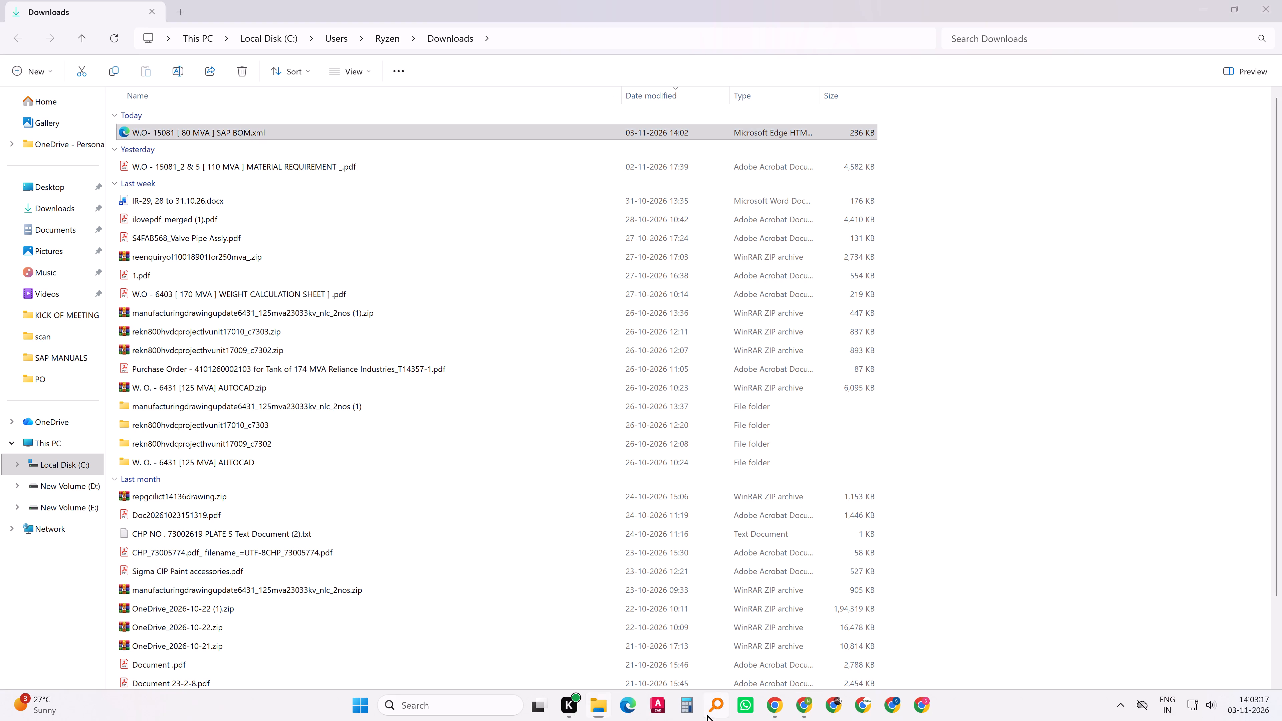
text(15081)
key(Return)
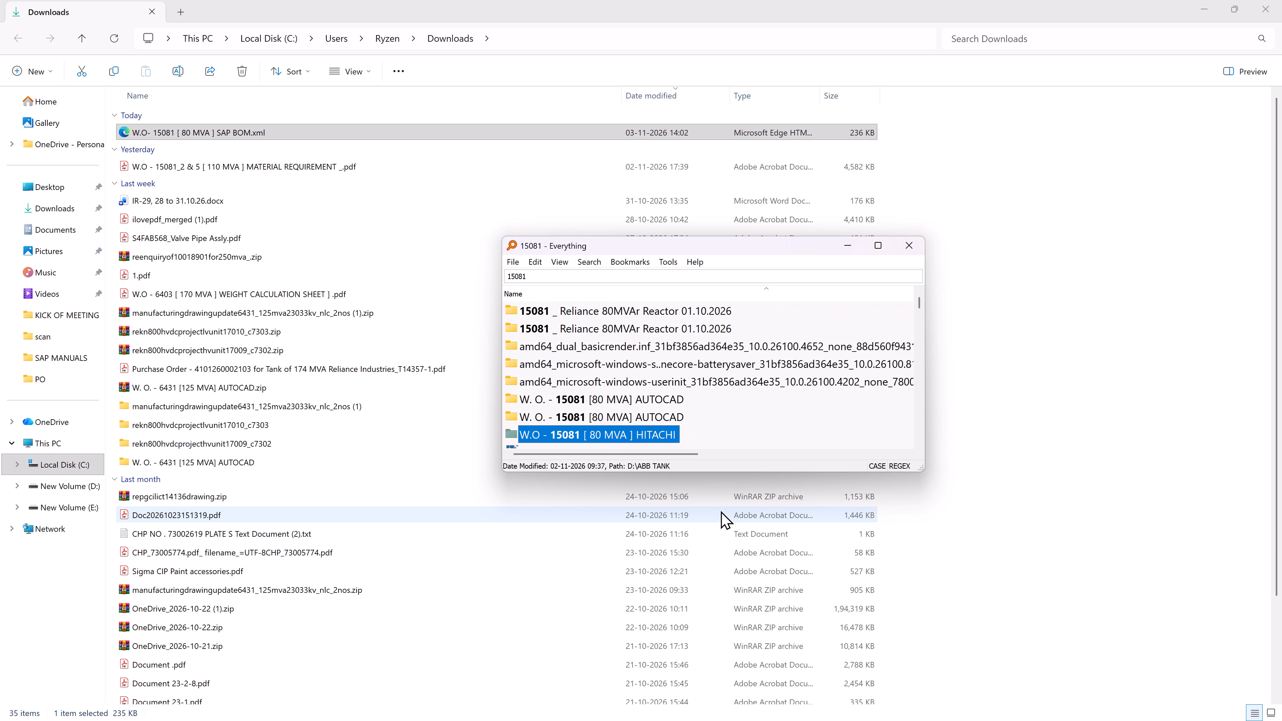
click(911, 256)
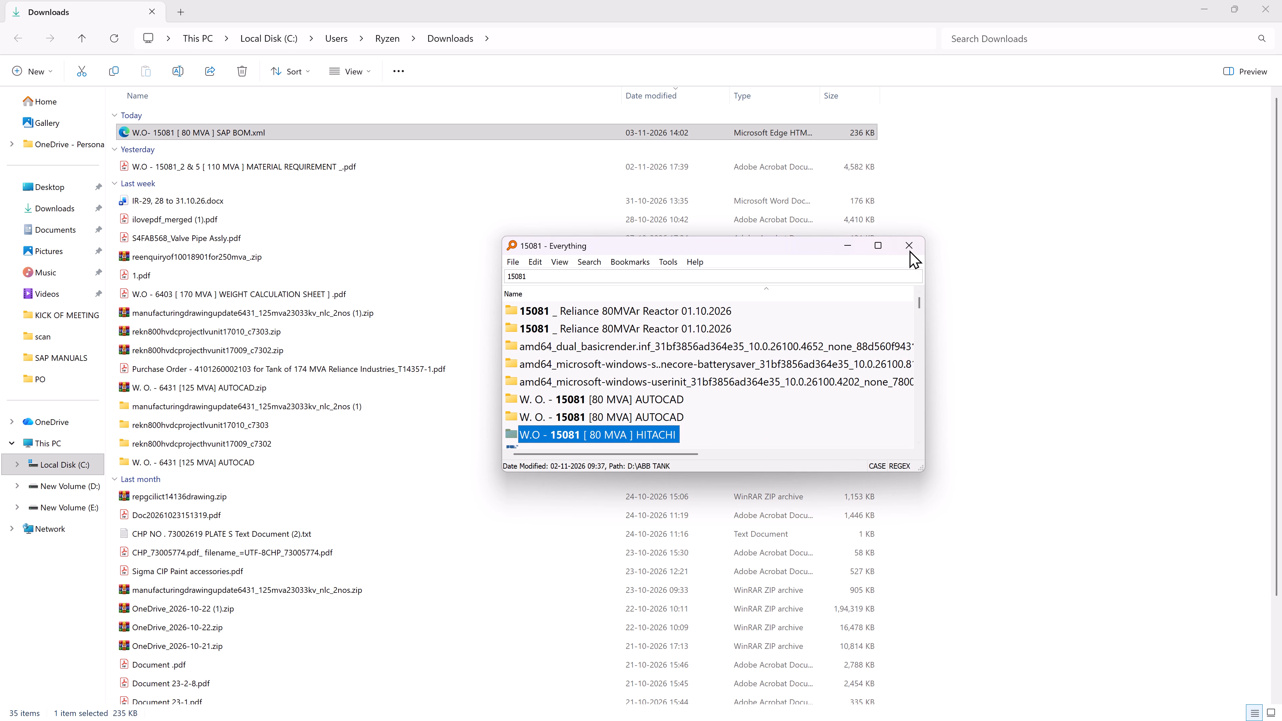
click(908, 249)
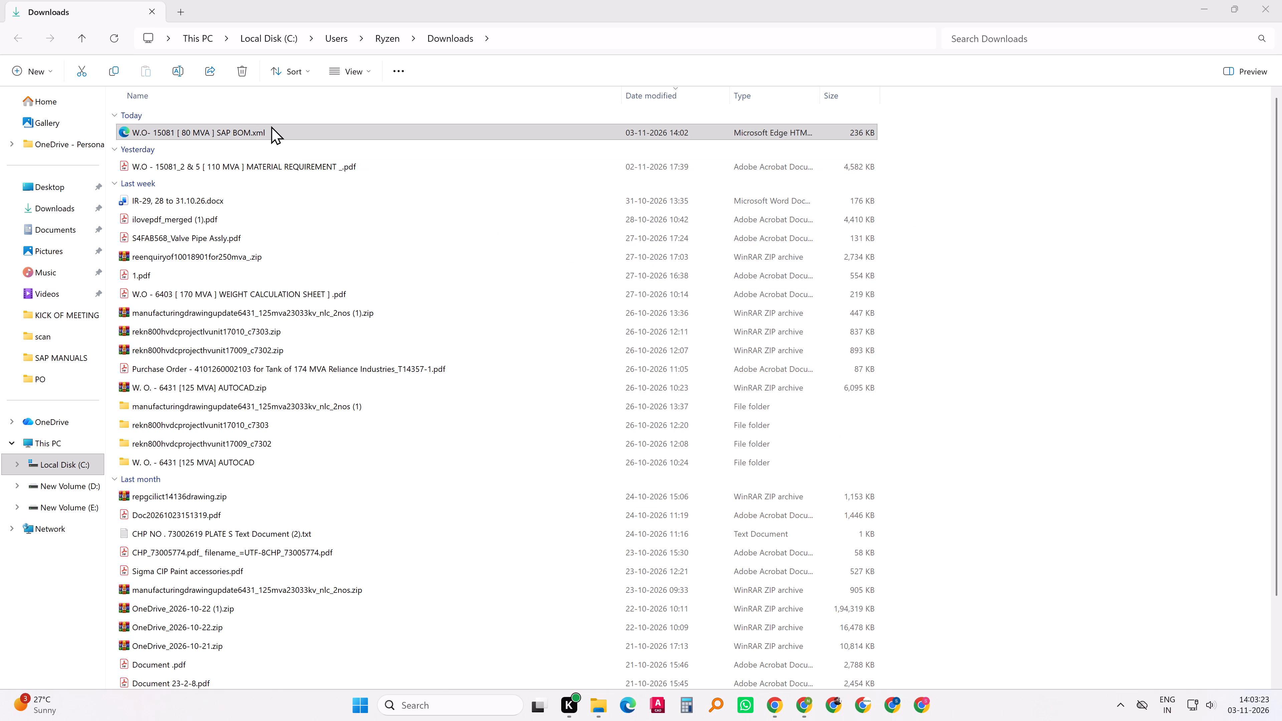
Move the W.O- 15081 [ 80 MVA ] SAP BOM.xml file from Downloads to the SAP MANUALS folder on the Desktop and close the folder window.
key(ctrl+x)
click(155, 132)
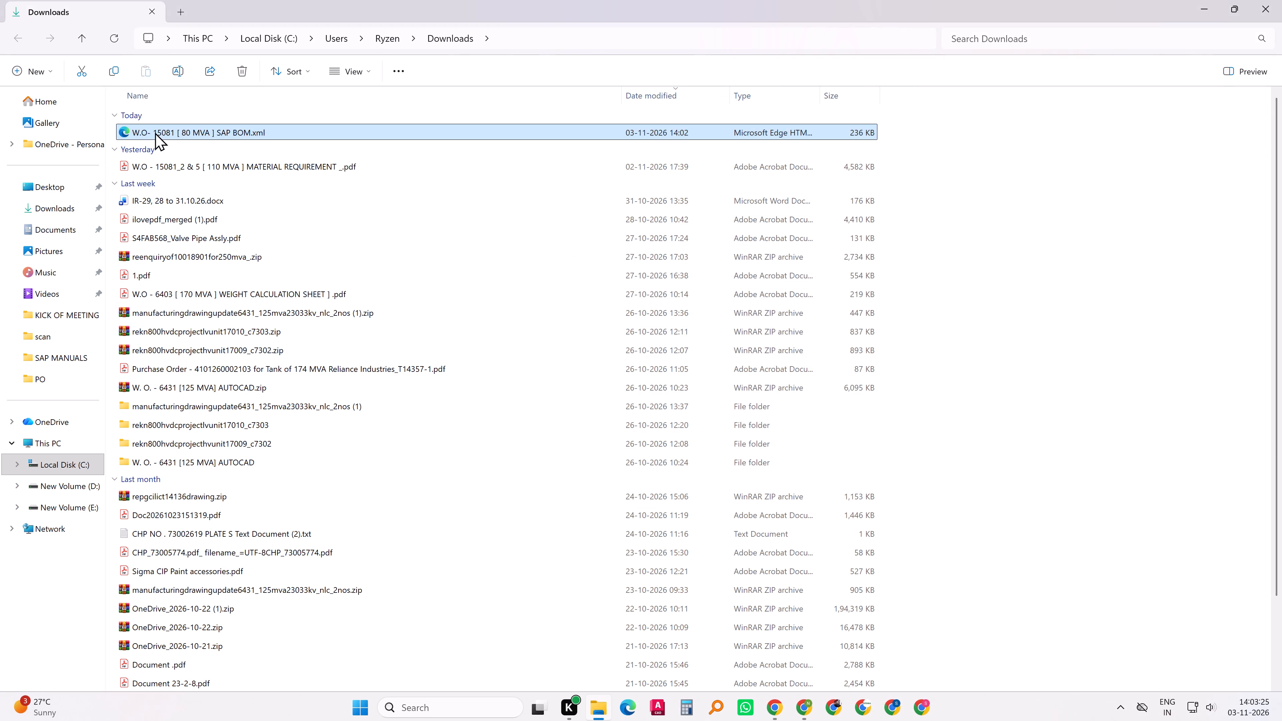
key(ctrl+x)
click(42, 188)
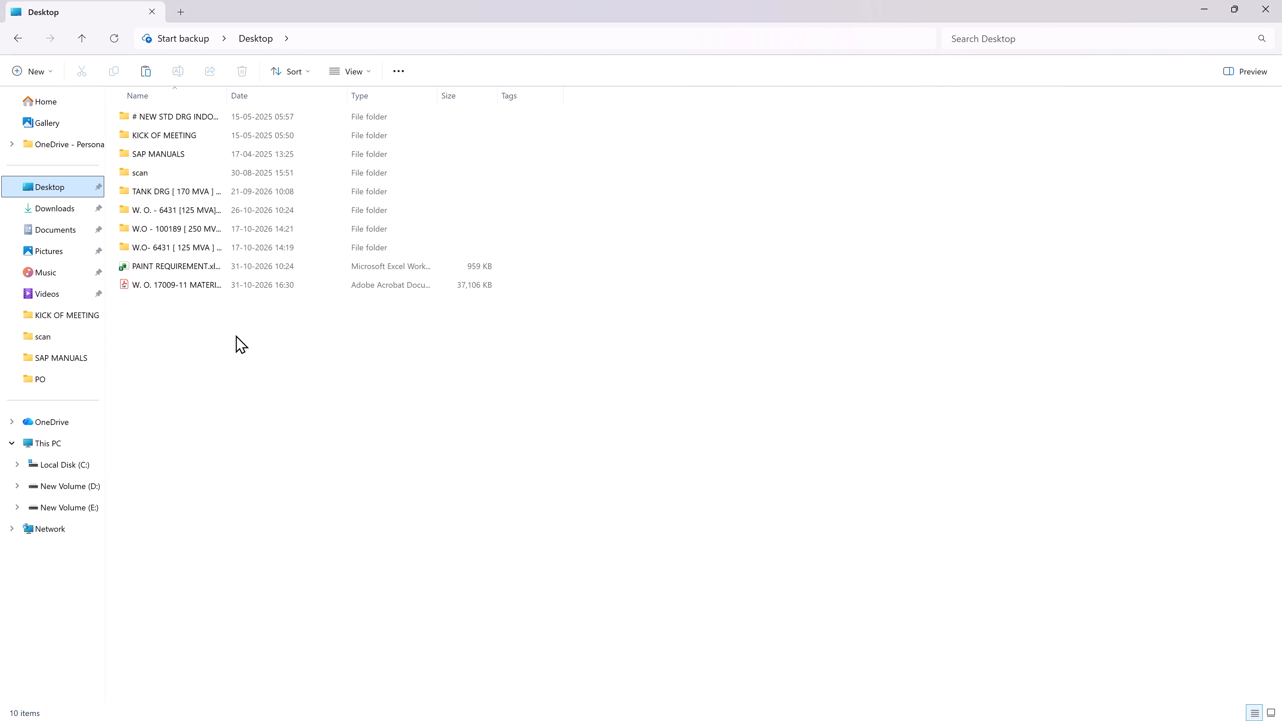
double_click(187, 154)
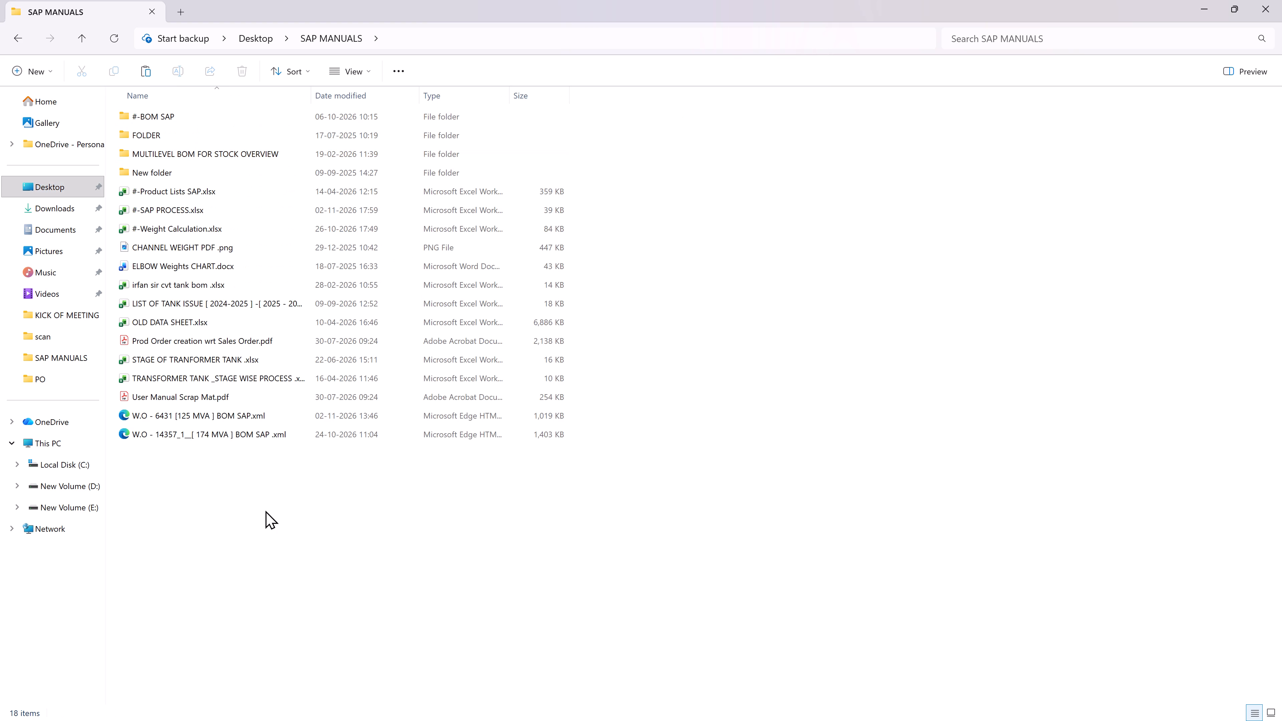
right_click(261, 515)
click(287, 529)
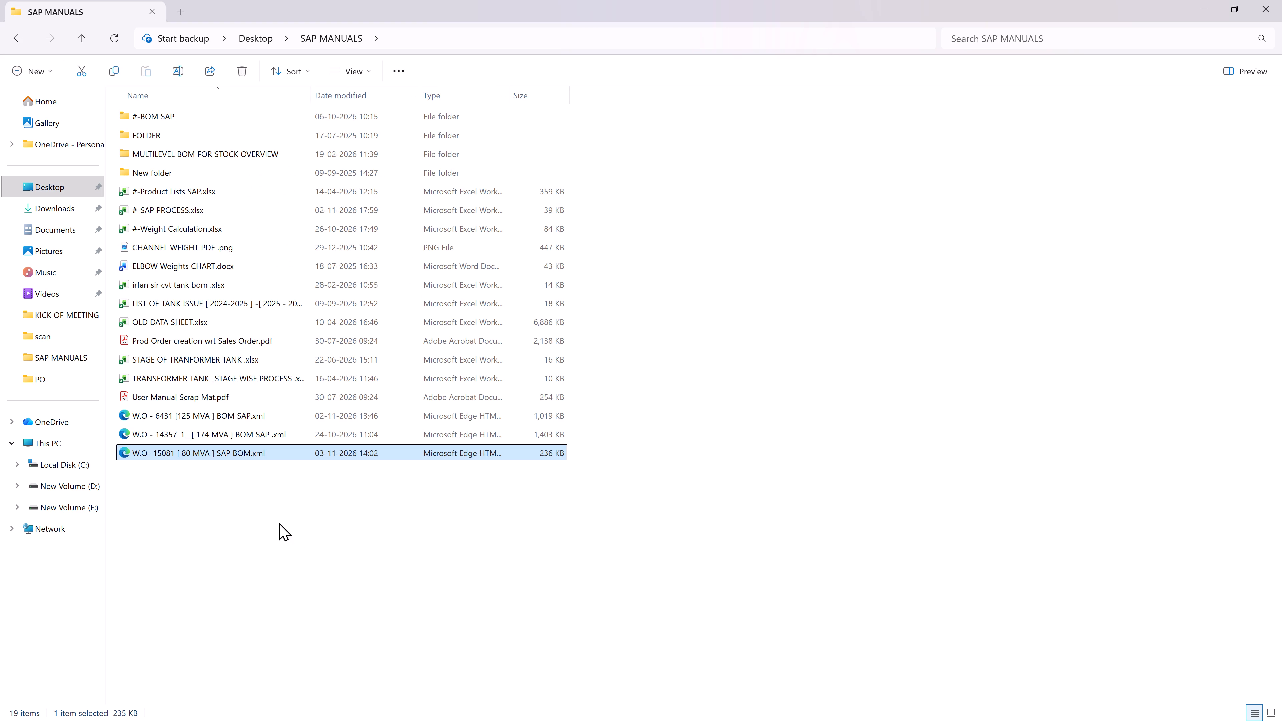
click(247, 503)
click(1281, 0)
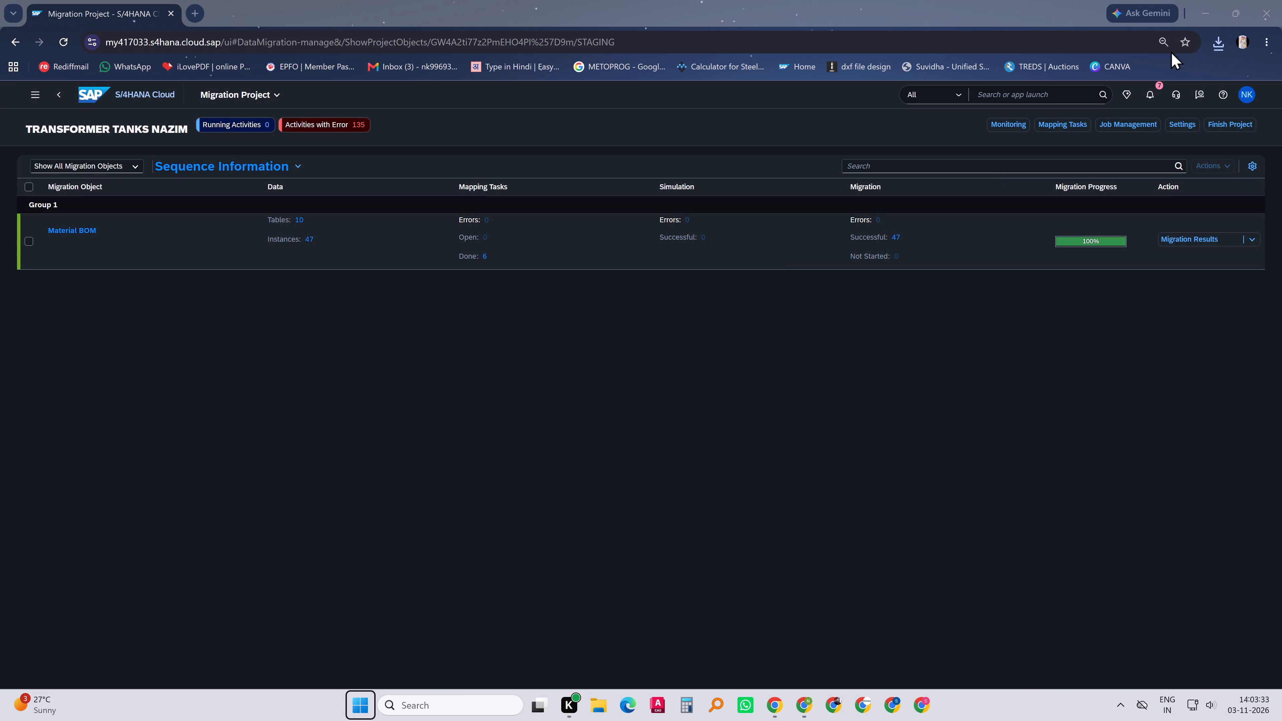
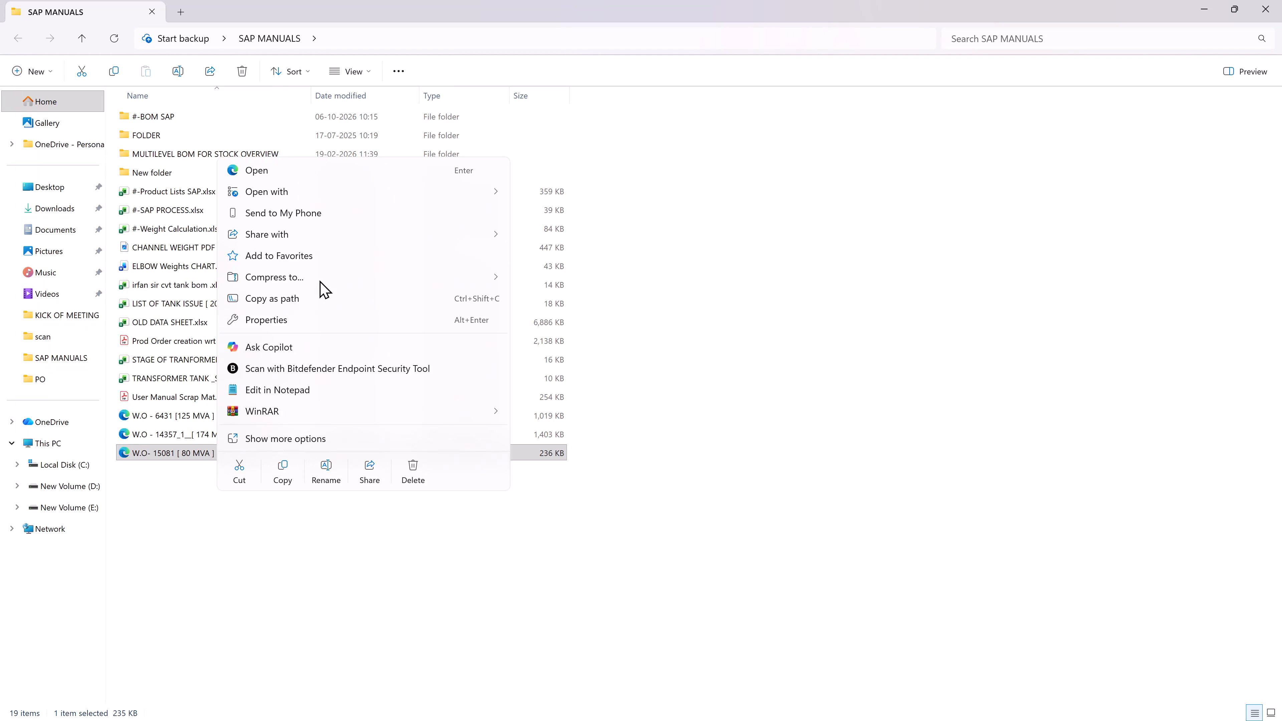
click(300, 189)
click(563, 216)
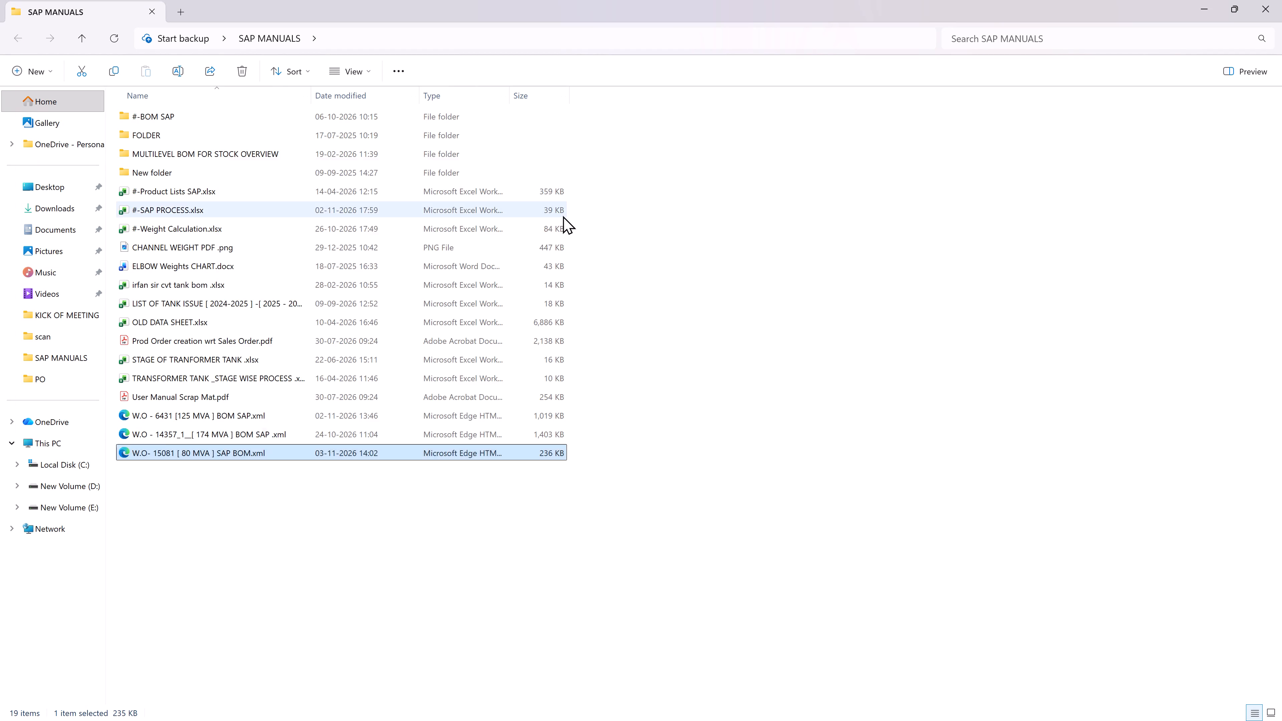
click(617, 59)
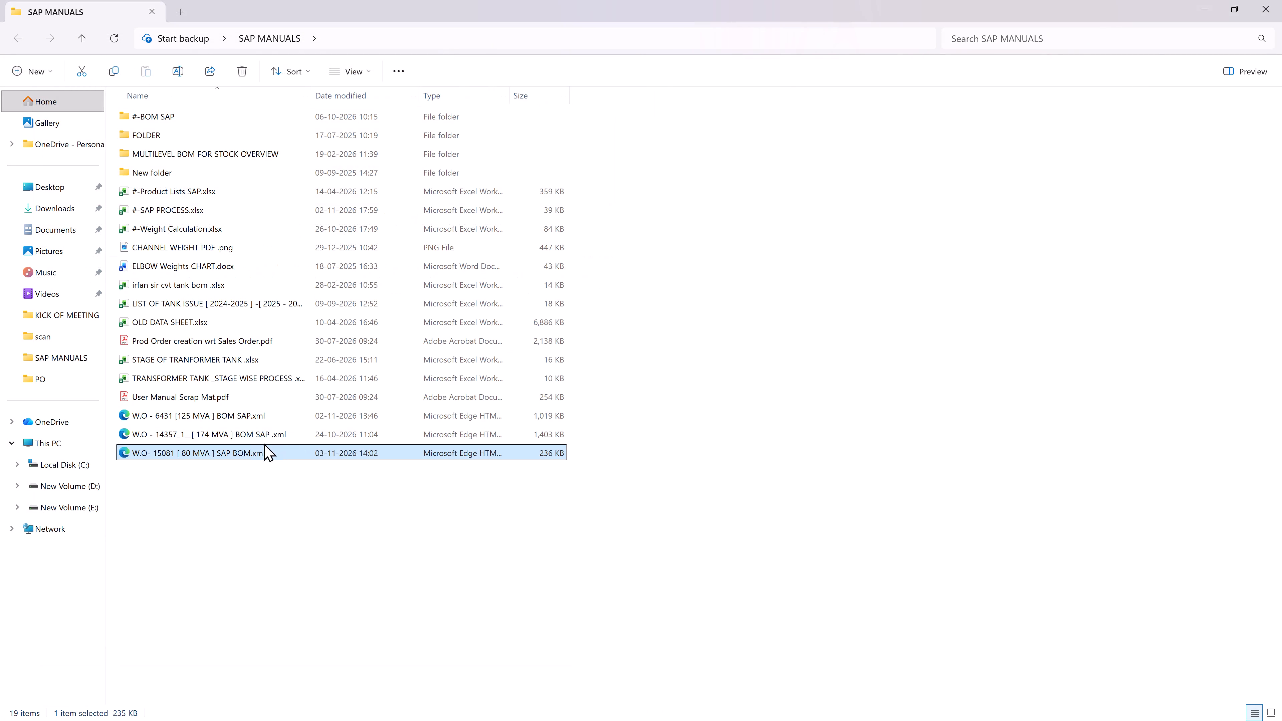
Open W.O- 15081 [ 80 MVA ] SAP BOM.xml from the SAP MANUALS folder in Excel and enable editing.
right_click(260, 449)
click(351, 188)
click(618, 232)
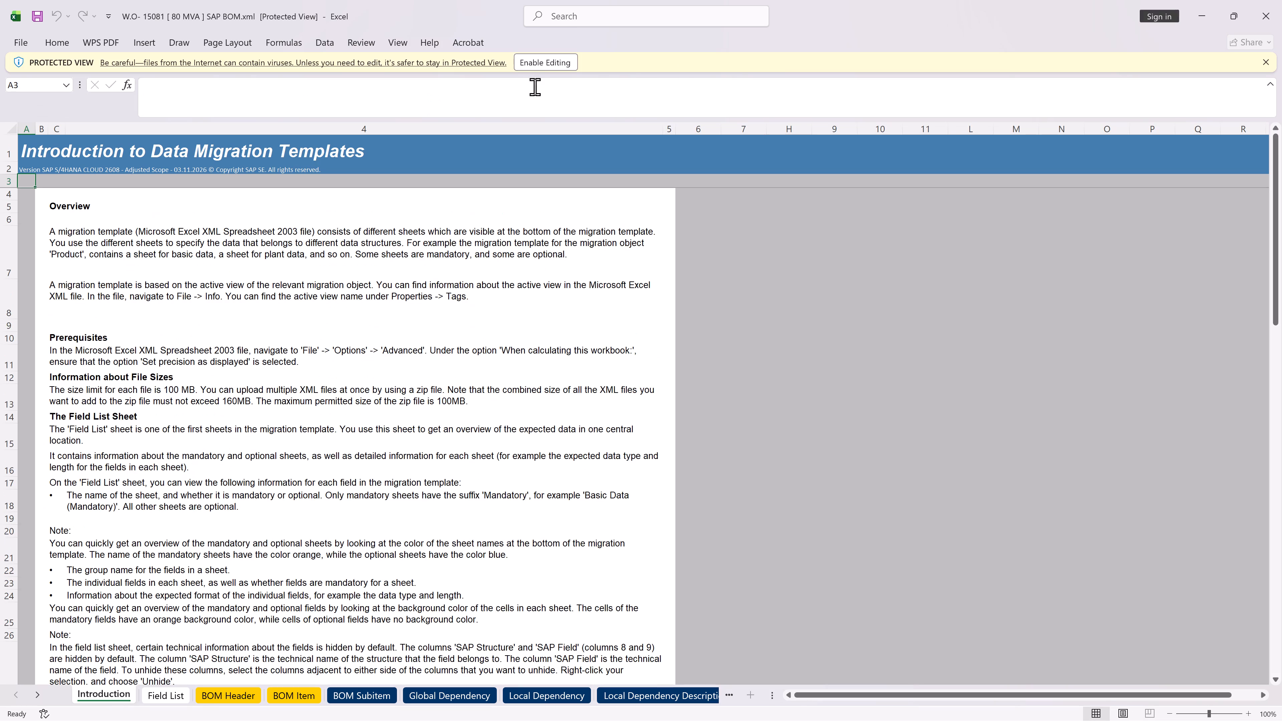
click(534, 74)
click(536, 67)
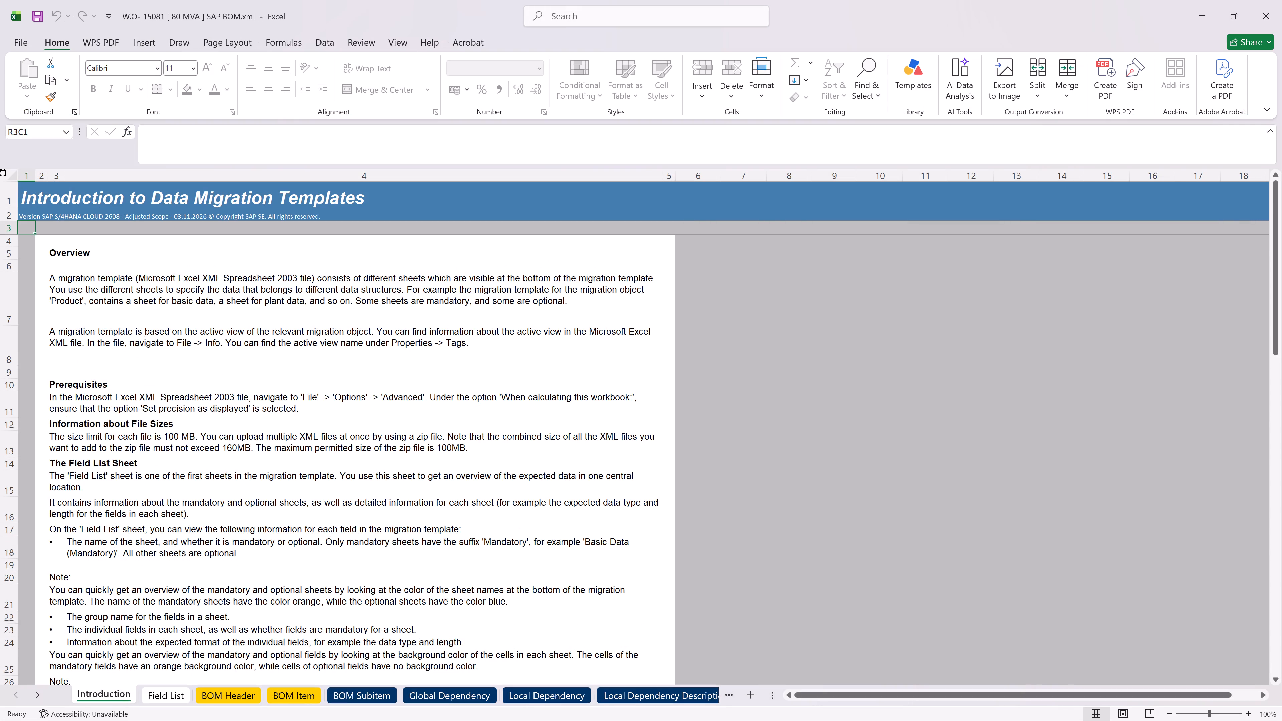
Unprotect the BOM Header and BOM Item sheets of the W.O- 15081 workbook.
click(251, 700)
right_click(227, 686)
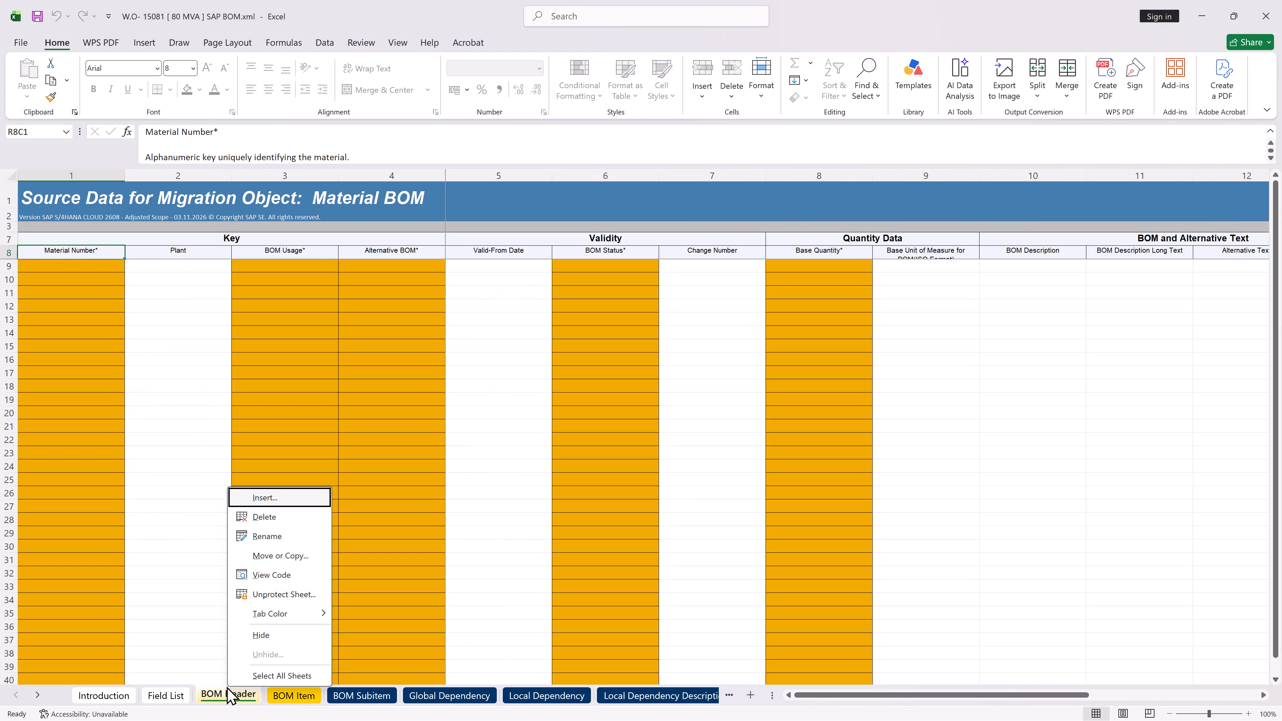
click(272, 595)
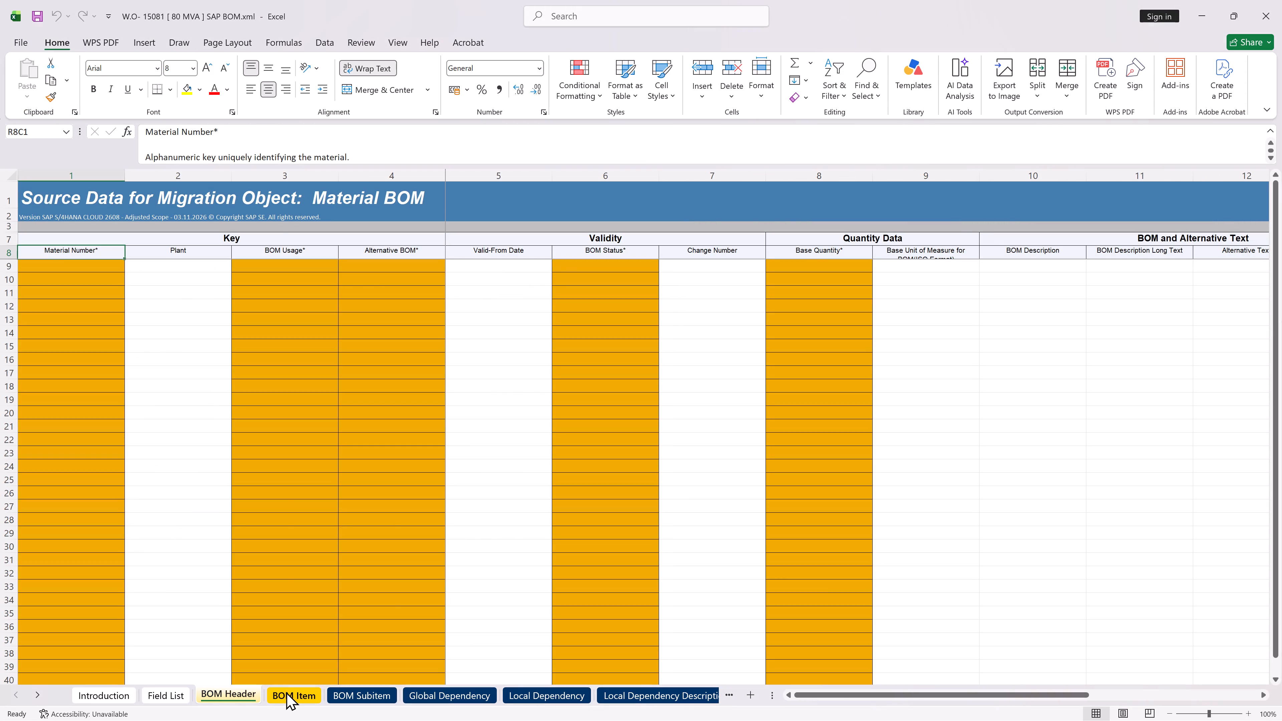
click(287, 696)
right_click(287, 694)
click(332, 598)
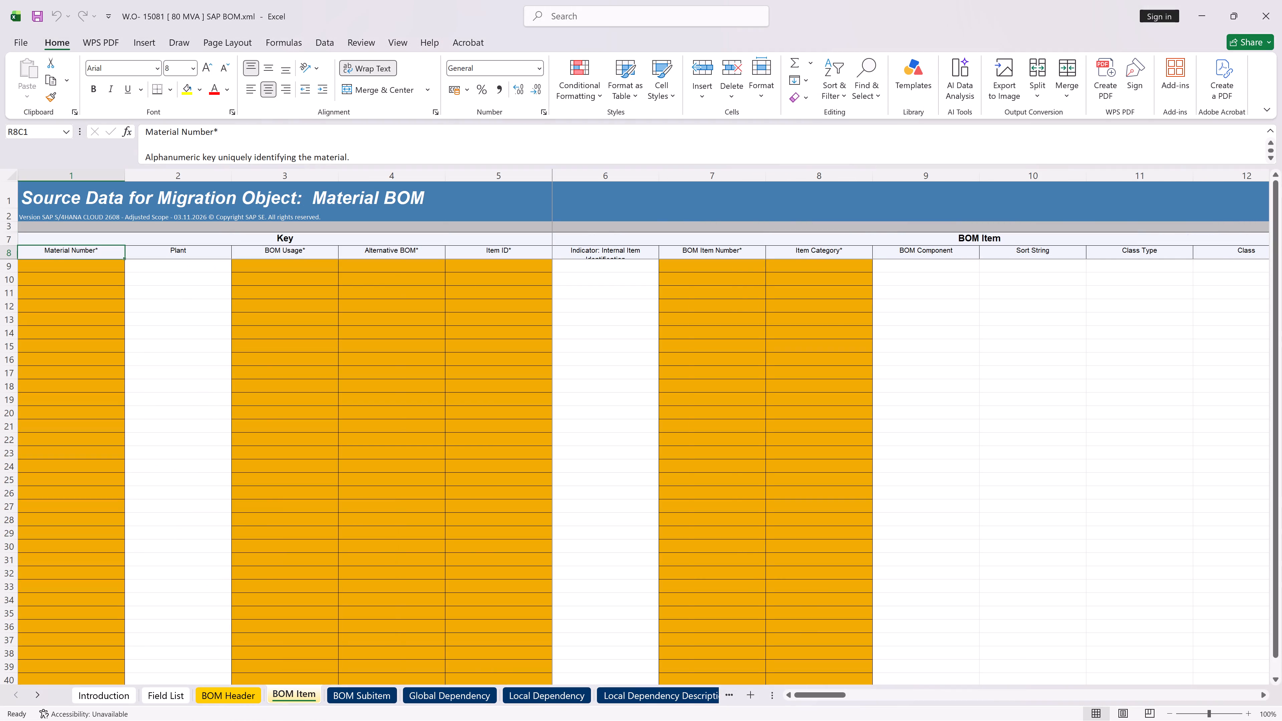
Unfreeze the panes on the BOM Item and BOM Header sheets.
click(384, 42)
click(484, 86)
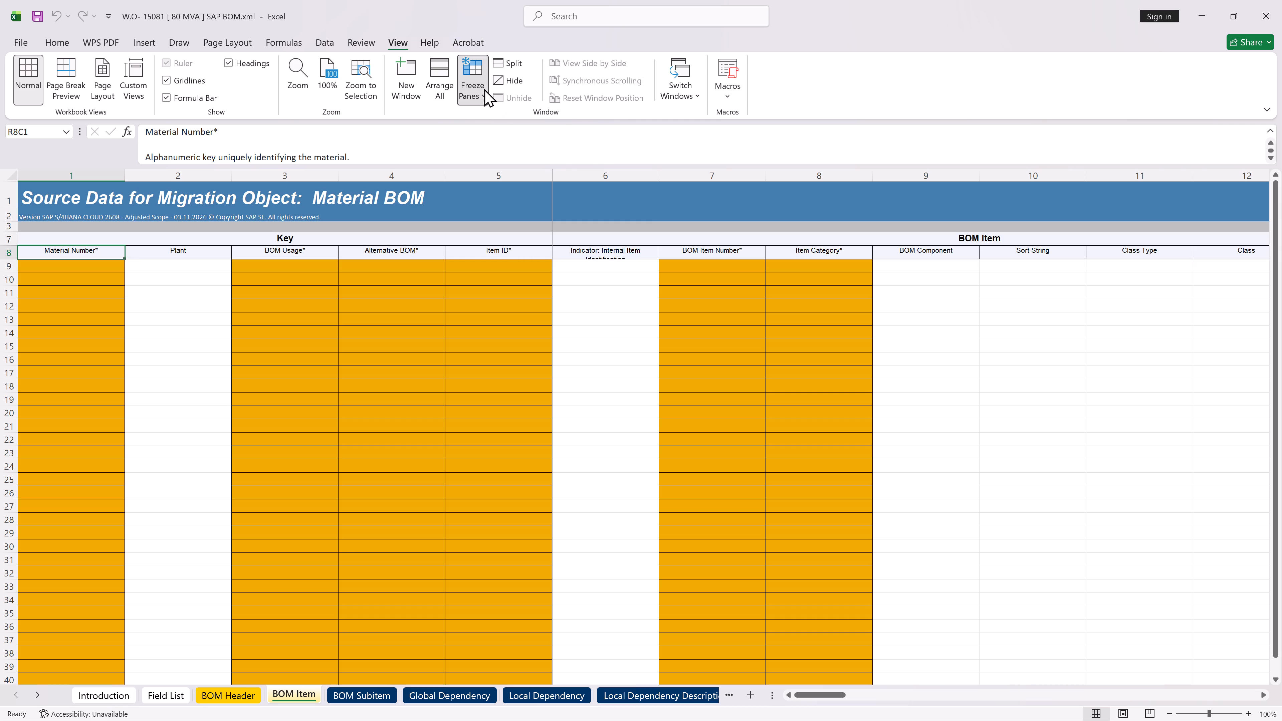
click(505, 121)
click(242, 691)
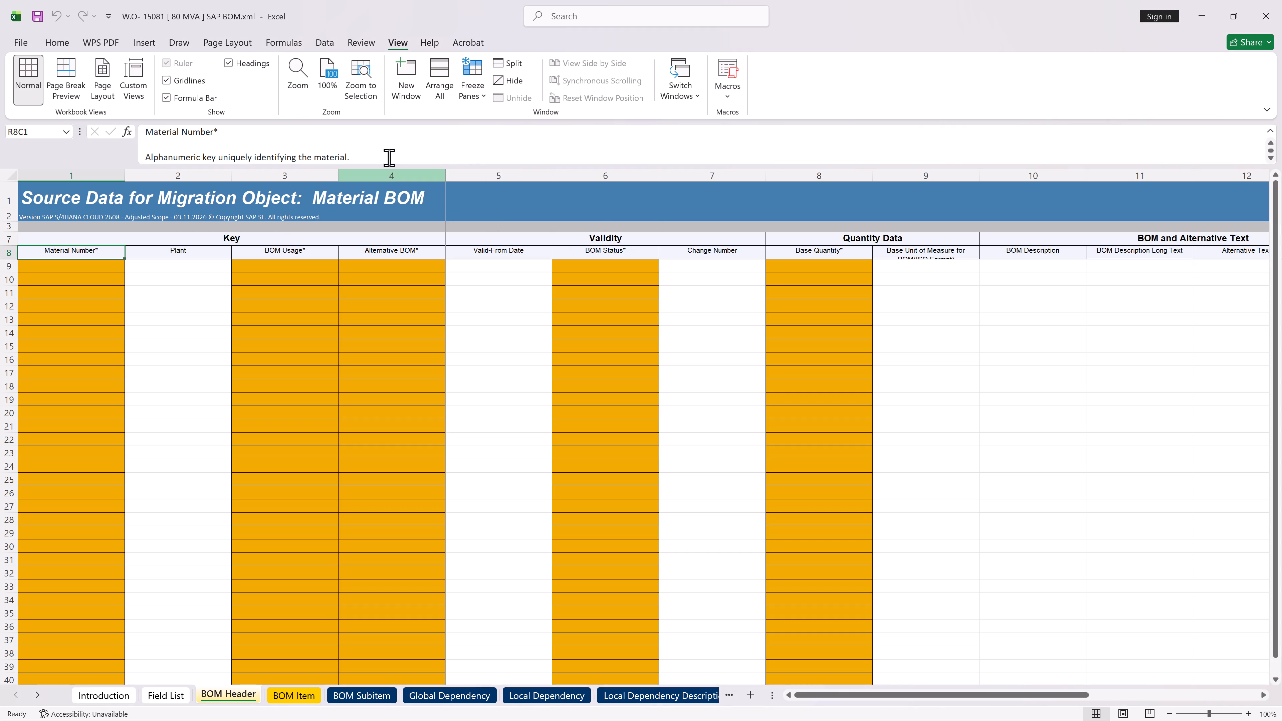
click(482, 76)
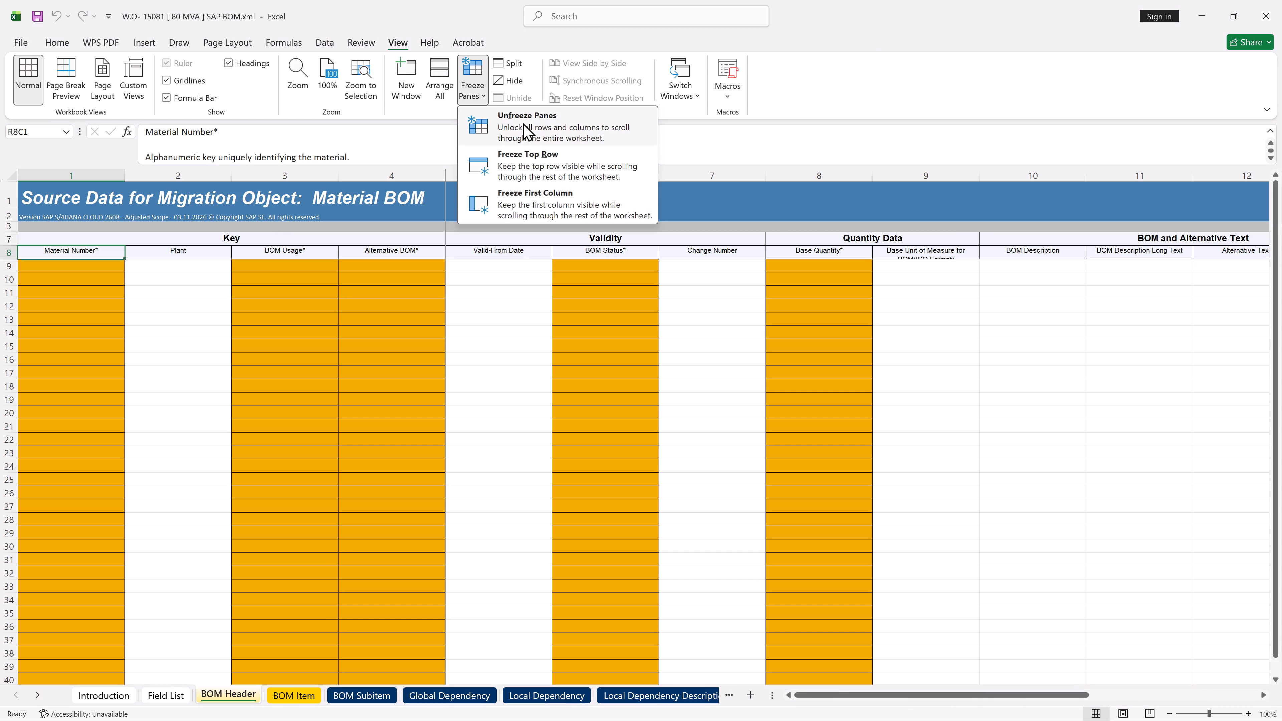
click(523, 123)
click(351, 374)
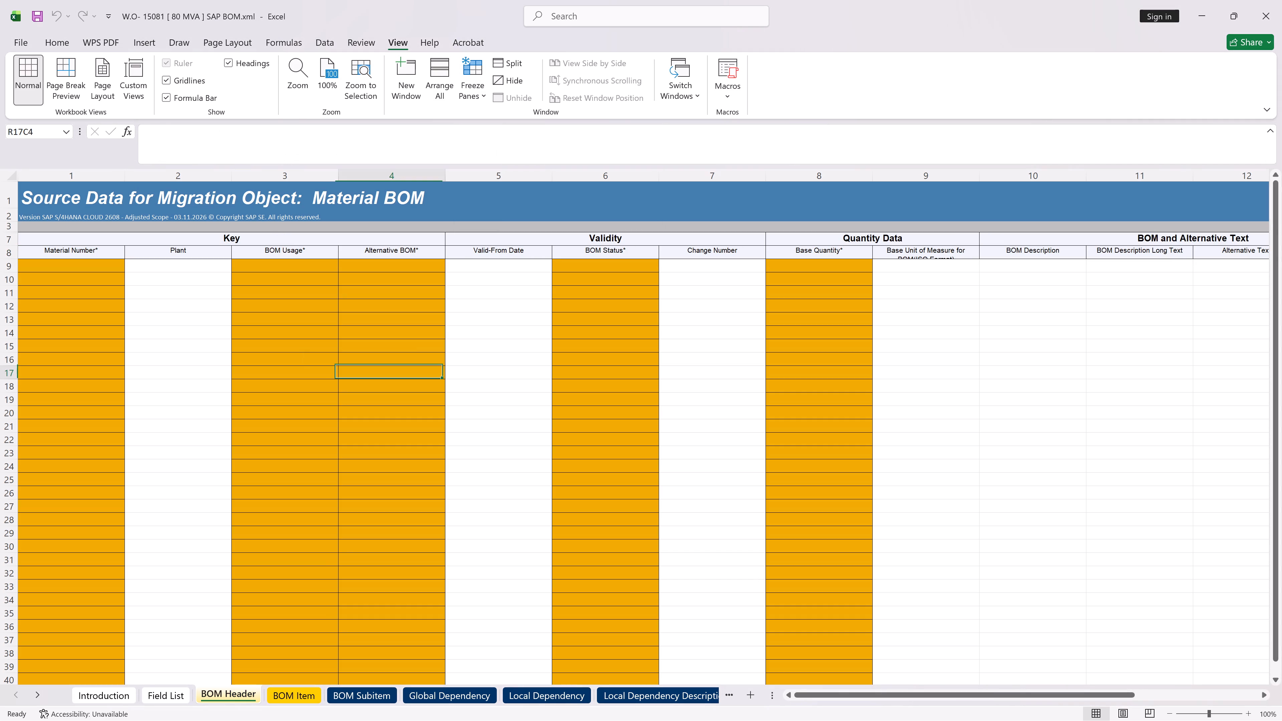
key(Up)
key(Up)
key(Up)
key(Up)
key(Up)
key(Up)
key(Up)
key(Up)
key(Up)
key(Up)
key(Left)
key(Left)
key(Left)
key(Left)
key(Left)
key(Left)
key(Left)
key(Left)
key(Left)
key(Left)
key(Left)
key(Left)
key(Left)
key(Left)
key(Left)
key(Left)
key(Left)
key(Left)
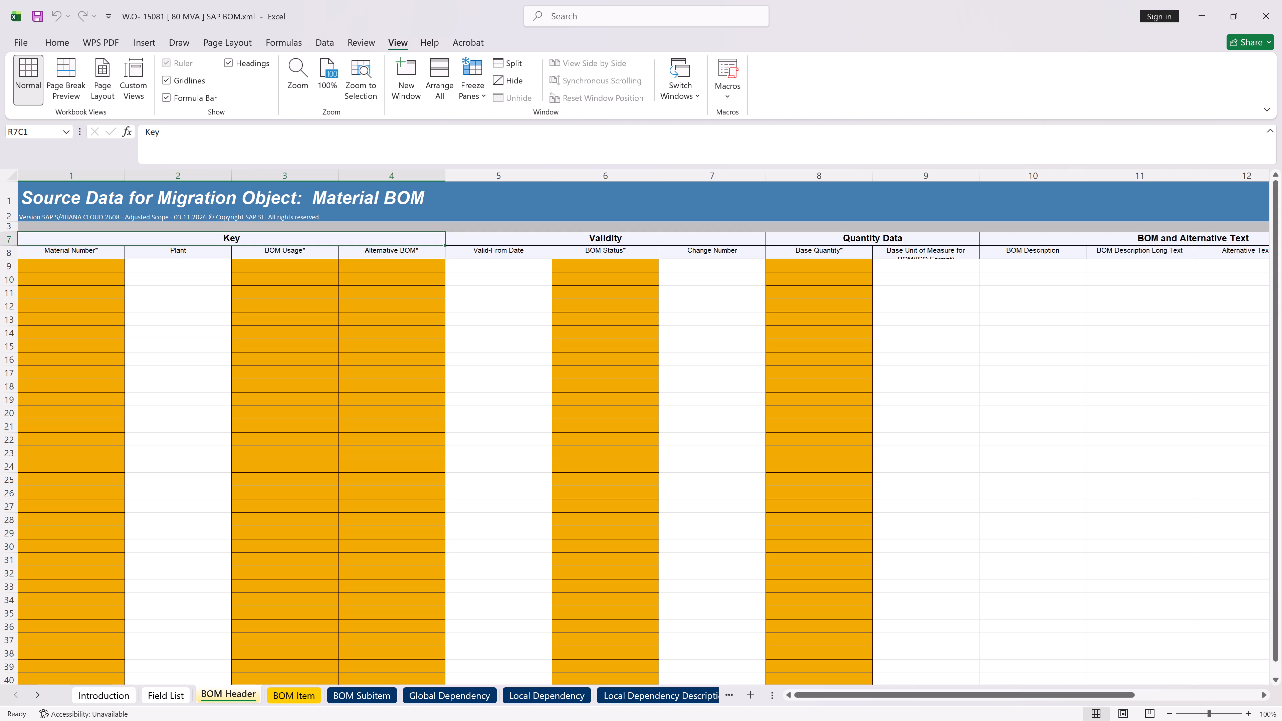
Open W.O - 14357_1__[ 174 MVA ] BOM SAP .xml in Excel and arrange it side by side with the W.O- 15081 workbook.
key(super+Right)
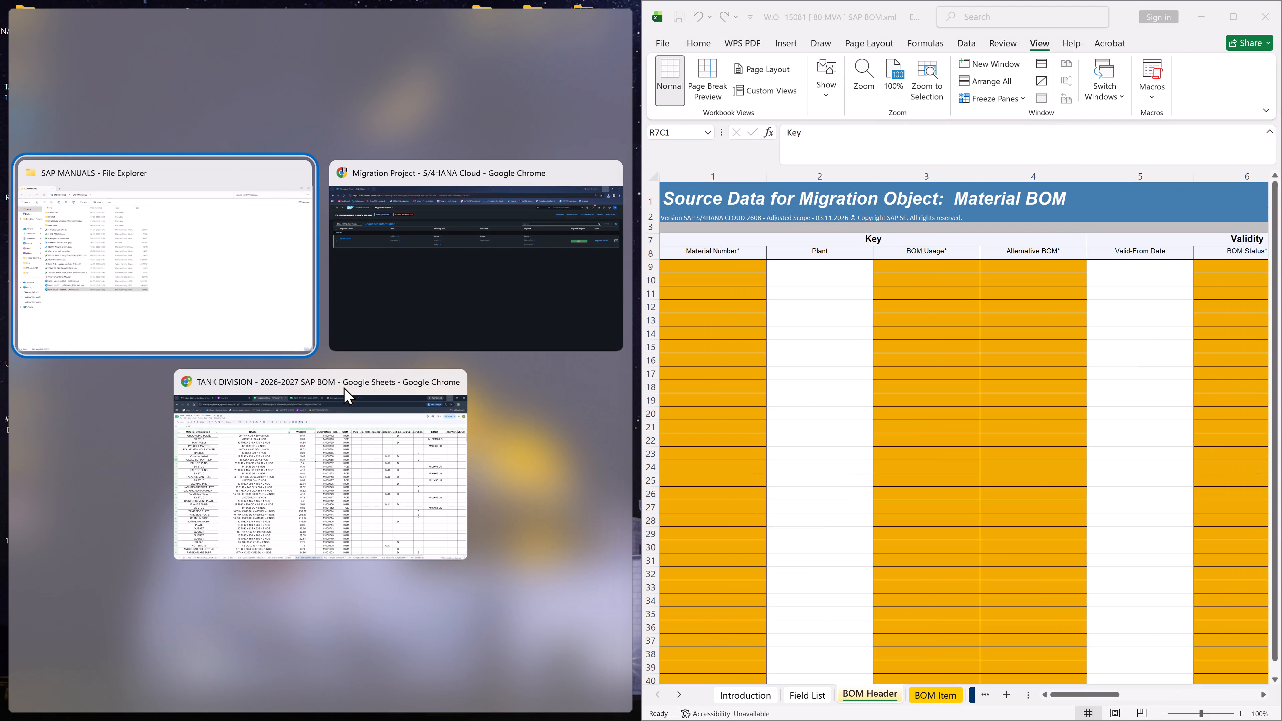
click(182, 266)
click(218, 433)
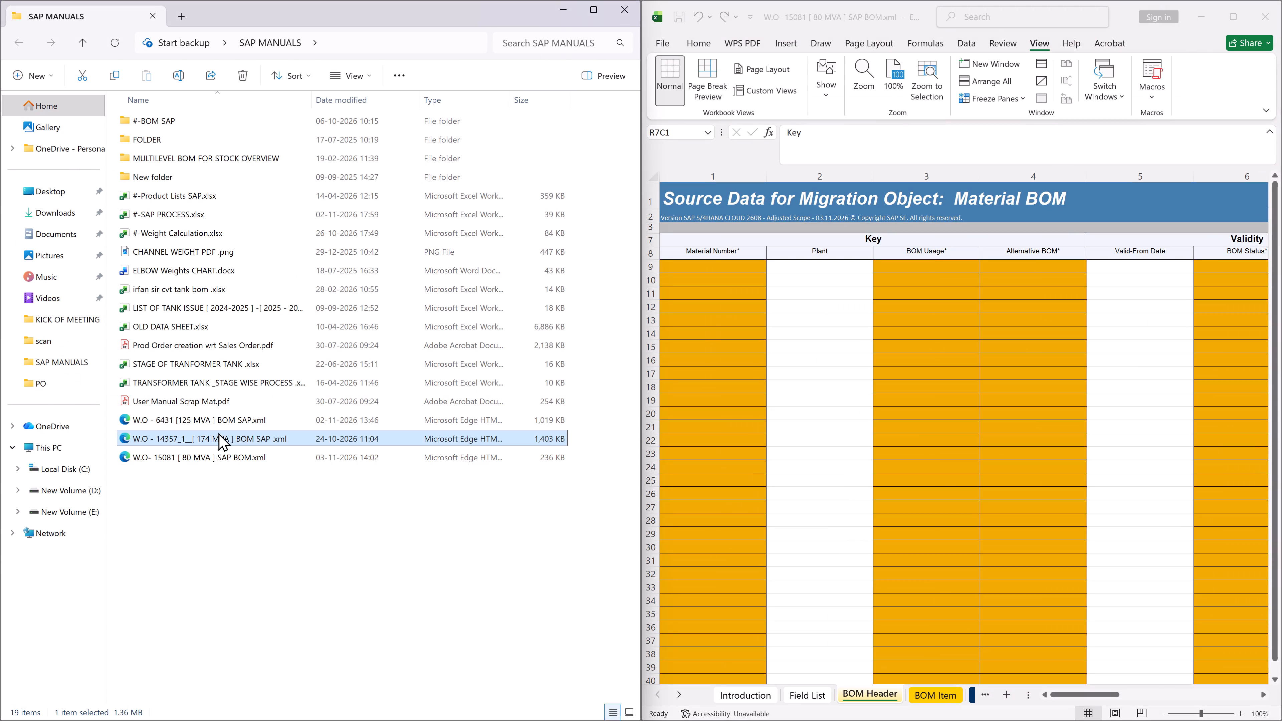
right_click(218, 433)
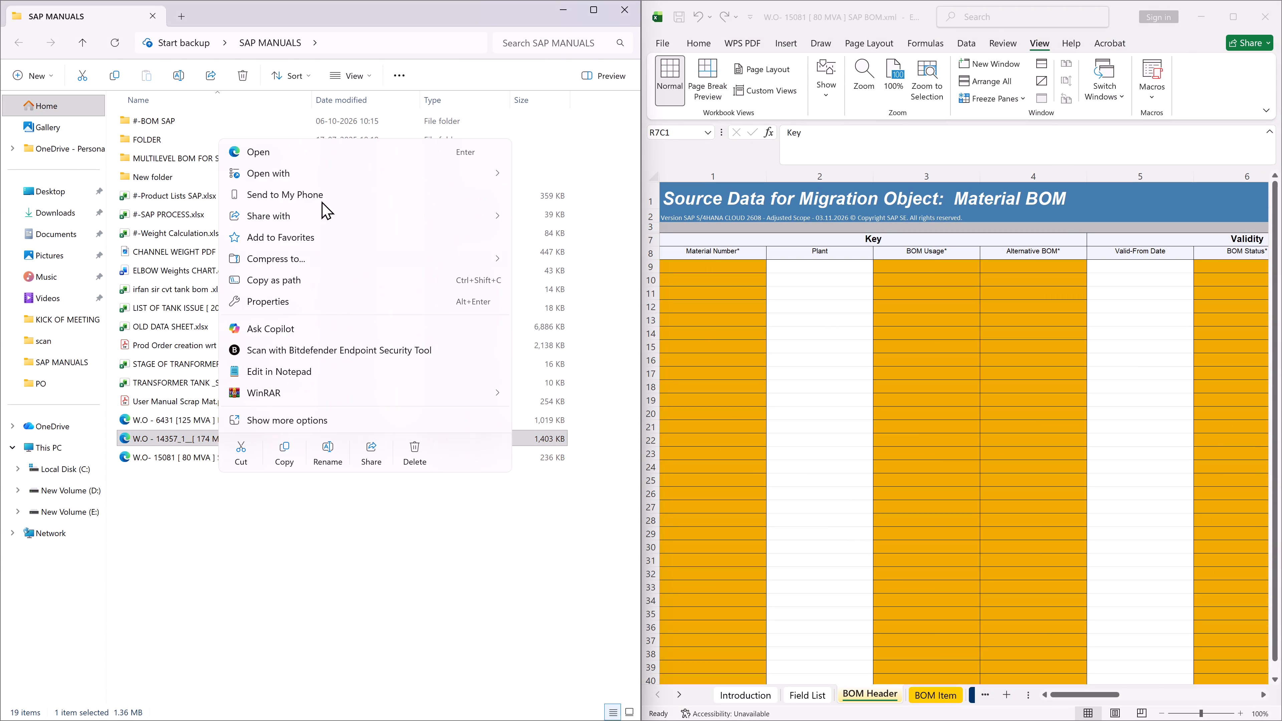
click(314, 166)
click(544, 223)
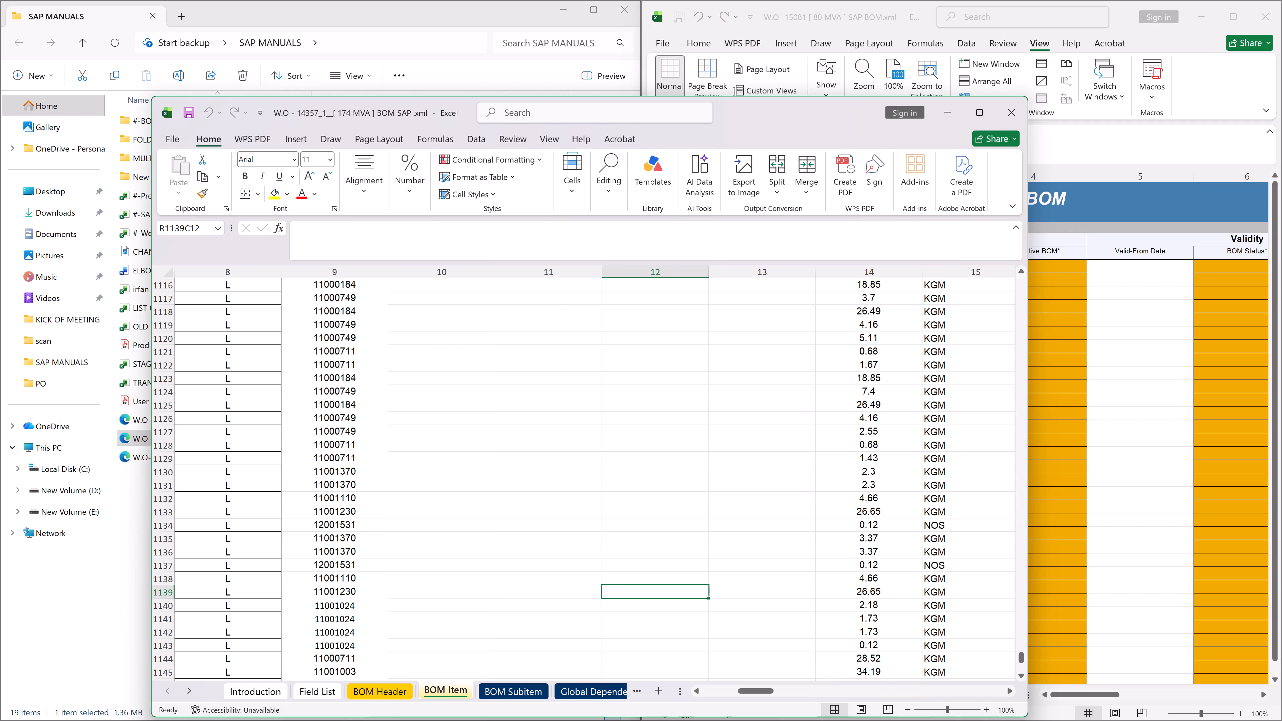
key(super+Left)
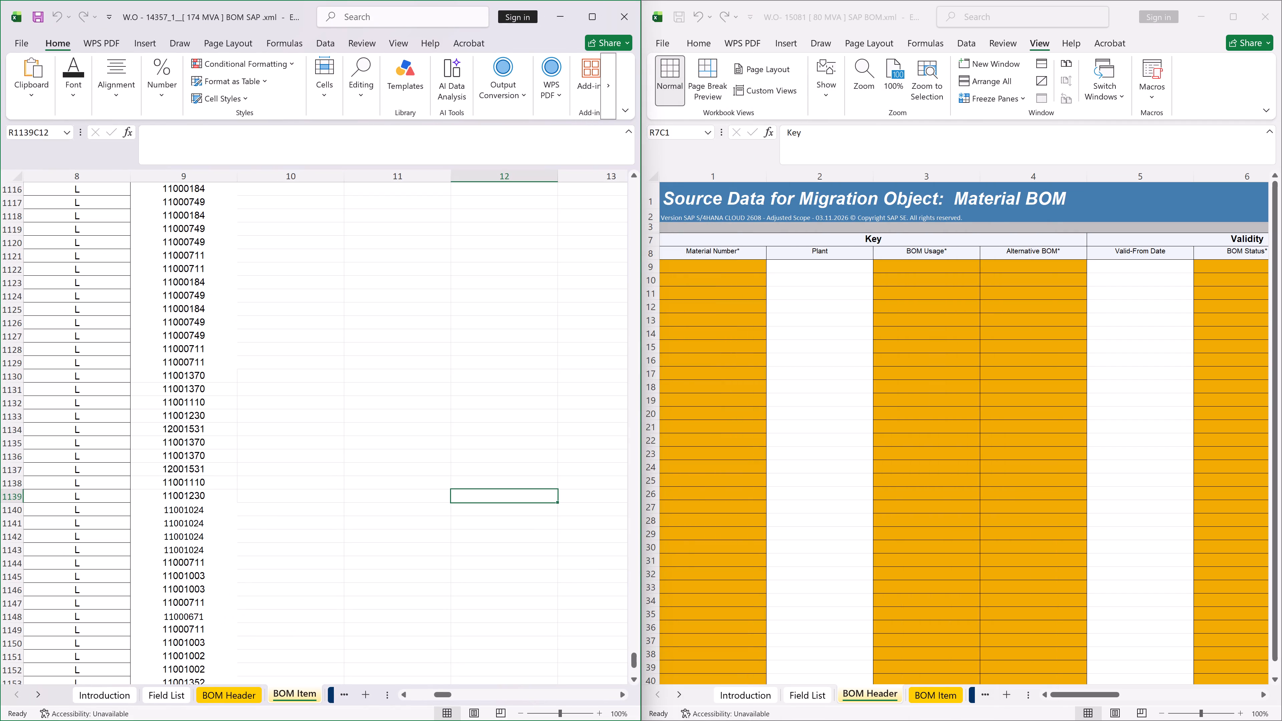
Copy the BOM Header row 9 values from Plant through Indicator: CAD in the 14357_1 workbook into row 9 of the 15081 BOM Header sheet.
click(231, 695)
click(89, 268)
click(178, 270)
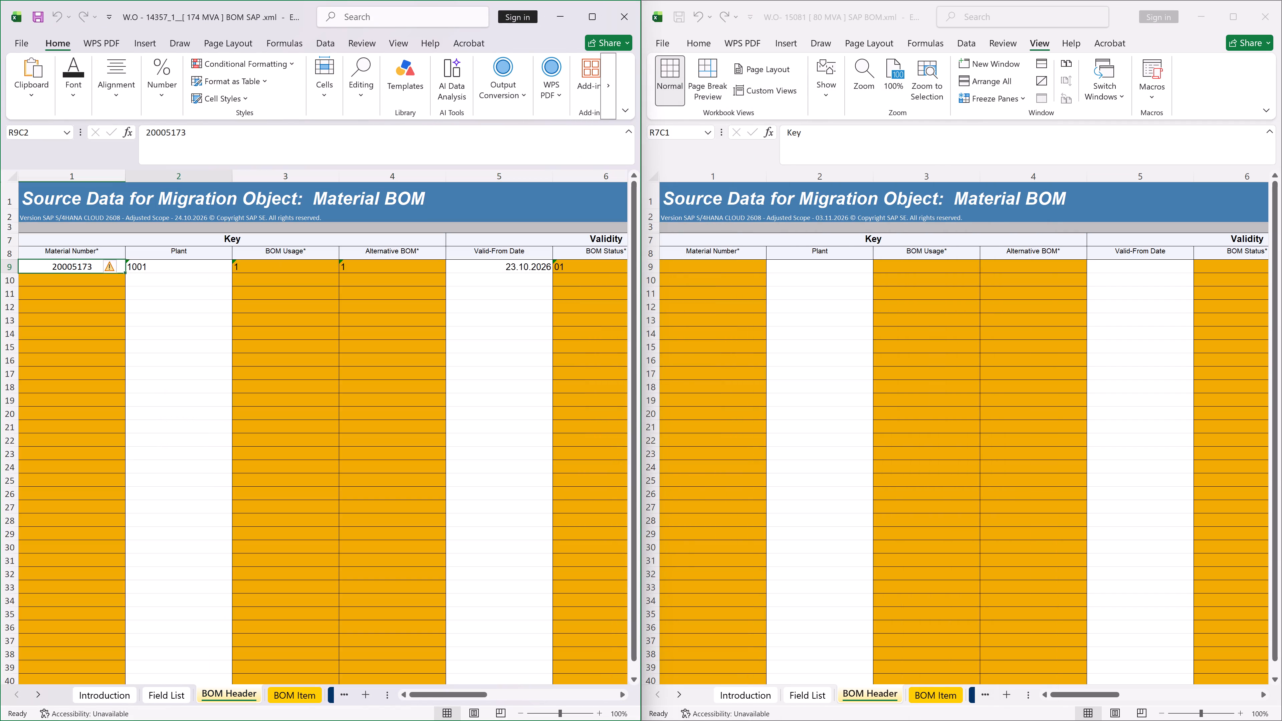
key(shift+Right)
key(shift+Right)
key(shift+Right)
key(shift+Right)
key(shift+Right)
key(shift+Right)
key(shift+Right)
key(shift+Right)
key(shift+Right)
key(shift+Right)
key(shift+Right)
key(shift+Right)
key(shift+Right)
key(shift+Right)
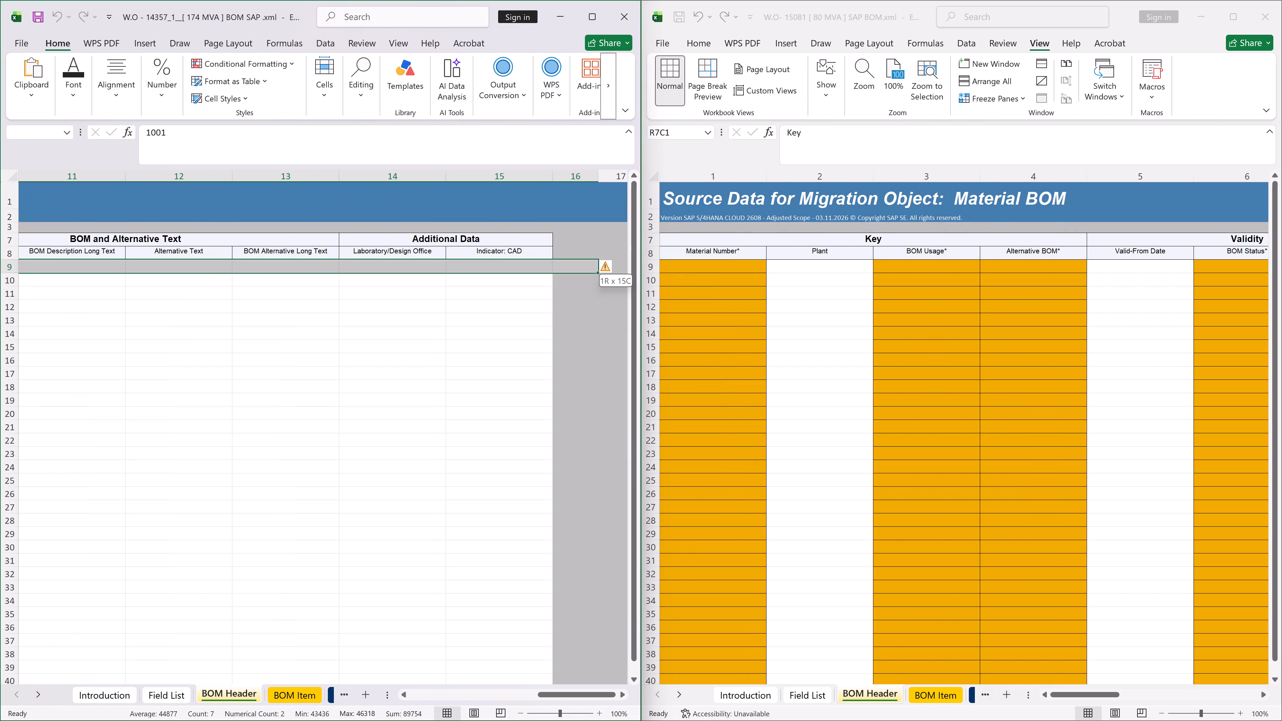
key(shift+Left)
key(ctrl+c)
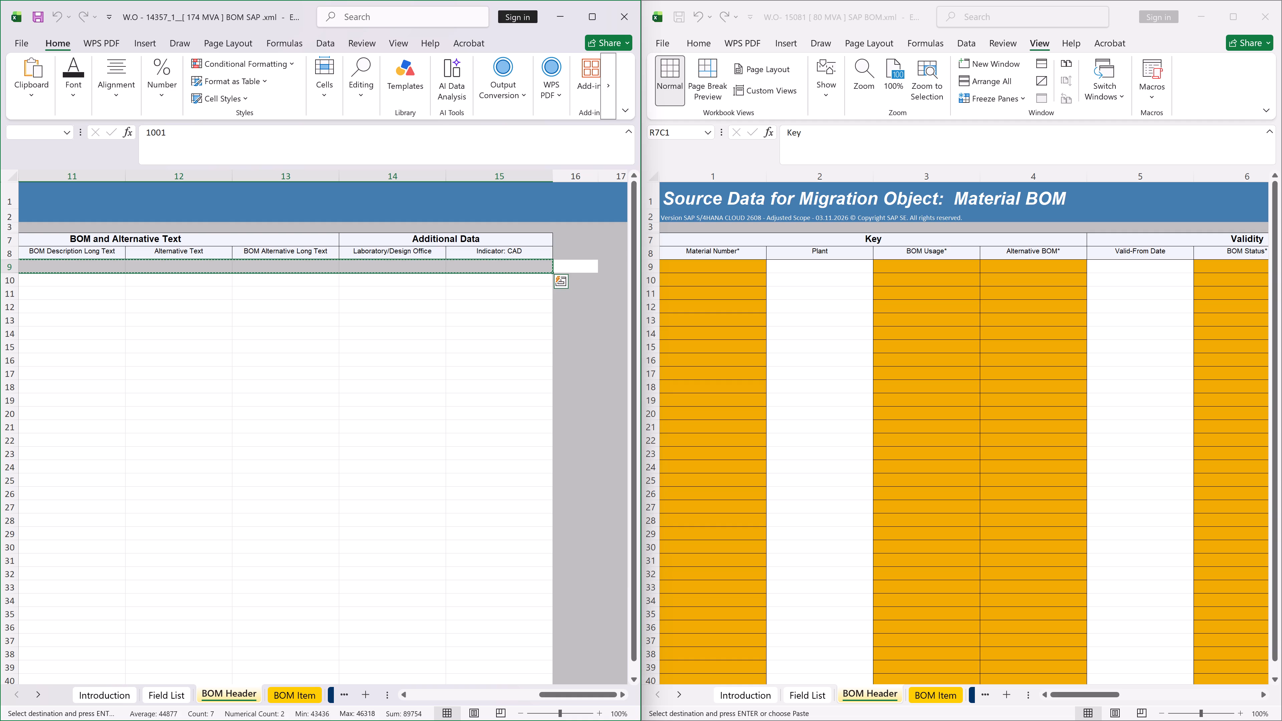
key(Left)
key(Left)
key(Left)
key(Left)
key(Left)
key(Left)
key(Left)
key(Left)
key(Left)
key(Left)
key(Left)
key(Left)
key(Left)
key(Left)
key(Left)
key(Left)
key(Left)
key(Left)
key(Left)
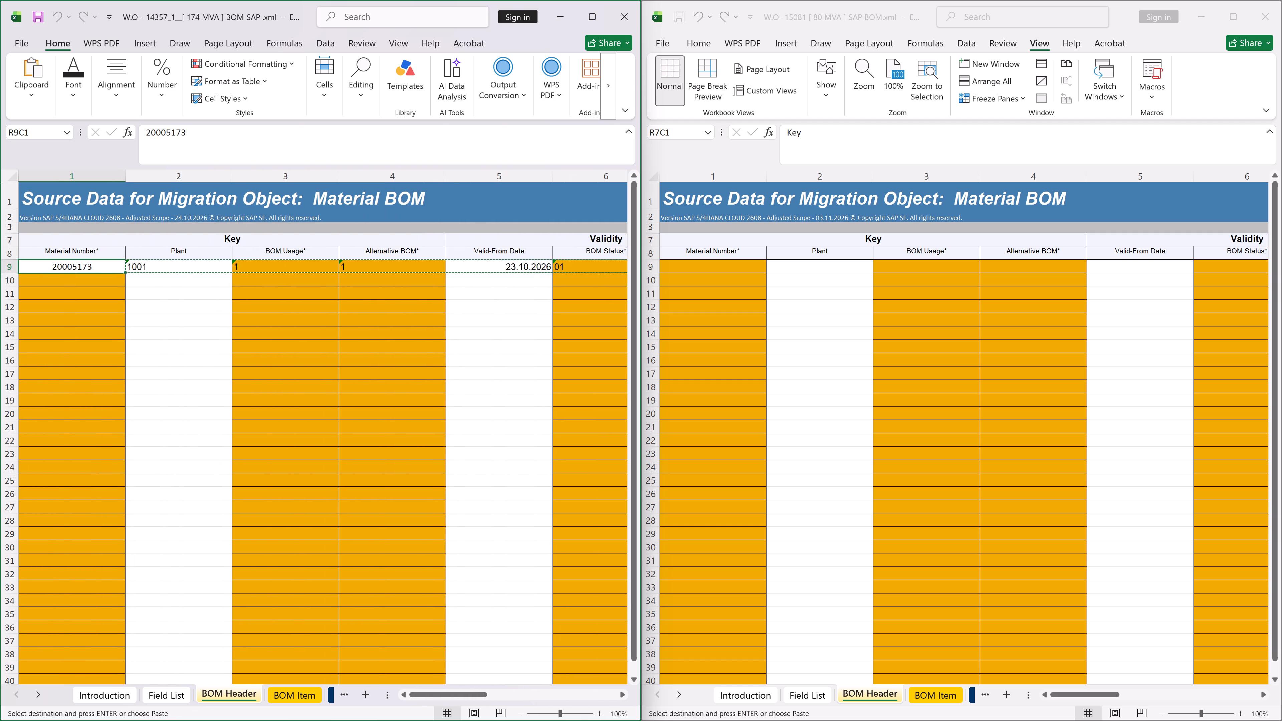
drag(838, 283, 835, 282)
click(809, 269)
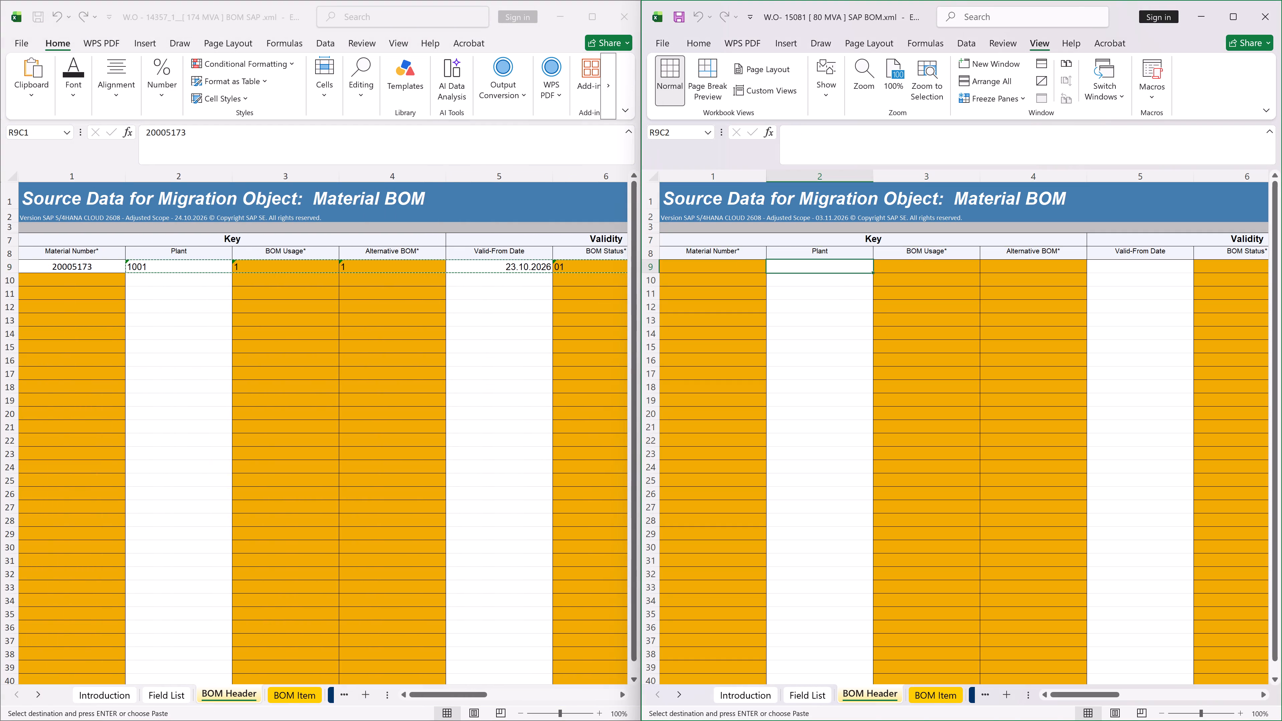
key(ctrl+v)
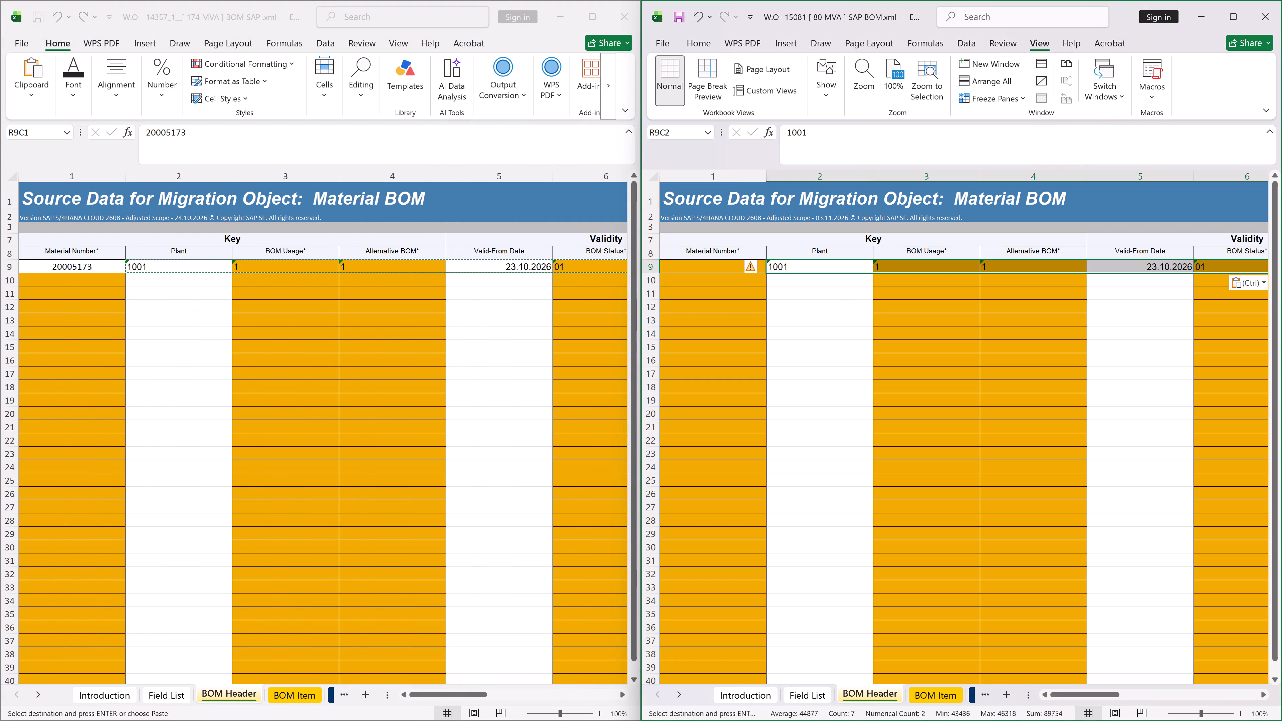
Copy the BOM Item columns Plant through Item Category, rows 9 to 494, from the 14357_1 workbook into the 15081 BOM Item sheet, starting at row 9.
click(291, 694)
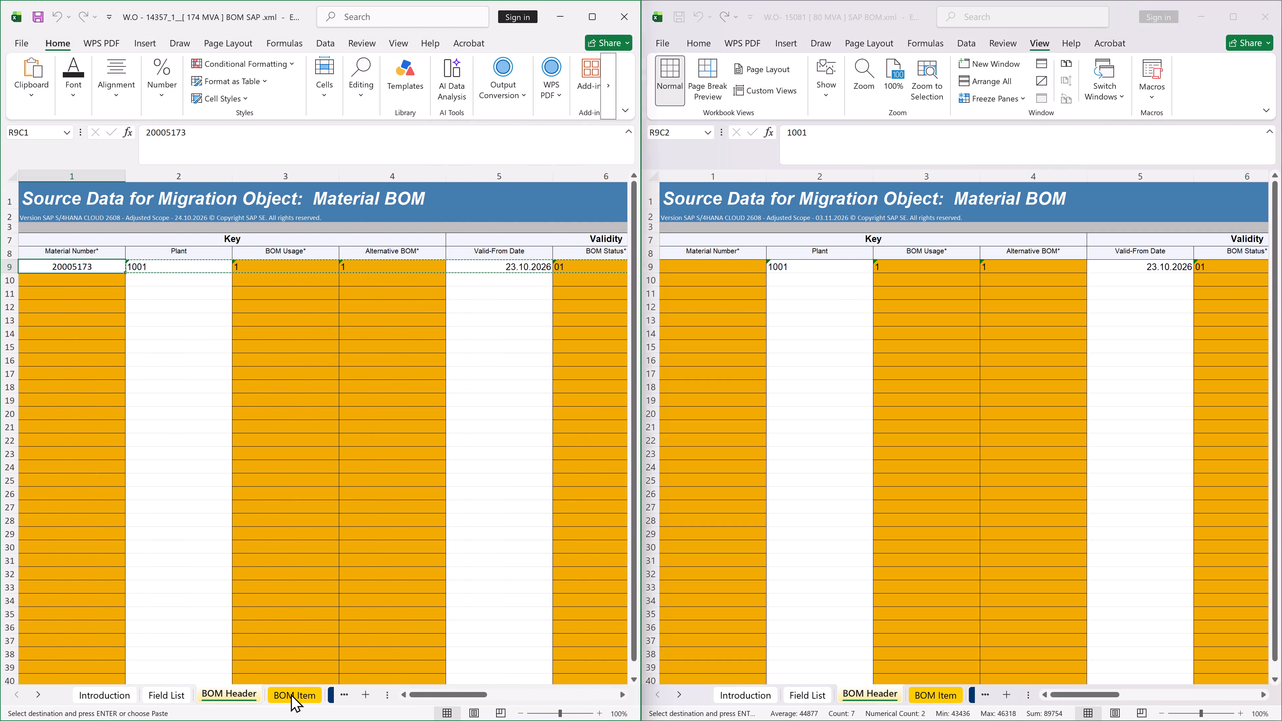
click(293, 694)
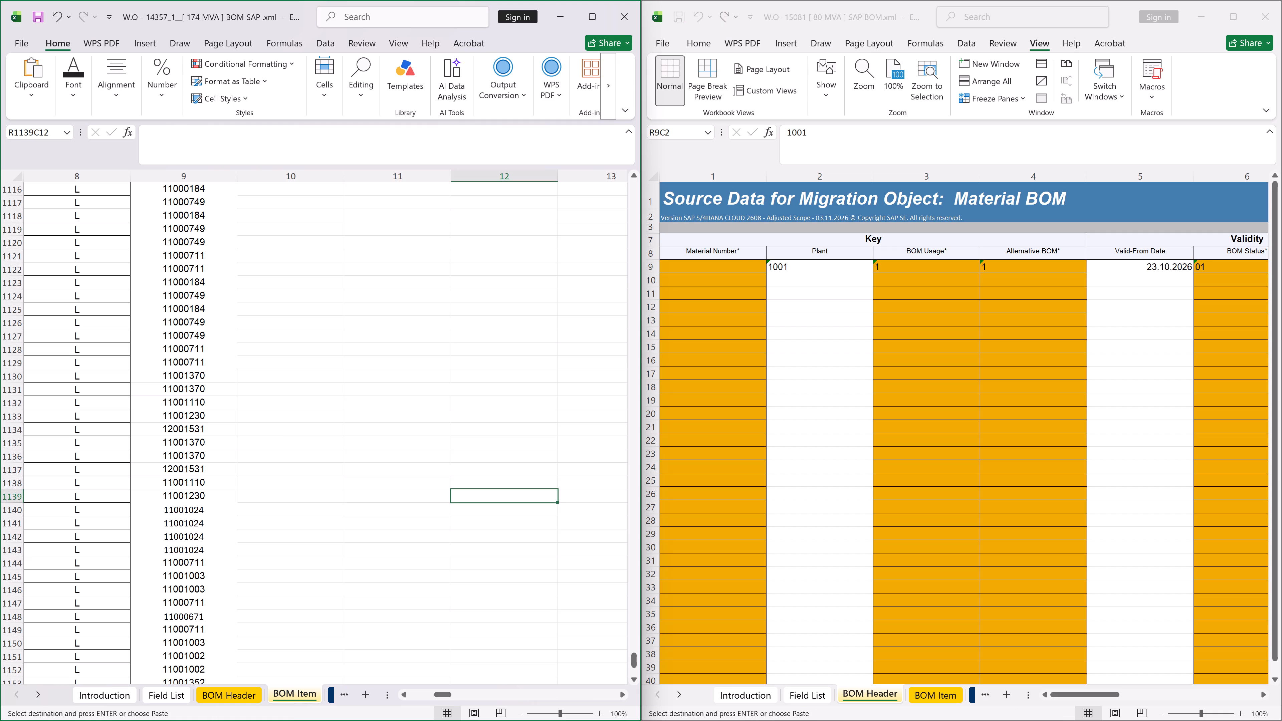
drag(444, 693, 356, 695)
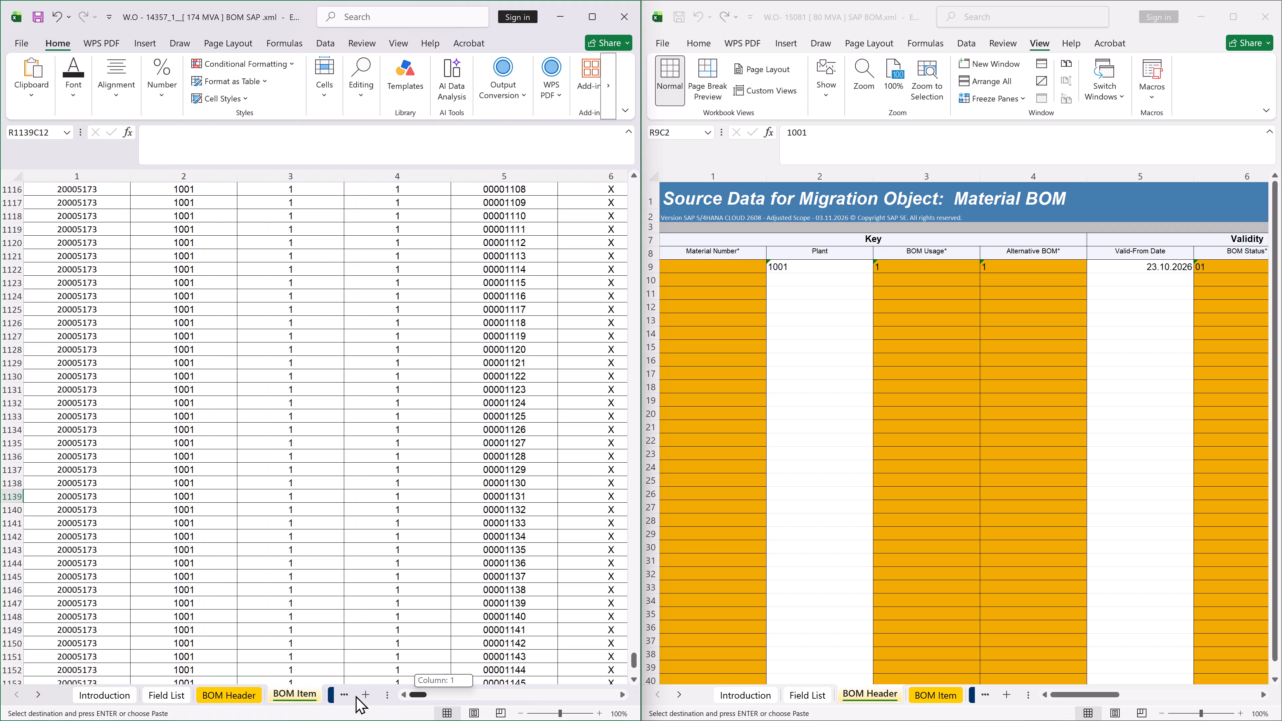
drag(356, 695, 323, 693)
scroll(174, 241, up, 20)
scroll(174, 241, up, 6)
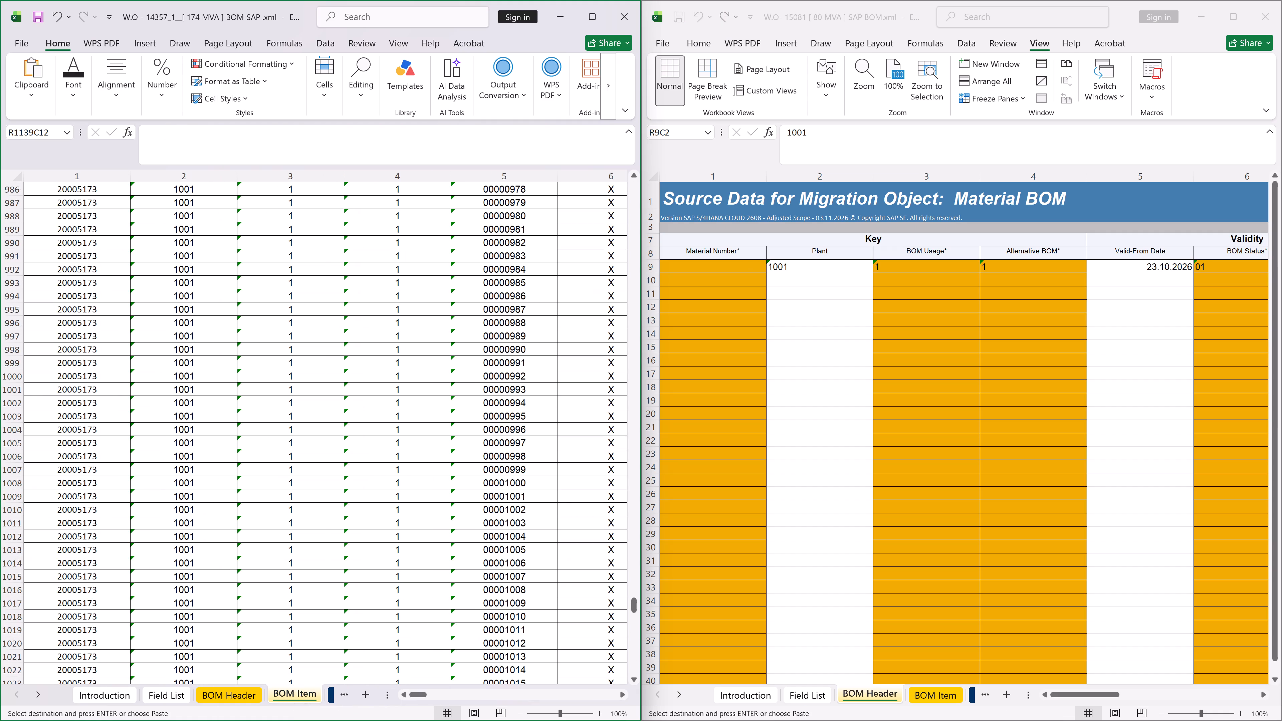
drag(633, 606, 636, 92)
scroll(122, 312, up, 4)
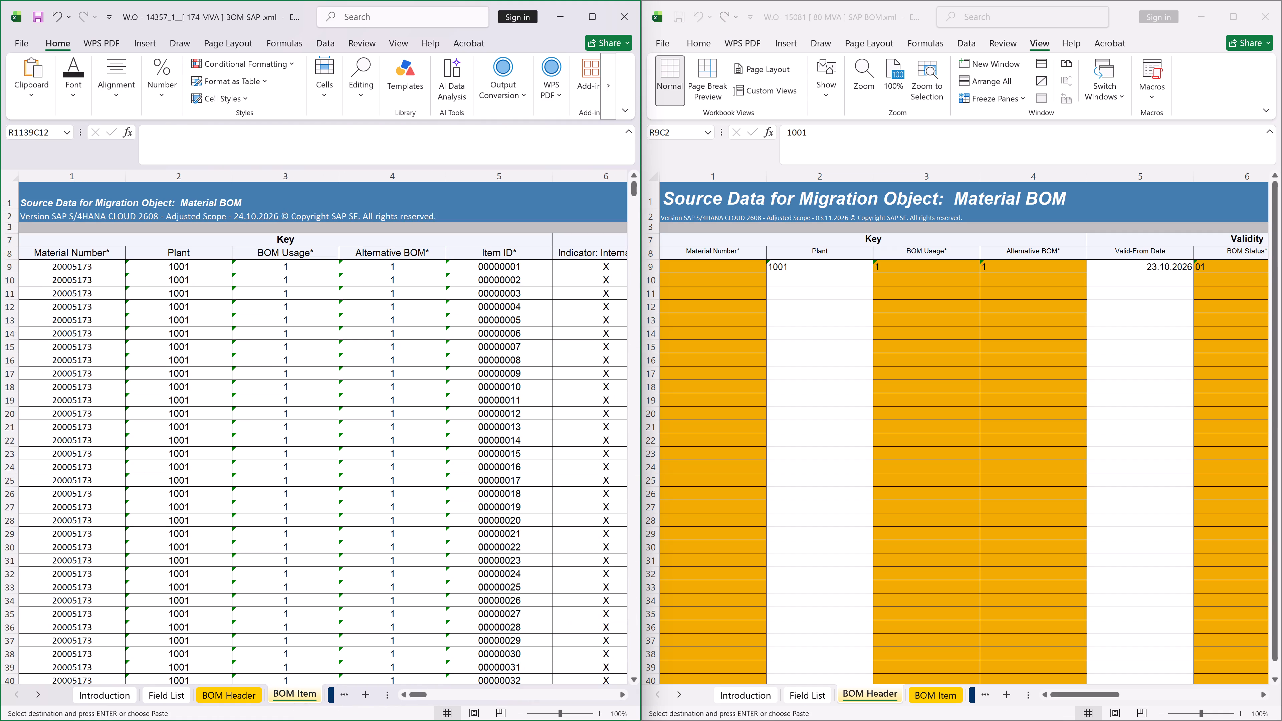
click(167, 269)
key(shift+Right)
key(shift+Right)
key(shift+Right)
key(shift+Right)
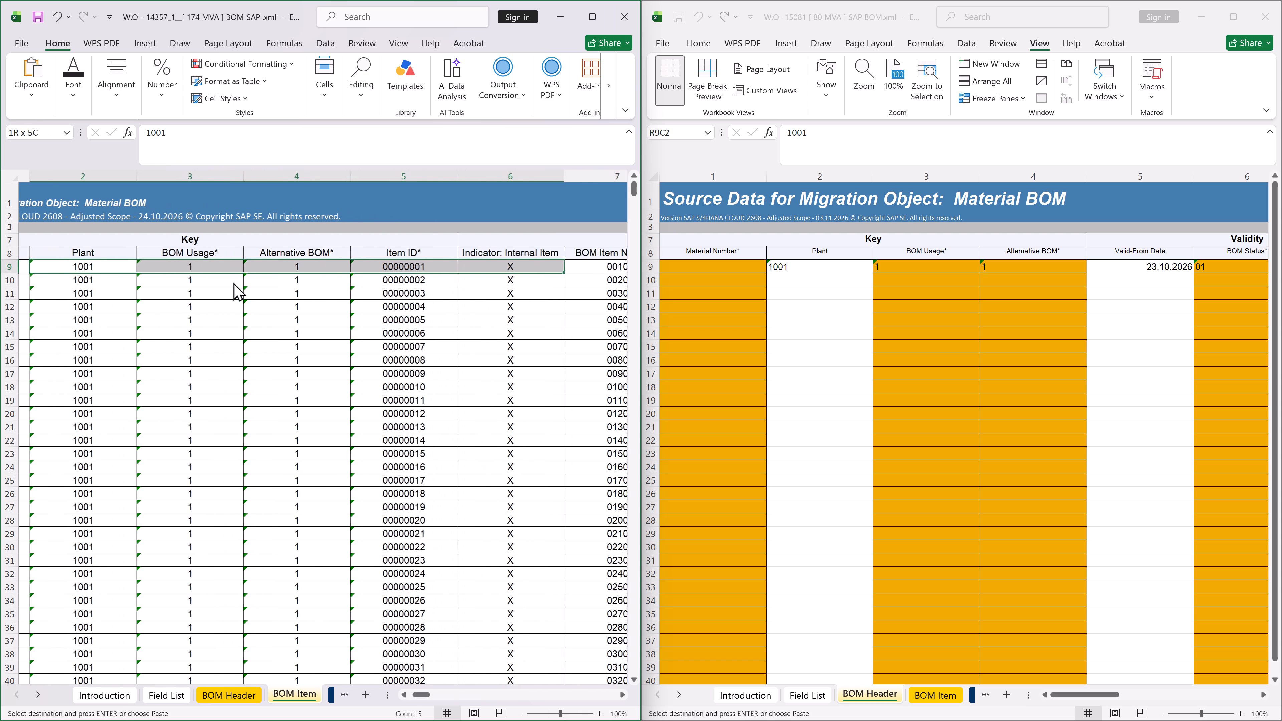
key(shift+Right)
key(shift+Right)
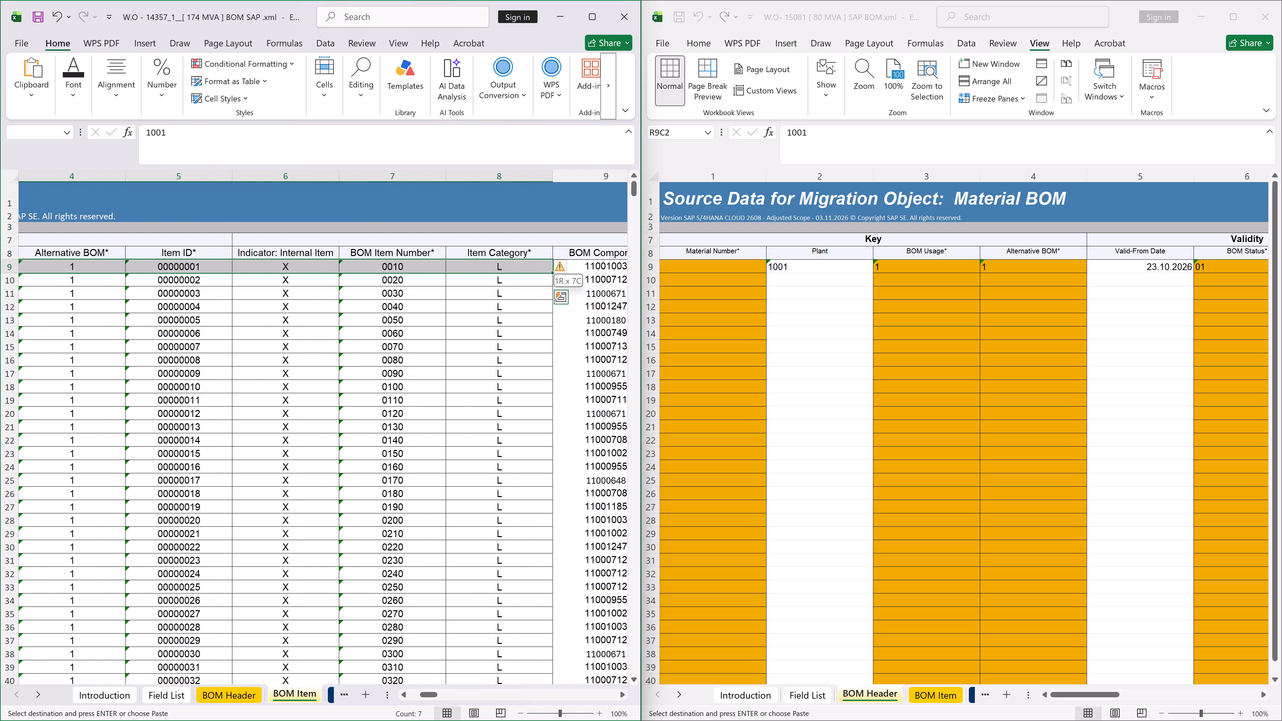
key(shift+Page_Down)
key(shift+Page_Down)
key(shift+Page_Down)
key(shift+Page_Down)
key(shift+Page_Down)
key(shift+Page_Down)
key(shift+Page_Down)
key(shift+Page_Down)
key(shift+Page_Down)
key(shift+Page_Down)
key(shift+Page_Down)
key(shift+Page_Down)
key(shift+Page_Down)
key(shift+Page_Down)
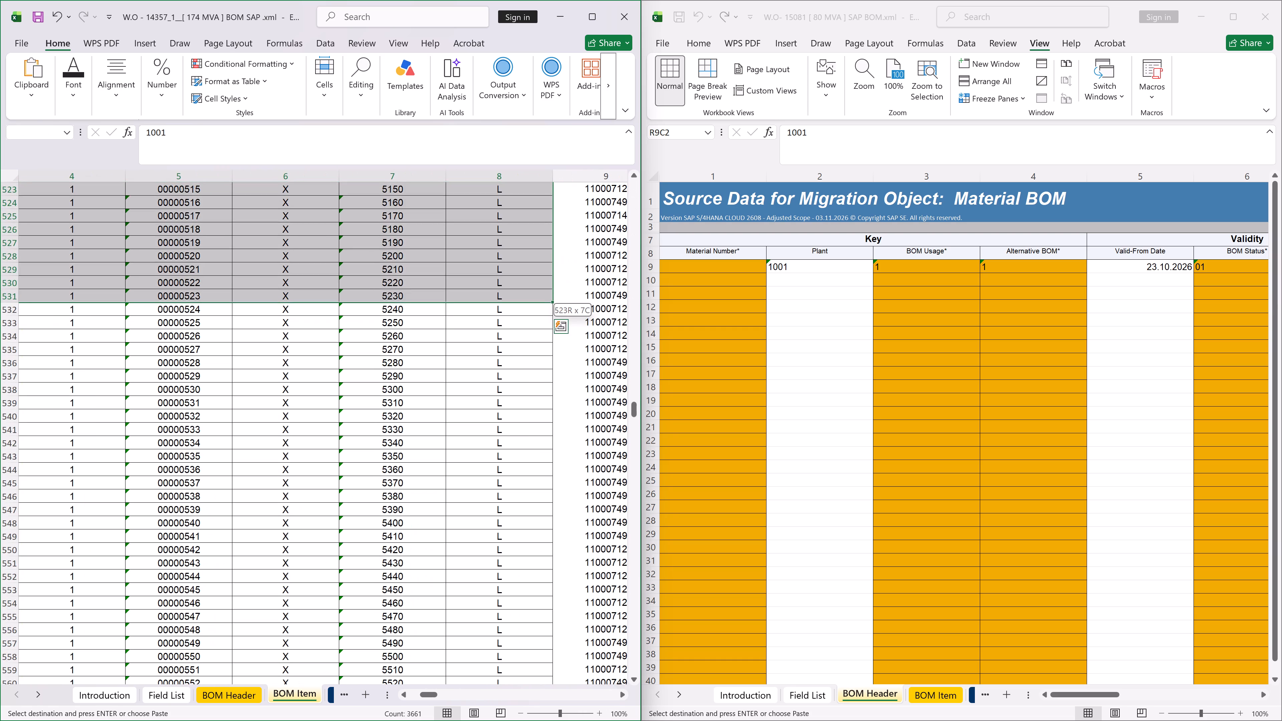
key(shift+Page_Up)
key(ctrl+c)
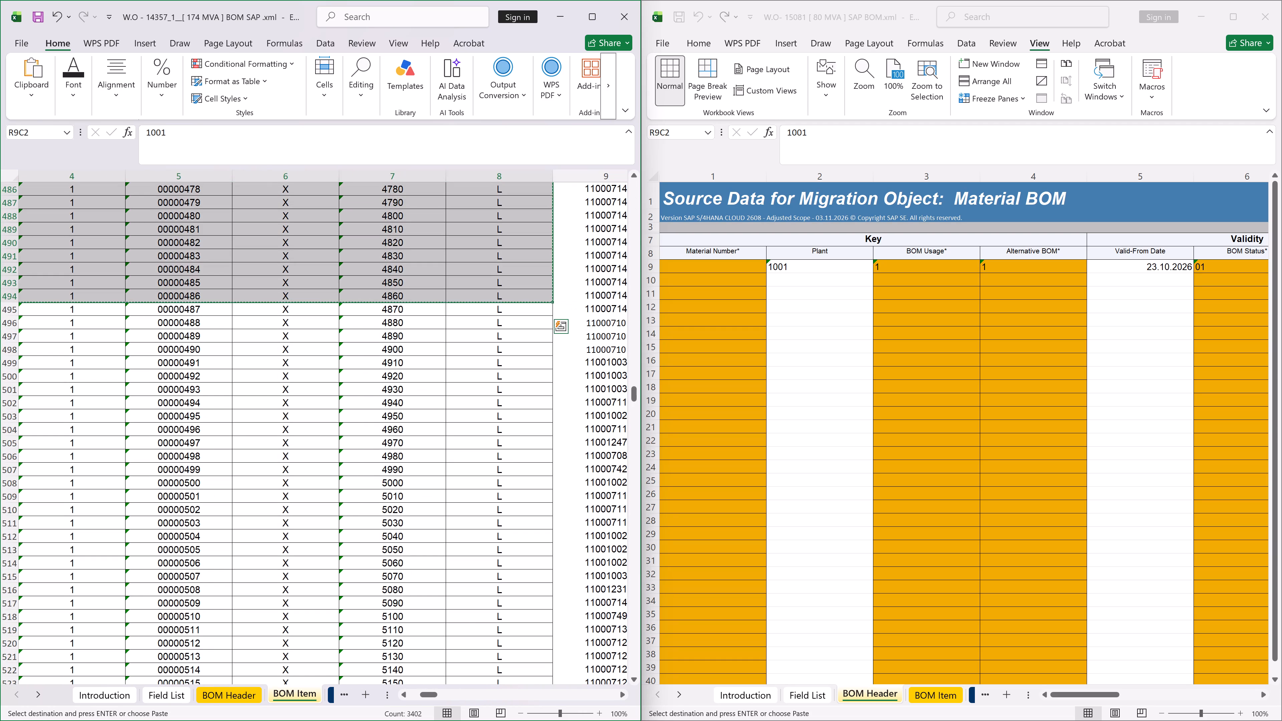
click(923, 693)
click(923, 695)
scroll(751, 357, up, 5)
click(742, 301)
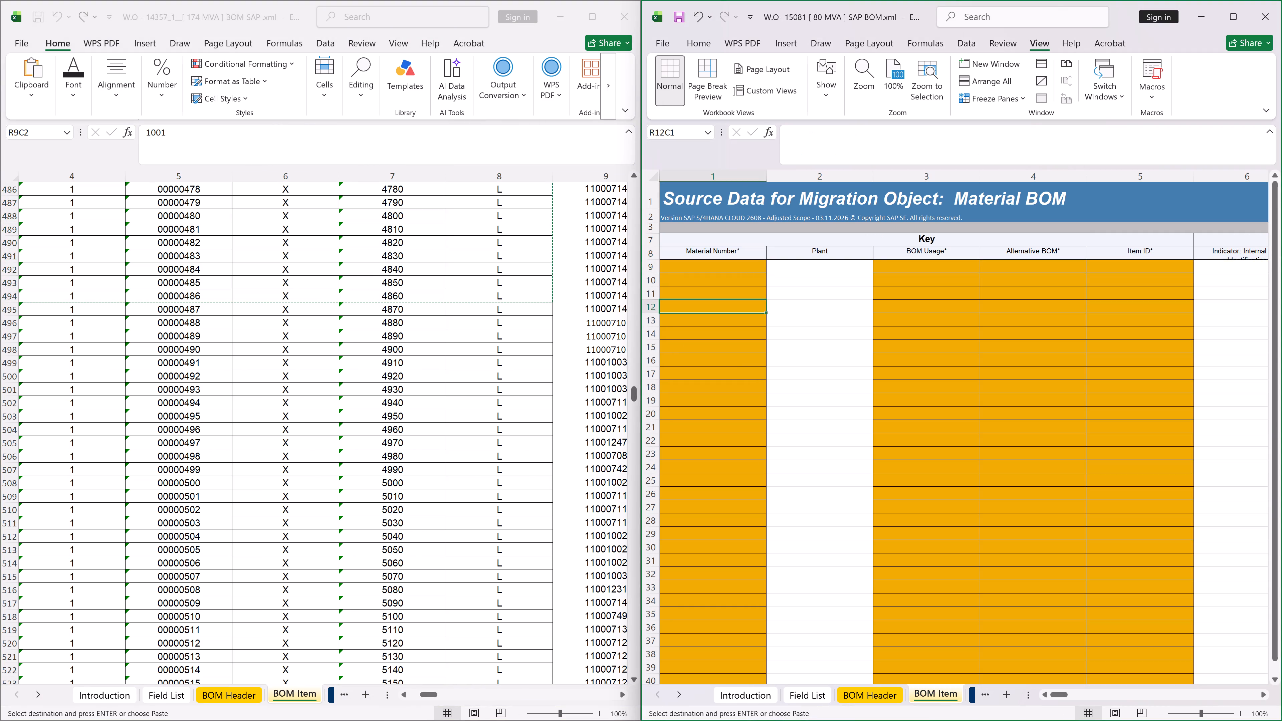
click(780, 269)
key(ctrl+v)
click(736, 302)
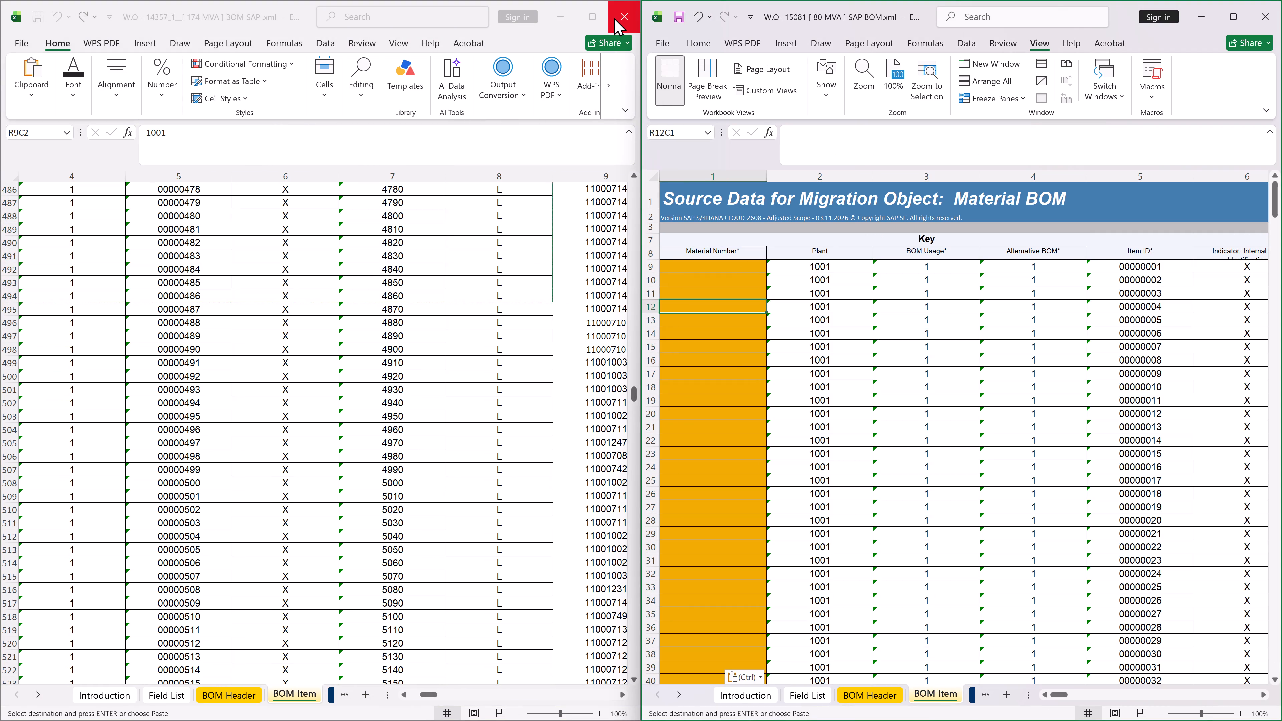
Close the 14357_1 workbook and the SAP MANUALS folder, and maximize the W.O- 15081 workbook.
click(614, 17)
click(343, 430)
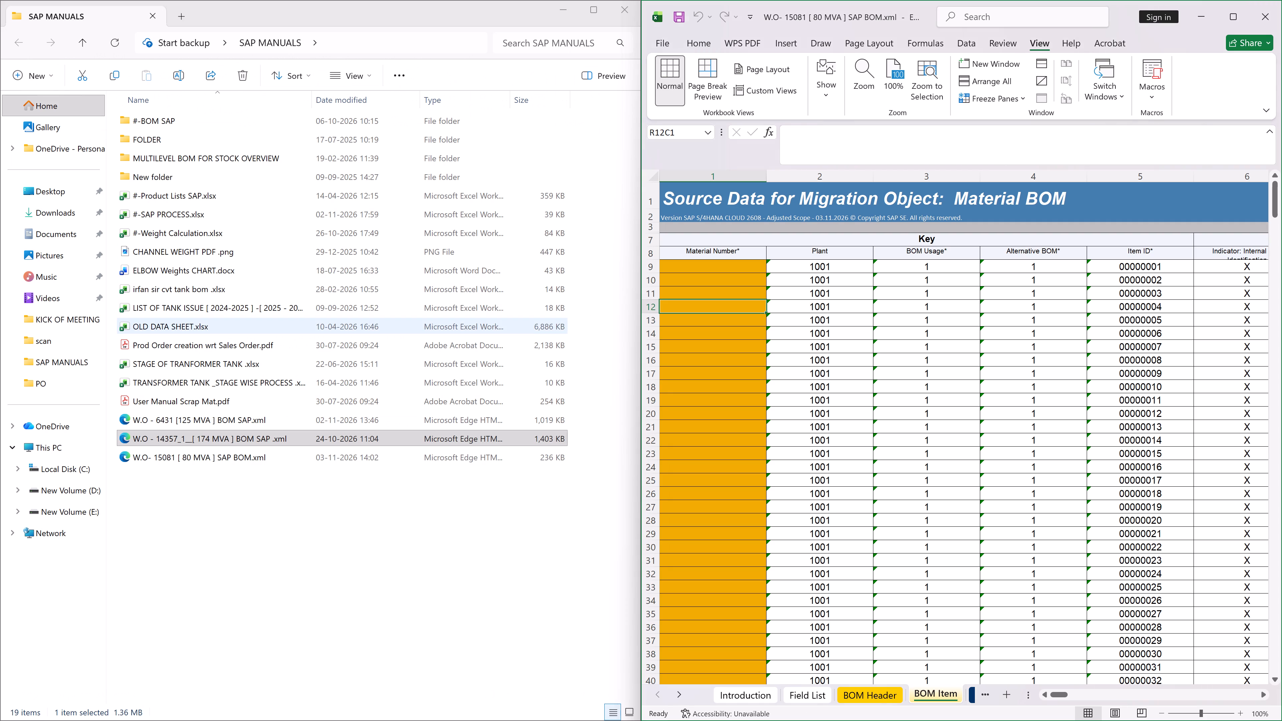
click(615, 11)
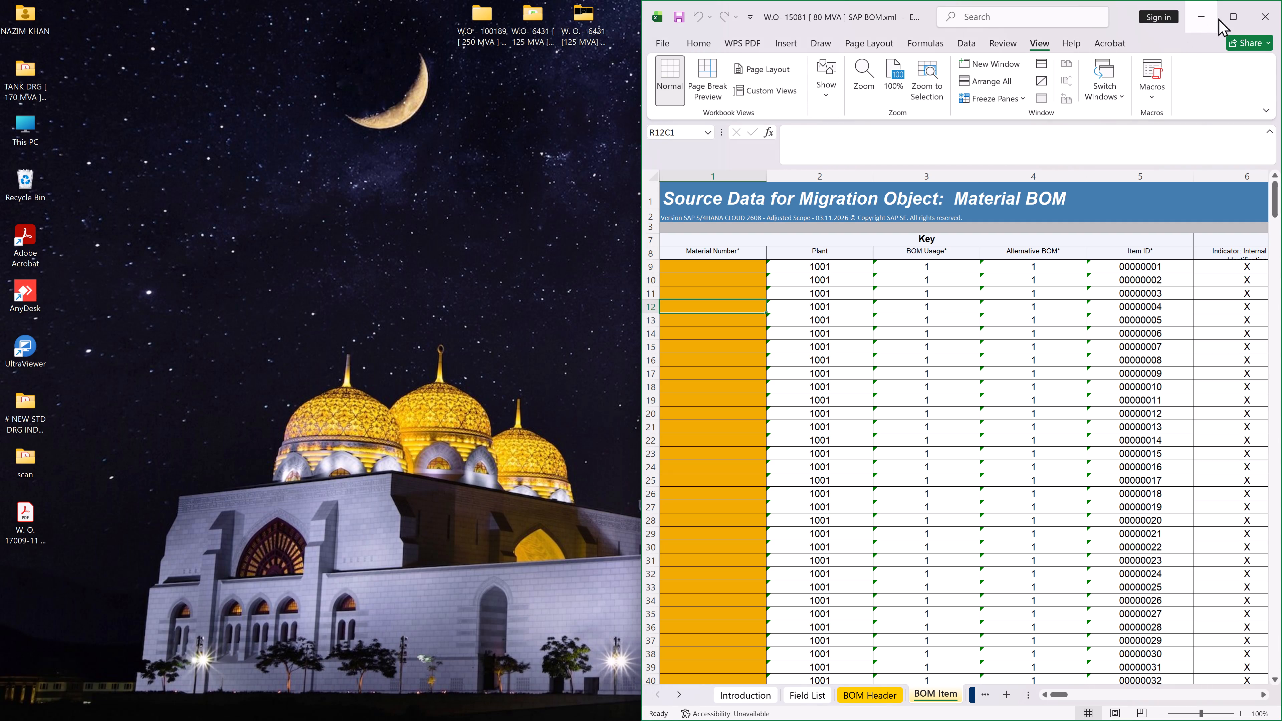
click(1238, 13)
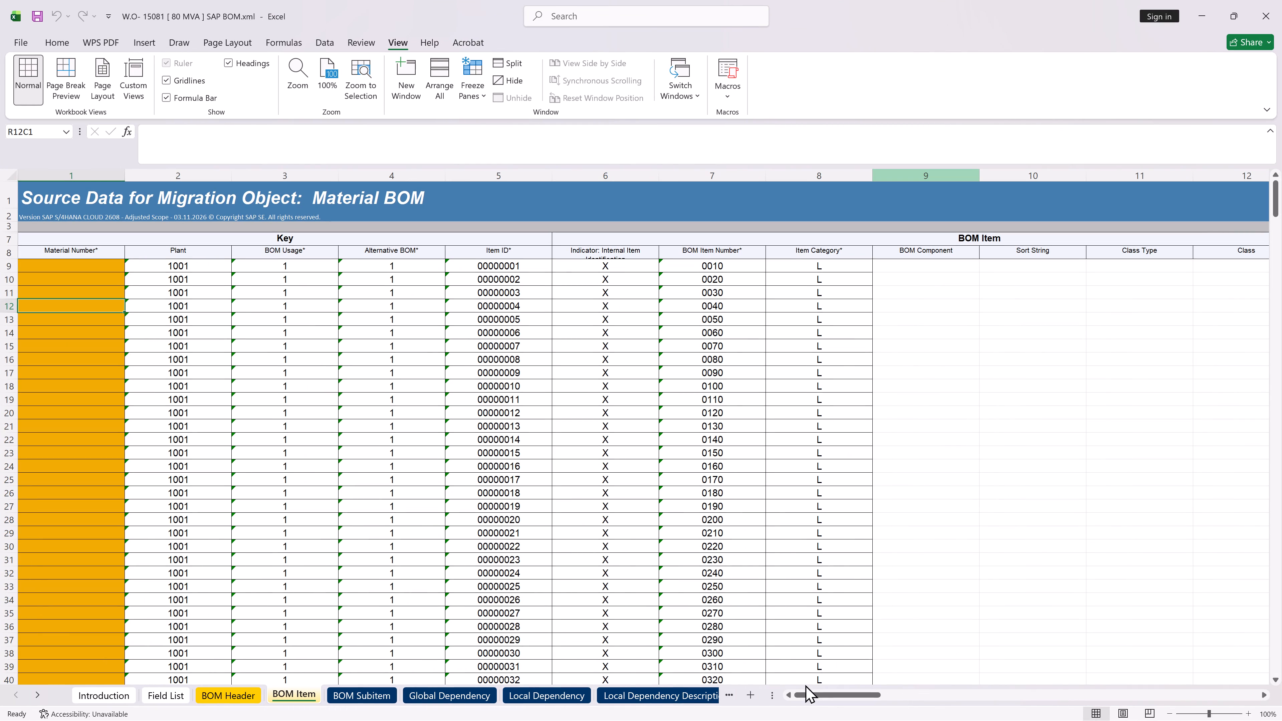
drag(809, 692, 755, 692)
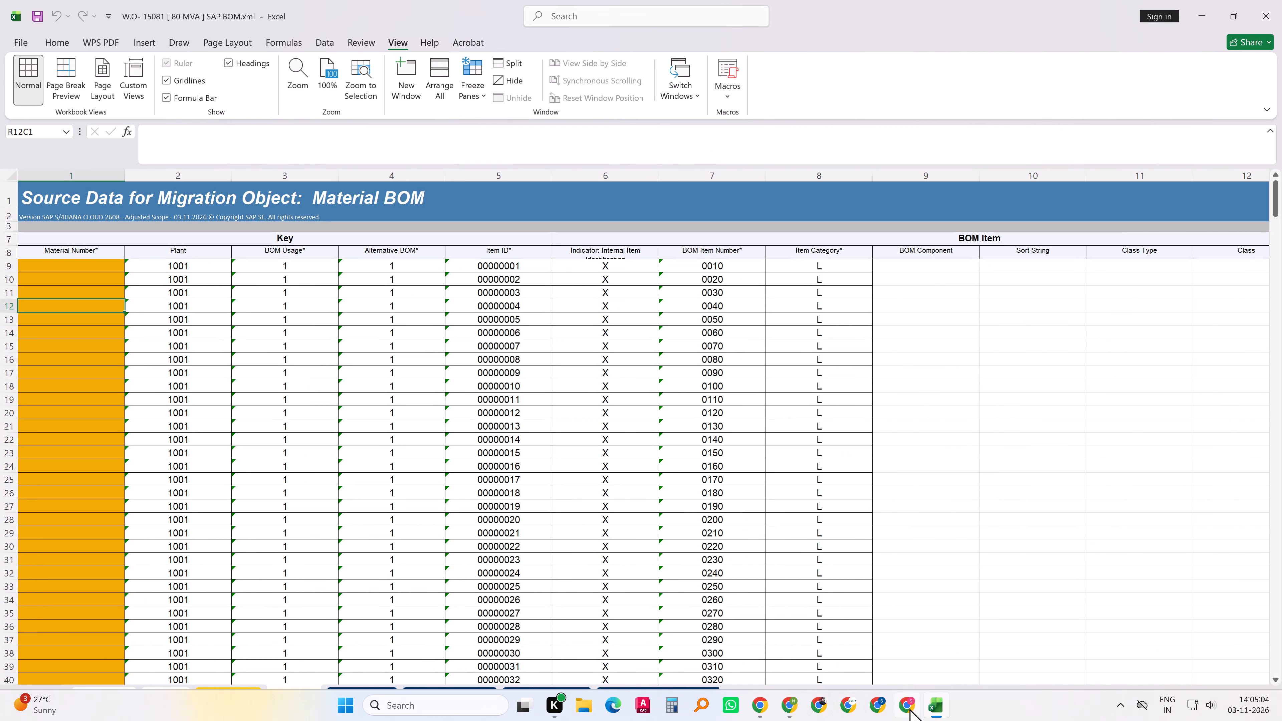
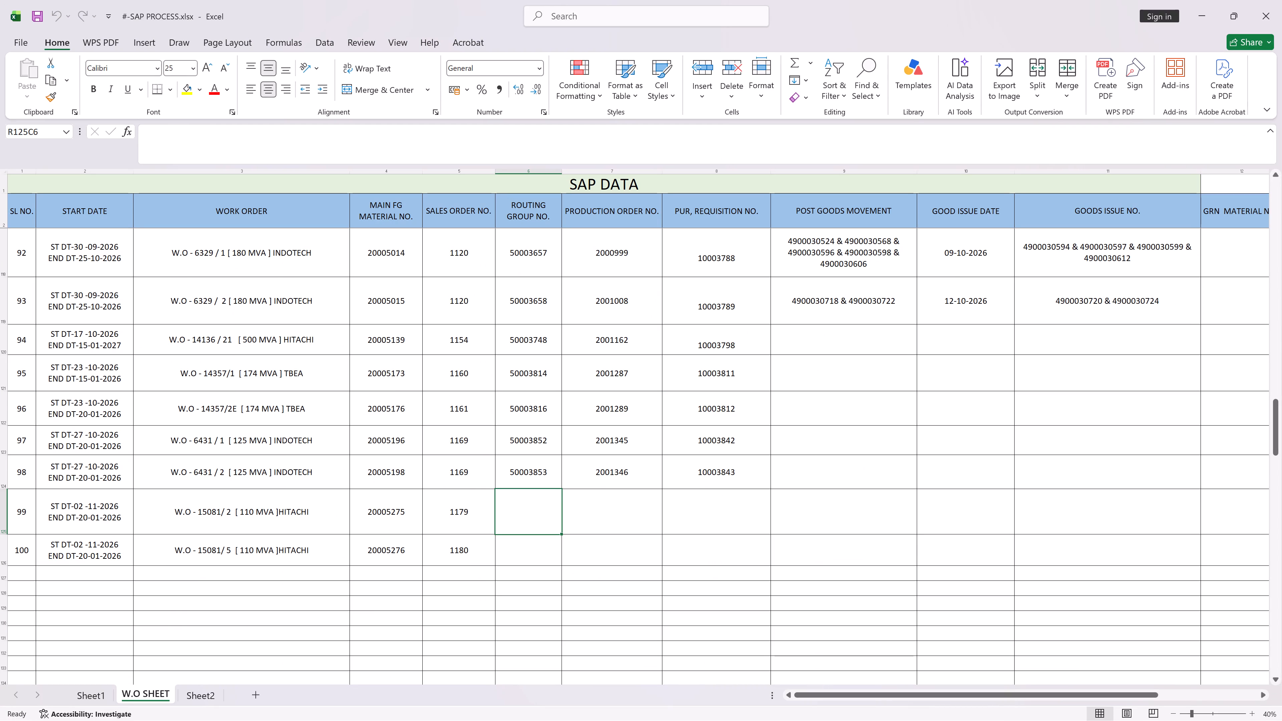
Copy the main FG material number 20005275 of W.O - 15081/ 2 from the SAP PROCESS workbook into BOM Item row 9, Material Number.
click(385, 514)
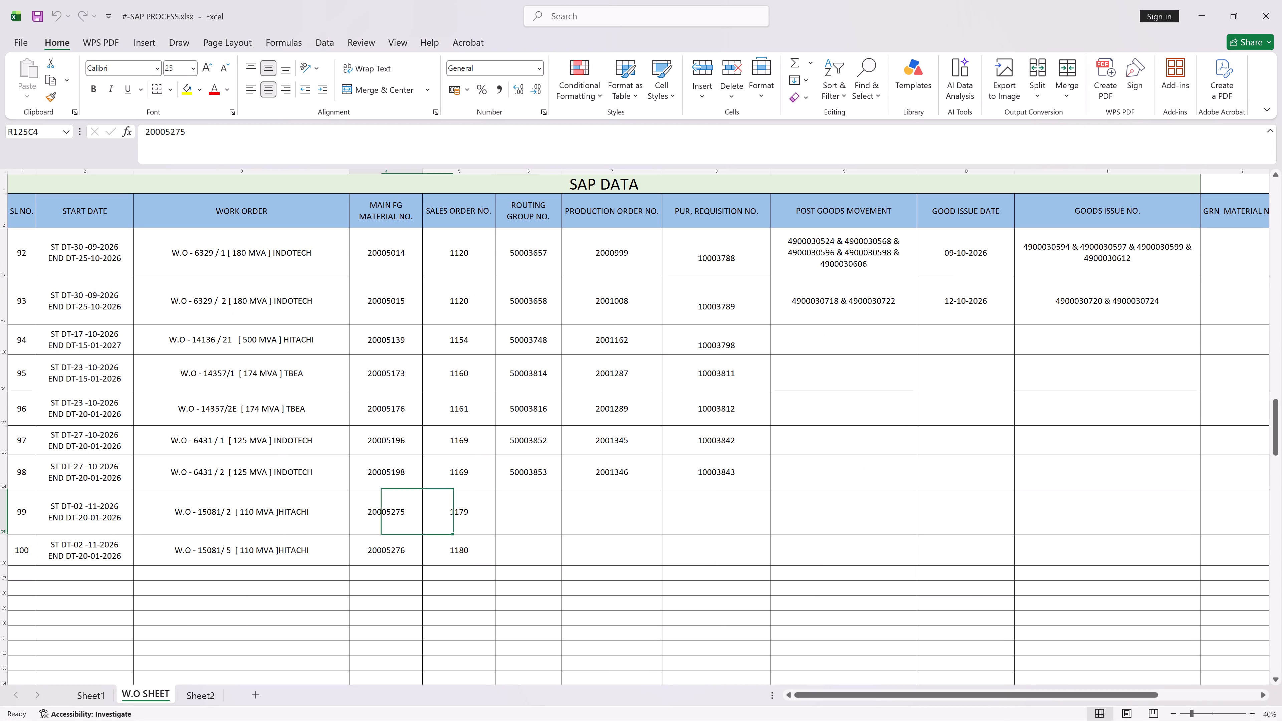
key(ctrl+c)
key(ctrl+x)
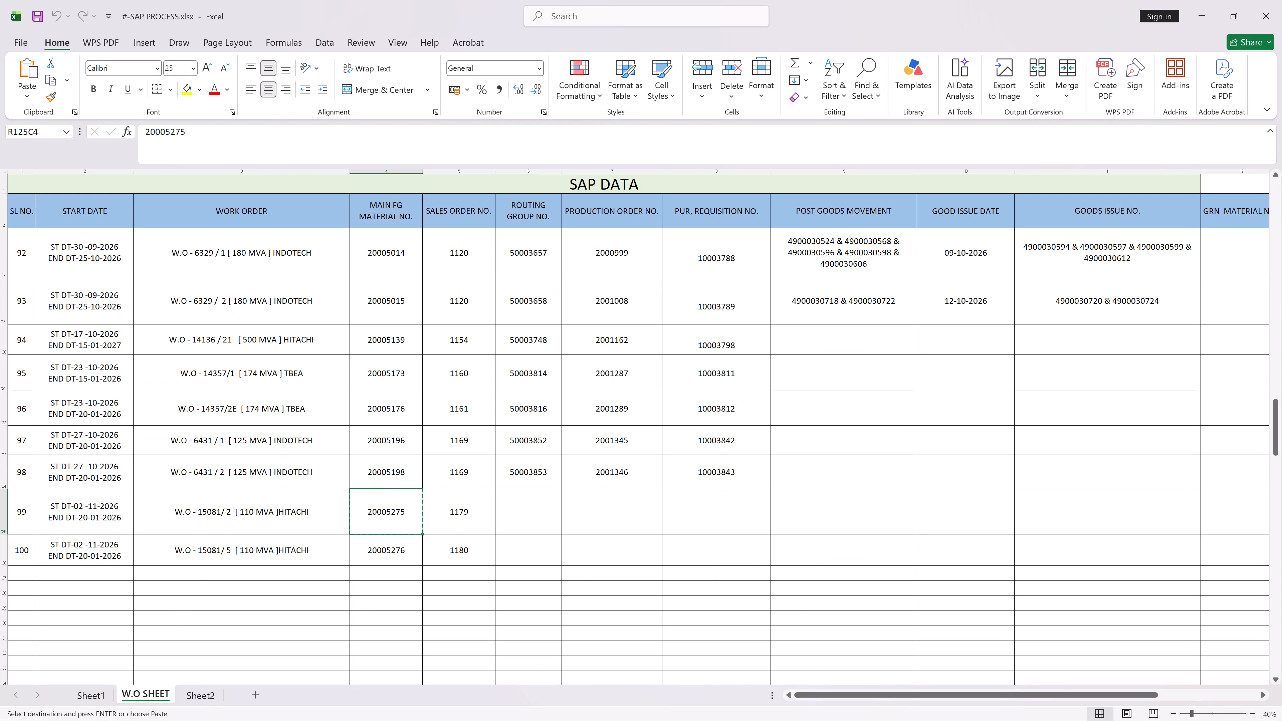
key(Escape)
key(Escape)
key(Escape)
key(Escape)
key(Escape)
click(450, 529)
click(374, 523)
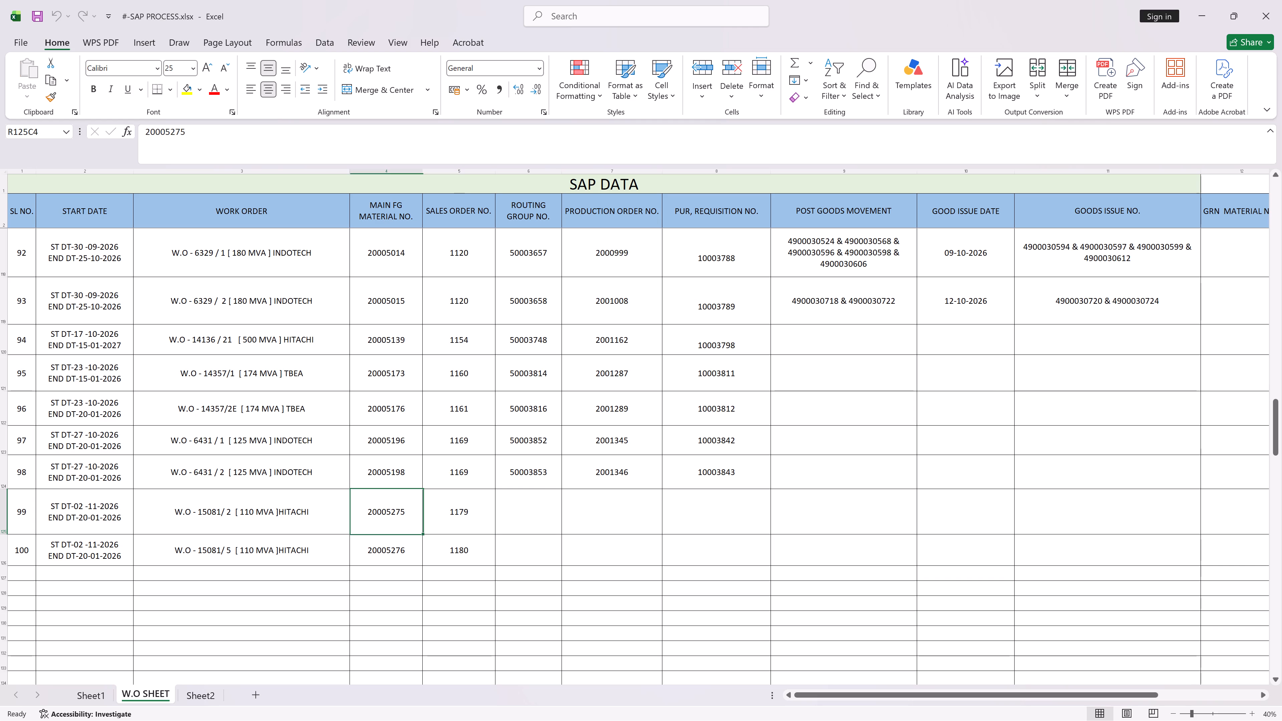
key(ctrl+c)
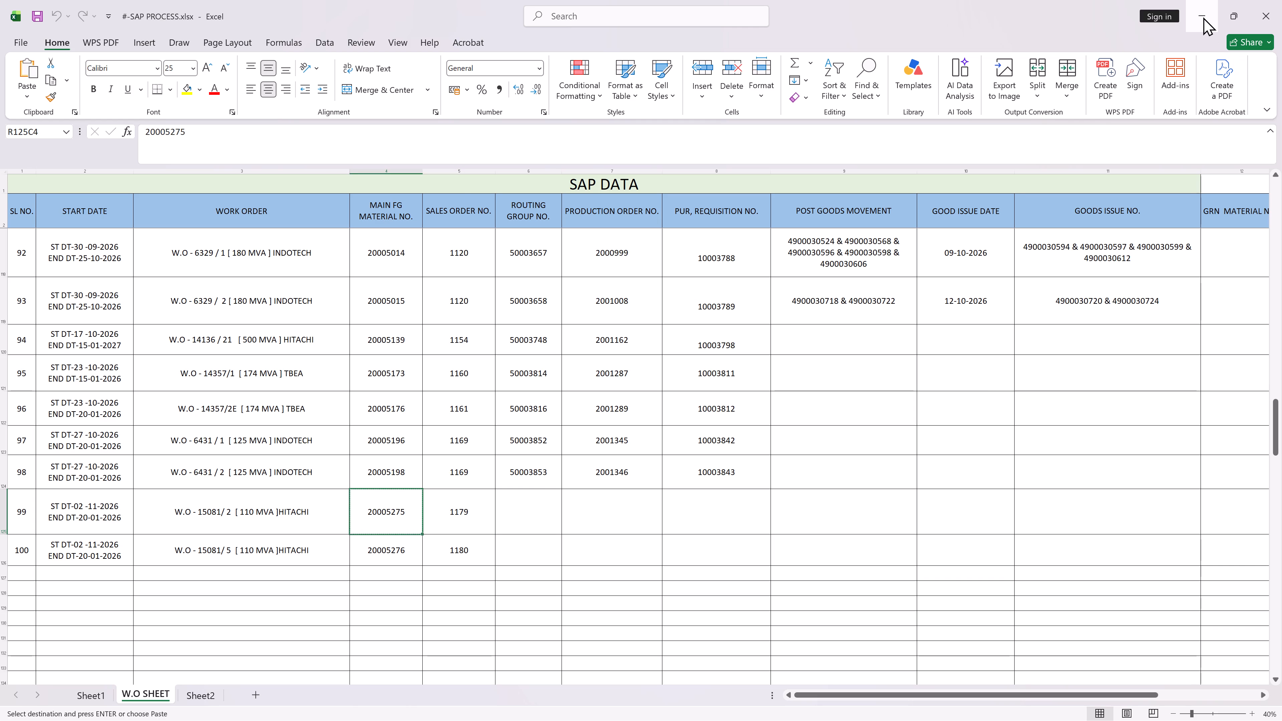
click(1203, 17)
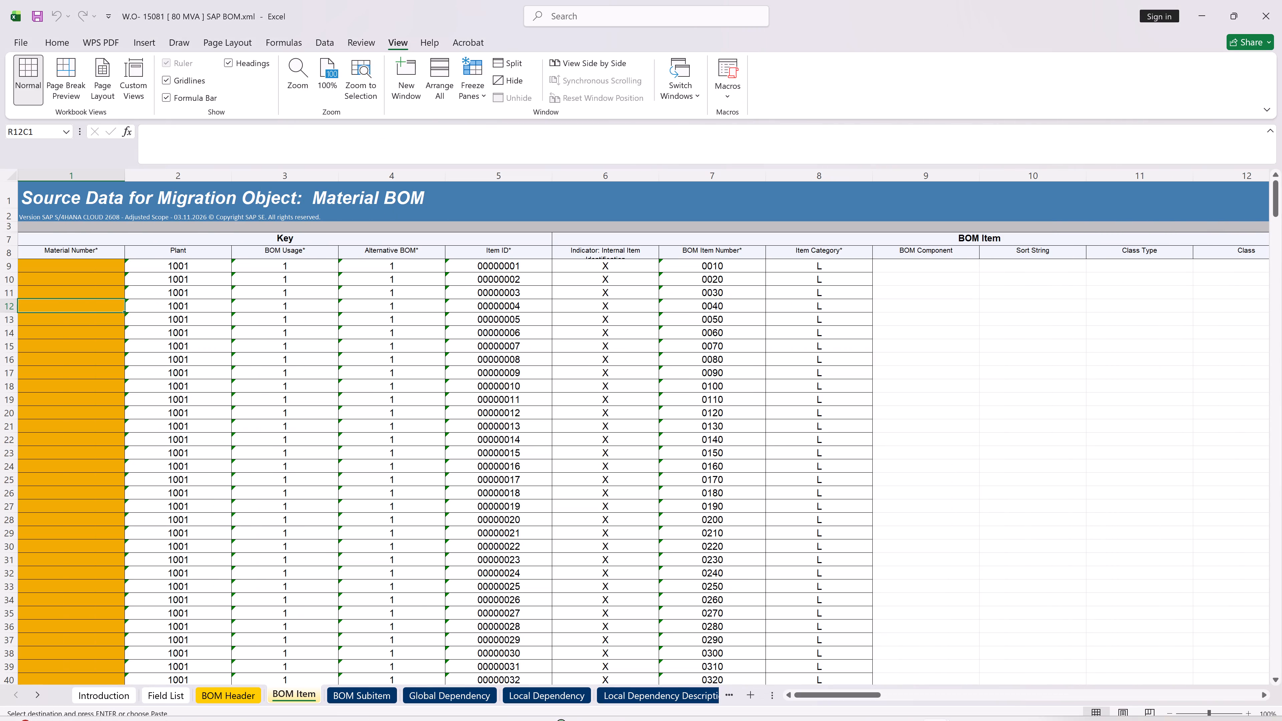
click(36, 266)
key(ctrl+v)
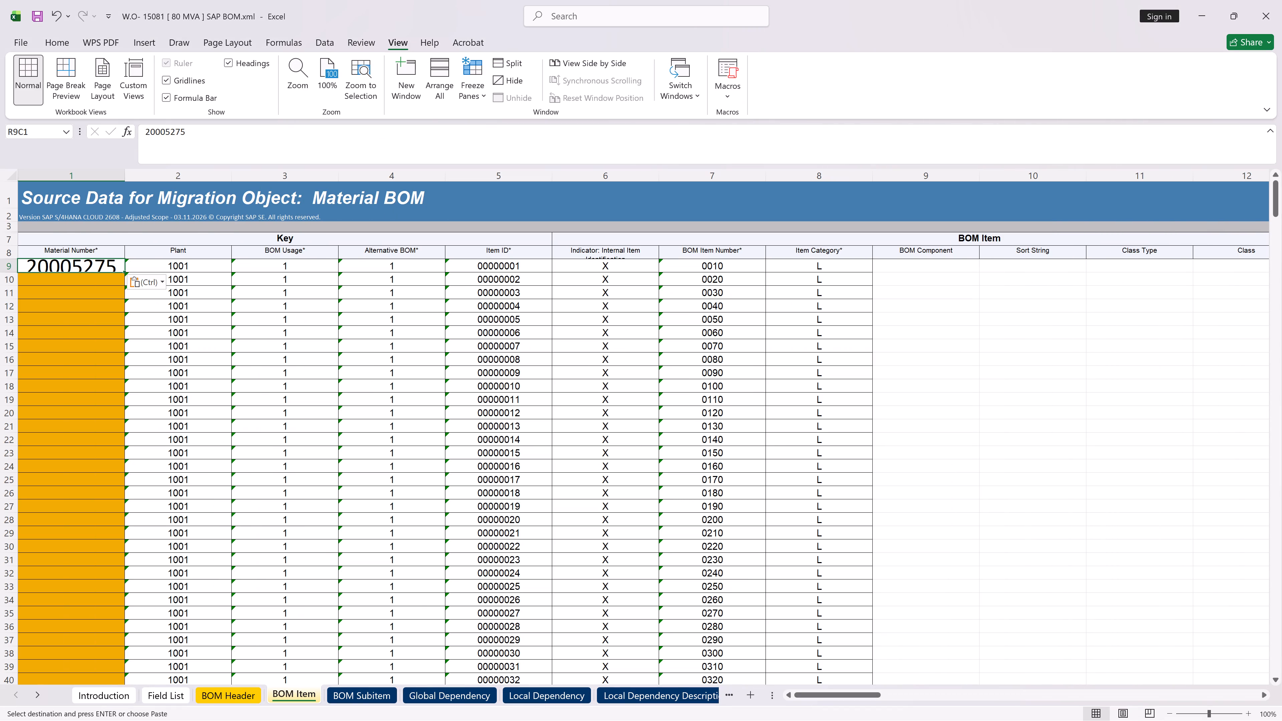
Set the font size of the Material Number in BOM Item row 9 to 14.
click(58, 38)
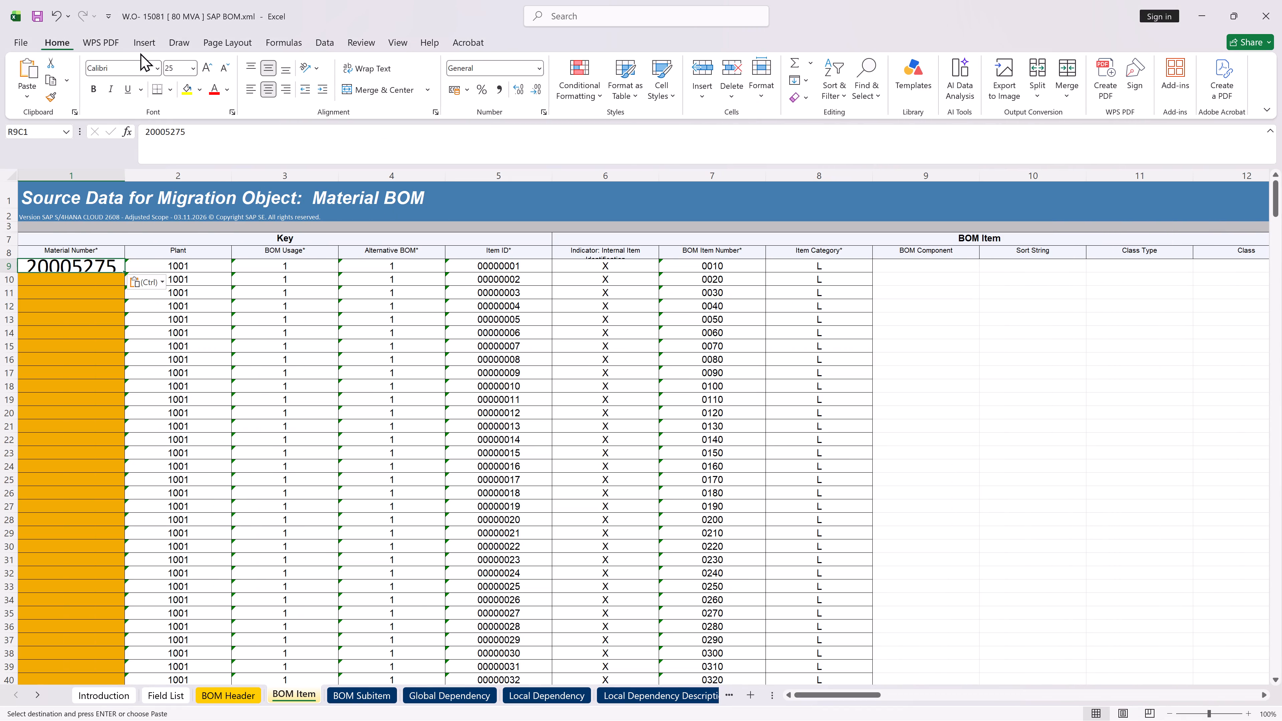
click(182, 65)
key(1)
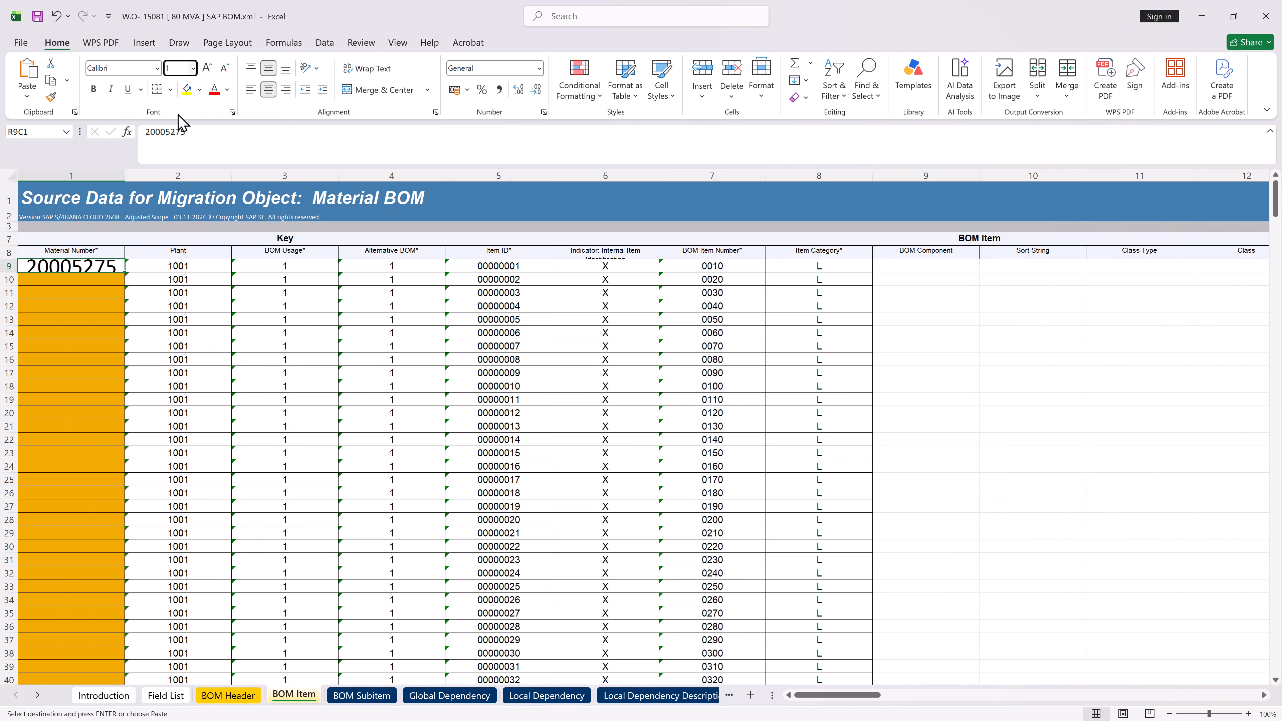
key(4)
key(Return)
Copy the material number 20005275 from BOM Item row 9 into the Material Number cells of rows 10 to 494.
key(ctrl+c)
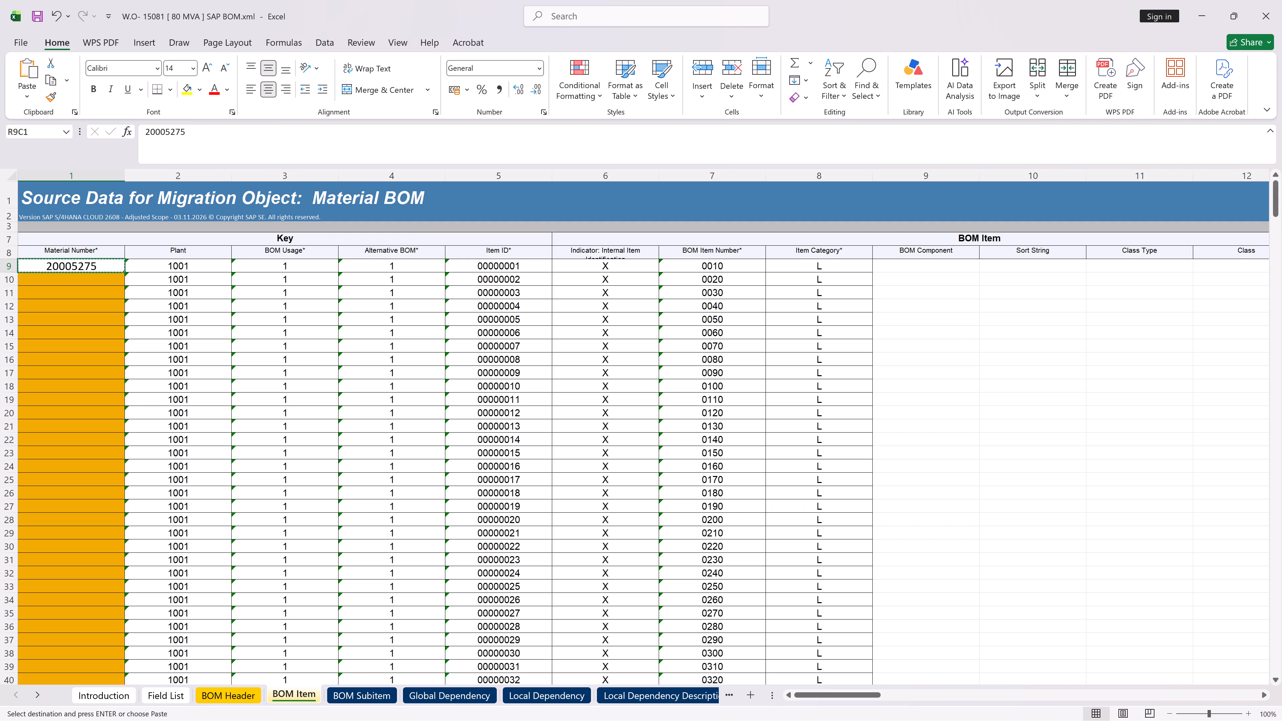
click(85, 280)
key(shift+Page_Down)
key(shift+Page_Down)
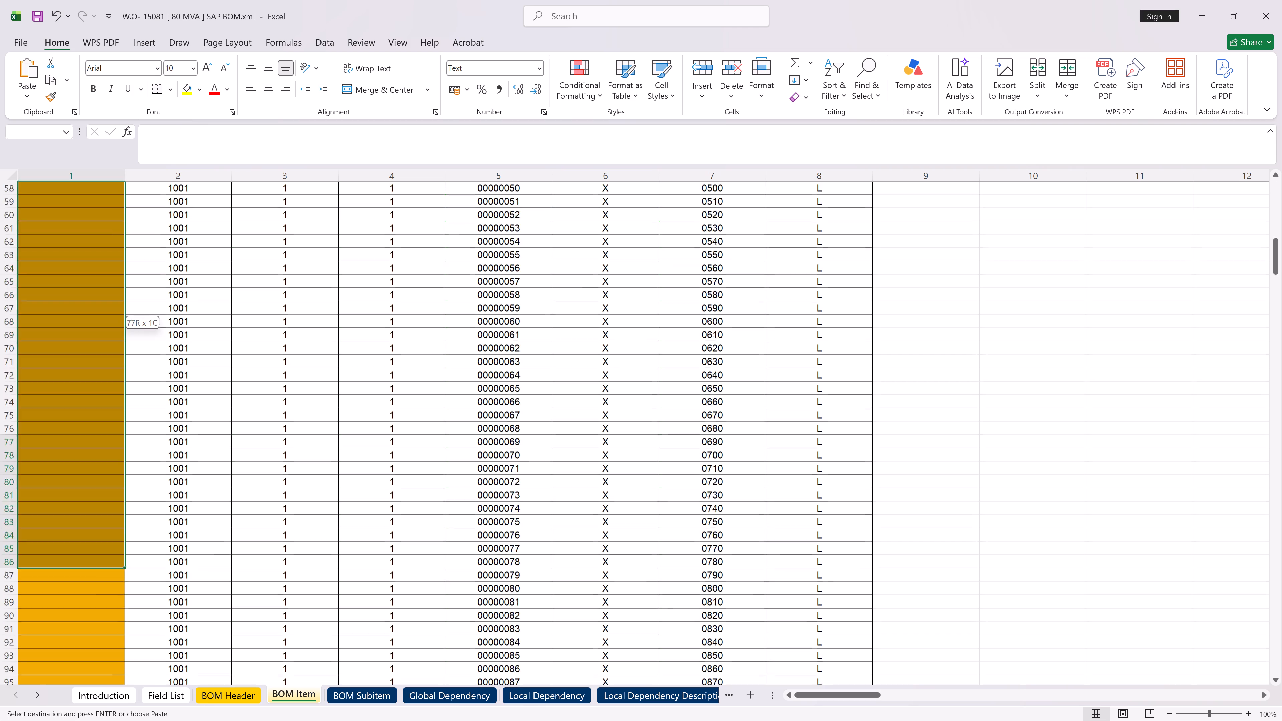
key(shift+Page_Down)
key(shift+Page_Down)
key(shift+Page_Down)
key(shift+Page_Down)
key(shift+Page_Down)
key(shift+Page_Down)
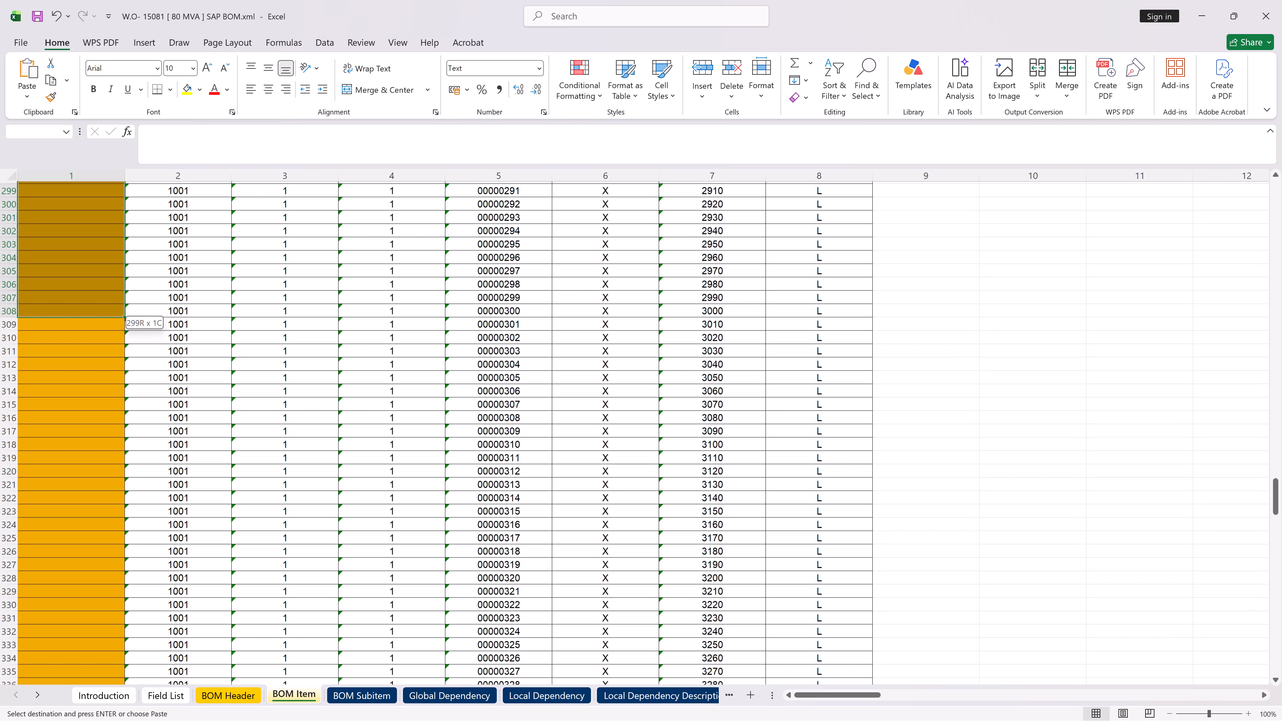
key(shift+Page_Down)
key(shift+Page_Down)
key(shift+Page_Down)
key(shift+Page_Down)
key(shift+Page_Down)
key(shift+Page_Up)
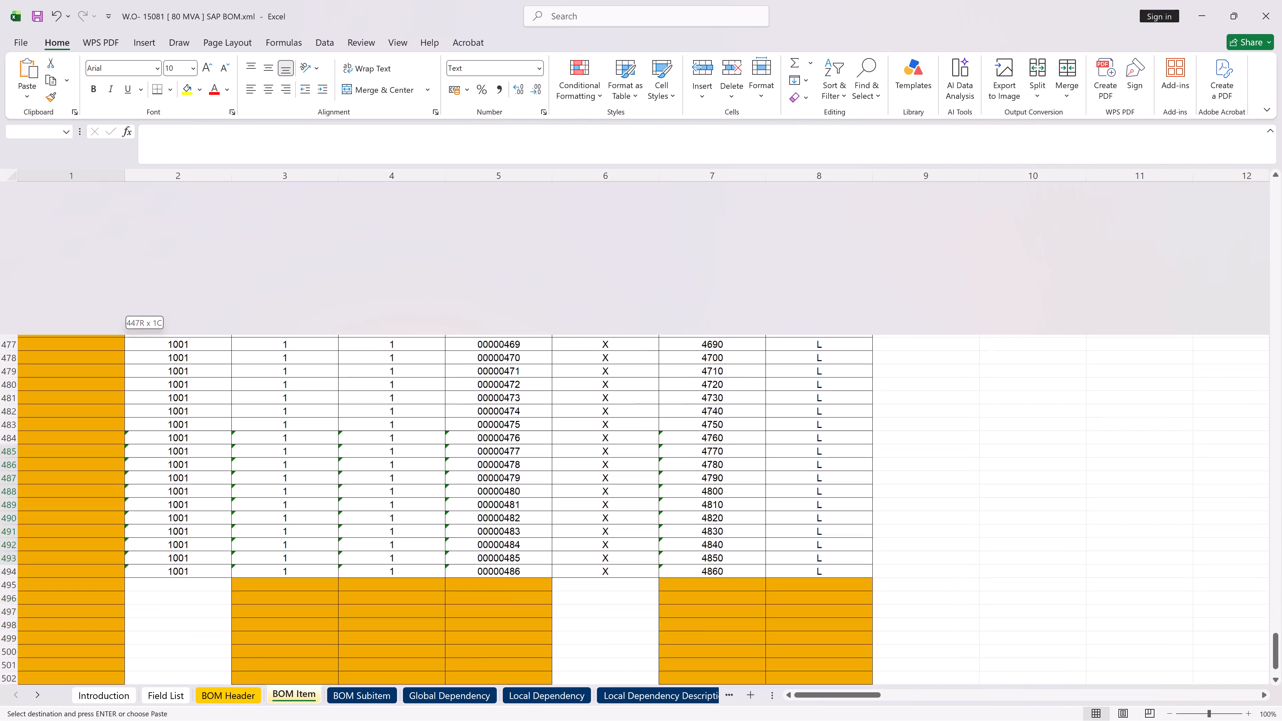
key(shift+Page_Down)
key(shift+Down)
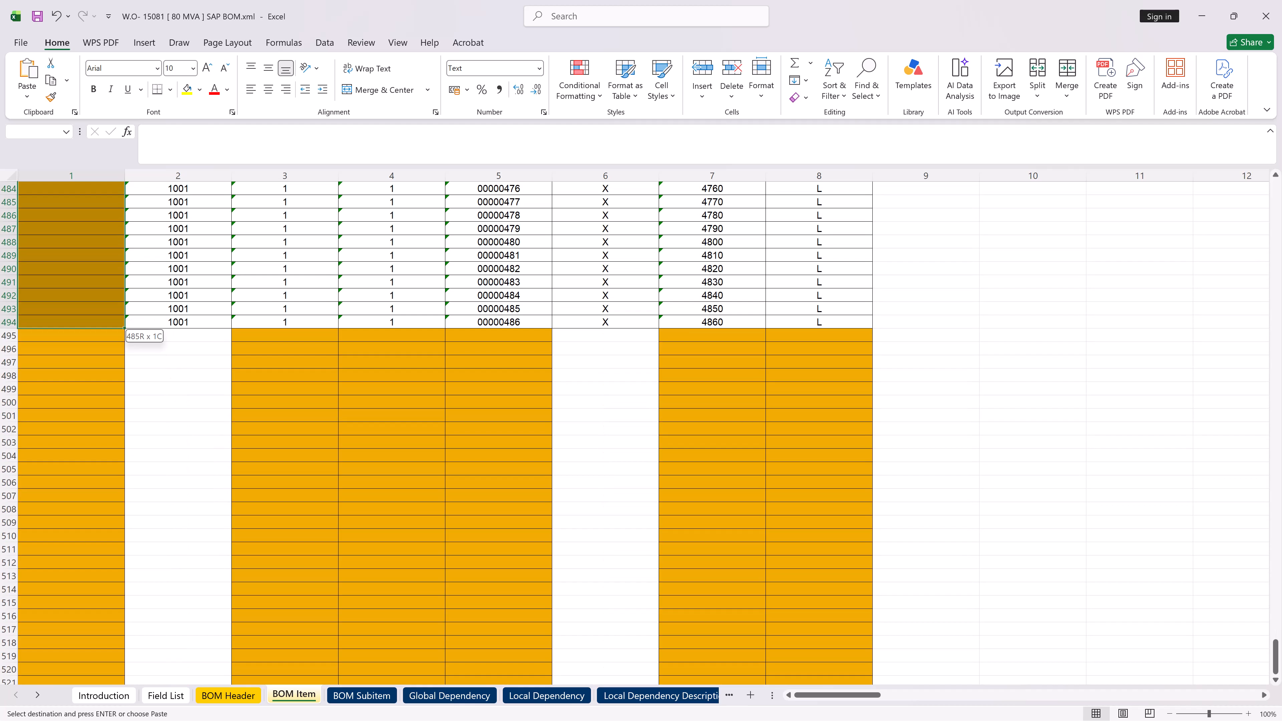
key(ctrl+v)
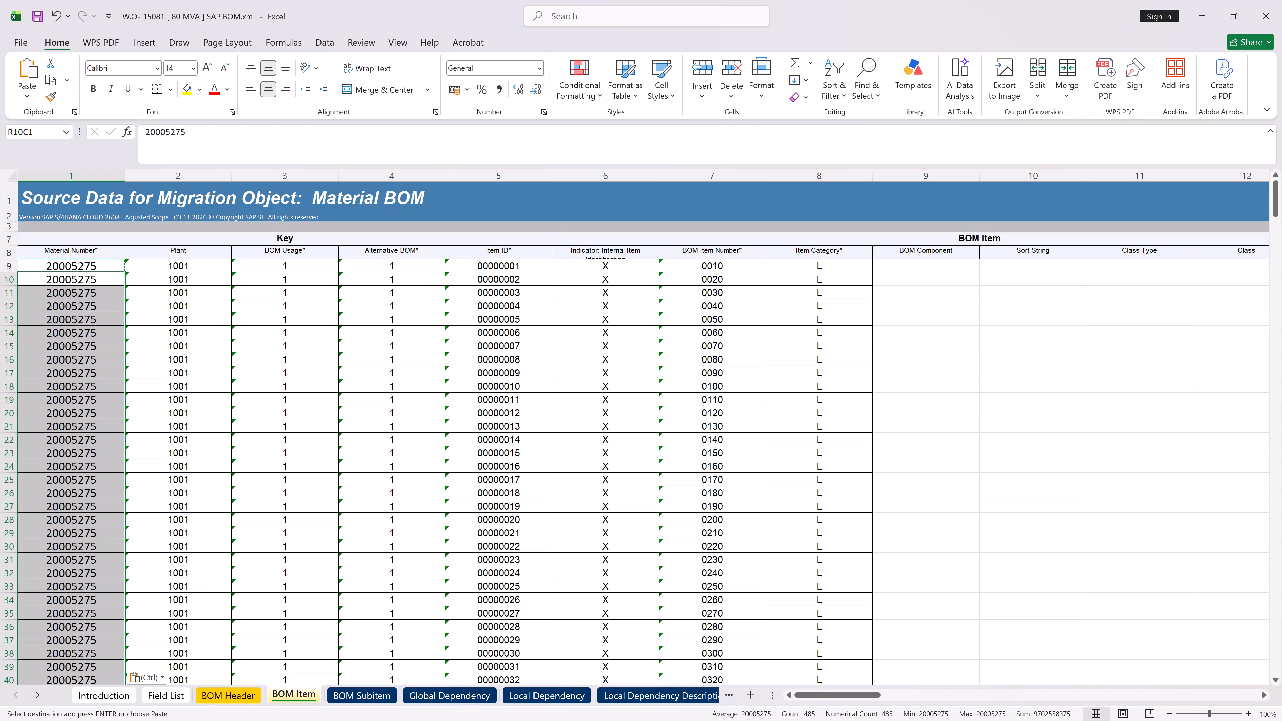
Paste the material number 20005275 into row 9 of the BOM Header sheet and save the workbook.
click(237, 694)
click(71, 263)
key(ctrl+v)
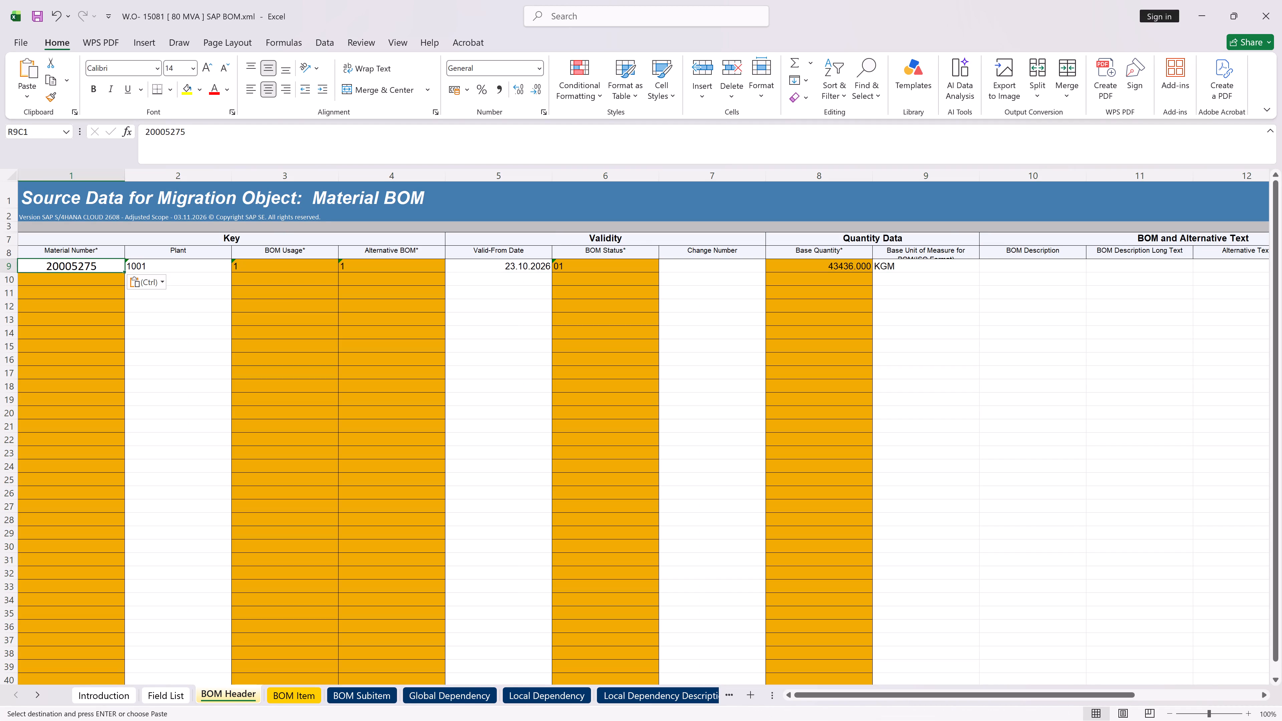
click(240, 308)
key(ctrl+s)
click(663, 403)
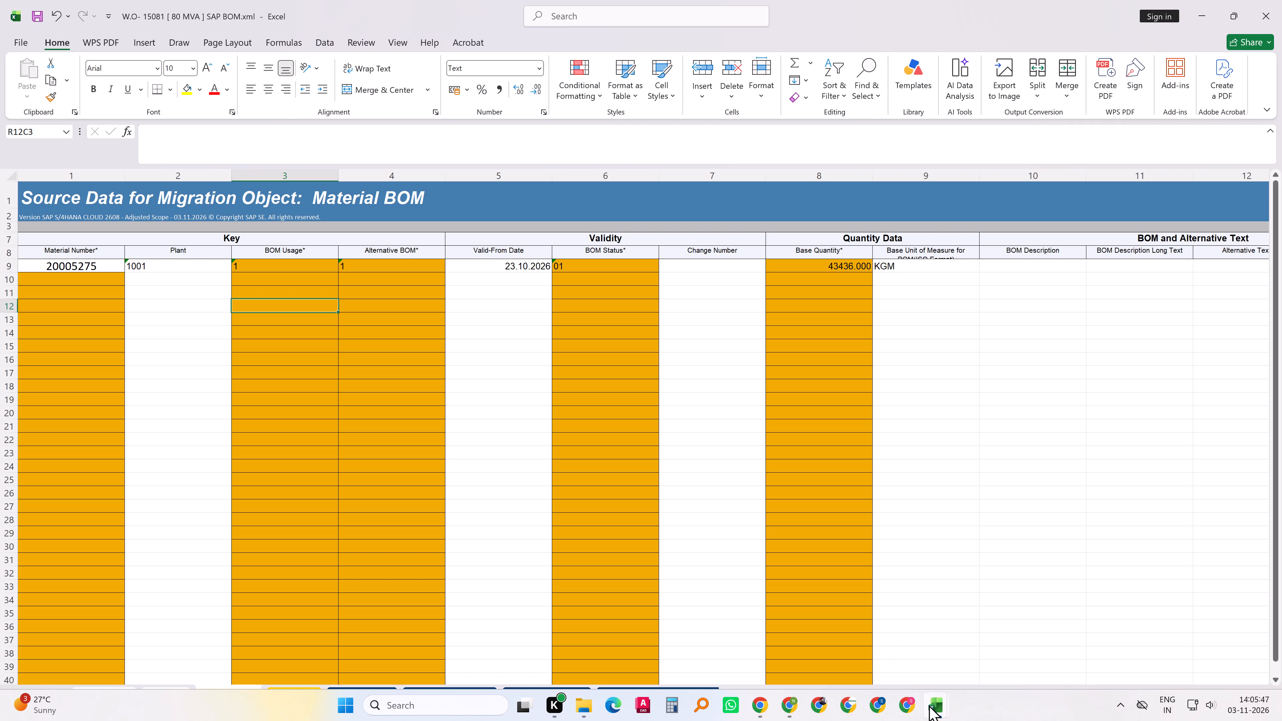
Set the Valid-From Date in BOM Header row 9 to 02-11-2026.
click(929, 705)
drag(495, 244, 495, 249)
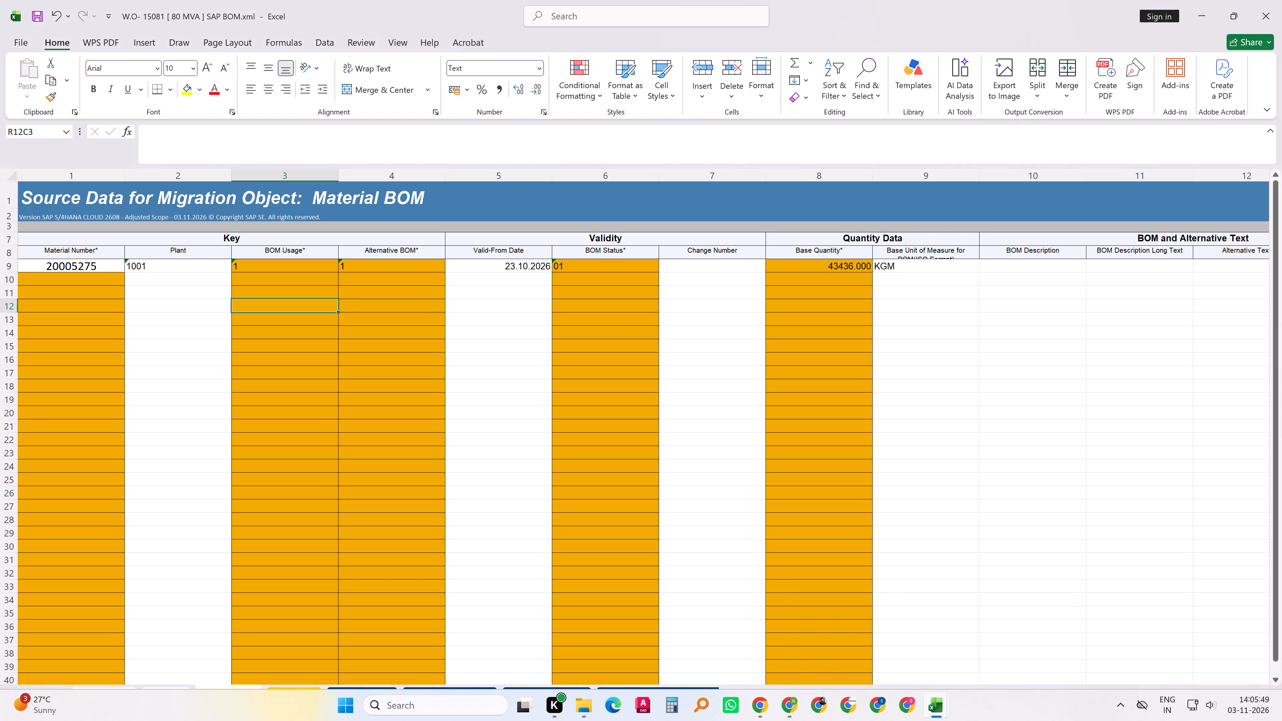
double_click(505, 264)
key(Delete)
key(Delete)
text(02)
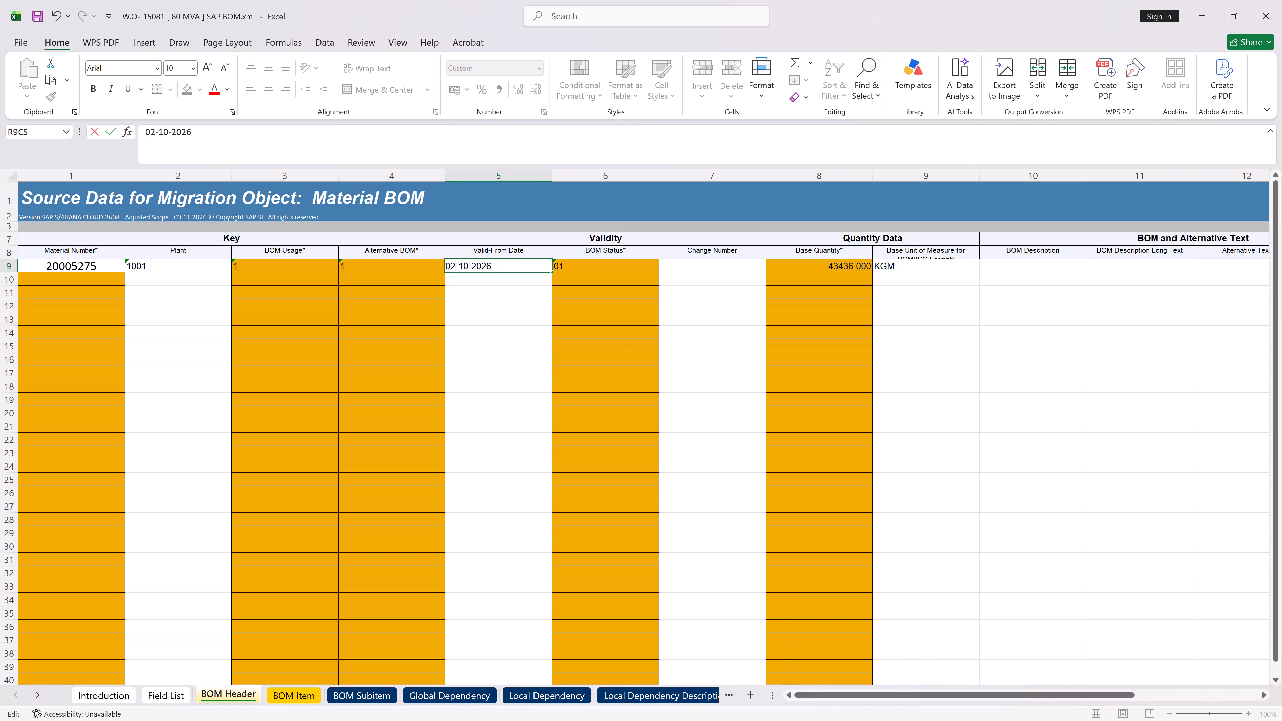
key(Right)
key(Right)
key(Right)
key(BackSpace)
key(1)
key(Return)
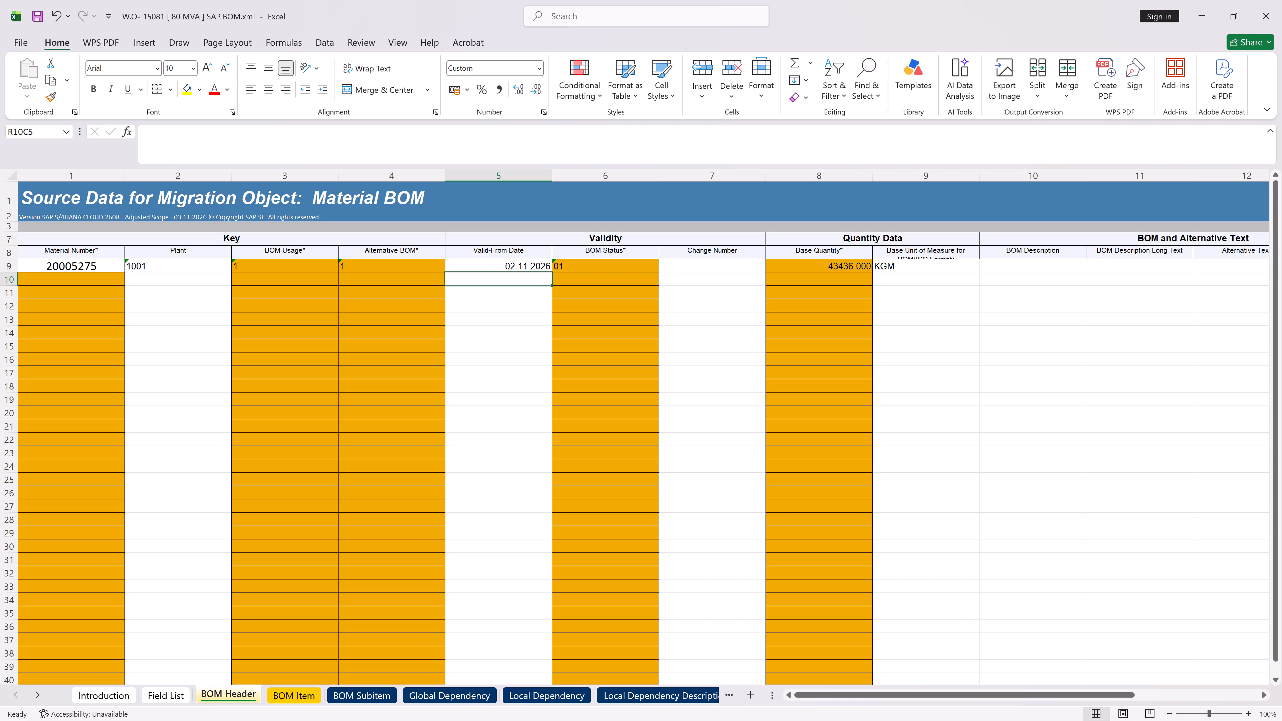
Look up the transformer tank weight of W.O - 15081/ 2 in the SAP PROCESS workbook and set the BOM Header Base Quantity to 20,558.
click(937, 714)
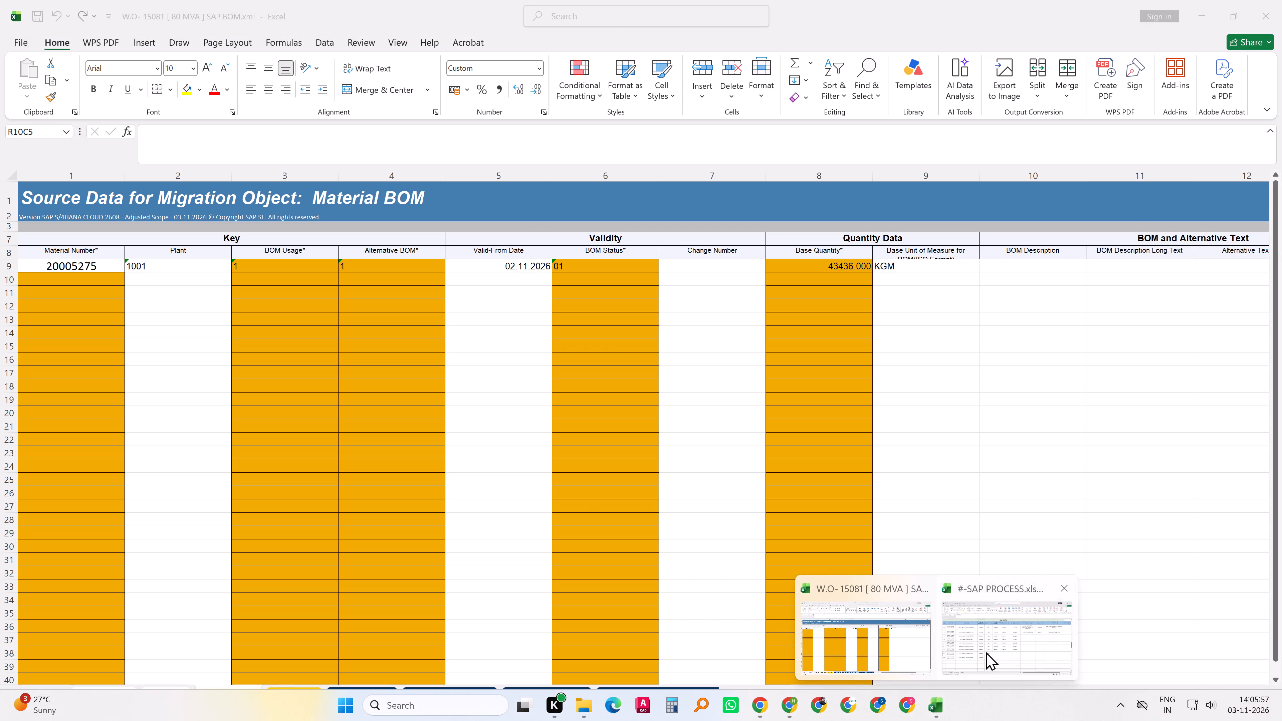
click(986, 652)
key(Right)
key(Right)
key(Right)
key(Right)
key(Right)
key(Right)
key(Right)
key(Right)
key(Right)
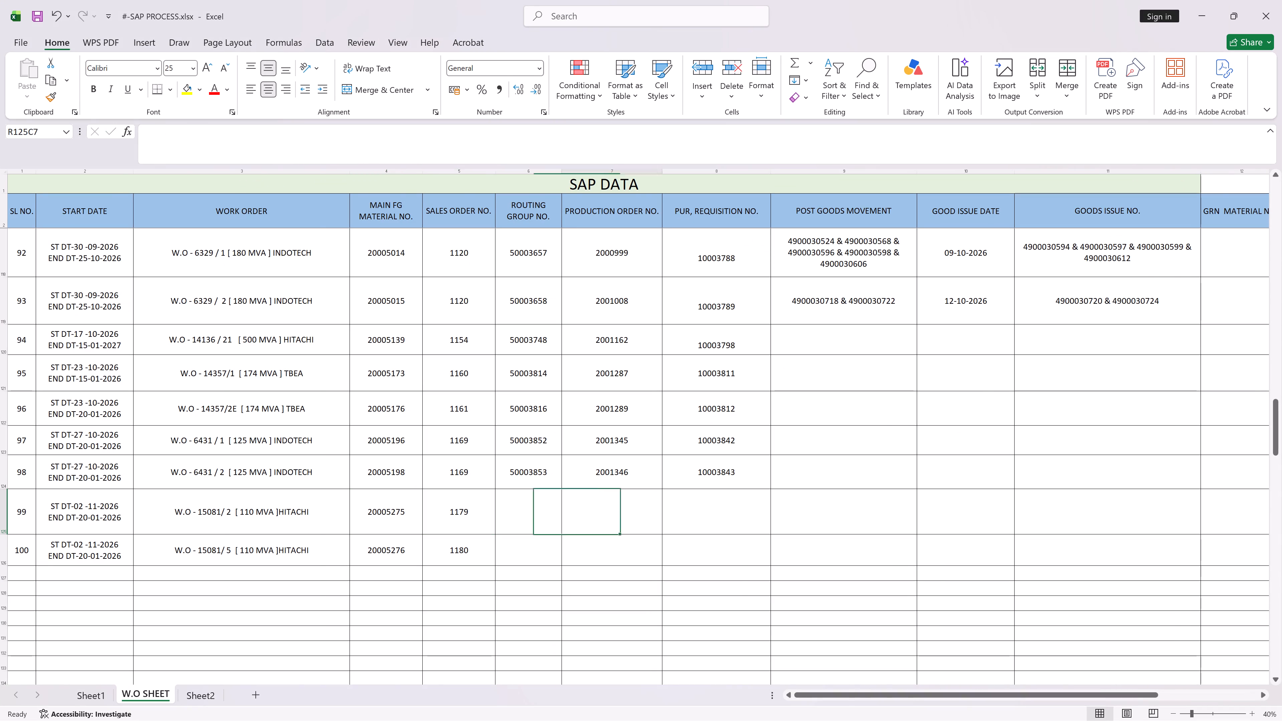
key(Right)
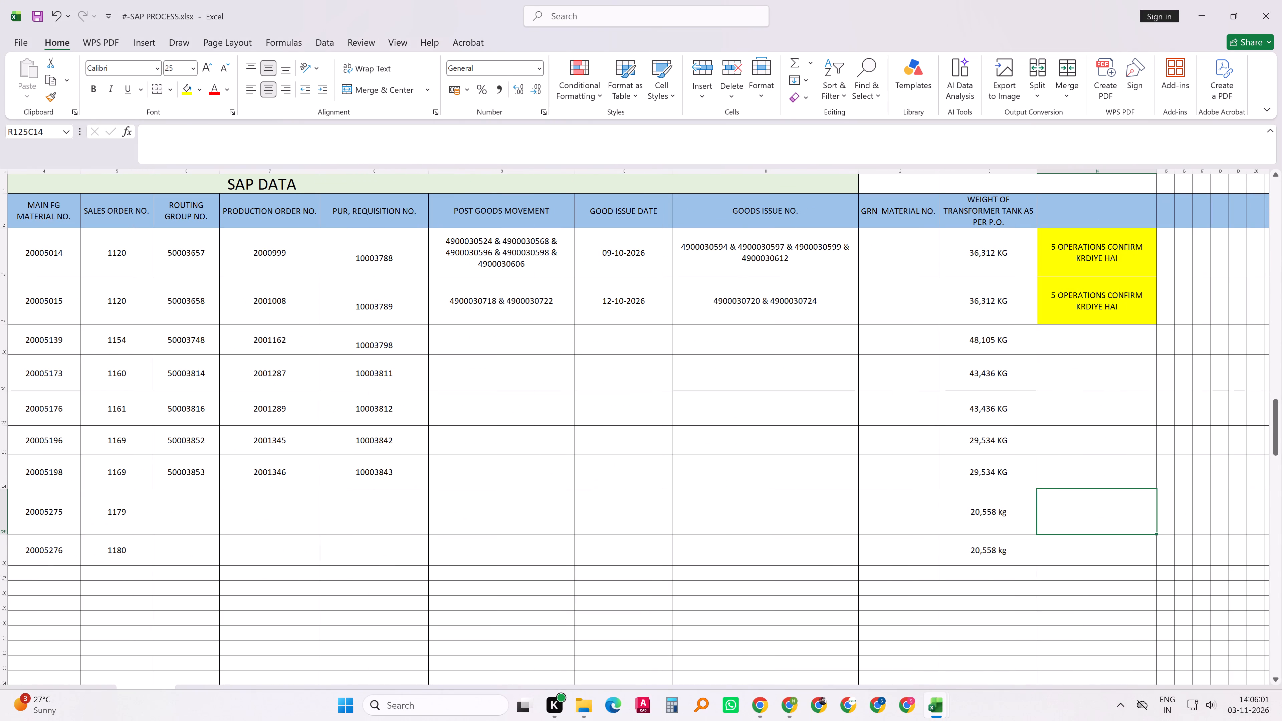
click(1193, 13)
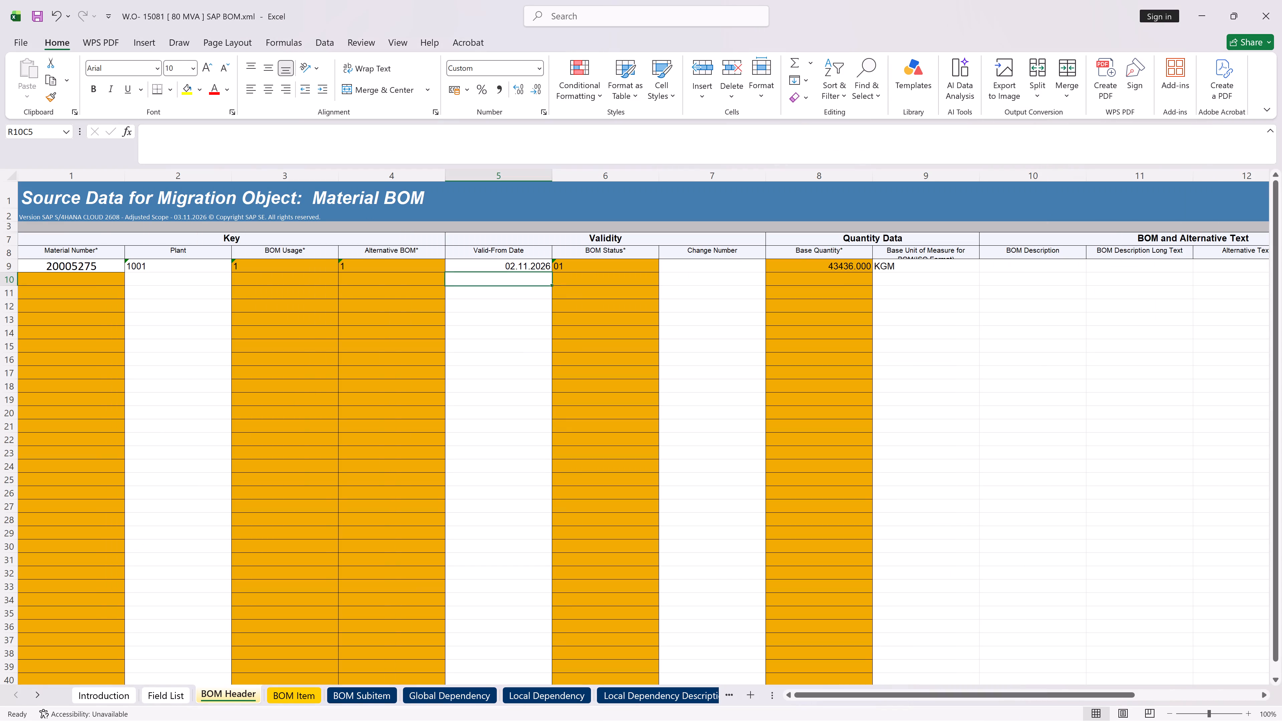
click(831, 265)
text(20,558)
key(Return)
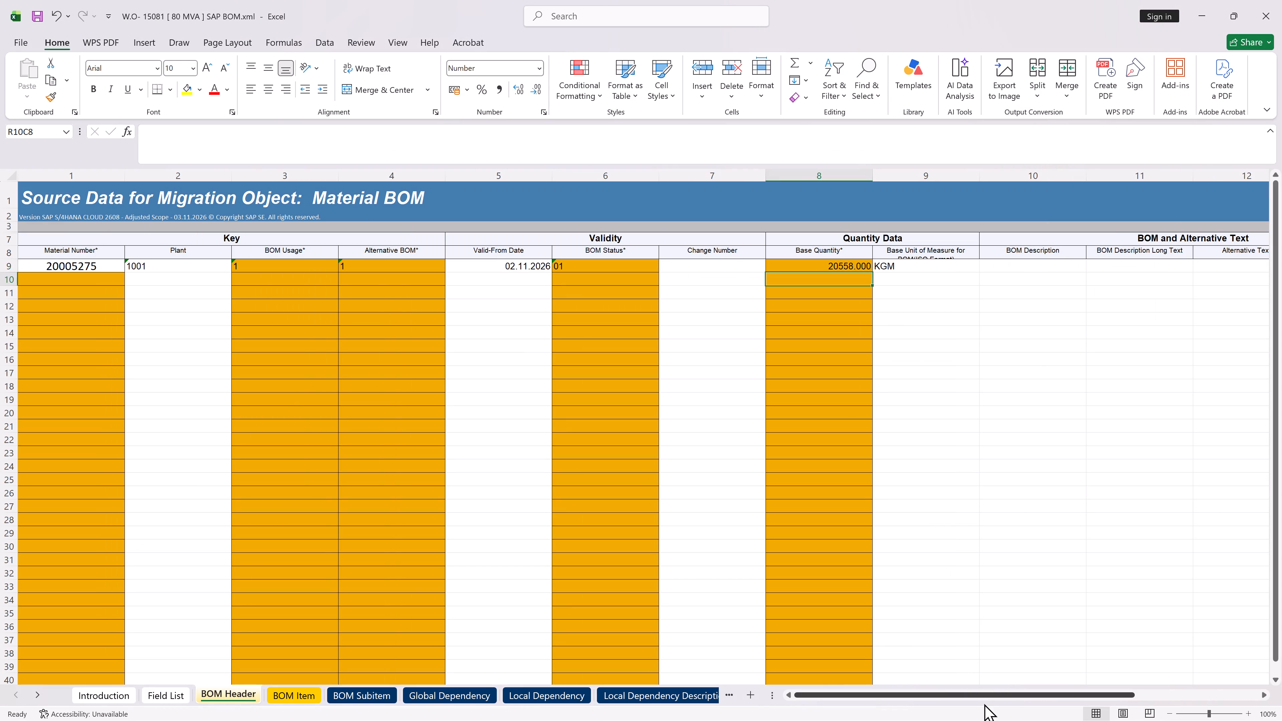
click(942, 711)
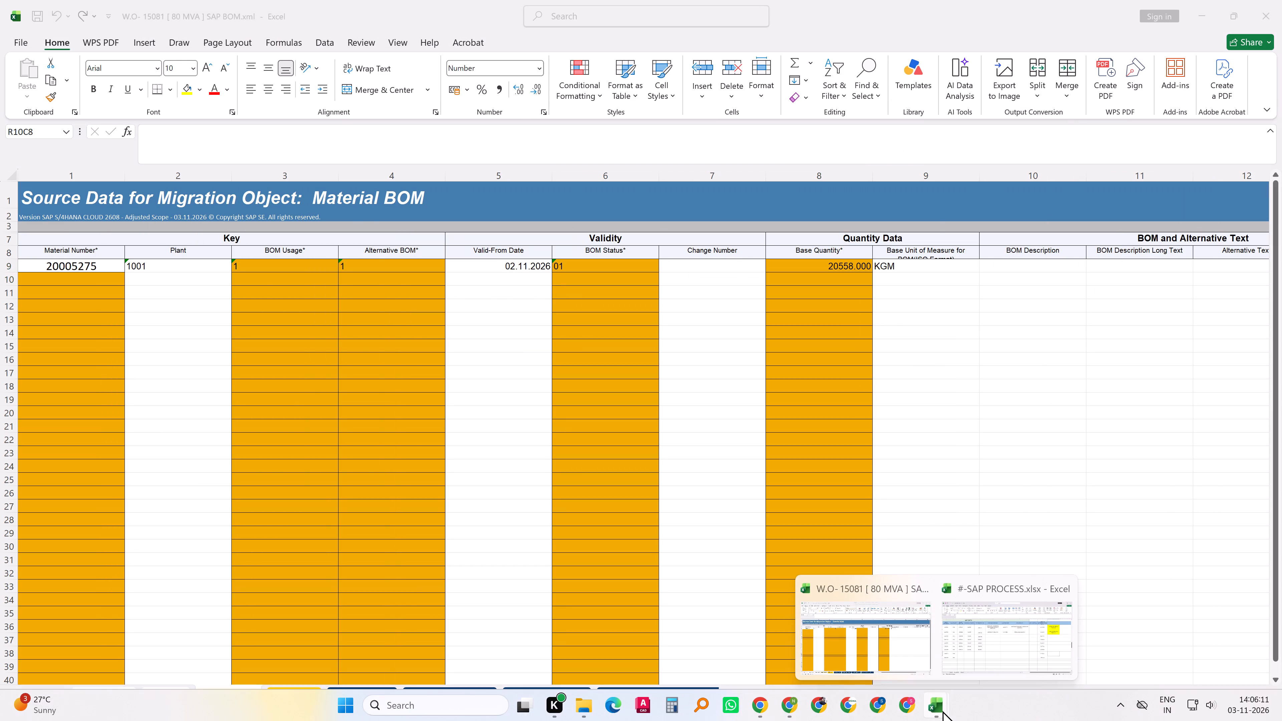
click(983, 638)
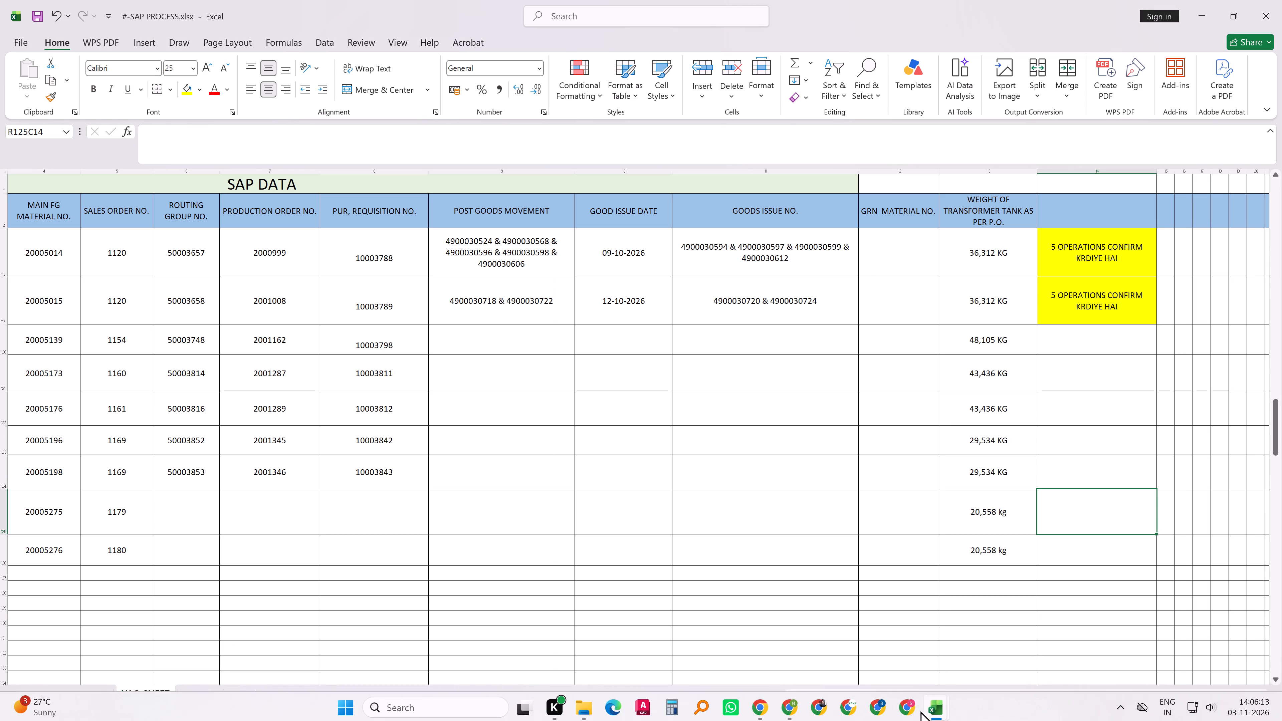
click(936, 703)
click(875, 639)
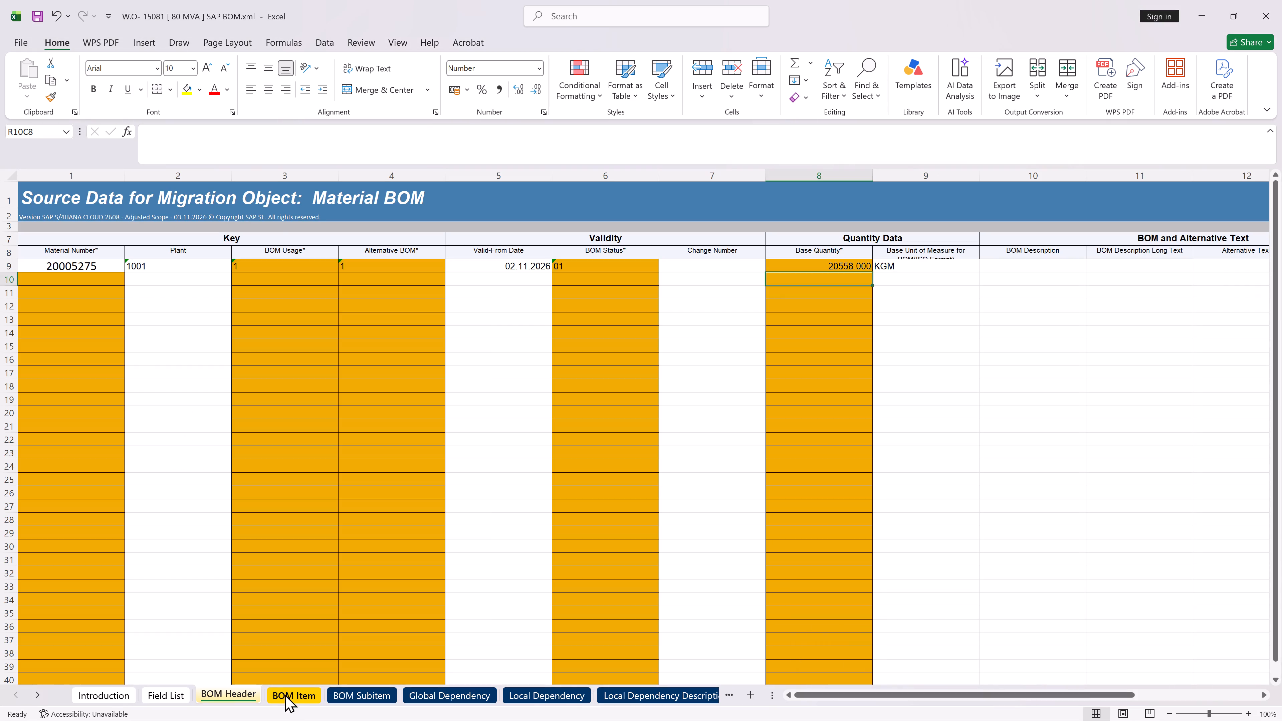
Select the first BOM Component cell in BOM Item row 9 and arrange the workbook side by side with the TANK DIVISION Google Sheets window.
click(284, 700)
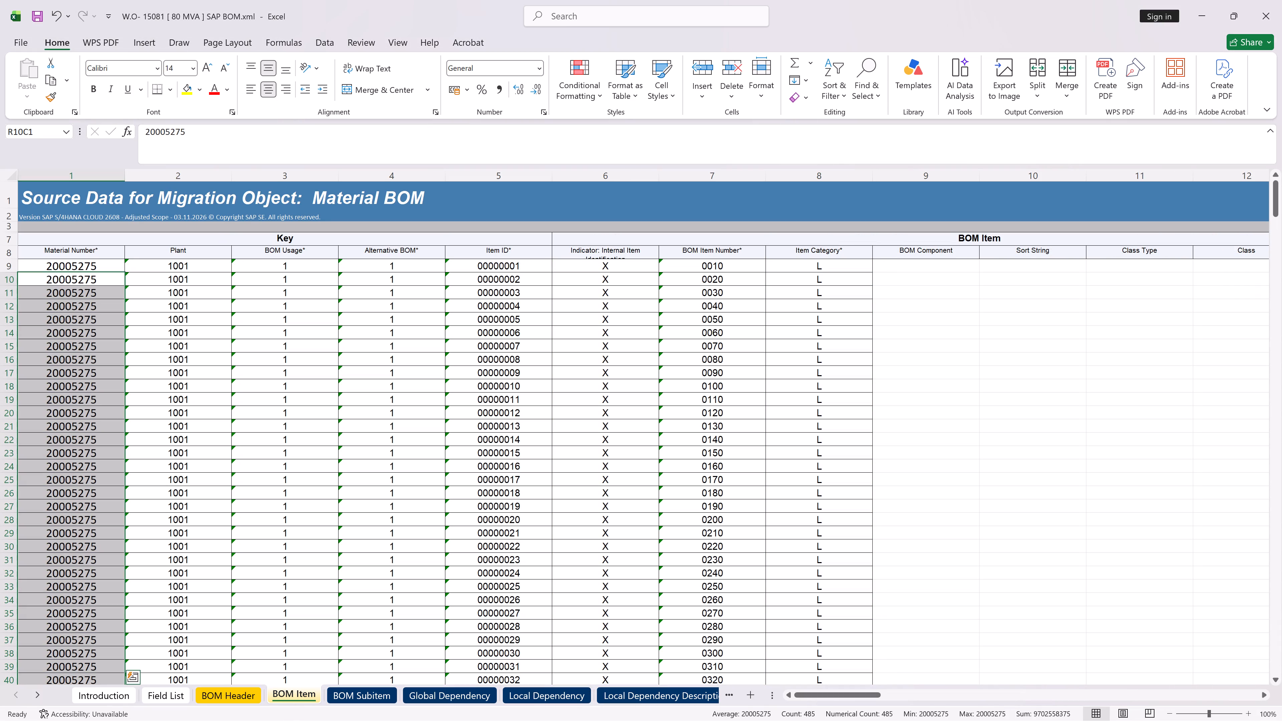
scroll(363, 320, up, 4)
click(905, 264)
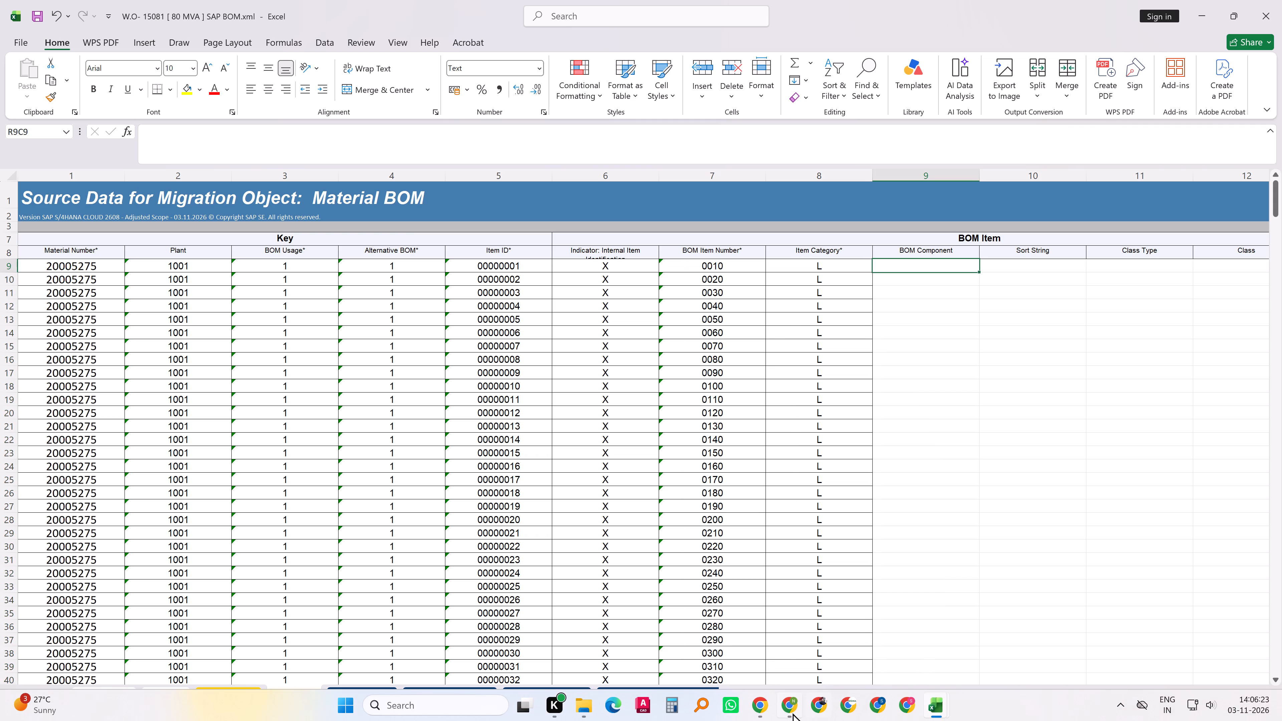
key(super+Right)
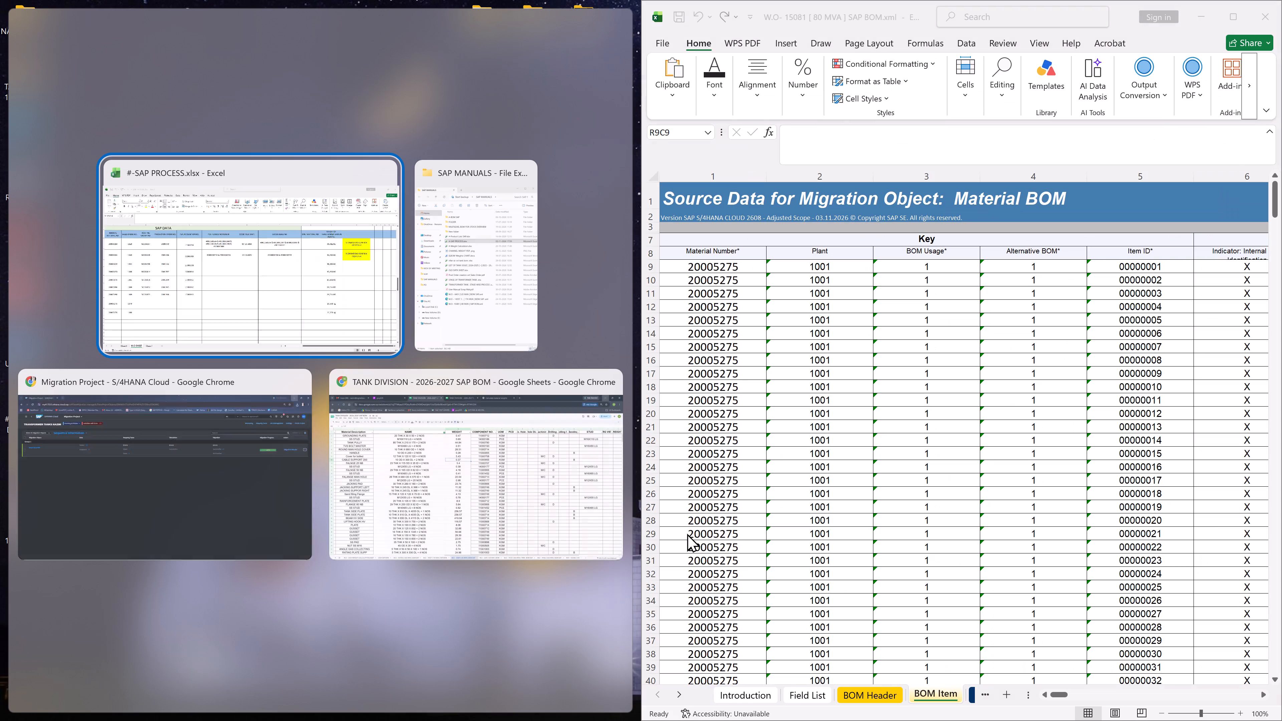
click(476, 448)
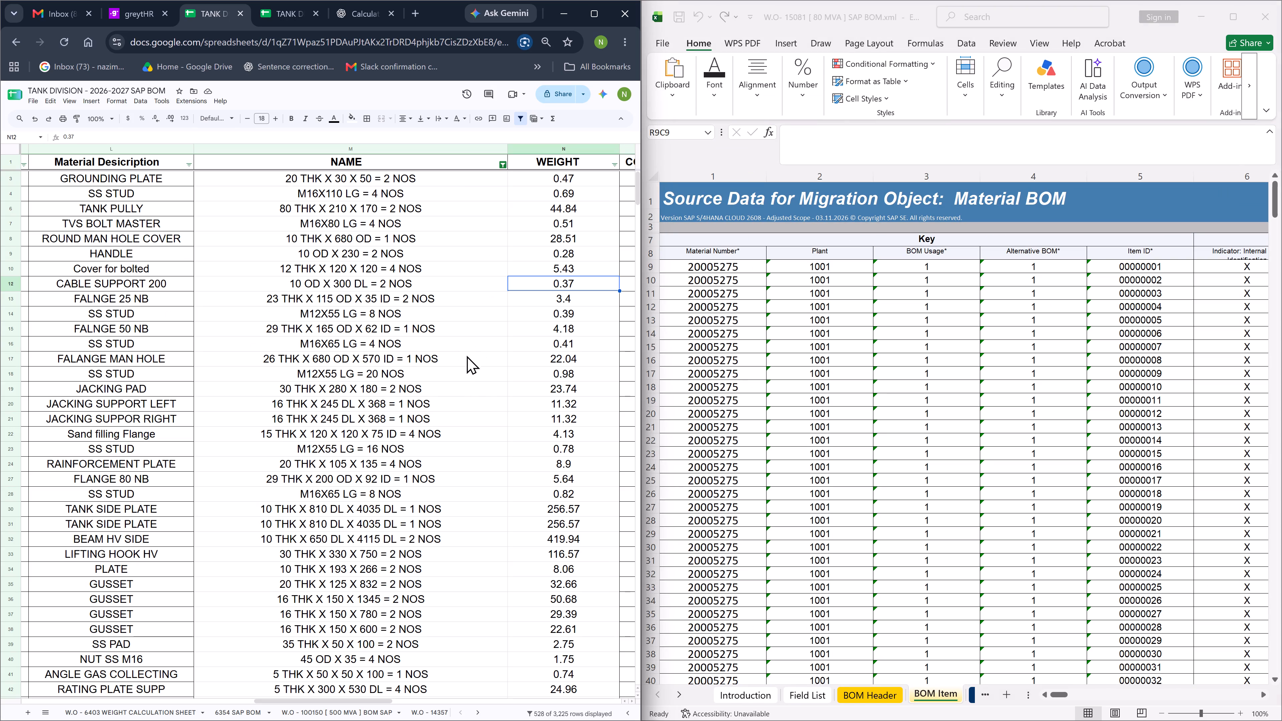
Copy all COMPONENT NO. values from row 3 to the last row of the W.O - 15081 [80 MVA] BOM SAP sheet.
click(476, 714)
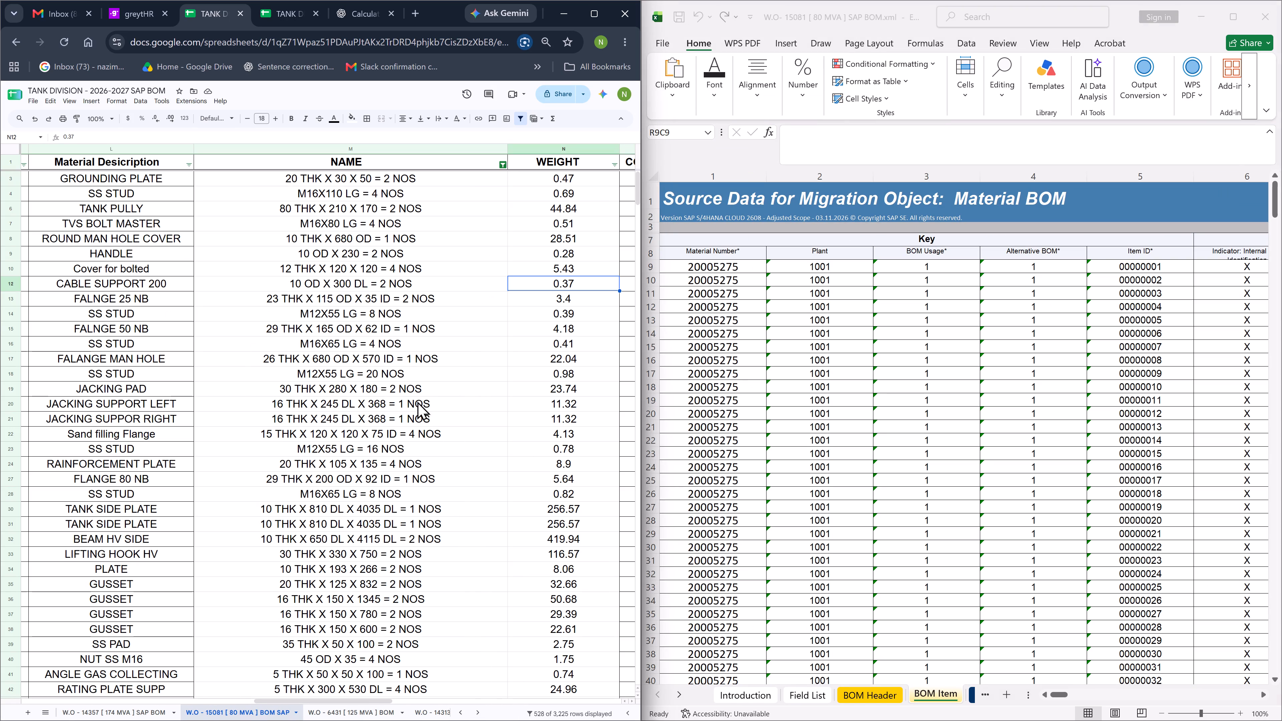
click(430, 208)
key(Right)
key(Right)
key(Right)
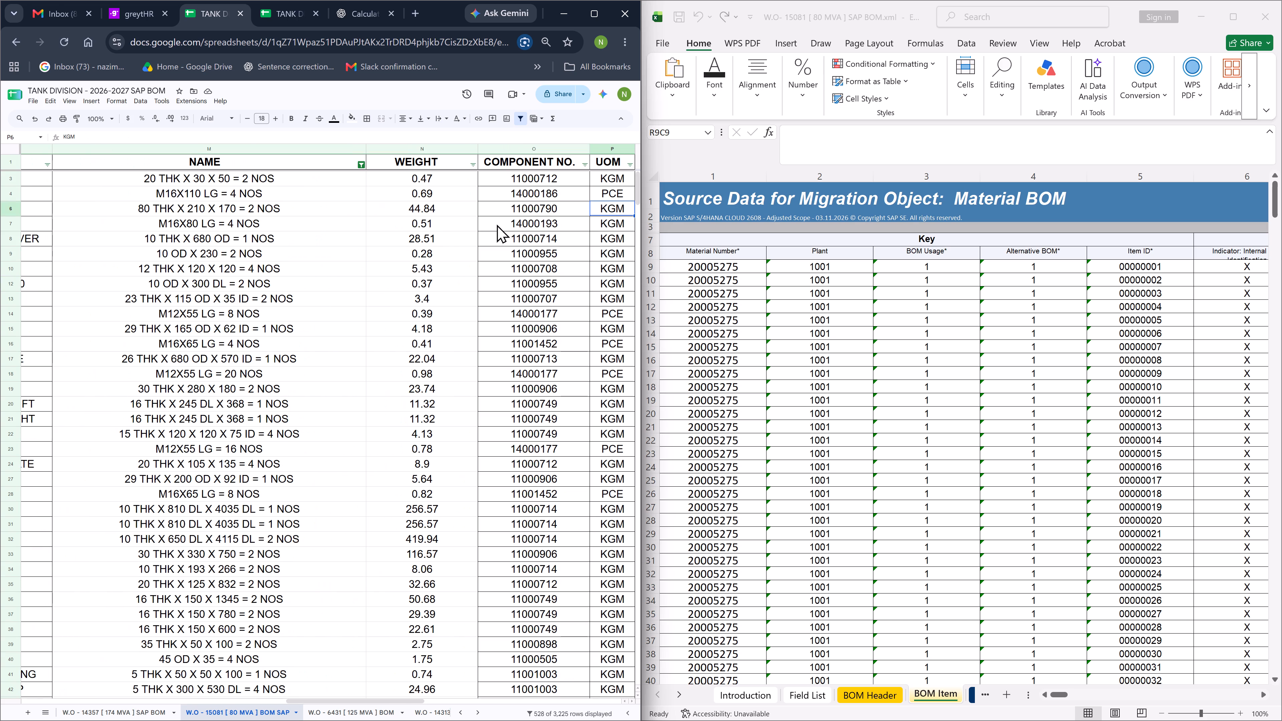
scroll(514, 237, up, 8)
click(518, 179)
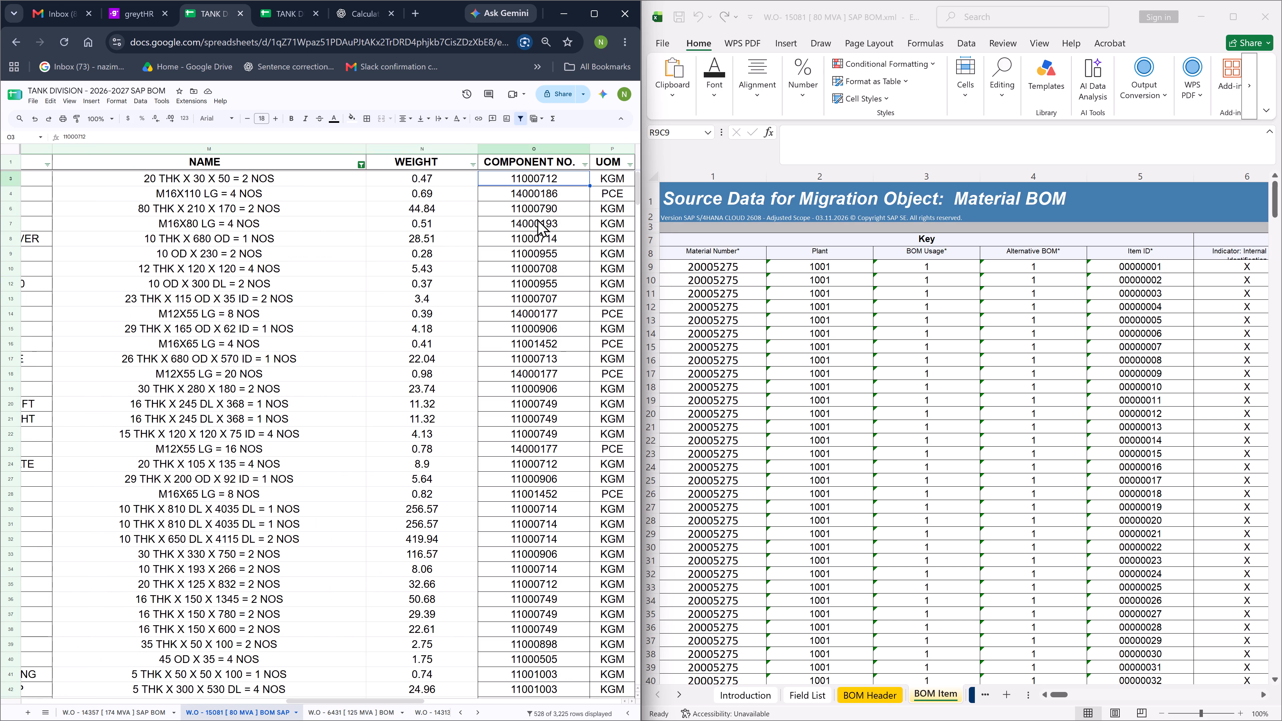
key(shift+Page_Down)
key(shift+Page_Down)
key(shift+Page_Down)
key(shift+Page_Down)
key(shift+Page_Down)
key(shift+Page_Down)
key(shift+Page_Down)
key(shift+Page_Down)
key(shift+Page_Down)
key(shift+Page_Down)
key(shift+Page_Down)
key(shift+Page_Down)
key(shift+Page_Down)
key(shift+Page_Down)
key(shift+Page_Down)
key(shift+Page_Down)
key(shift+Page_Down)
key(shift+Page_Down)
key(shift+Page_Down)
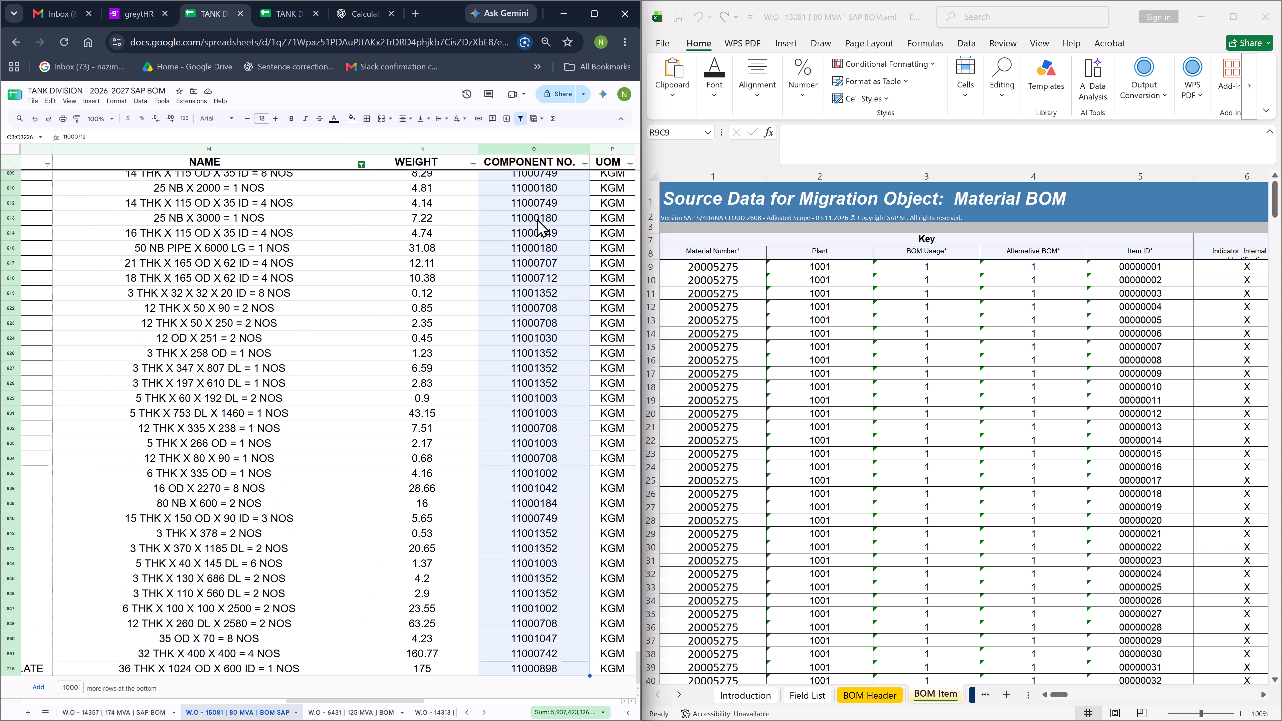
key(ctrl+c)
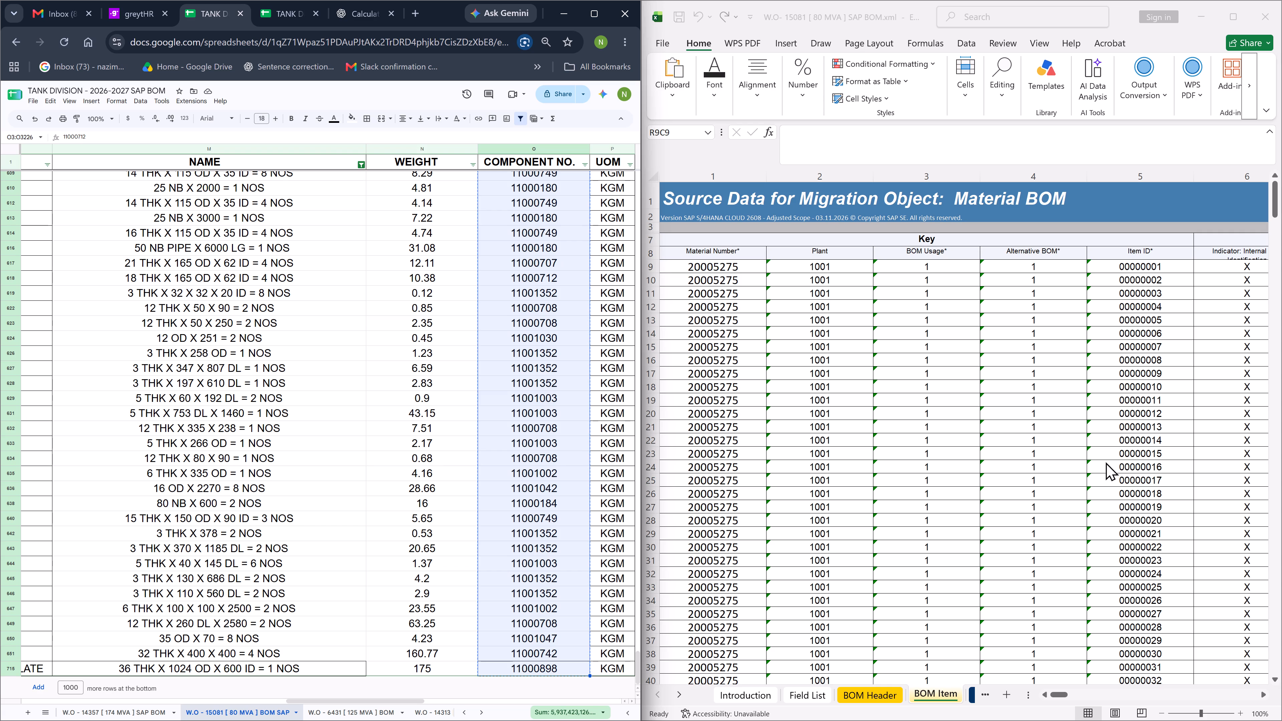
Paste the copied component numbers into the BOM Component column of the BOM Item sheet, starting at row 9.
click(1112, 414)
drag(1061, 695, 1073, 694)
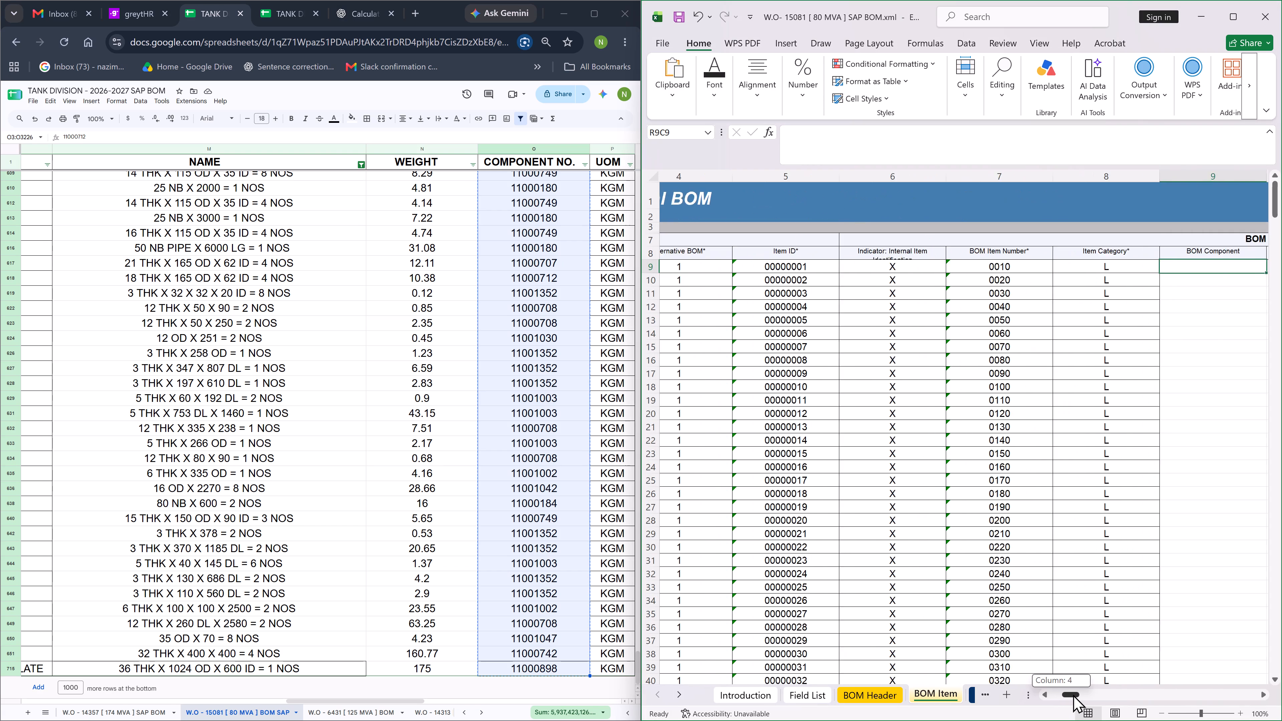
drag(1073, 694, 1079, 695)
click(1042, 287)
click(1013, 264)
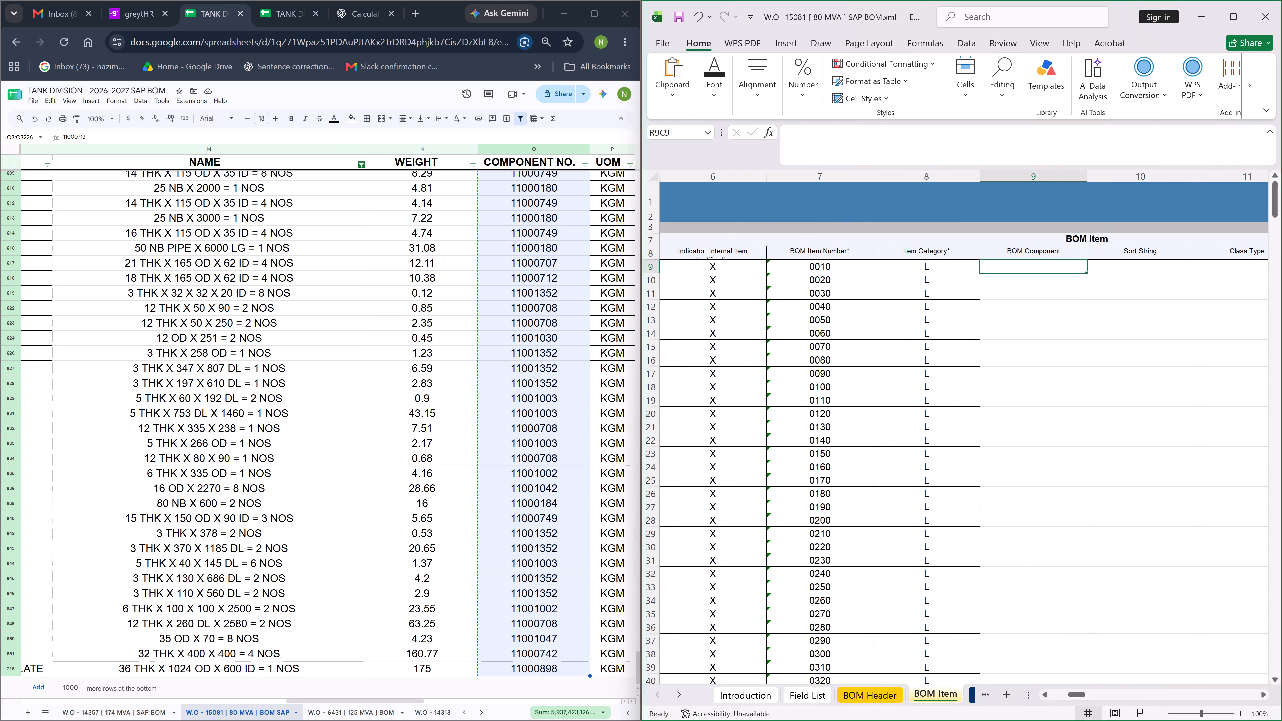
key(ctrl+v)
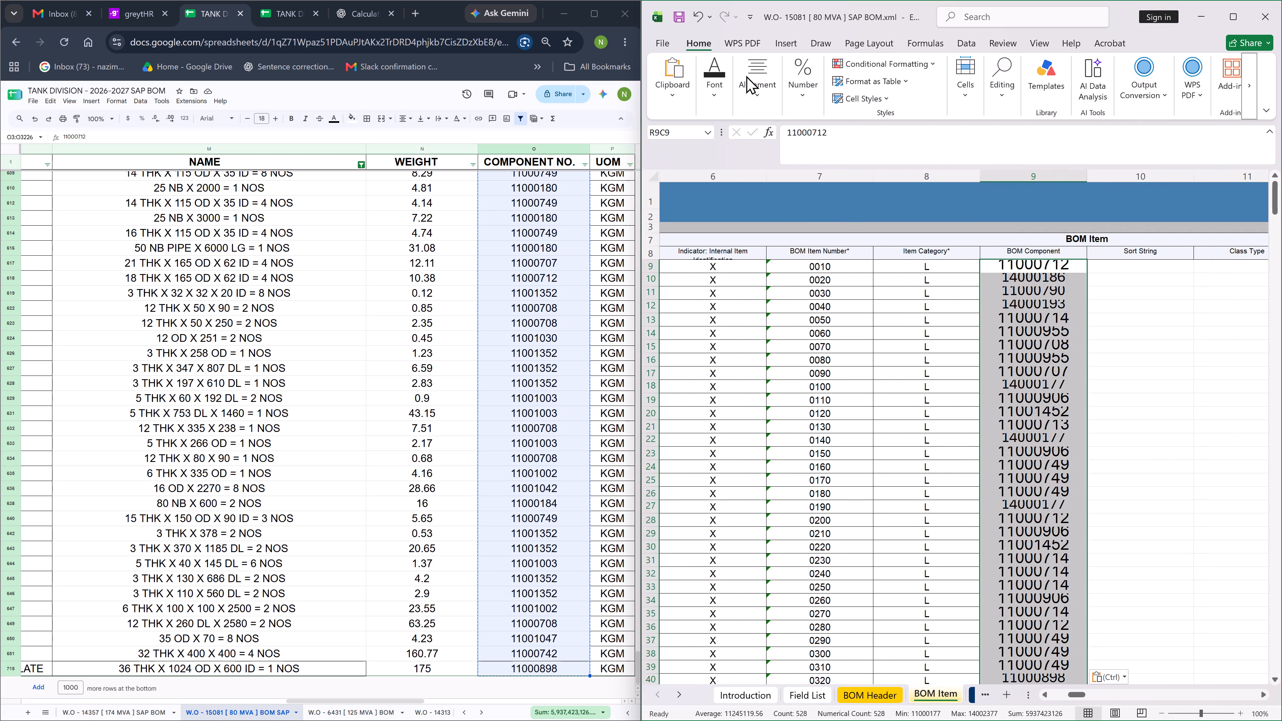
Set the font size of the pasted BOM Component values to 14.
click(714, 93)
click(795, 131)
text(14)
key(Return)
Copy Item Category L from BOM Item row 494 into rows 495 to 536, down to the last component number.
scroll(1053, 496, down, 13)
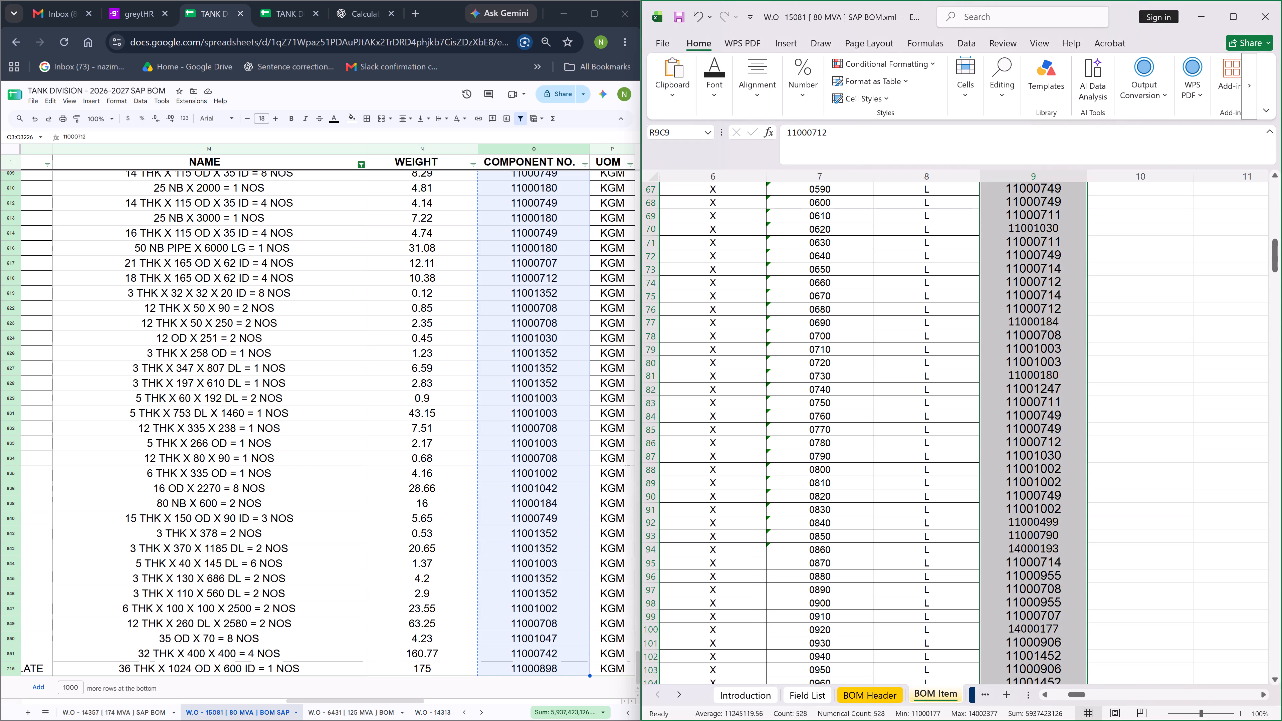
scroll(1015, 427, down, 20)
scroll(1015, 427, down, 20)
scroll(1015, 427, down, 11)
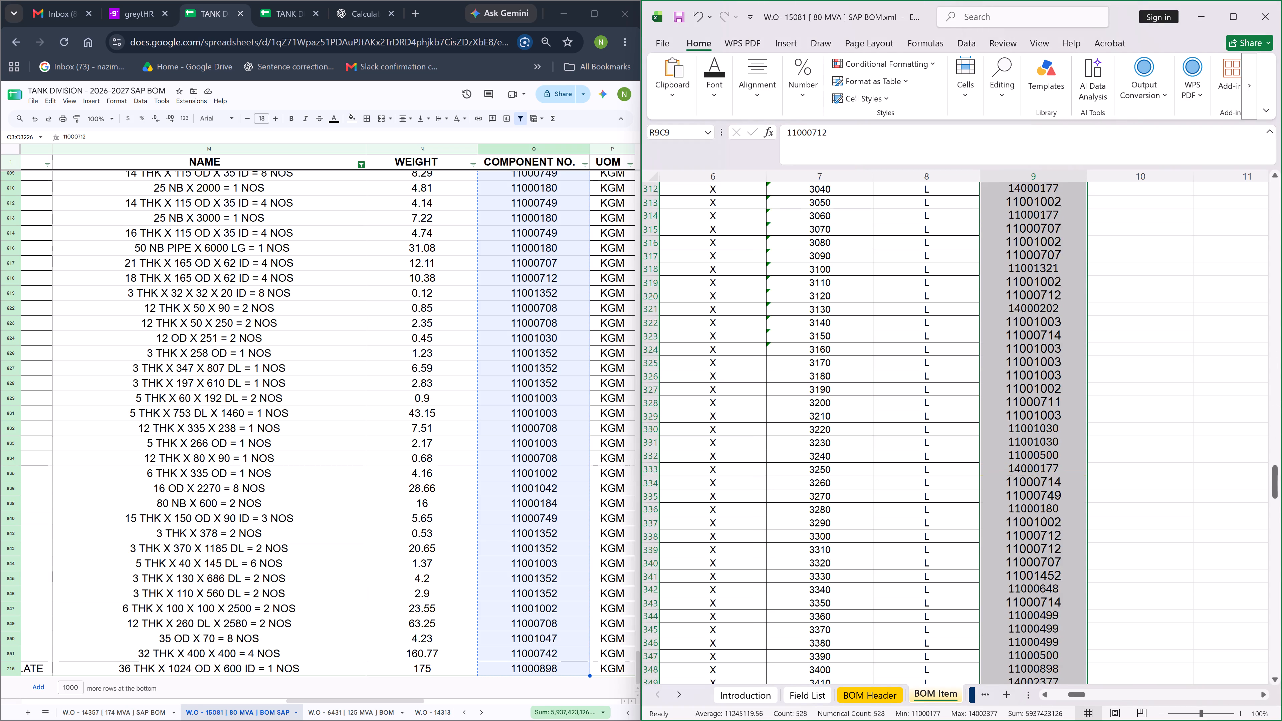
scroll(993, 369, down, 20)
scroll(993, 369, down, 17)
scroll(993, 362, down, 4)
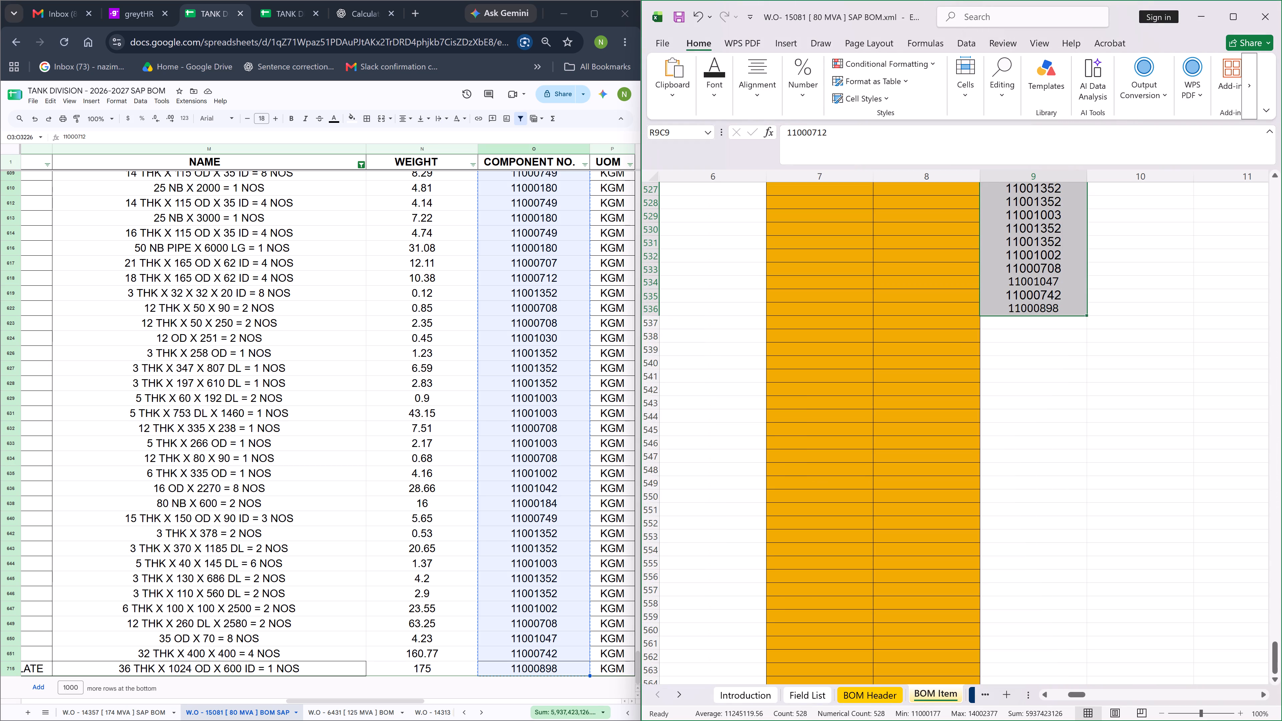
scroll(993, 364, up, 7)
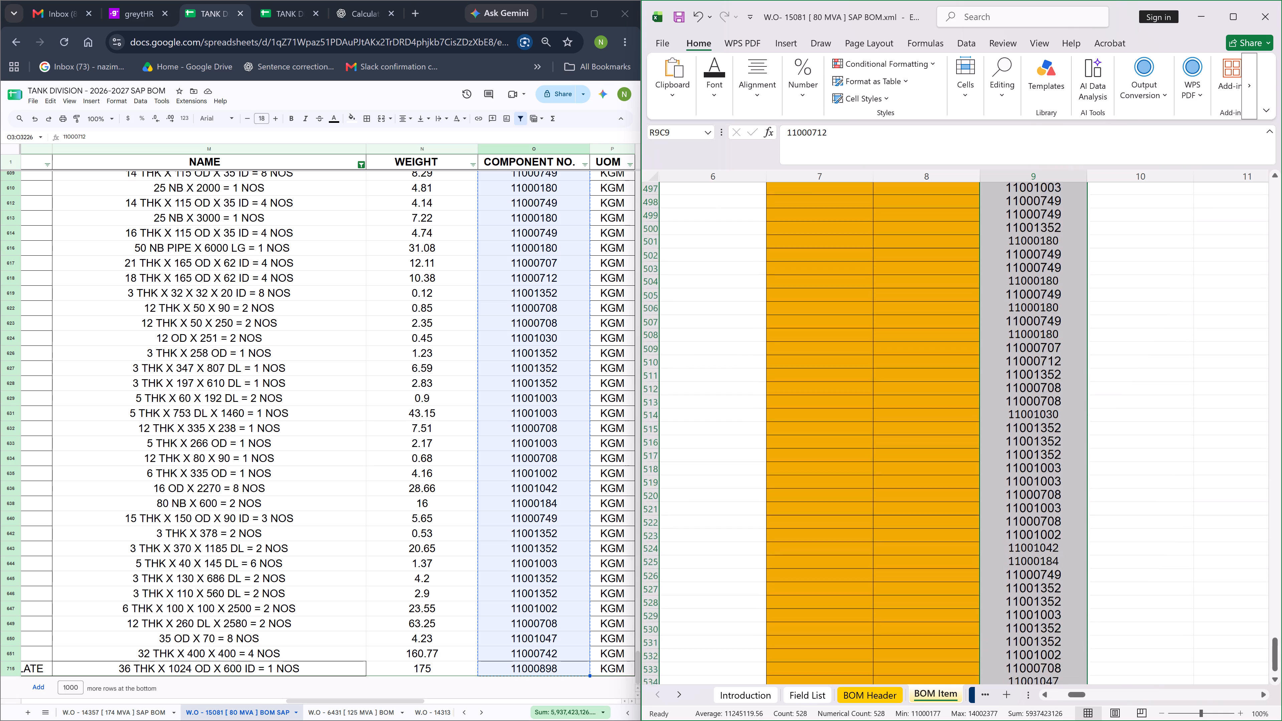
scroll(994, 364, up, 1)
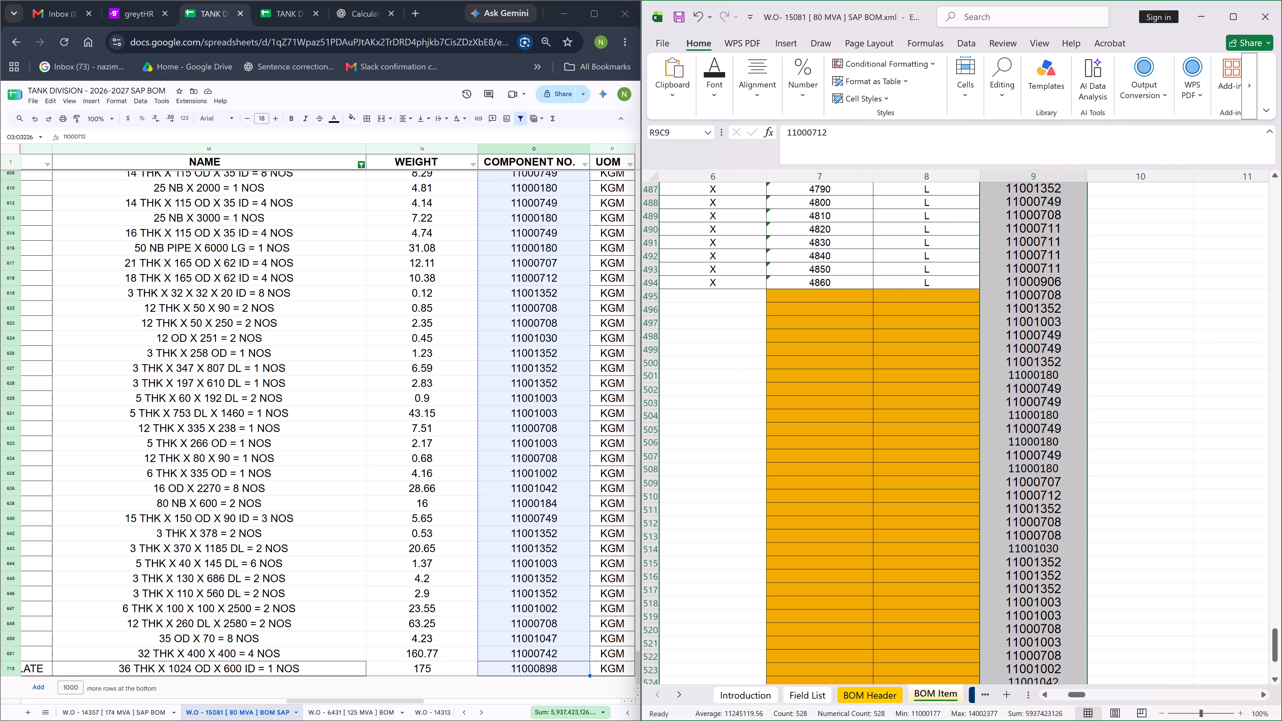
click(921, 281)
key(ctrl+c)
drag(927, 297, 927, 305)
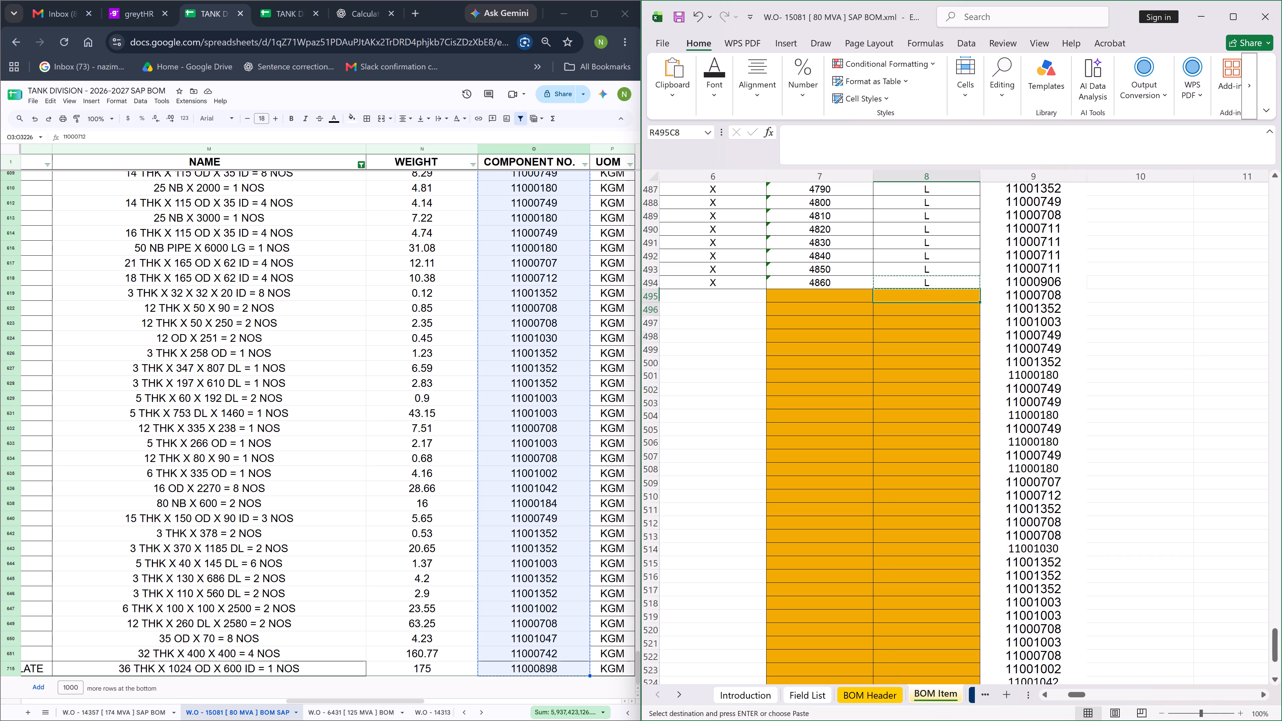
drag(927, 305, 920, 697)
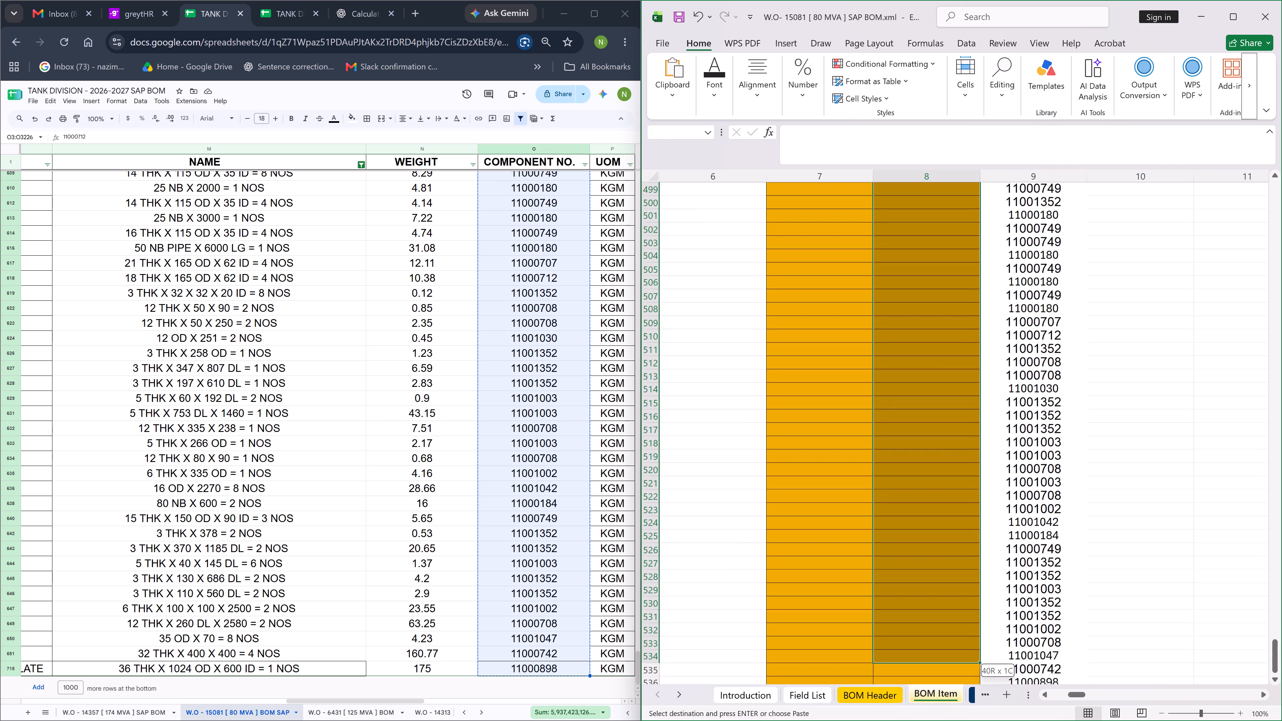
drag(920, 697, 930, 659)
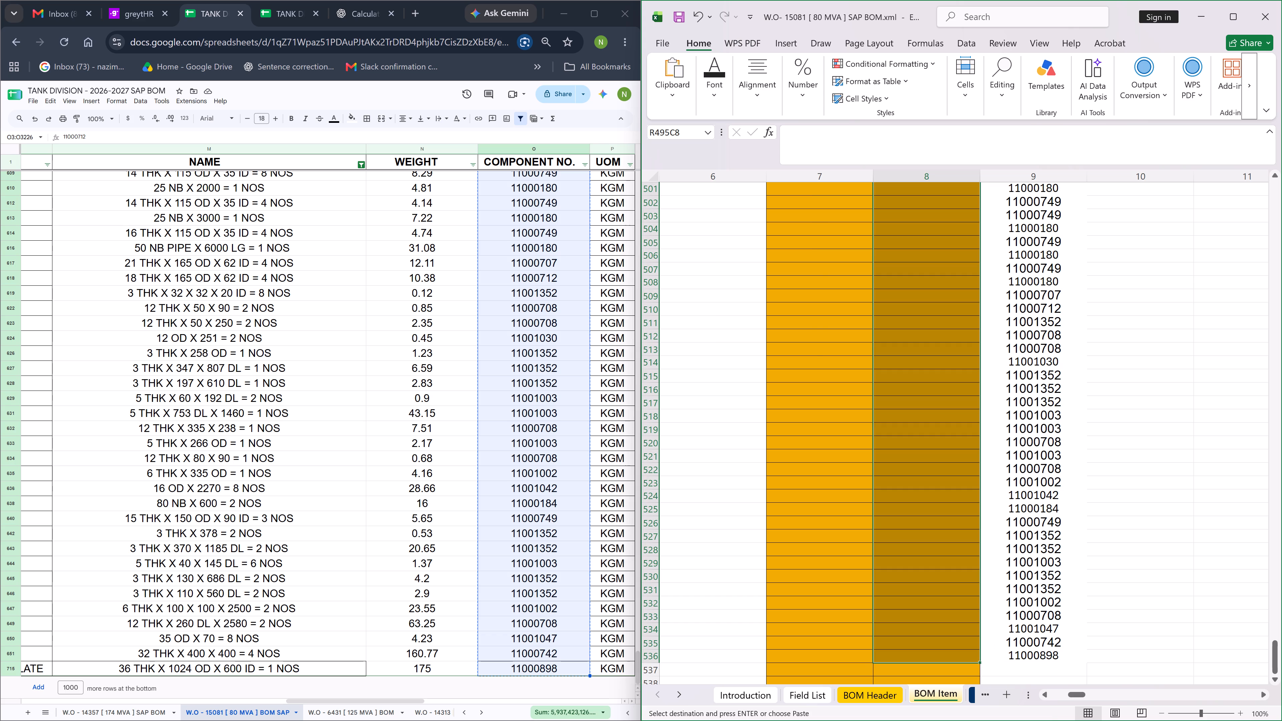
key(ctrl+v)
Extend the BOM Item Number series in steps of 10 from row 494 down to 5280 in row 536.
drag(837, 391, 839, 412)
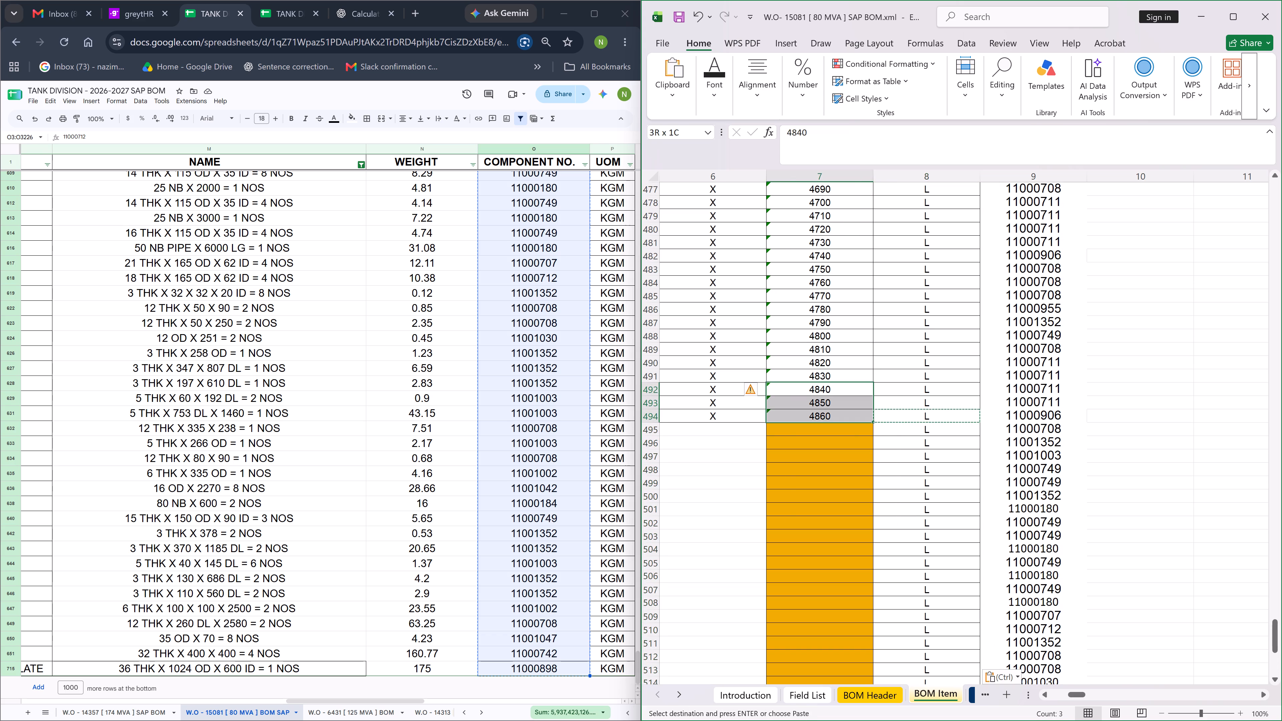
drag(839, 412, 840, 413)
drag(874, 420, 912, 720)
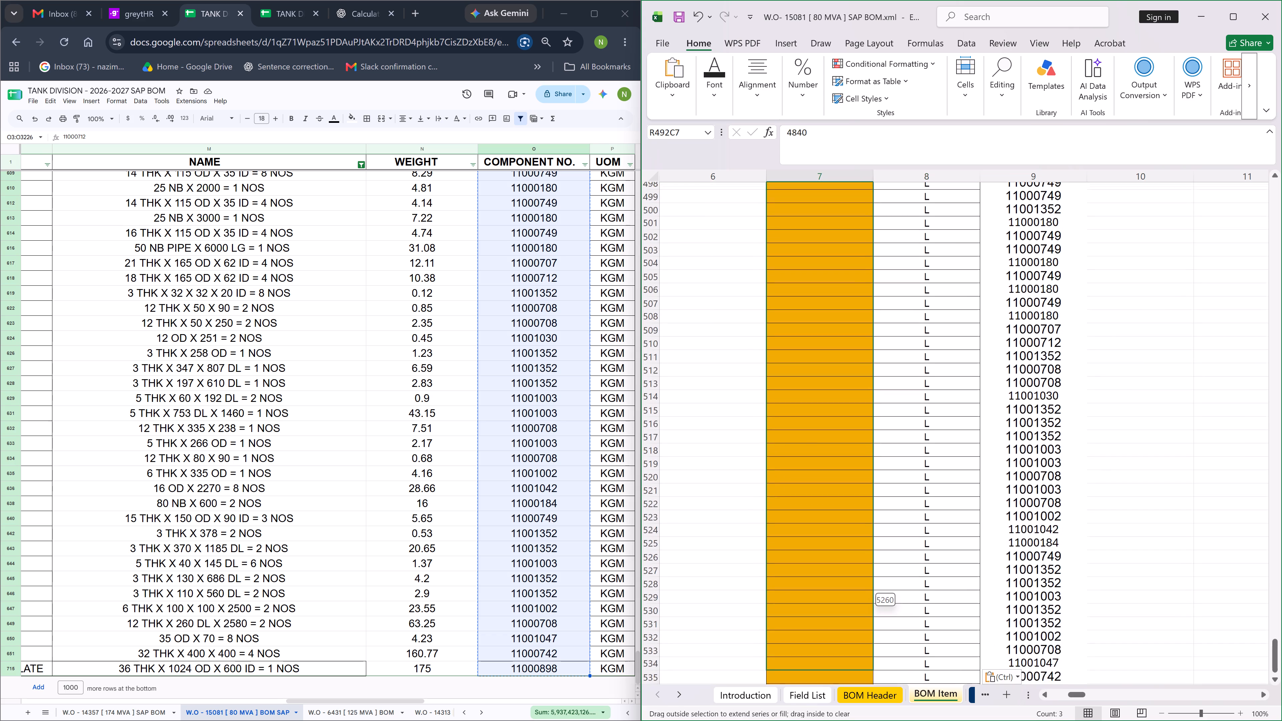
drag(912, 720, 912, 662)
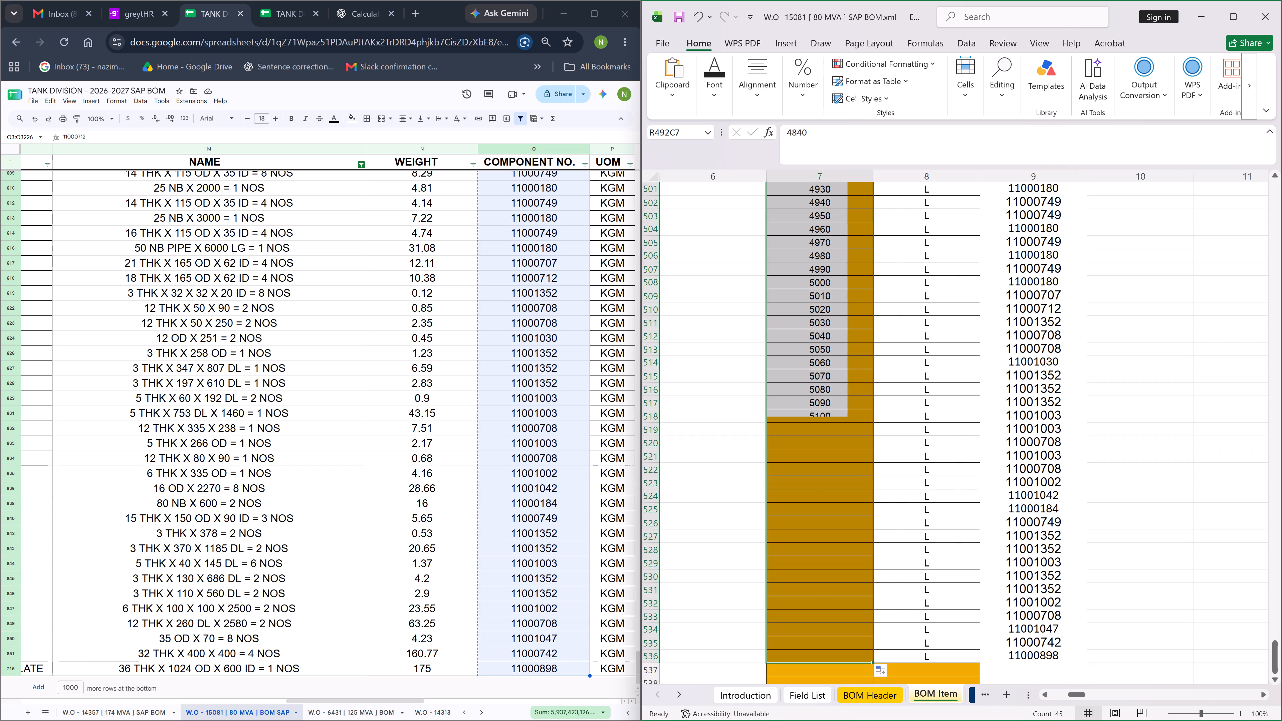
Copy the internal item indicator X from BOM Item row 494 into rows 495 to 536.
scroll(796, 546, up, 4)
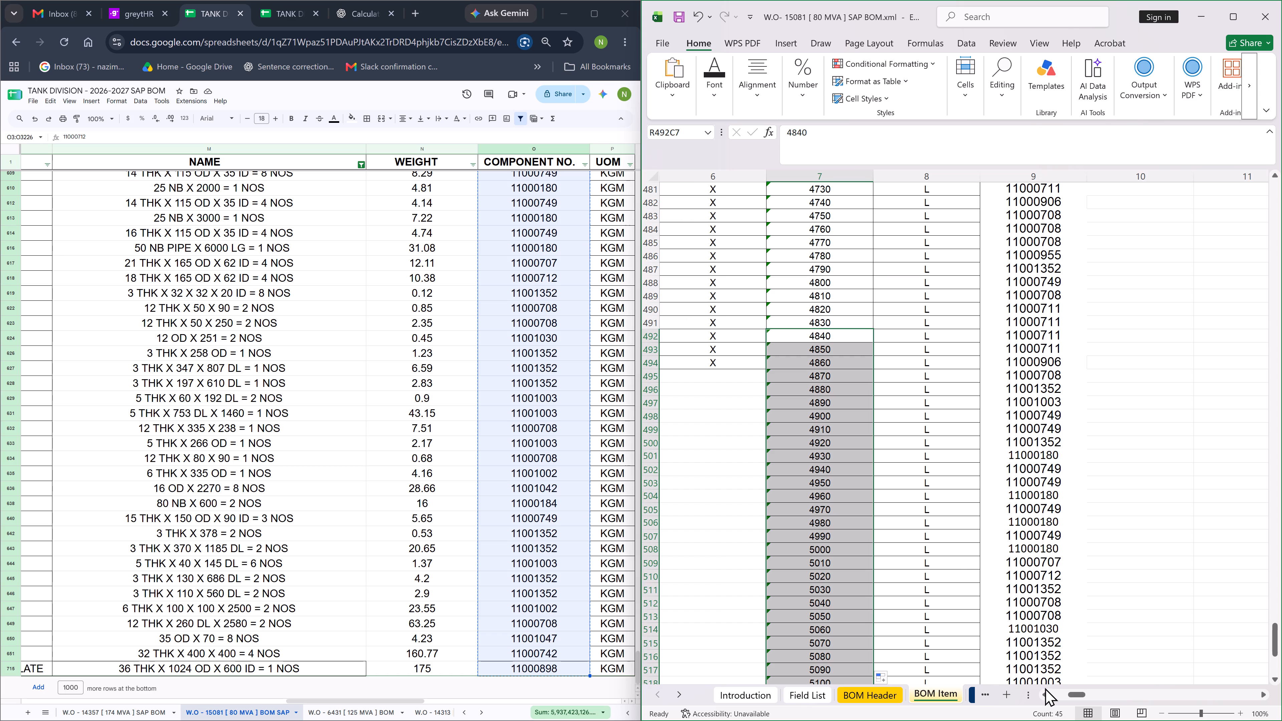
click(1048, 691)
click(1047, 692)
click(1047, 692)
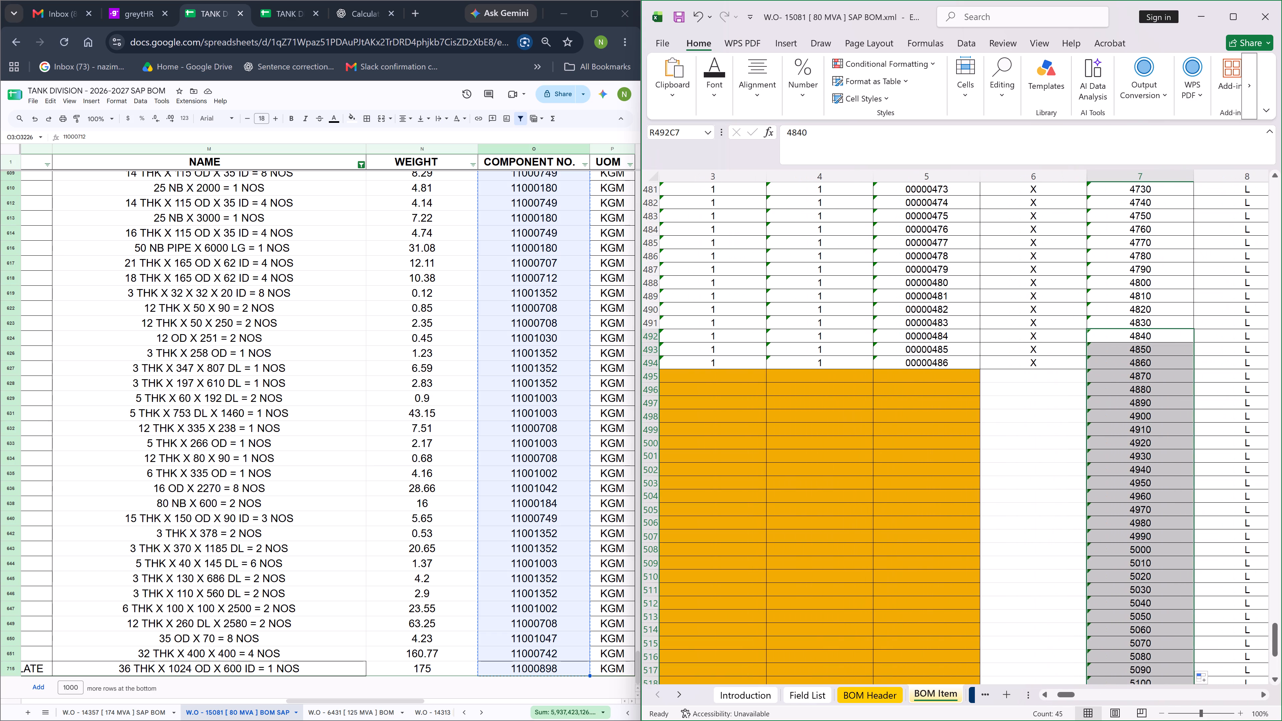
click(1044, 363)
key(ctrl+c)
drag(1025, 378, 1024, 720)
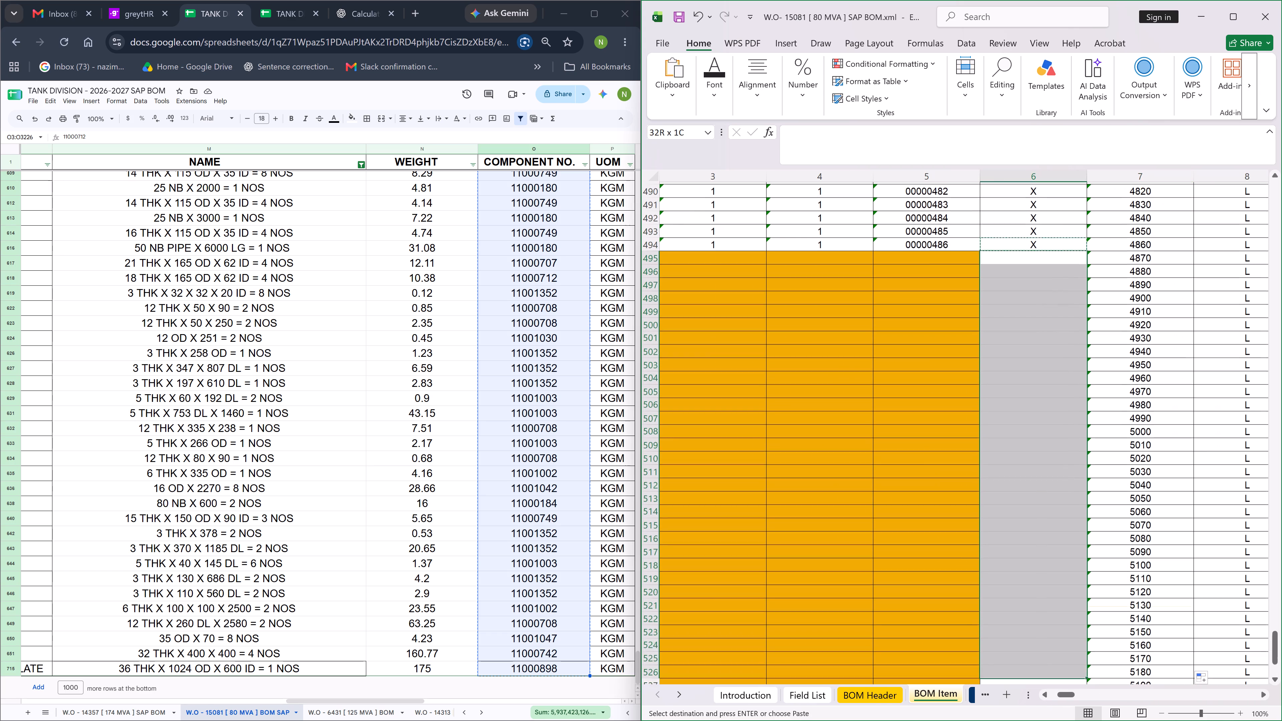
drag(1024, 720, 1031, 690)
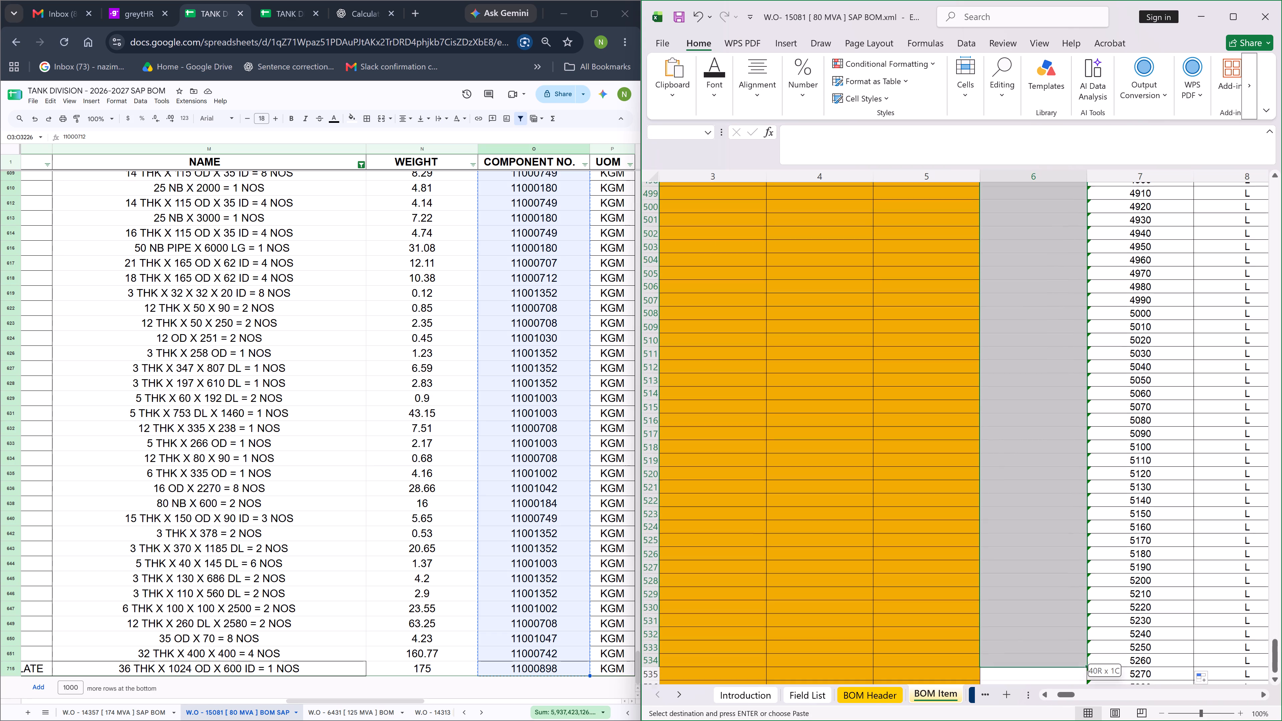
drag(1031, 690, 1029, 657)
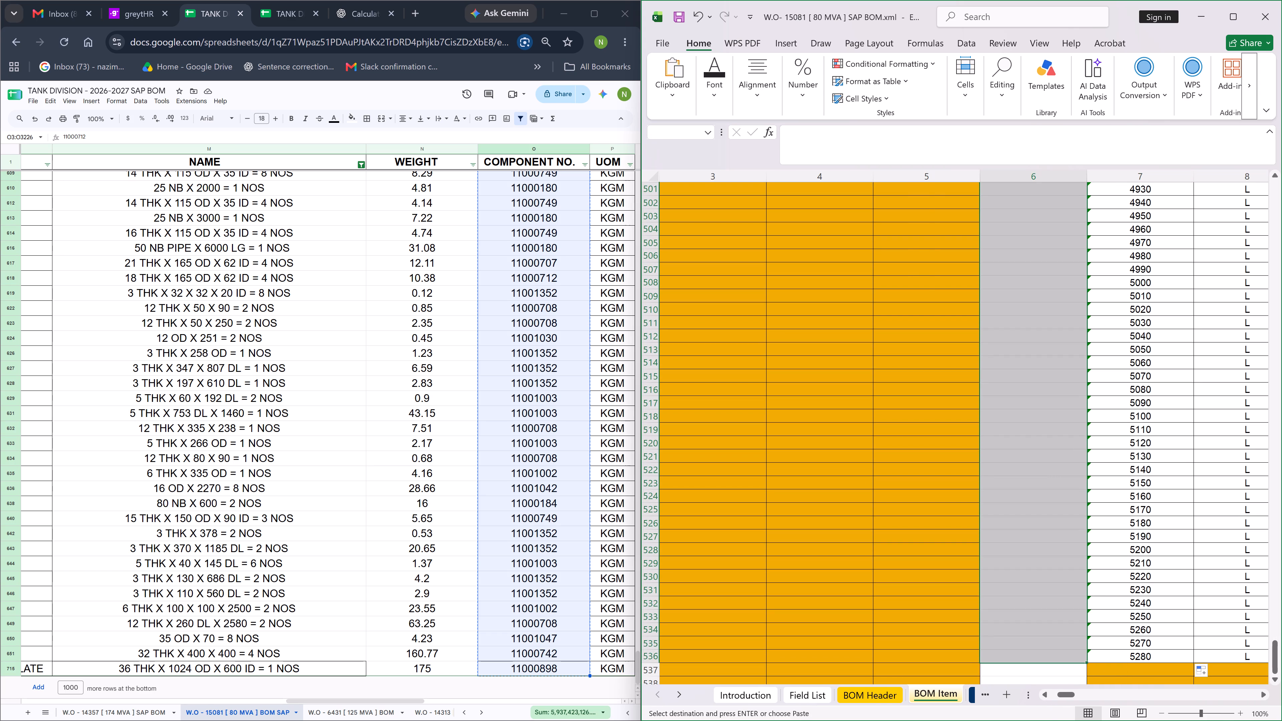
key(ctrl+v)
Extend the Item ID series from row 494 down to 00000528 in row 536.
drag(949, 391, 946, 417)
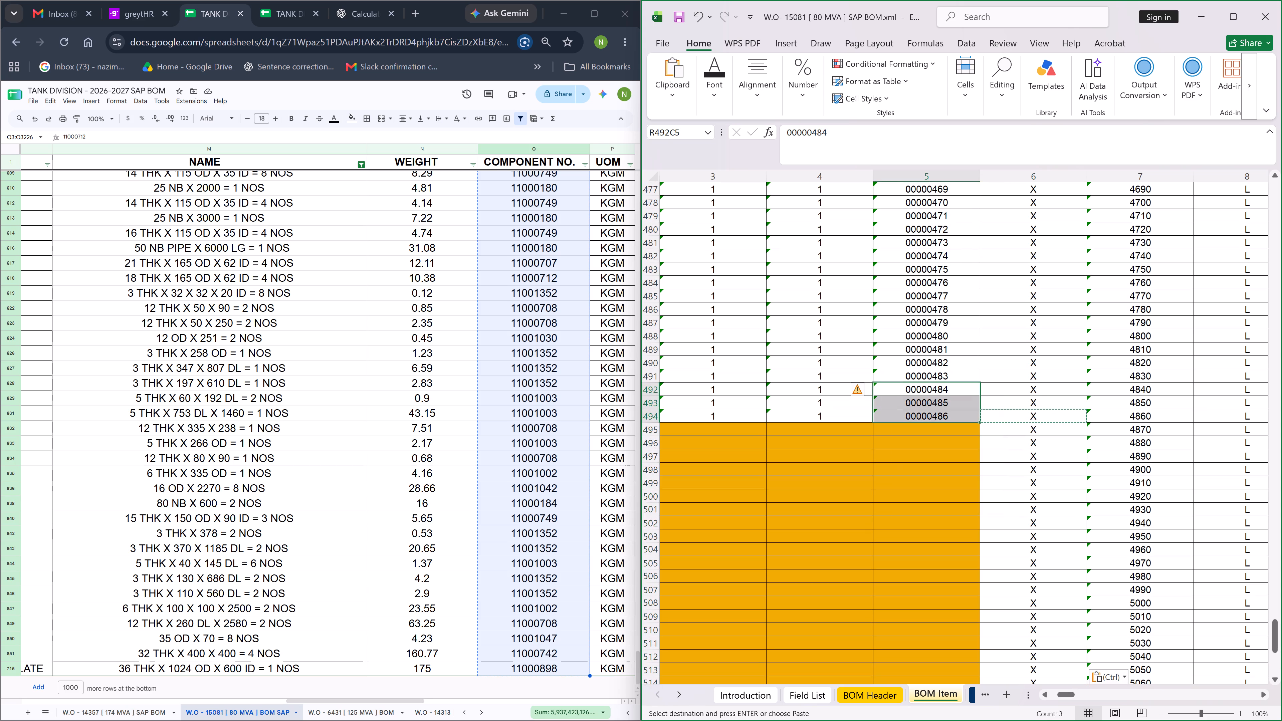
drag(978, 422, 987, 715)
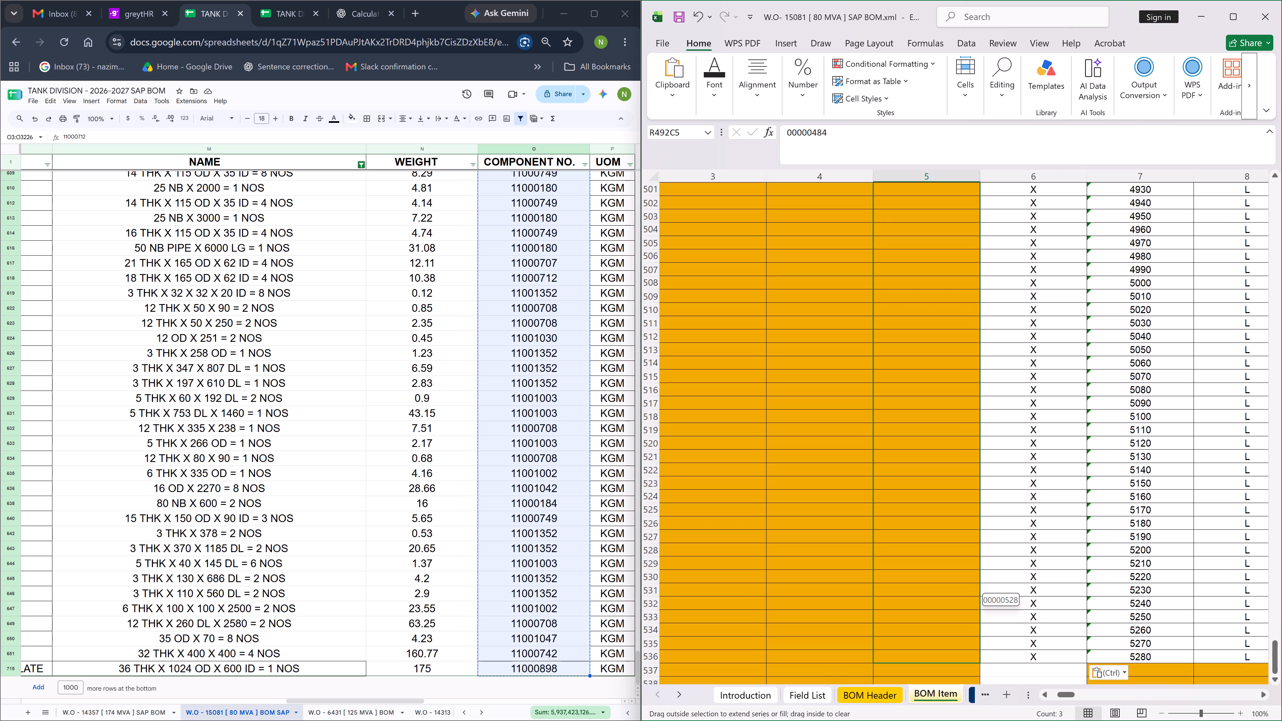
drag(987, 715, 988, 660)
Copy Plant 1001, BOM Usage 1 and Alternative BOM 1 from BOM Item row 494 into rows 495 to 536.
scroll(899, 556, up, 3)
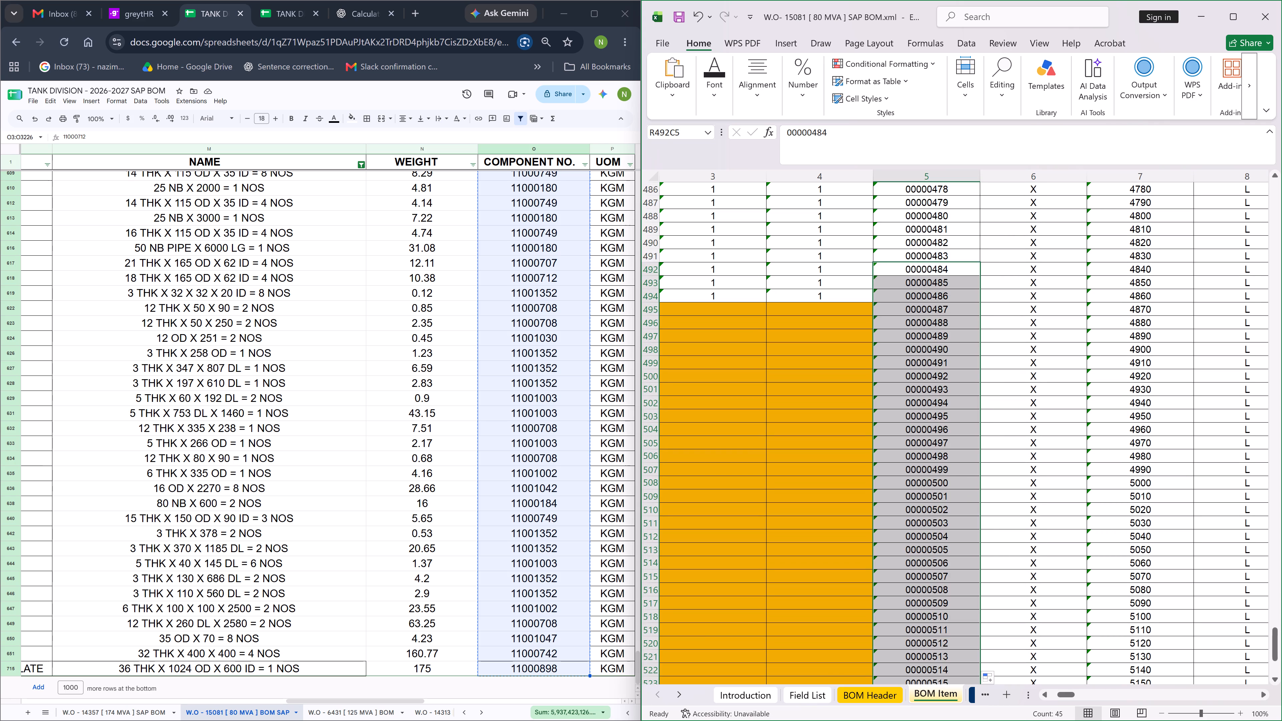
drag(1067, 694, 1062, 694)
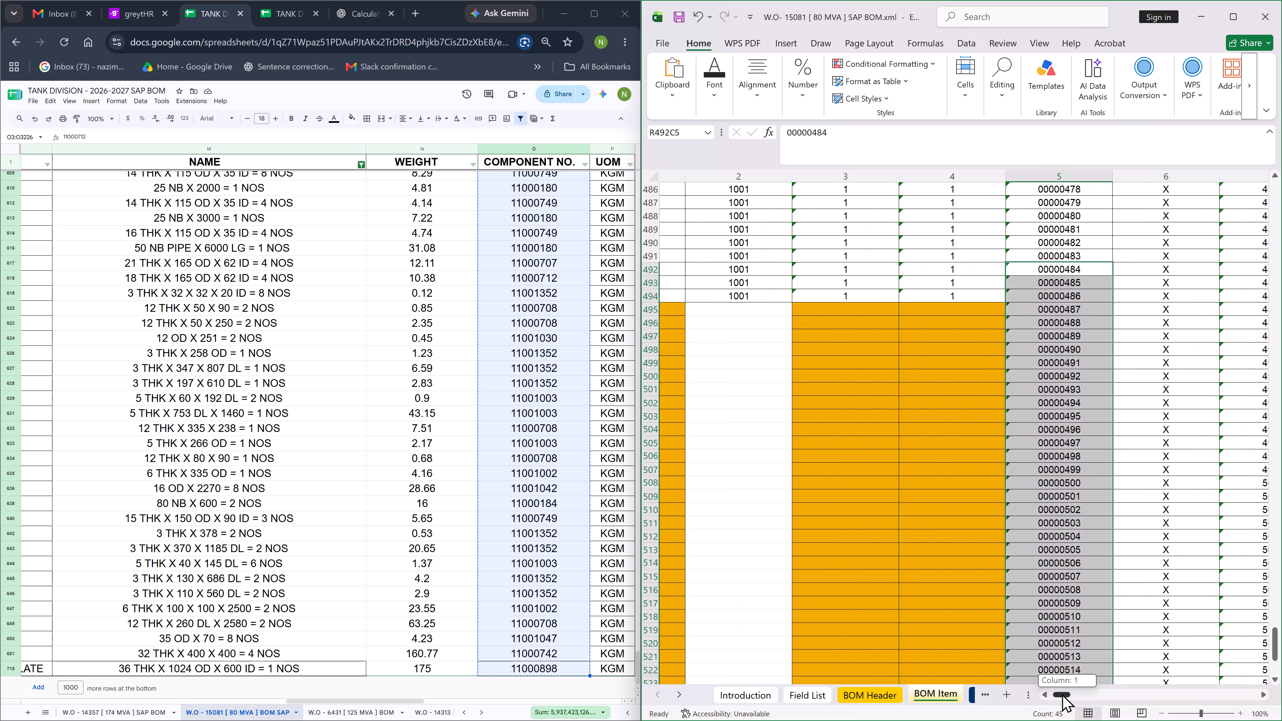
drag(1062, 694, 1061, 694)
drag(849, 295, 1005, 297)
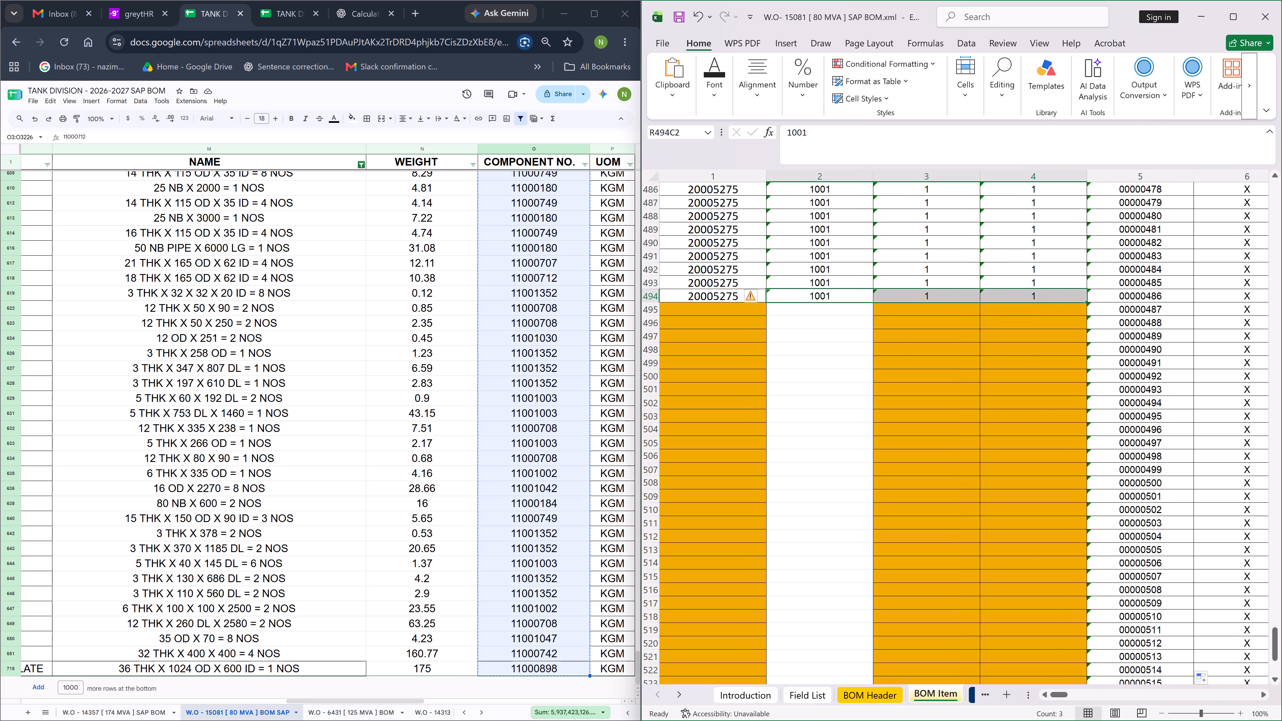
key(ctrl+c)
drag(840, 310, 872, 680)
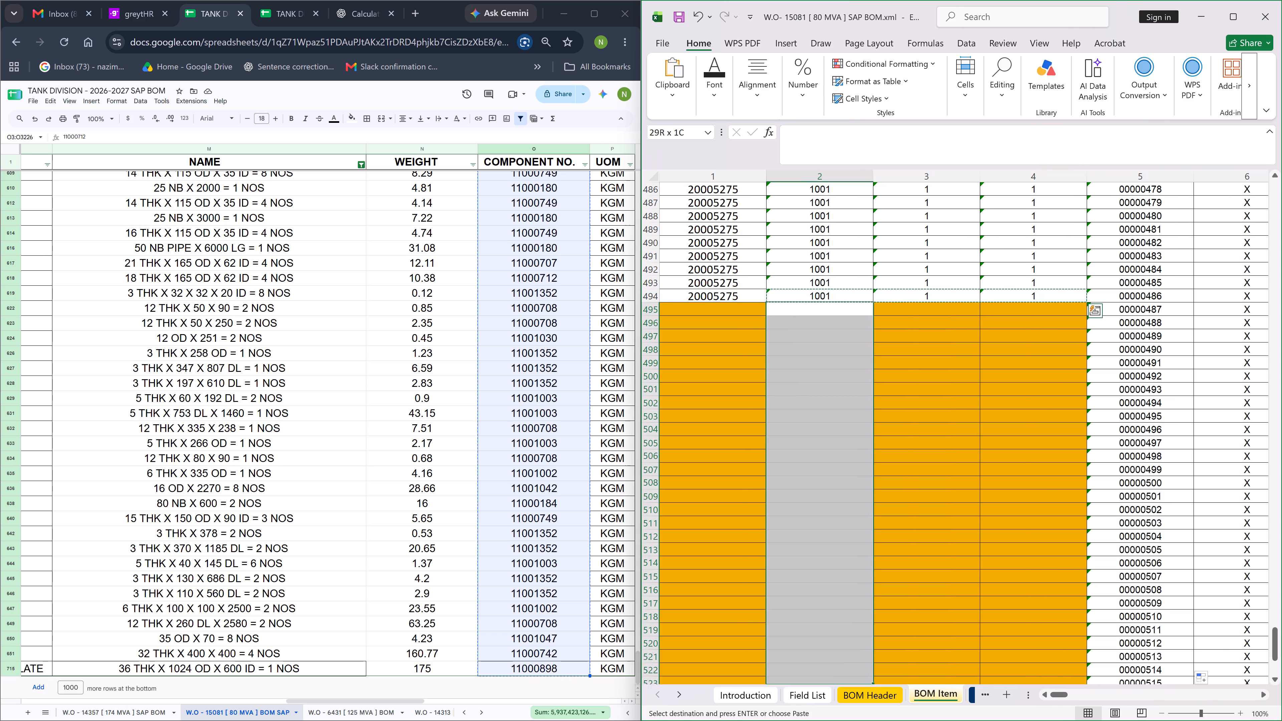
drag(872, 680, 872, 684)
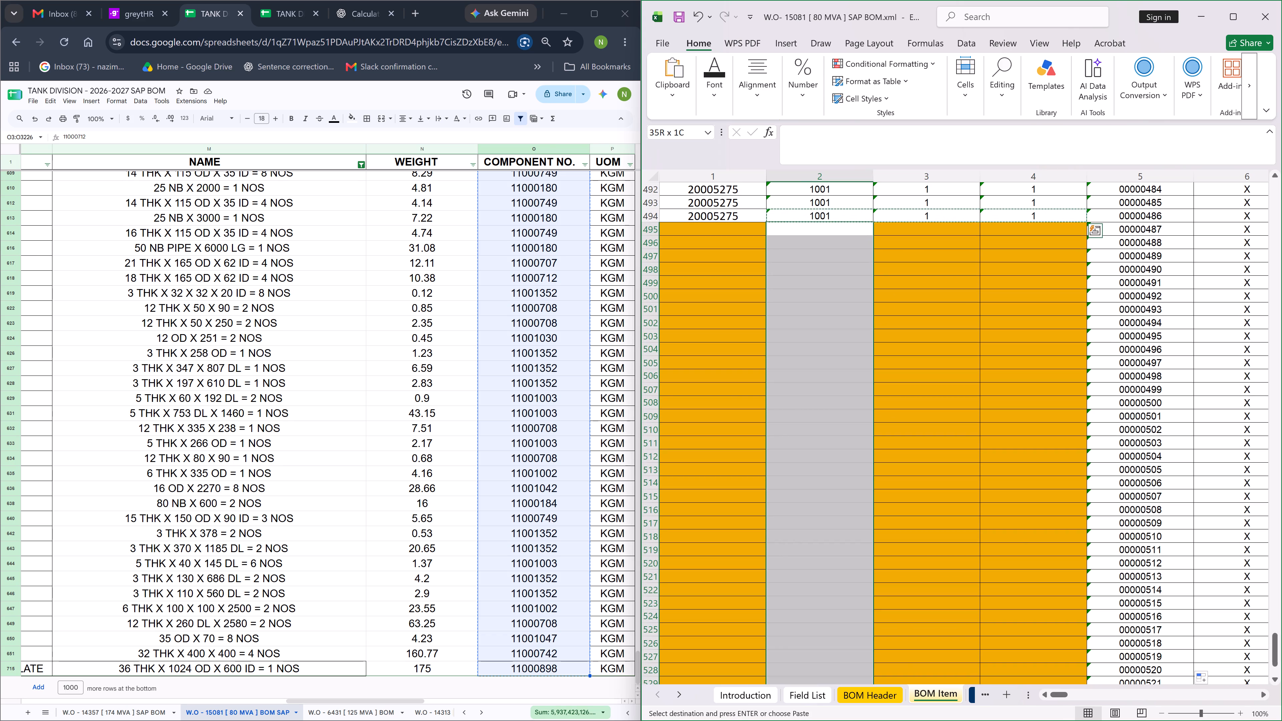
drag(872, 684, 871, 687)
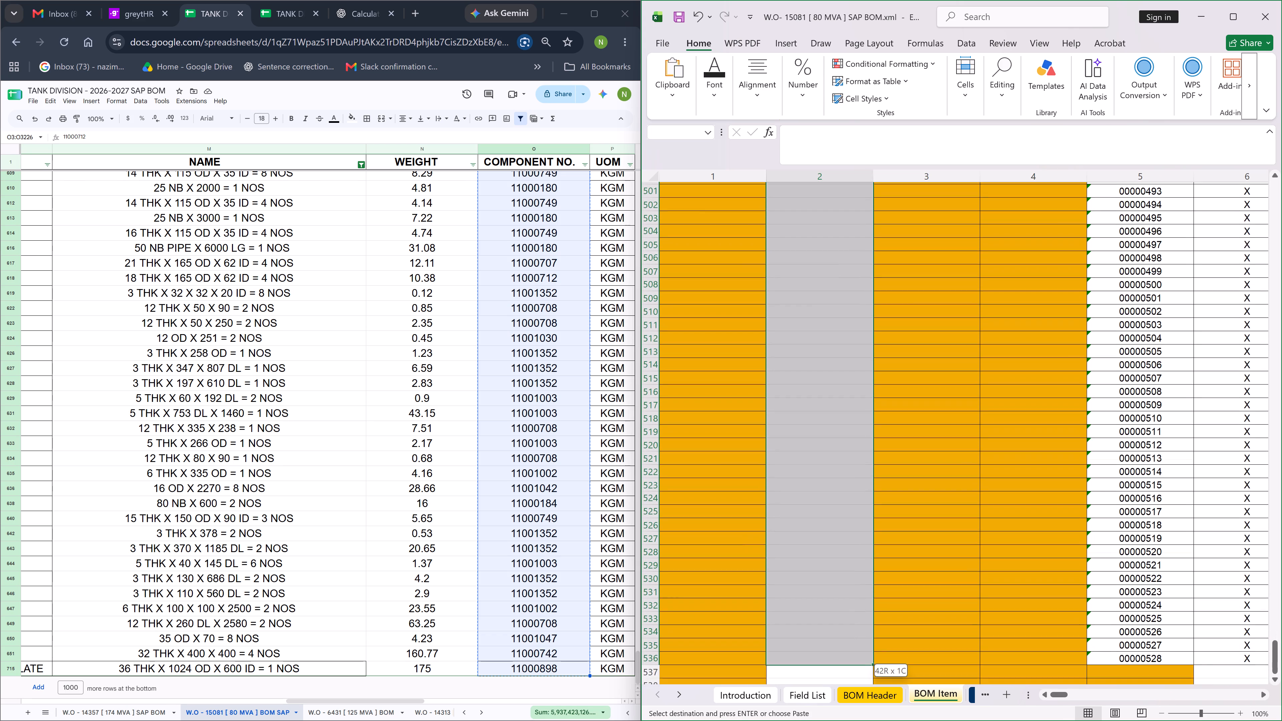
drag(871, 687, 867, 660)
key(ctrl+v)
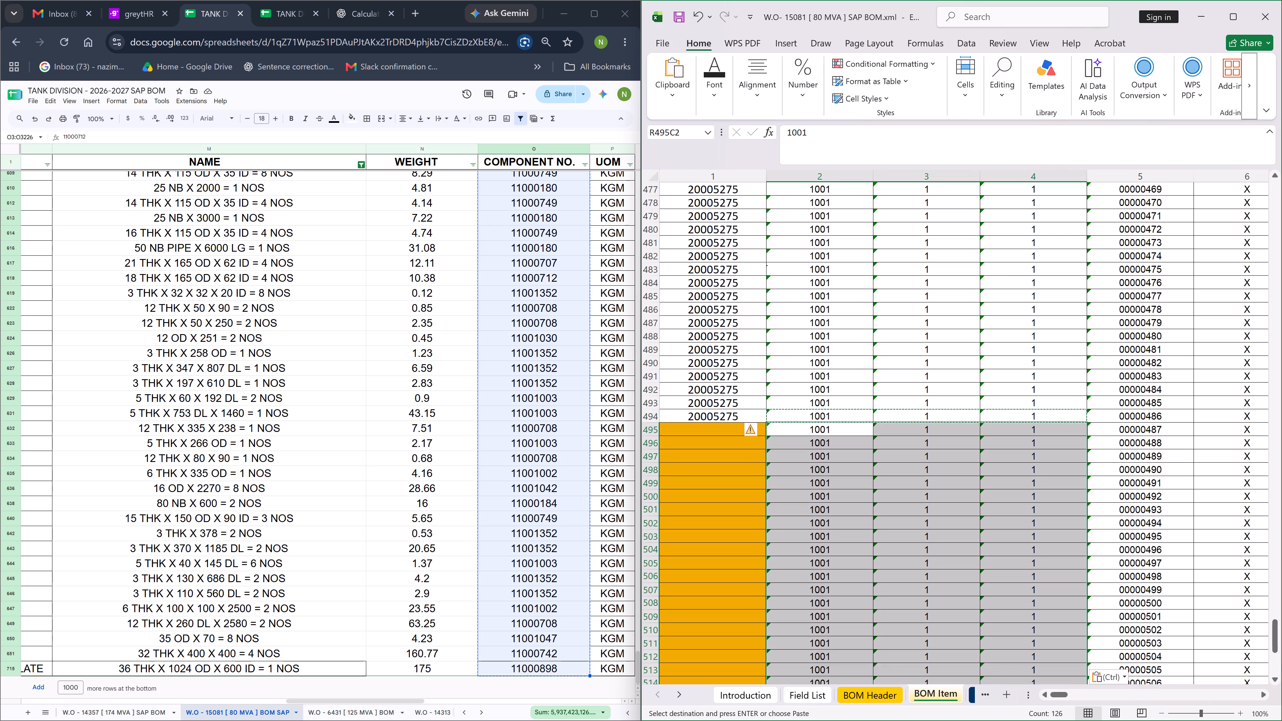
Copy material 20005275 in the first BOM Item column from row 494 into rows 495 to 536.
scroll(925, 480, down, 8)
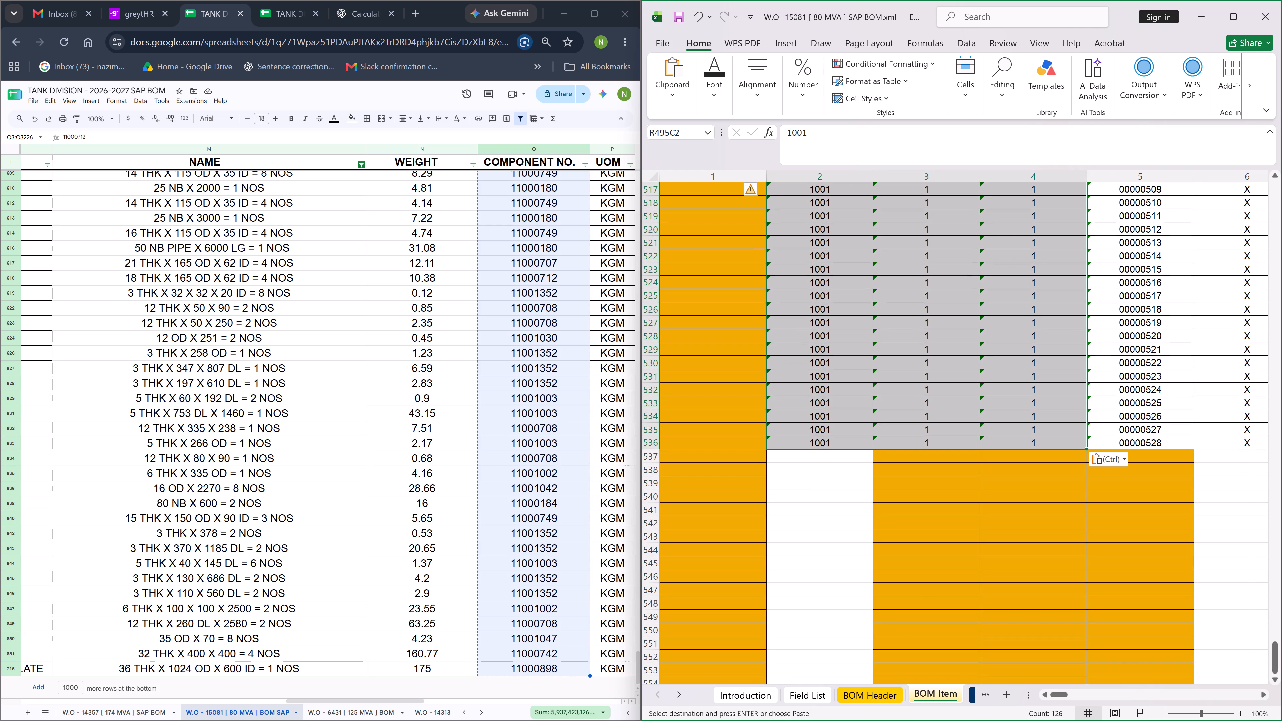
scroll(760, 487, up, 5)
click(720, 213)
key(ctrl+c)
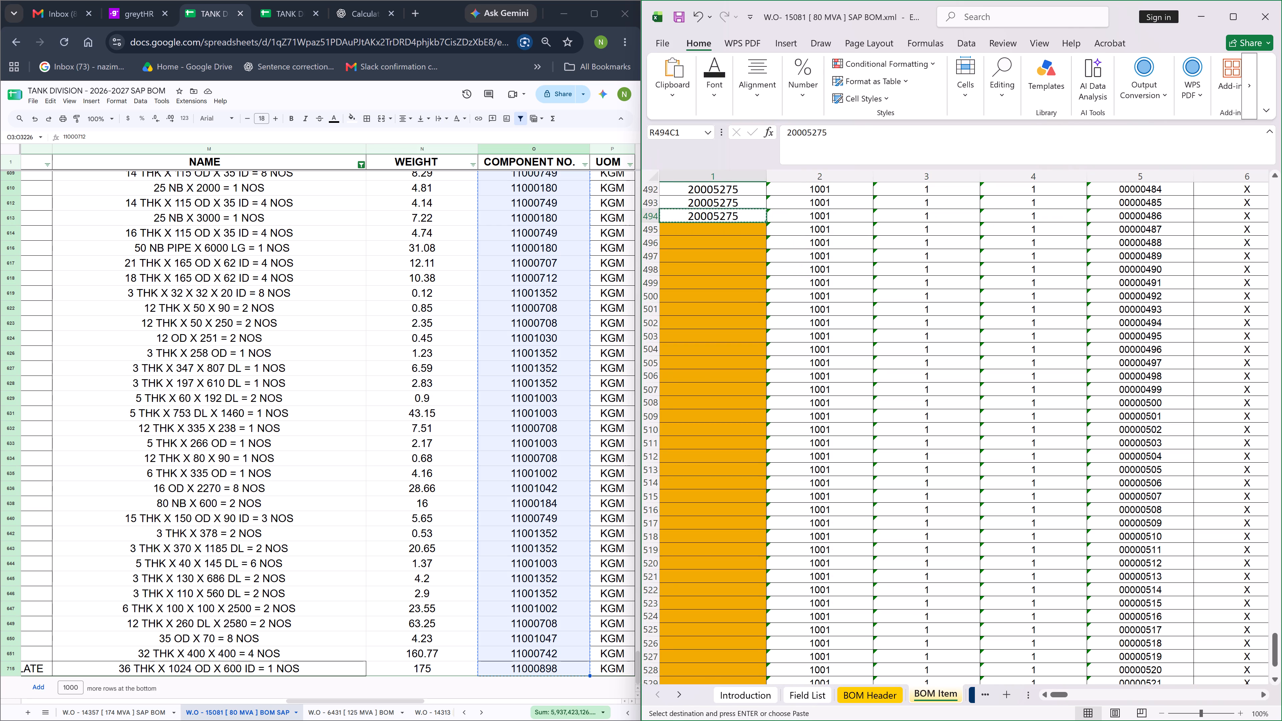
drag(720, 234, 732, 673)
key(ctrl+v)
scroll(783, 468, down, 2)
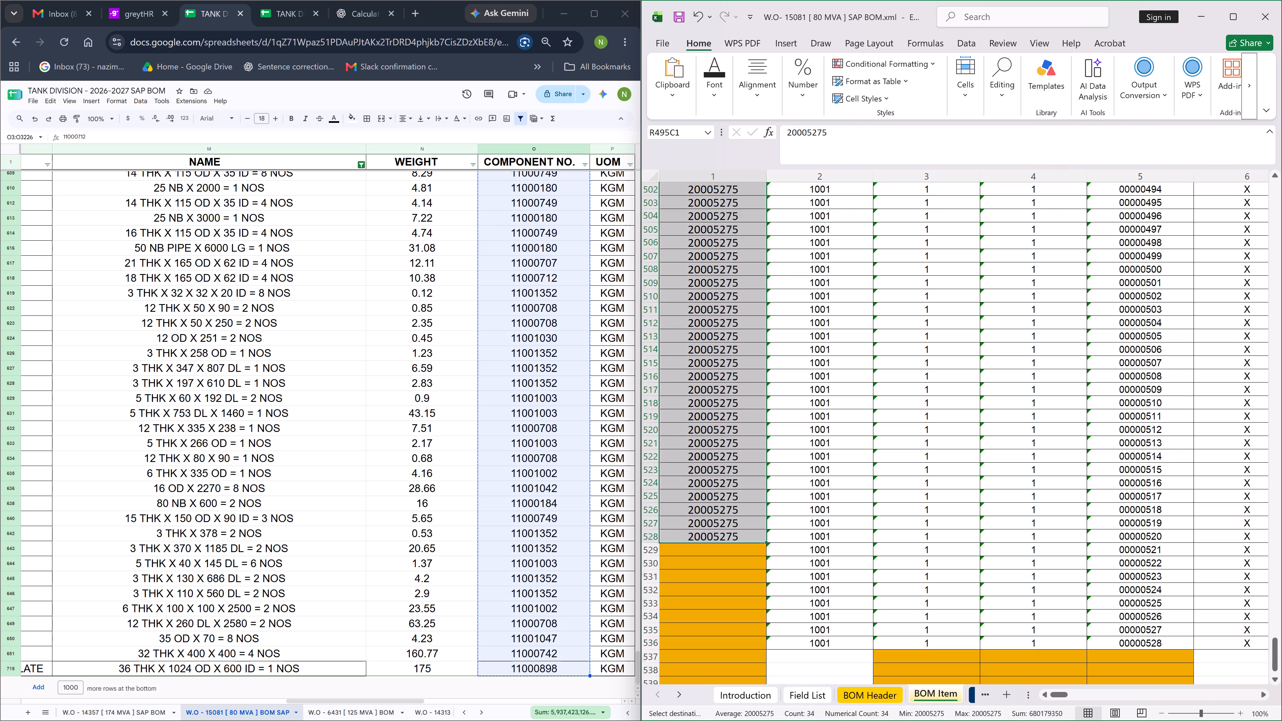
scroll(782, 463, down, 1)
drag(742, 483, 750, 572)
key(ctrl+v)
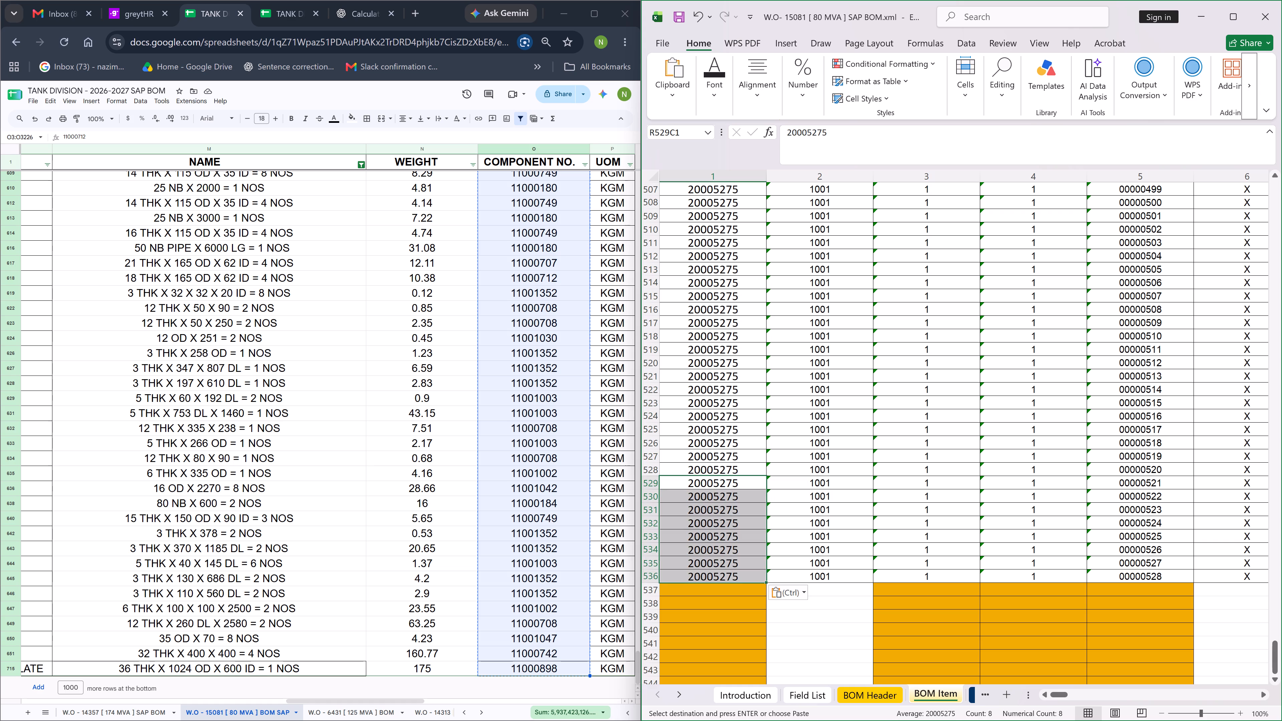
Save the SAP BOM workbook, keeping the XML Spreadsheet 2003 format.
scroll(900, 457, down, 1)
click(932, 410)
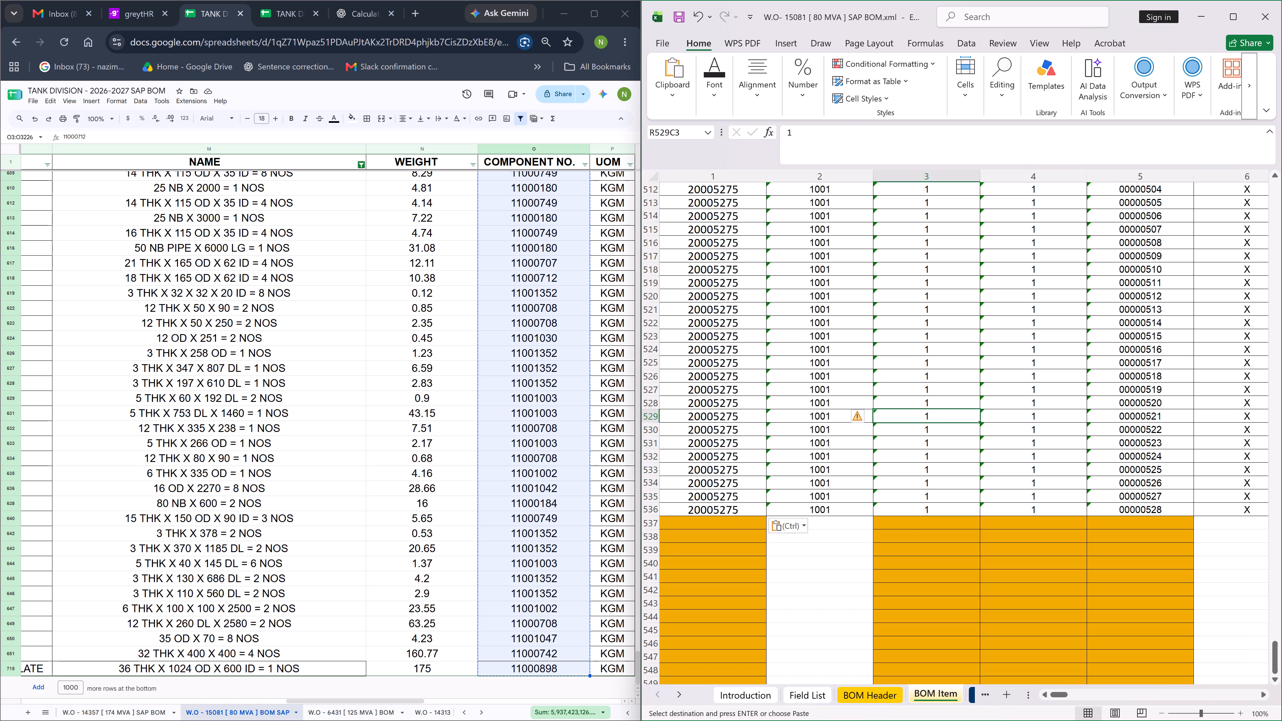
key(ctrl+s)
click(996, 406)
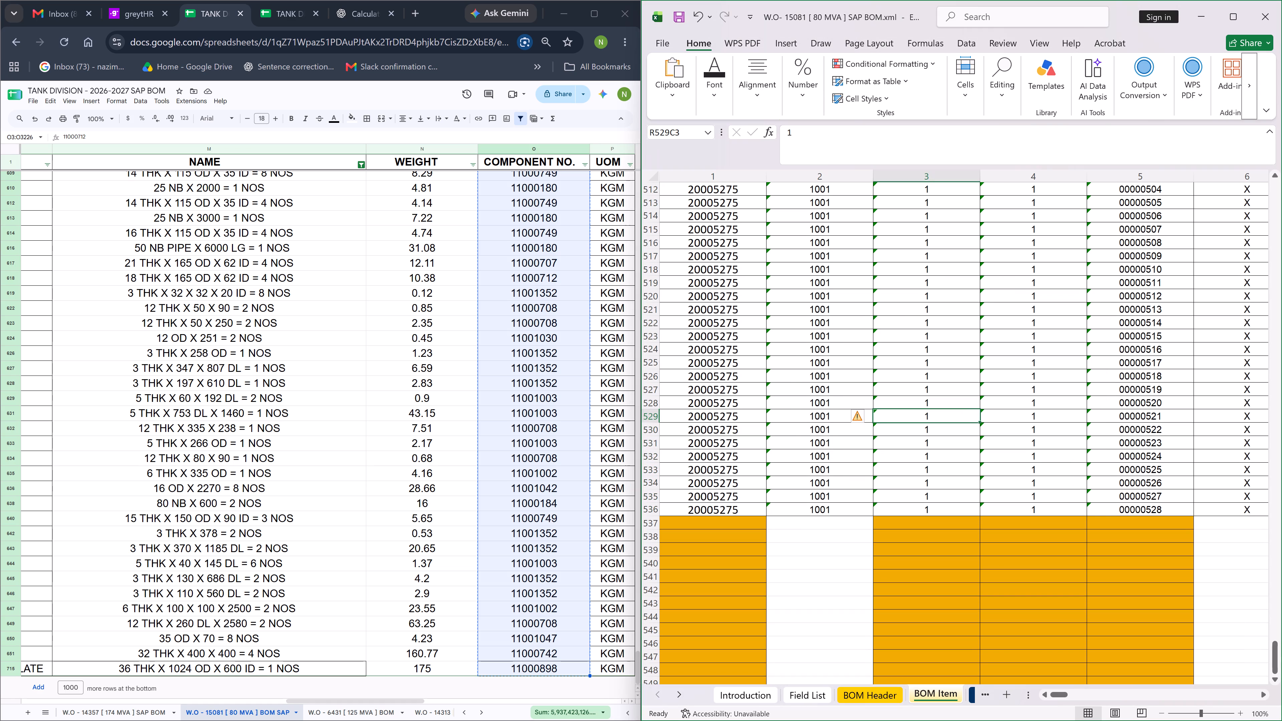
Copy all WEIGHT values from the W.O - 15081 source sheet into the BOM Item Component Quantity column, starting at row 9.
drag(1055, 692, 1082, 691)
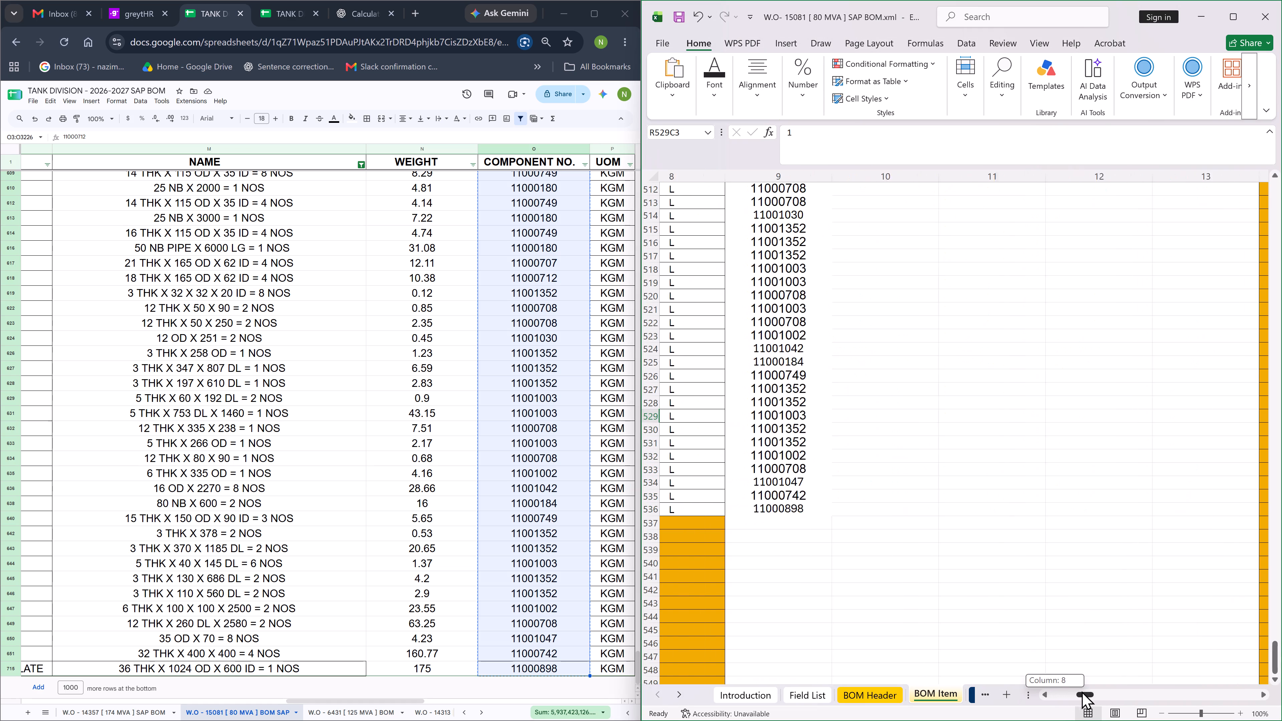
drag(1082, 691, 1081, 693)
scroll(990, 591, up, 10)
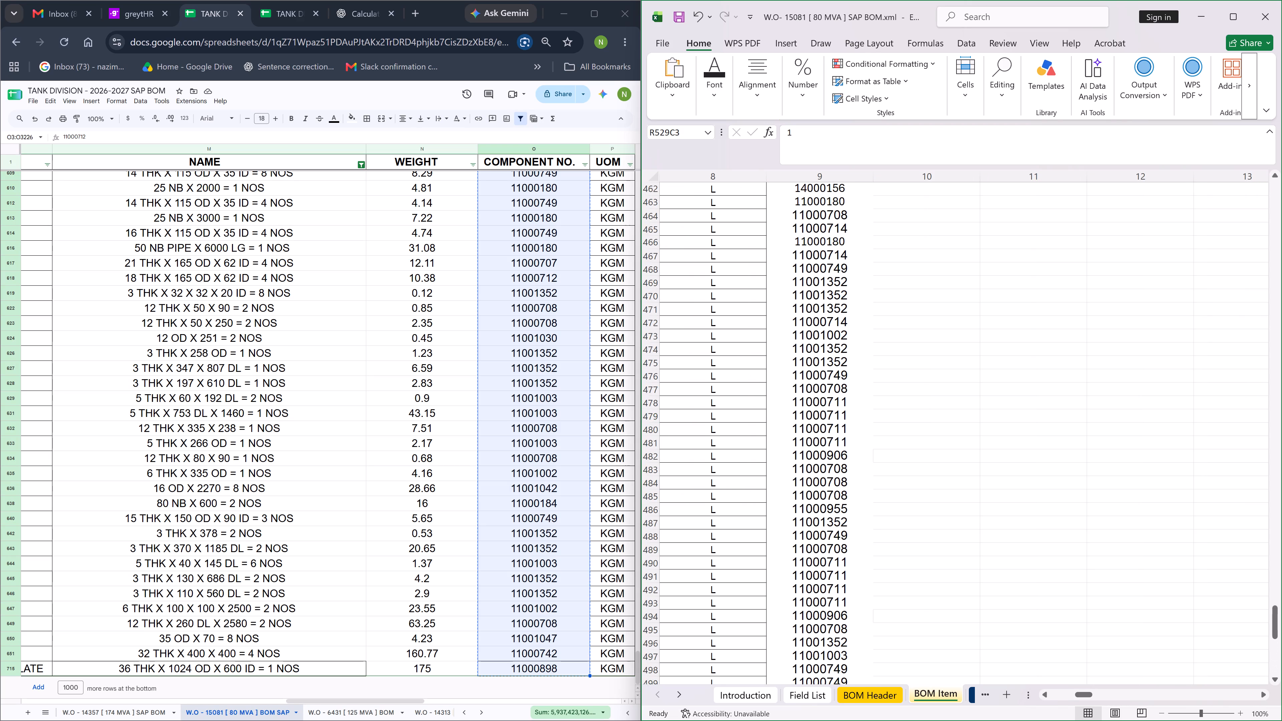
middle_drag(1003, 557, 1000, 229)
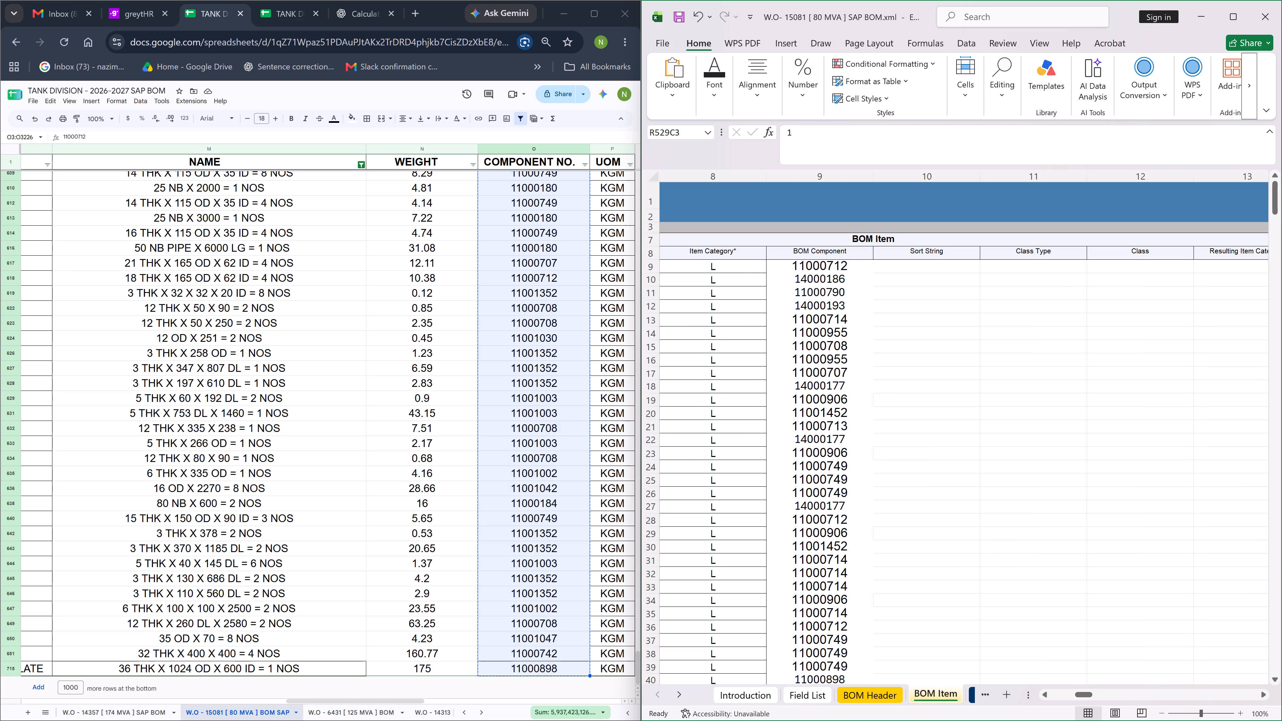
click(1264, 694)
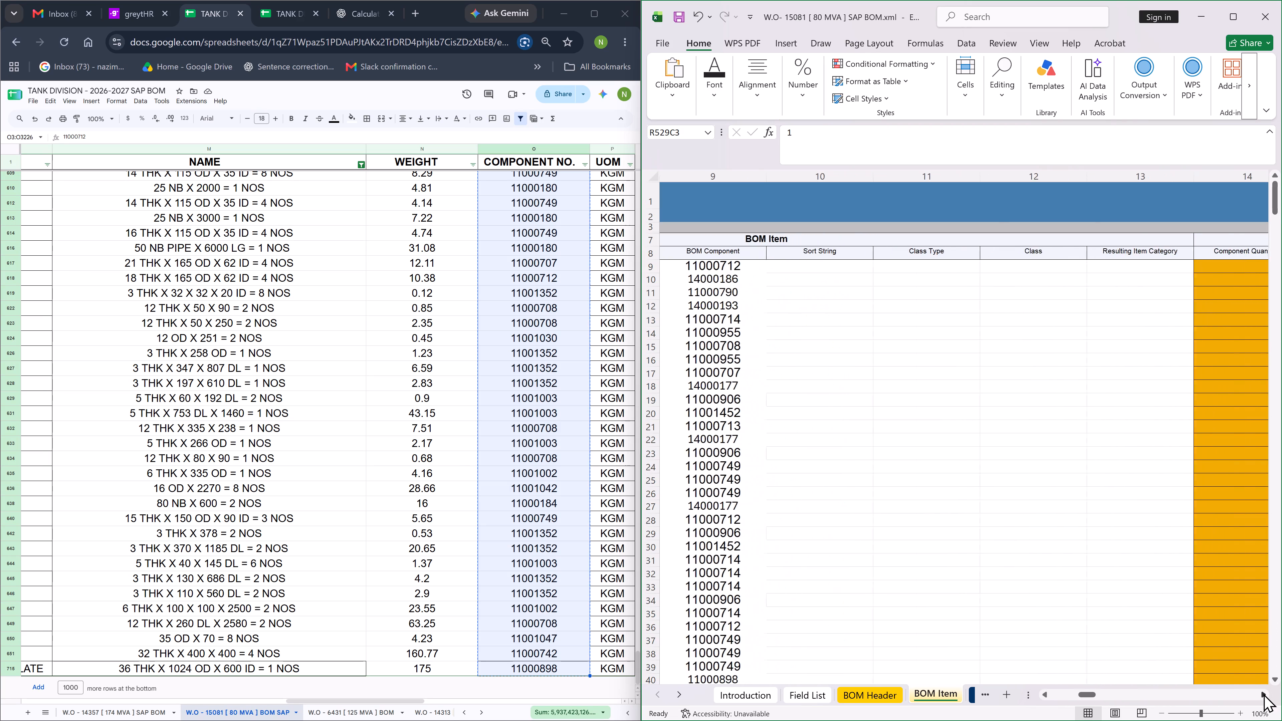
triple_click(1264, 694)
click(1263, 694)
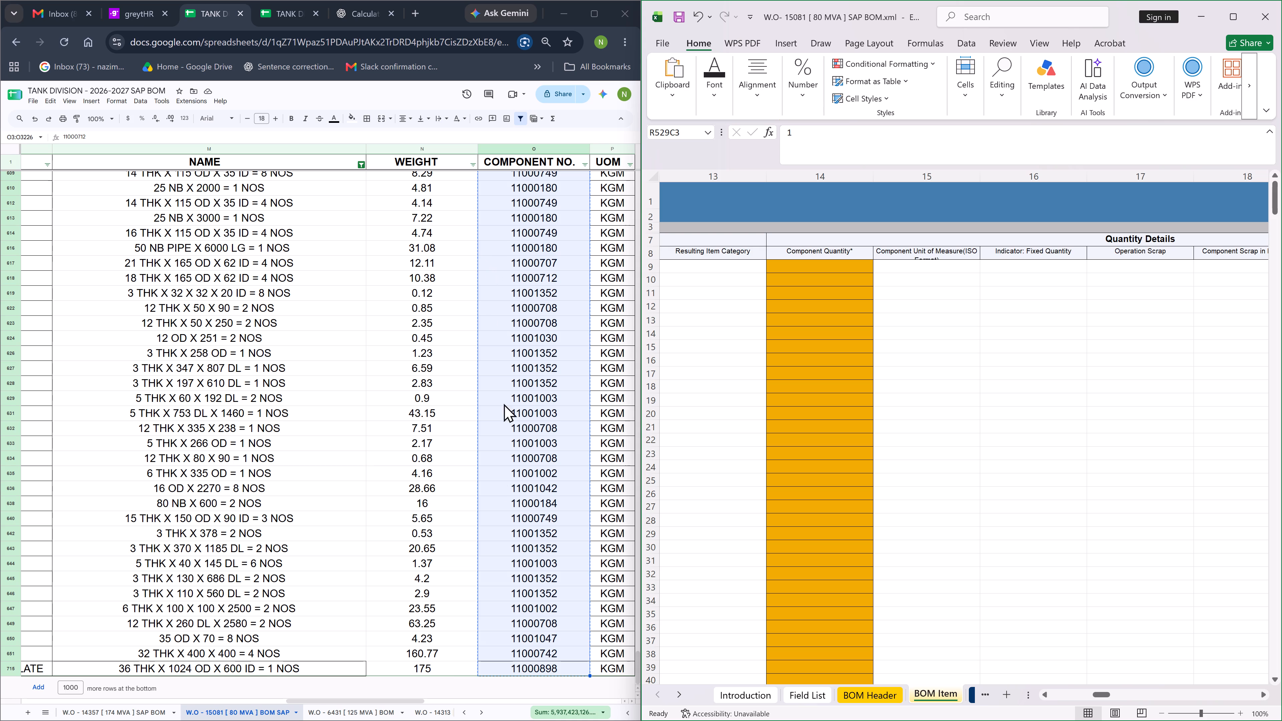
click(457, 666)
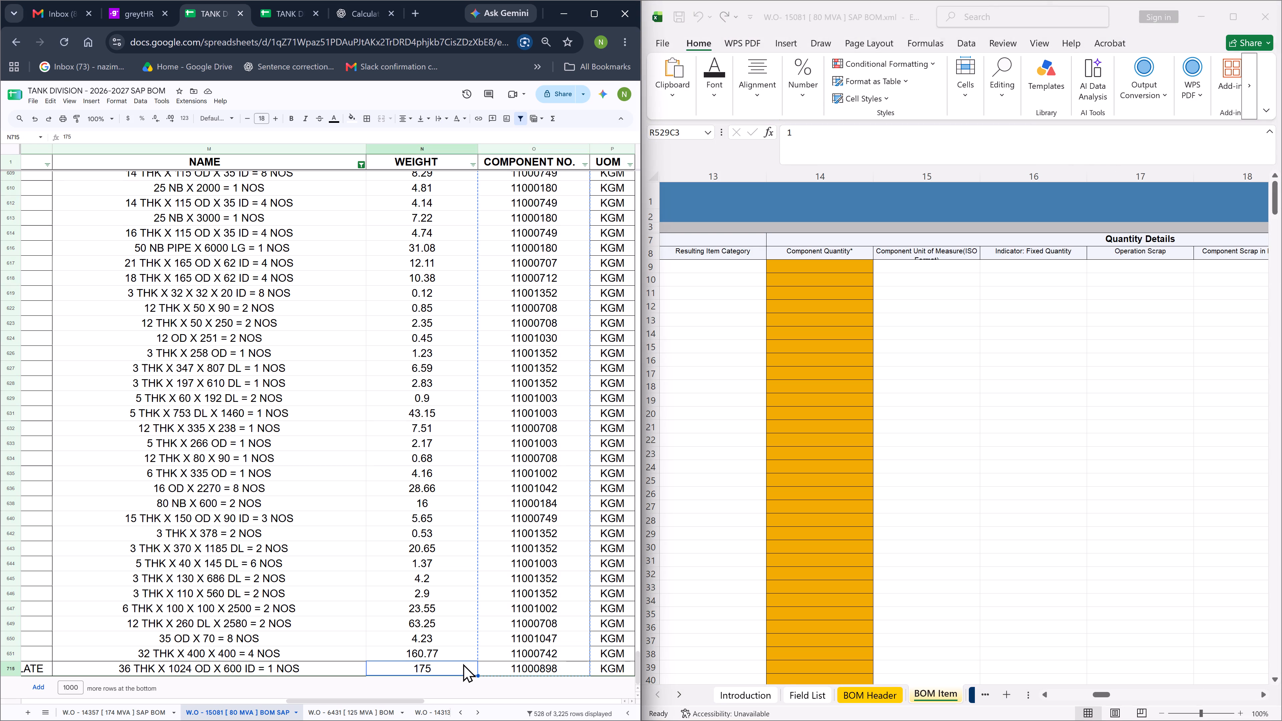
key(ctrl+shift+Up)
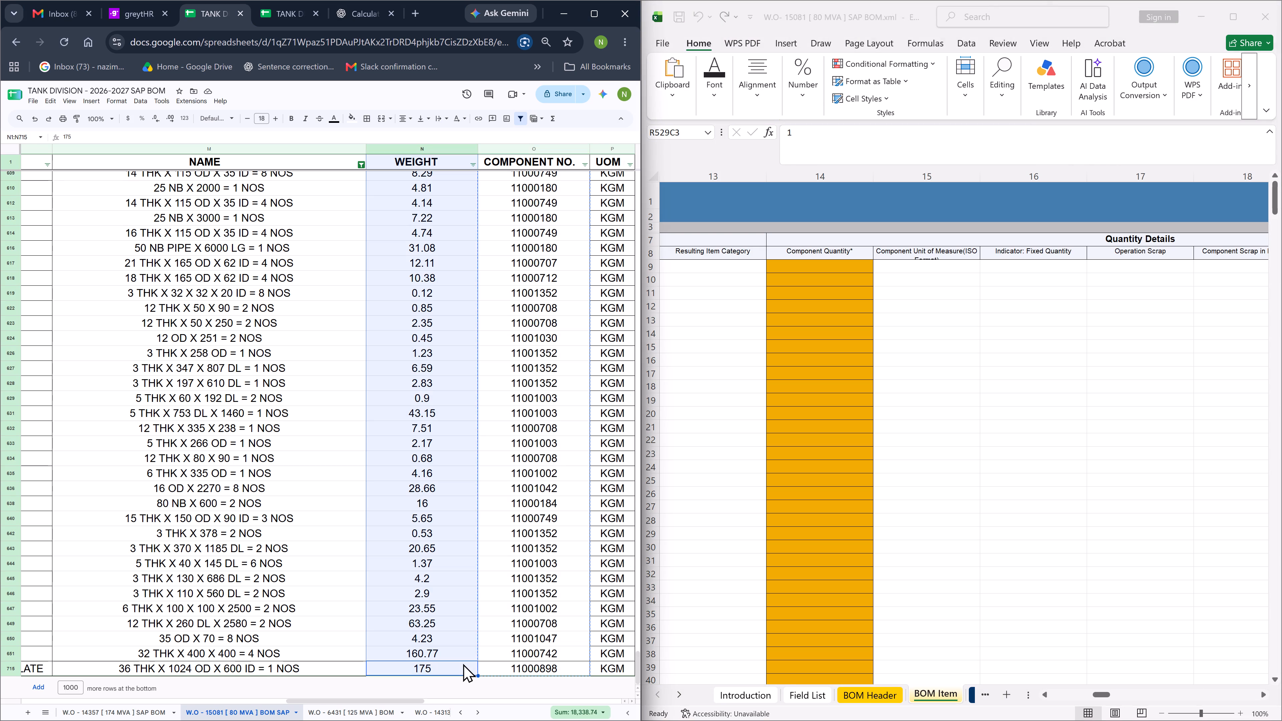
key(shift+Down)
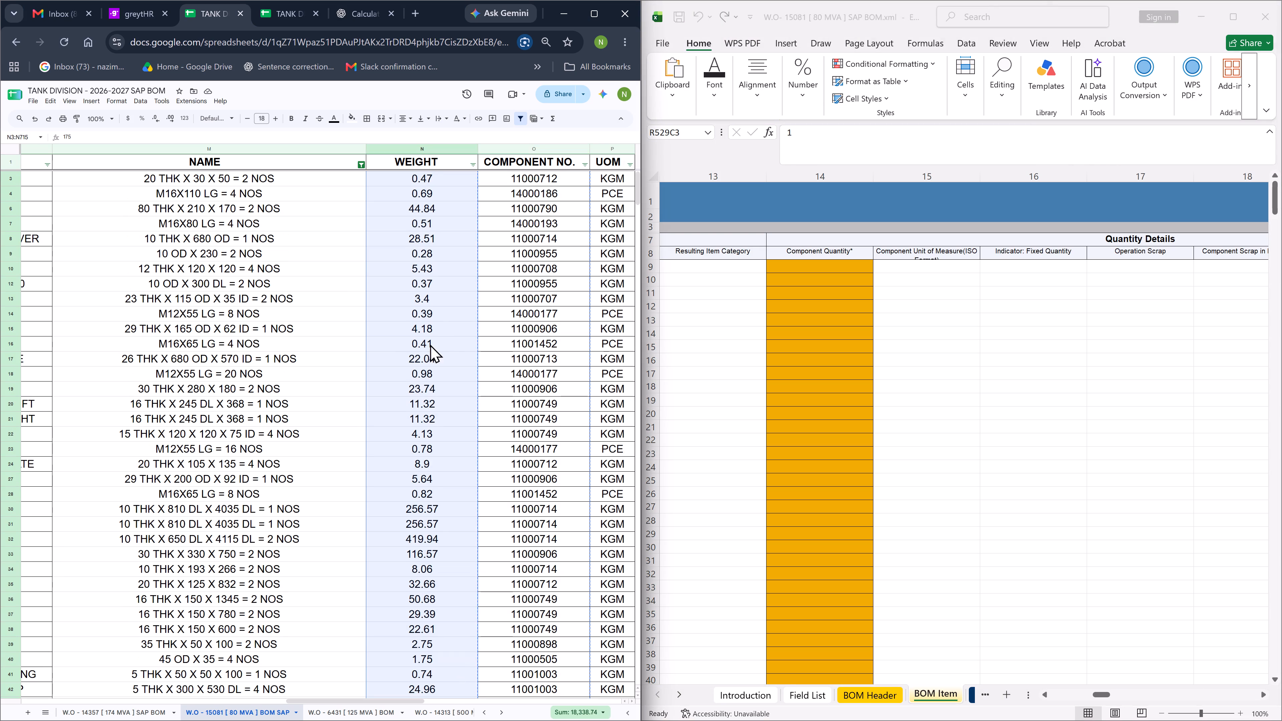
scroll(429, 339, up, 12)
scroll(440, 319, down, 6)
scroll(445, 301, up, 12)
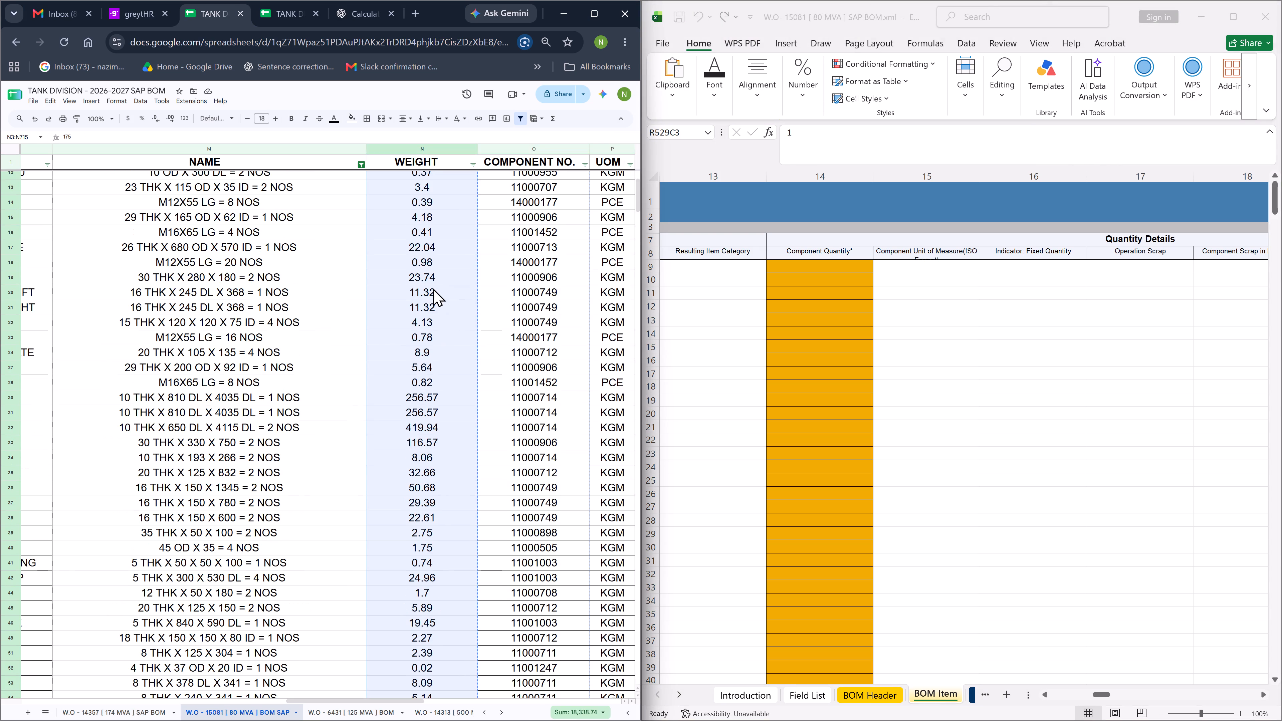
scroll(433, 288, up, 6)
key(ctrl+c)
click(852, 293)
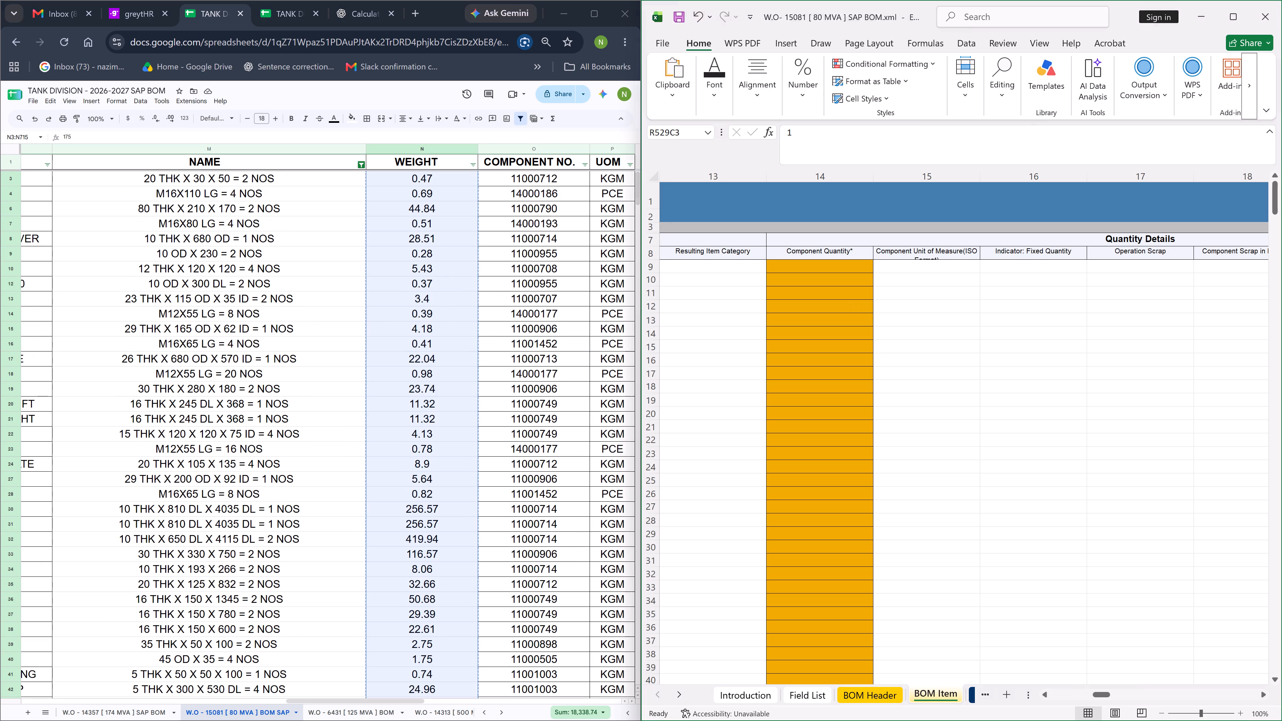
click(794, 266)
key(ctrl+v)
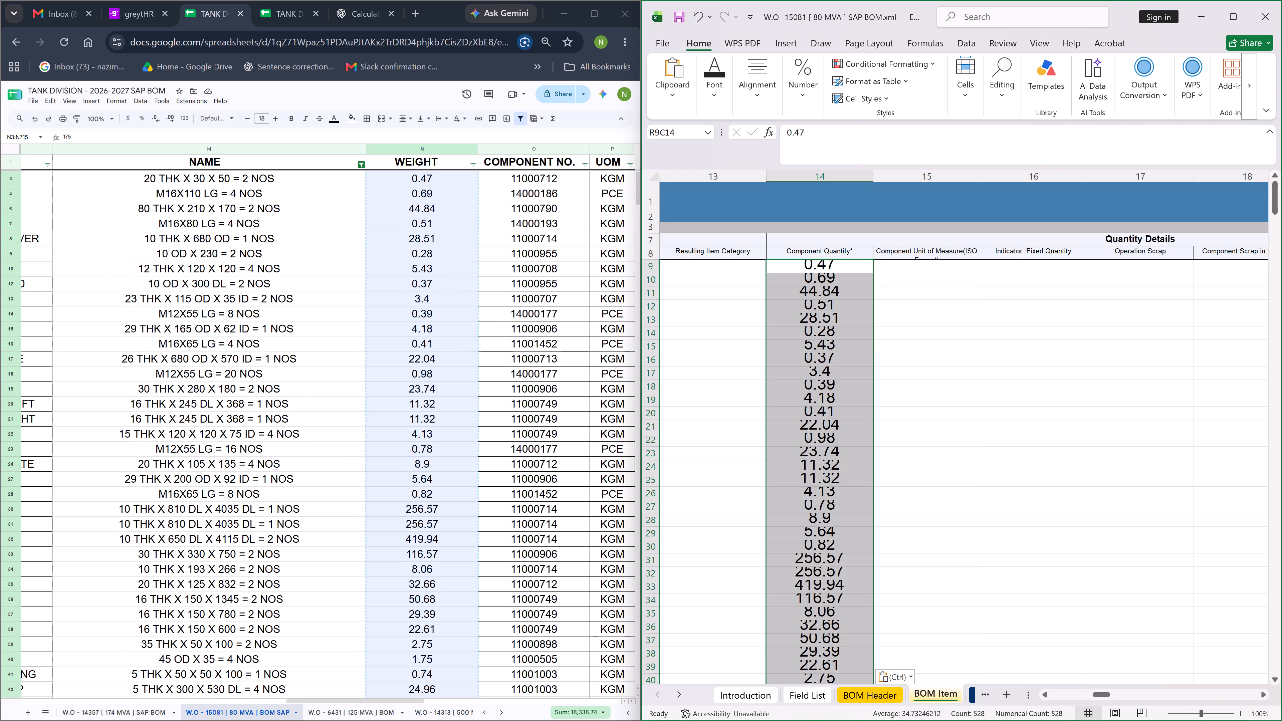
Set the font size of the pasted Component Quantity values to 14.
click(714, 94)
click(793, 137)
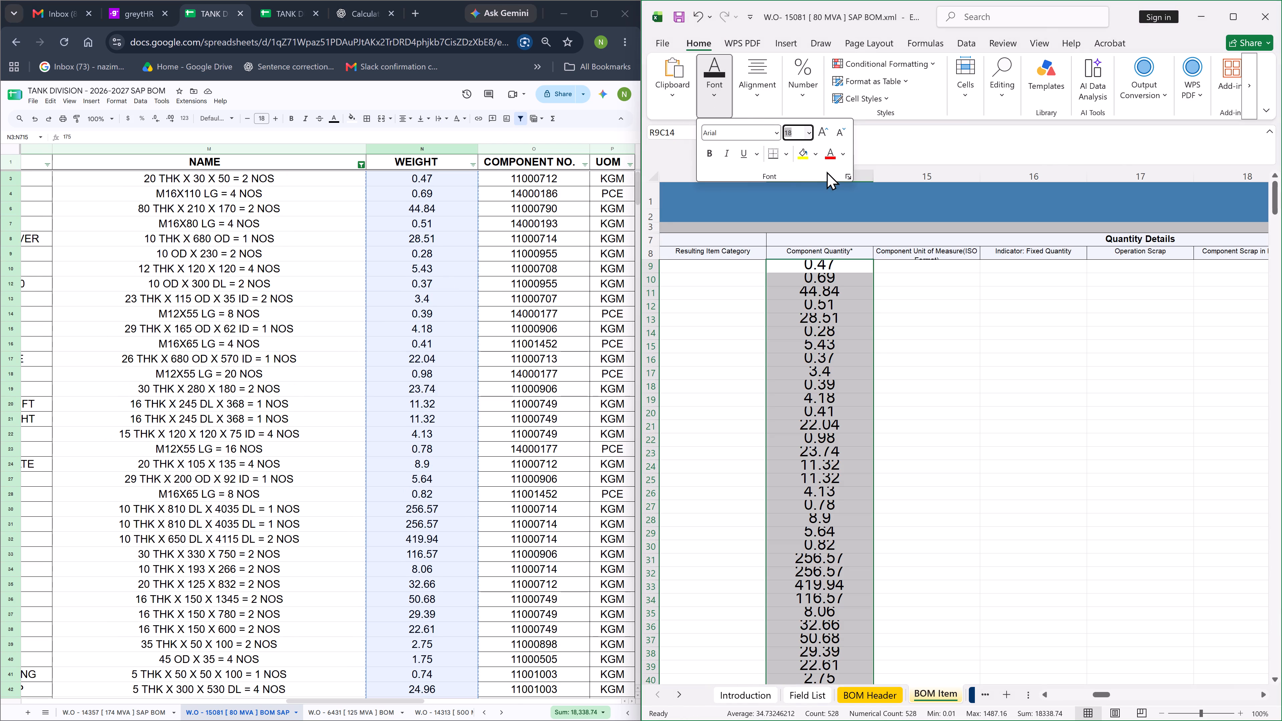
key(1)
key(4)
key(Return)
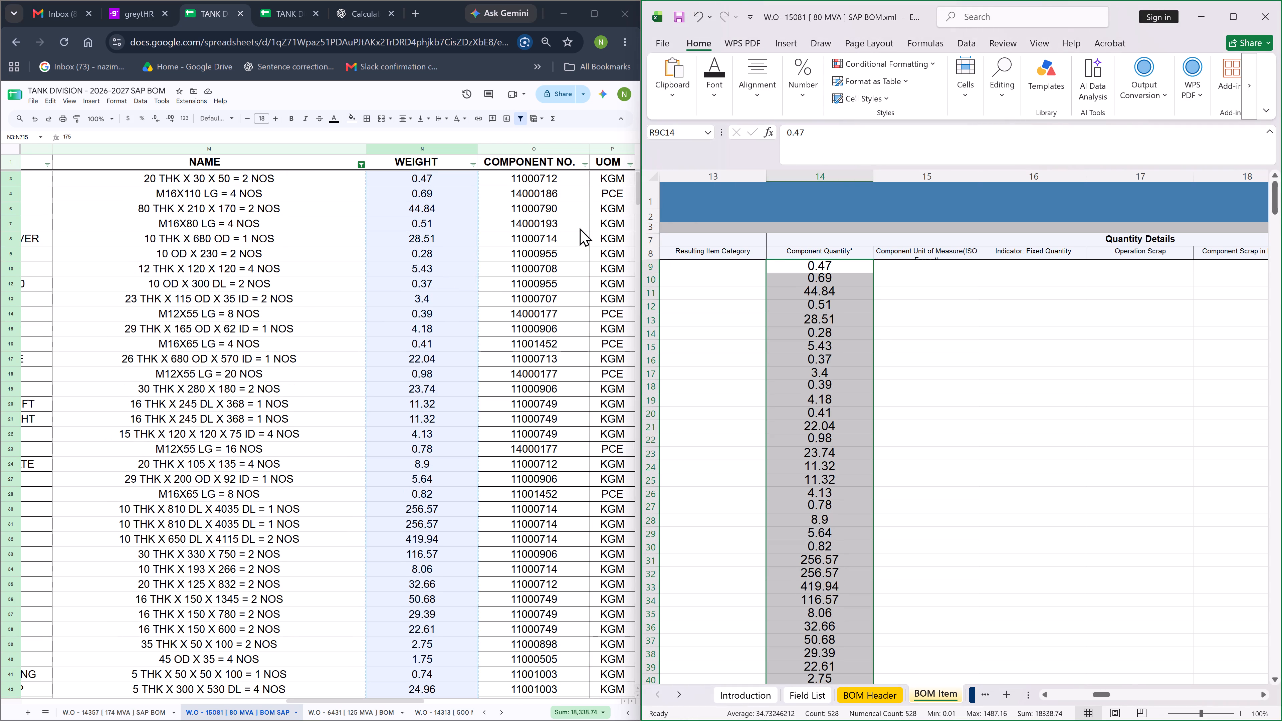
Copy all UOM values from the source sheet into the BOM Item Component Unit of Measure column, starting at row 9.
click(590, 188)
scroll(601, 187, up, 6)
click(605, 178)
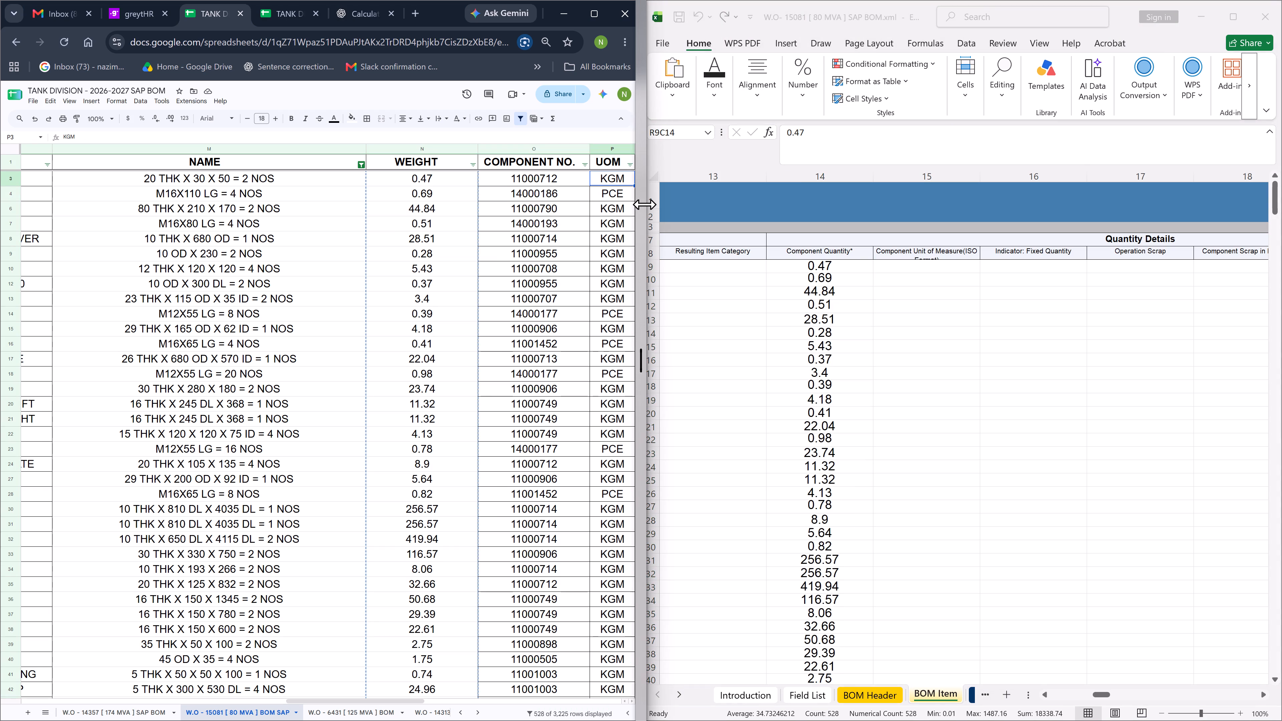
key(ctrl+shift+Down)
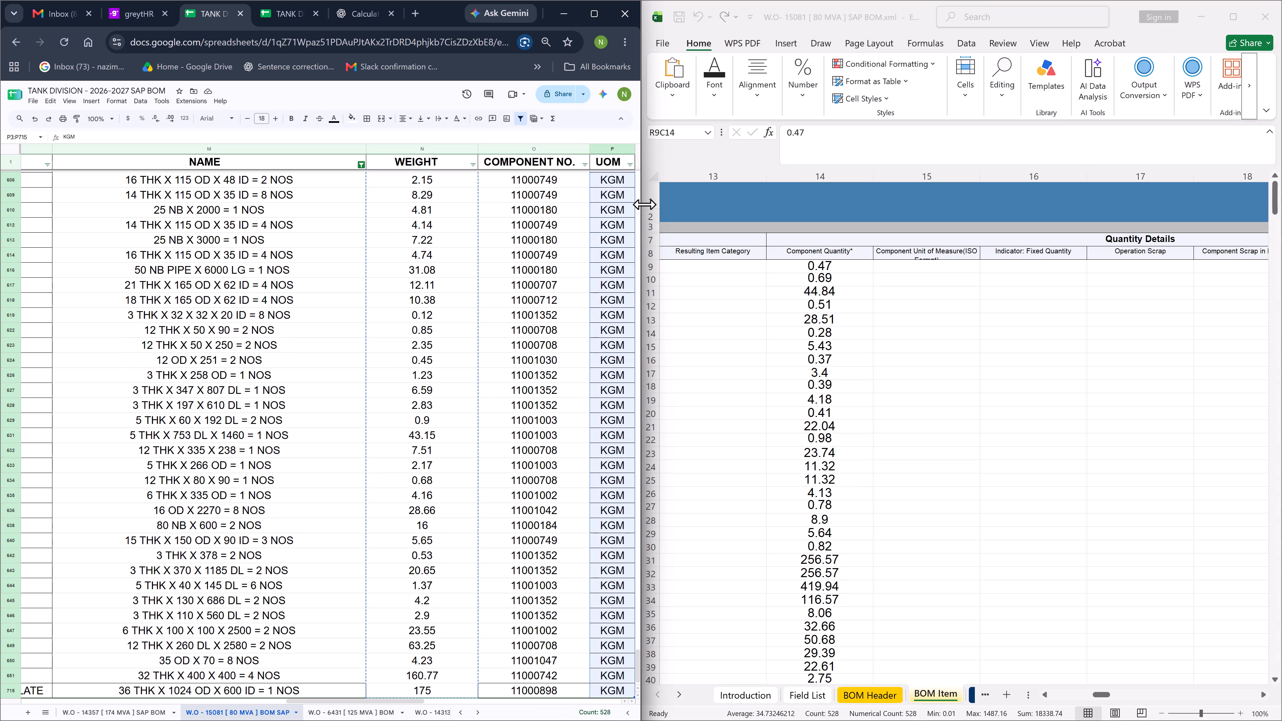
key(ctrl+c)
click(874, 289)
click(894, 270)
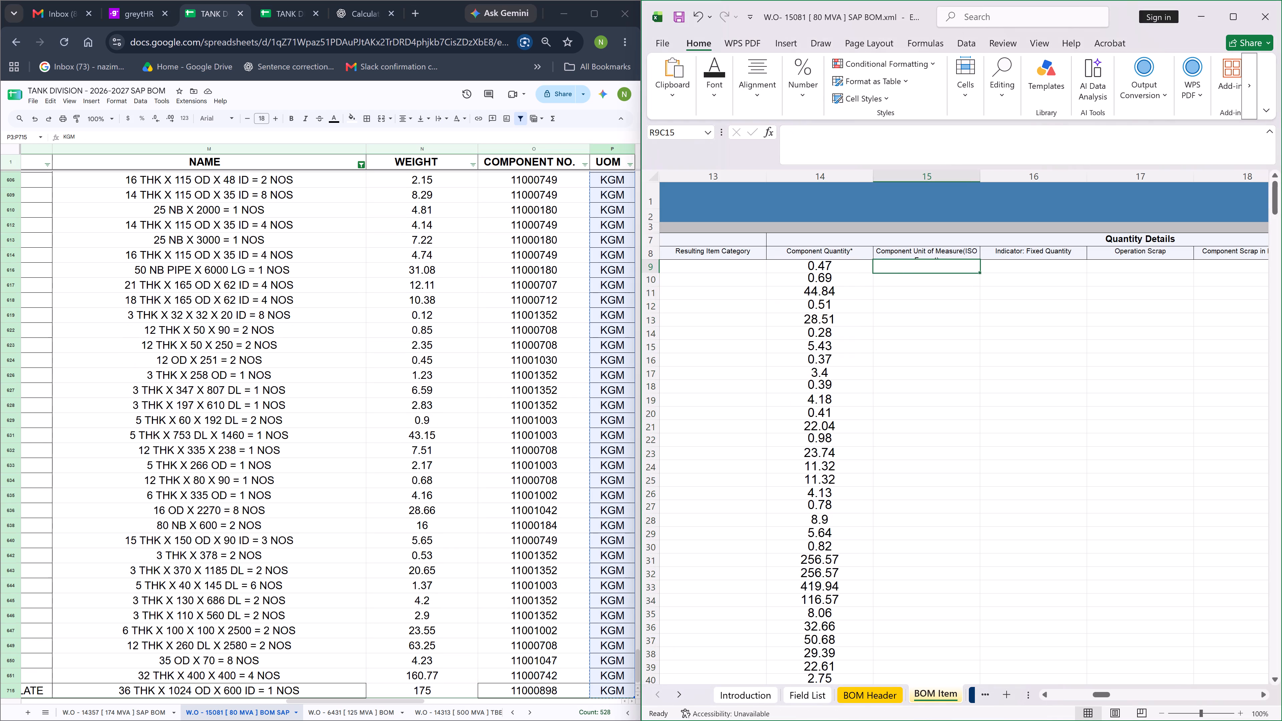
key(ctrl+v)
Set the font size of the pasted Component Unit of Measure values to 14.
click(716, 105)
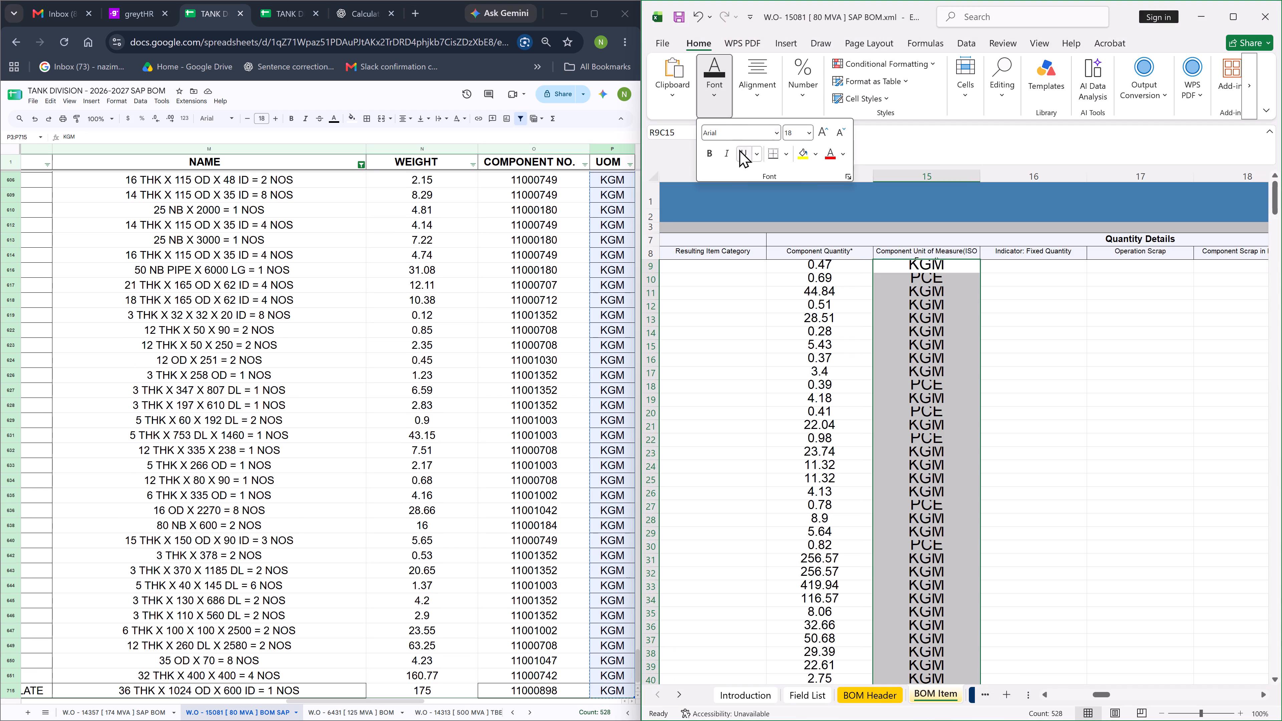
click(795, 134)
key(1)
key(4)
key(Return)
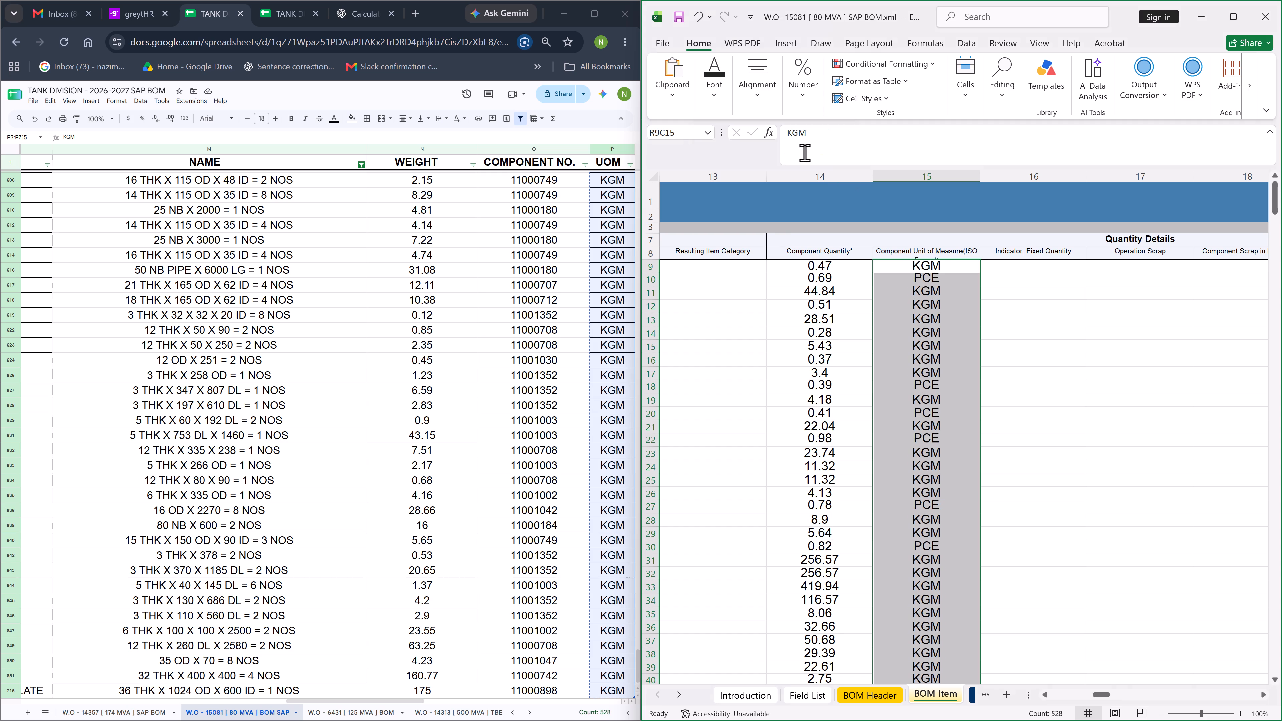
Save the SAP BOM workbook again, keeping the XML Spreadsheet 2003 format.
click(858, 294)
click(679, 16)
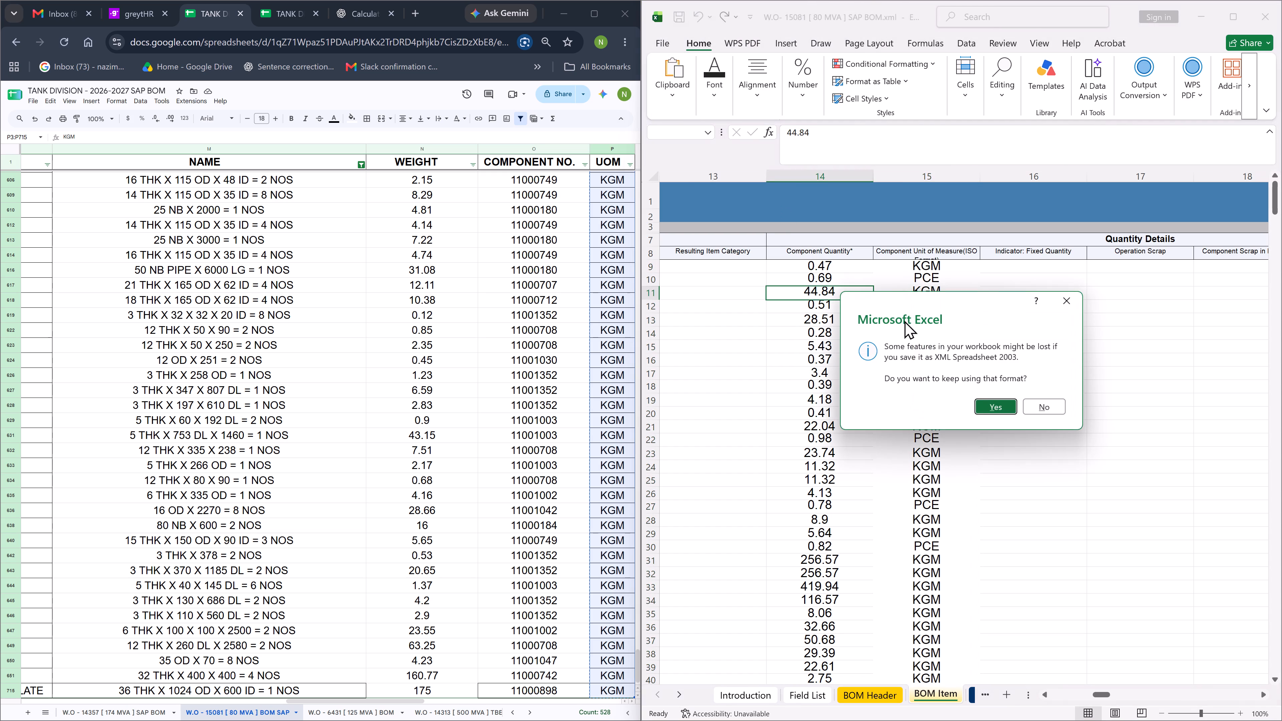
click(989, 407)
Copy all Material Description values from the source sheet into the BOM Item Text (Line 1) column, starting at row 9.
click(977, 337)
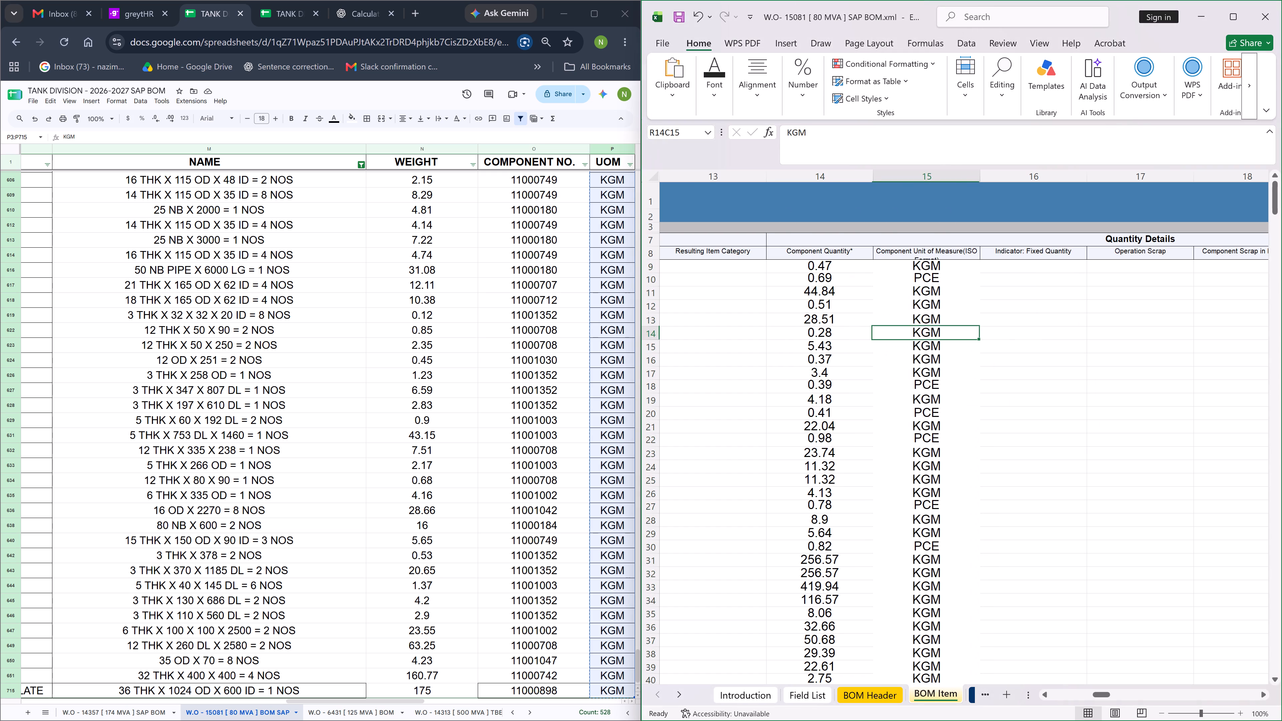
key(Right)
key(Right)
key(Right)
key(Right)
key(Right)
key(Right)
key(Right)
key(Right)
key(Right)
key(Right)
key(Right)
key(Right)
key(Right)
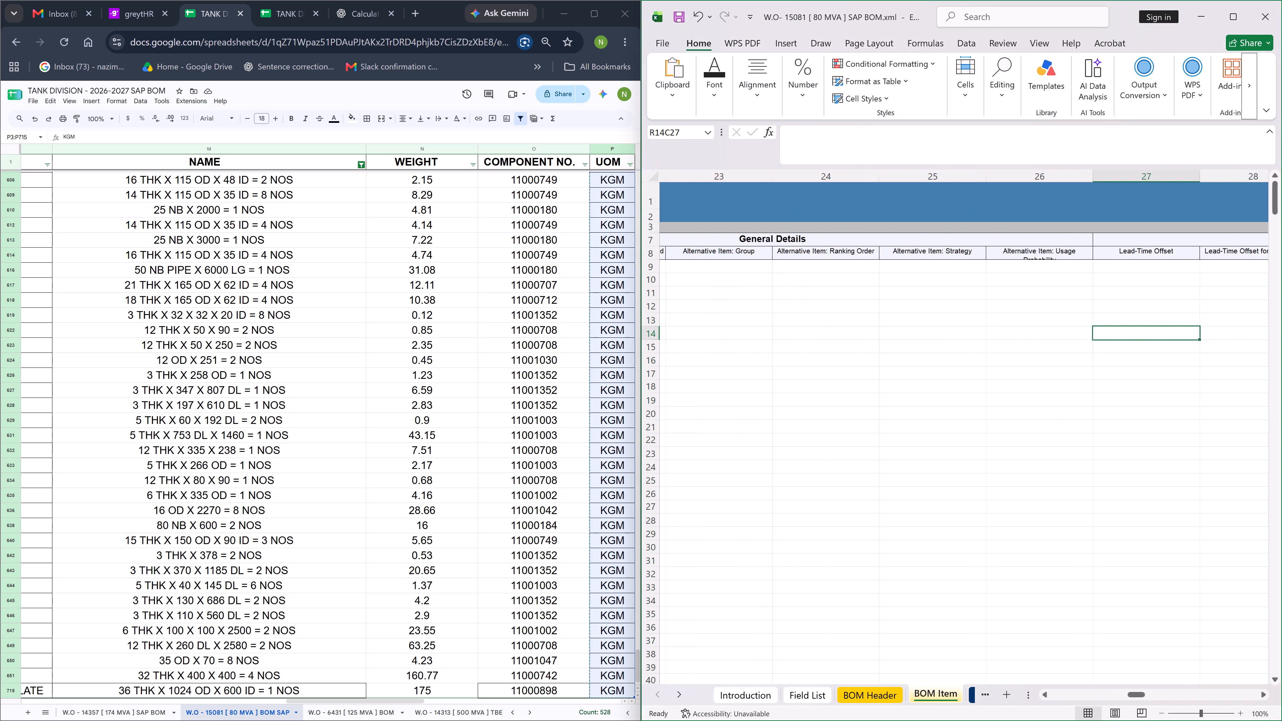
key(Right)
key(Right)
key(Right)
key(Right)
key(Right)
key(Right)
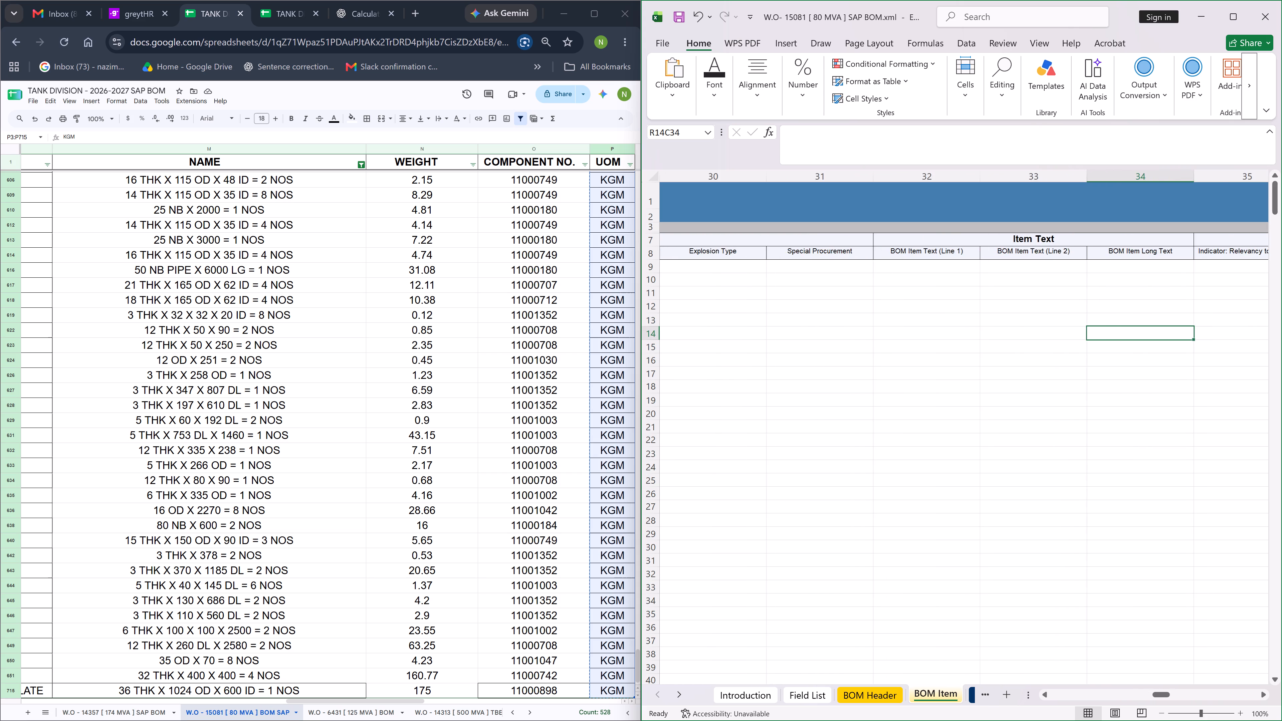
key(Right)
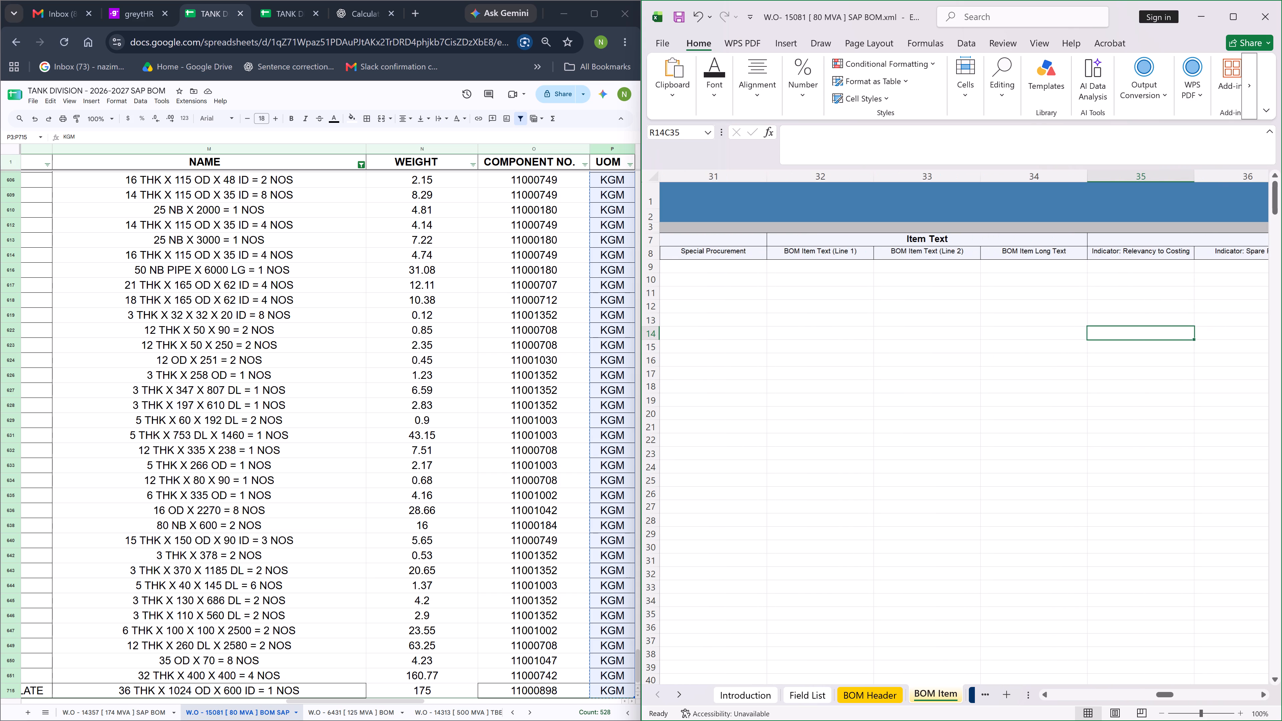
click(285, 187)
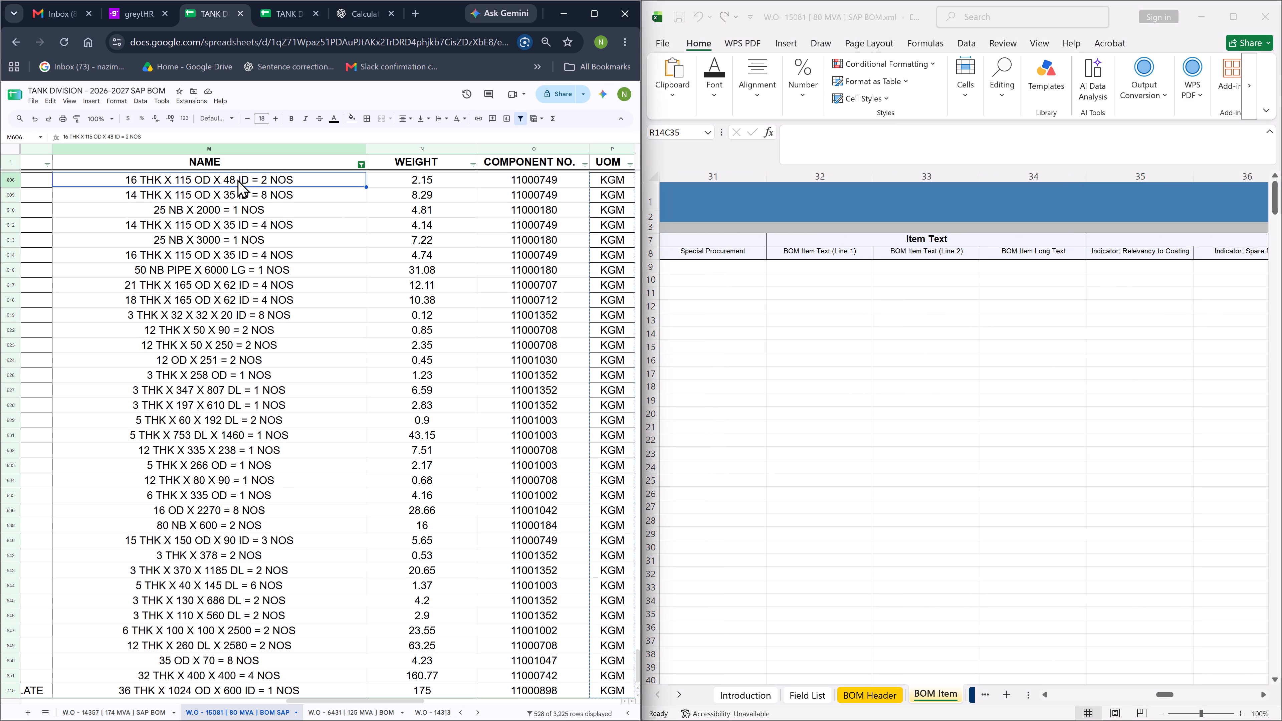
scroll(235, 181, up, 4)
scroll(271, 315, up, 16)
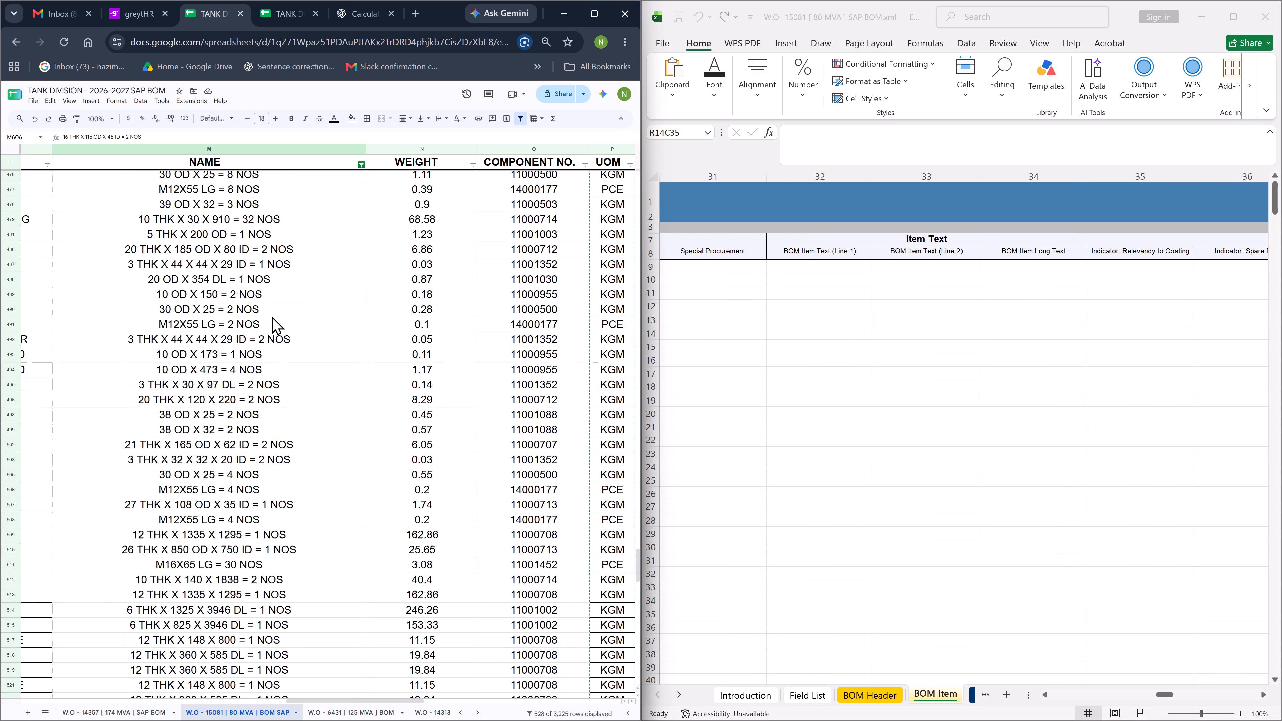
scroll(272, 316, up, 20)
scroll(272, 316, up, 20)
scroll(272, 316, up, 12)
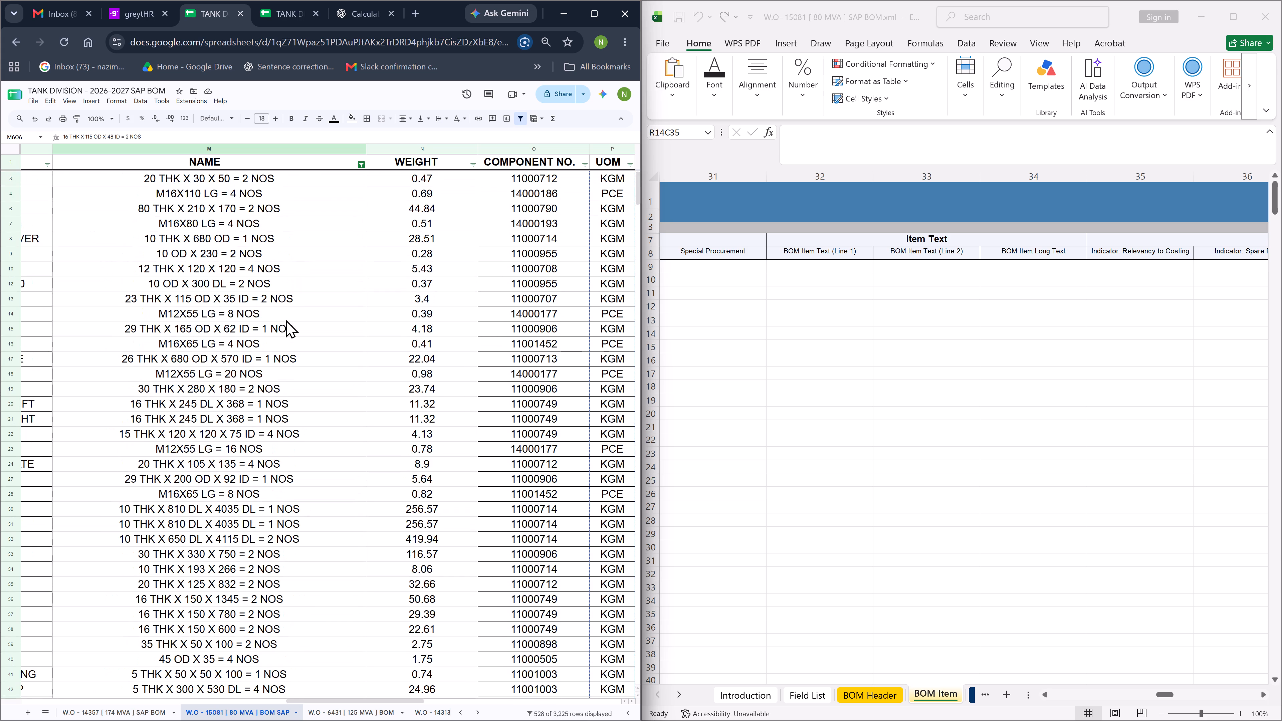
scroll(286, 319, up, 11)
key(Left)
key(Left)
scroll(311, 213, up, 7)
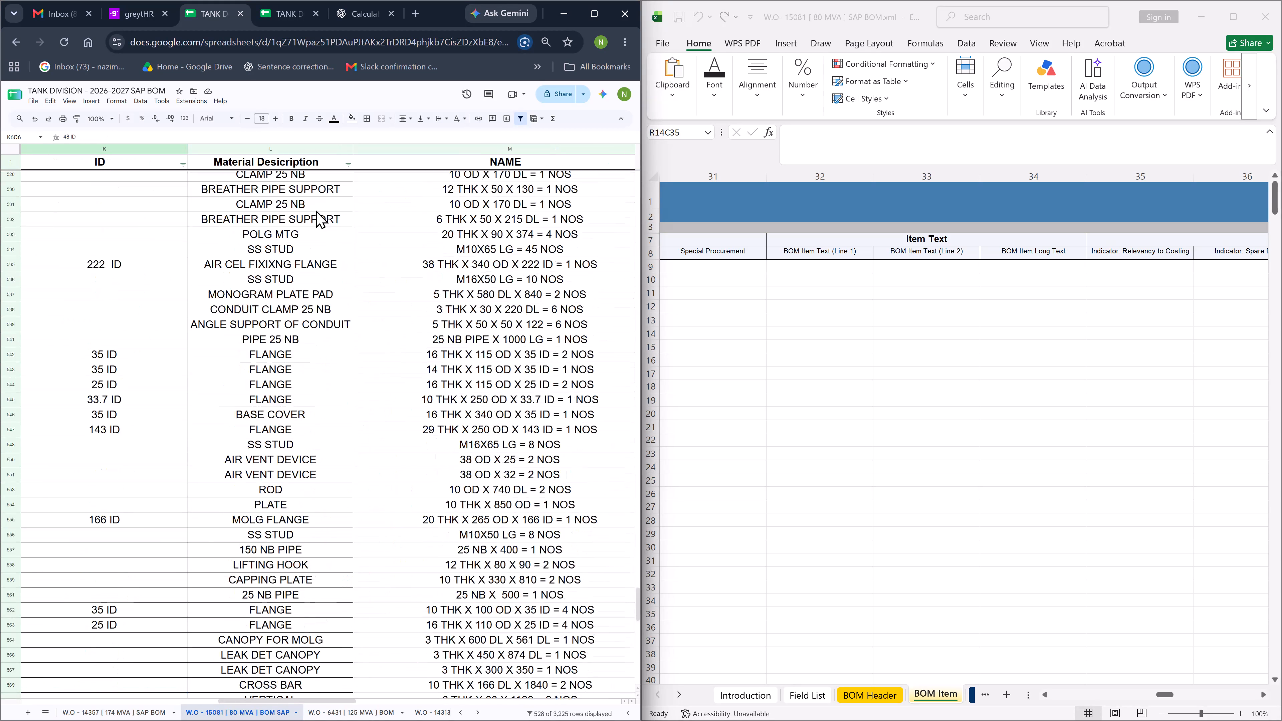
scroll(316, 210, up, 18)
scroll(437, 297, up, 20)
scroll(437, 297, up, 8)
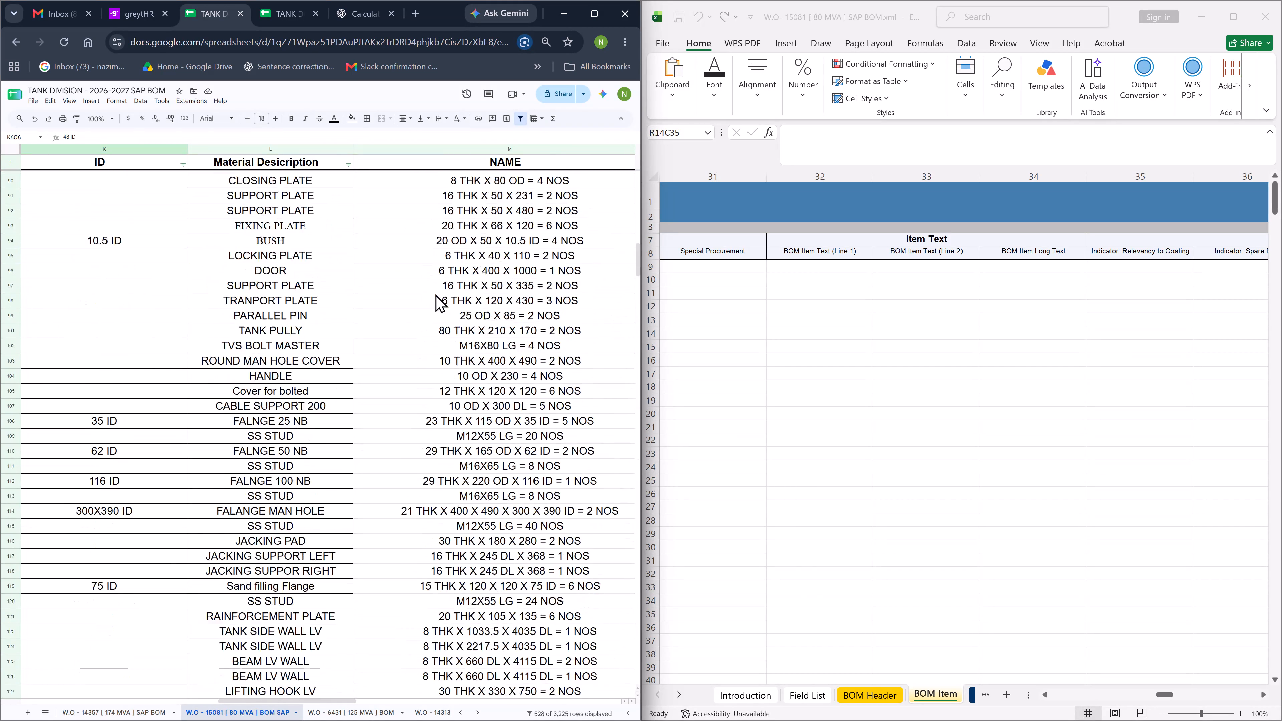
scroll(435, 294, up, 20)
click(304, 180)
scroll(358, 310, up, 5)
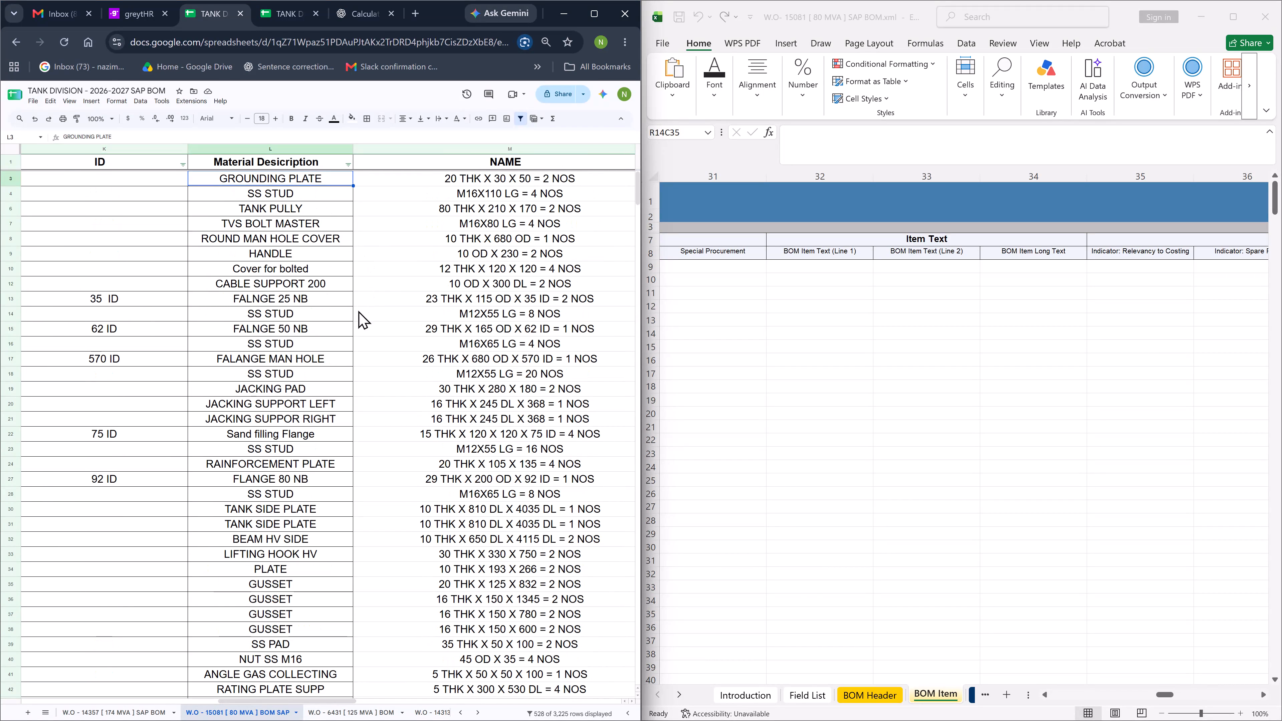
key(ctrl+shift+Down)
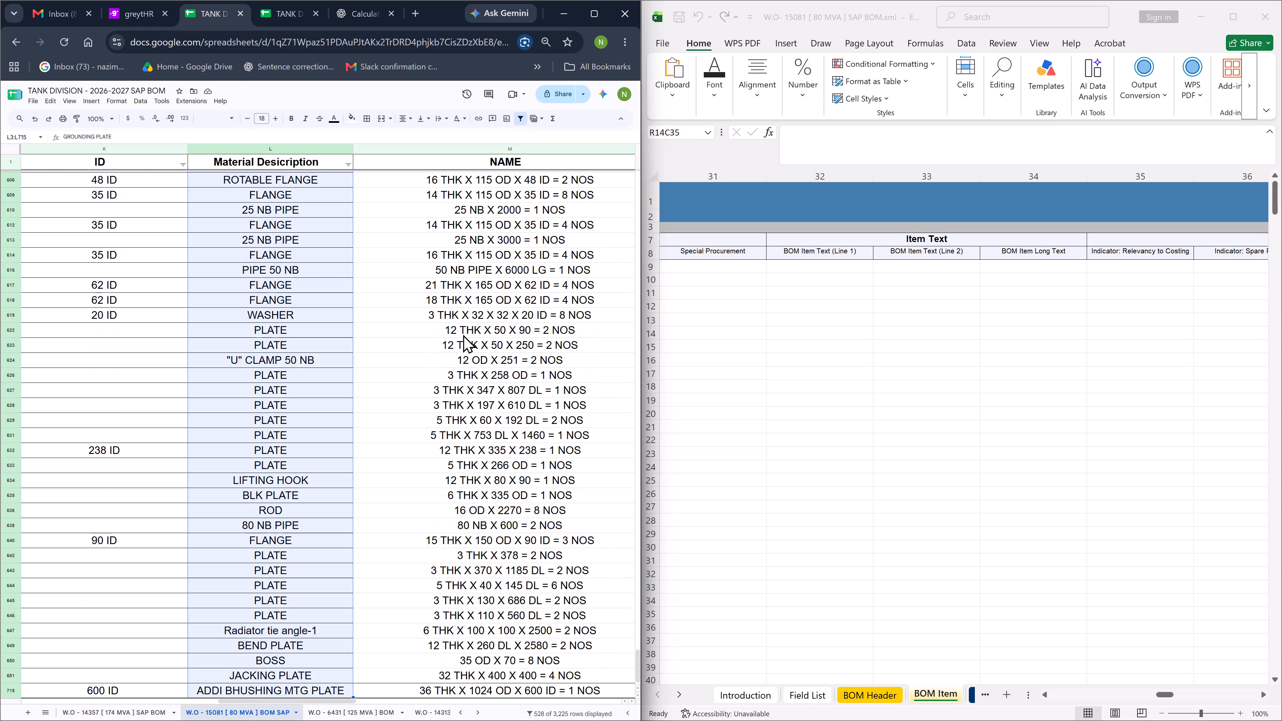
scroll(488, 319, down, 3)
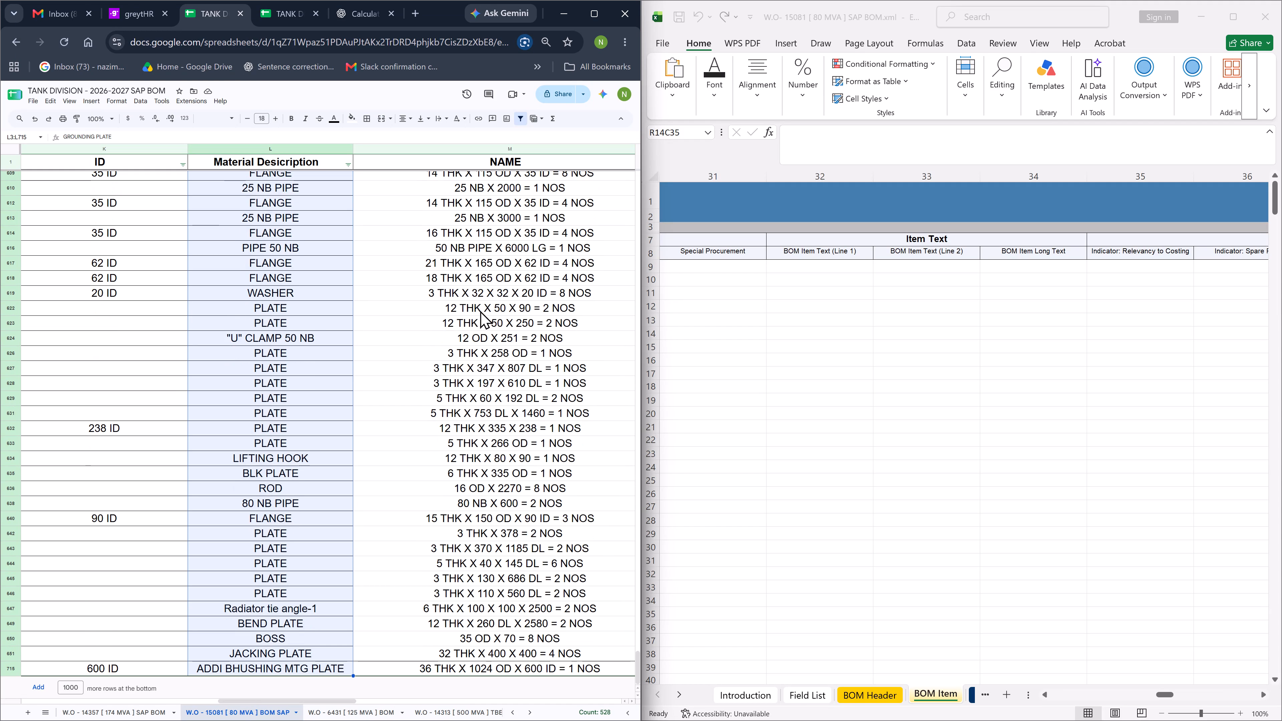
key(ctrl+c)
click(965, 301)
click(797, 268)
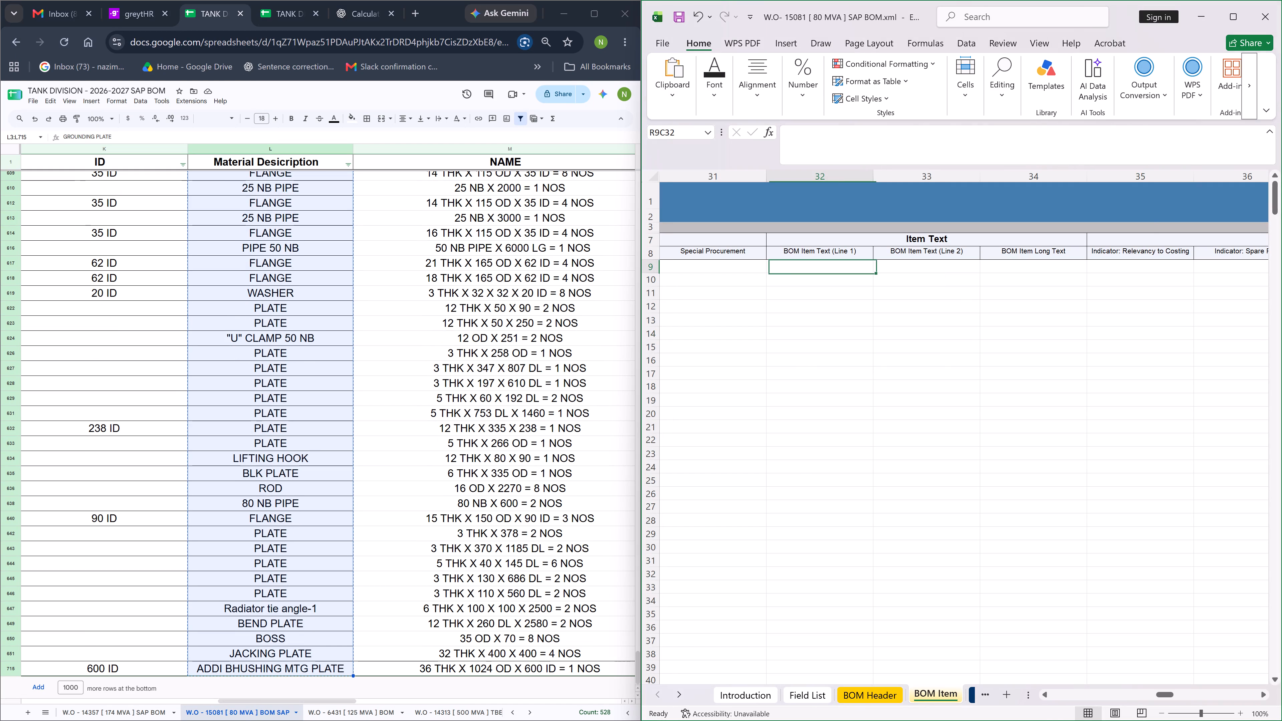
key(ctrl+v)
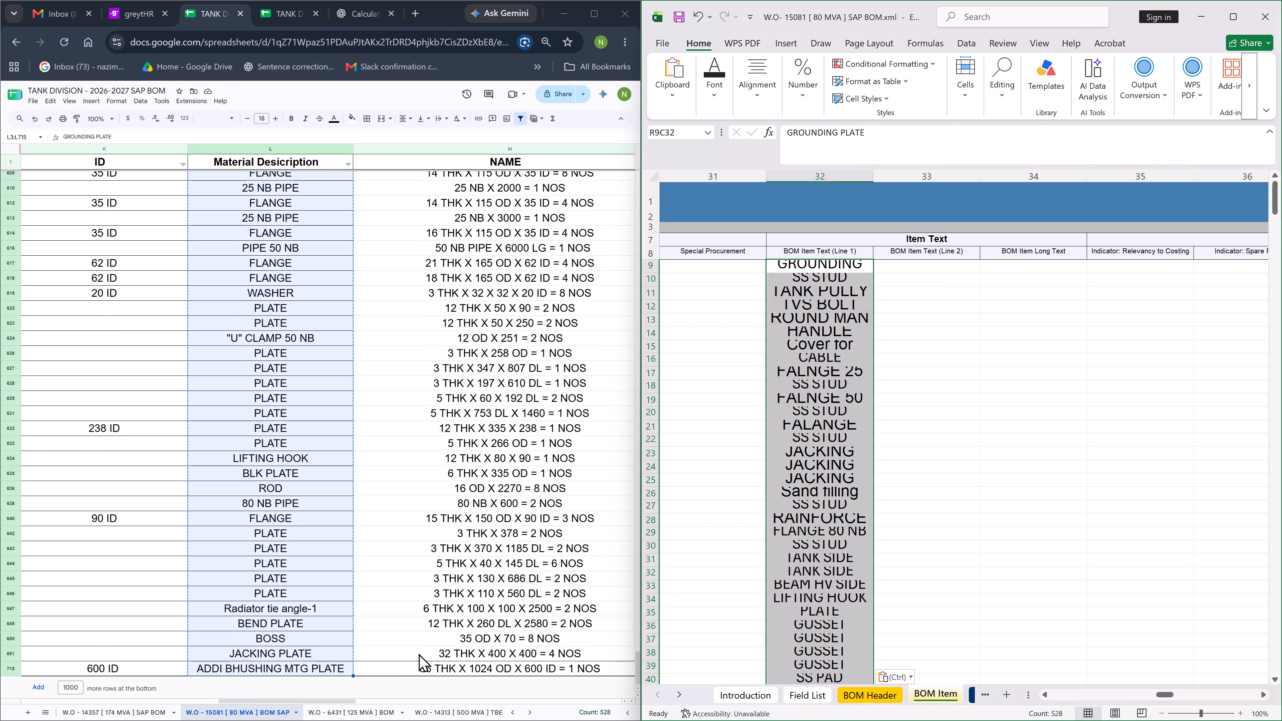
Copy all NAME values from the source sheet, without the header, into the BOM Item Text (Line 2) column, starting at row 9.
click(409, 669)
key(ctrl+shift+Up)
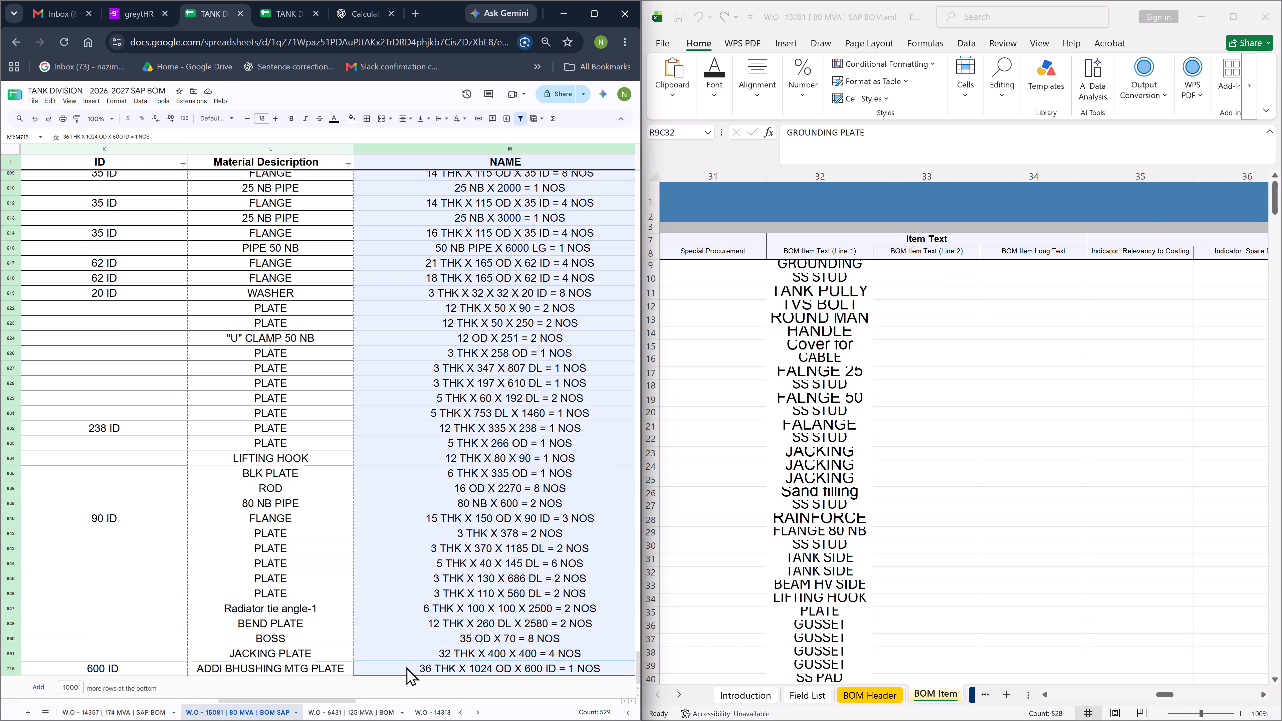
key(shift+Down)
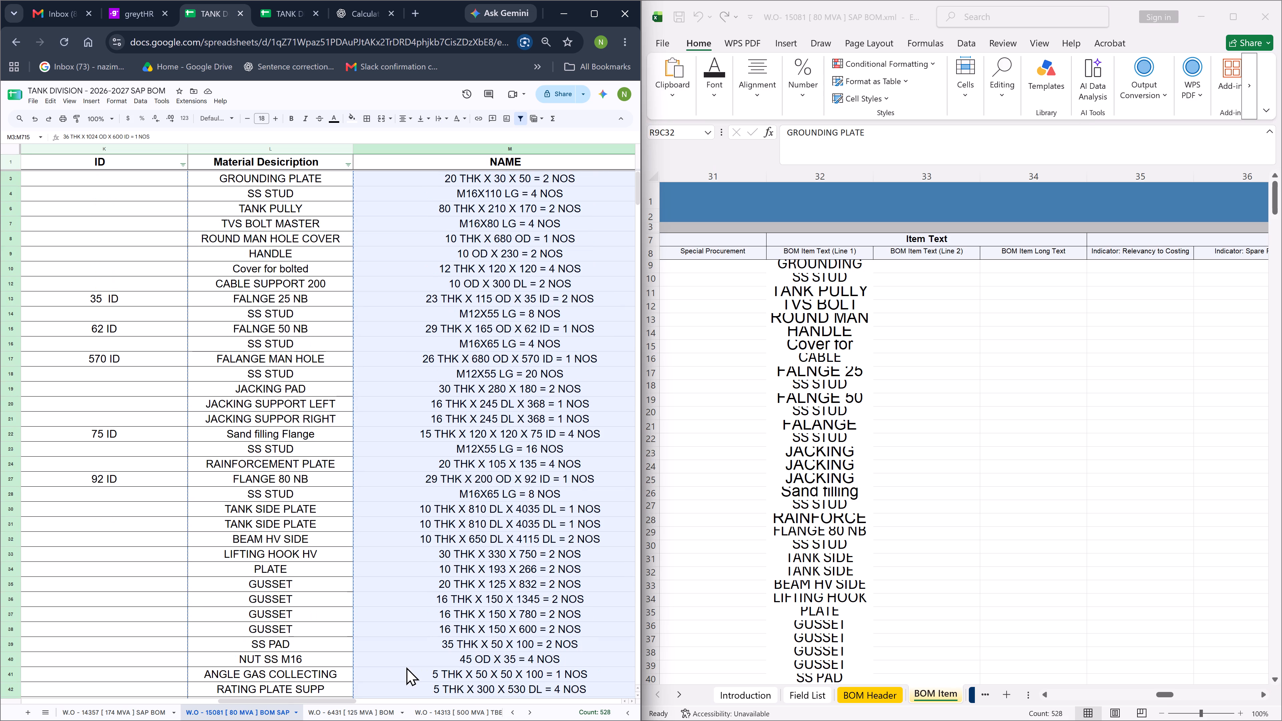
key(ctrl+c)
drag(973, 248, 961, 254)
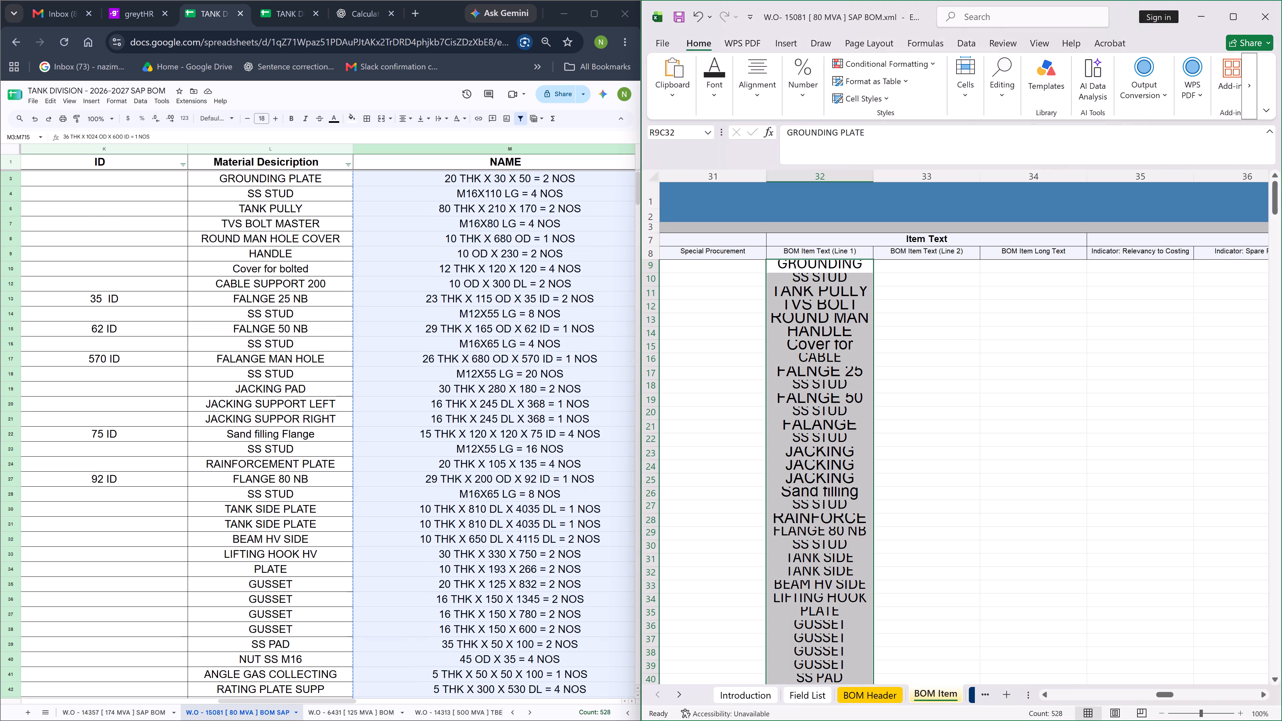
click(905, 269)
key(ctrl+v)
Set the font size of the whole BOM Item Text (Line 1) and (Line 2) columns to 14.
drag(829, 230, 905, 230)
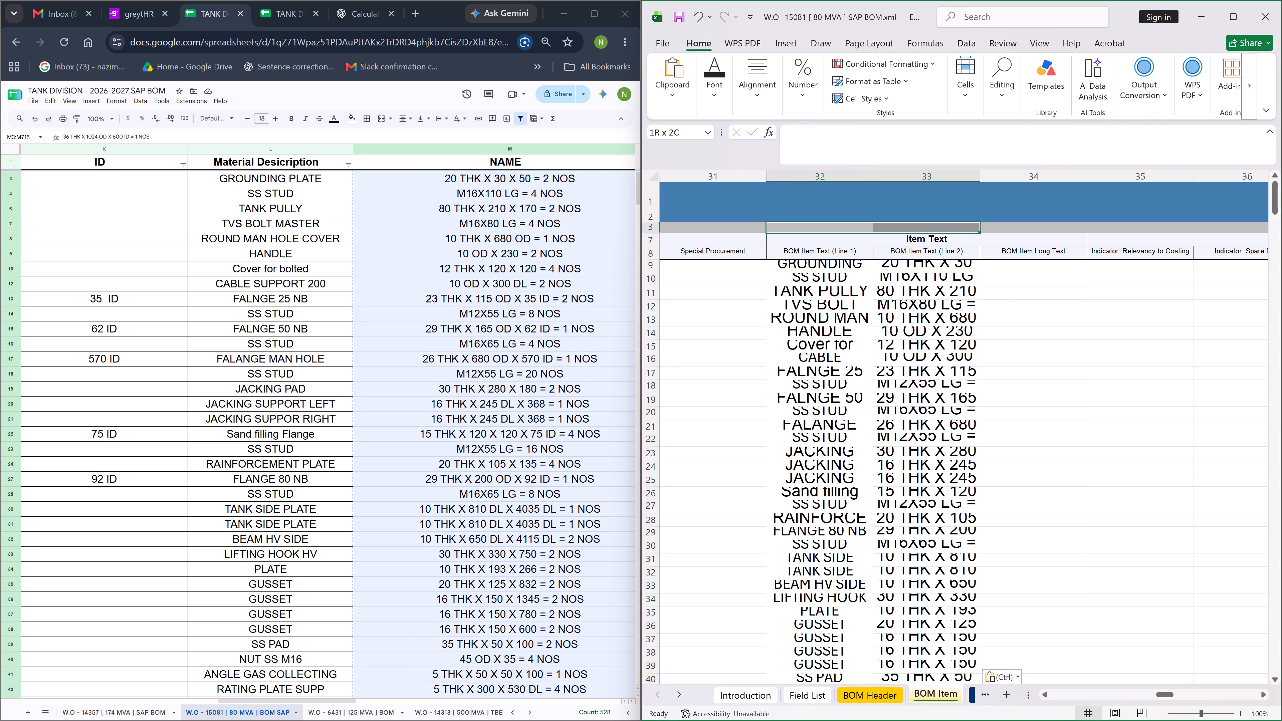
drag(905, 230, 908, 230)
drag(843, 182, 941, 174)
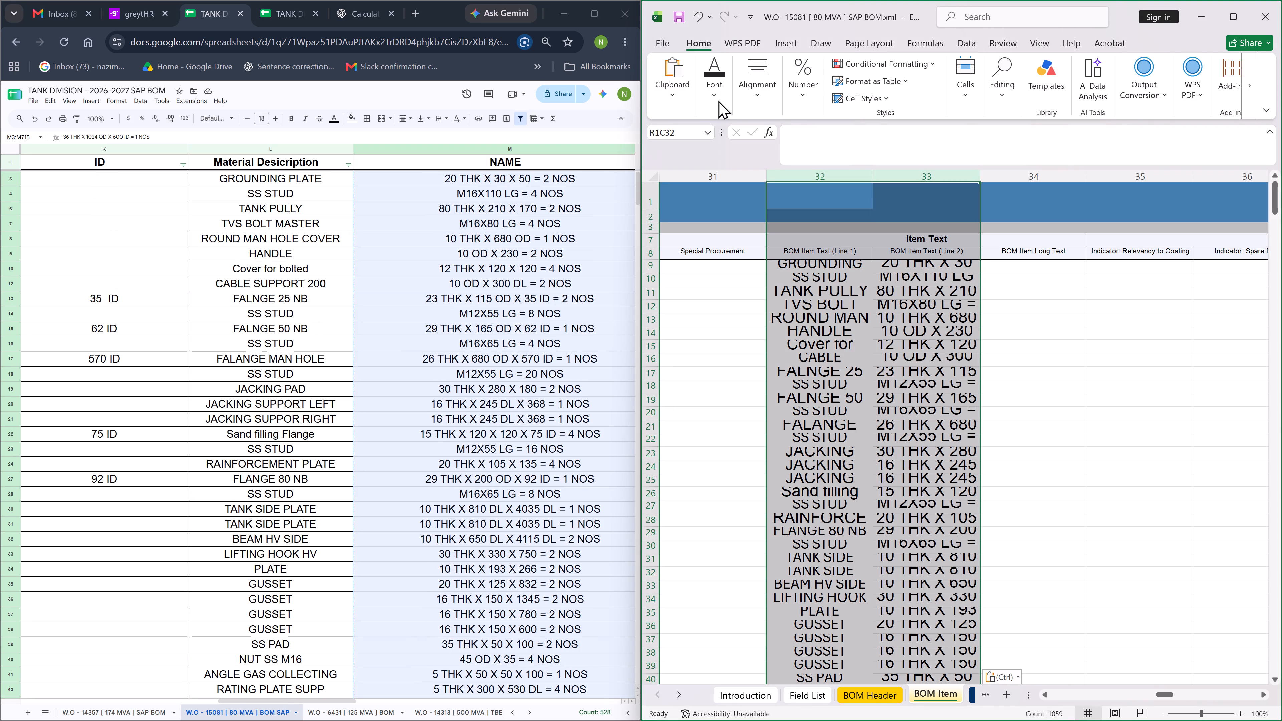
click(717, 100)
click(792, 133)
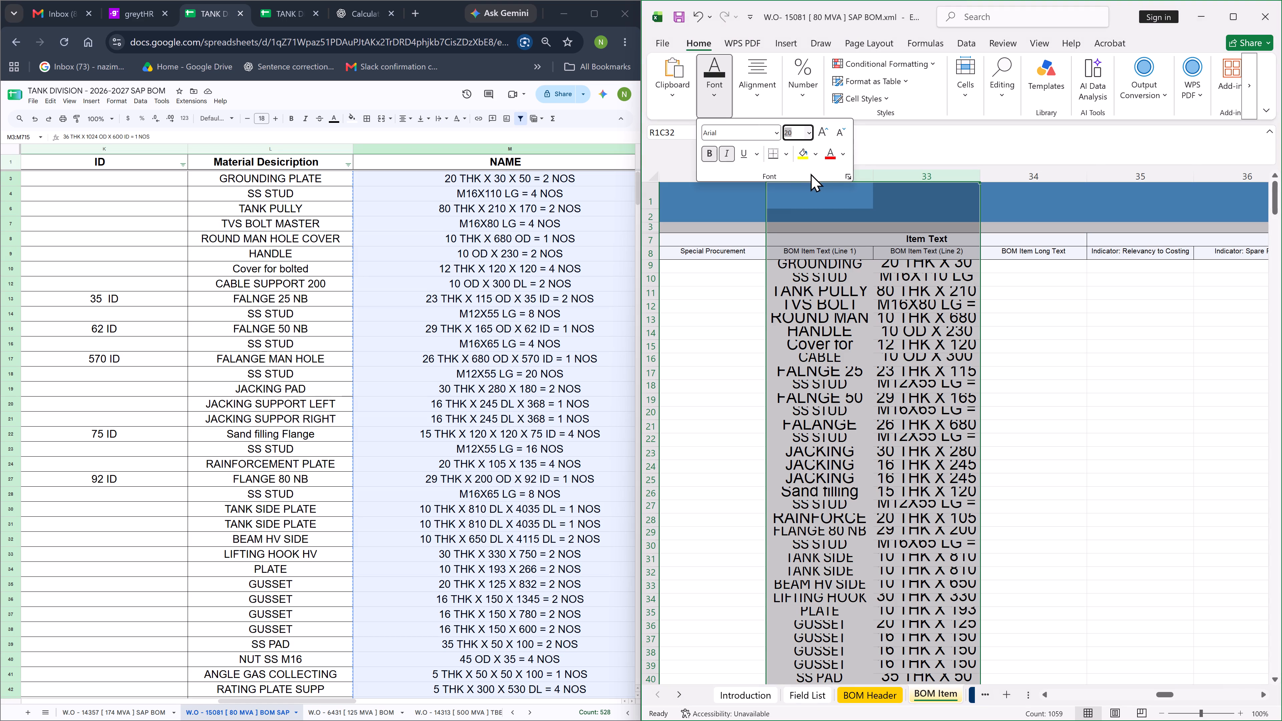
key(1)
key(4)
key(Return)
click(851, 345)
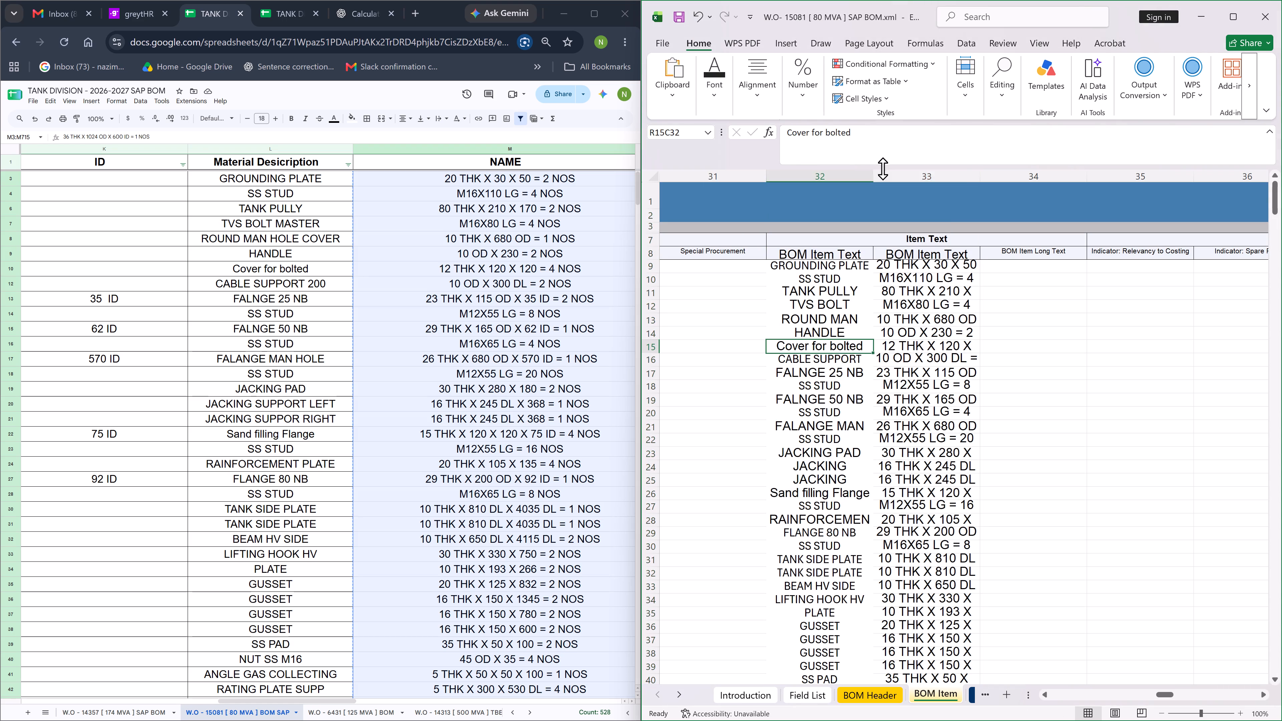
Widen the BOM Item Text (Line 1) and (Line 2) columns so that their texts fit.
drag(874, 175, 924, 176)
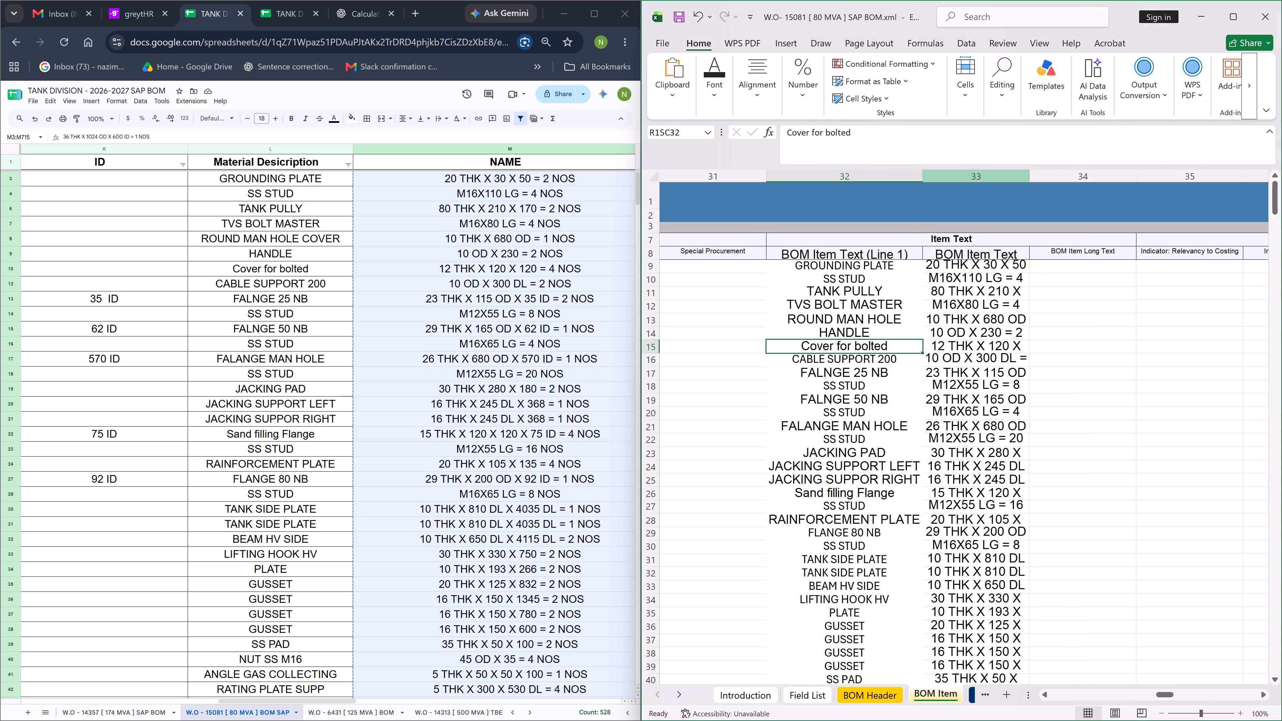
drag(1031, 176, 1133, 194)
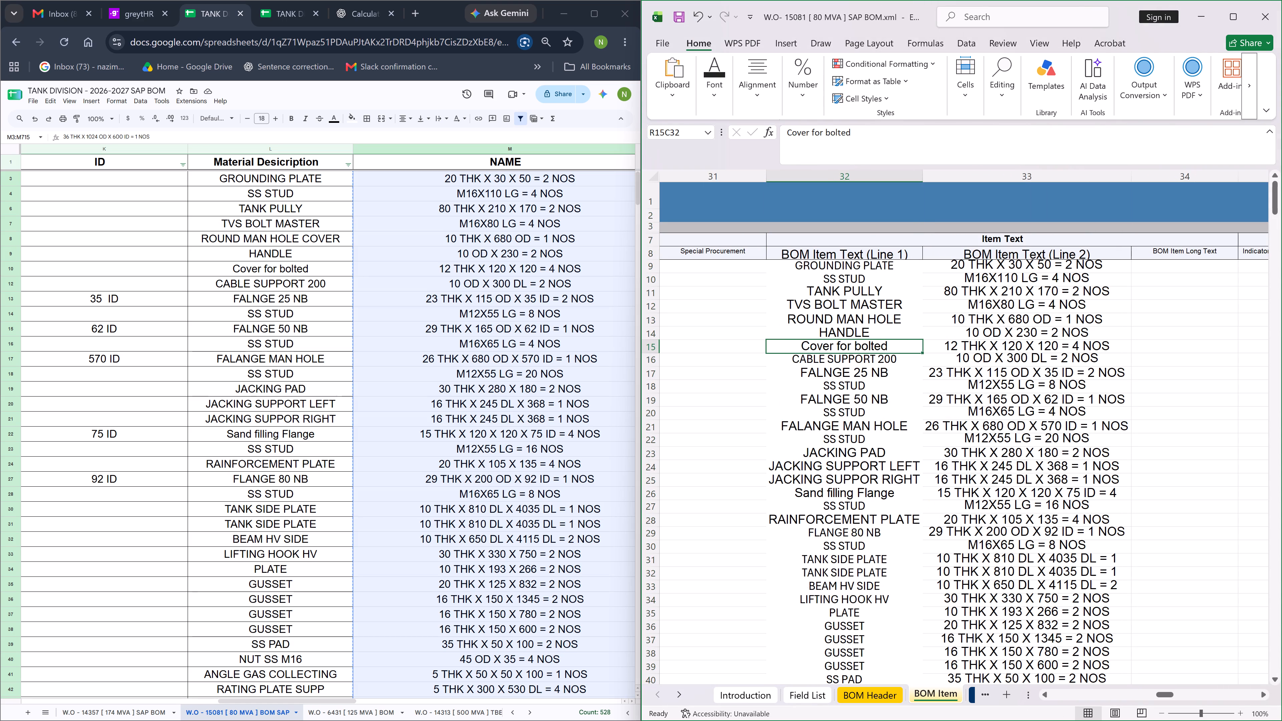
Set the font size of the entire BOM Item sheet to 11.
click(651, 177)
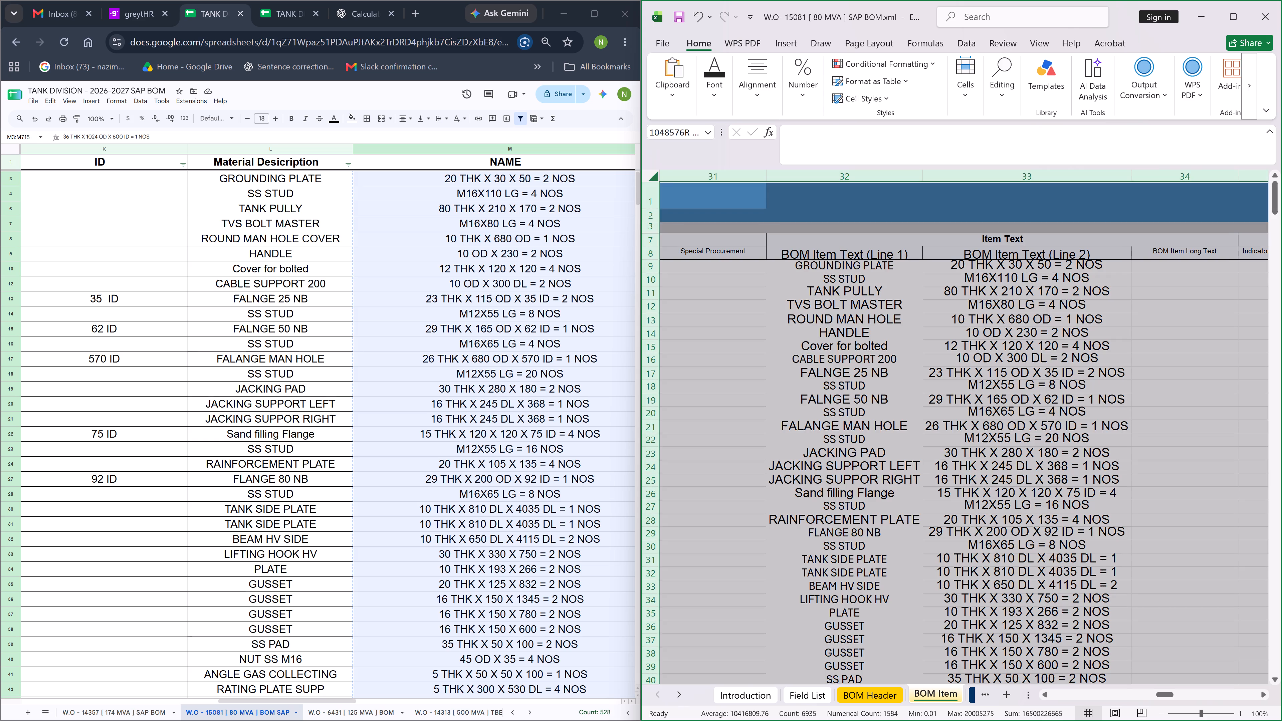
click(712, 99)
click(794, 131)
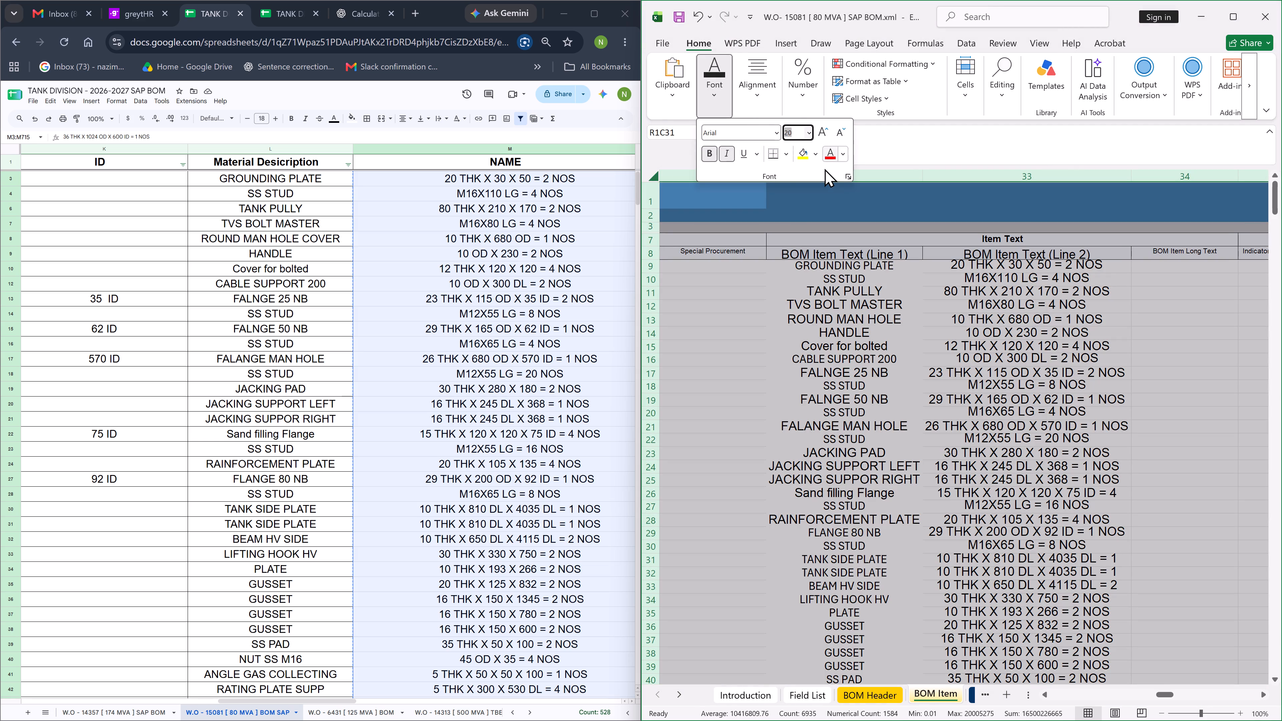
text(11)
key(Return)
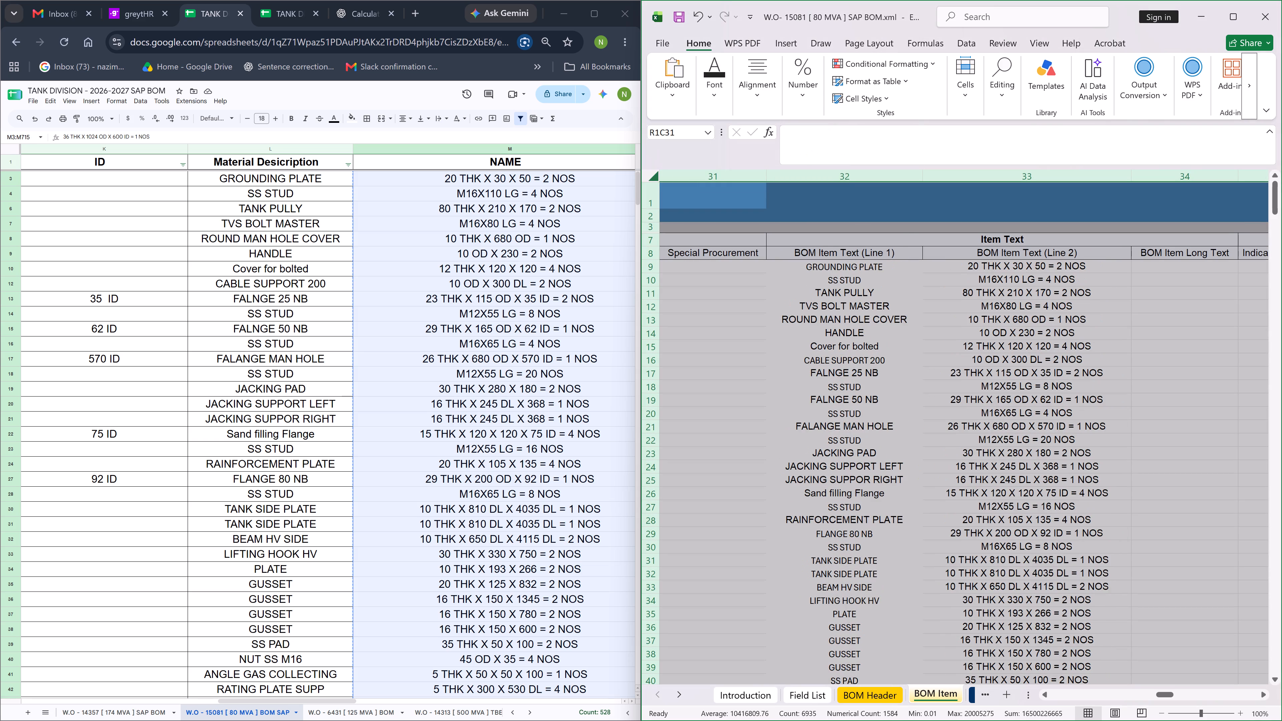
click(922, 325)
Save the SAP BOM workbook, keeping the XML Spreadsheet 2003 format.
click(674, 15)
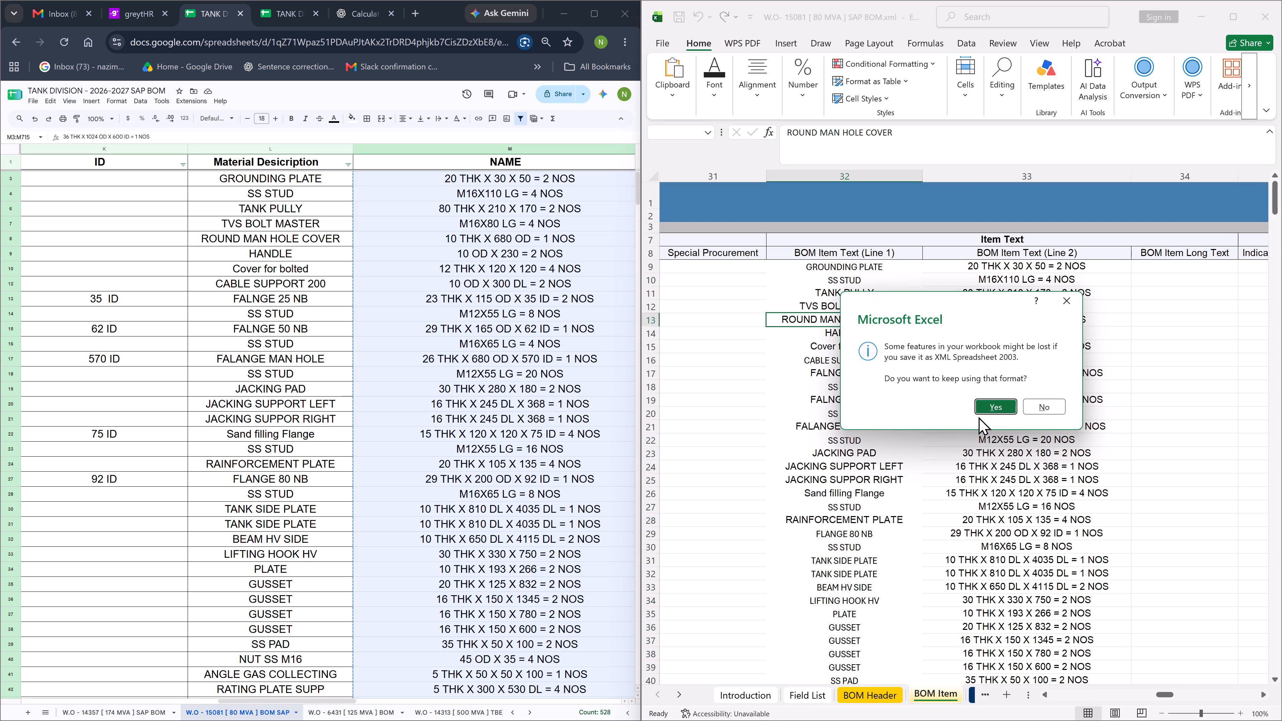
click(993, 408)
Maximize the workbook and review the BOM Item rows down to the last entry, checking that row across from the item texts to column 1.
click(1235, 17)
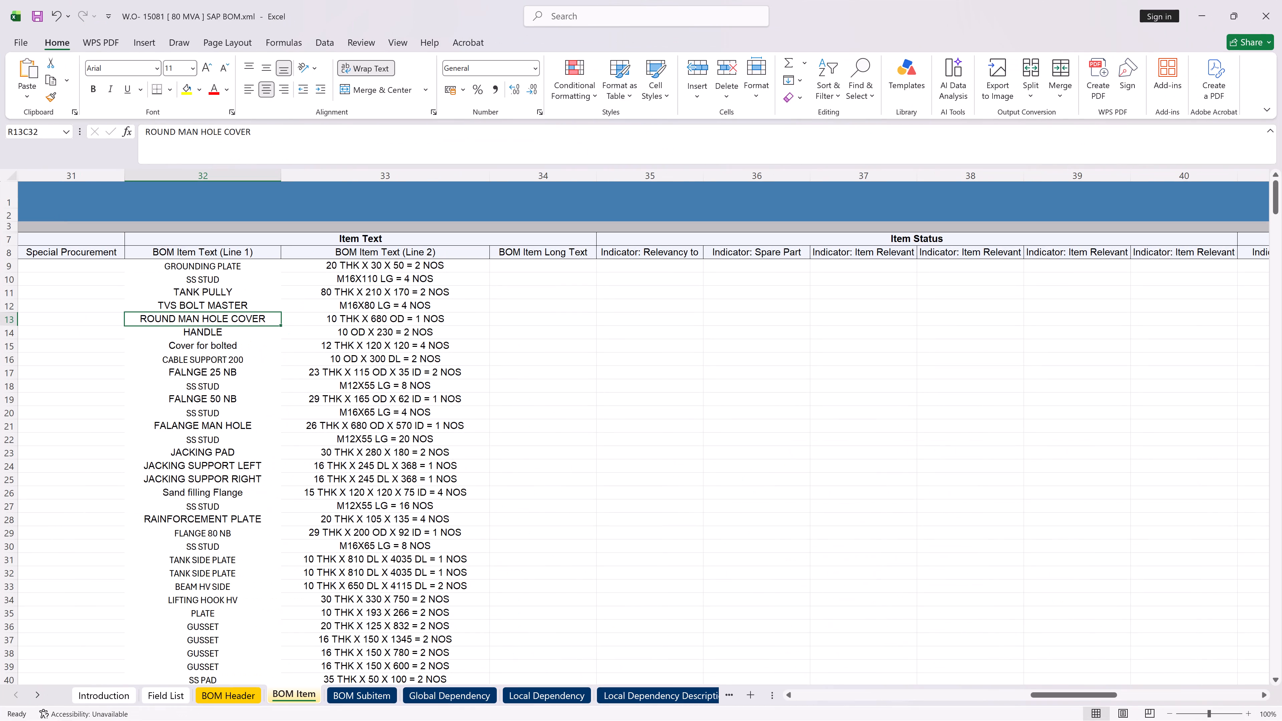
scroll(328, 453, up, 6)
scroll(204, 464, down, 20)
scroll(204, 464, down, 15)
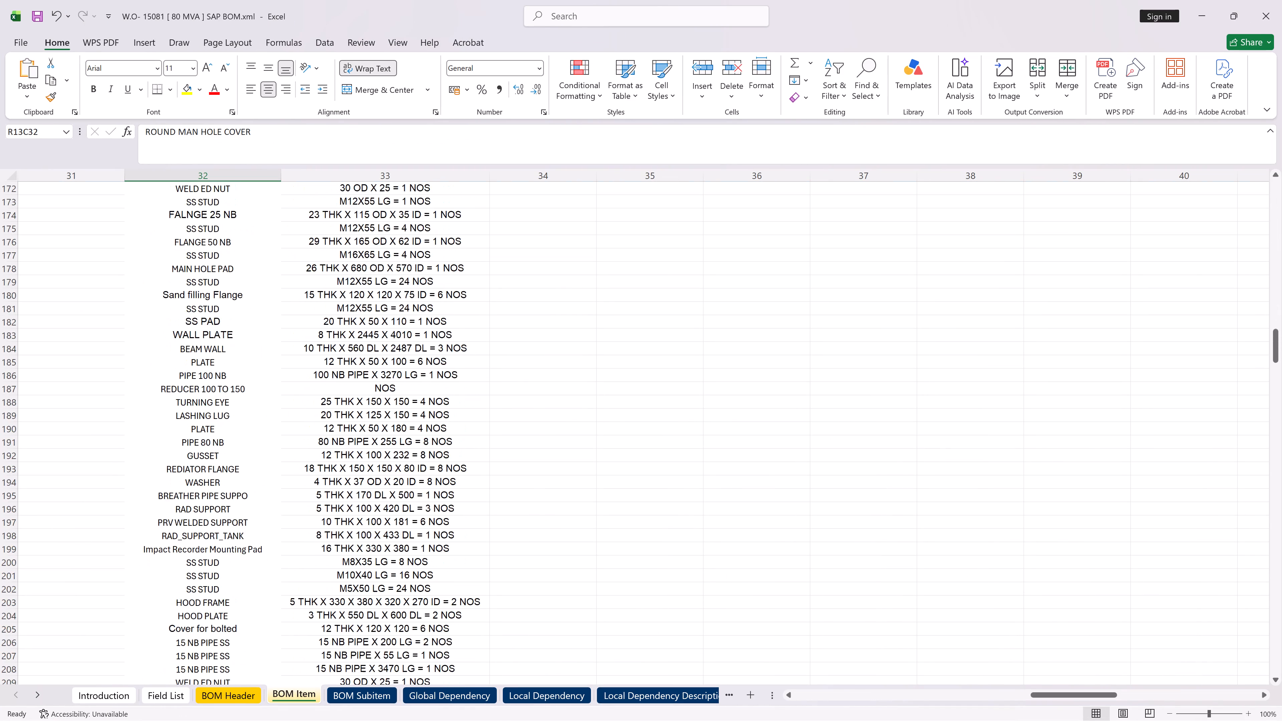
scroll(210, 447, down, 20)
scroll(210, 447, down, 20)
scroll(210, 447, down, 18)
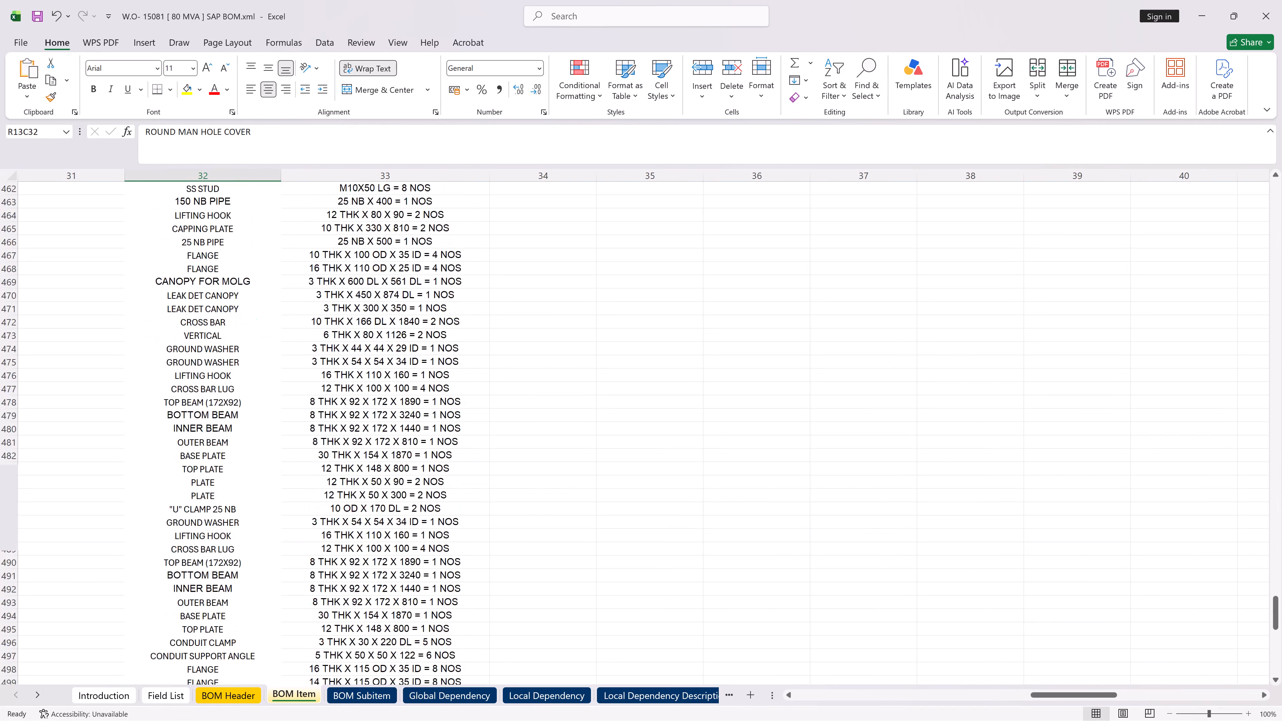
scroll(217, 446, down, 20)
scroll(223, 442, up, 8)
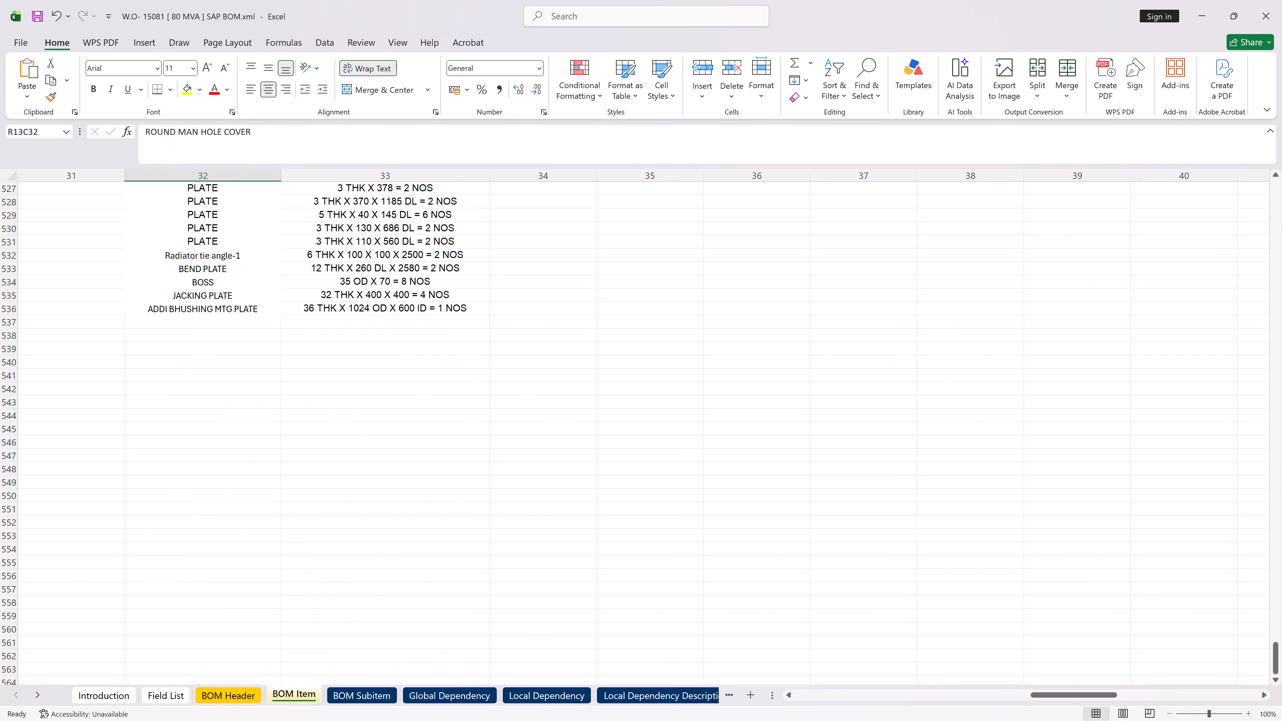
click(179, 305)
key(Left)
key(Left)
key(Left)
key(Left)
key(Left)
key(Left)
key(Left)
key(Left)
key(Left)
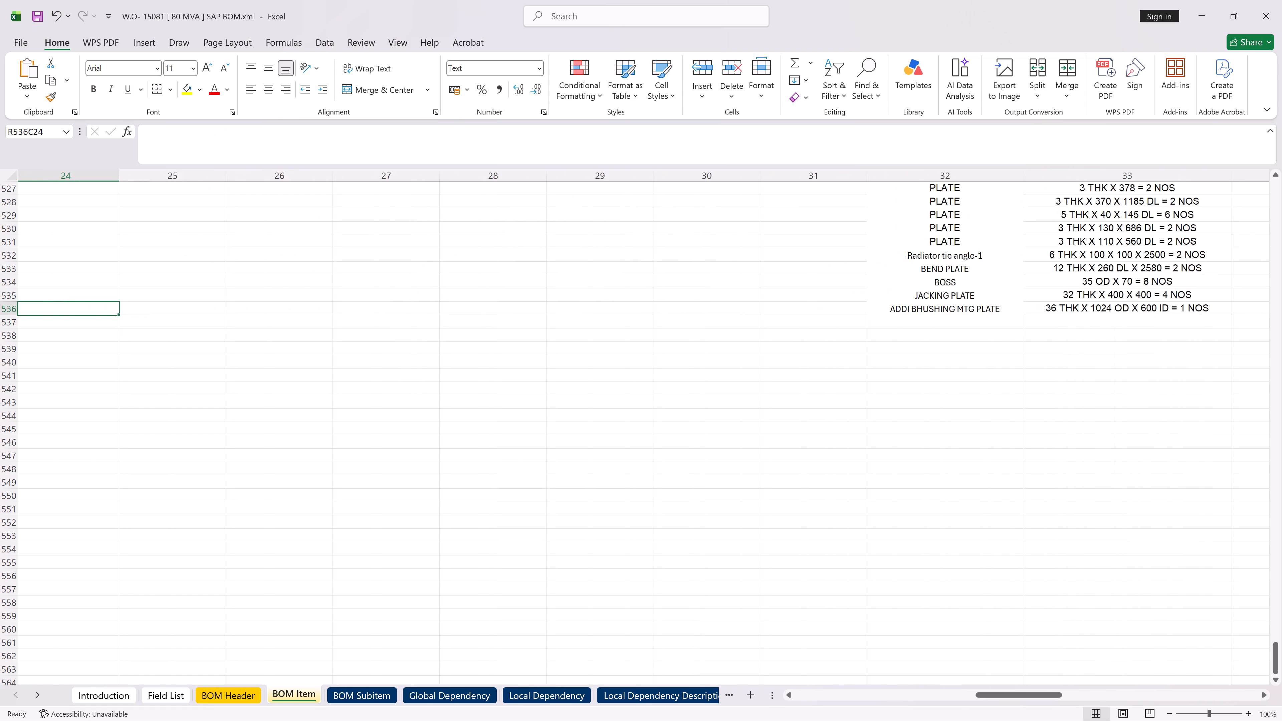
key(Left)
key(Left)
key(Left)
key(Left)
key(Left)
key(Left)
key(Left)
key(Left)
key(Left)
key(Left)
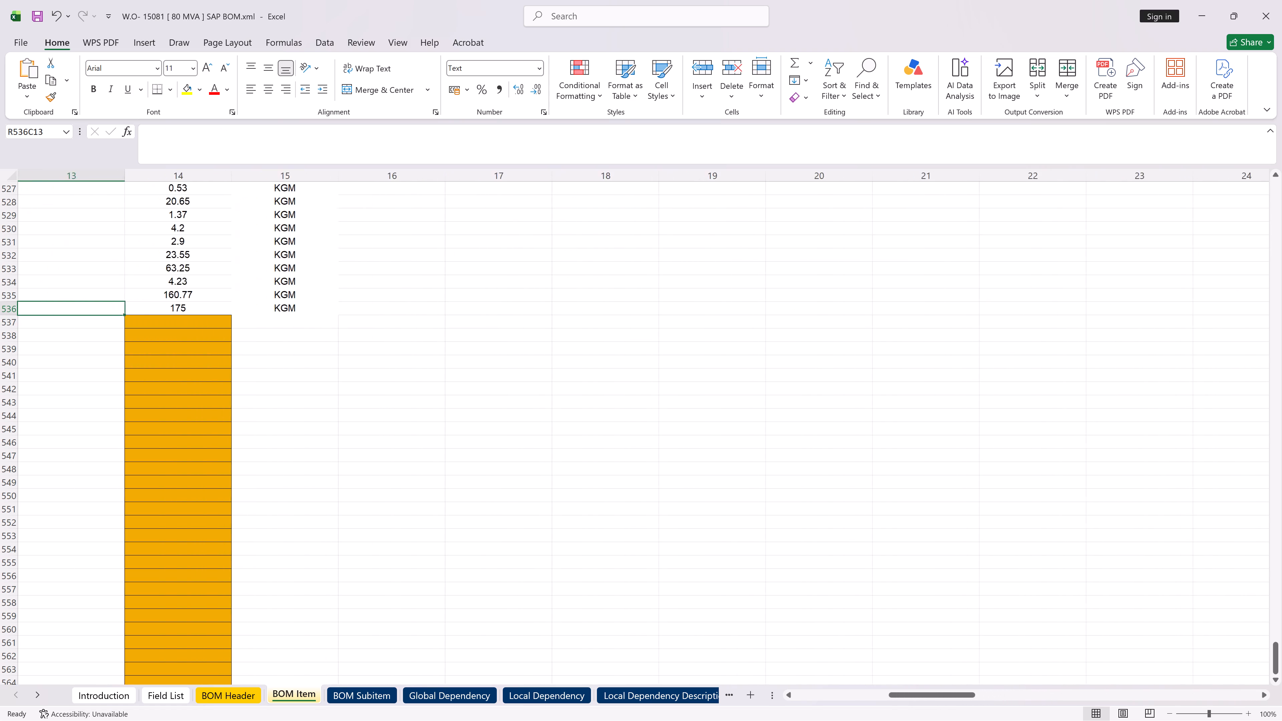
key(Left)
key(Left)
key(Left)
key(Left)
key(Left)
key(Left)
key(Left)
key(Left)
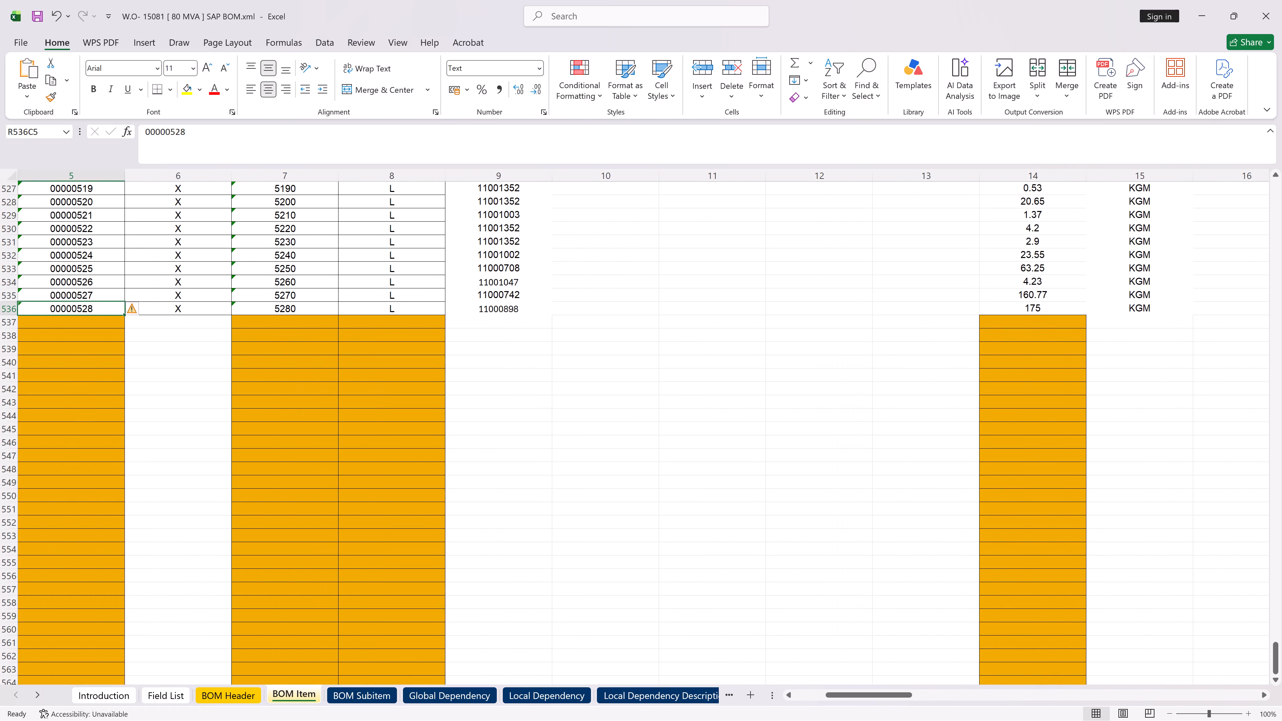
key(Right)
key(Right)
key(Right)
key(Right)
key(Left)
key(Left)
key(Left)
key(Left)
key(Left)
key(Left)
key(Left)
key(Left)
key(Left)
key(Left)
key(Left)
key(Left)
key(Left)
key(Left)
key(Left)
key(Left)
key(Left)
key(Left)
key(Left)
key(Left)
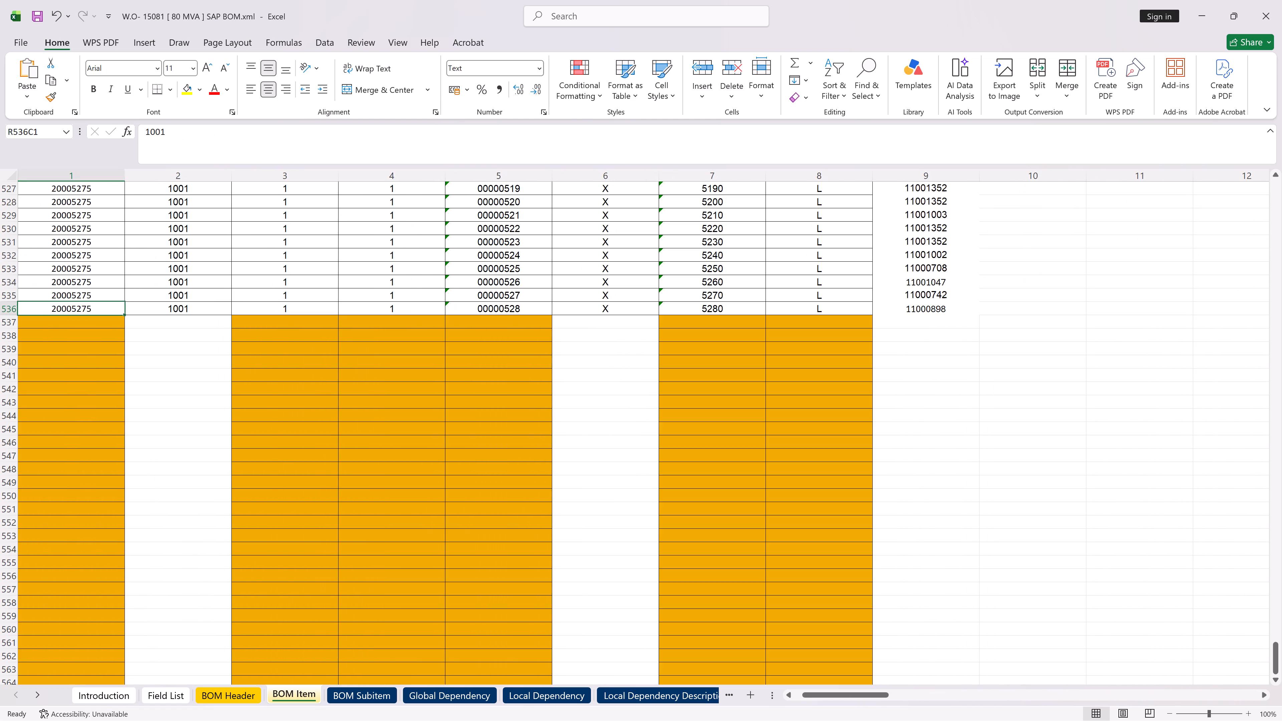
Save the SAP BOM workbook from the BOM Item sheet, keeping the XML Spreadsheet 2003 format.
click(223, 349)
click(37, 15)
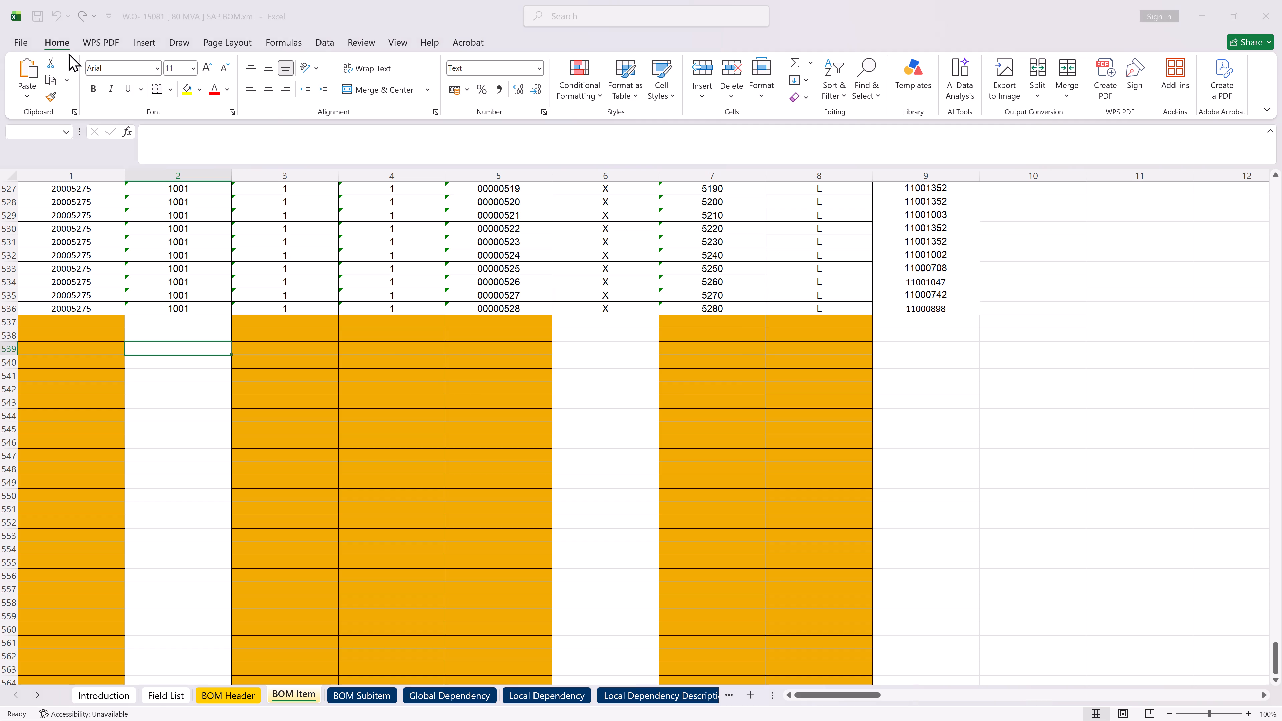
click(683, 406)
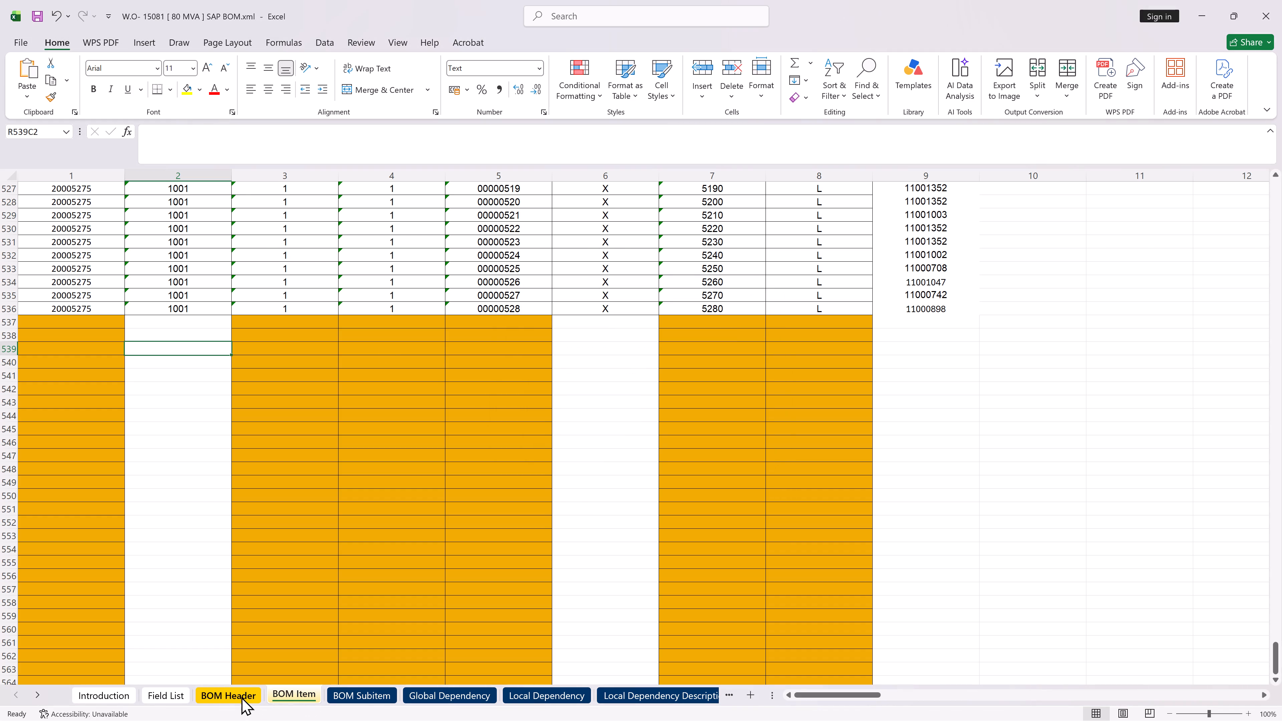
Switch to the BOM Header sheet, save the workbook again in XML Spreadsheet 2003 format and close it.
click(241, 697)
click(340, 329)
click(40, 10)
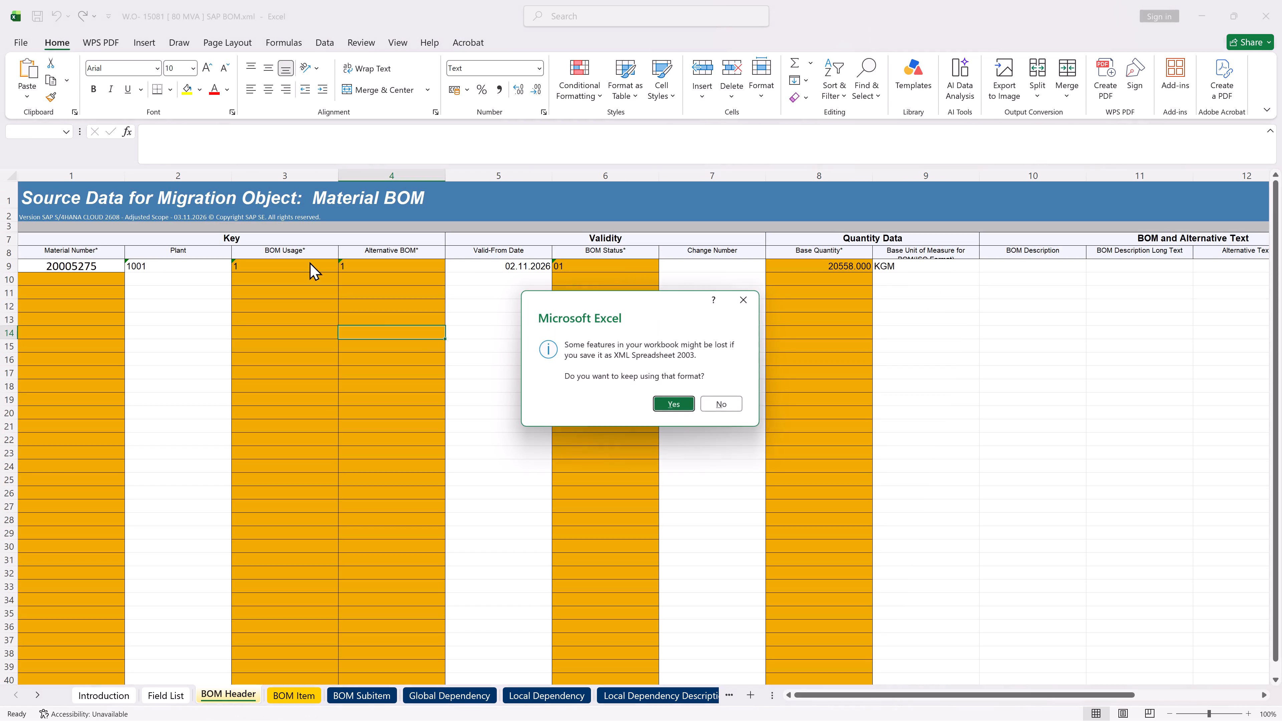
click(680, 407)
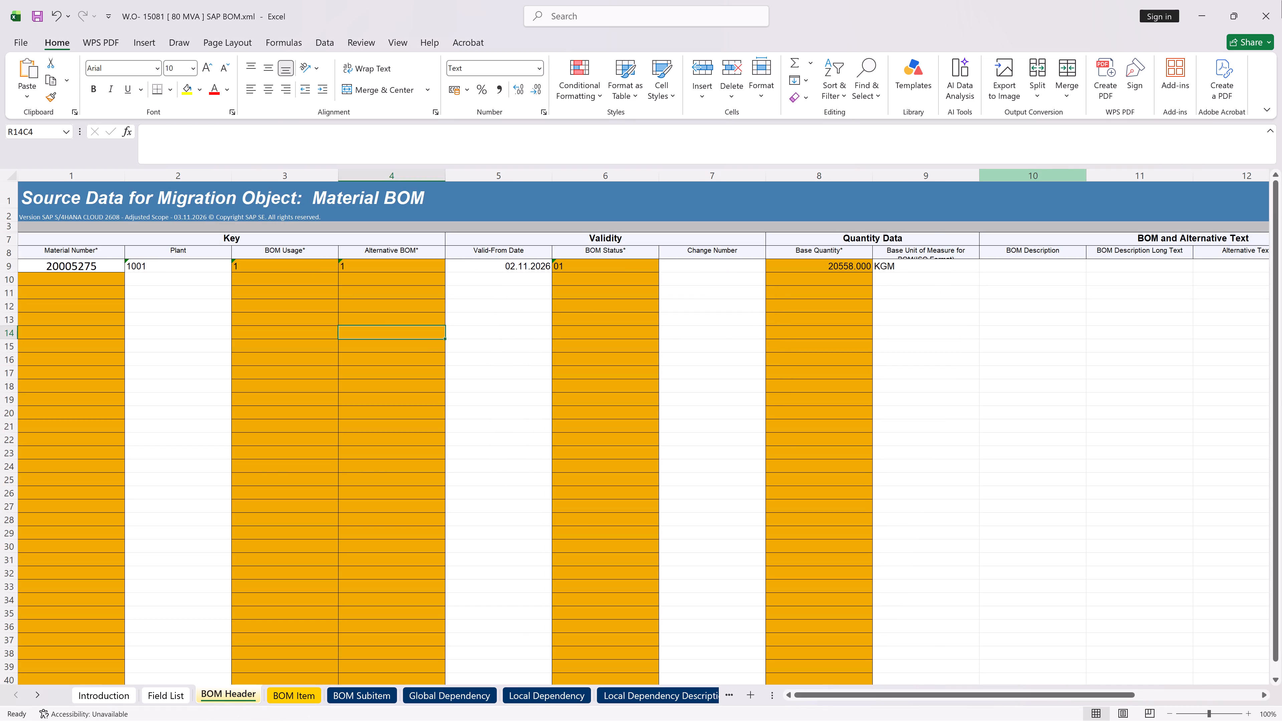
click(1281, 0)
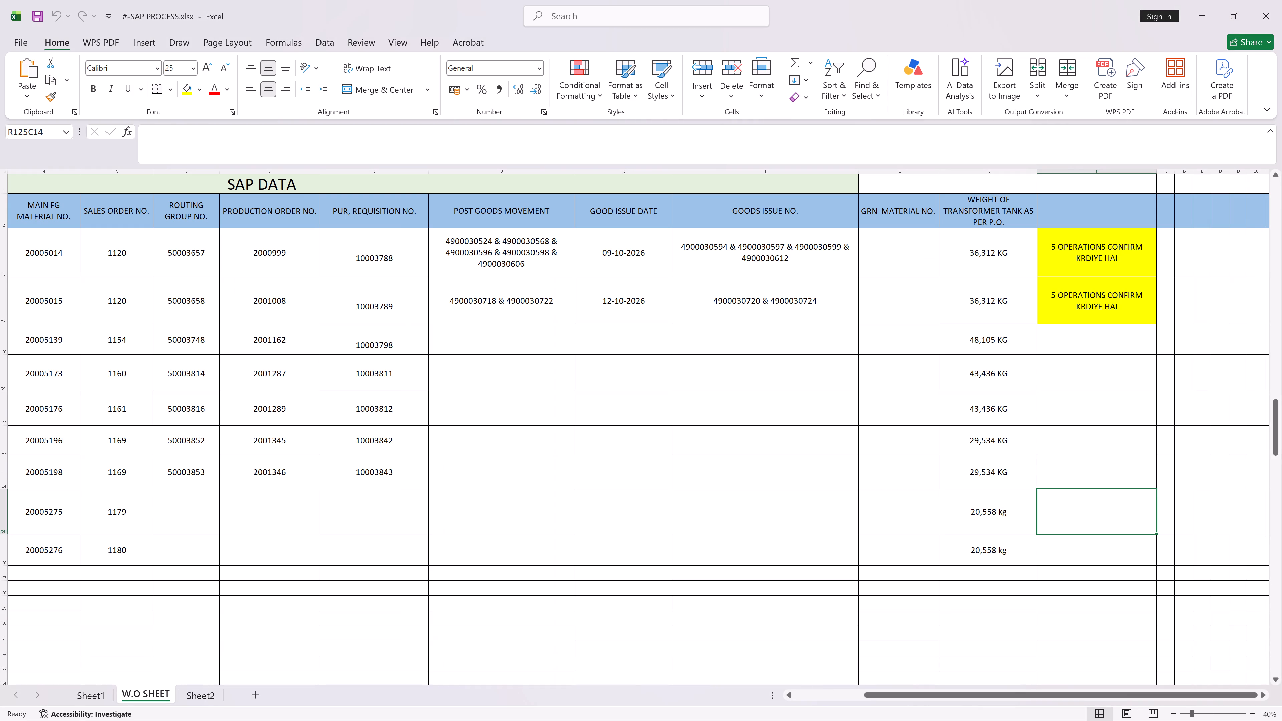
Examine the row for material 20005275 in the SAP PROCESS workbook's W.O SHEET, back to its serial number column.
click(272, 505)
key(Left)
key(Left)
key(Left)
key(Left)
key(Left)
key(Left)
key(Left)
key(Left)
key(Left)
key(Left)
key(Left)
key(Left)
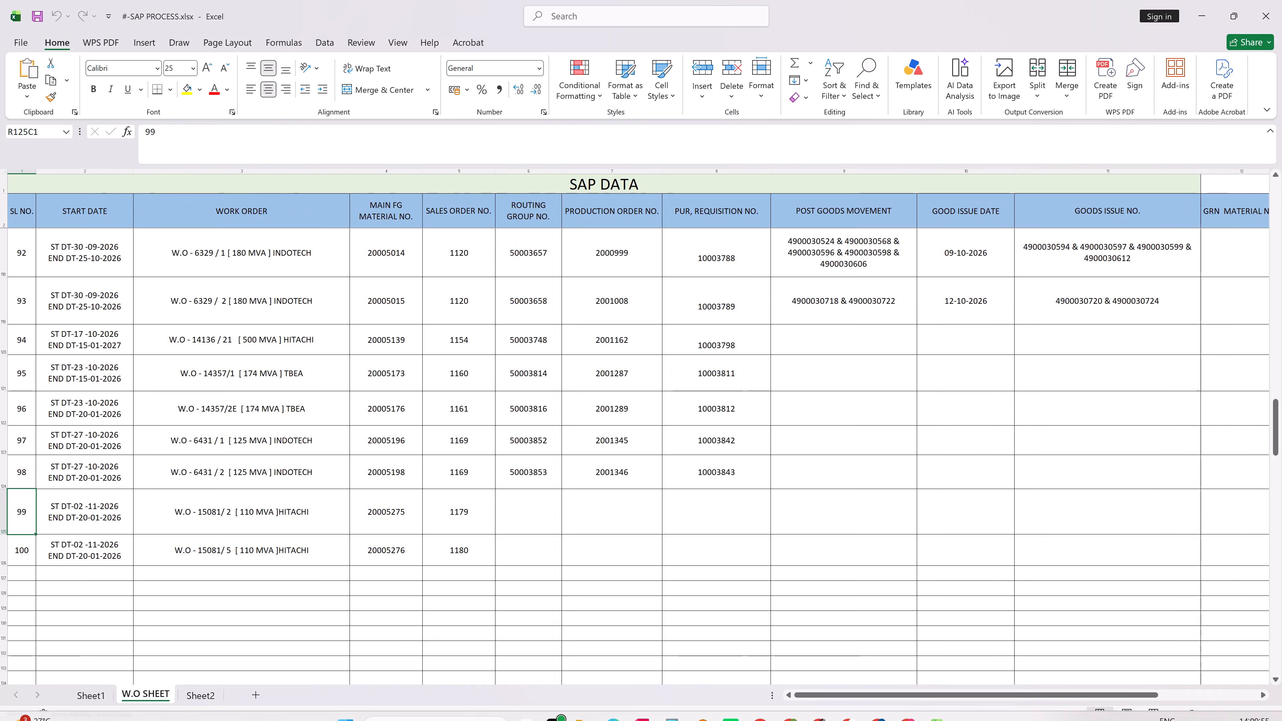
Switch to SAP S/4HANA Cloud in Chrome and reopen the transformer tanks project from the Migration Projects list.
click(755, 705)
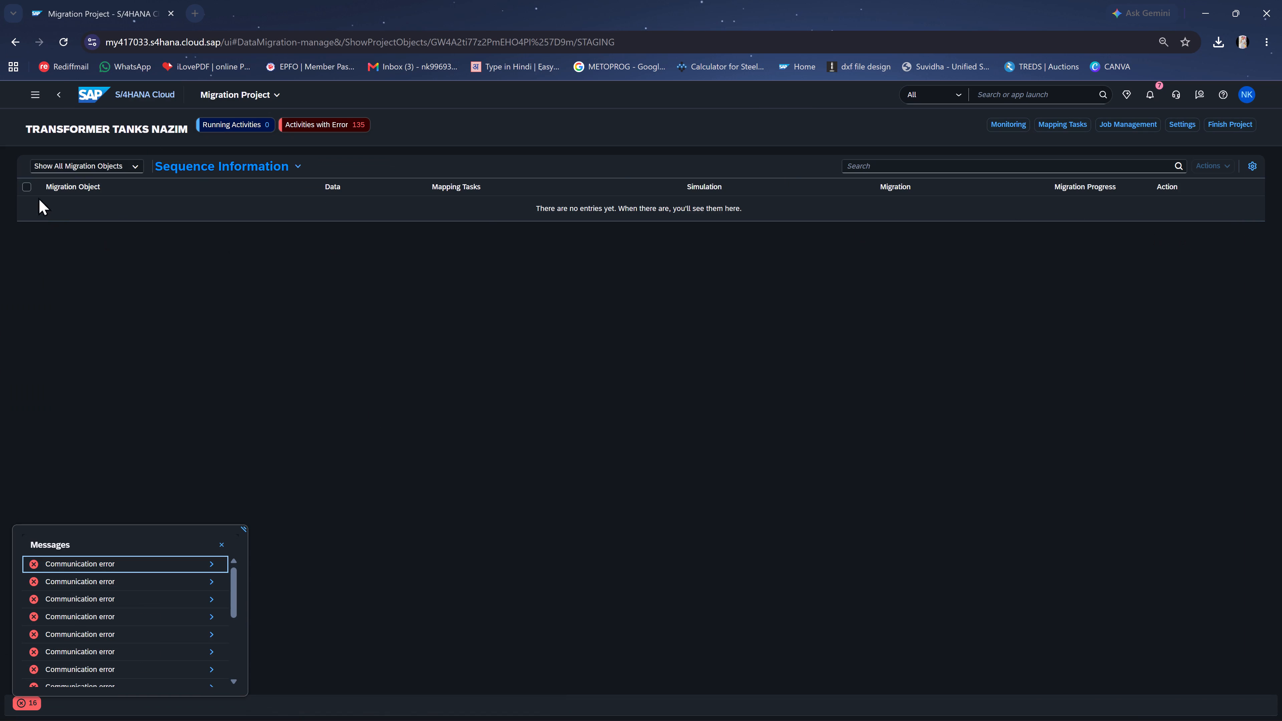
click(55, 87)
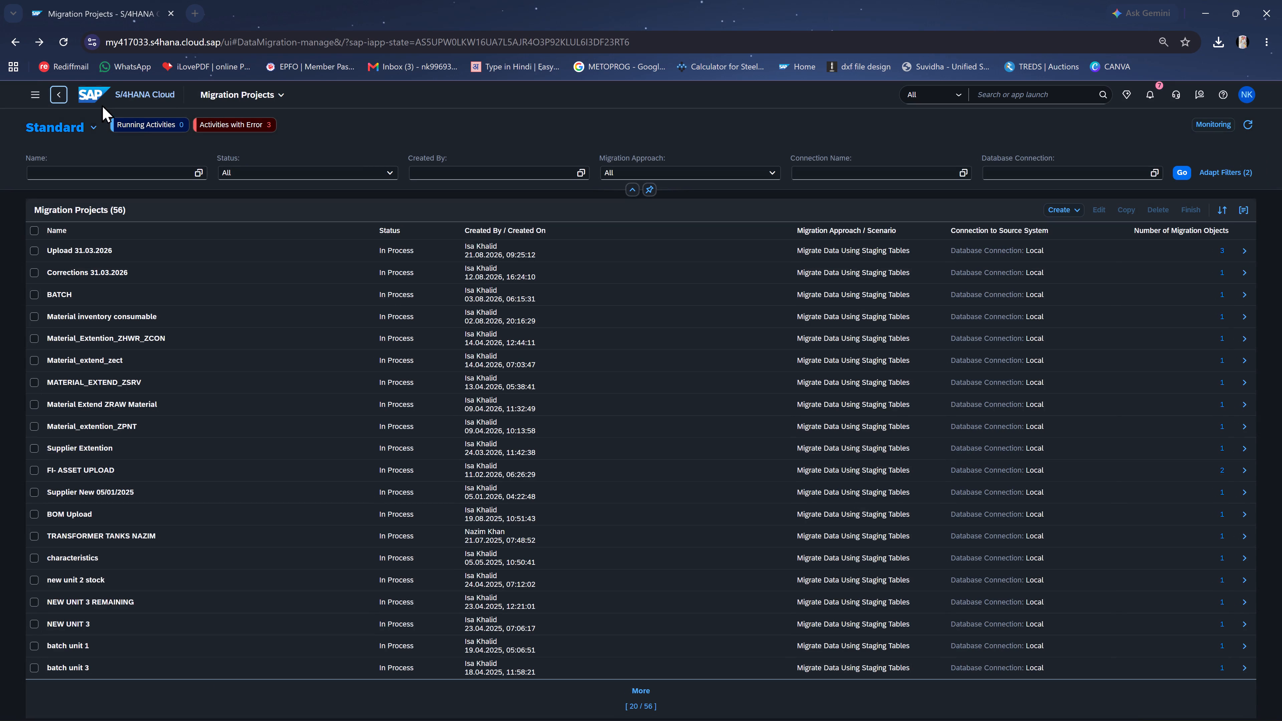
double_click(216, 532)
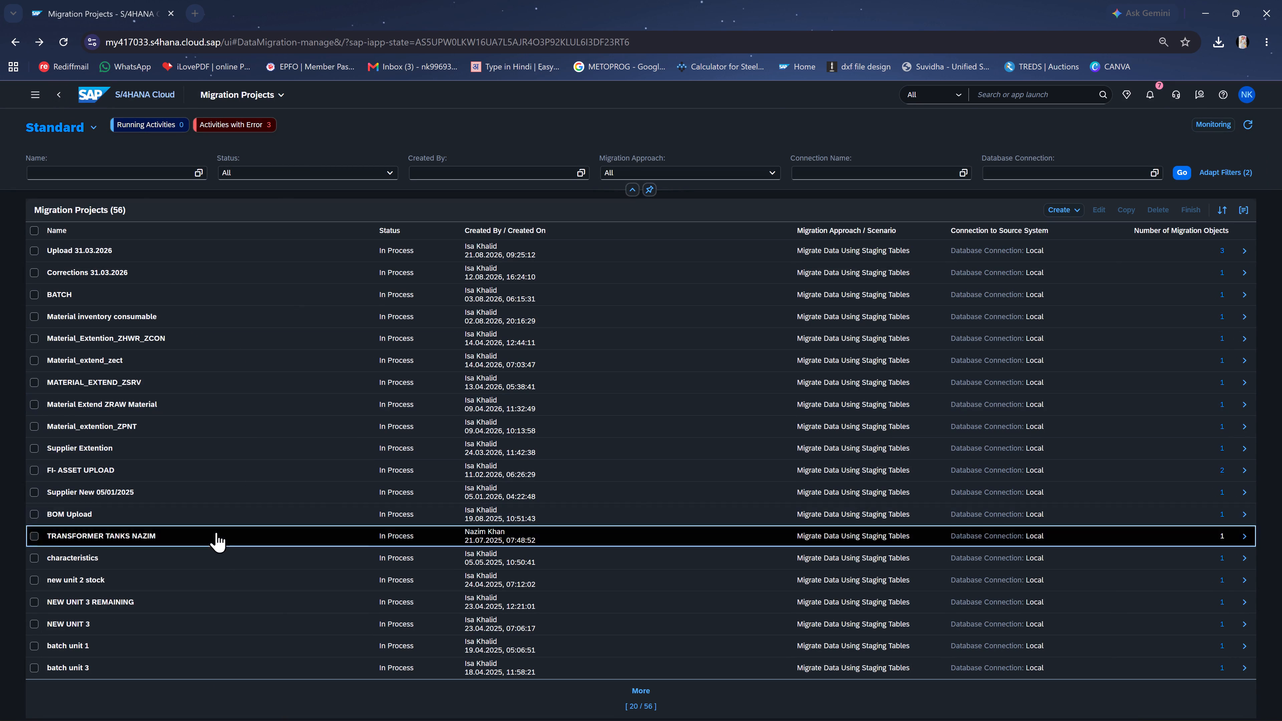
Open file uploading for the Material BOM object and delete the previously uploaded W.O - 6431 [125 MVA] BOM SAP.xml.
click(1255, 242)
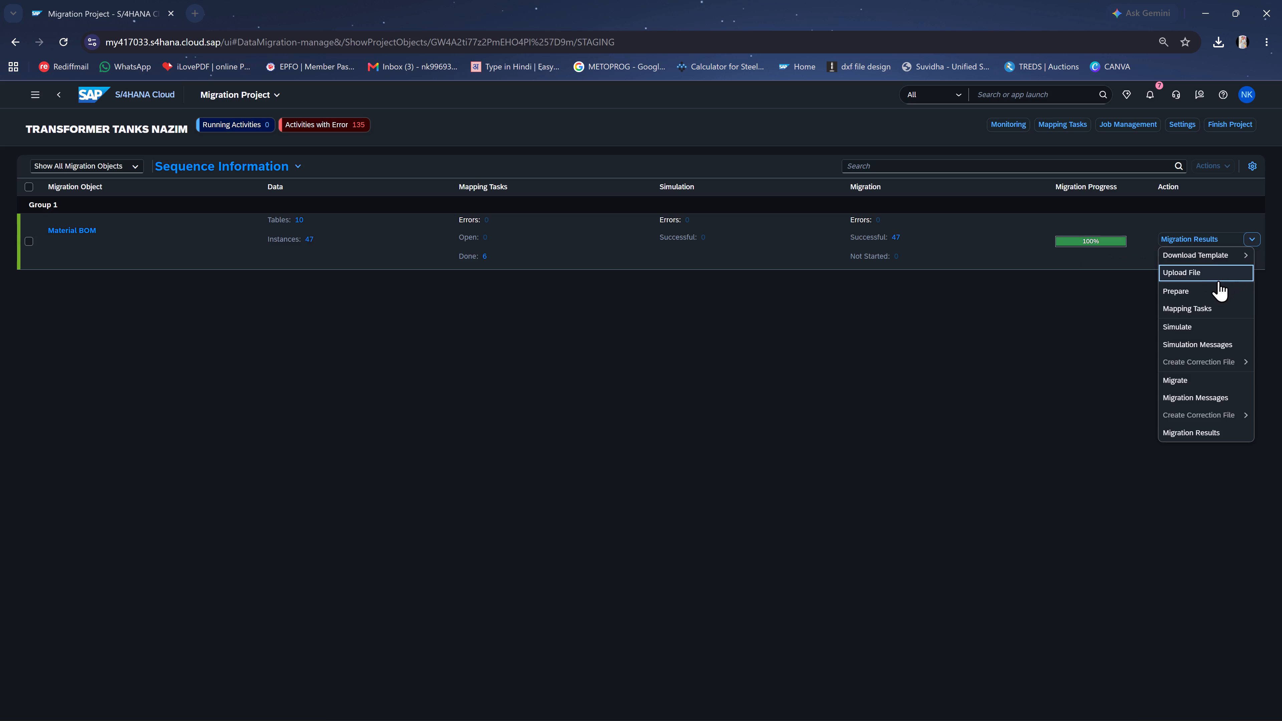
click(1200, 272)
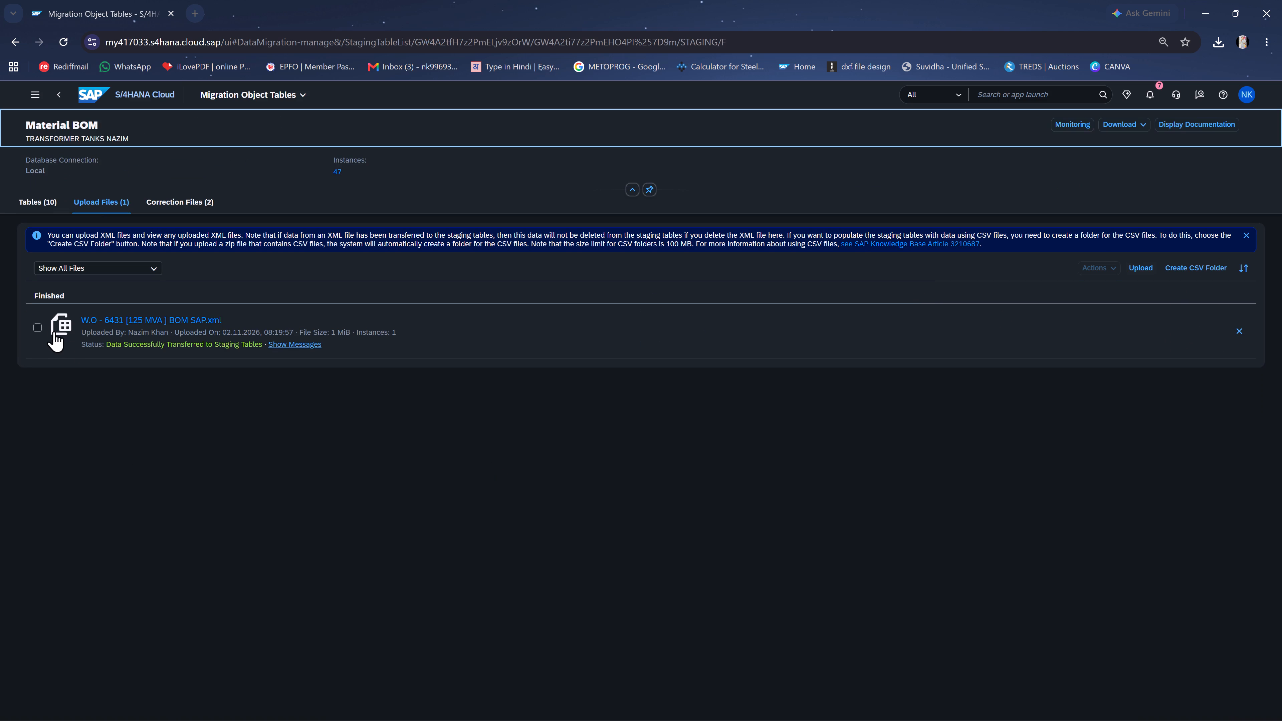
click(41, 326)
click(1239, 331)
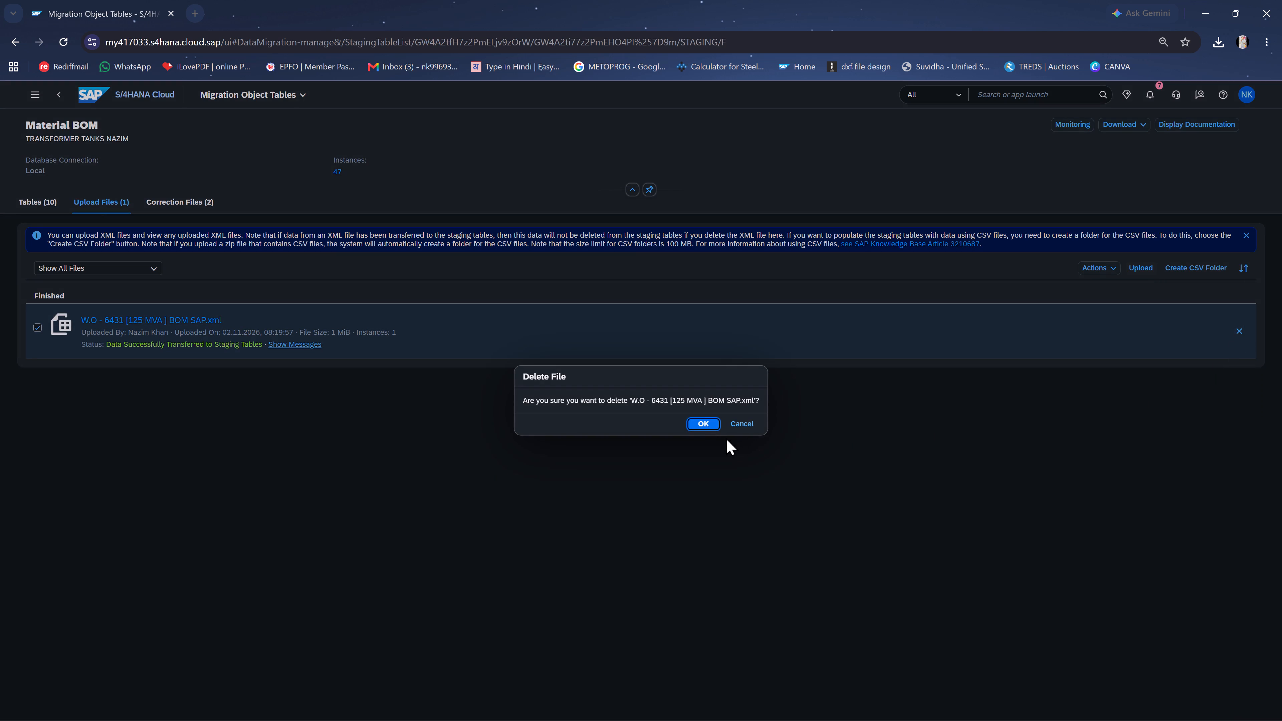
click(702, 425)
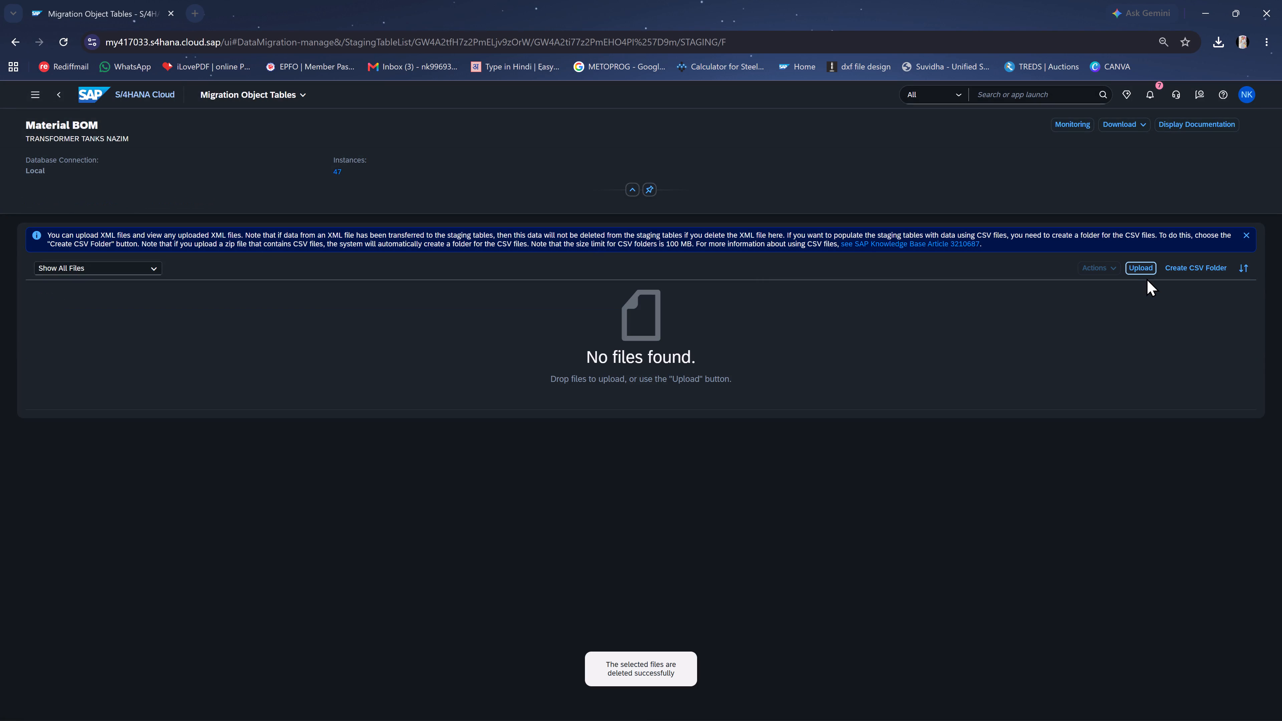
Upload W.O- 15081 [ 80 MVA ] SAP BOM.xml from the Desktop's SAP MANUALS folder and check its validation in Monitoring.
click(1145, 266)
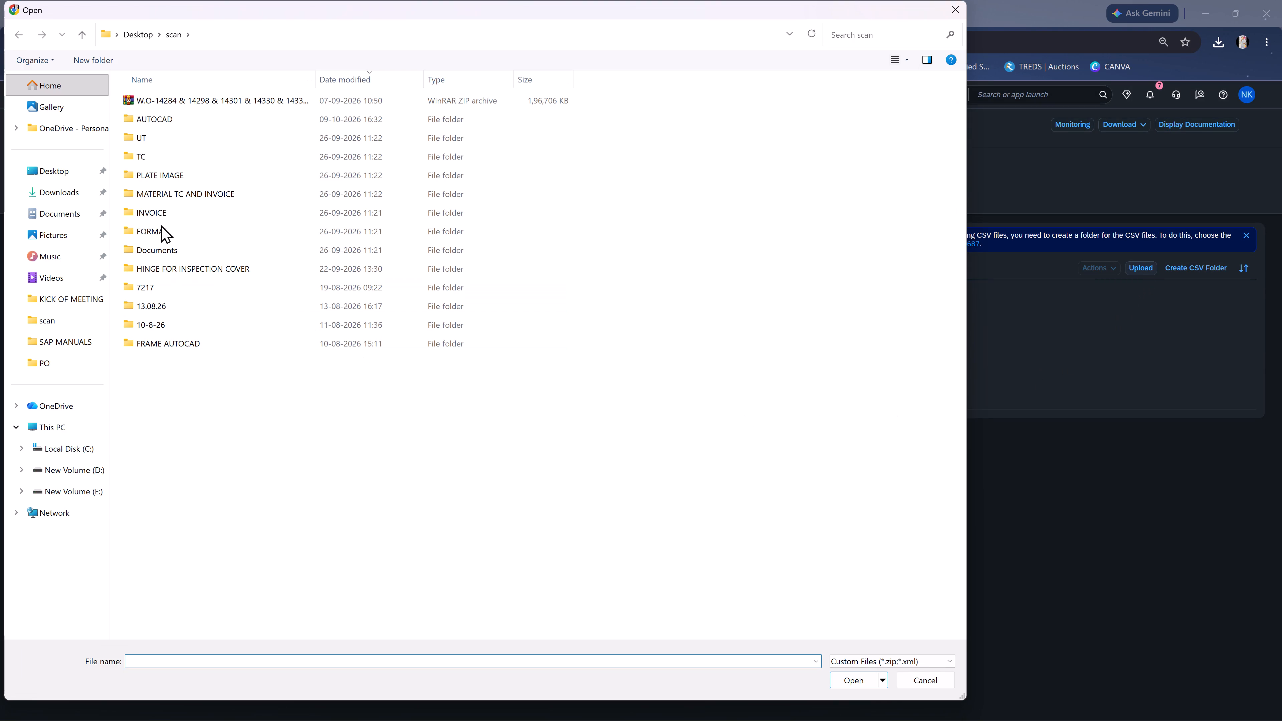
click(66, 170)
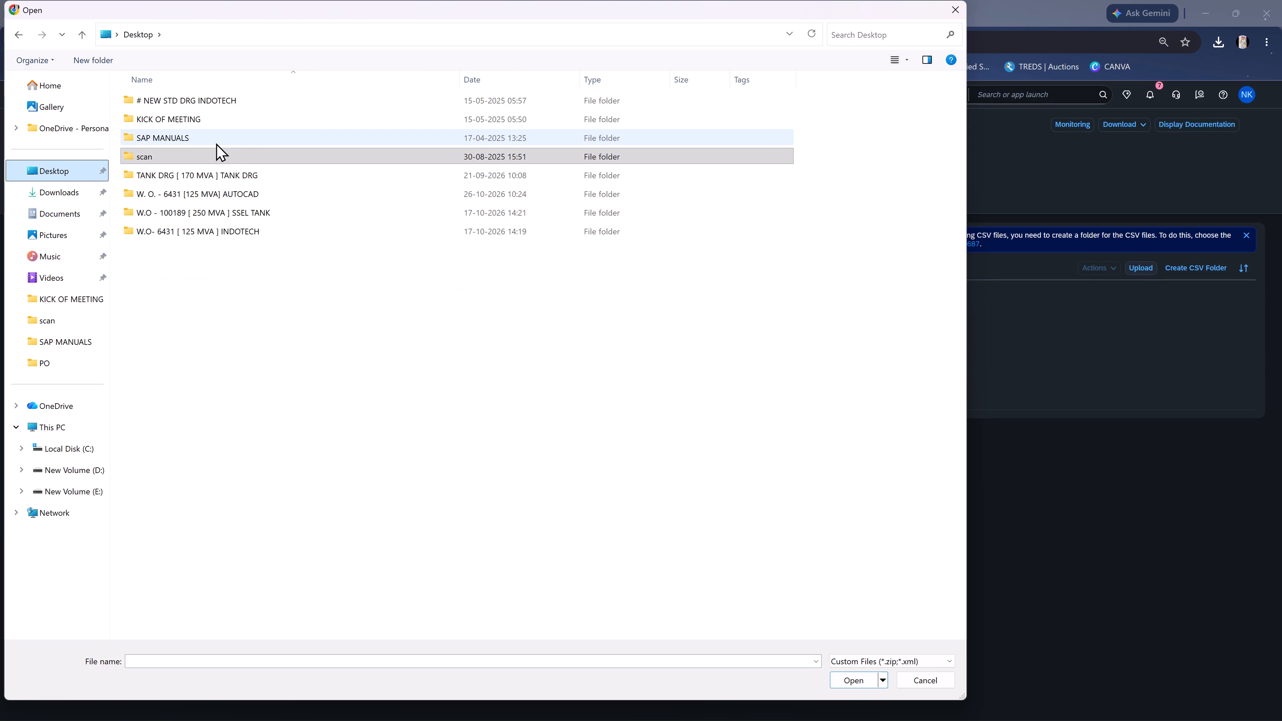
double_click(215, 143)
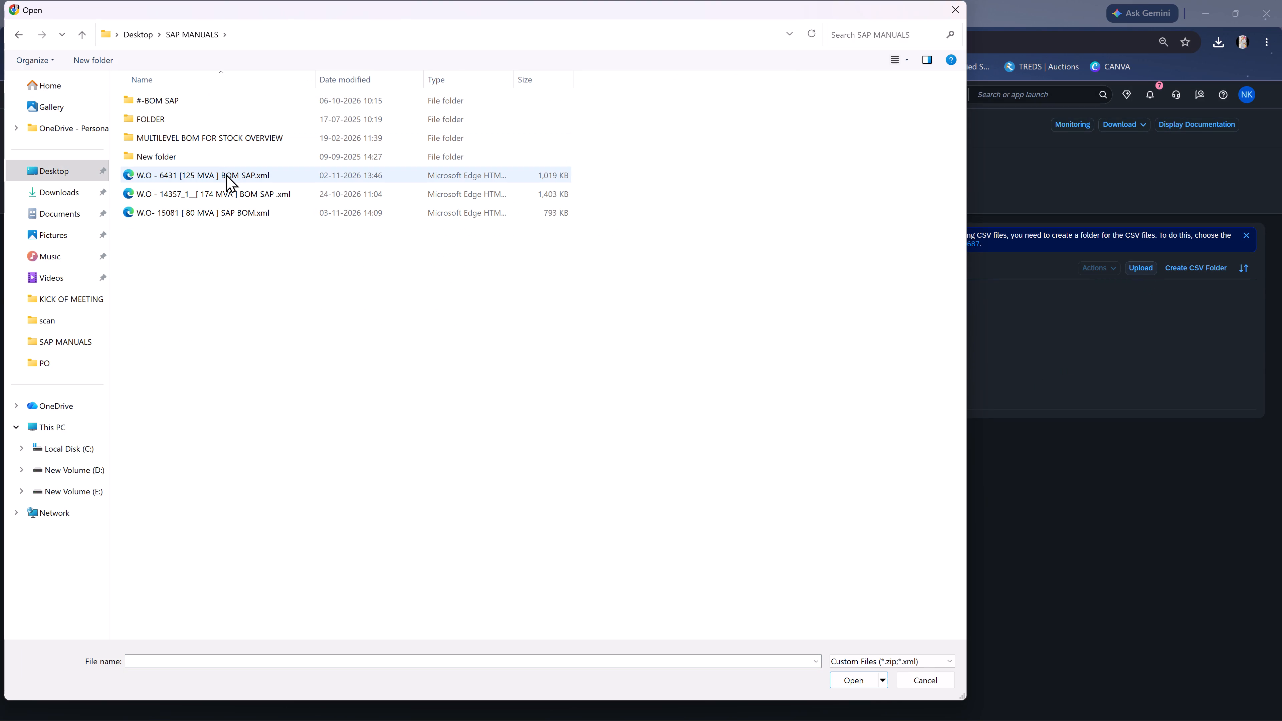
click(225, 213)
click(852, 683)
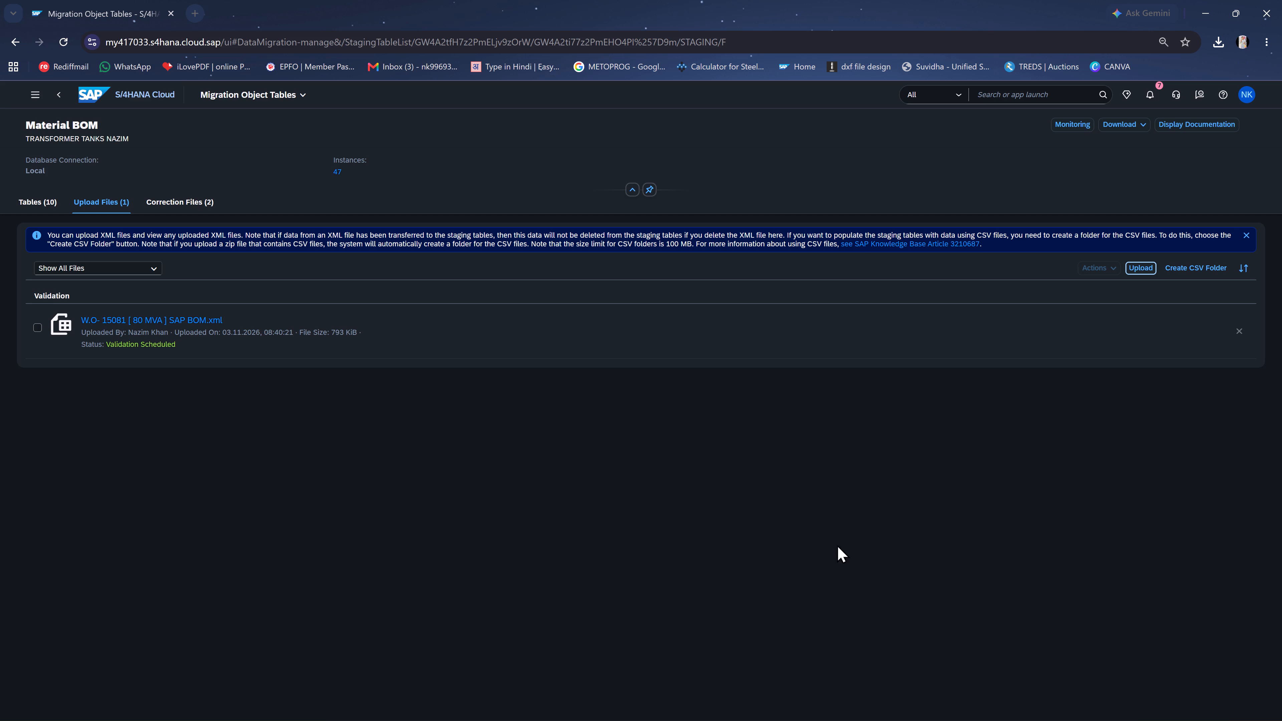
click(1084, 129)
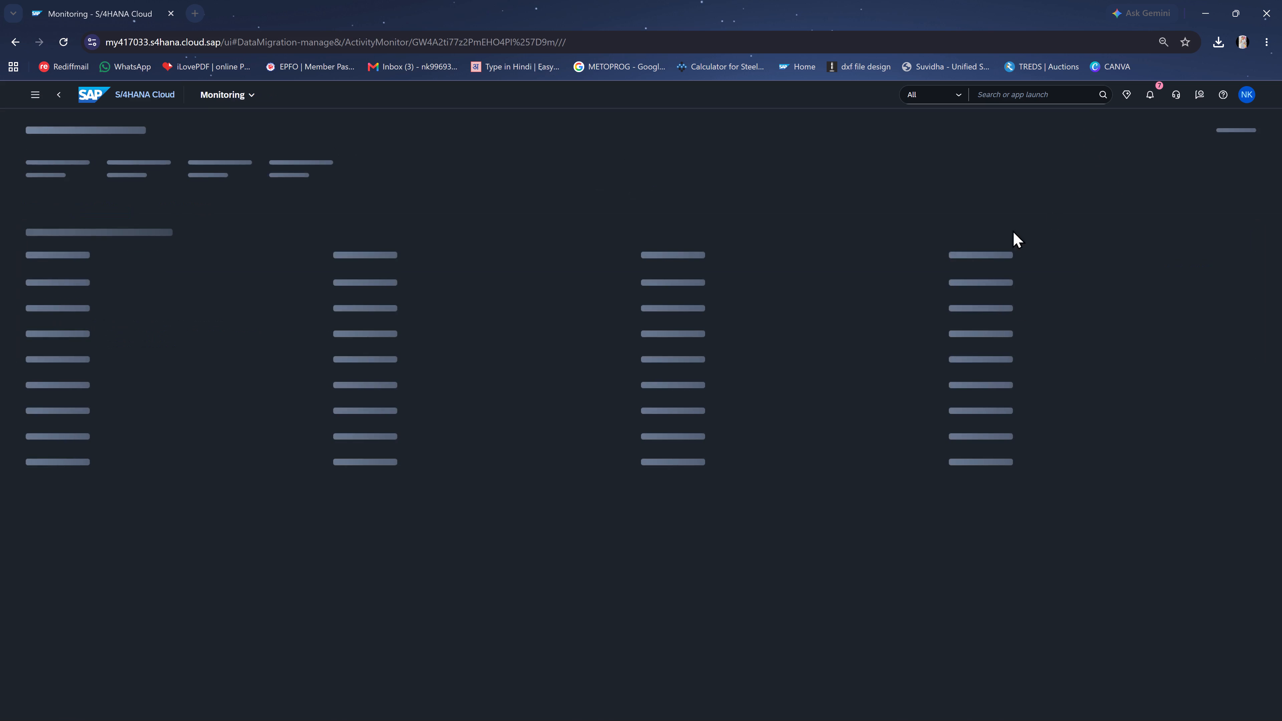
click(57, 91)
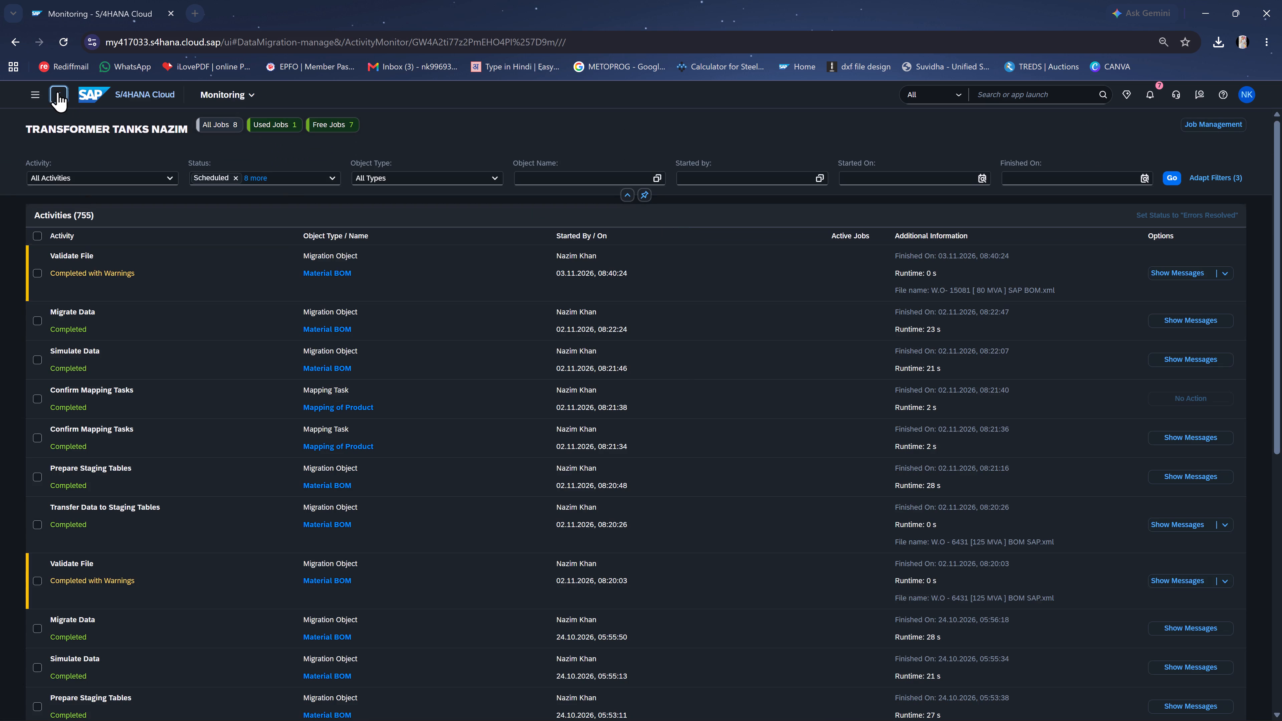
Transfer the uploaded W.O- 15081 file's data to the staging tables, replacing duplicates with instances from the file.
drag(31, 322, 36, 324)
click(1099, 263)
click(1109, 296)
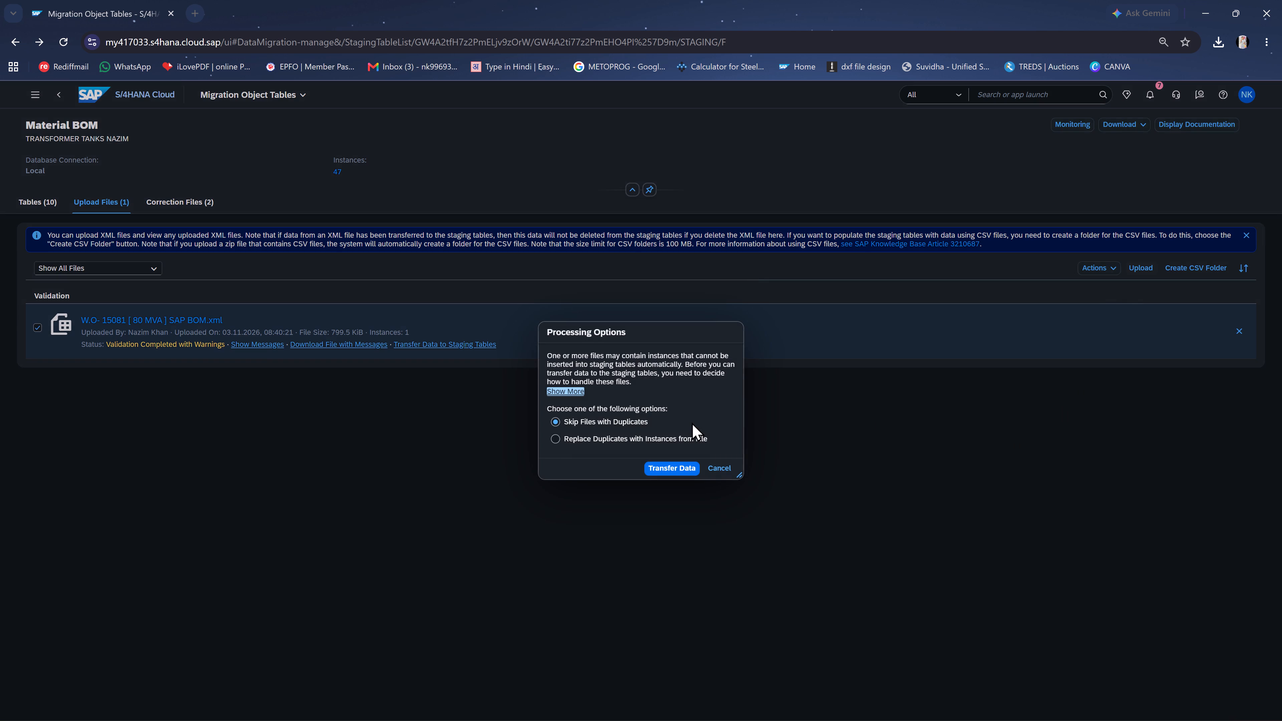
click(628, 440)
click(671, 468)
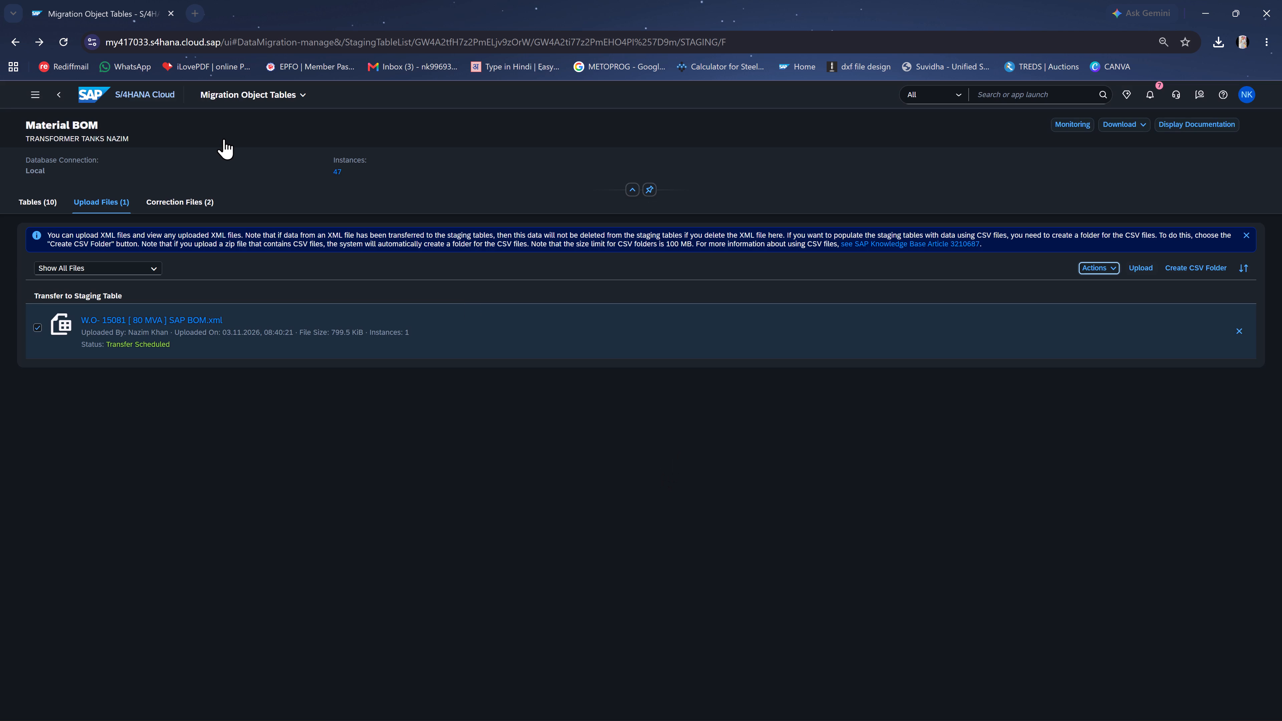
Prepare the Material BOM staging tables, toggling the Consistency Check option, and check the preparation activity in Monitoring.
click(60, 94)
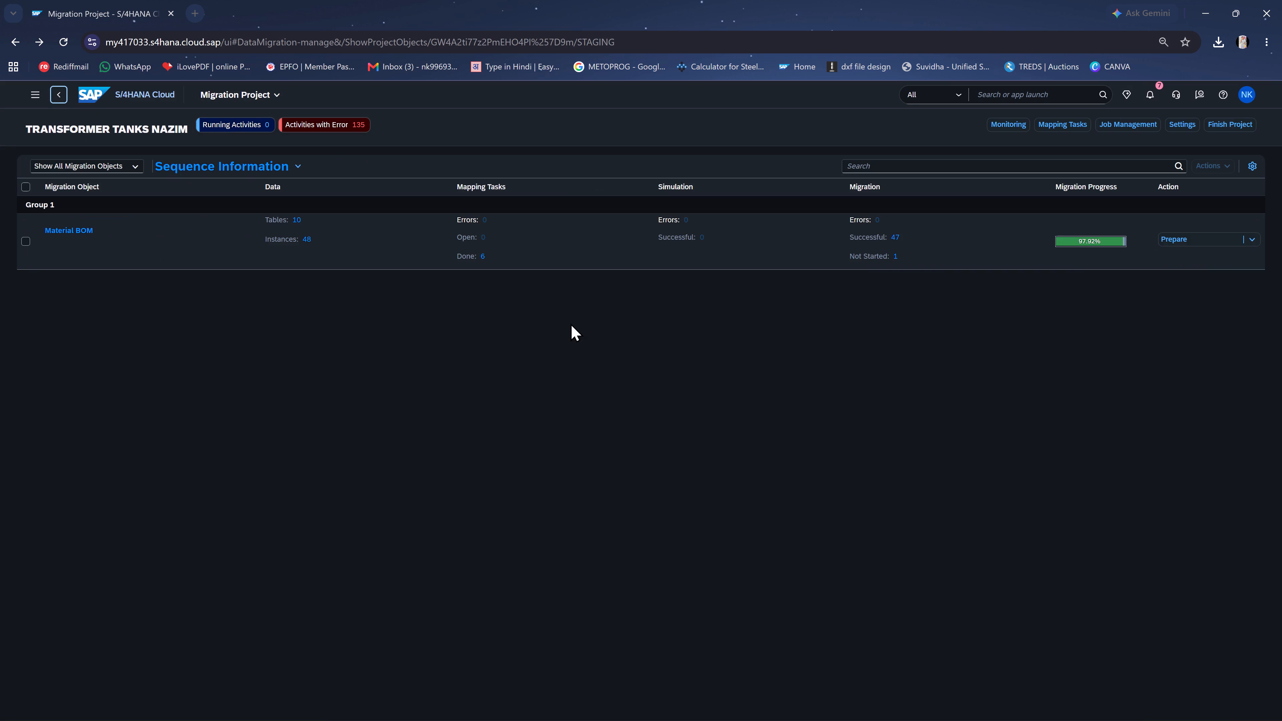
click(1199, 239)
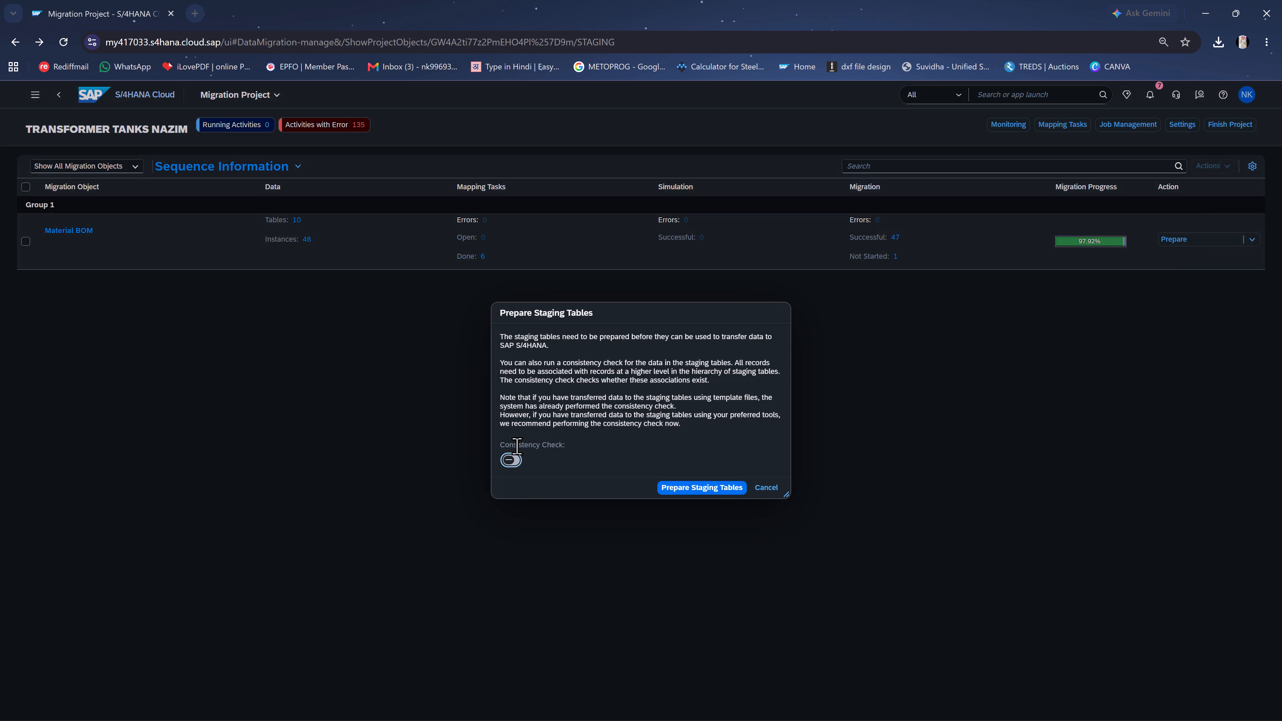
click(513, 458)
click(701, 485)
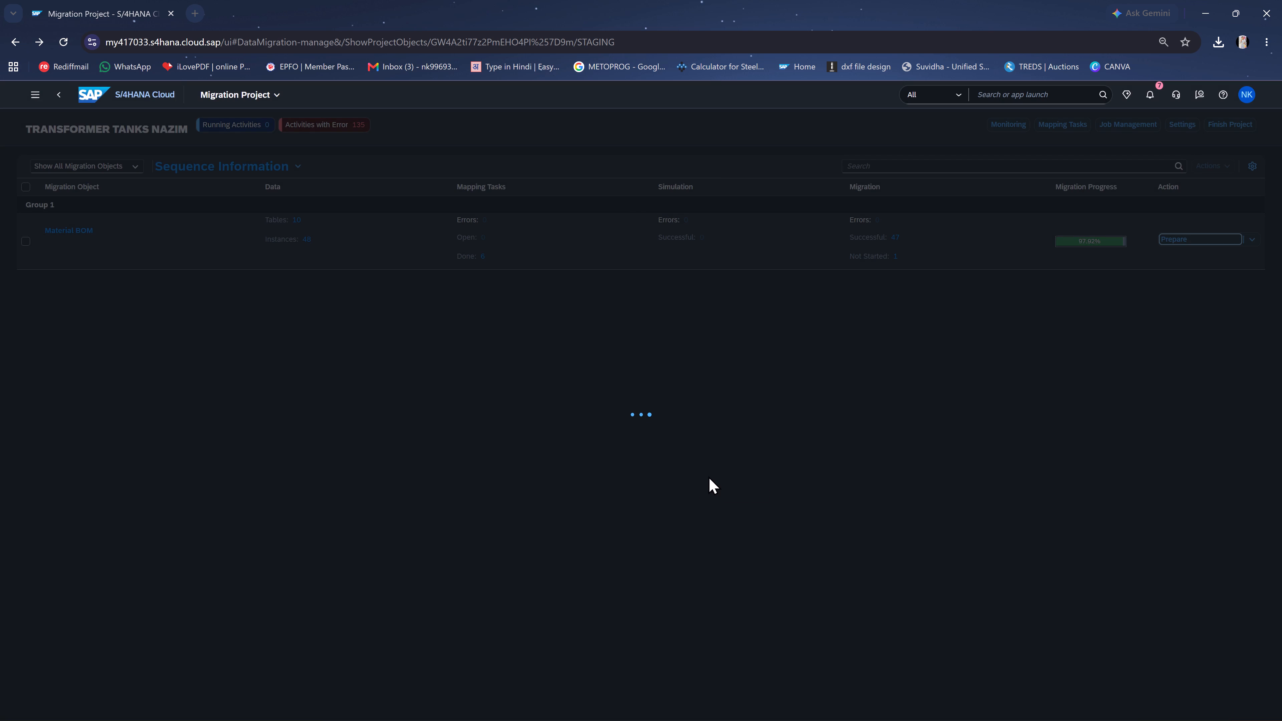
click(1011, 125)
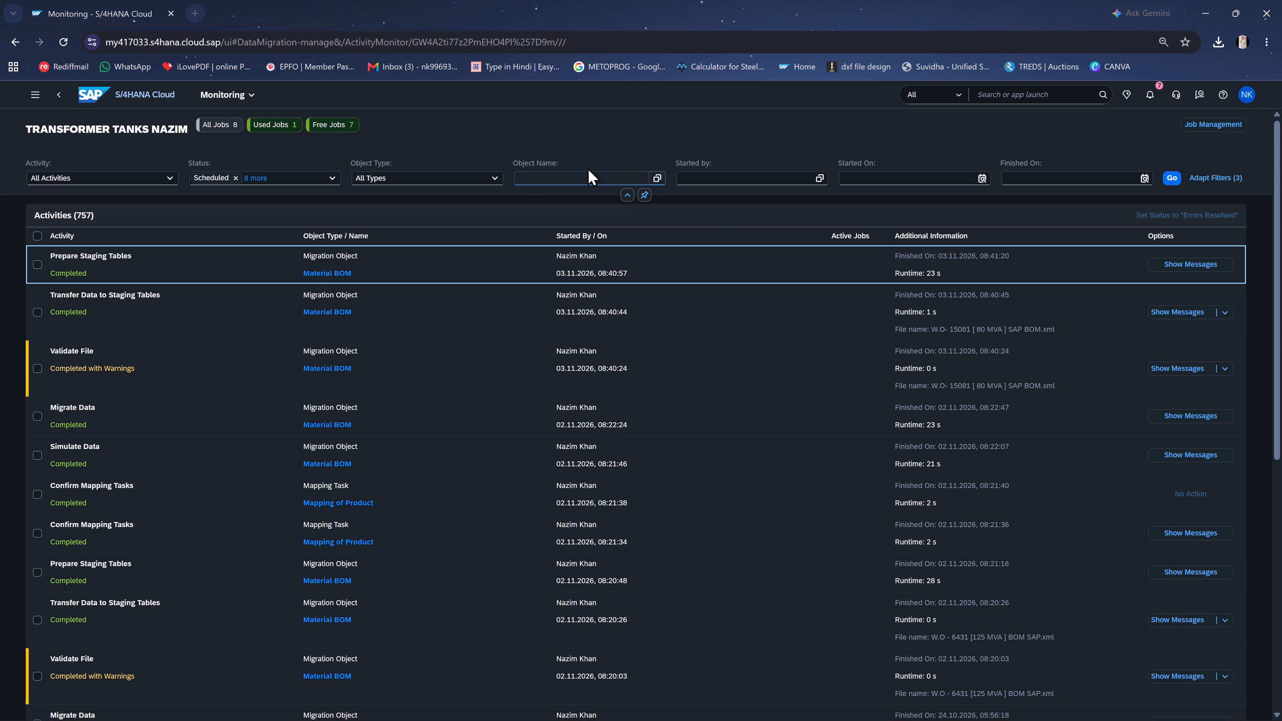
click(60, 96)
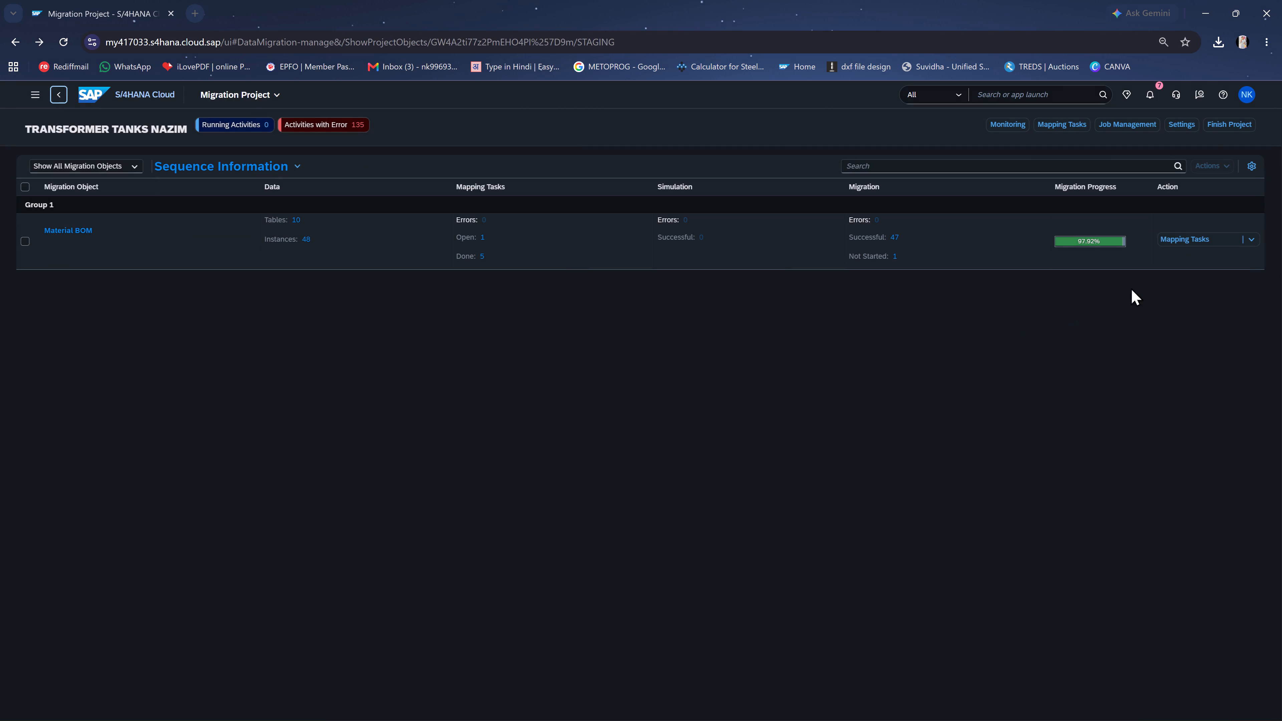
Confirm the mapping values for all mapping tasks of the Material BOM object, repeating the confirmation.
click(1174, 233)
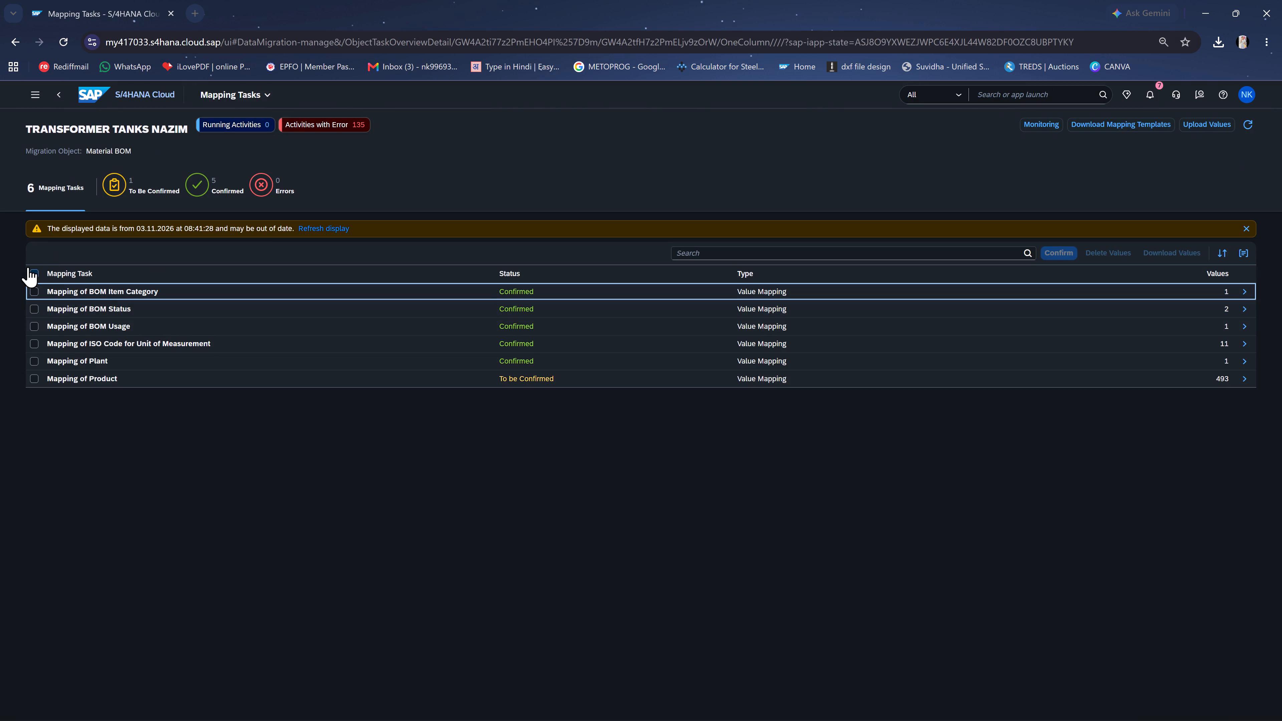
click(31, 274)
click(1067, 251)
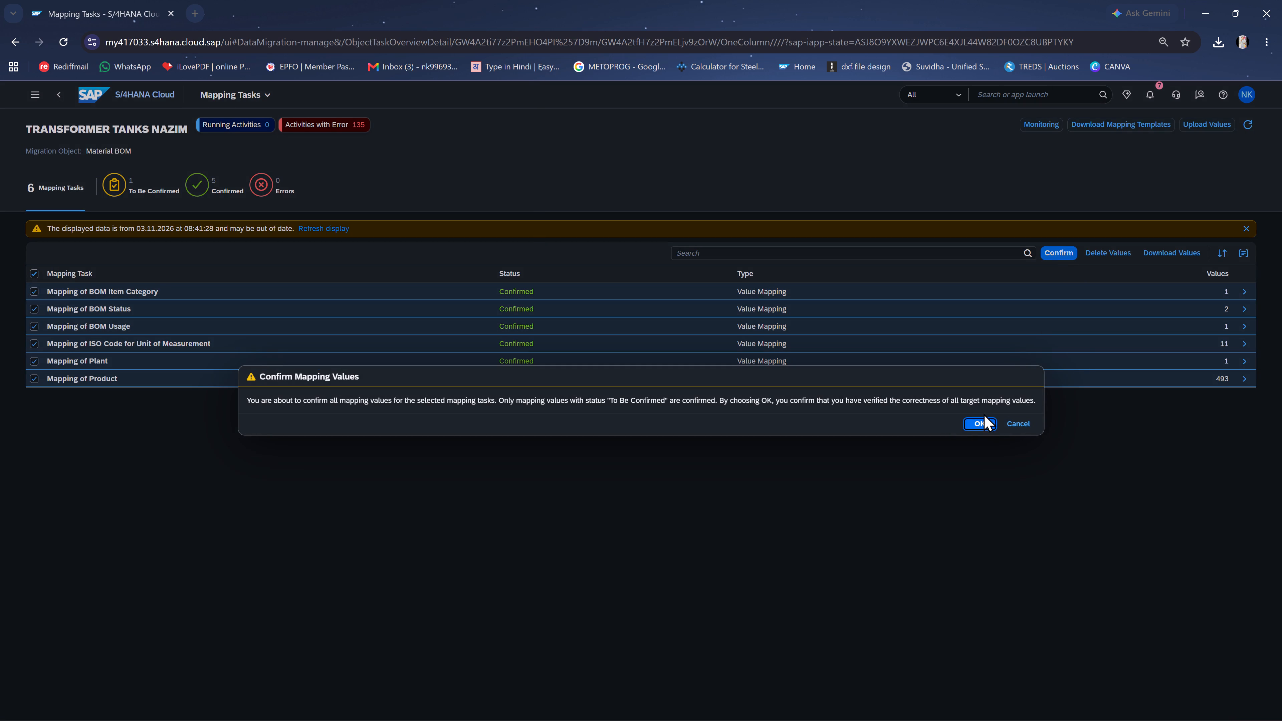
click(985, 413)
click(982, 424)
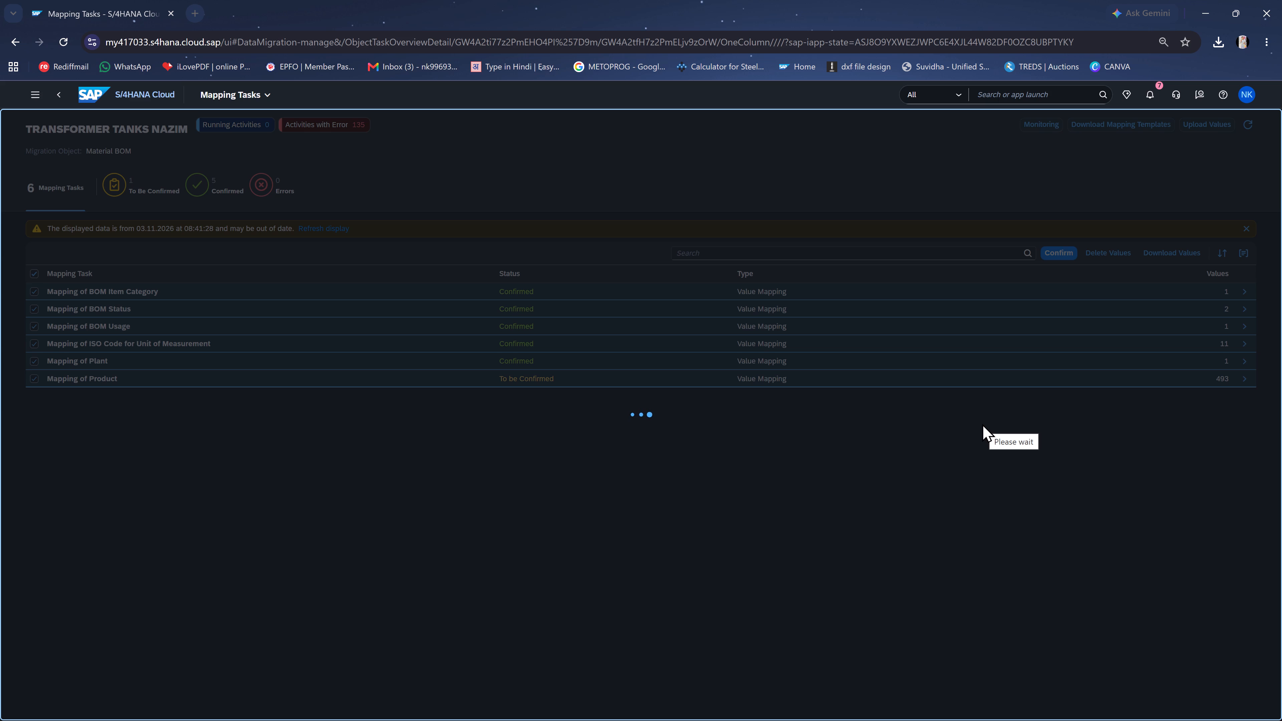
click(1057, 253)
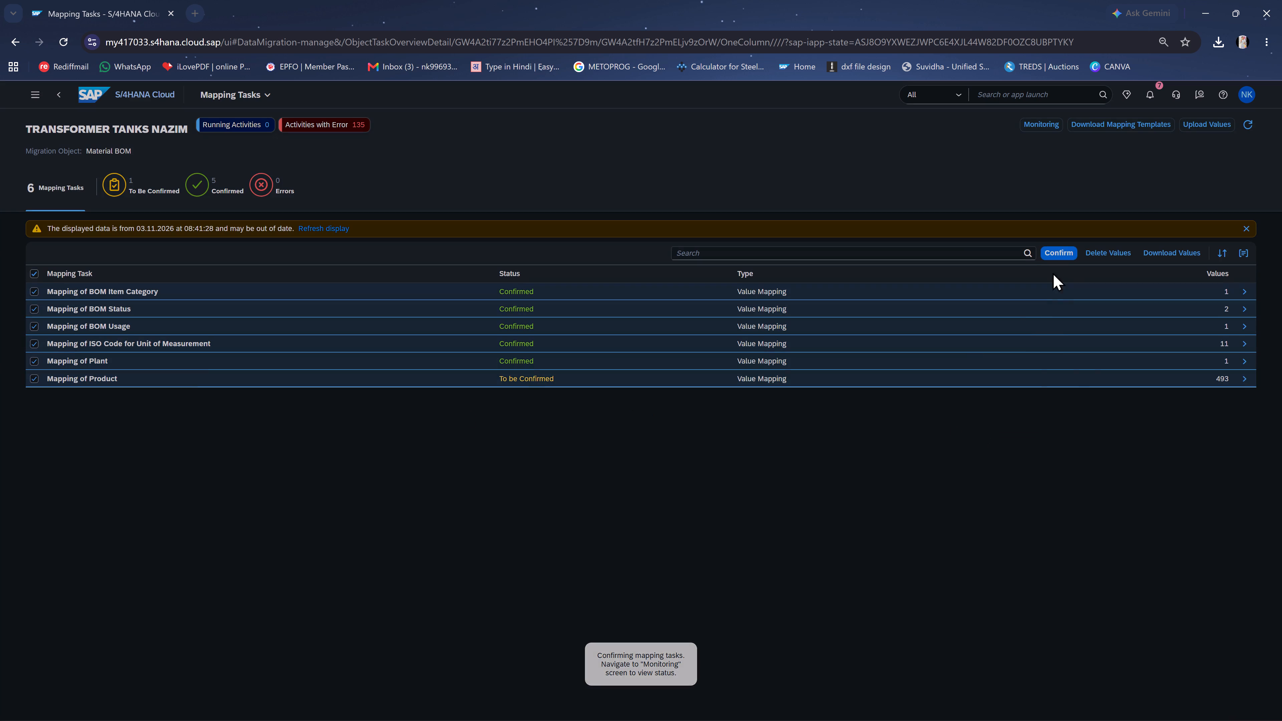
click(984, 421)
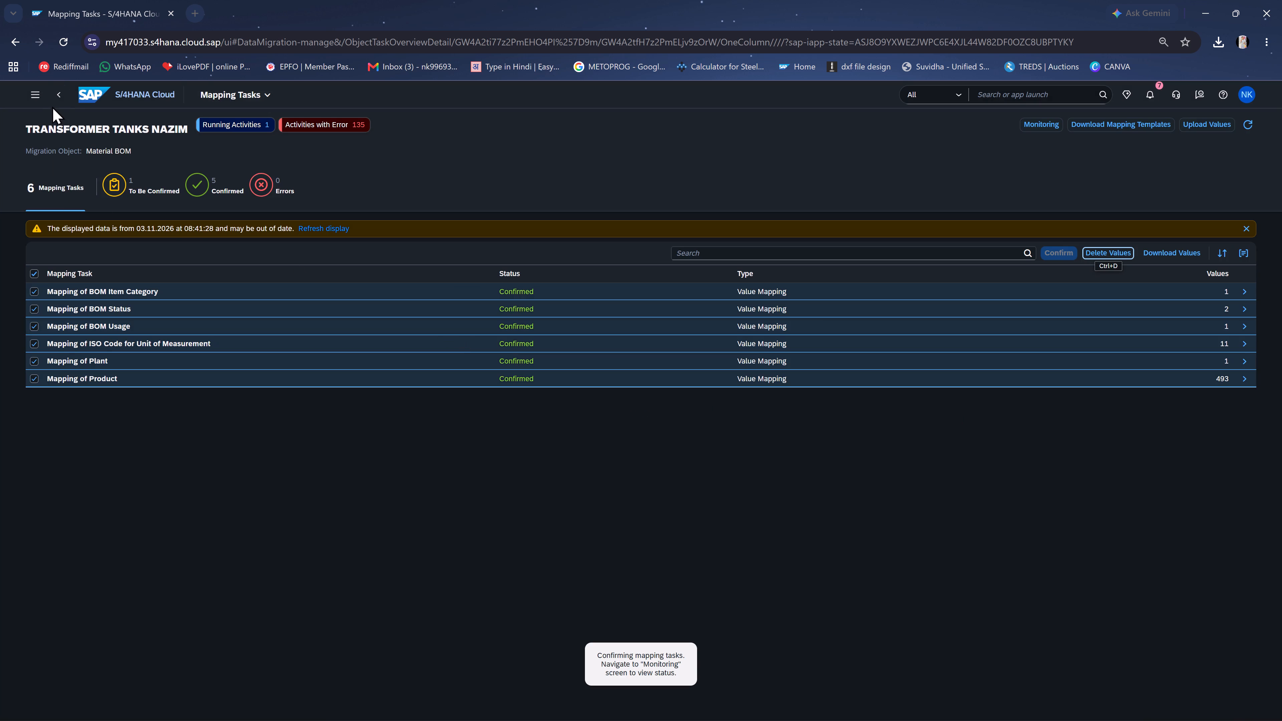
Start the migration simulation for the Material BOM object and check its activity in Monitoring.
click(56, 94)
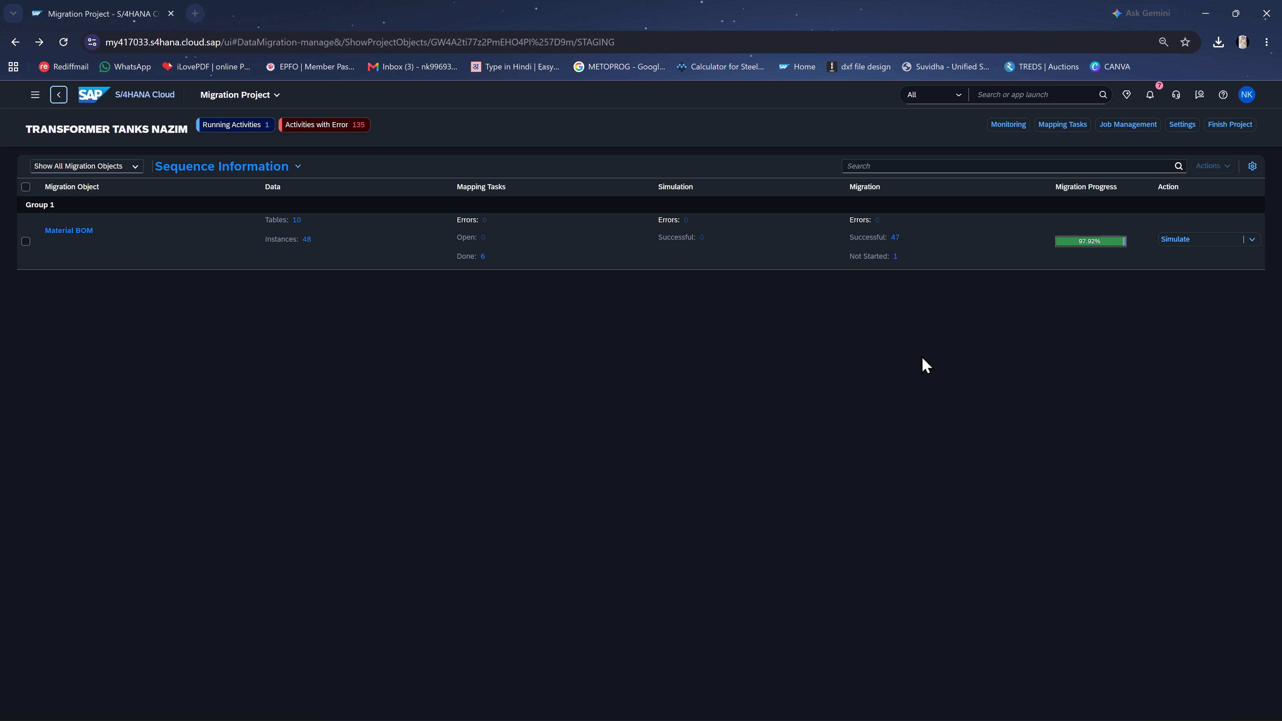
click(1169, 236)
click(672, 444)
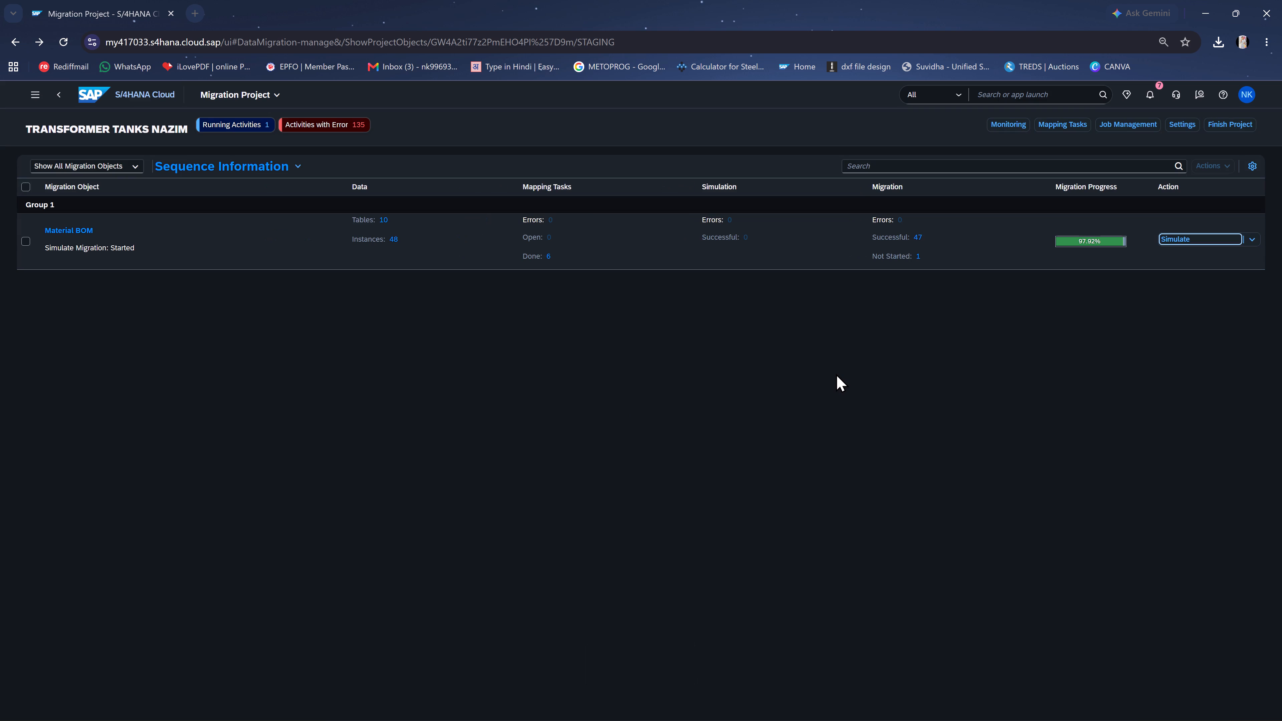
click(1011, 127)
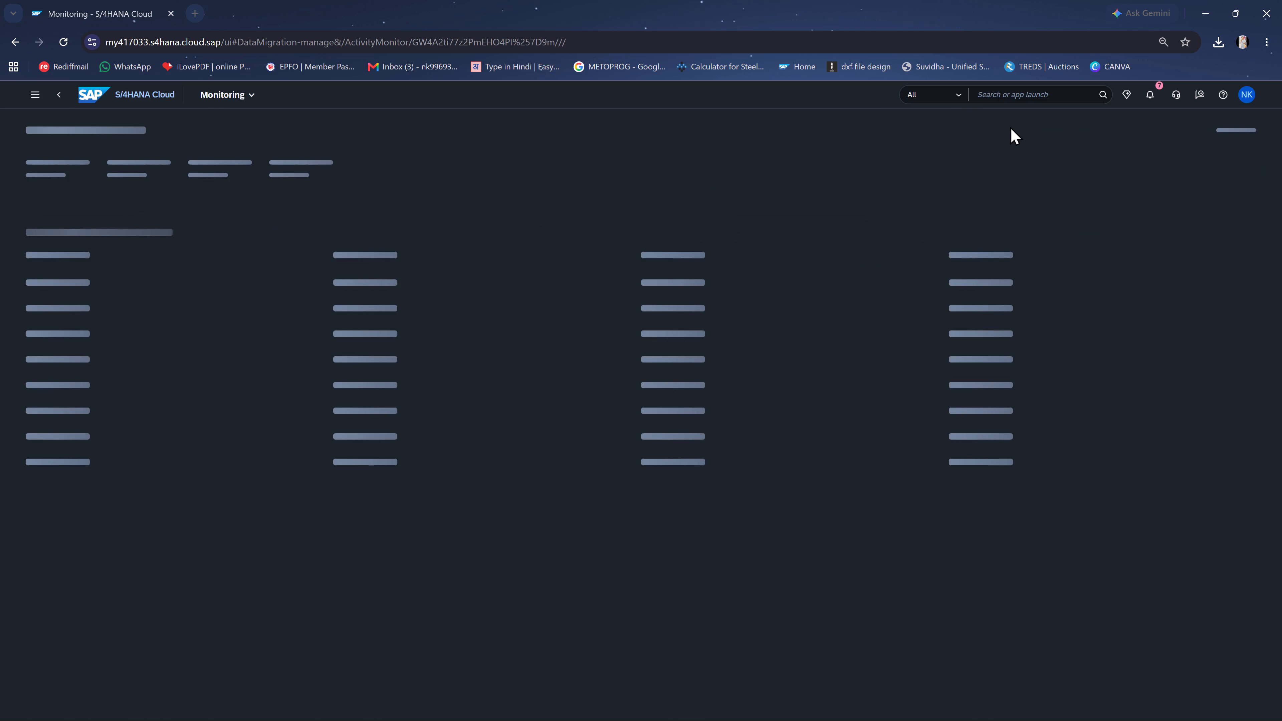
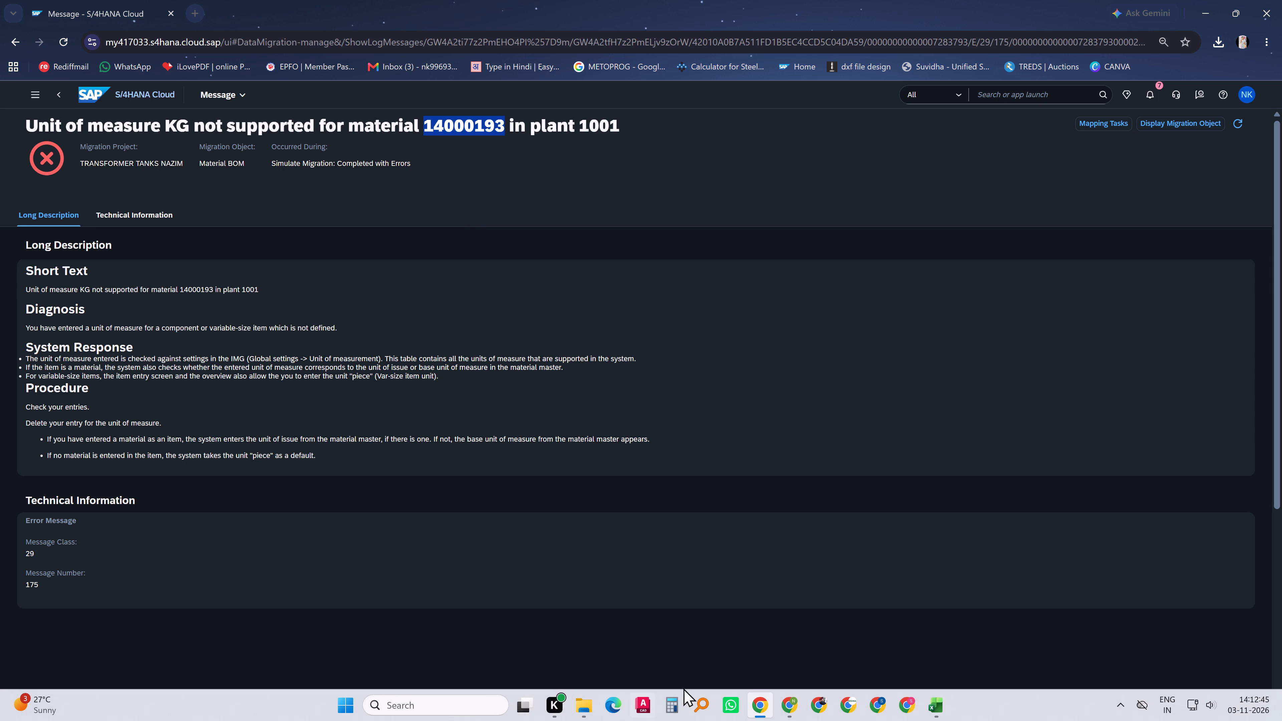
Open Display Material in a new browser tab and view only the Basic Data 1 view of material 14000193 to check its base unit.
click(193, 15)
click(804, 65)
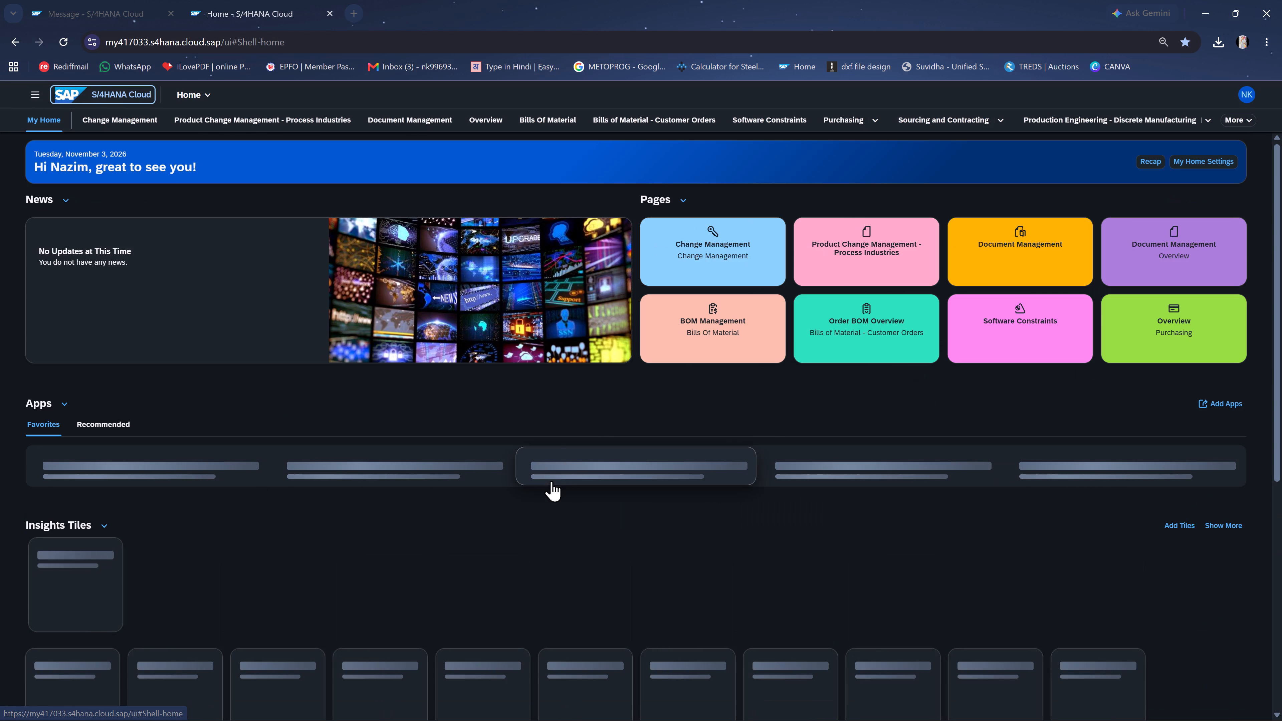
click(260, 509)
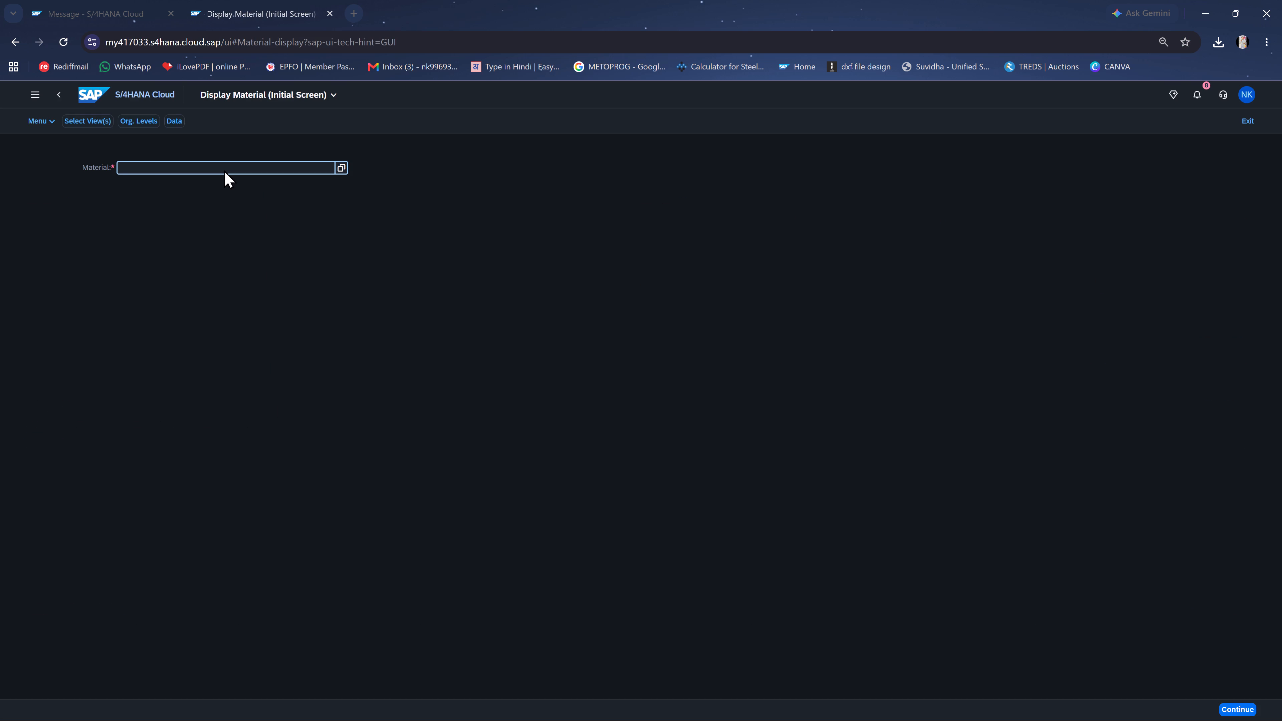
key(ctrl+v)
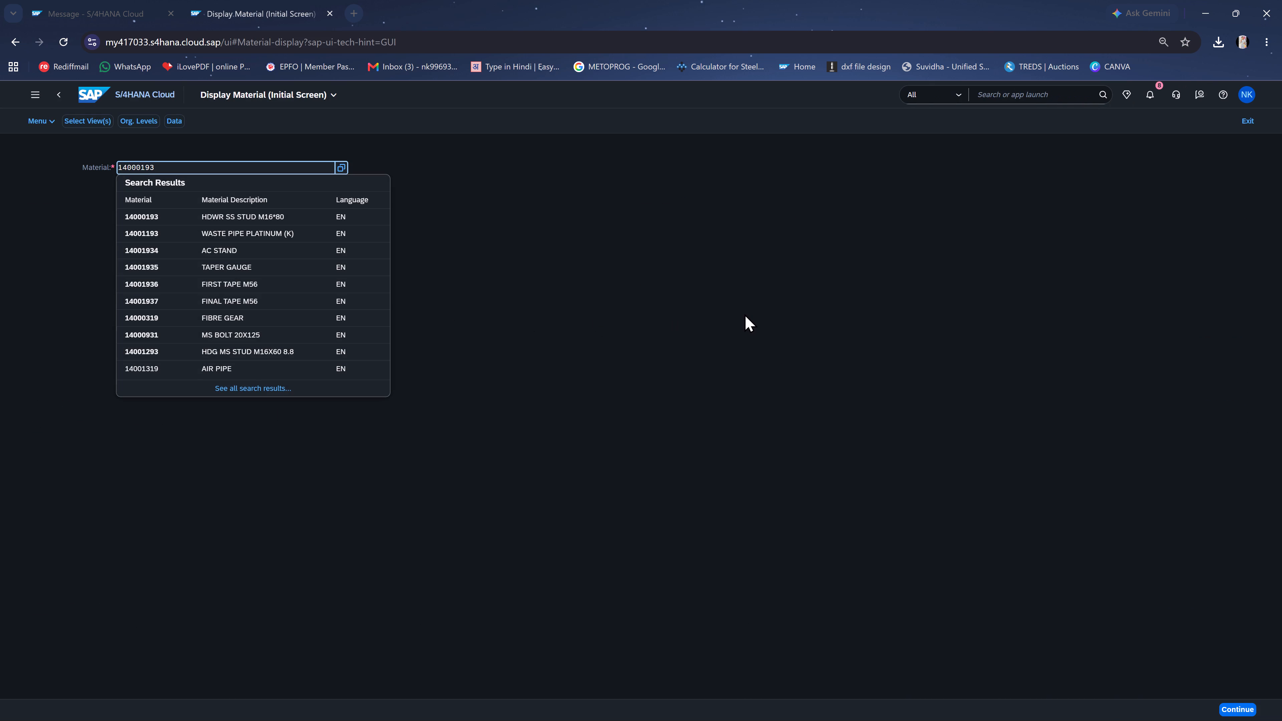
key(Return)
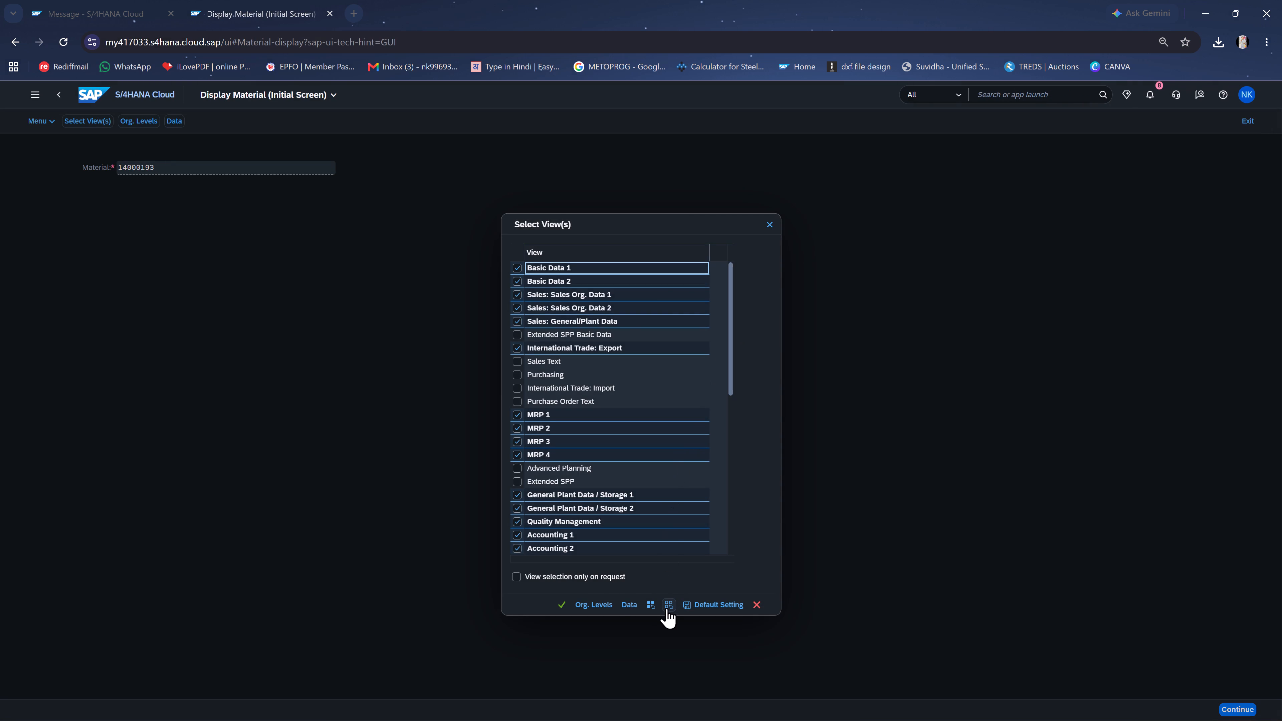
click(666, 608)
click(516, 270)
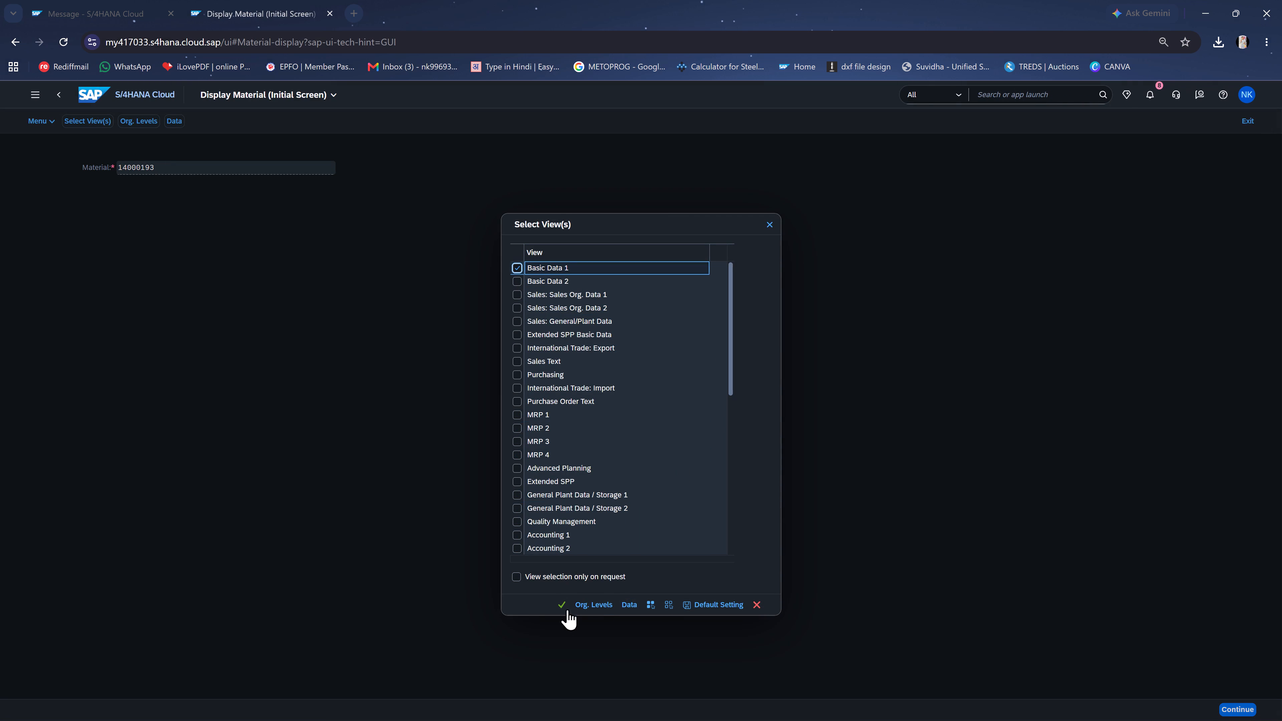
click(568, 611)
click(563, 605)
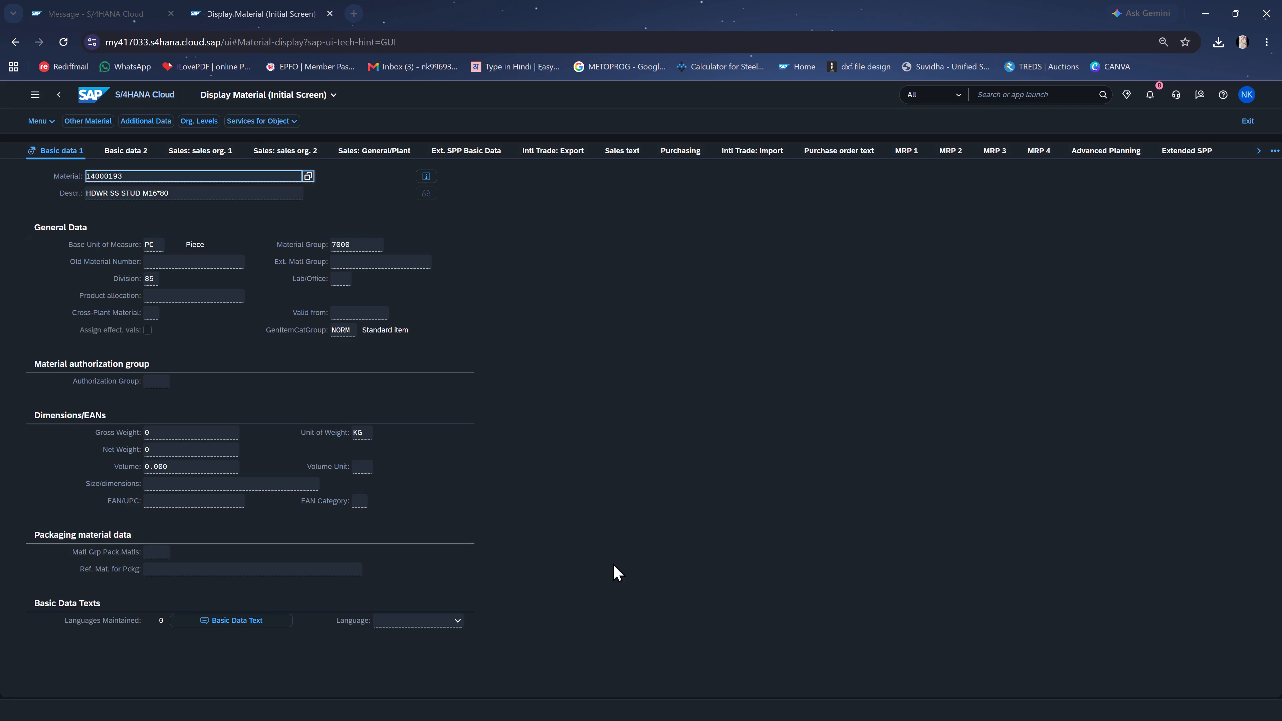
Glance at the SAP PROCESS workbook and return to the simulation error message for material 14000193.
click(1210, 0)
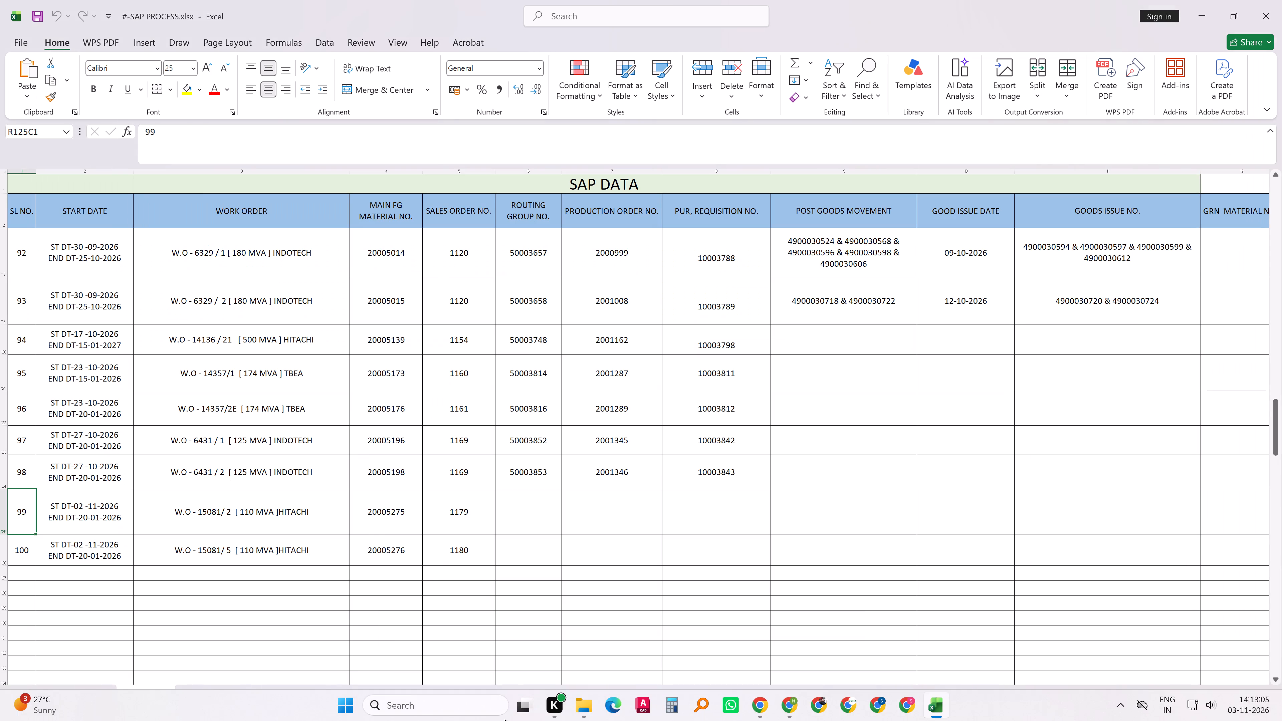
click(768, 704)
click(114, 11)
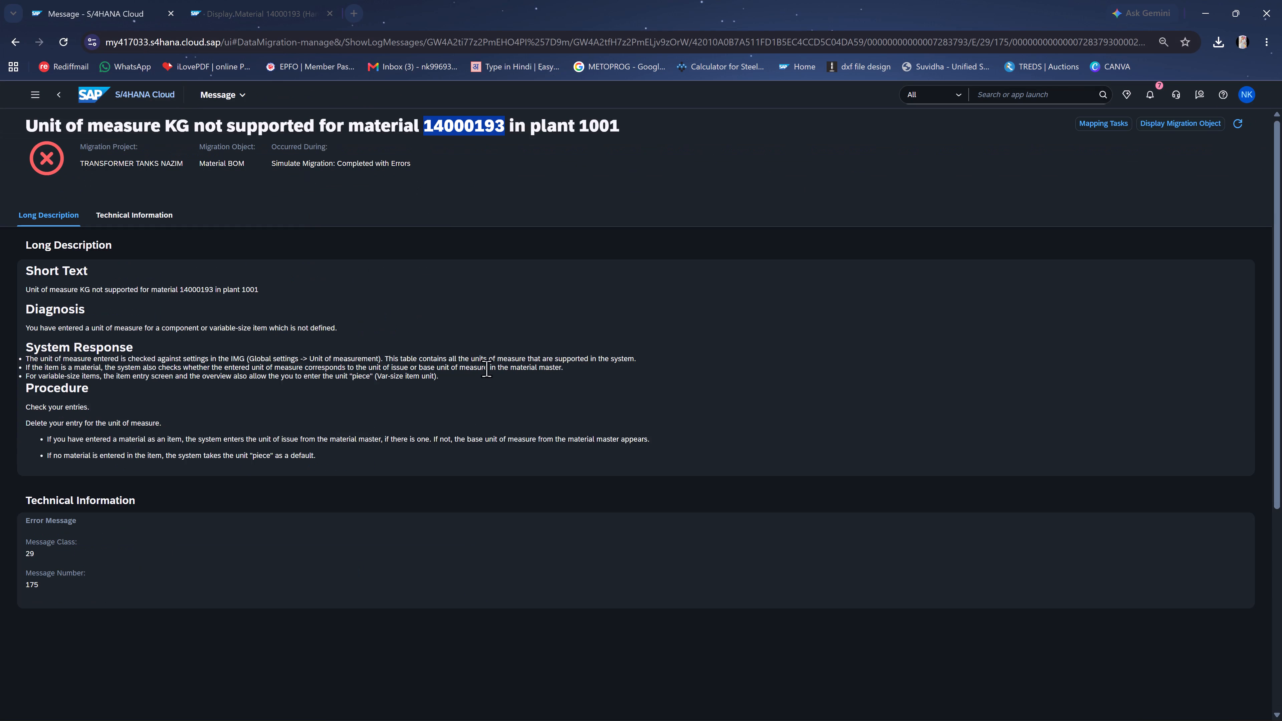
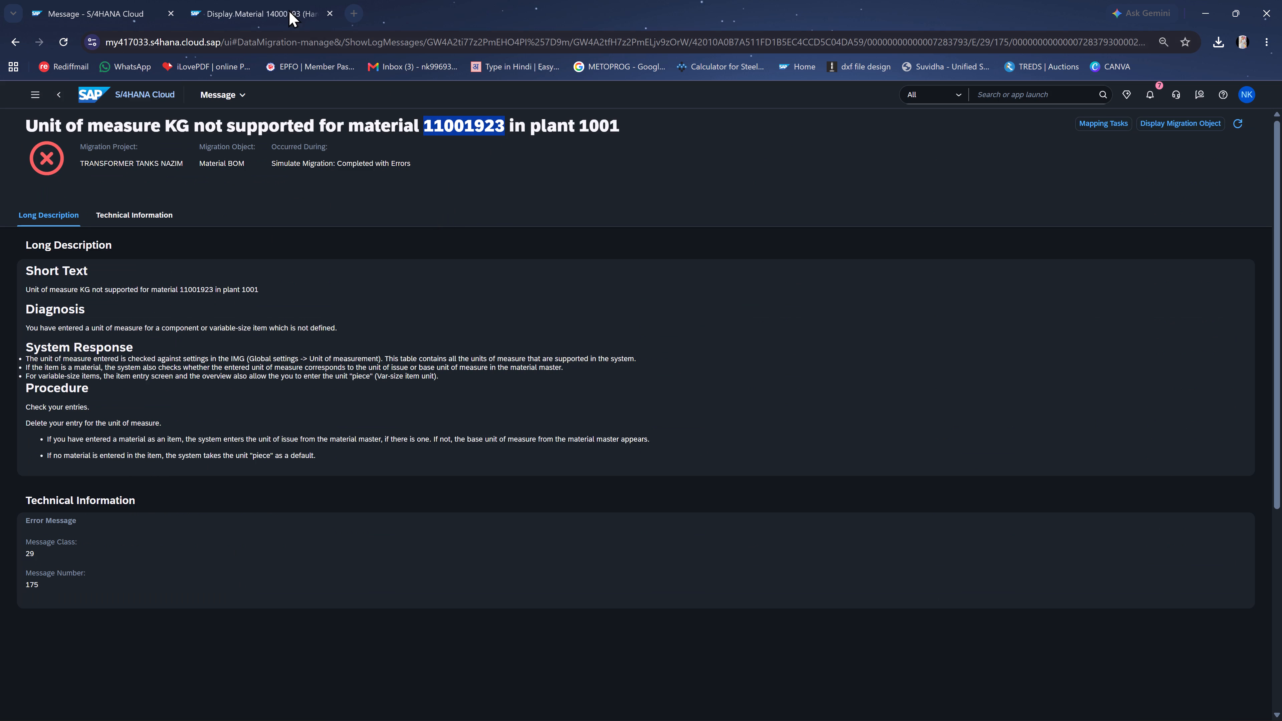
Display only the Basic Data 1 view of material 11001923 to check its base unit of measure.
click(283, 7)
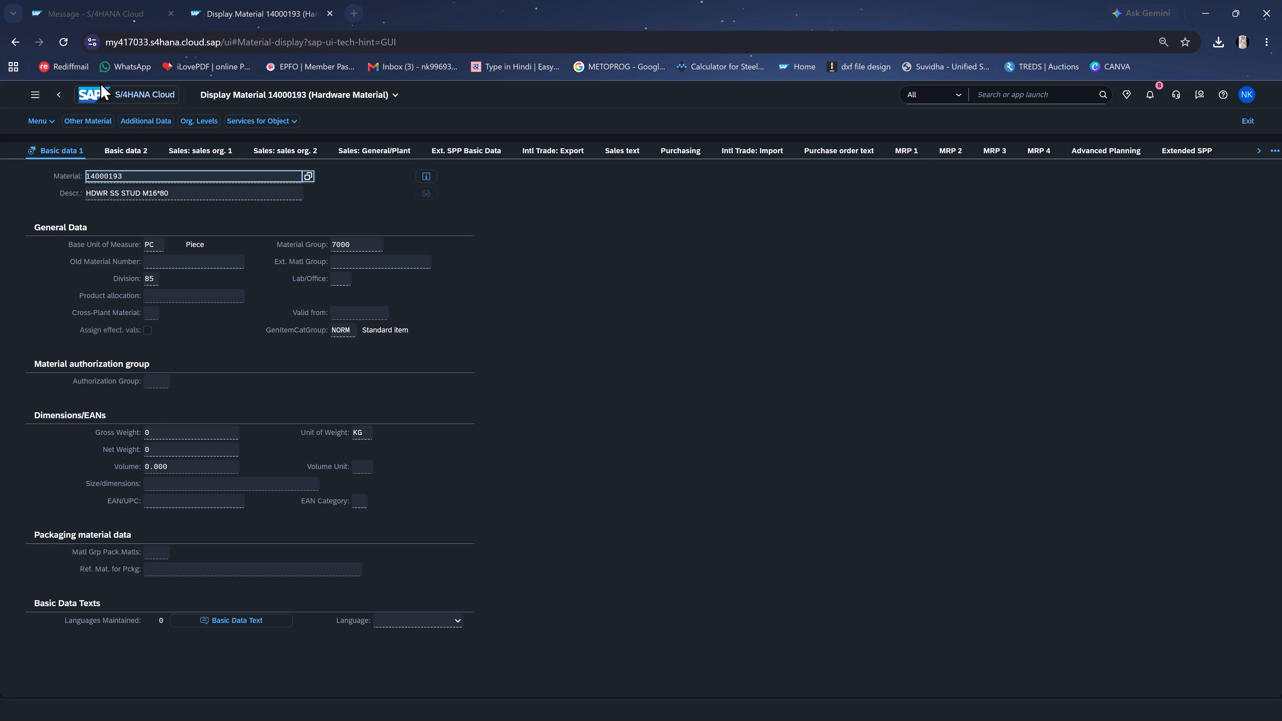
right_click(239, 10)
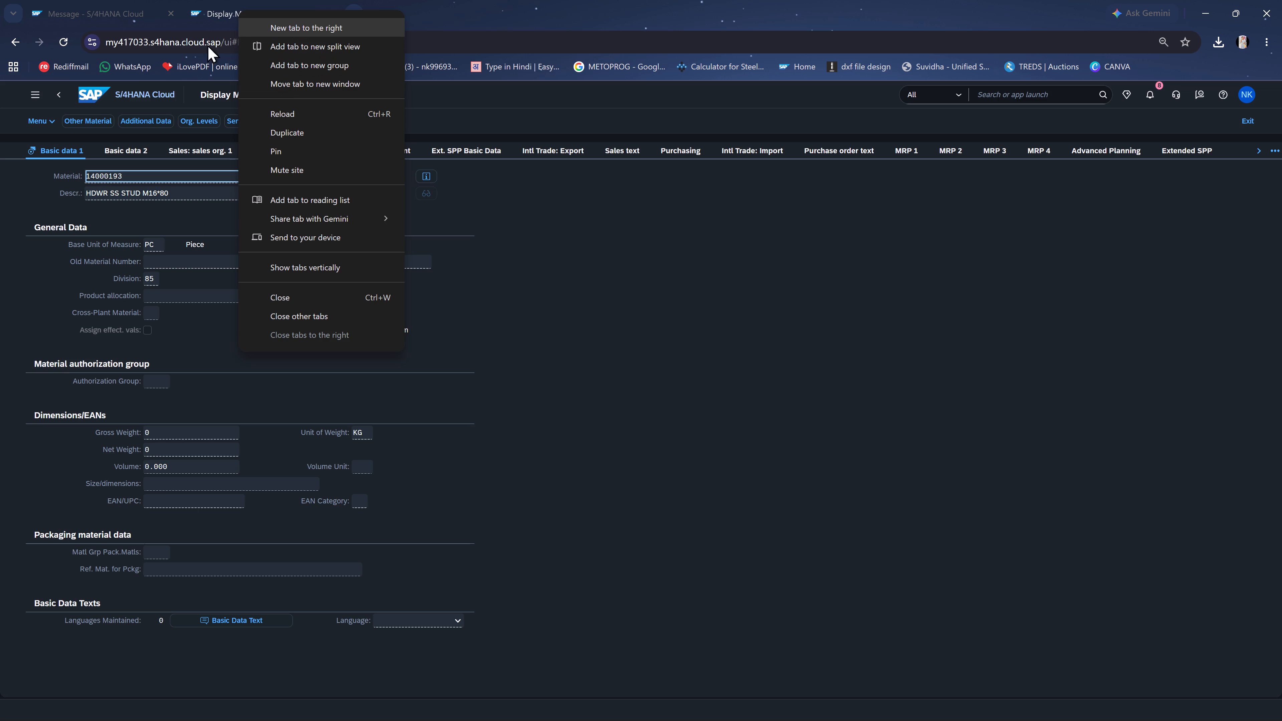
click(64, 92)
click(172, 168)
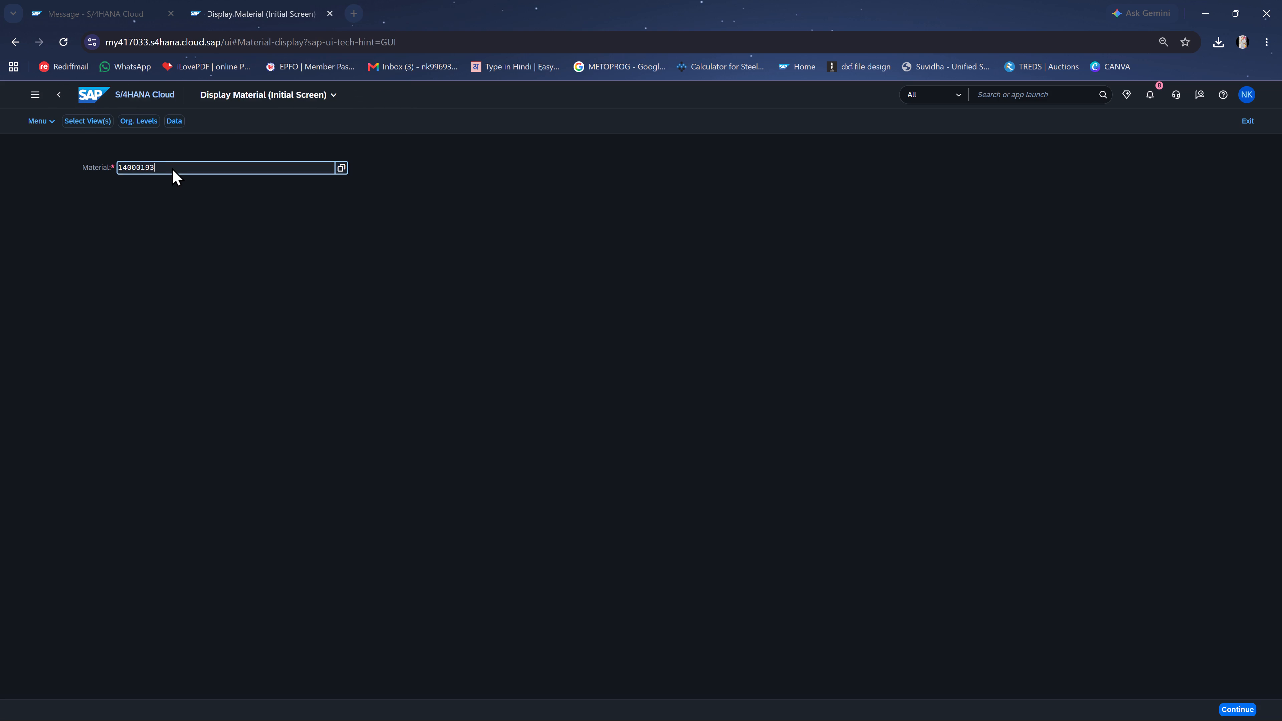
drag(170, 166, 97, 162)
key(ctrl+v)
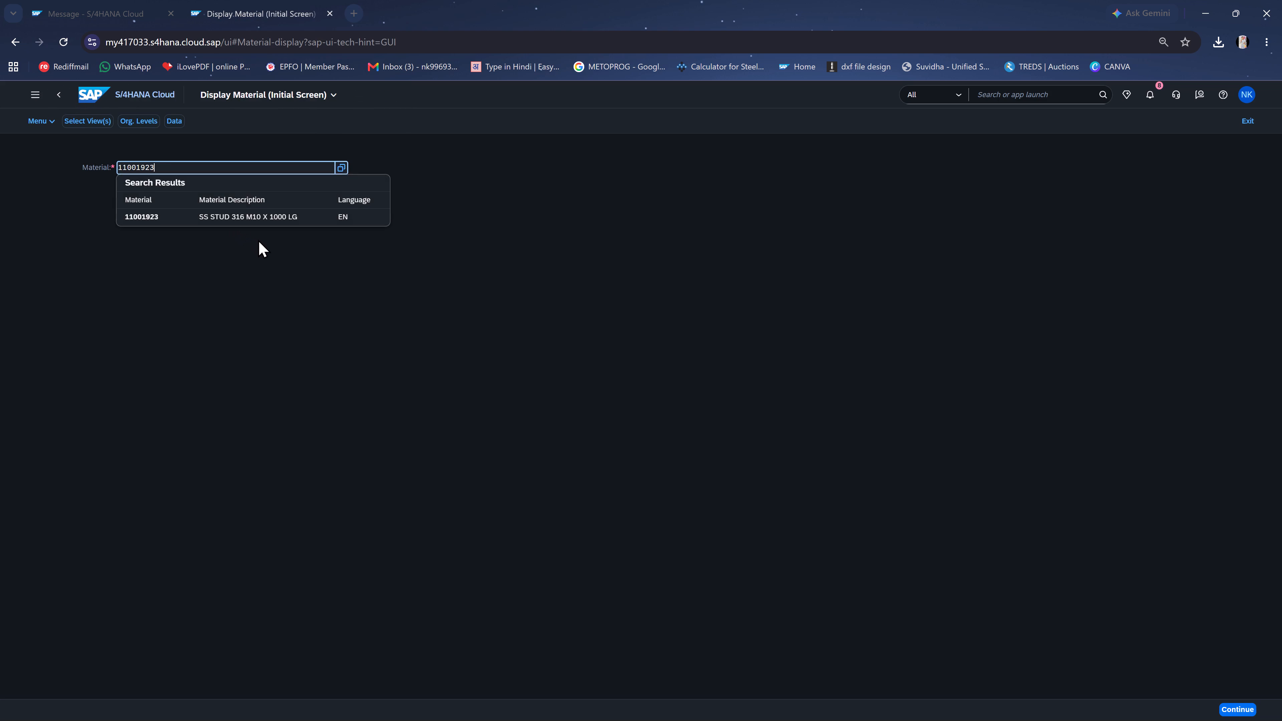
key(Return)
click(666, 607)
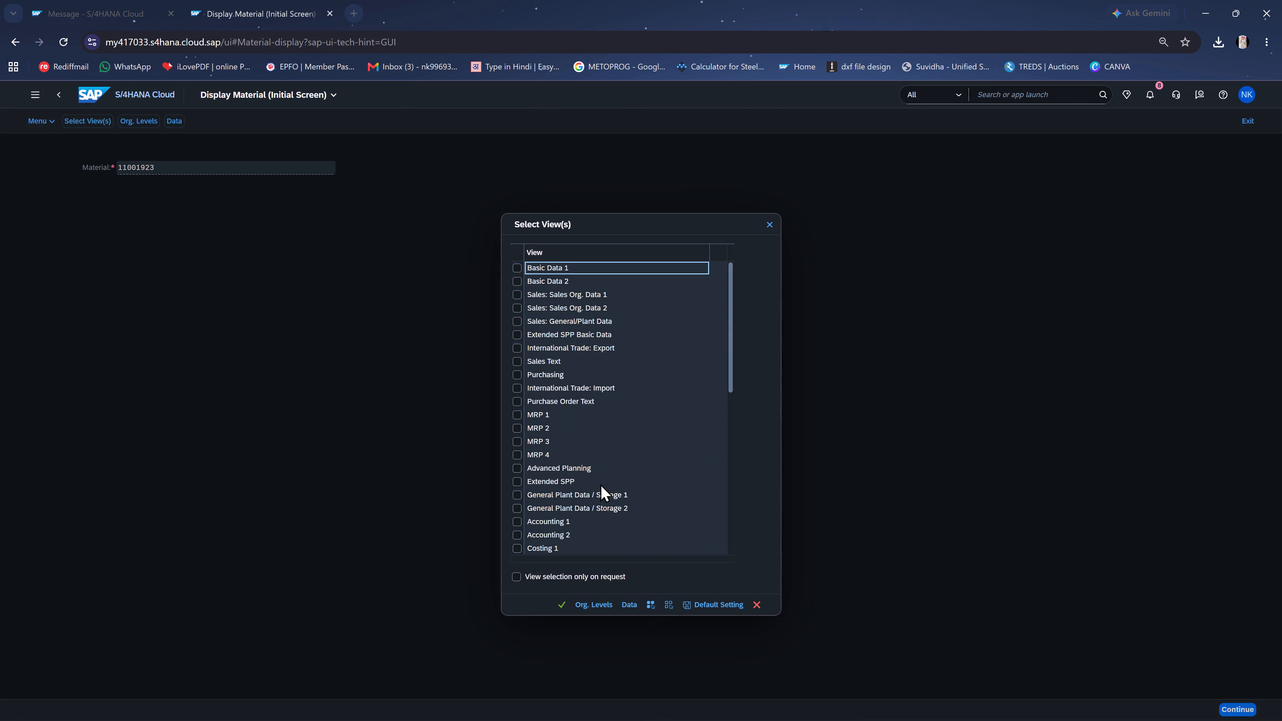
click(518, 269)
click(567, 599)
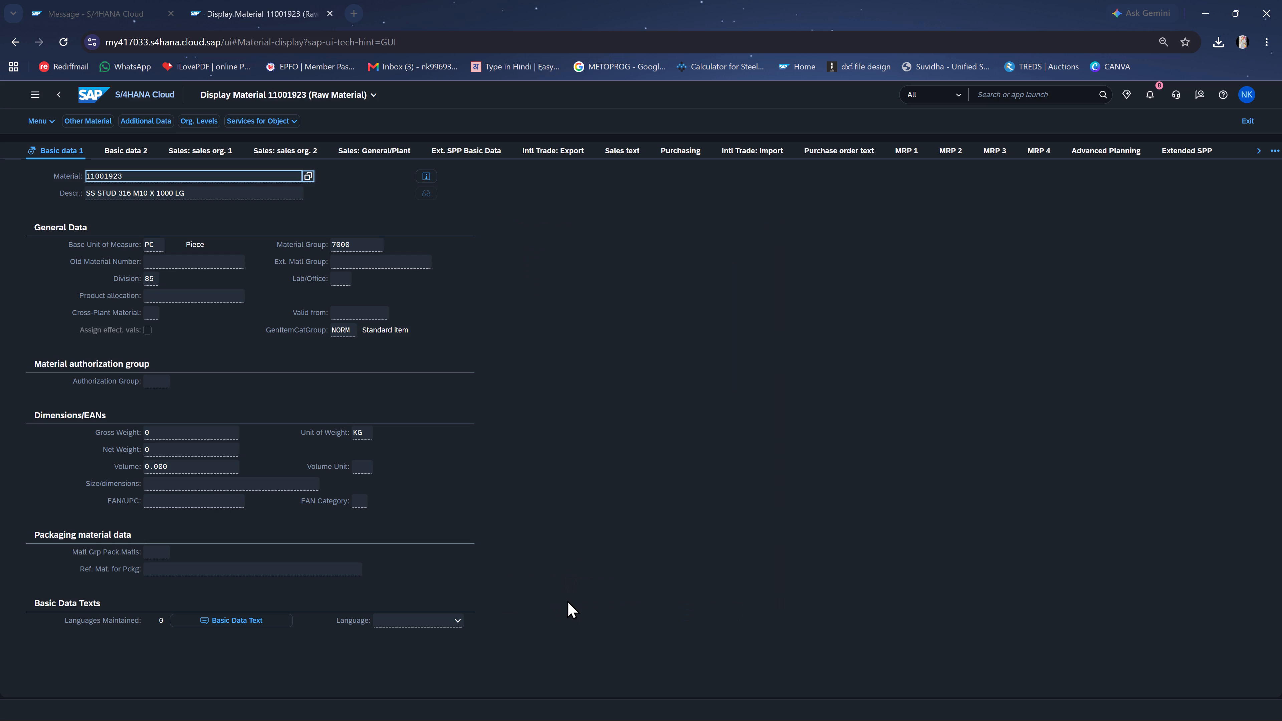
Copy material number 11001923 from the error message and open W.O- 15081 [ 80 MVA ] SAP BOM.xml in Excel.
click(115, 0)
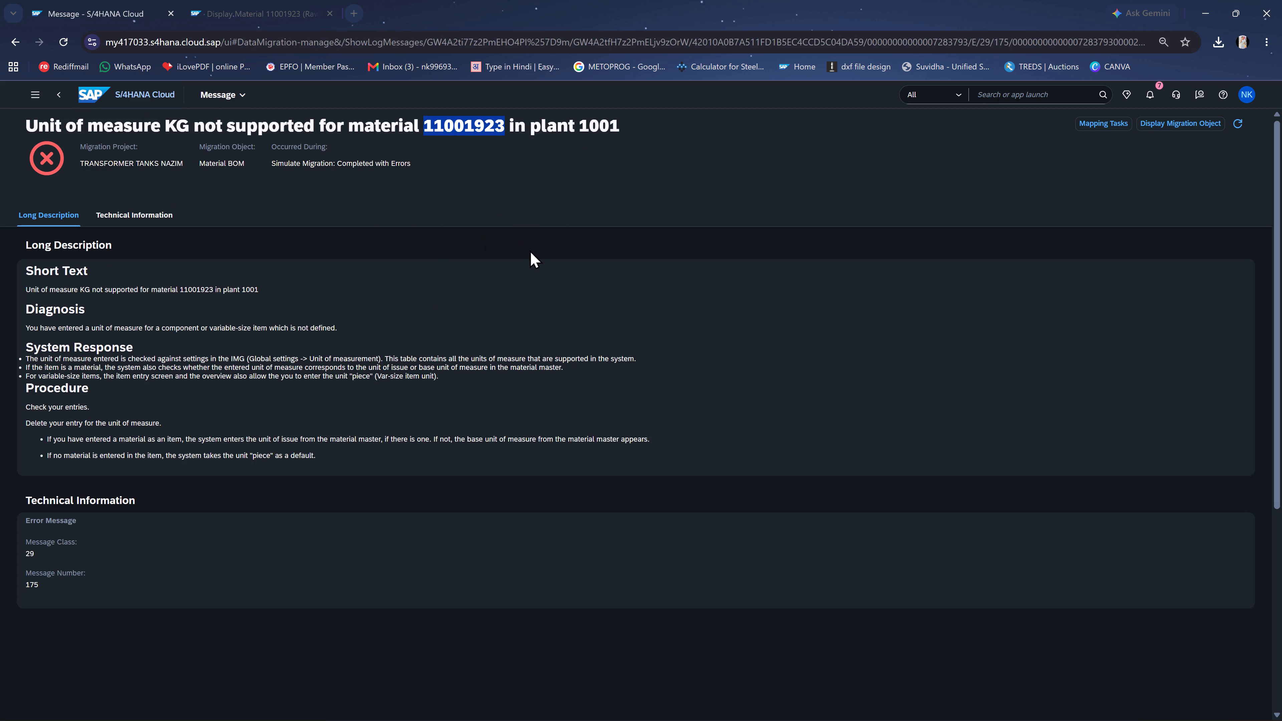
key(ctrl+c)
click(1208, 12)
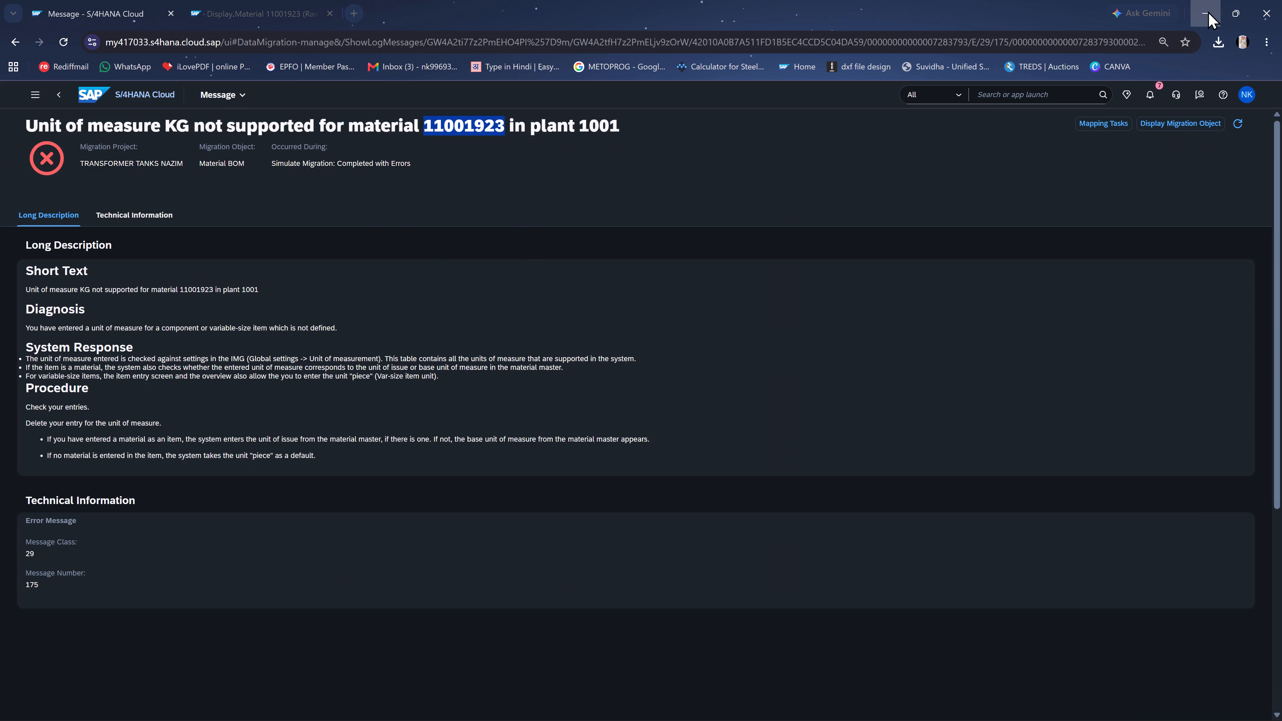
click(1201, 12)
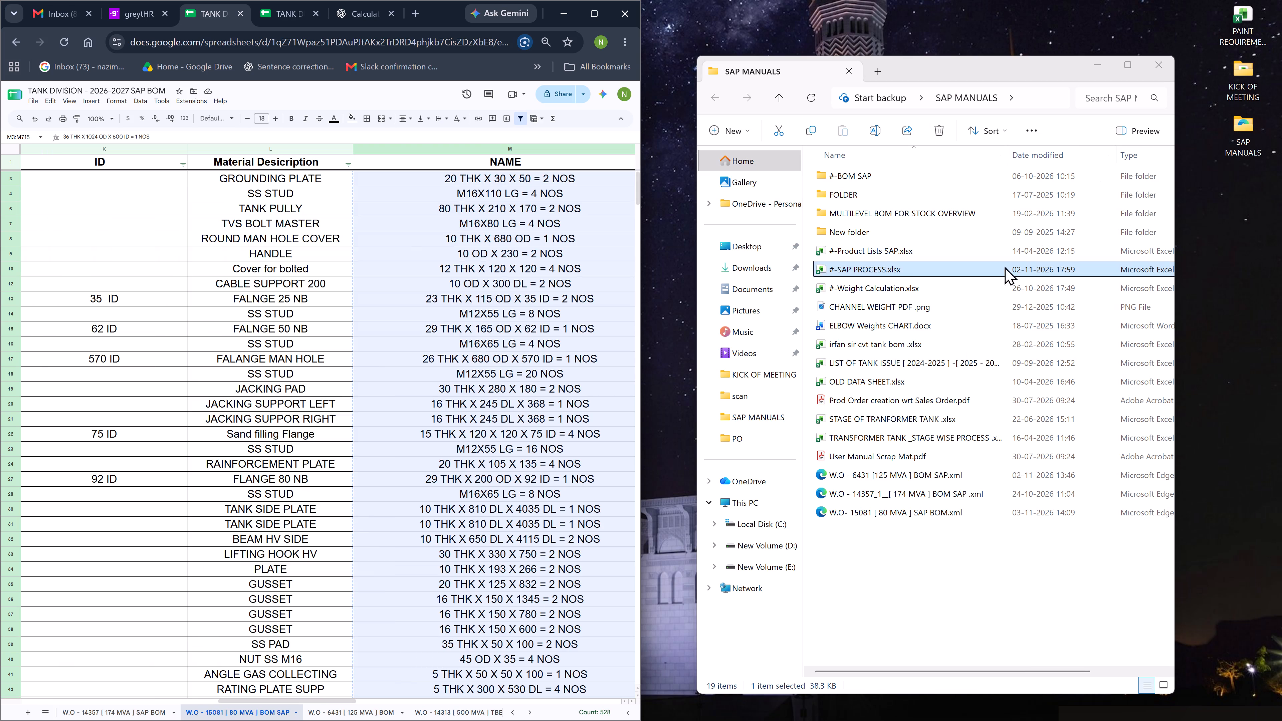
click(565, 10)
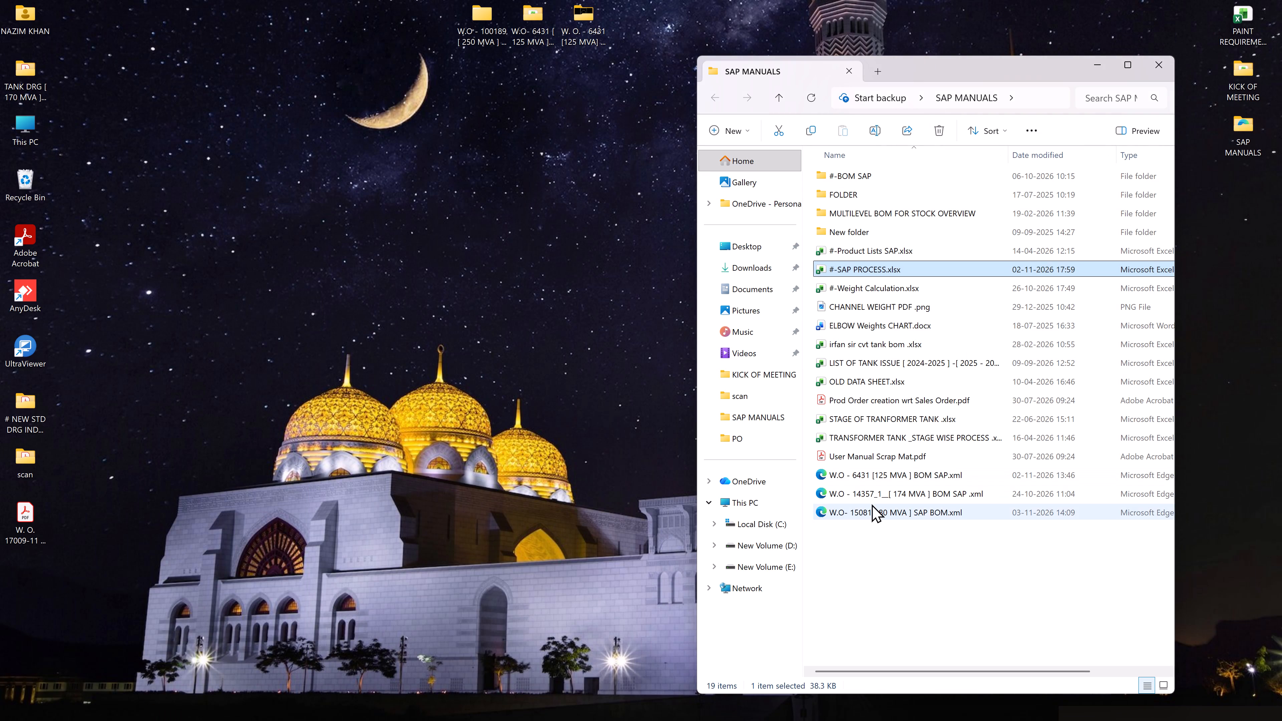
click(872, 504)
right_click(872, 504)
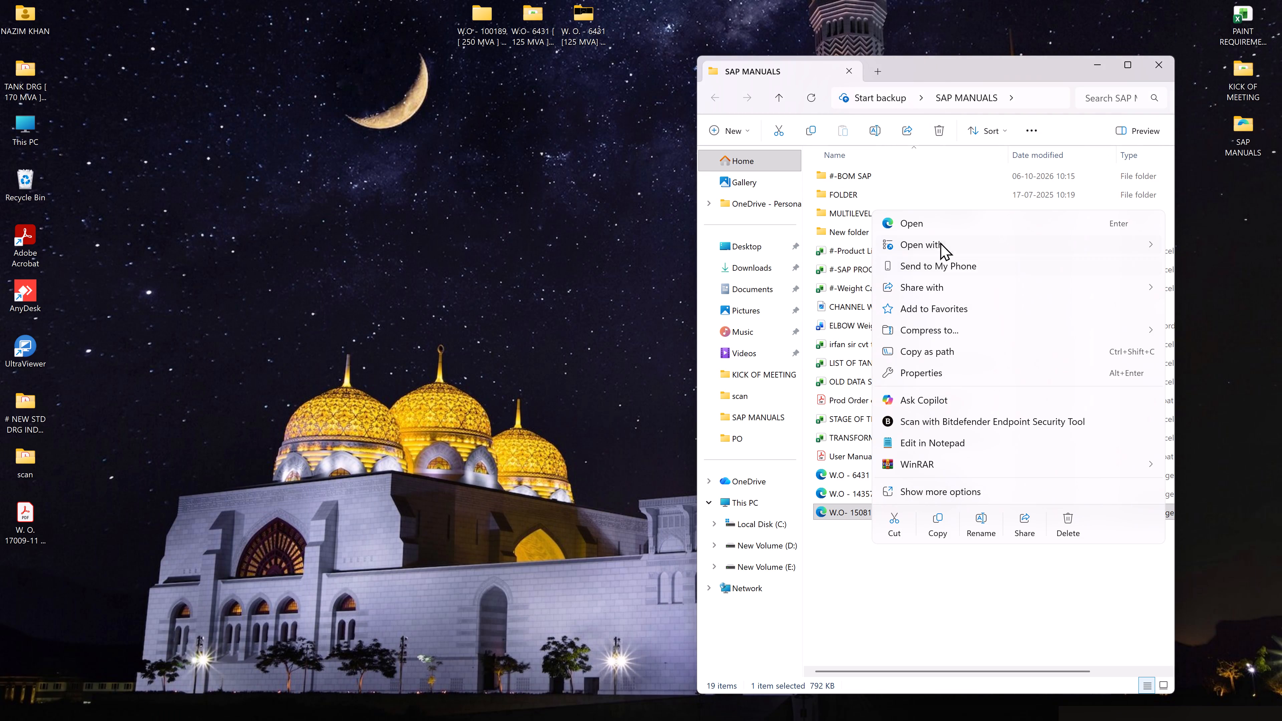
click(784, 289)
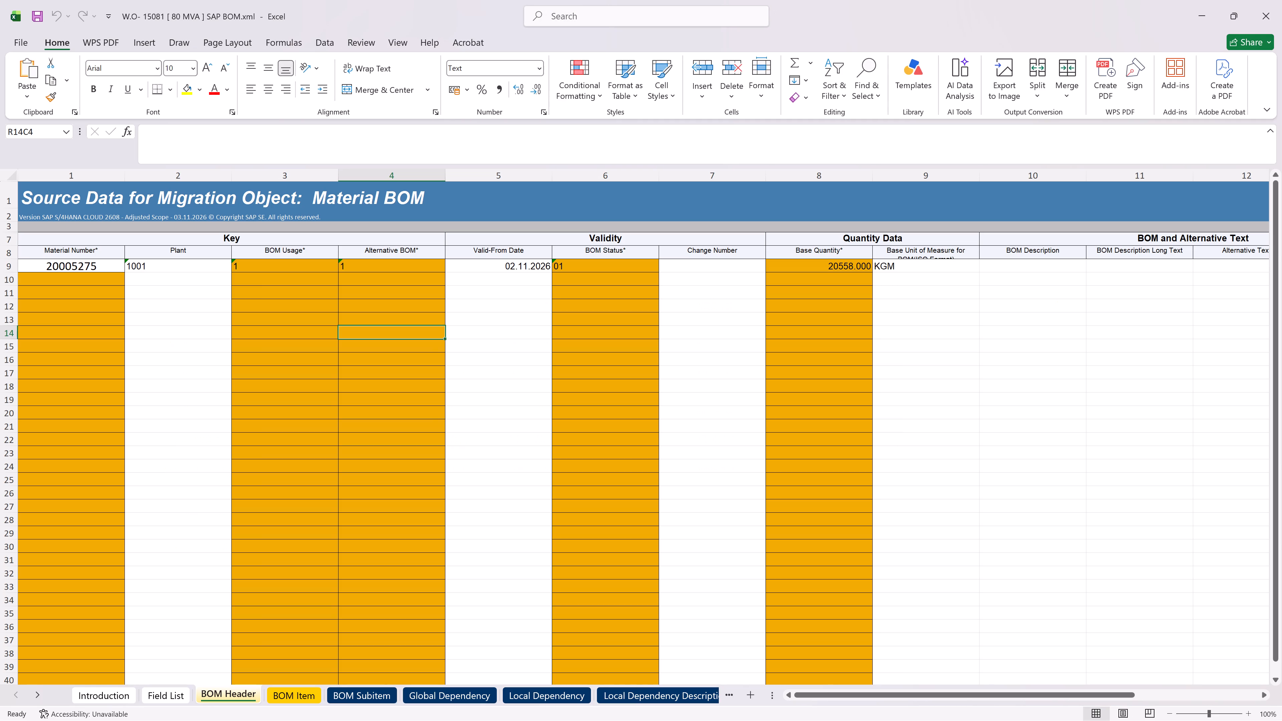
Find all occurrences of material 11001923 in column 9 of the BOM Item sheet.
click(291, 703)
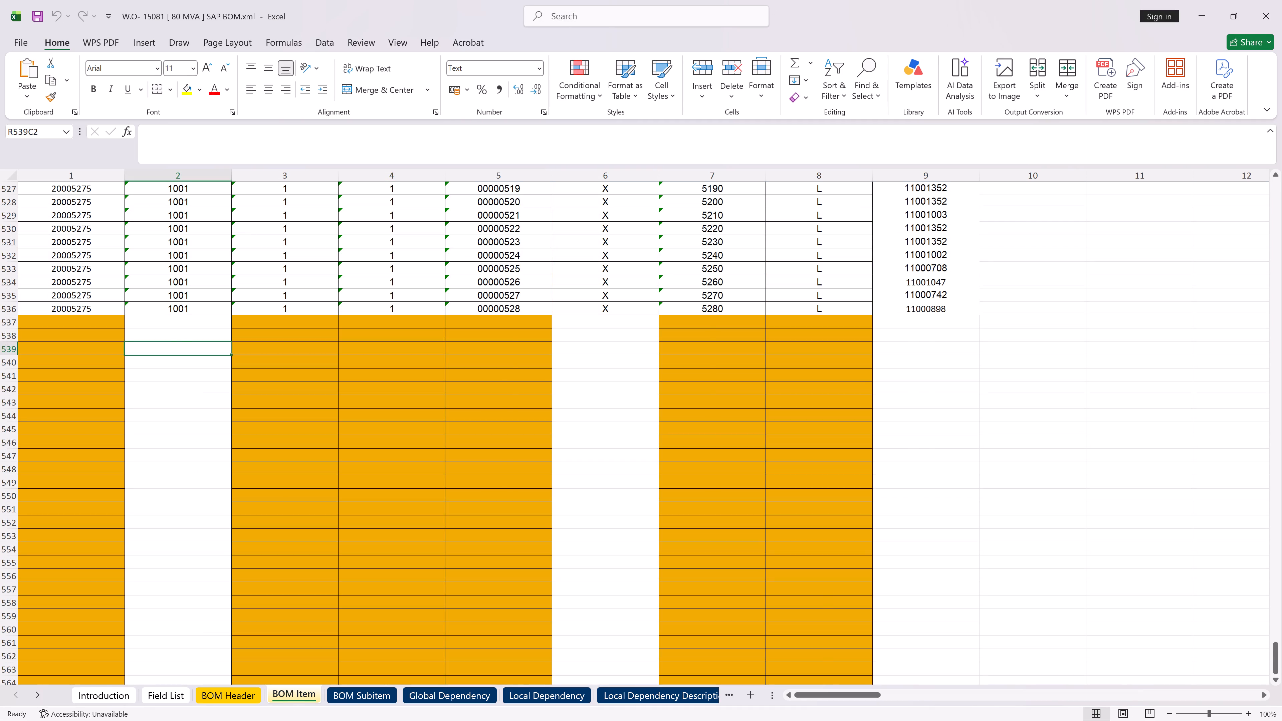
scroll(530, 379, up, 3)
click(926, 175)
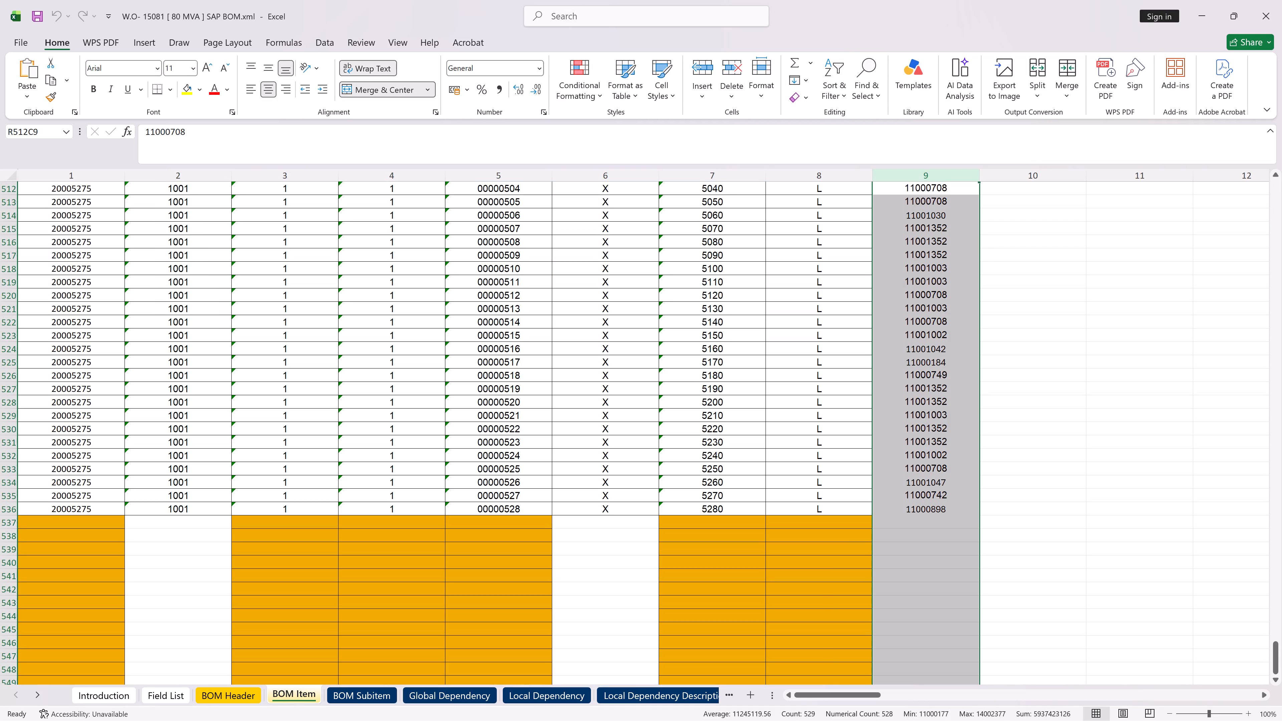
key(ctrl+f)
key(ctrl+v)
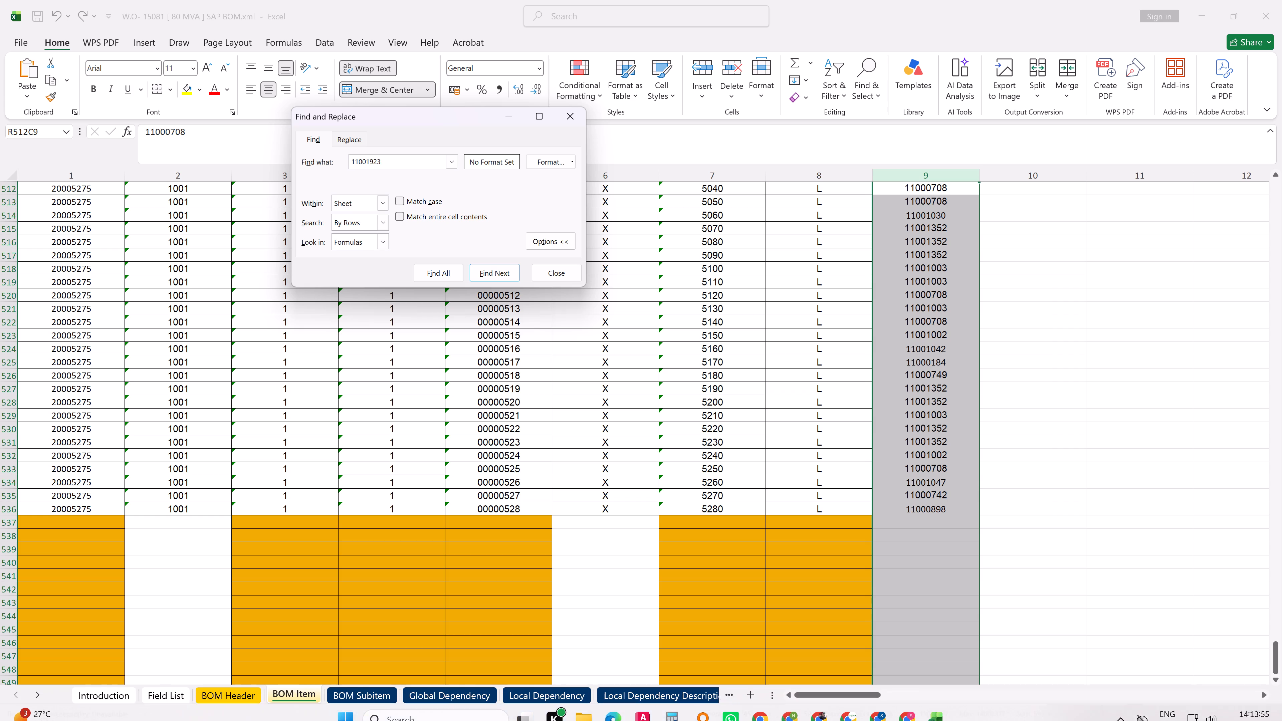
click(443, 281)
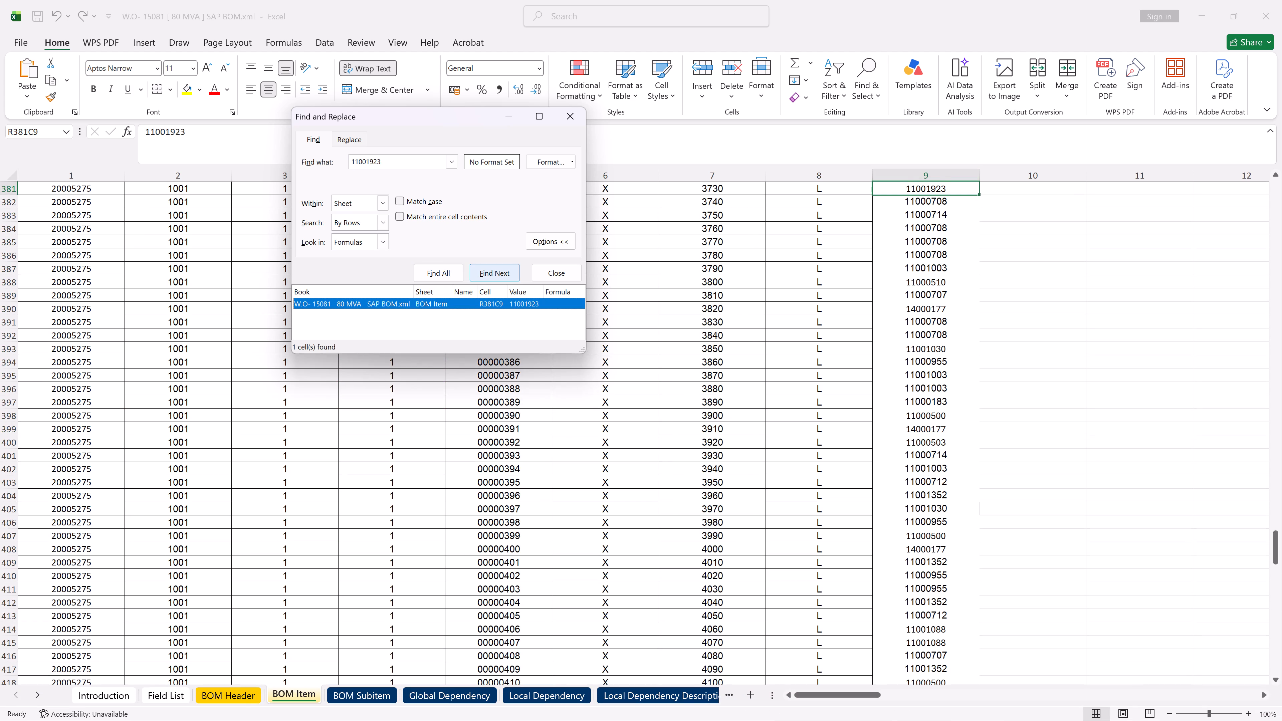
key(space)
text(N)
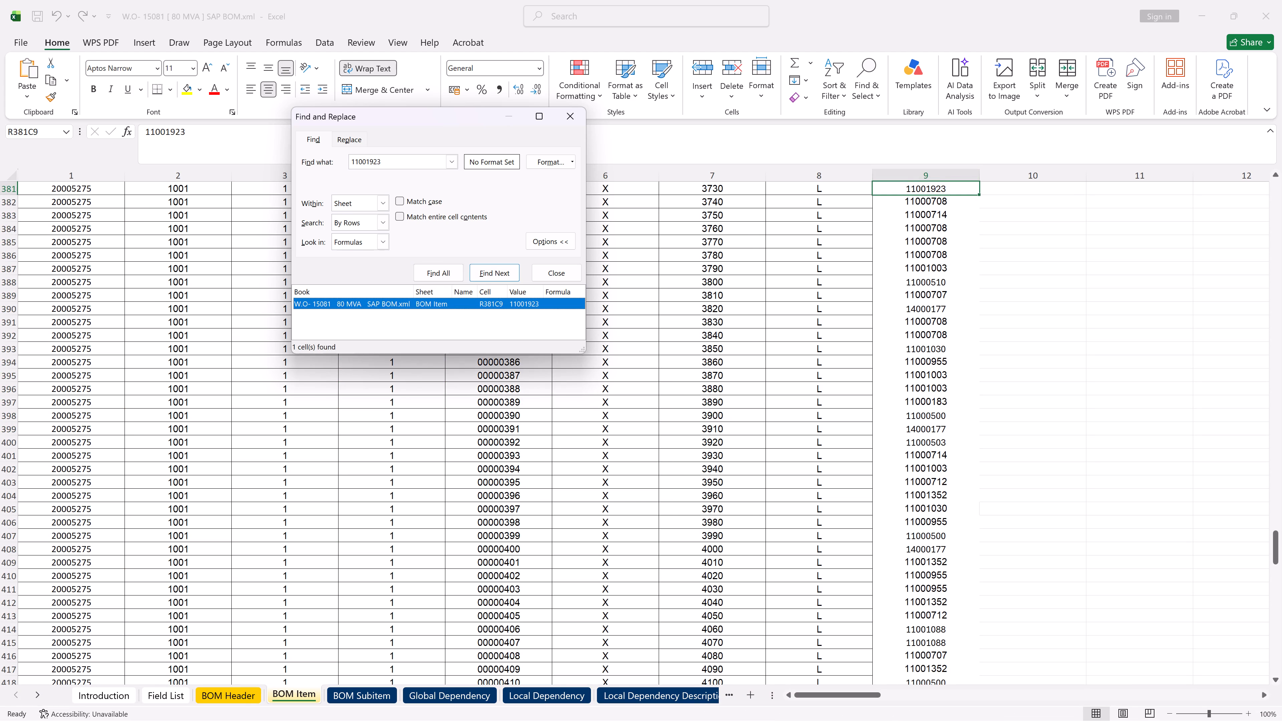
Set the unit of measure in column 15 to PCE for material 11001923 in row 381.
key(Right)
click(959, 191)
key(Right)
key(Right)
key(Right)
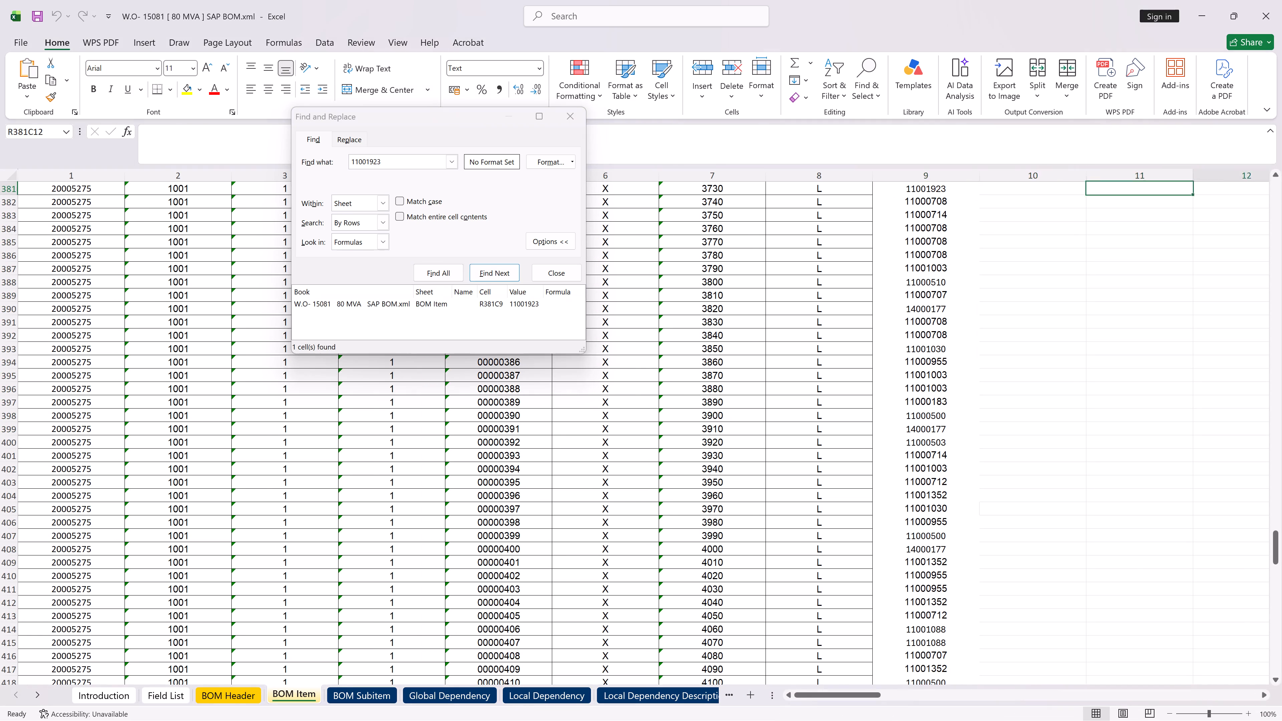
key(Right)
key(Right)
key(Right)
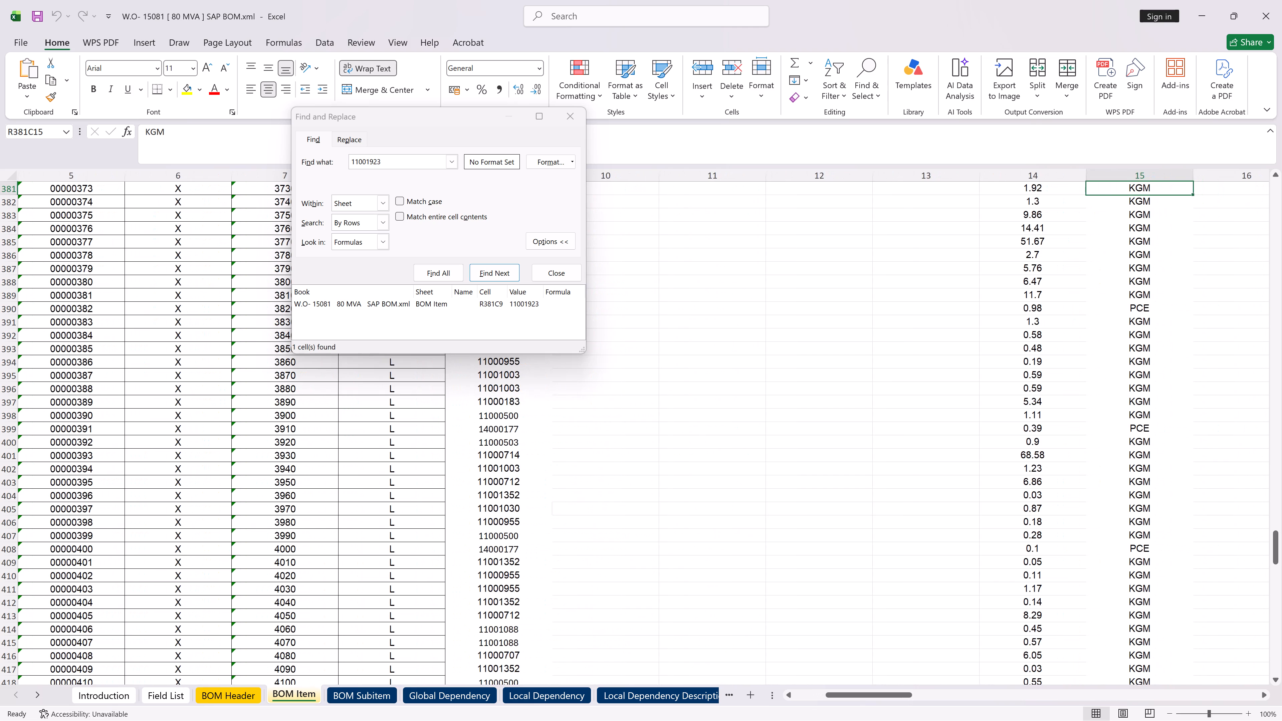
text(PCE)
key(Right)
Examine the part description and dimensions in columns 32 and 33 of row 381.
key(Right)
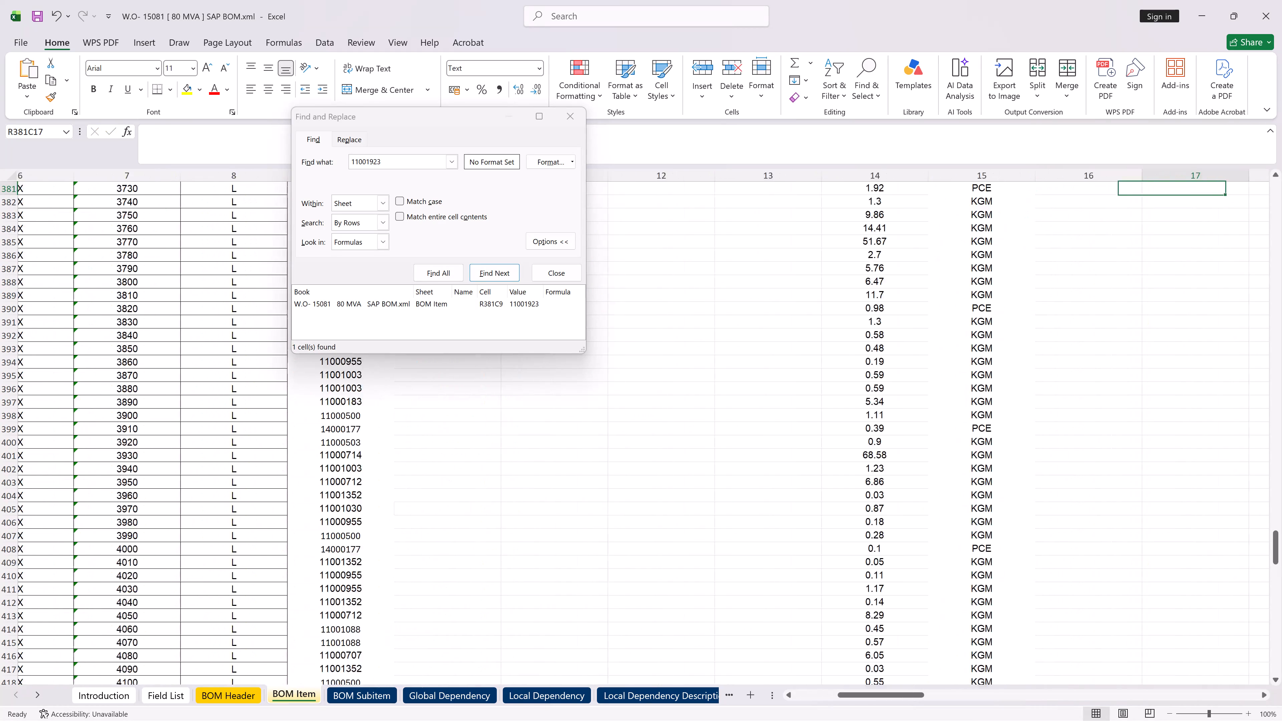
key(Right)
key(Right)
key(Right)
key(Right)
key(Right)
key(Right)
key(Right)
key(Right)
key(Right)
key(Right)
key(Right)
key(Right)
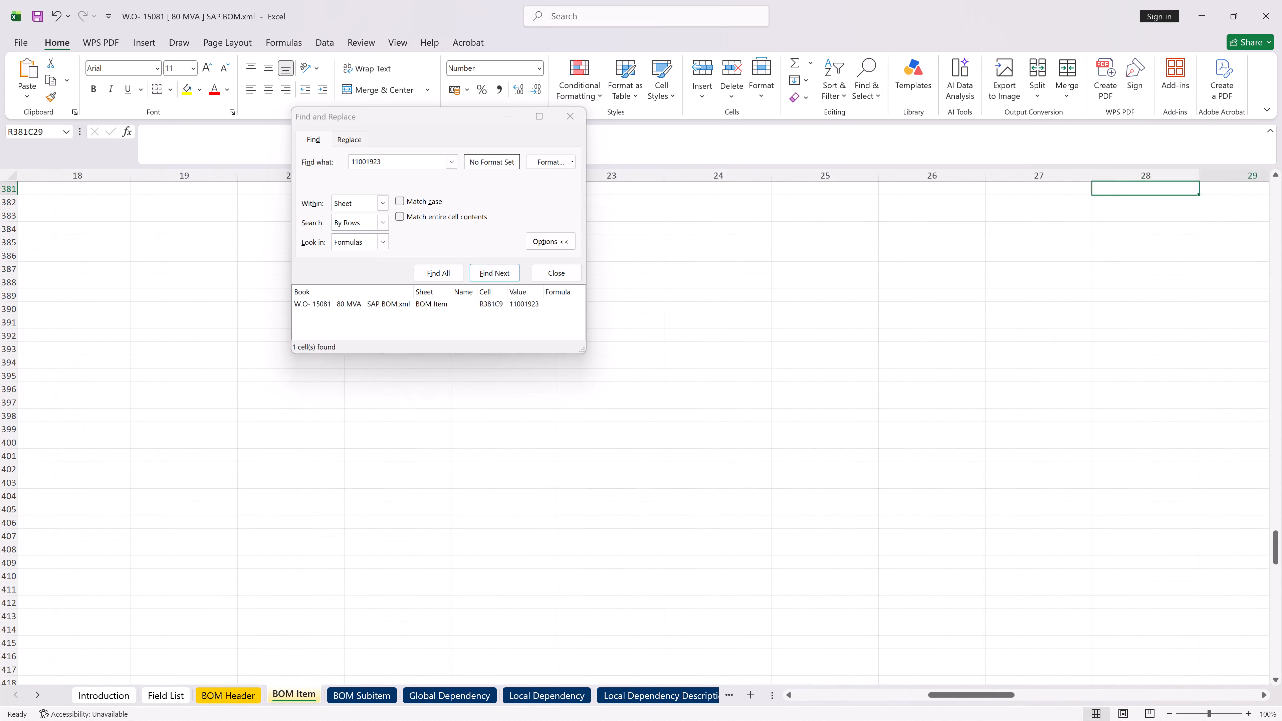
key(Right)
key(Right)
key(Right)
key(Right)
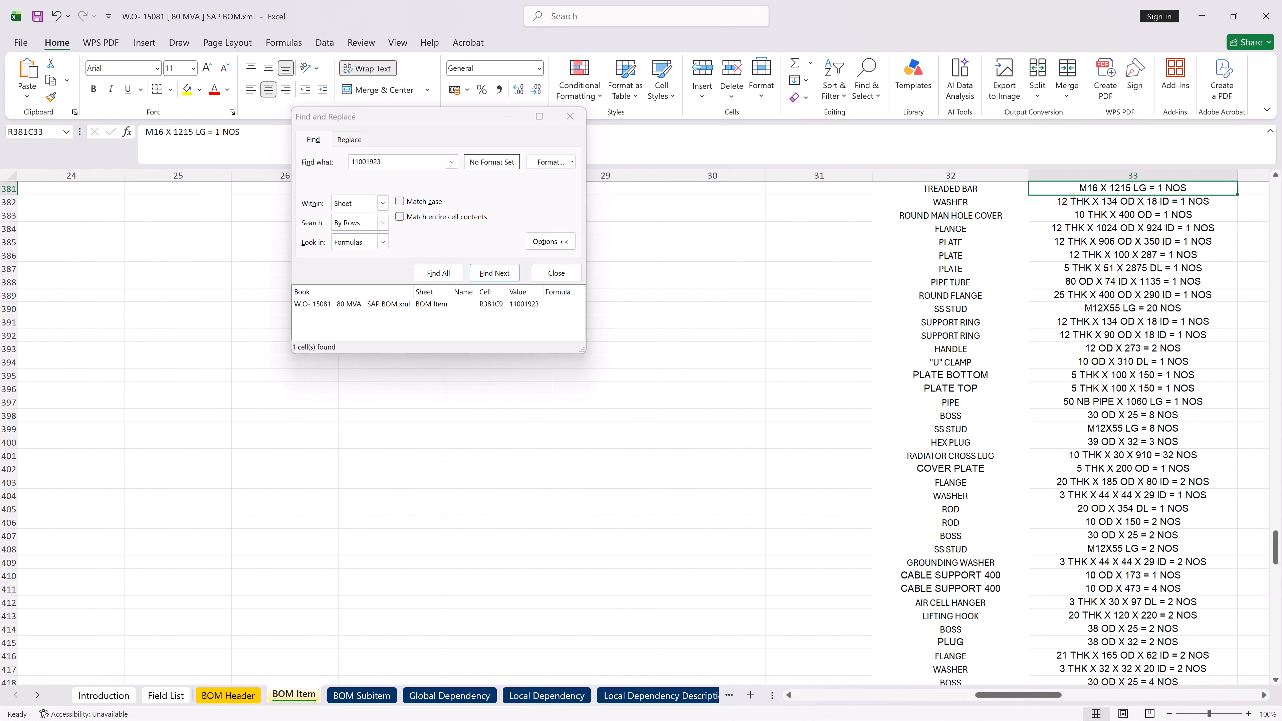
Set the quantity in column 14 of row 381 to 1 for material 11001923.
key(Left)
key(Left)
key(Left)
key(Left)
key(Left)
key(Left)
key(Left)
key(Left)
key(Left)
key(Left)
key(Left)
key(Left)
key(Left)
key(Left)
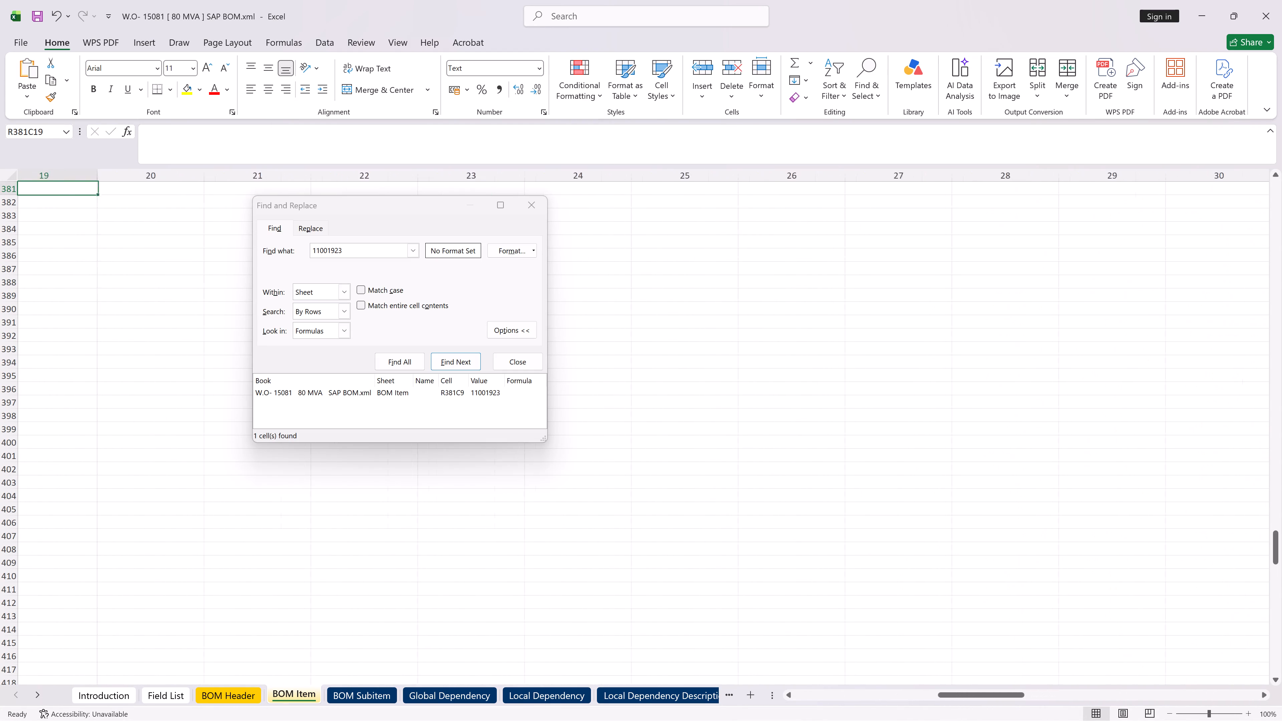
key(Left)
key(Left)
key(Left)
key(Left)
key(Left)
key(Left)
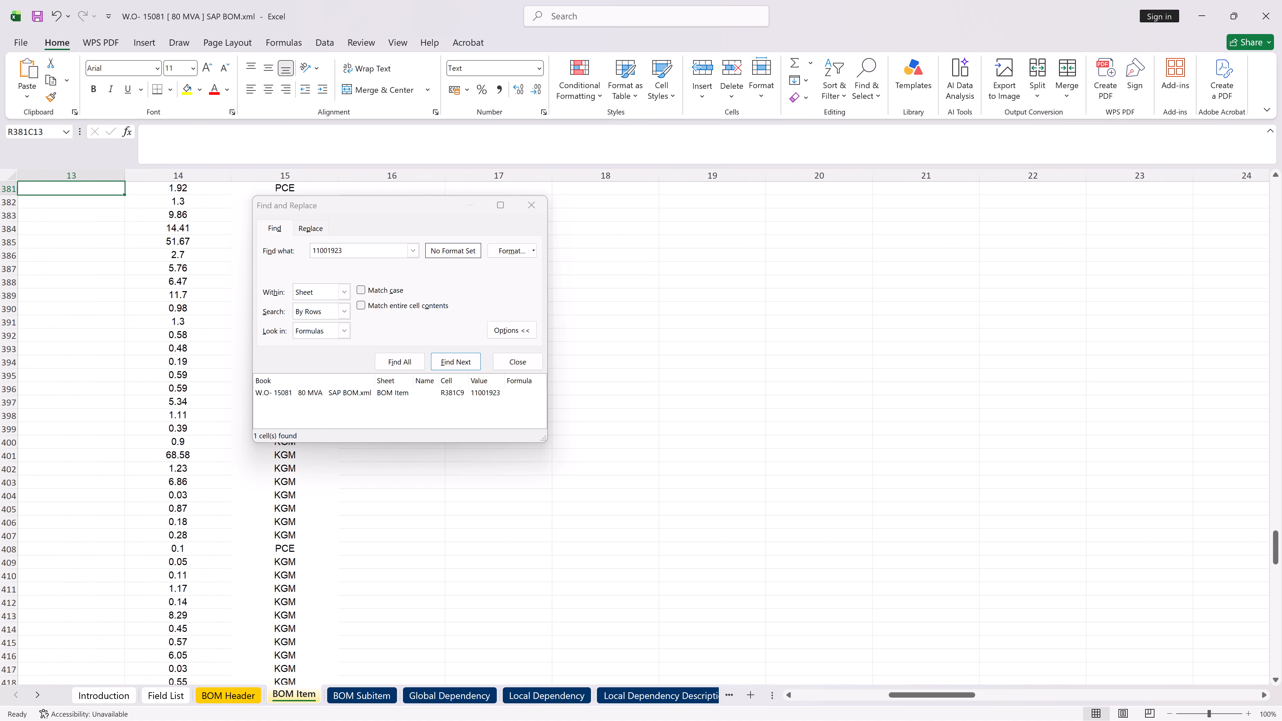
key(Right)
key(1)
key(Return)
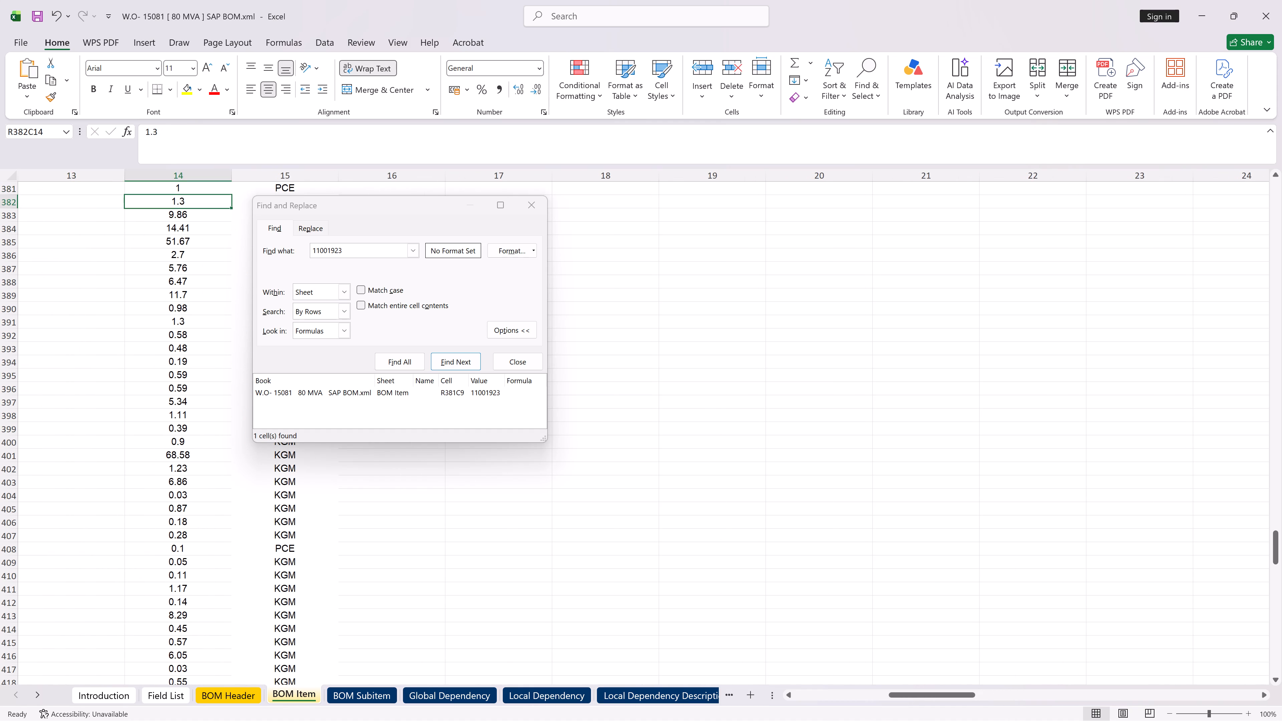
Save the BOM workbook, keeping the XML Spreadsheet 2003 format, and dismiss the search dialog.
key(ctrl+s)
key(ctrl+s)
key(ctrl+s)
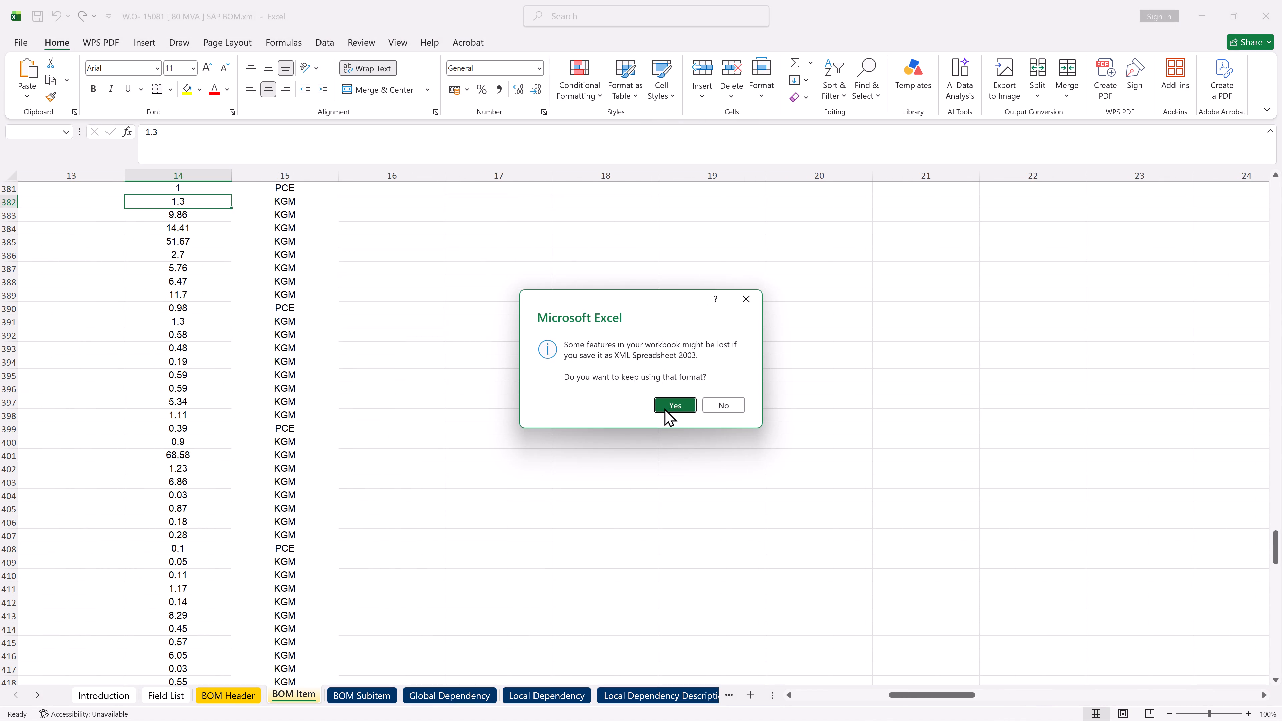
click(665, 408)
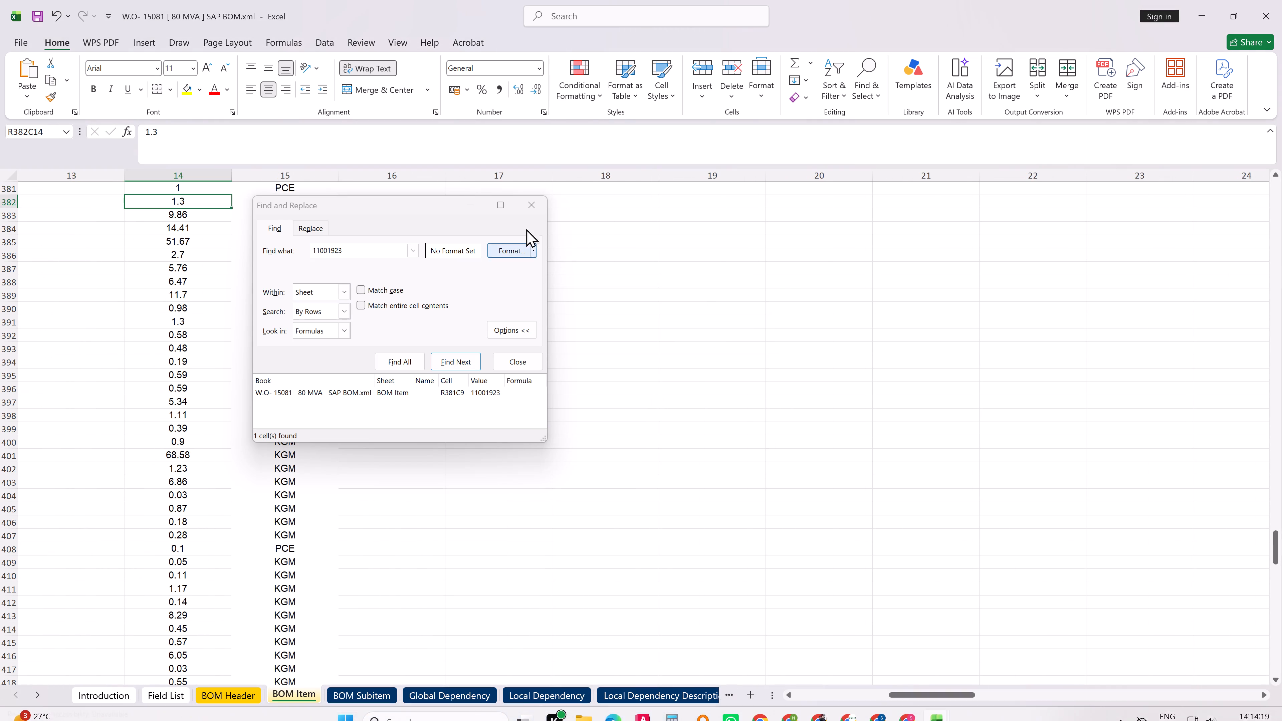
click(528, 203)
key(ctrl+s)
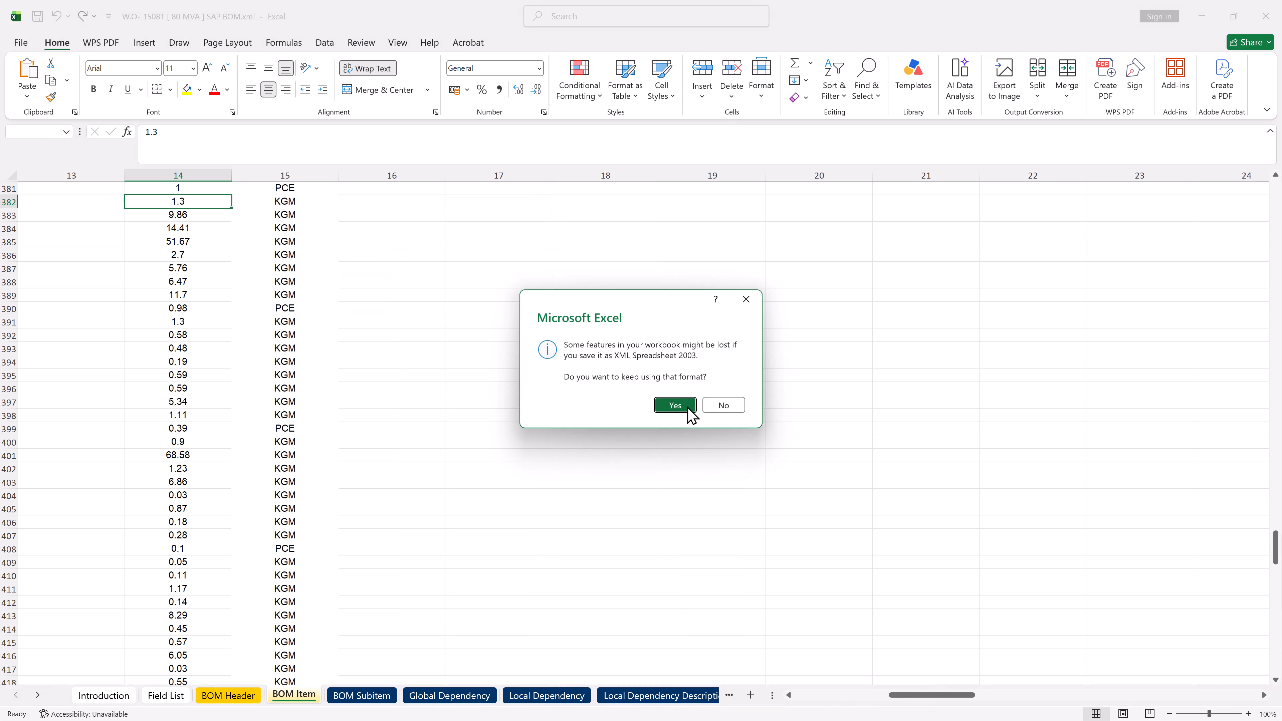
click(670, 409)
Switch back to Chrome to continue with the S/4HANA migration.
click(755, 705)
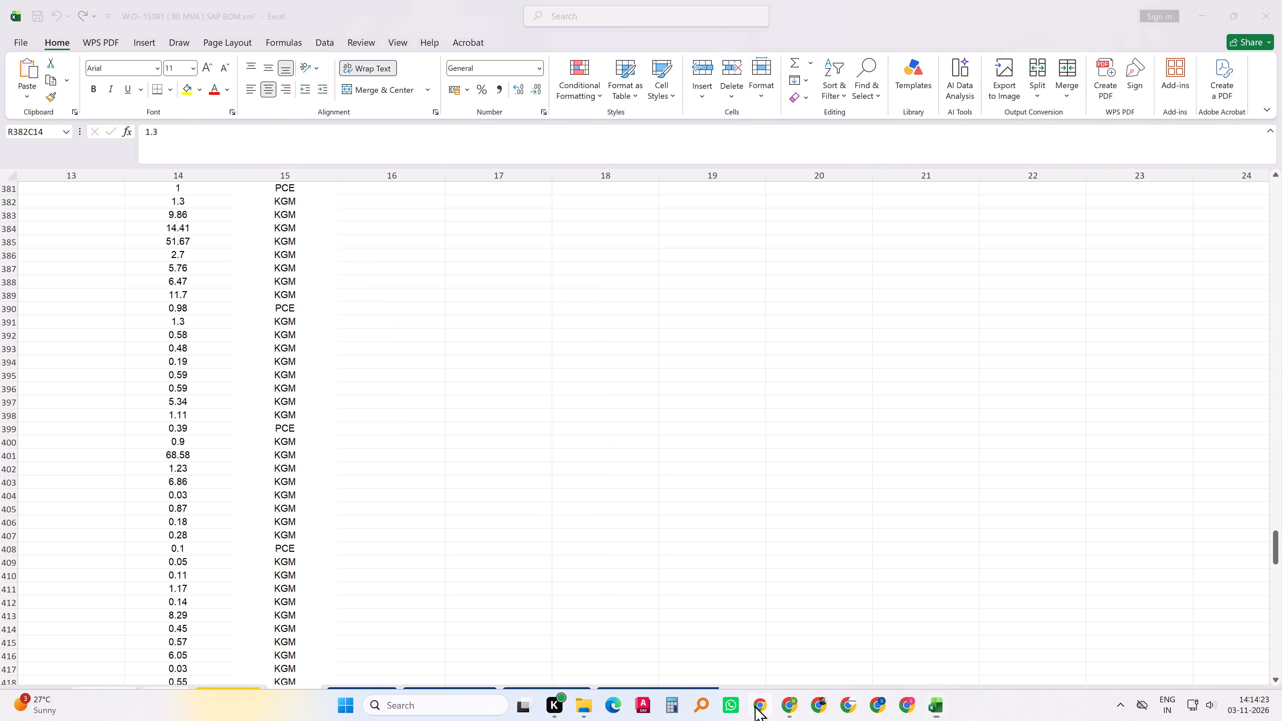
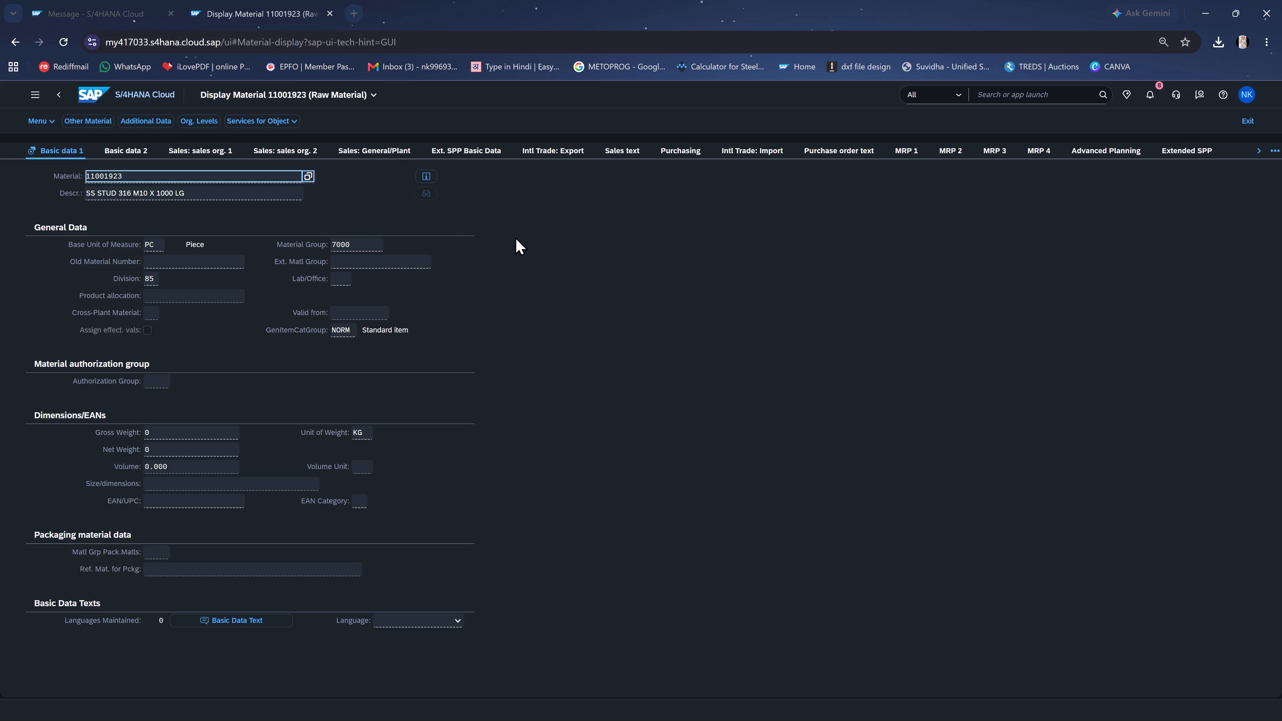
Close the display of material 11001923 and switch to the BOM workbook in Excel.
click(328, 13)
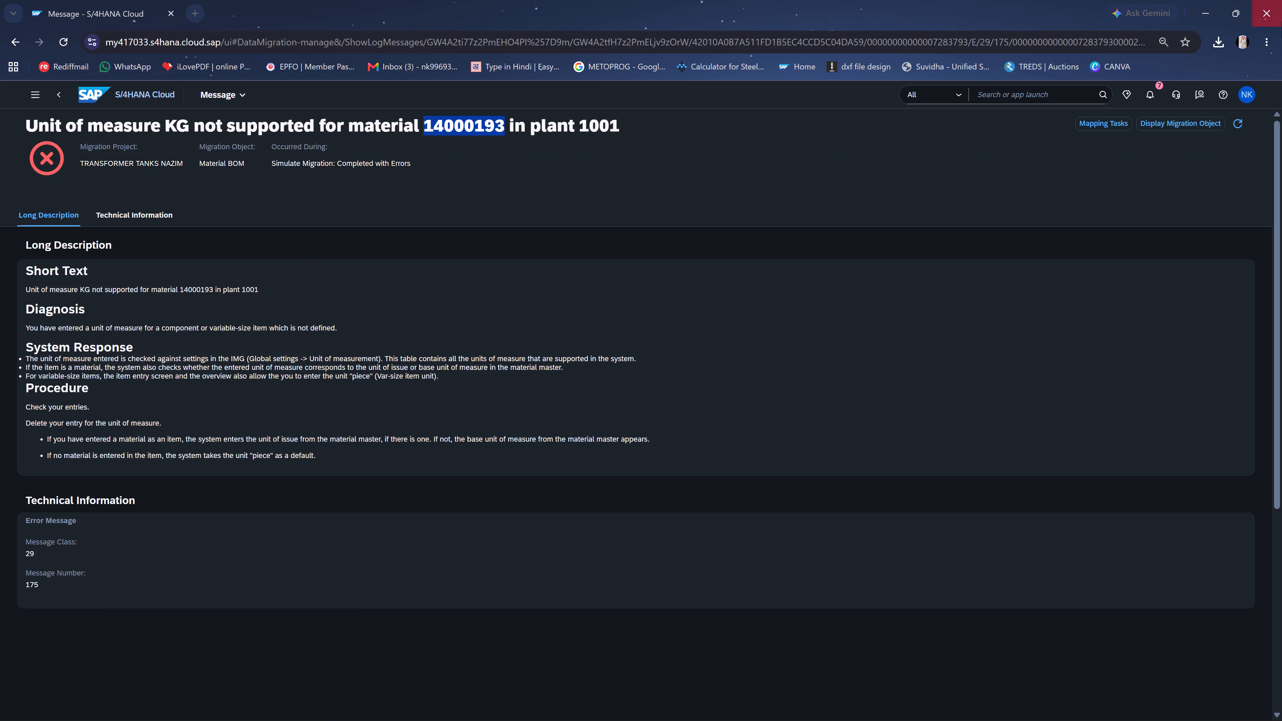
click(1211, 2)
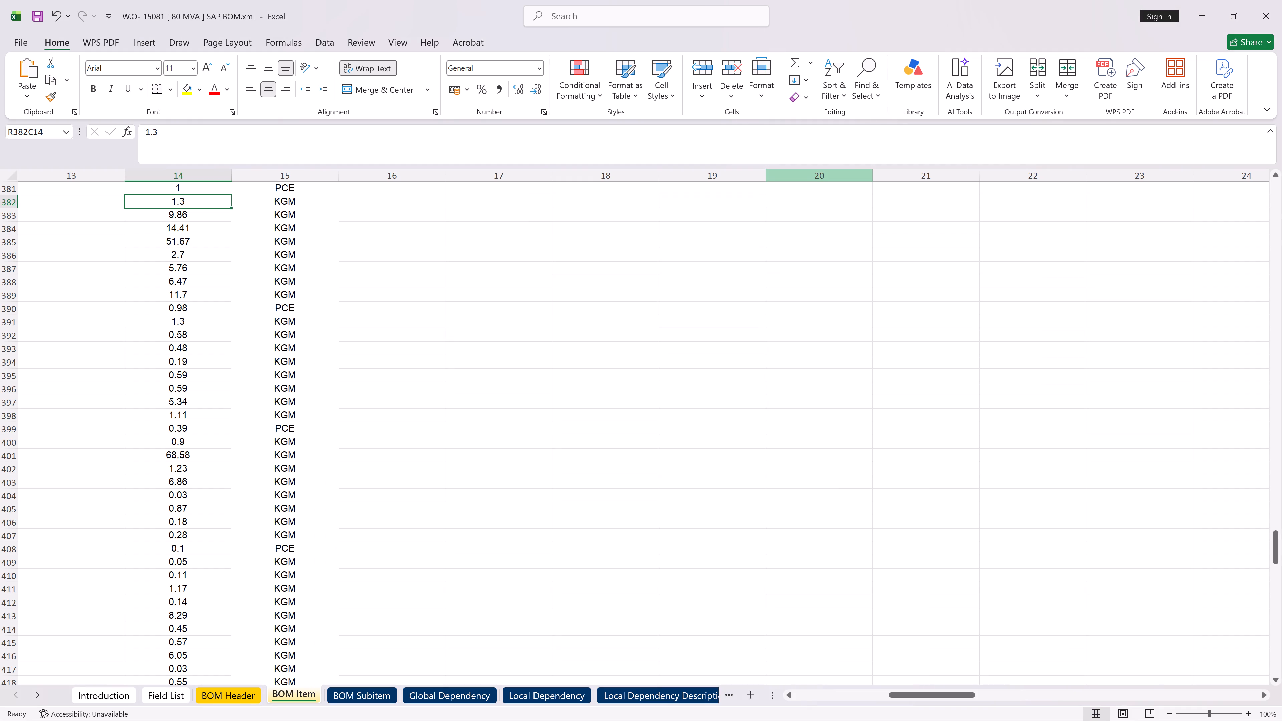
Find material 14000193 in column 9 of the BOM Item sheet and set the unit in column 15 of row 12 to PCE.
triple_click(792, 693)
triple_click(791, 693)
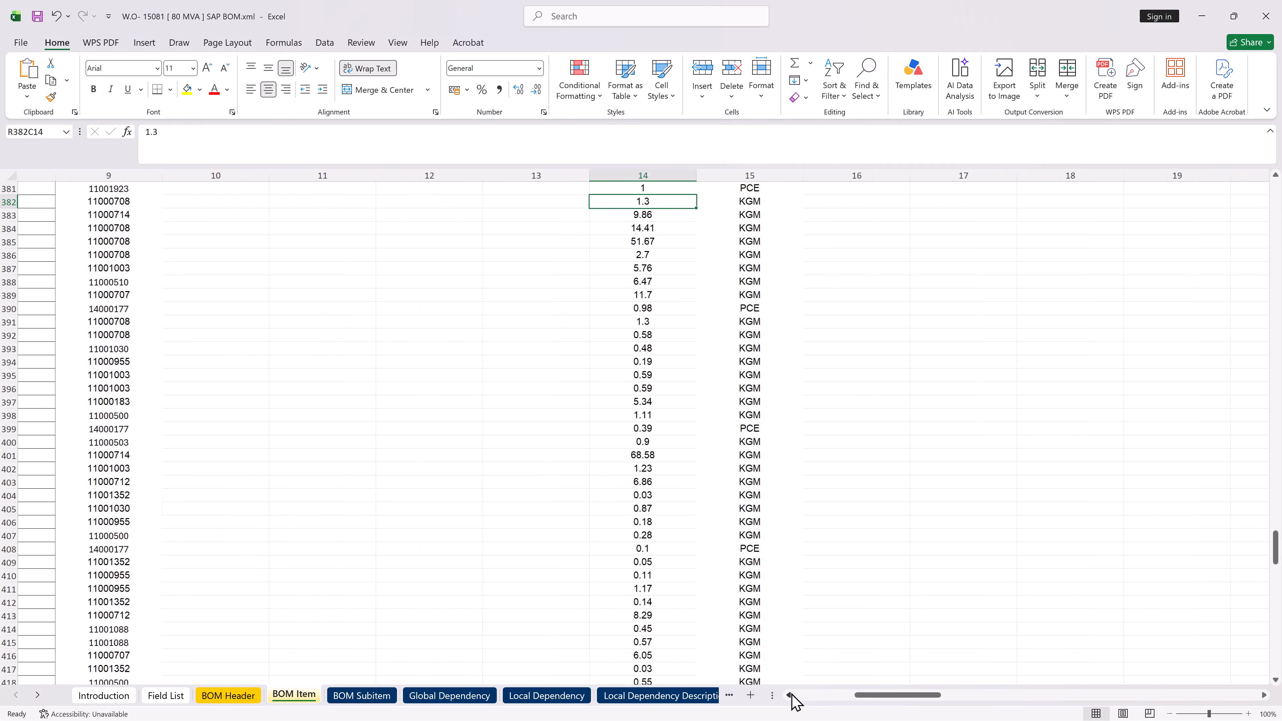
click(300, 174)
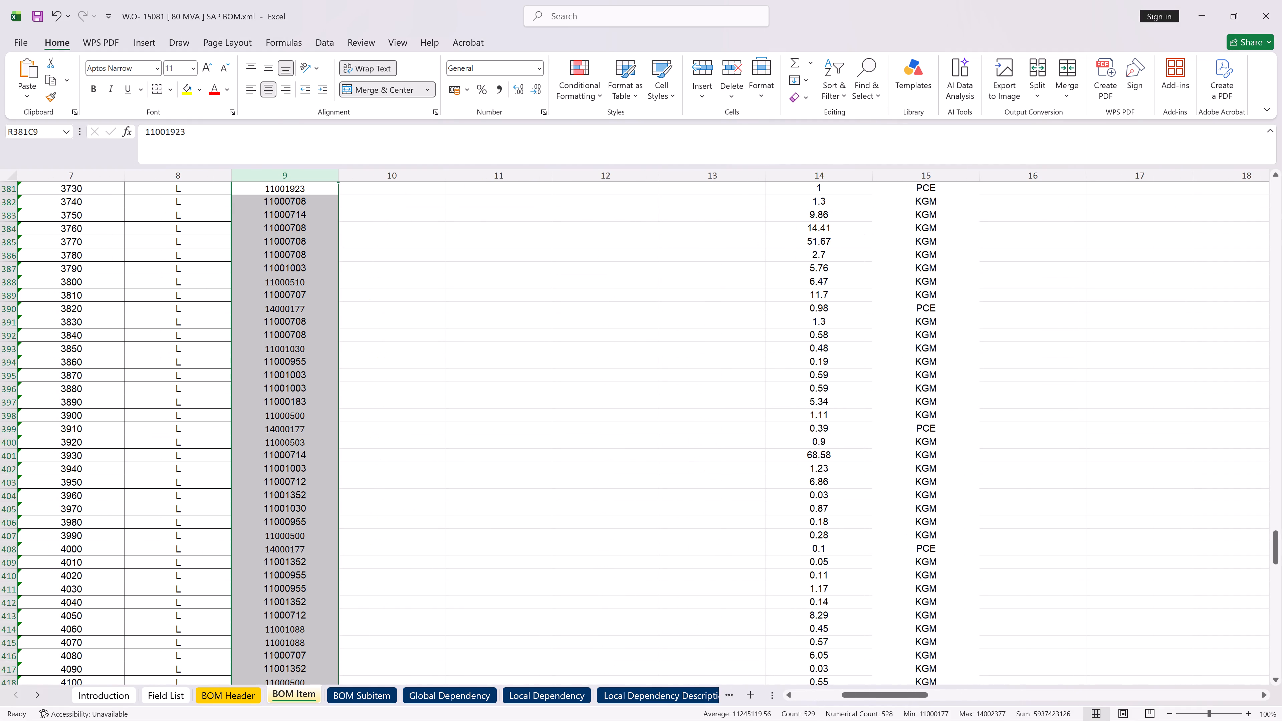
key(ctrl+f)
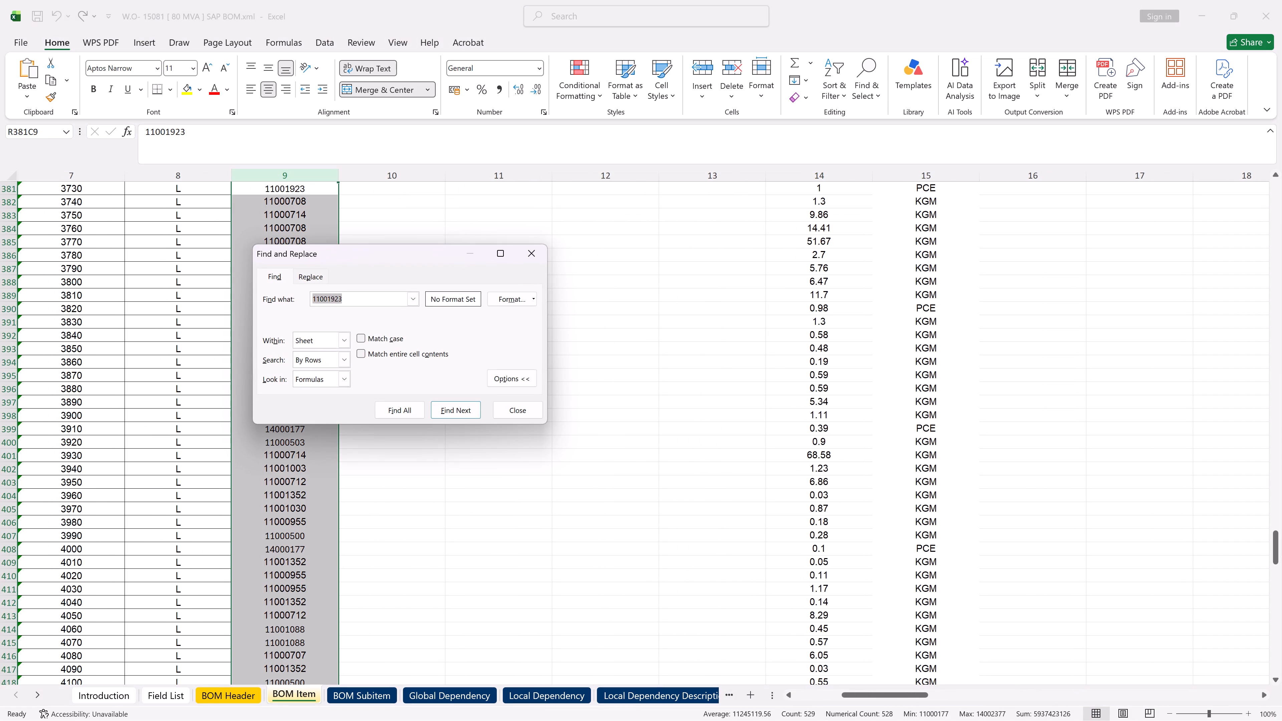
key(ctrl+v)
click(396, 412)
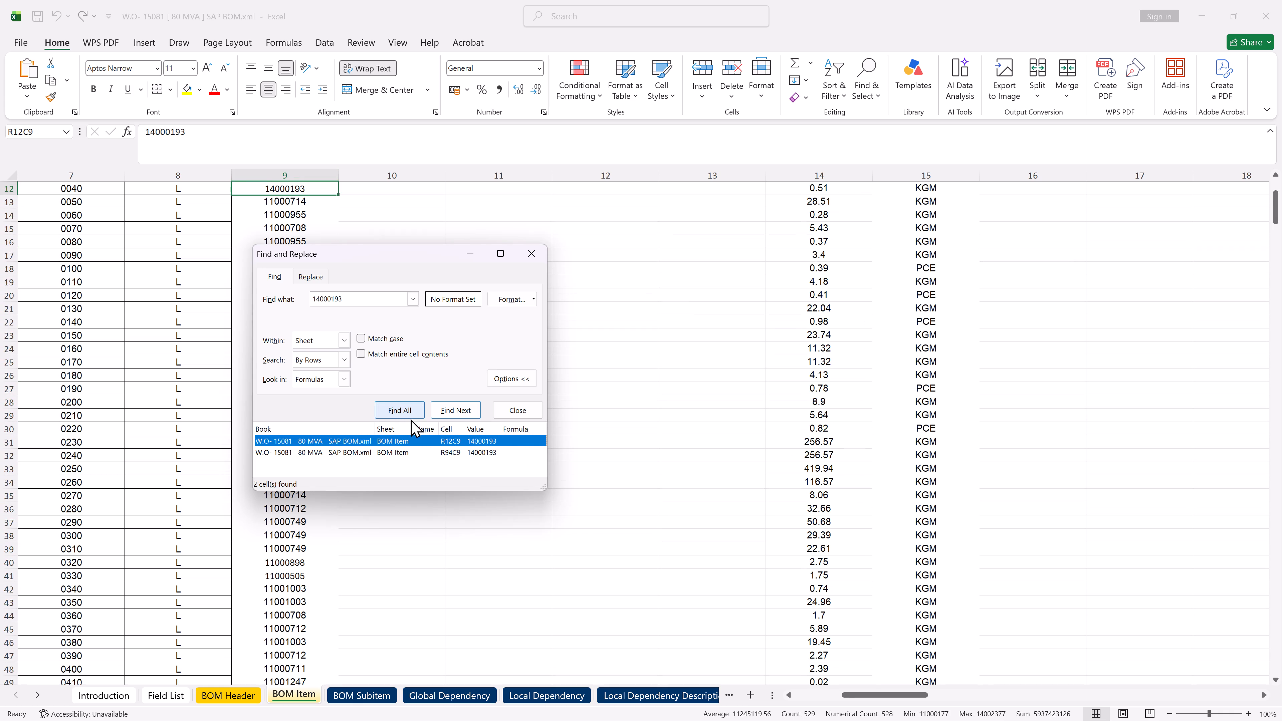
click(924, 184)
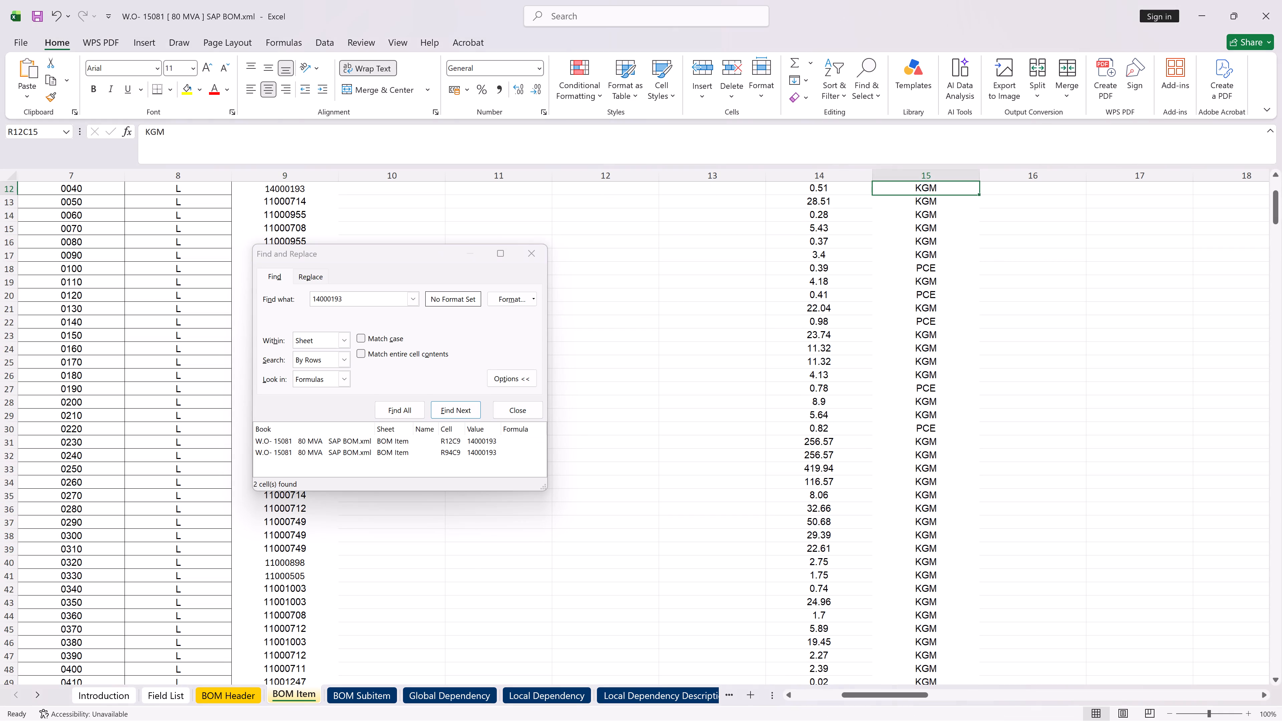
text(PCE)
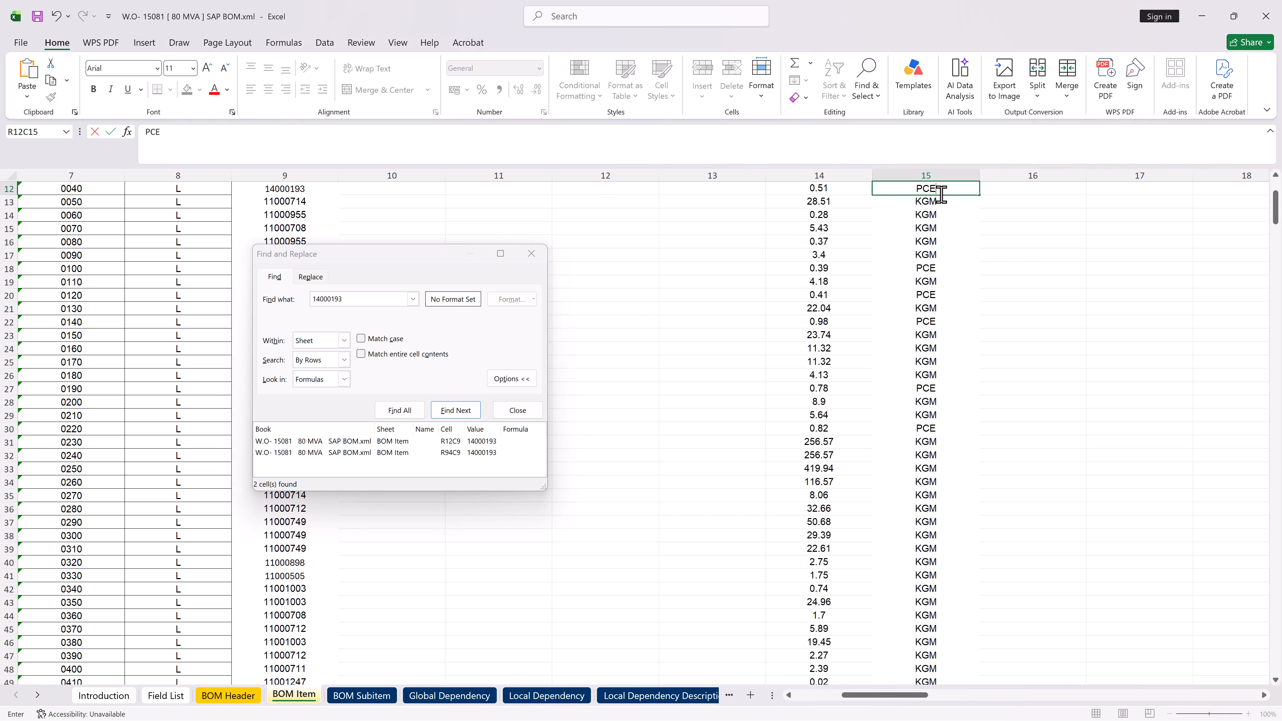
key(Right)
Examine the part description and dimensions in columns 32 and 33 of row 12.
key(Right)
key(Right)
key(Right)
key(Right)
key(Right)
key(Right)
key(Right)
key(Right)
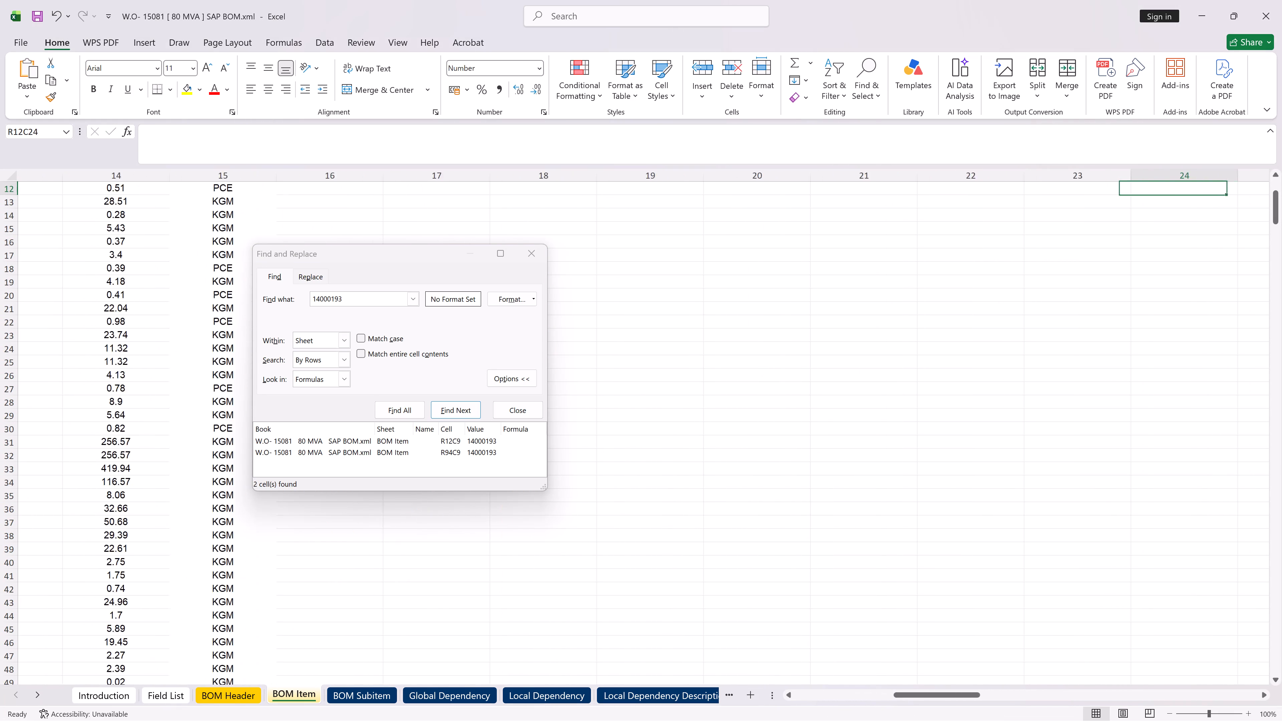
key(Right)
key(Right)
key(Right)
key(Right)
key(Right)
key(Right)
key(Right)
key(Right)
key(Right)
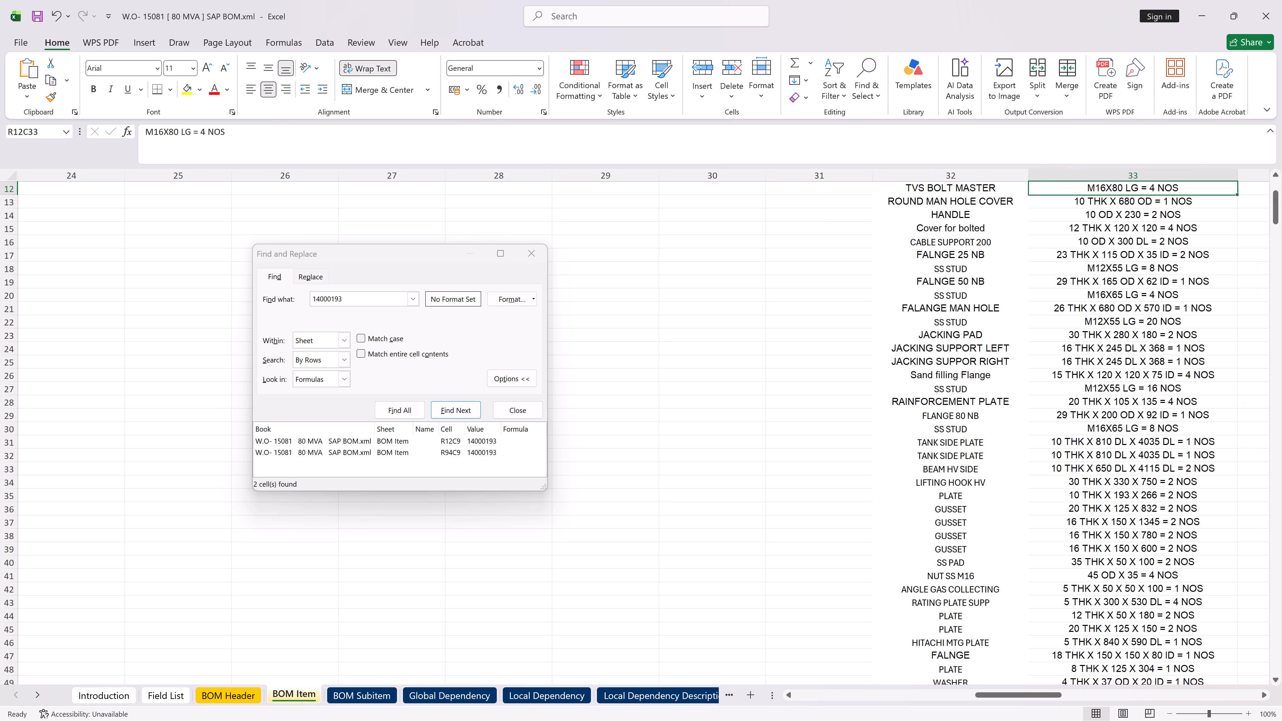
Set the quantity in column 14 of row 12 to 4 for material 14000193.
key(Left)
key(Left)
key(Left)
key(Left)
key(Left)
key(Left)
key(Left)
key(Left)
key(Left)
key(Left)
key(Left)
key(Left)
key(Left)
key(Left)
key(Left)
key(Left)
key(Left)
key(Left)
key(Left)
key(Left)
key(Left)
key(Left)
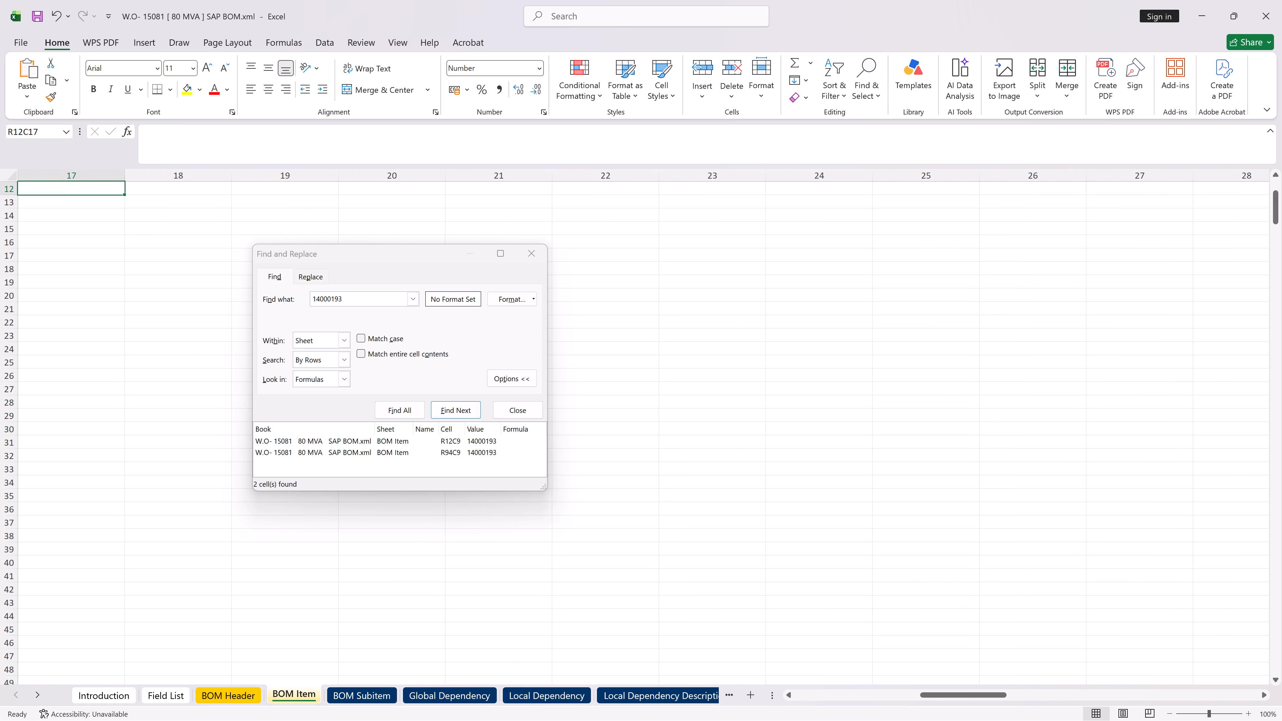
click(412, 189)
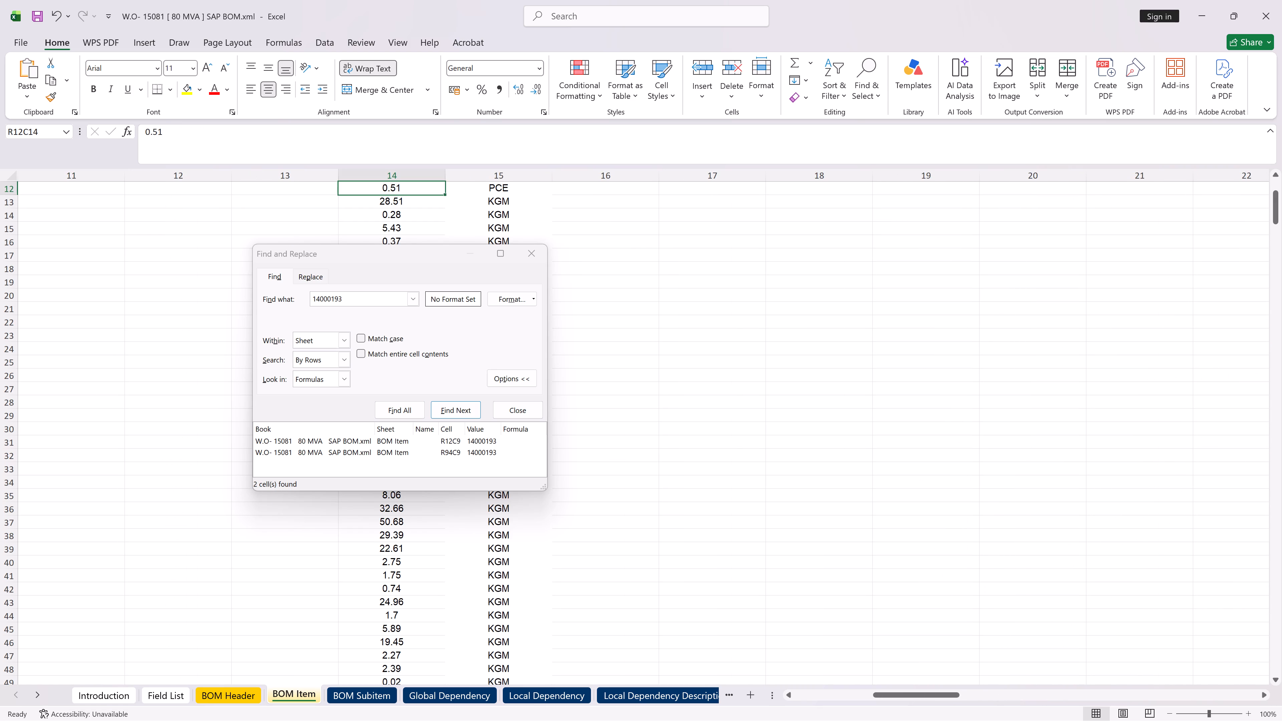
key(4)
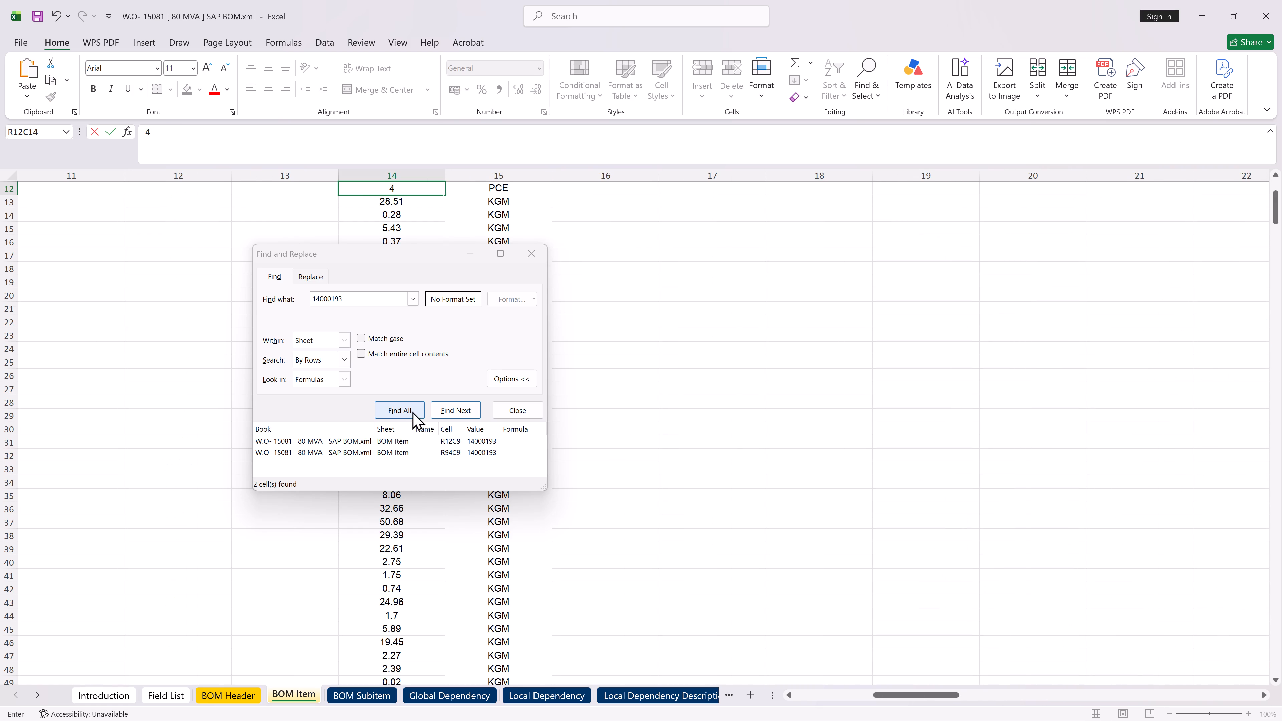
click(222, 195)
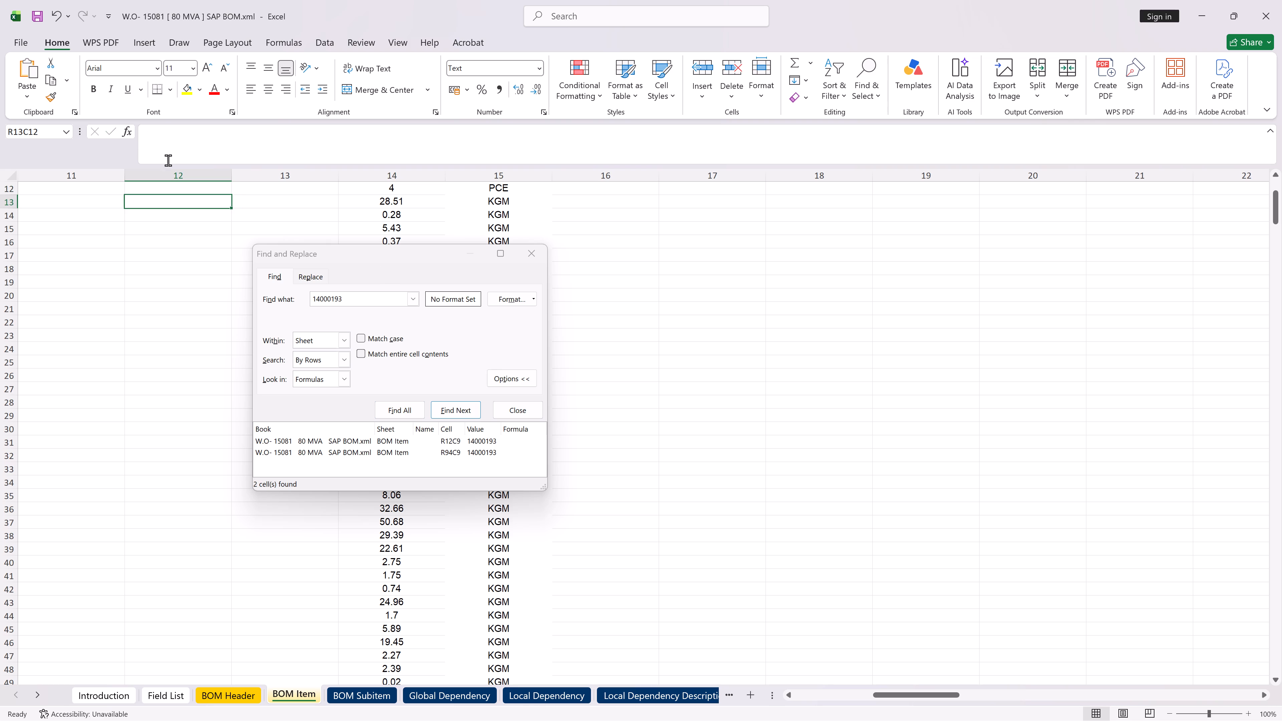
Save the BOM workbook, keeping its current XML format.
click(37, 16)
click(681, 401)
Find the next occurrence of material 14000193 and set the unit in column 15 of row 94 to PCE.
click(450, 409)
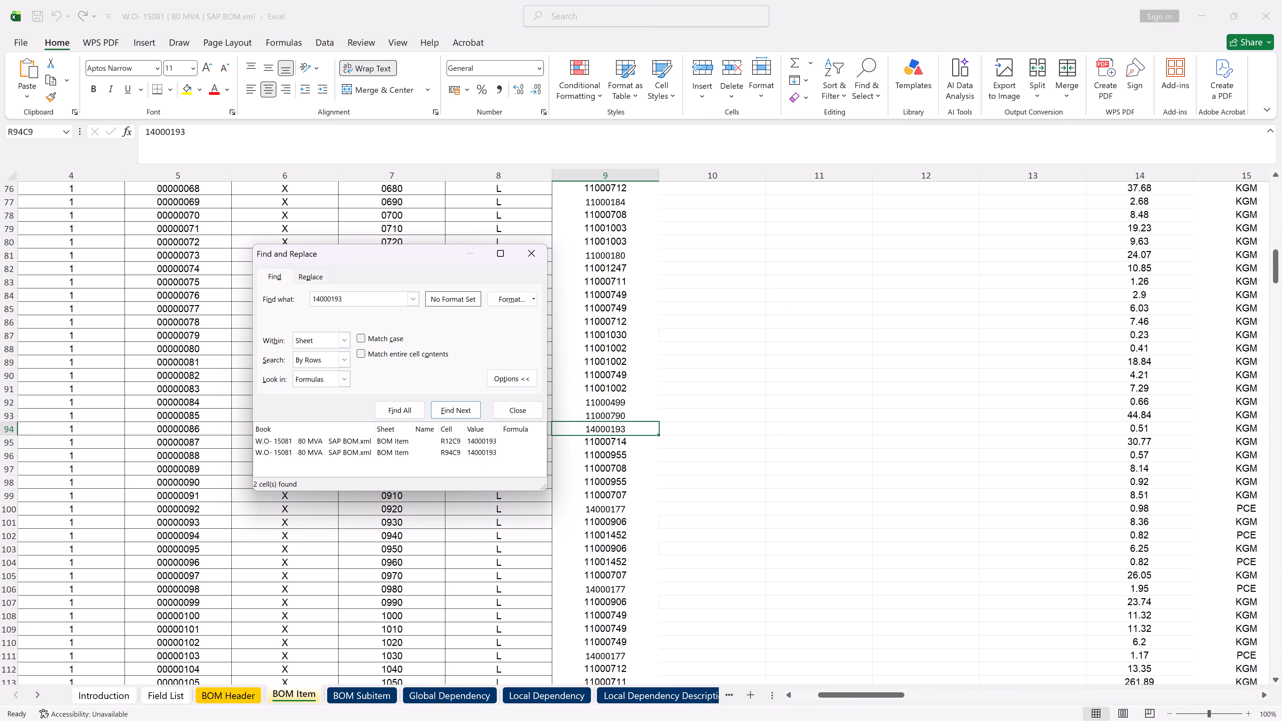
key(Right)
click(646, 422)
click(648, 428)
key(Right)
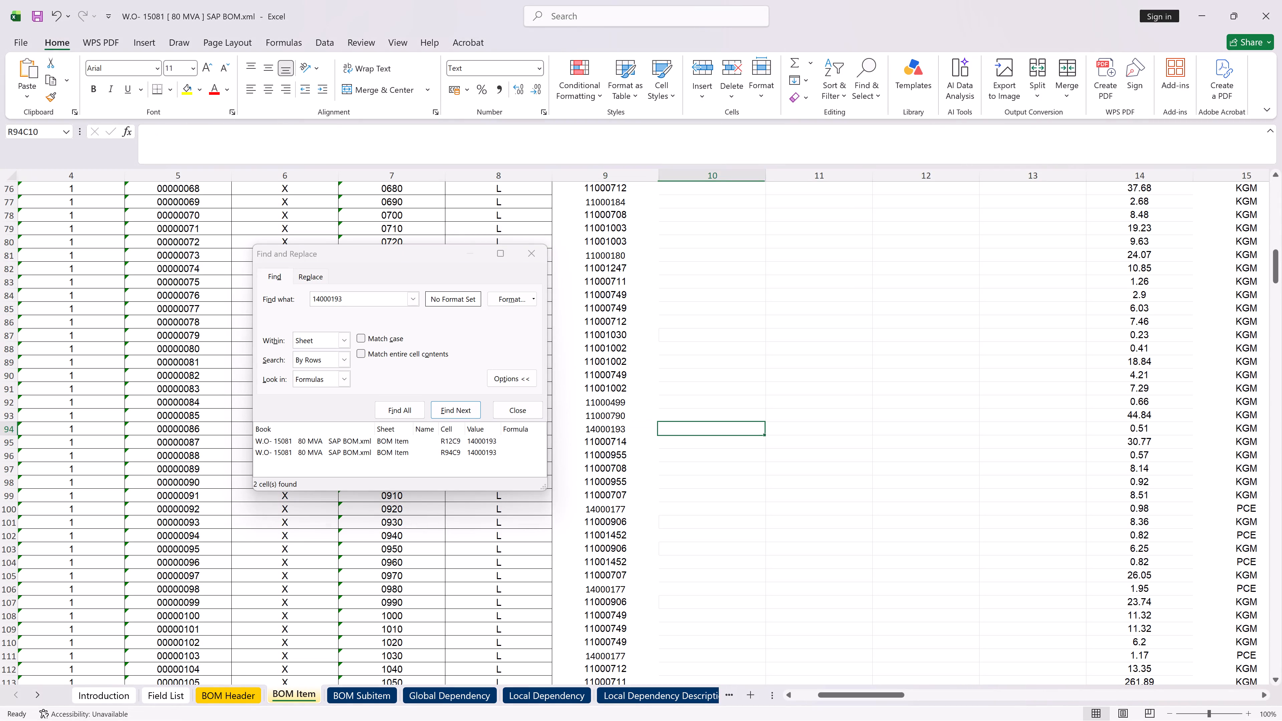
key(Right)
key(Right)
key(Right)
key(Right)
key(Right)
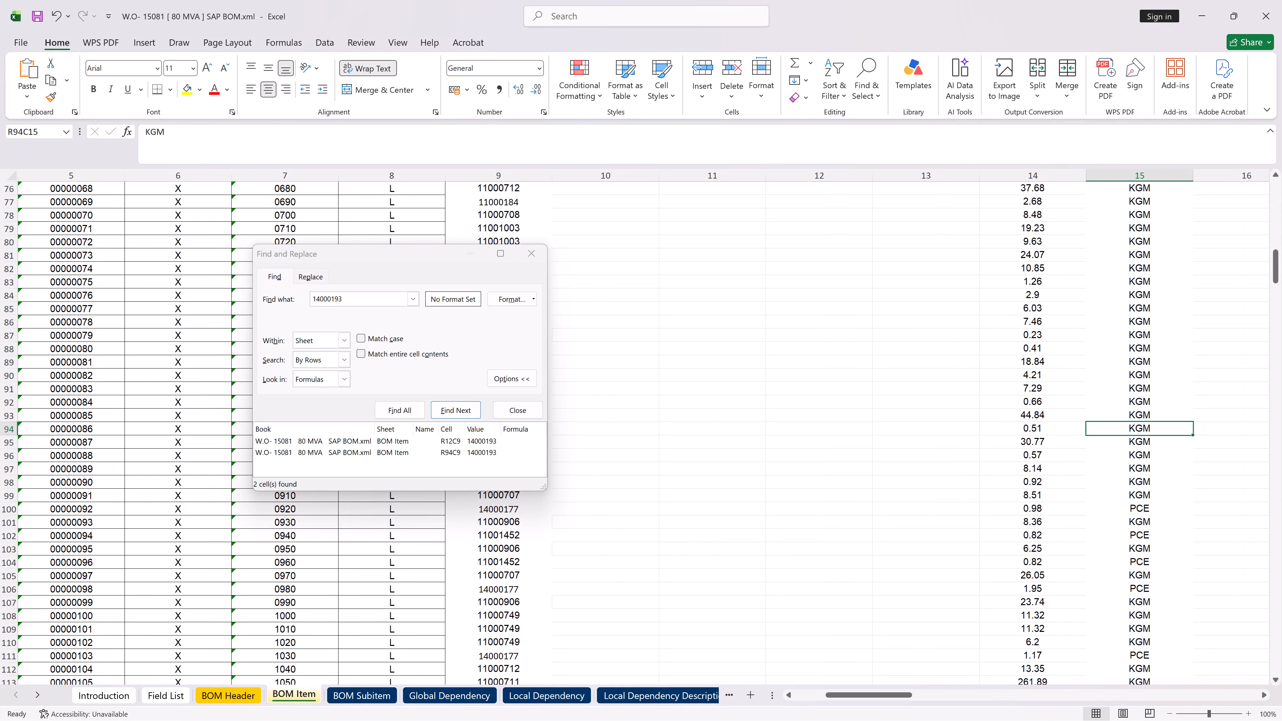
text(PCE)
key(Right)
Examine the part description and dimensions in columns 32 and 33 of row 94.
key(Right)
key(Right)
key(Right)
key(Right)
key(Right)
key(Right)
key(Right)
key(Right)
key(Right)
key(Right)
key(Right)
key(Right)
key(Right)
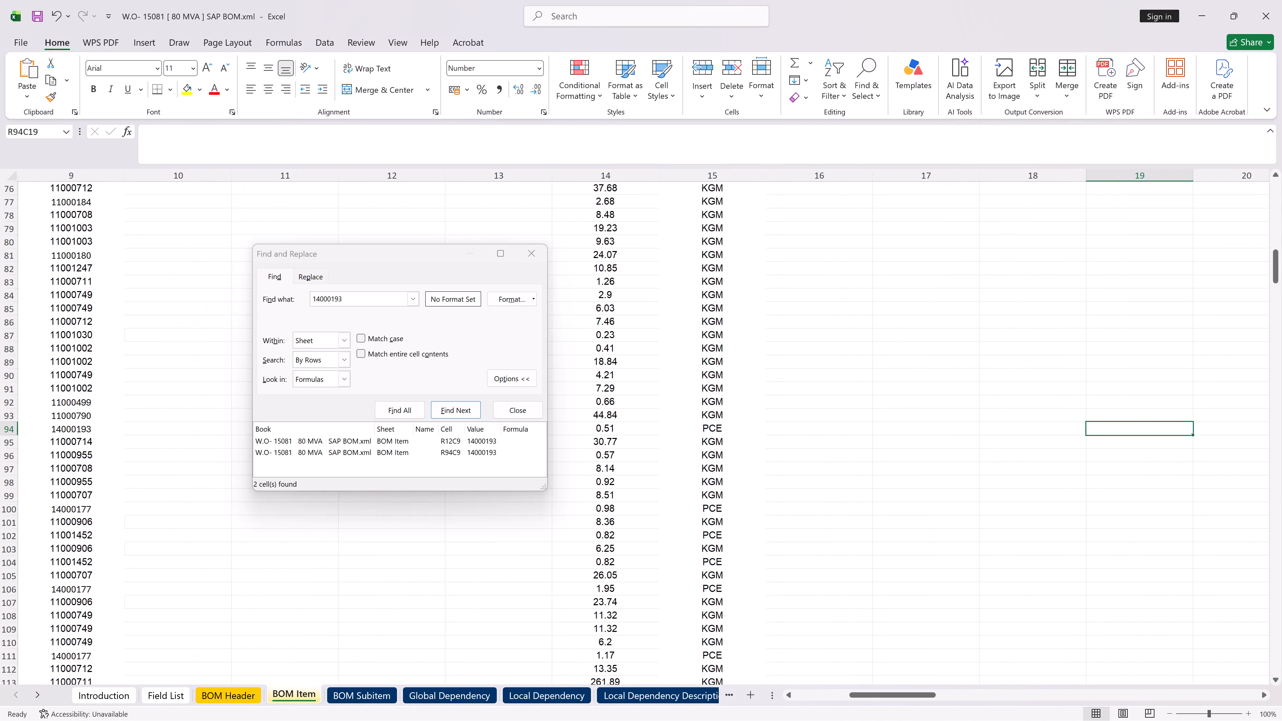
key(Right)
key(Right)
key(Right)
key(Right)
key(Right)
key(Right)
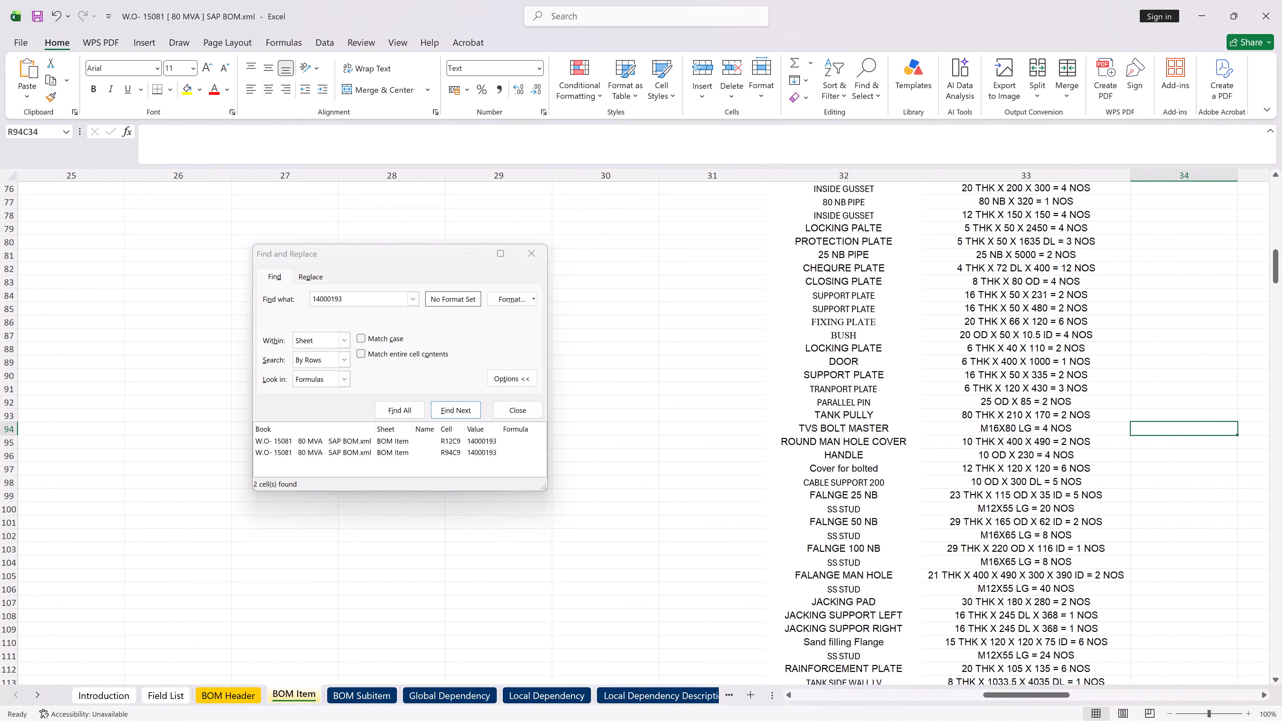
Set the quantity in column 14 of row 94 to 4 for material 14000193.
key(Left)
key(Left)
key(Left)
key(Left)
key(Left)
key(Left)
key(Left)
key(Left)
key(Left)
key(Left)
key(Left)
key(Left)
key(Left)
key(Left)
key(Left)
key(Left)
key(Left)
key(Left)
key(Left)
key(Left)
key(Right)
key(Right)
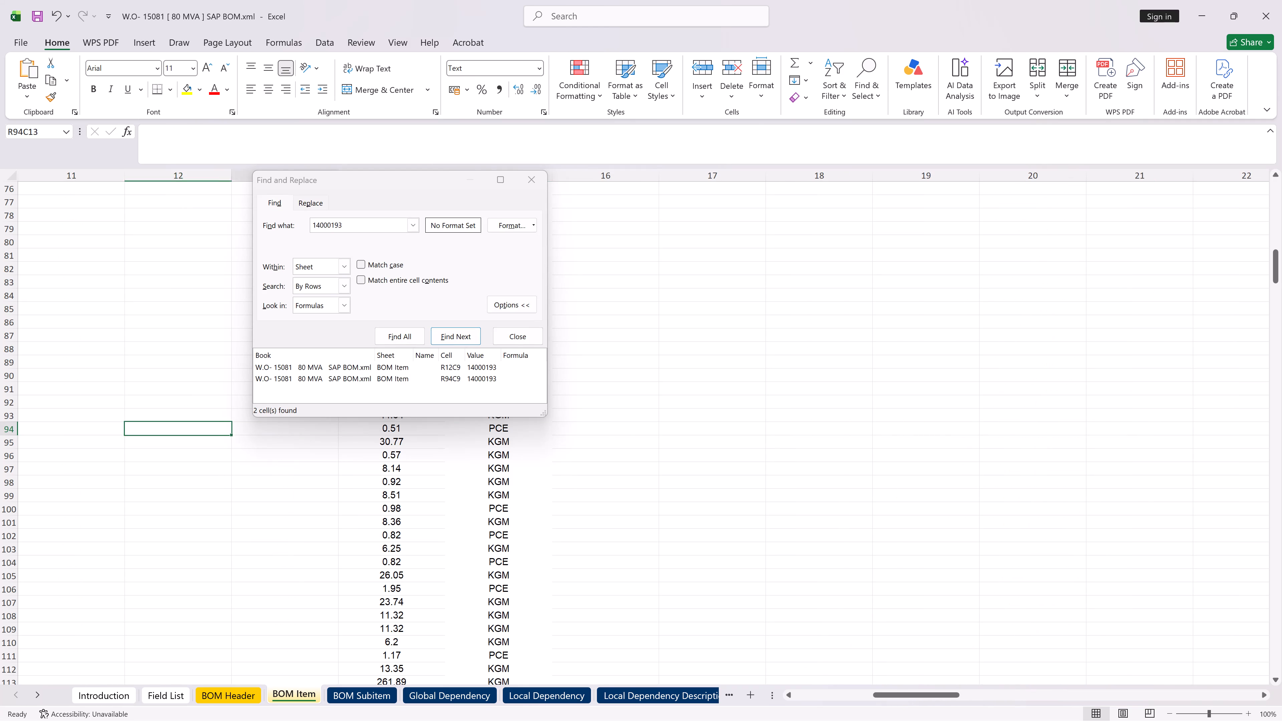
key(Right)
key(4)
key(Return)
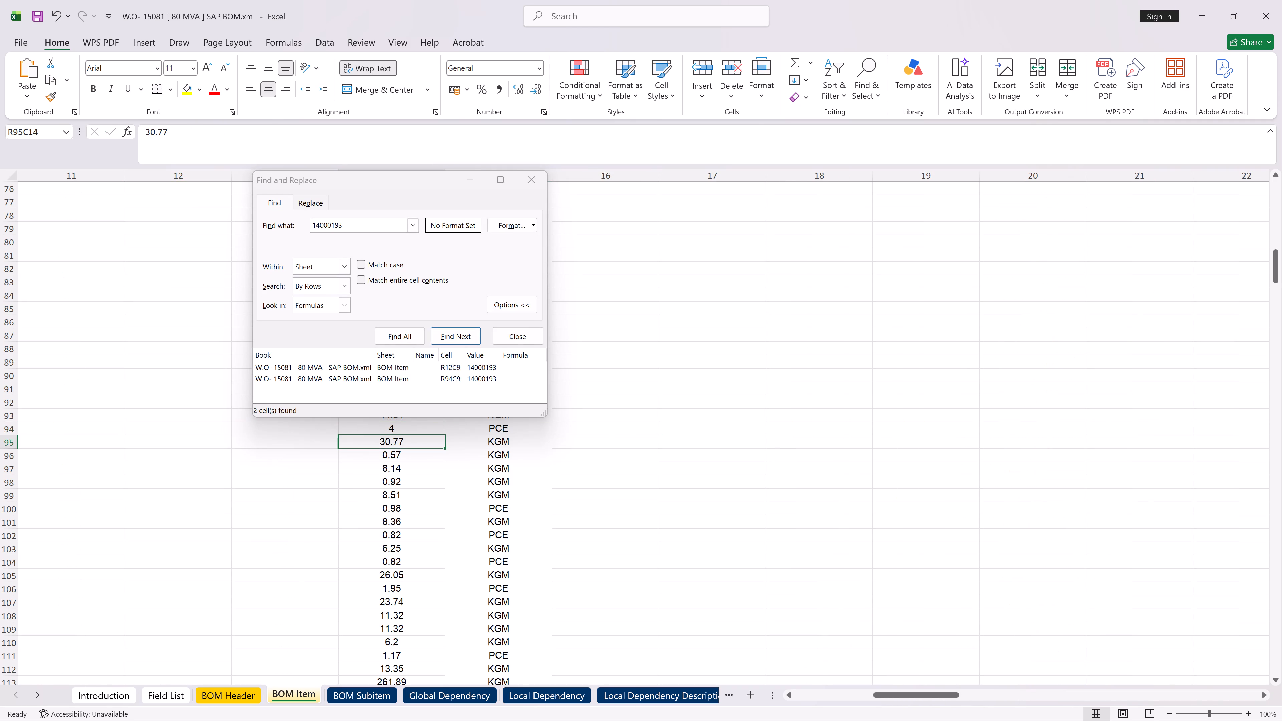
Dismiss the search dialog and save the BOM workbook, keeping its current XML format.
click(533, 178)
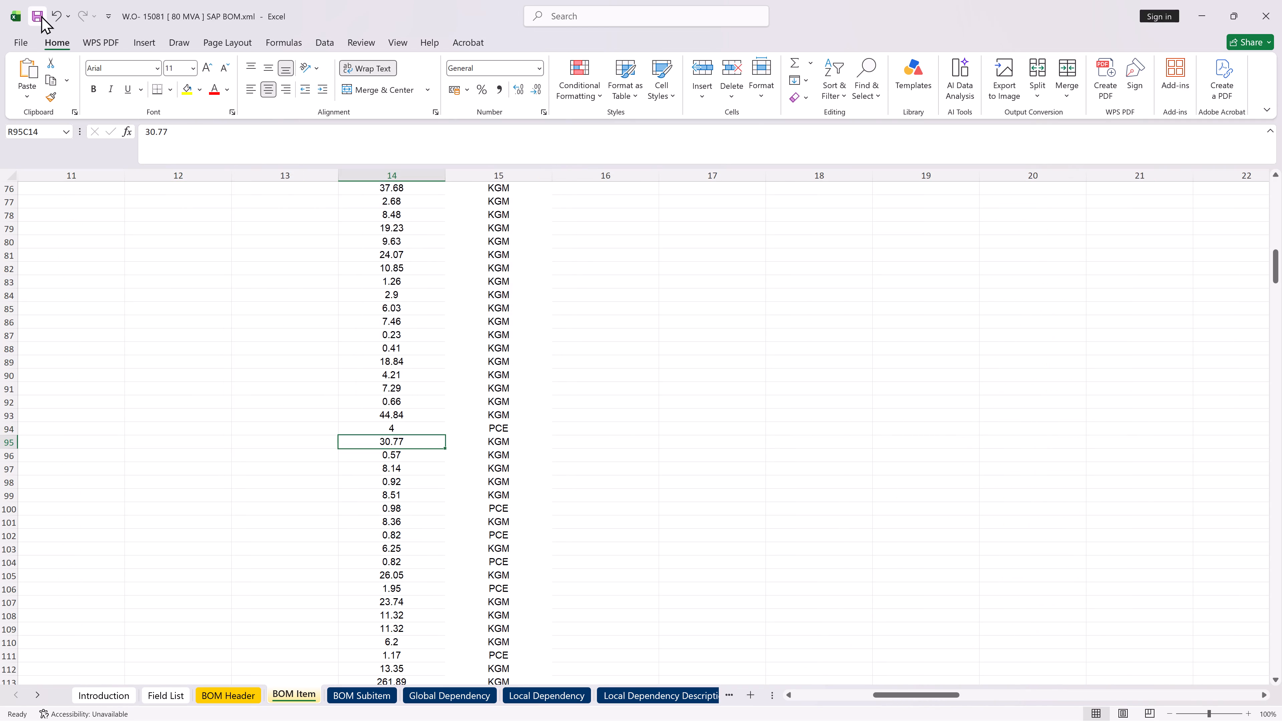
click(41, 15)
click(674, 406)
Close the BOM workbook and minimize the #-SAP PROCESS workbook.
click(1281, 0)
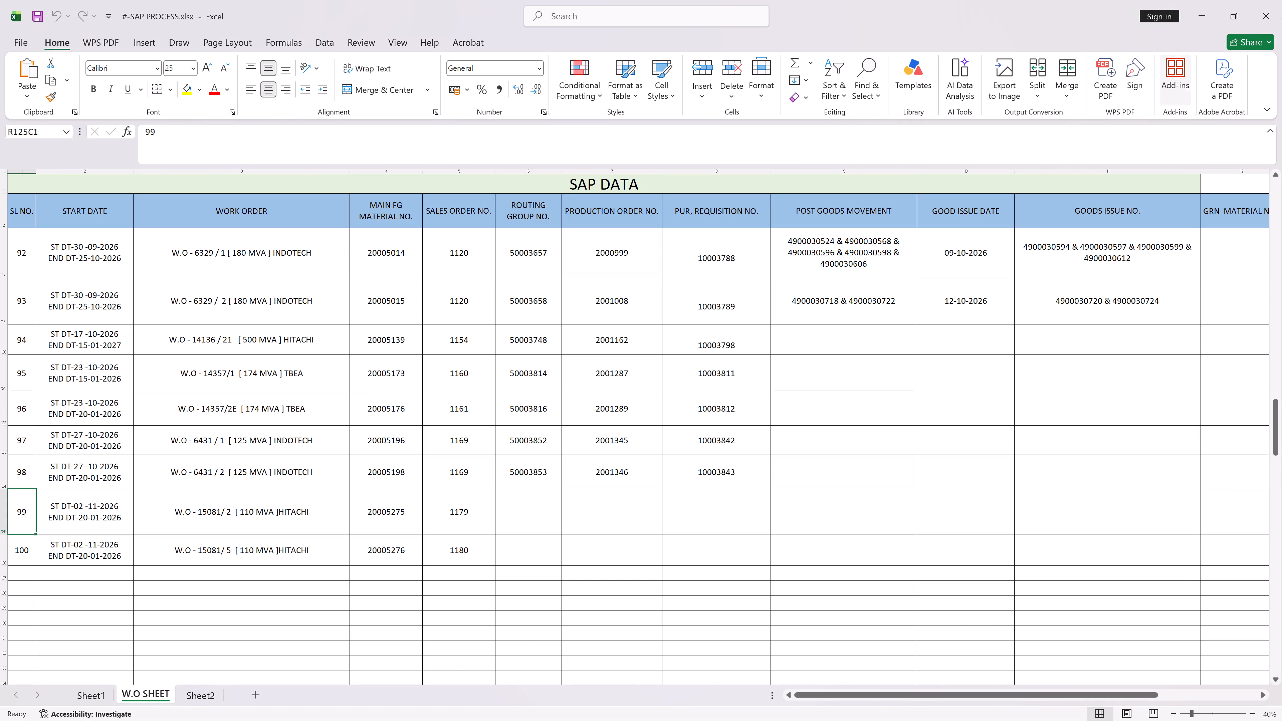
click(1206, 0)
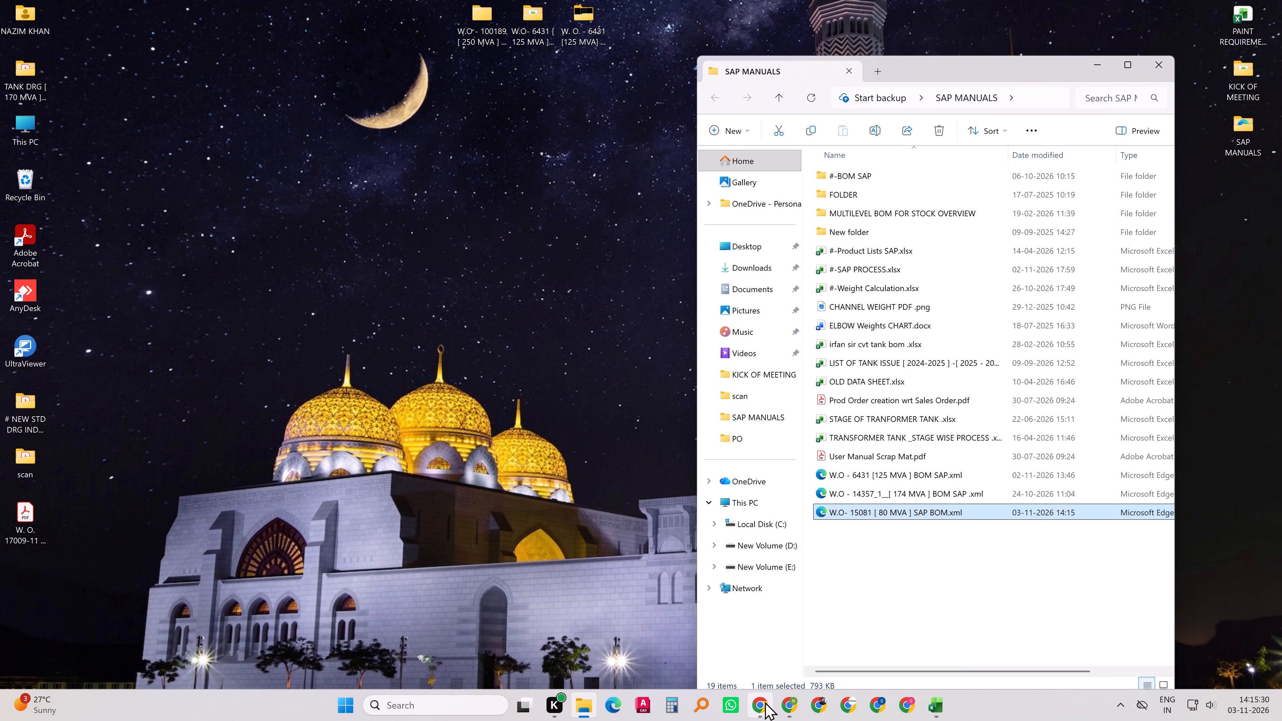
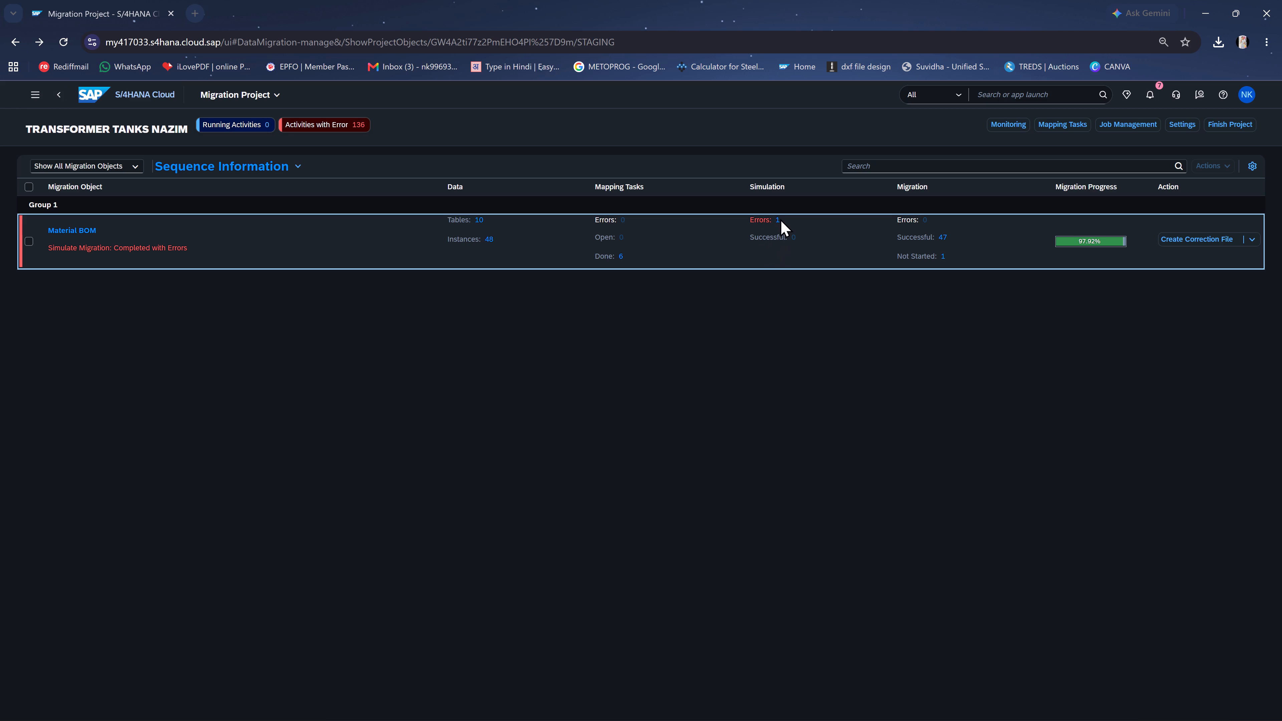
Delete the Material BOM instance with simulation errors for material 20005275 from the migration project.
click(778, 218)
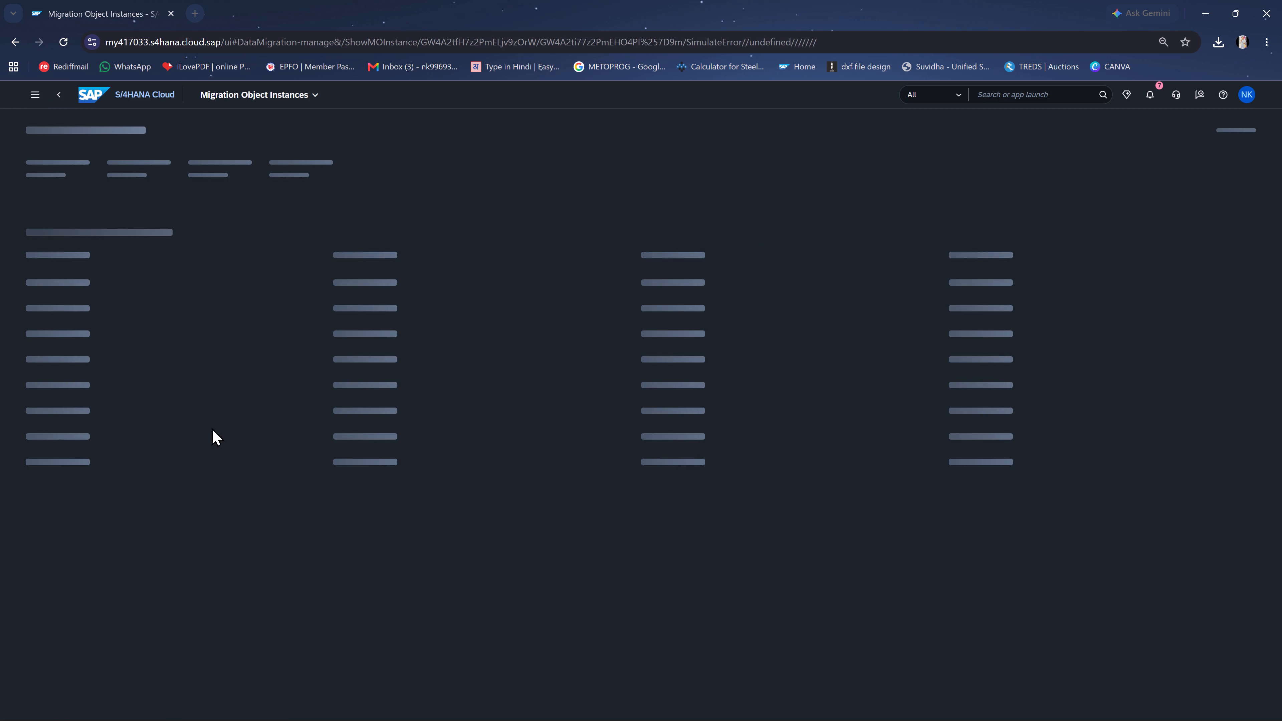
click(37, 291)
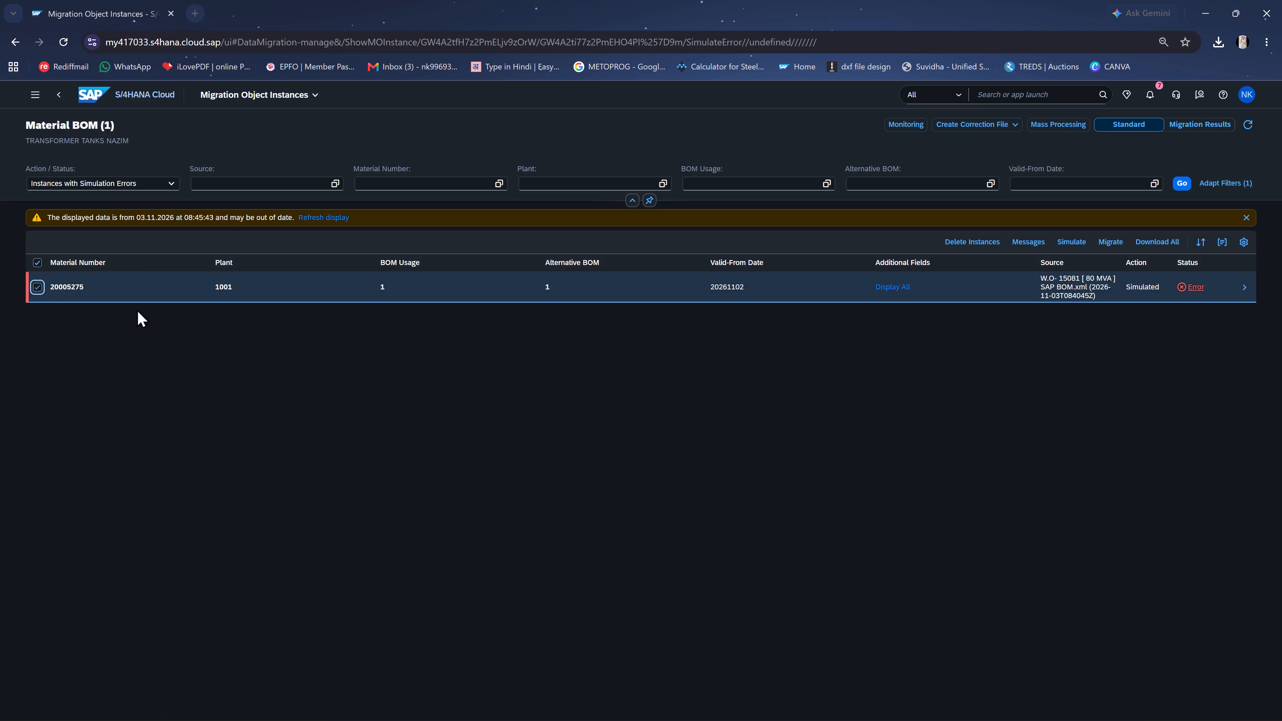
click(970, 244)
click(717, 437)
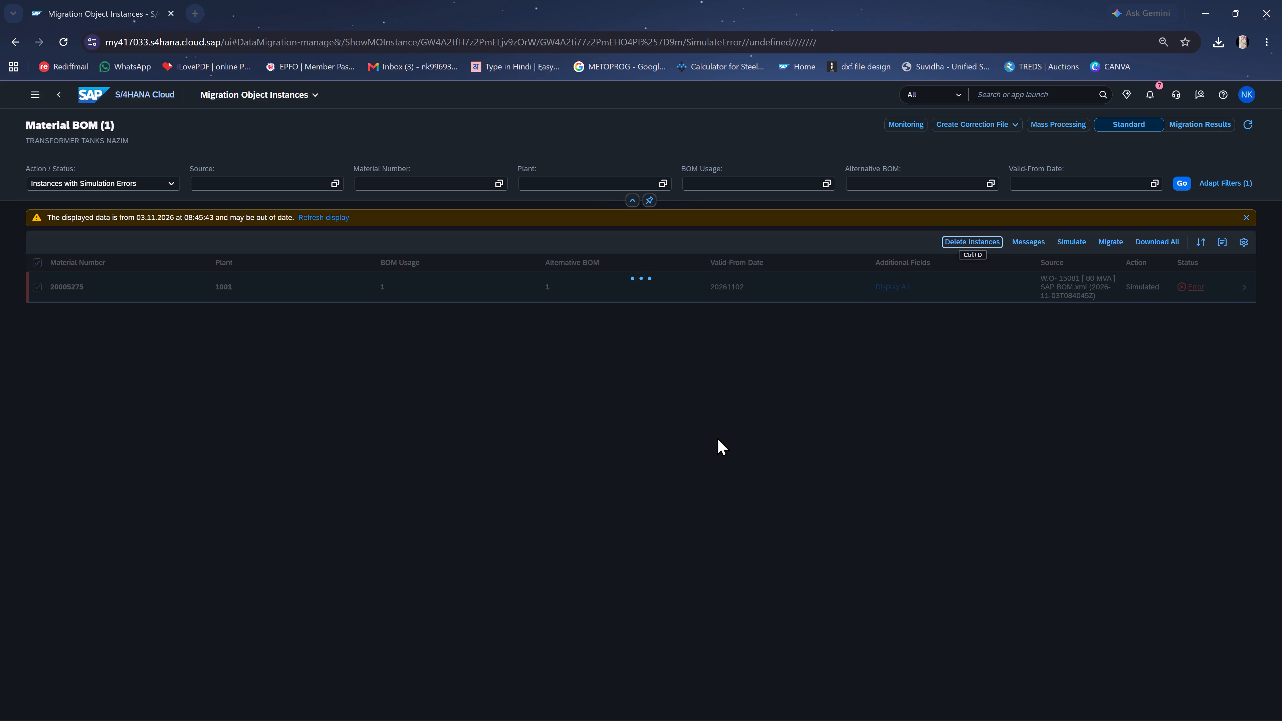
Delete the previously uploaded W.O- 15081 [ 80 MVA ] SAP BOM.xml from the Material BOM upload files.
click(59, 99)
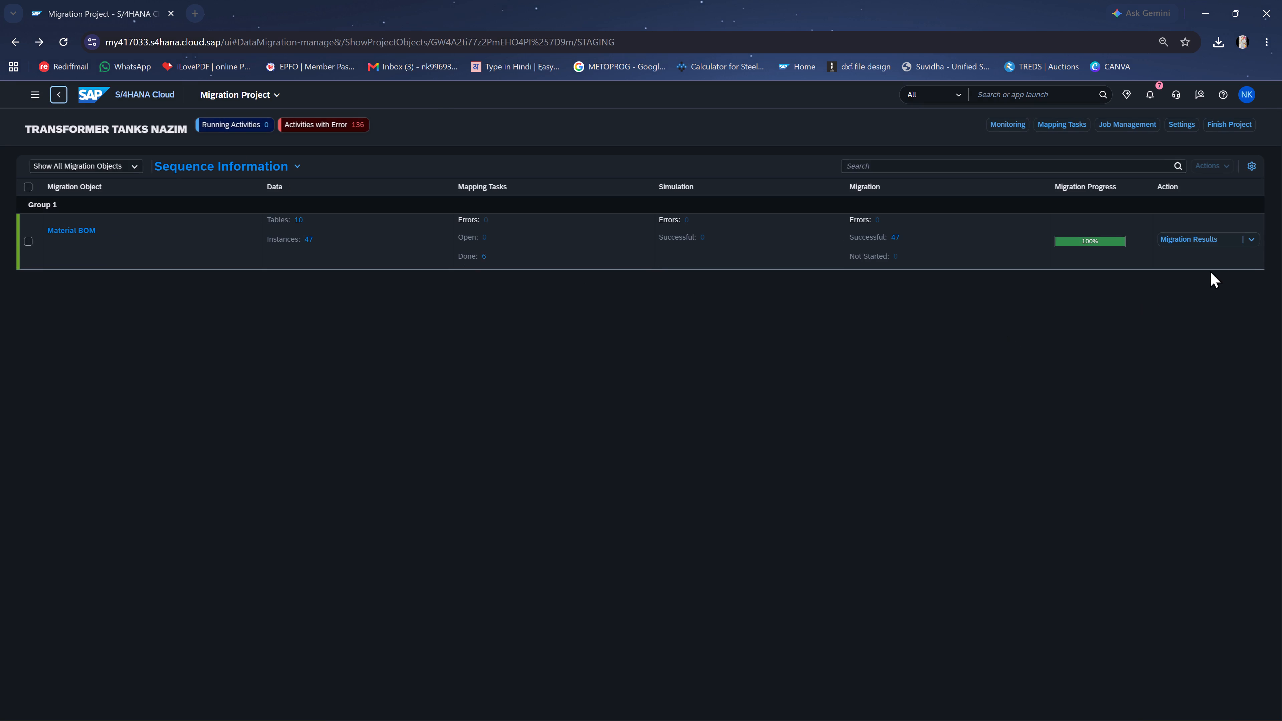
click(1252, 237)
click(1214, 272)
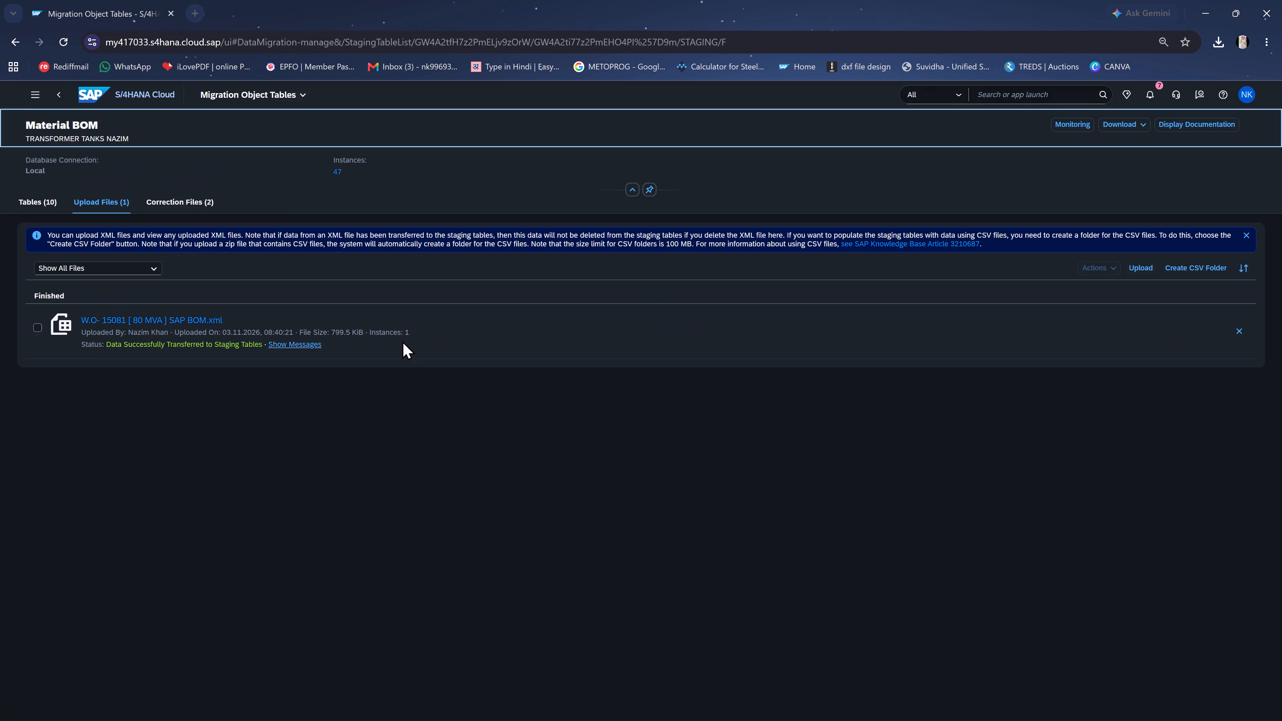
click(31, 326)
click(1243, 329)
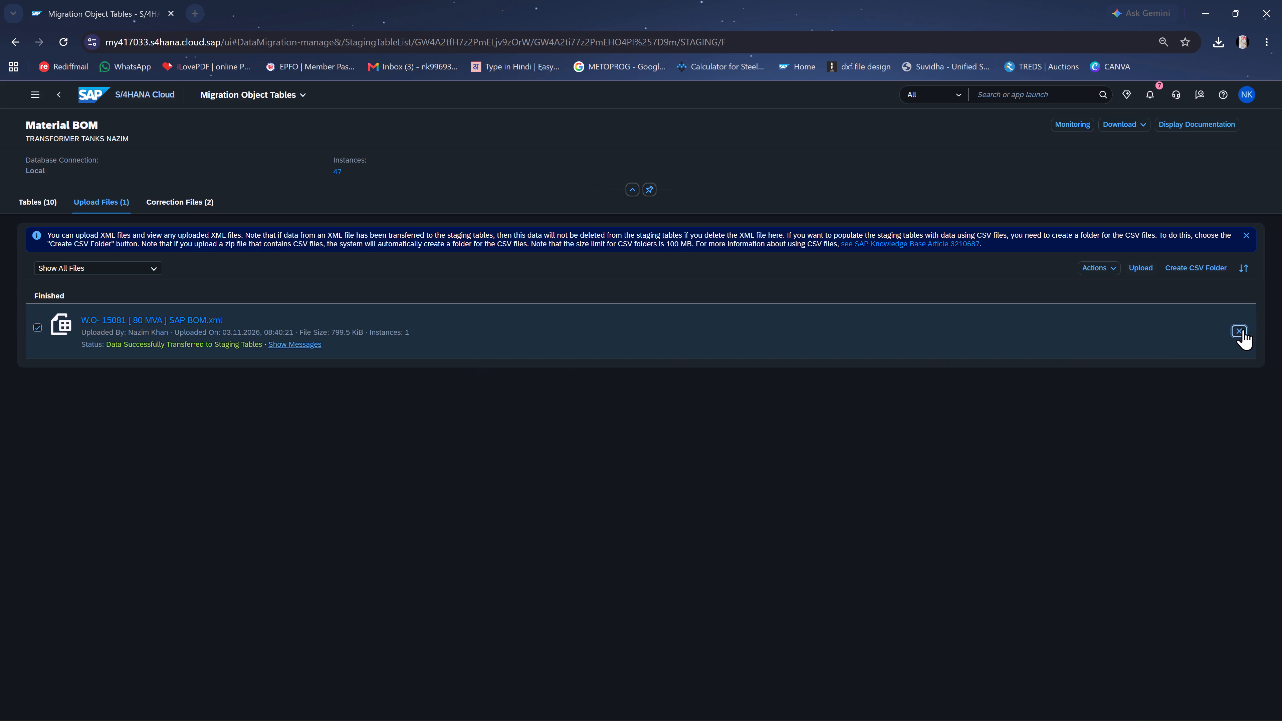
click(717, 421)
Upload the corrected W.O- 15081 [ 80 MVA ] SAP BOM.xml from the SAP MANUALS folder and check its validation in Monitoring.
click(1149, 269)
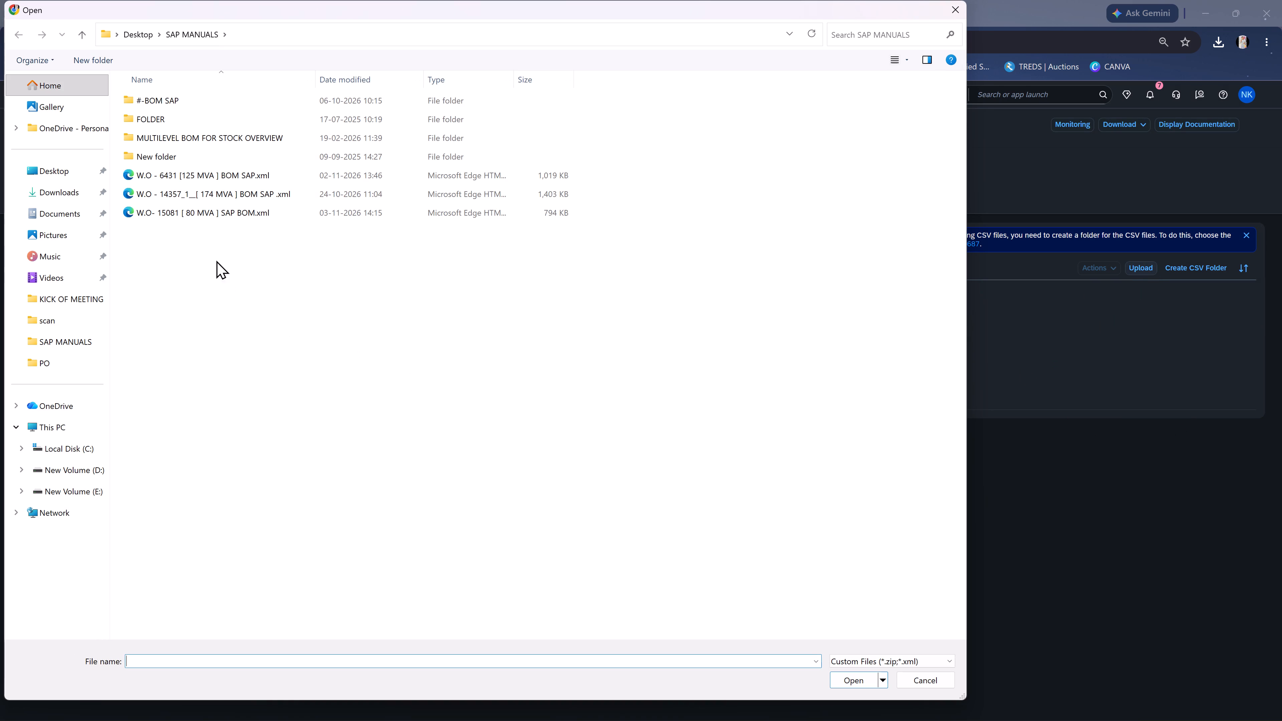
click(200, 214)
click(854, 674)
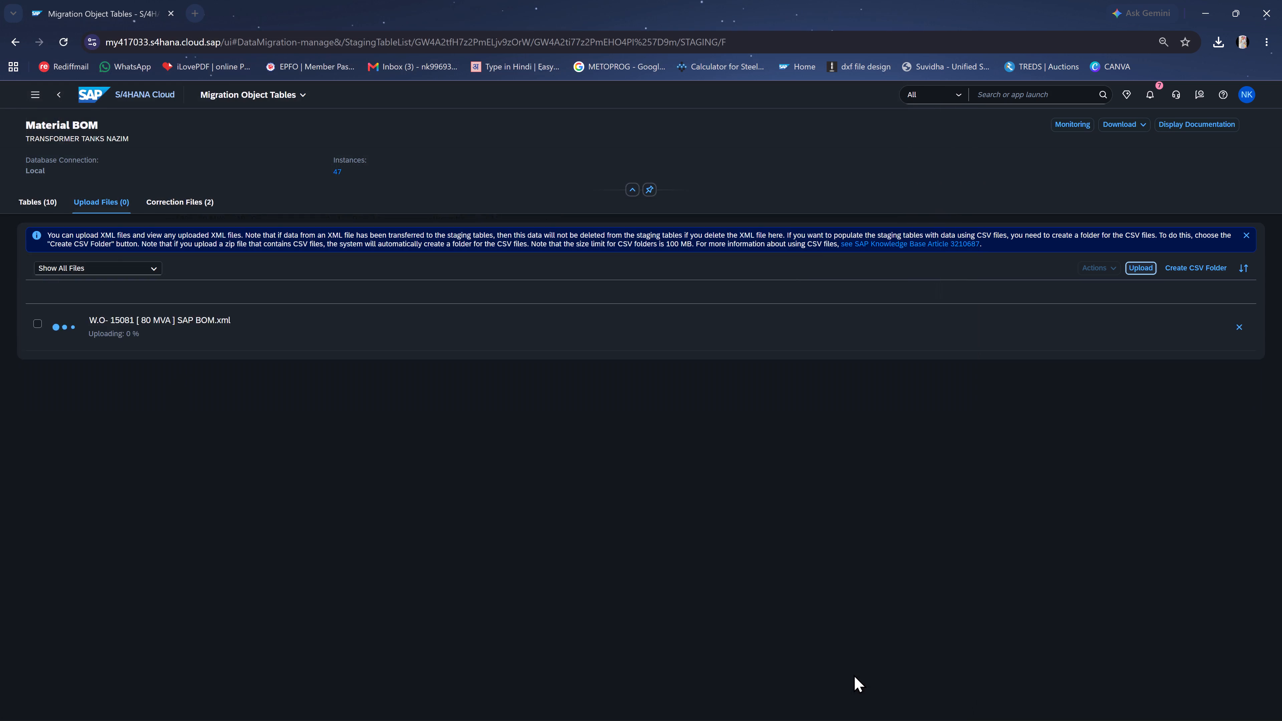
click(1073, 116)
click(1073, 121)
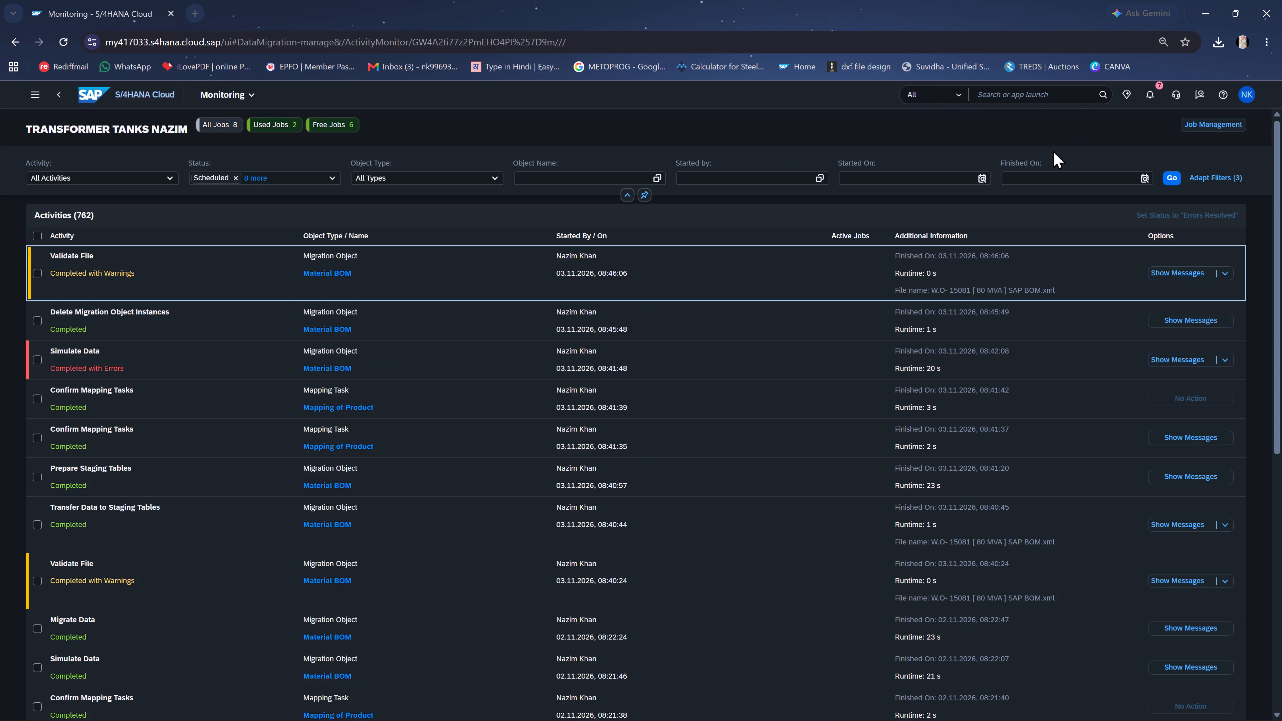
click(56, 107)
click(57, 99)
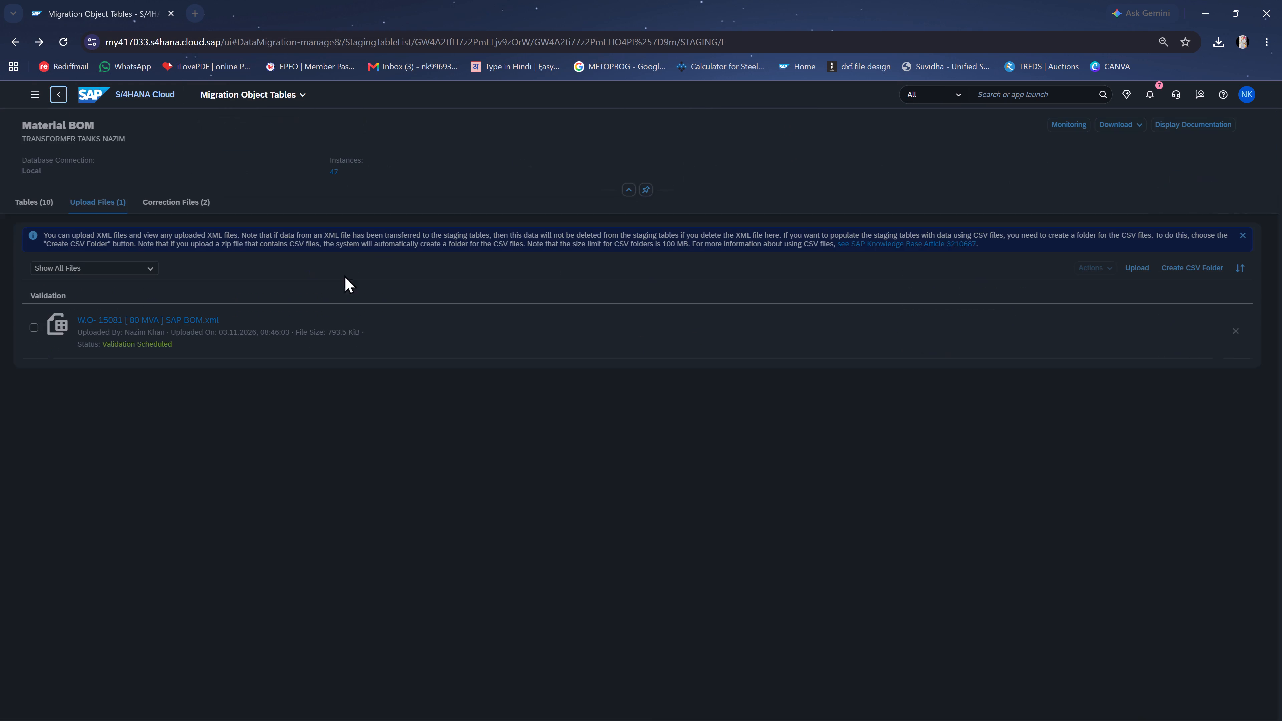
Transfer the data of the uploaded W.O- 15081 file to the staging tables.
click(44, 325)
click(1109, 265)
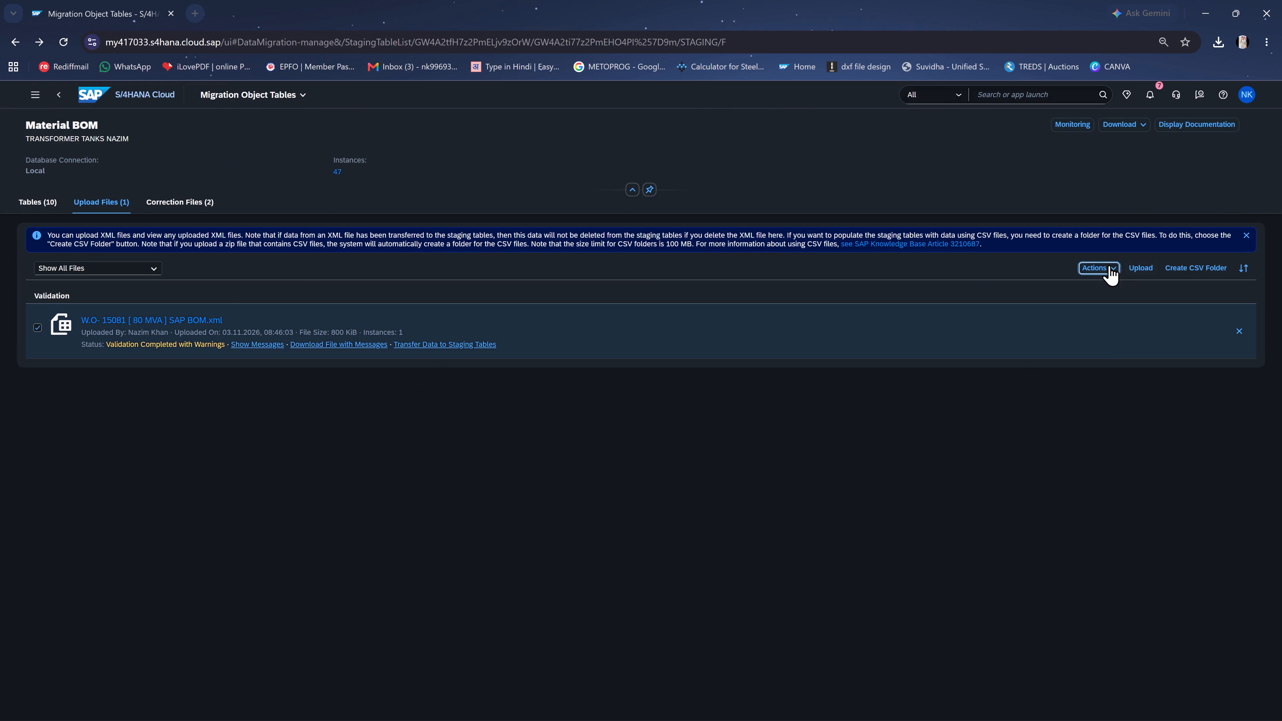
click(1100, 301)
click(590, 439)
click(682, 469)
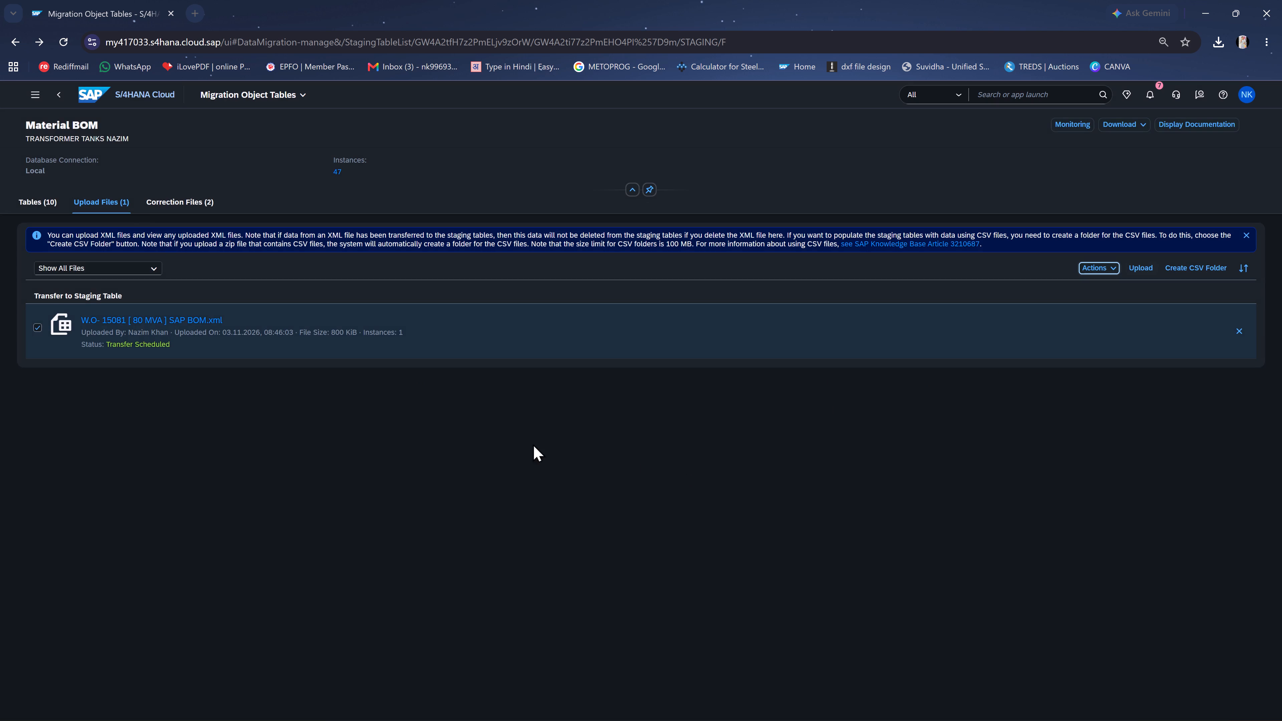
Prepare the Material BOM staging tables with the consistency check switched on.
click(59, 98)
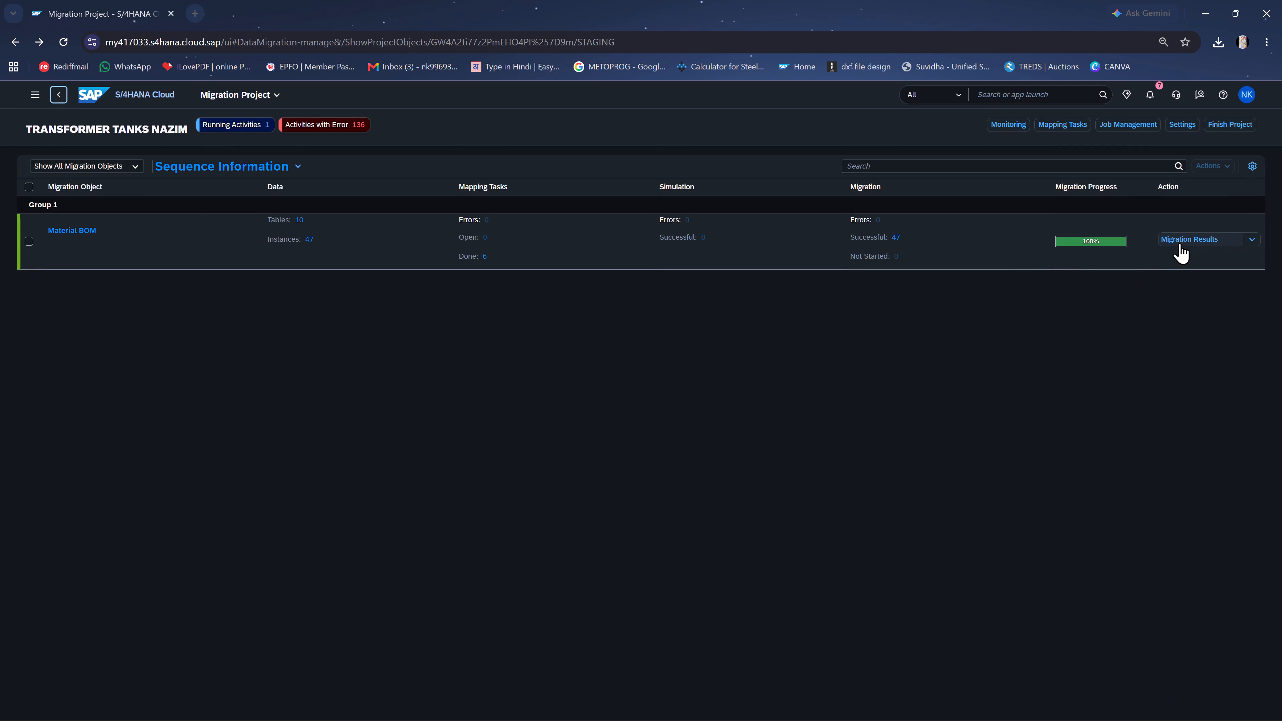
click(1257, 238)
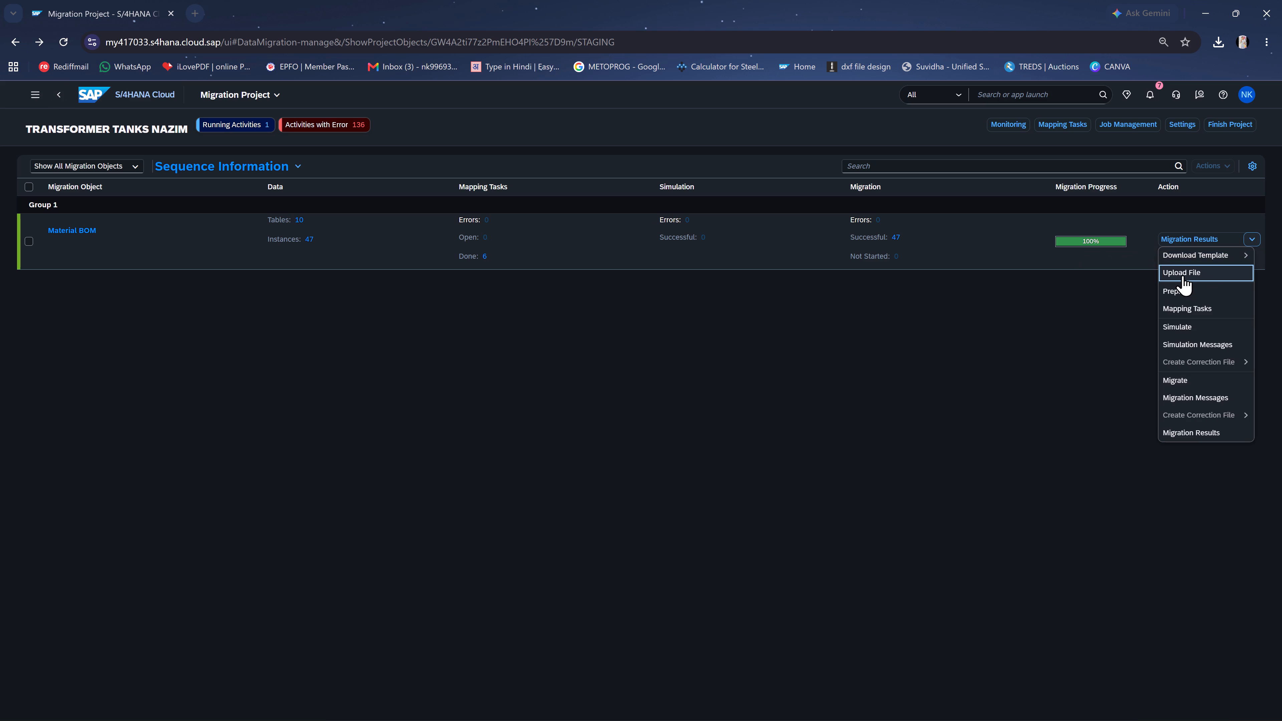
click(1190, 291)
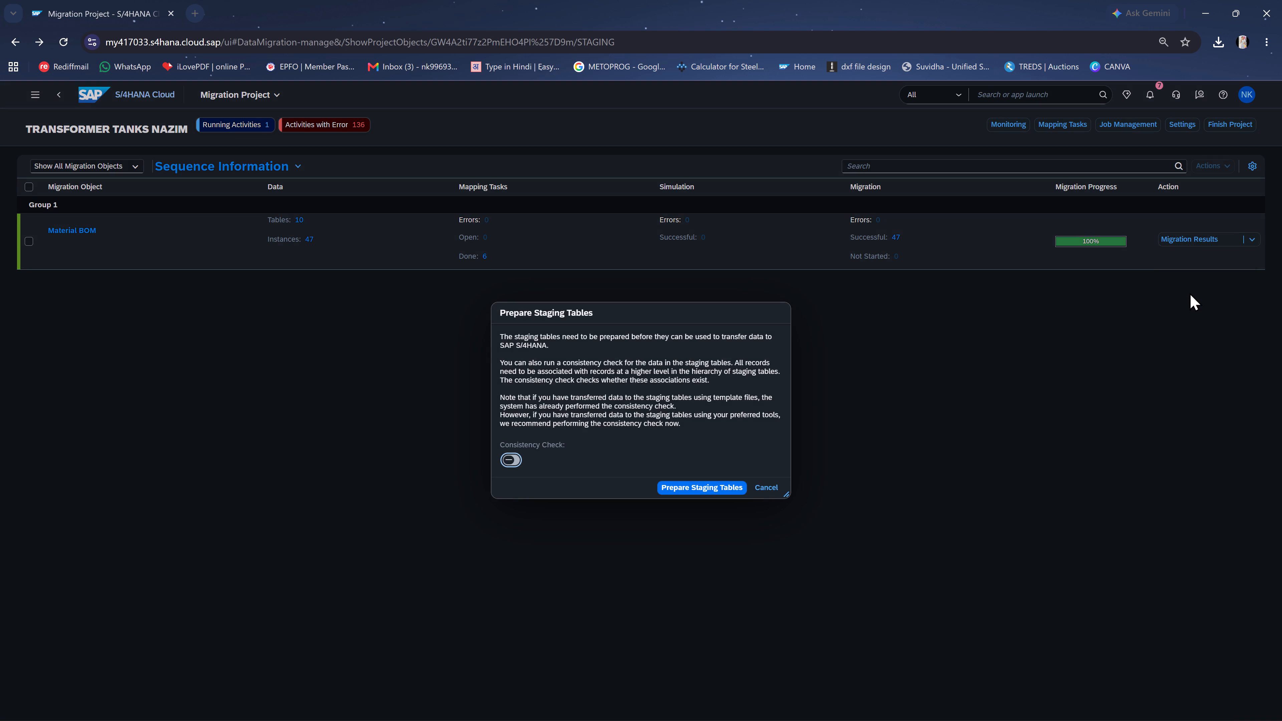
click(514, 464)
click(694, 488)
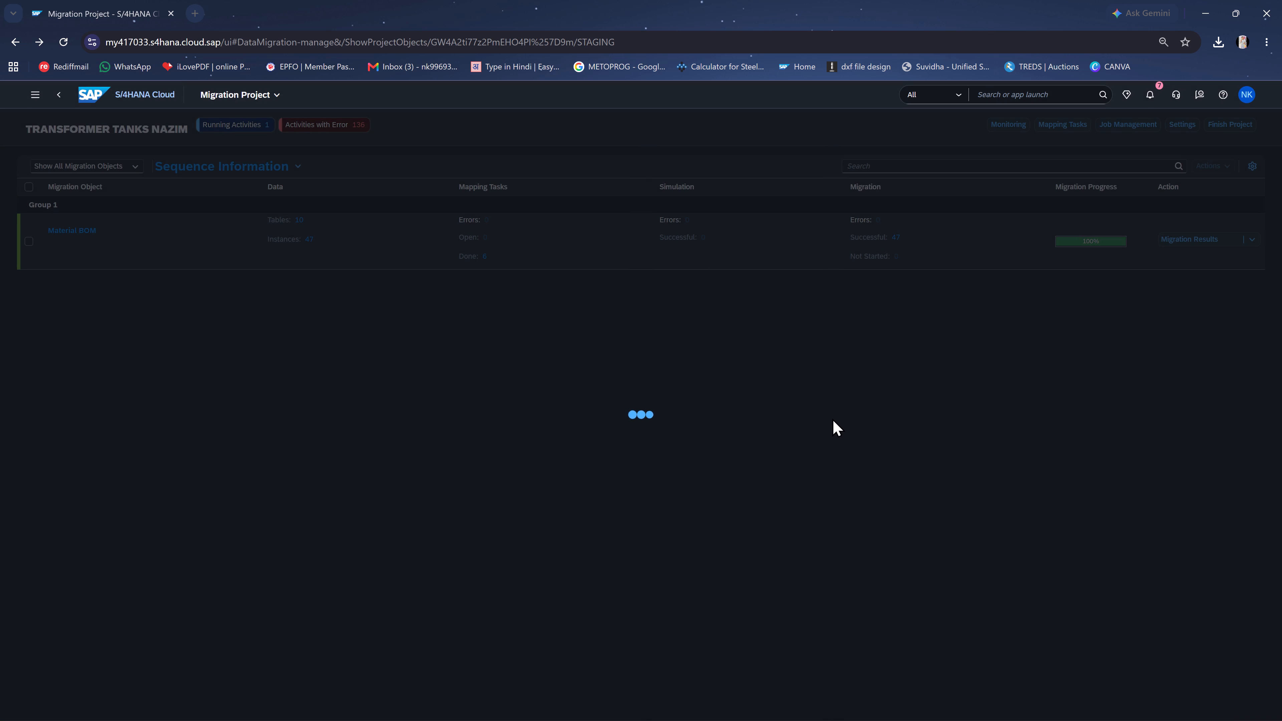
Review the status of the Material BOM mapping tasks and return to the project overview.
click(1252, 238)
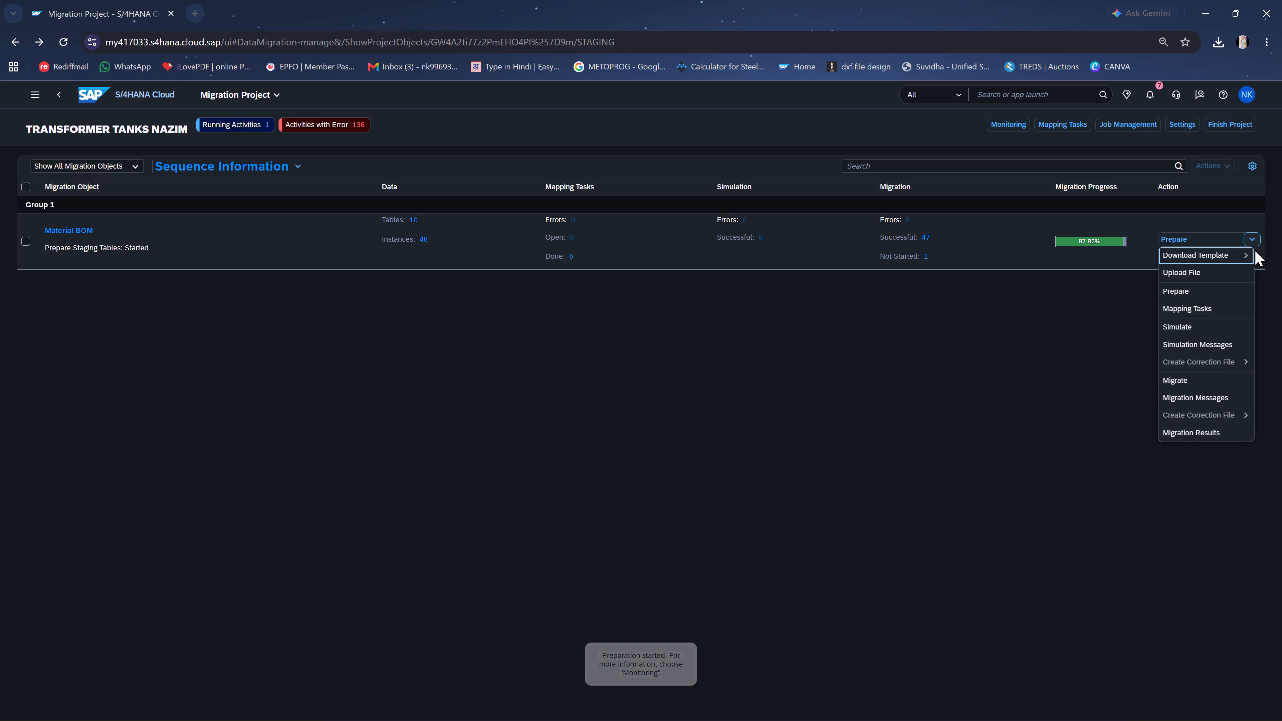
click(1208, 312)
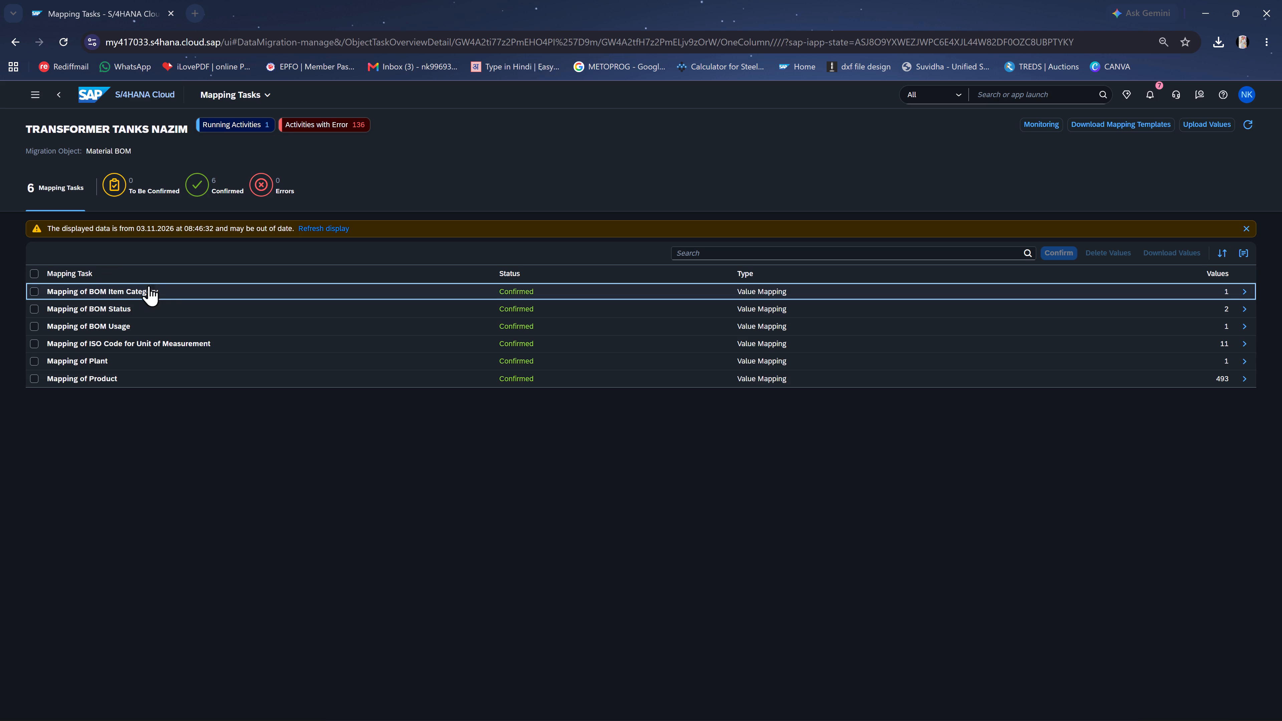
click(34, 274)
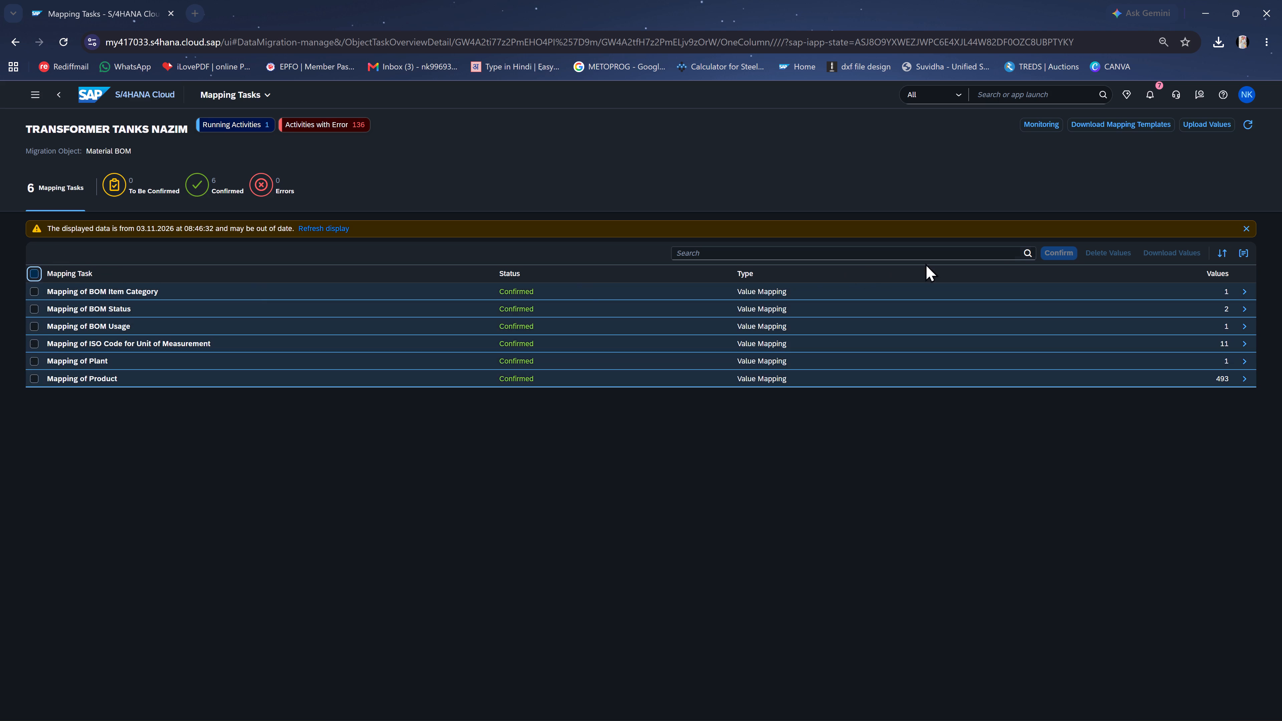
click(60, 97)
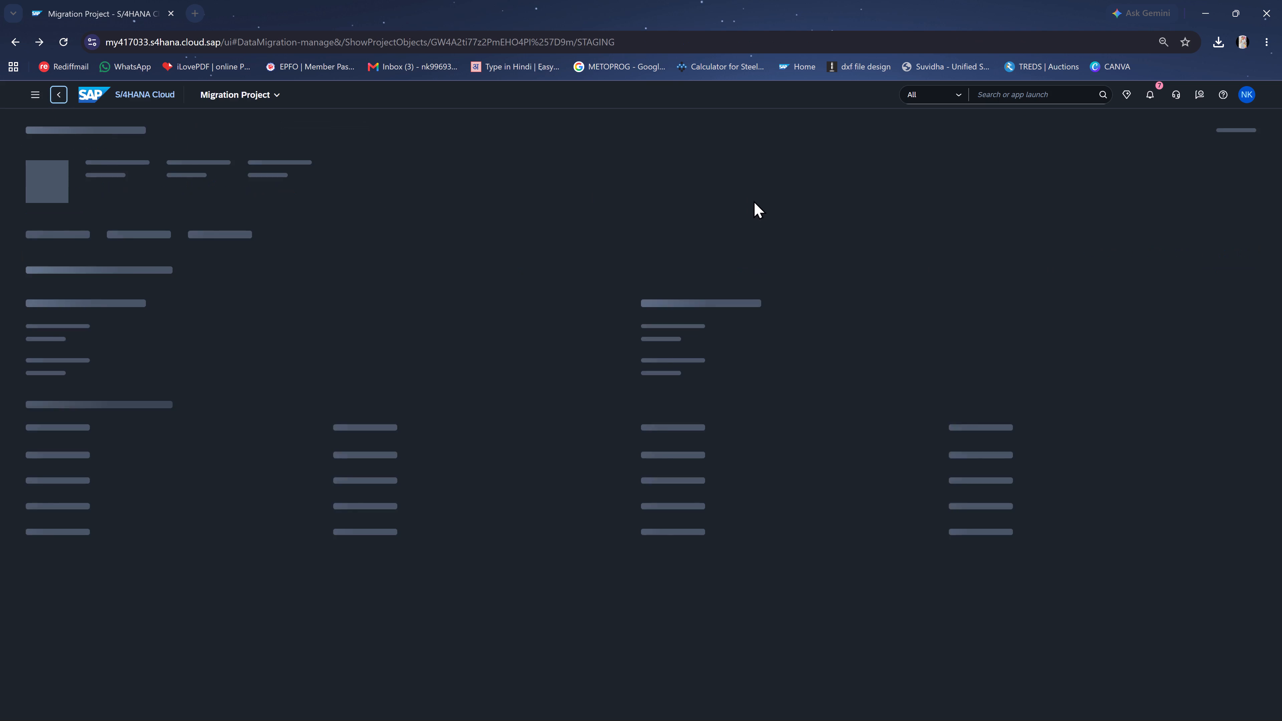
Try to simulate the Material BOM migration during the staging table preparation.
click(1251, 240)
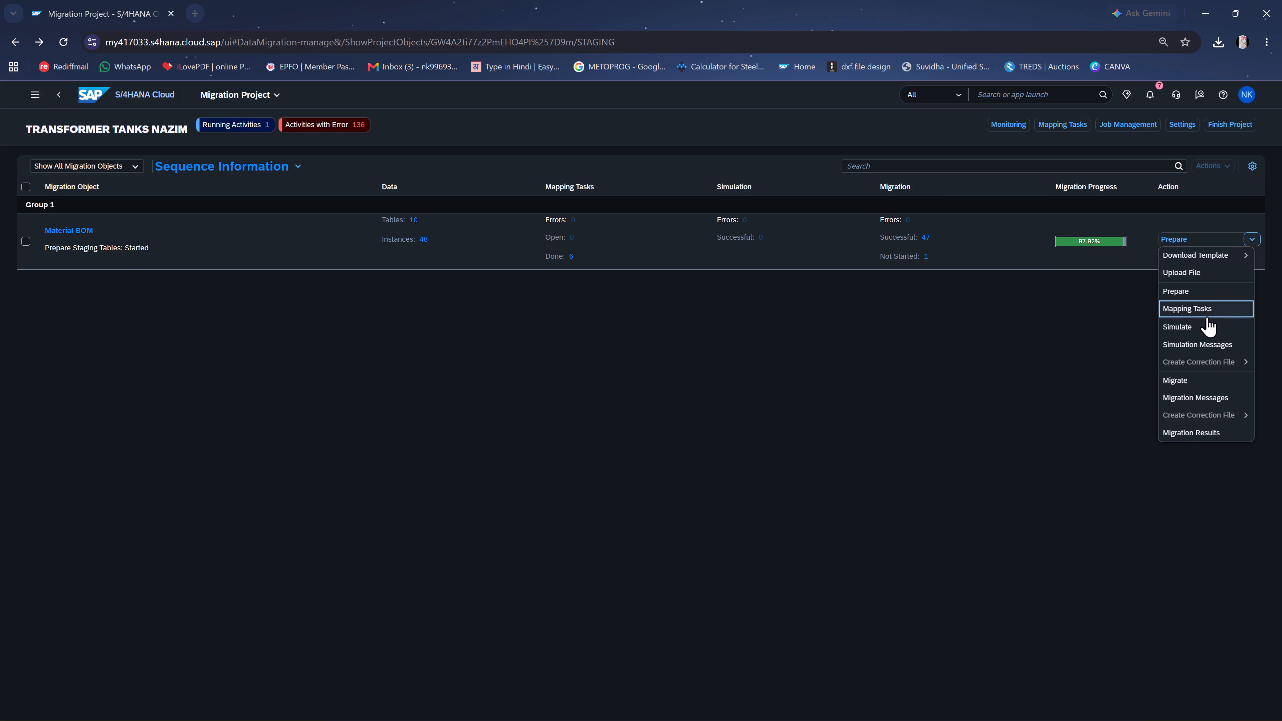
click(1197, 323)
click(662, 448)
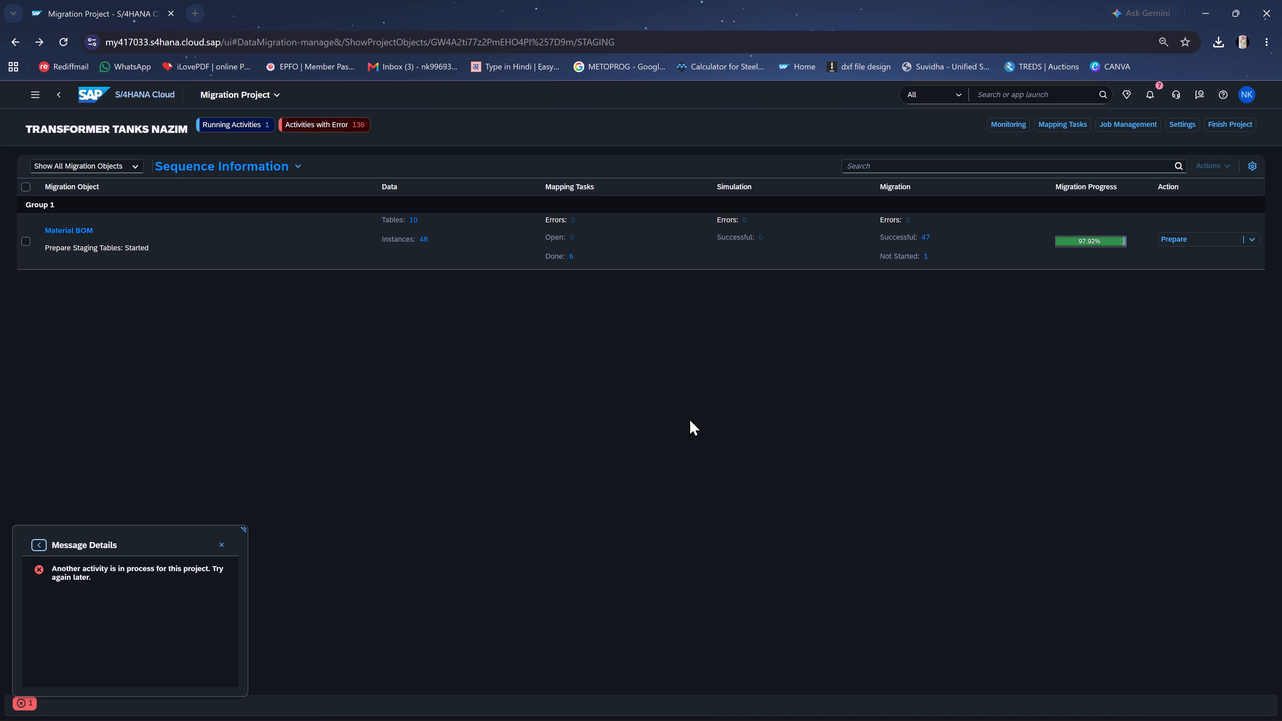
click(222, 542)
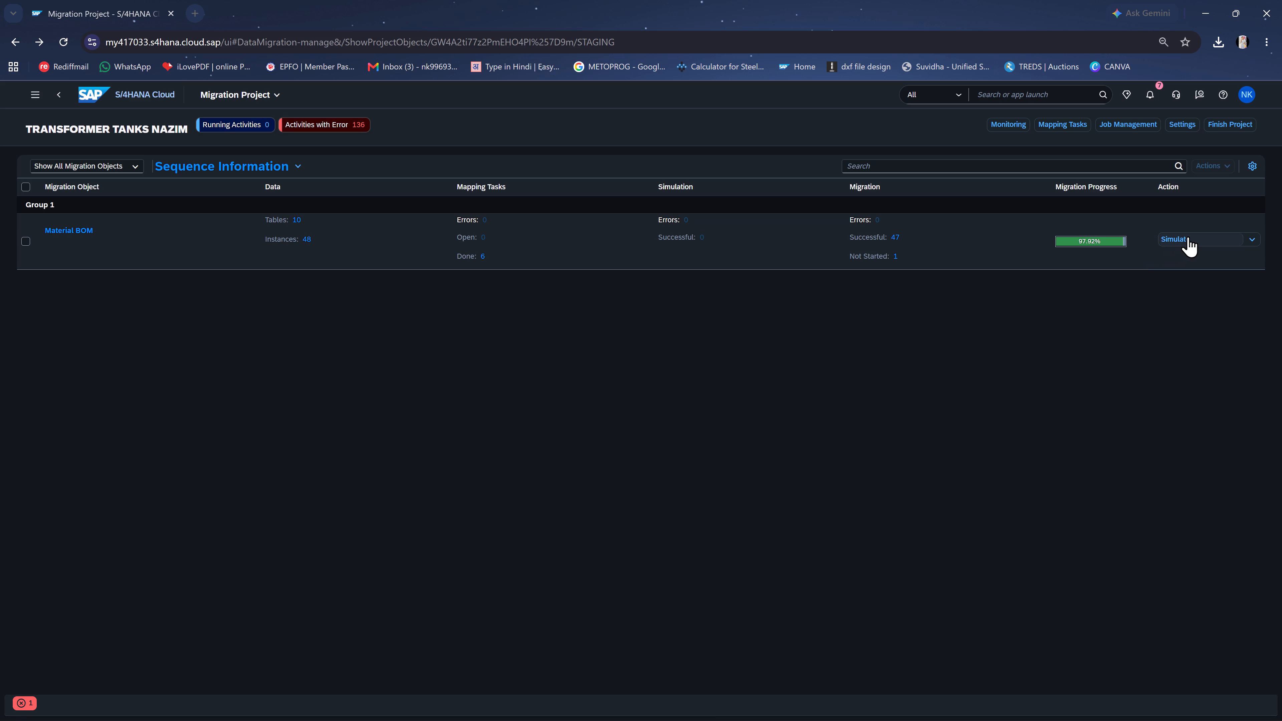
Check the status of the staging table preparation in the project's Monitoring list.
click(995, 127)
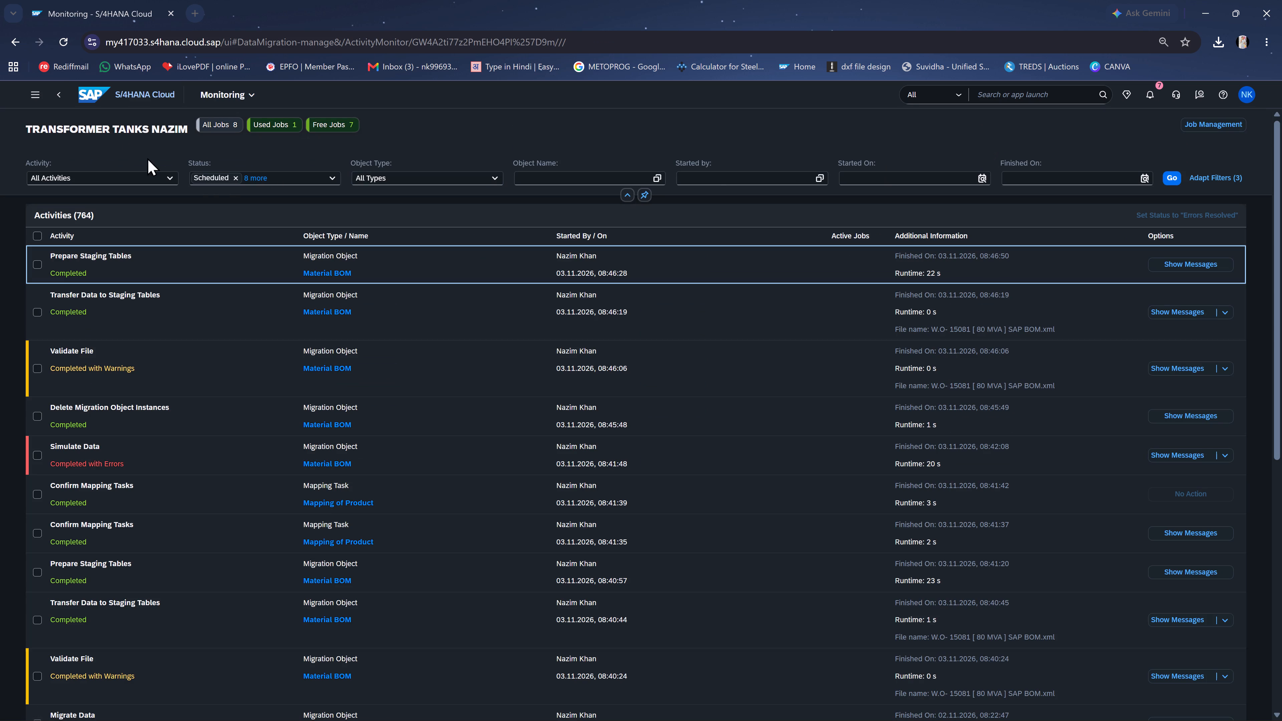
click(57, 99)
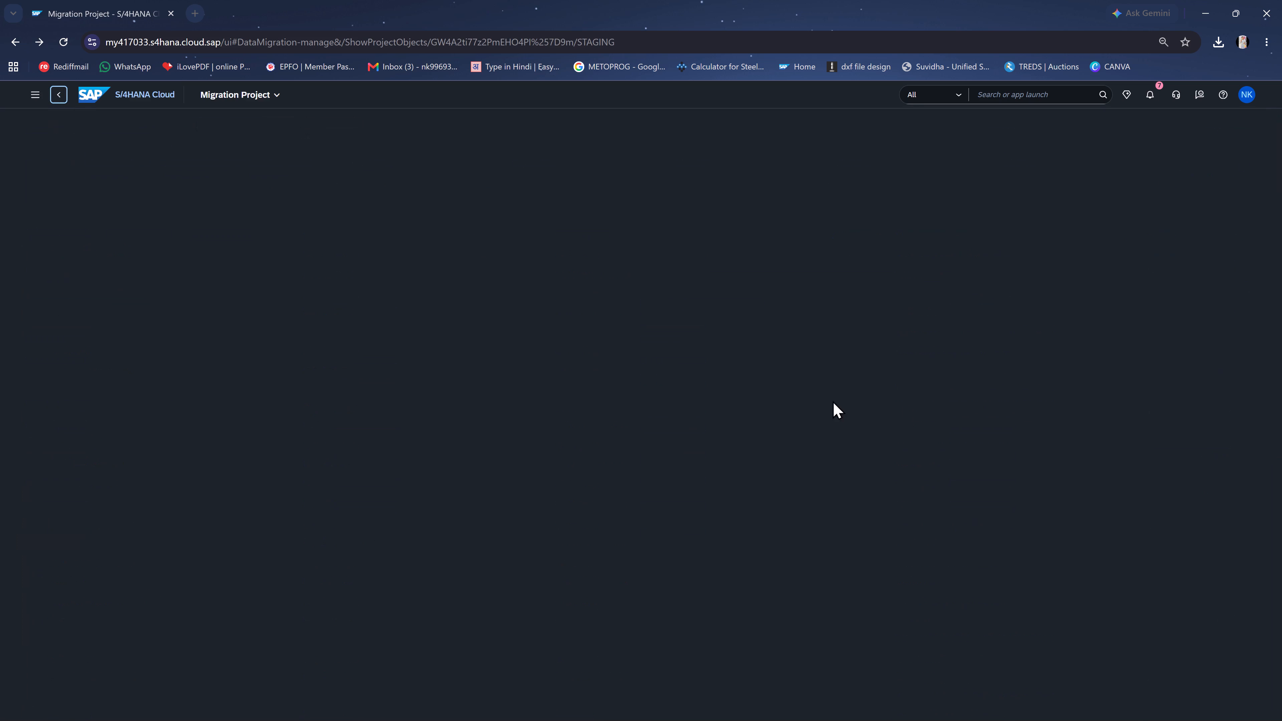
Simulate the Material BOM migration, follow the activity in Monitoring and return to the project overview.
click(1195, 243)
click(660, 450)
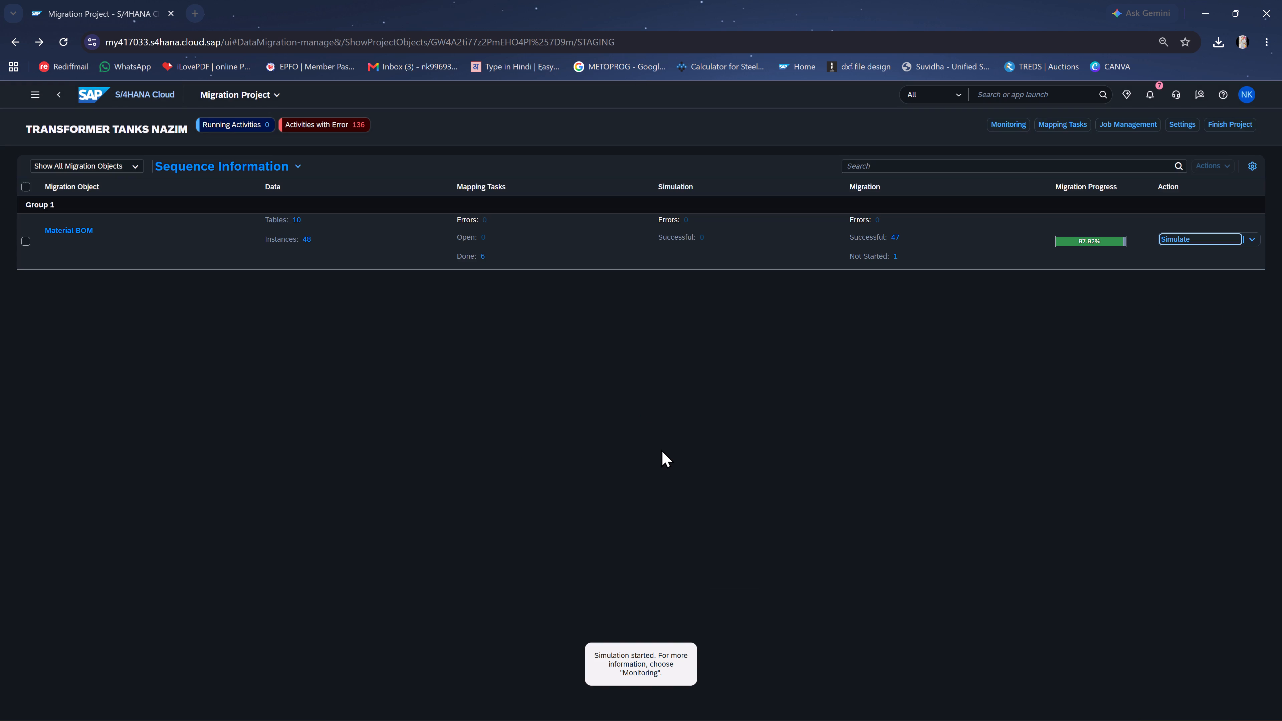
click(1004, 123)
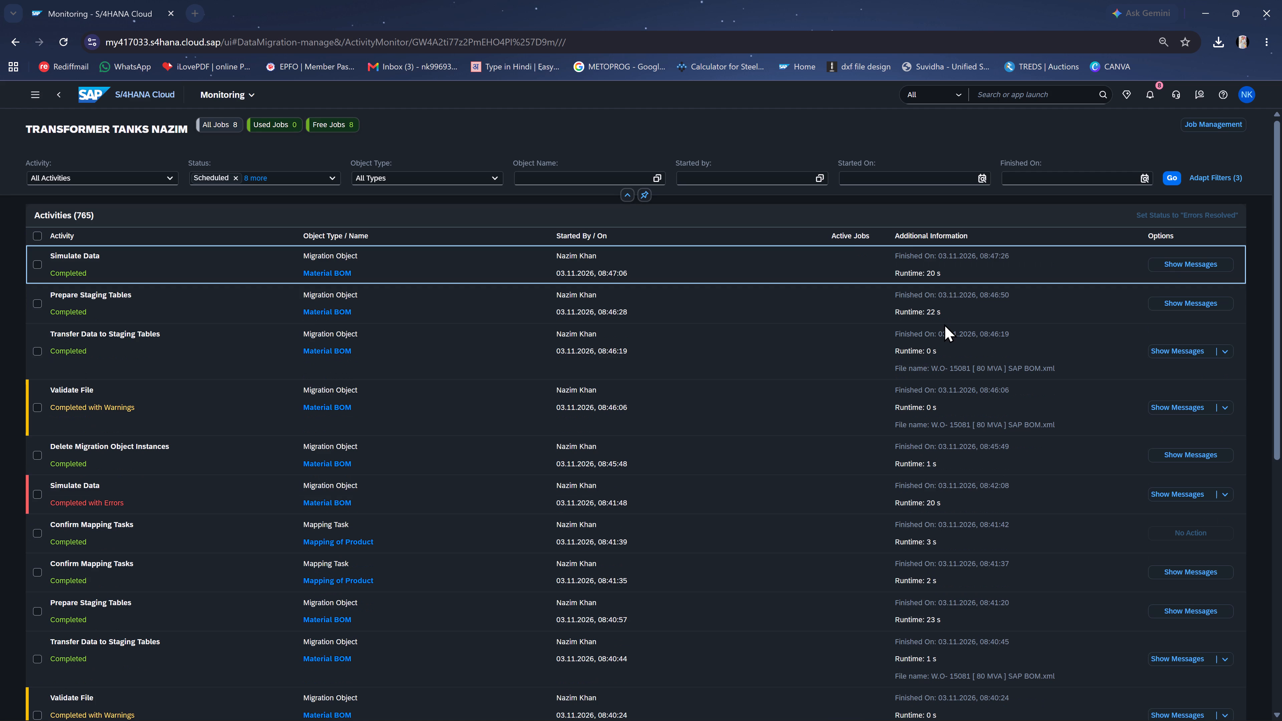
click(55, 94)
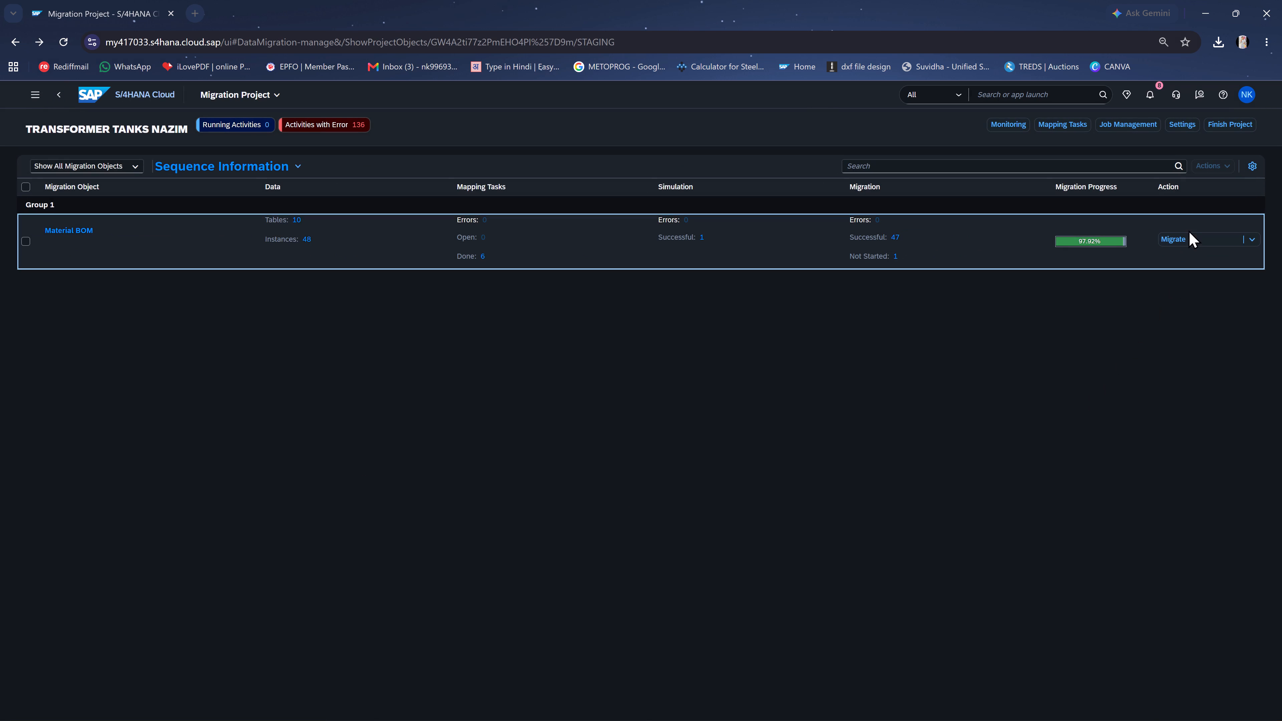
Migrate the Material BOM data, check the migration activity in Monitoring and return to the project overview.
click(1189, 230)
click(1190, 237)
click(665, 447)
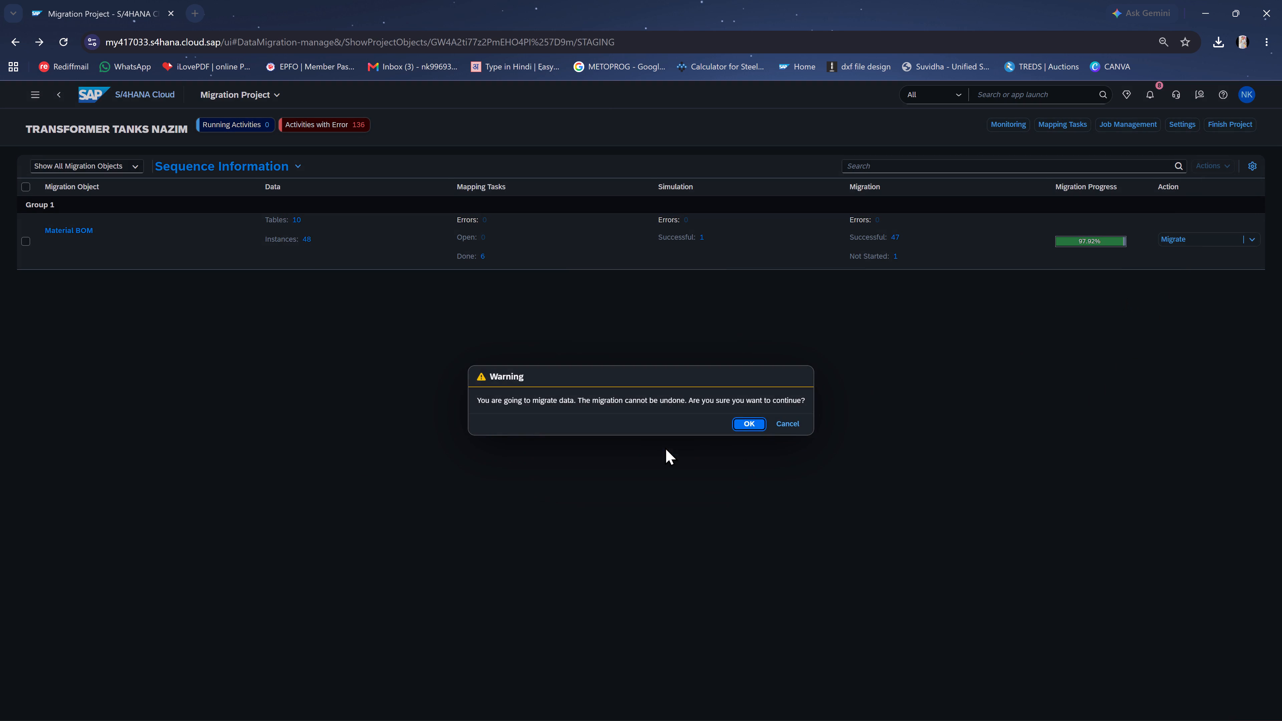
click(740, 423)
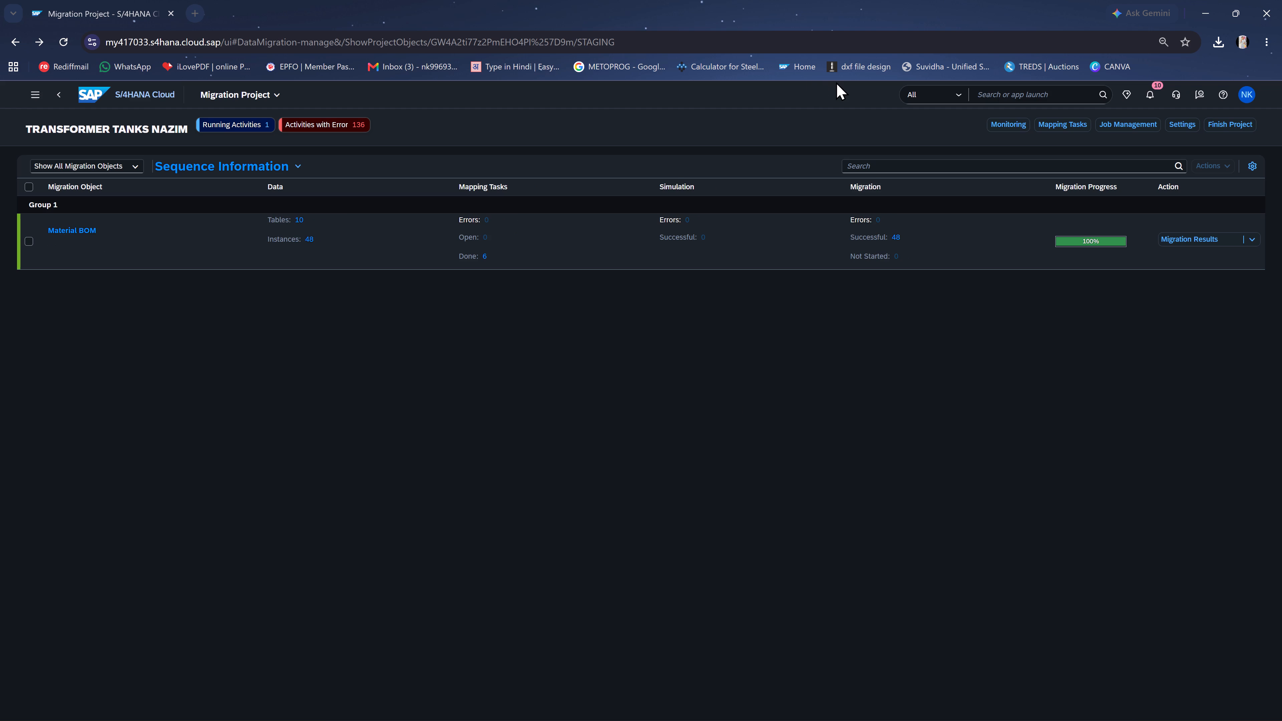
click(1004, 126)
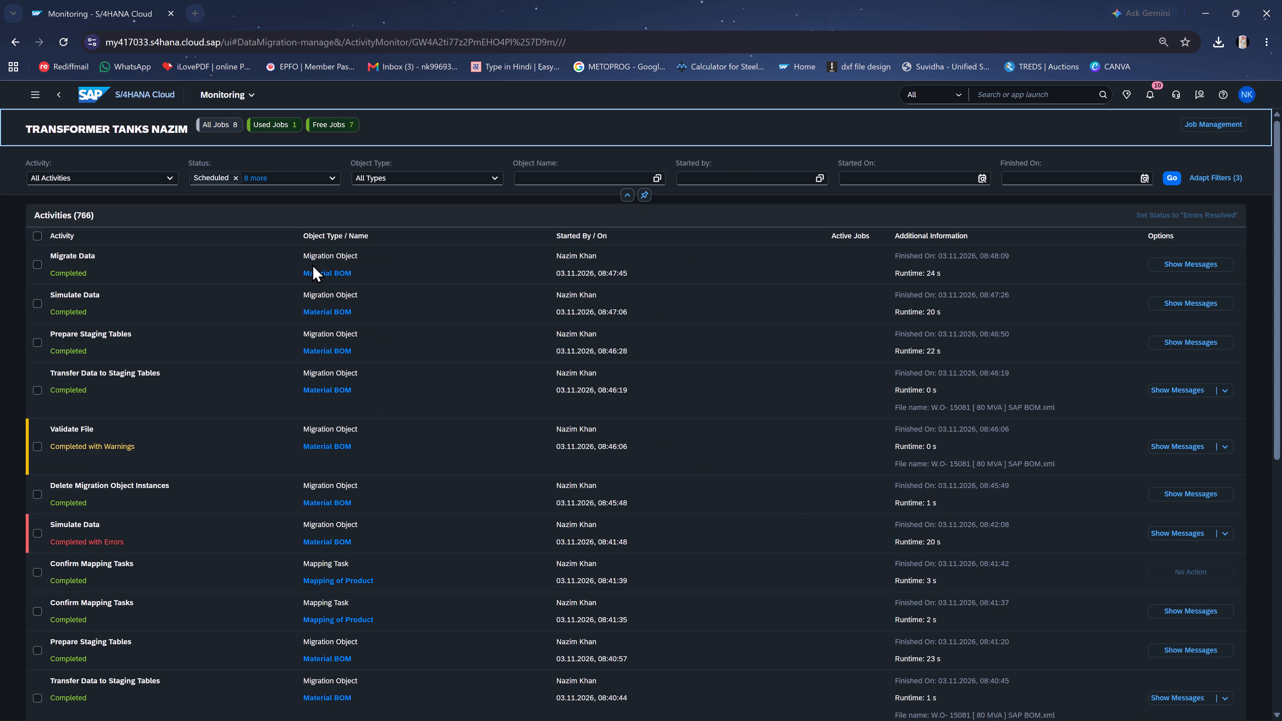
click(59, 97)
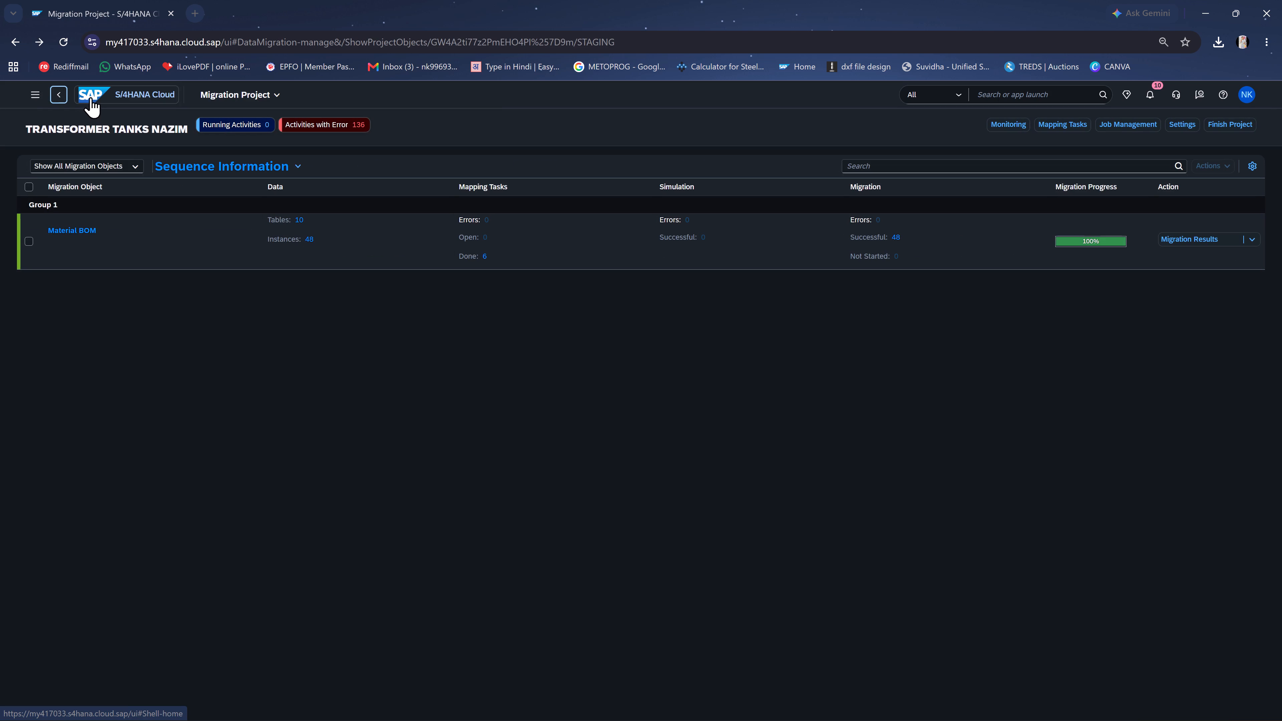
Return to the S/4HANA Cloud home page.
click(87, 92)
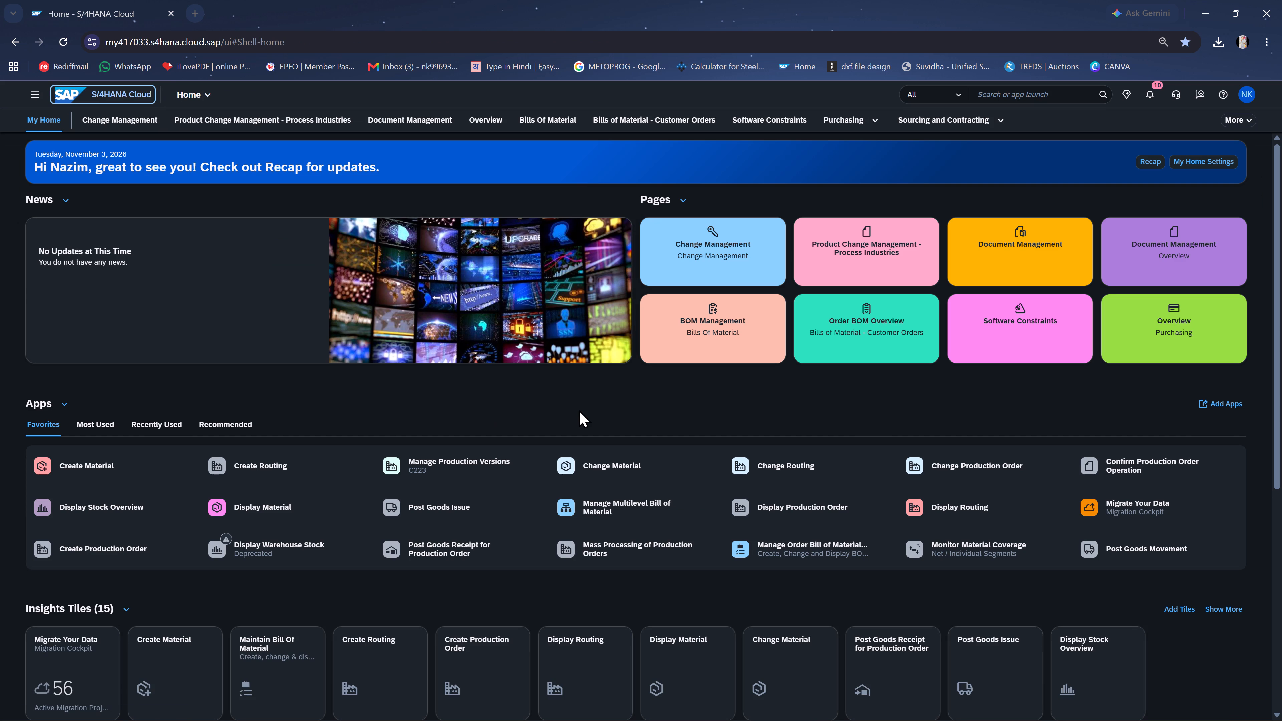
In Manage Order Bill of Material, start Copy Material BOM and filter by material 20005275, copied from the W.O SHEET in Excel.
click(814, 546)
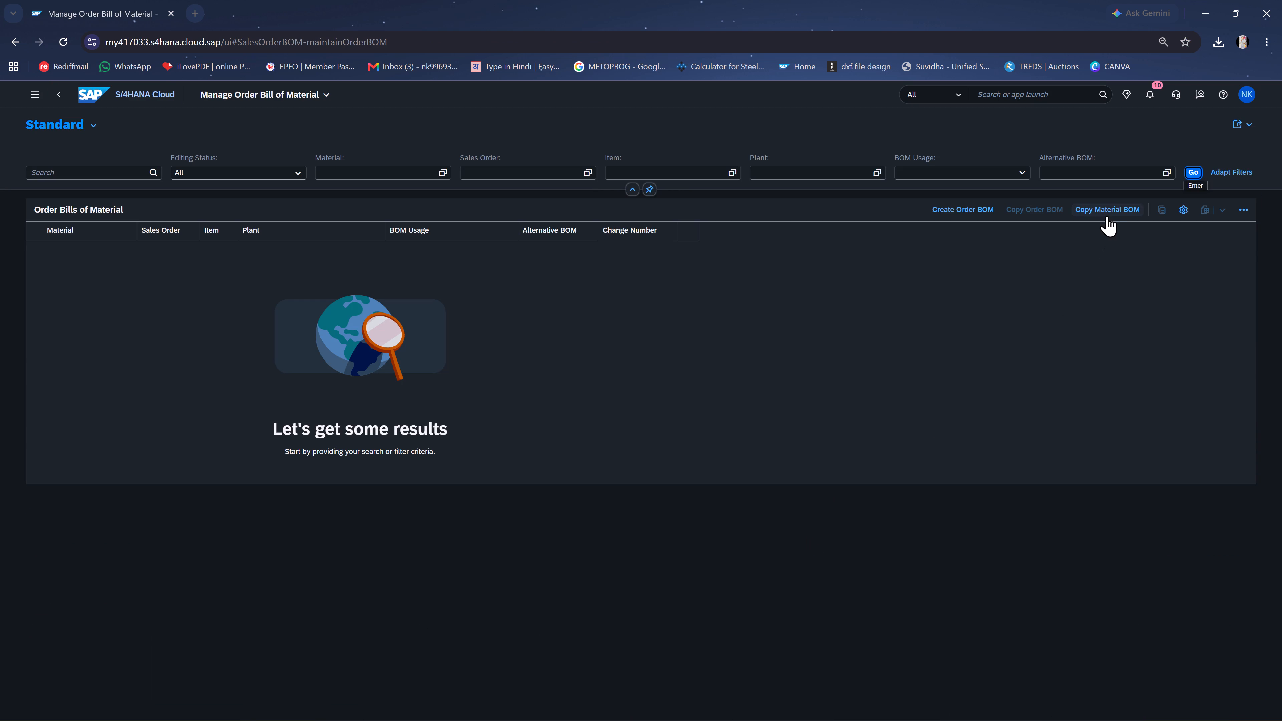
click(1105, 209)
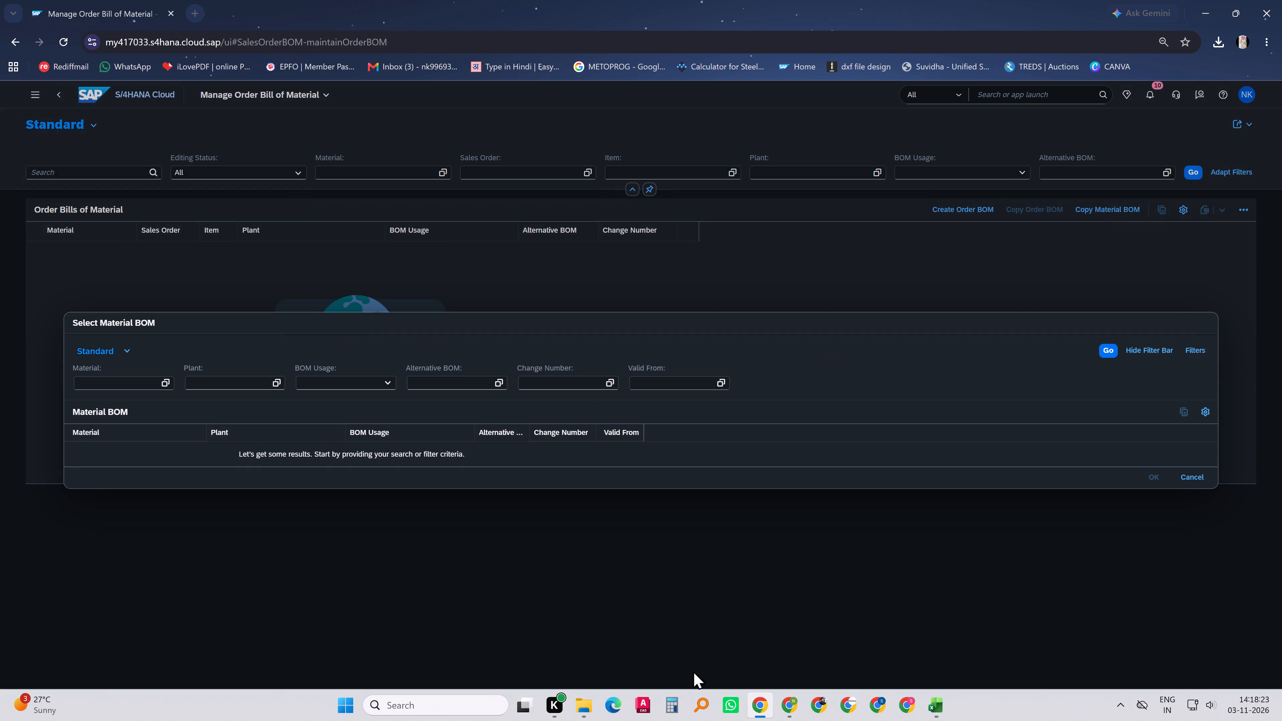
click(938, 704)
click(401, 508)
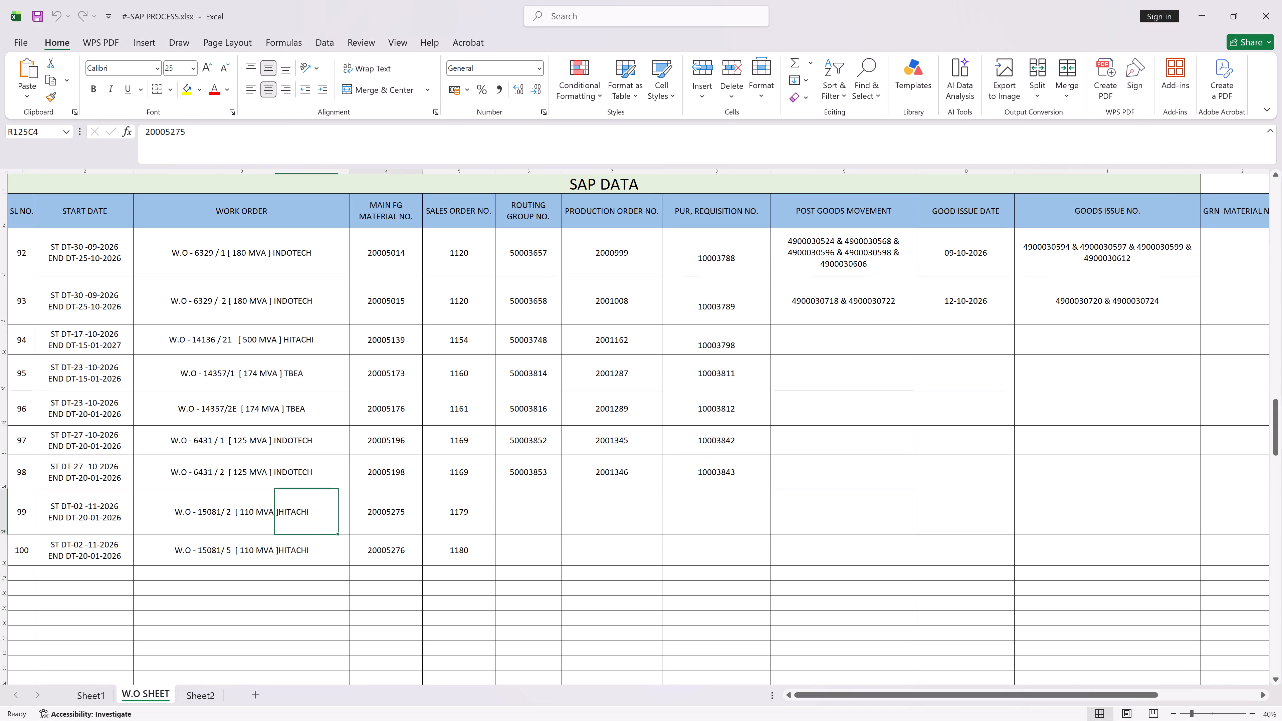
key(ctrl+c)
click(1190, 24)
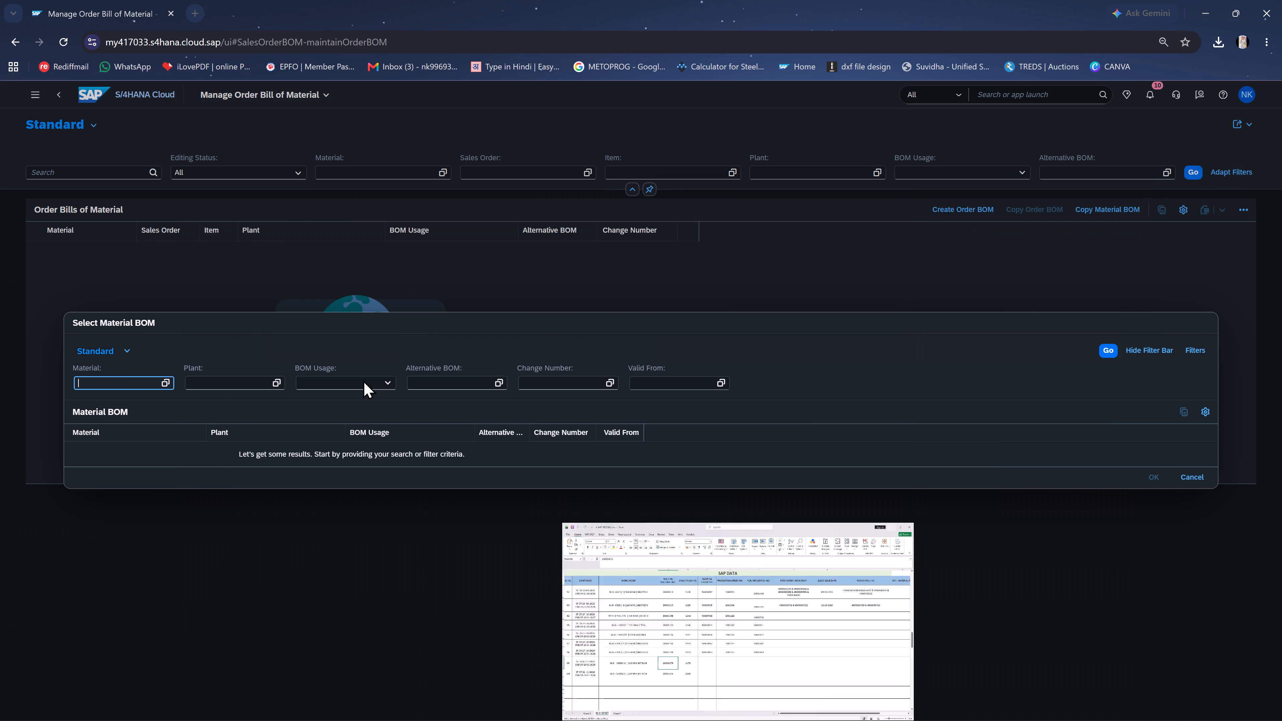
click(126, 384)
key(ctrl+v)
Filter the material BOMs by plant 1001 and BOM usage Production (1), and select the BOM of 20005275 for copying.
click(233, 375)
click(220, 394)
click(219, 382)
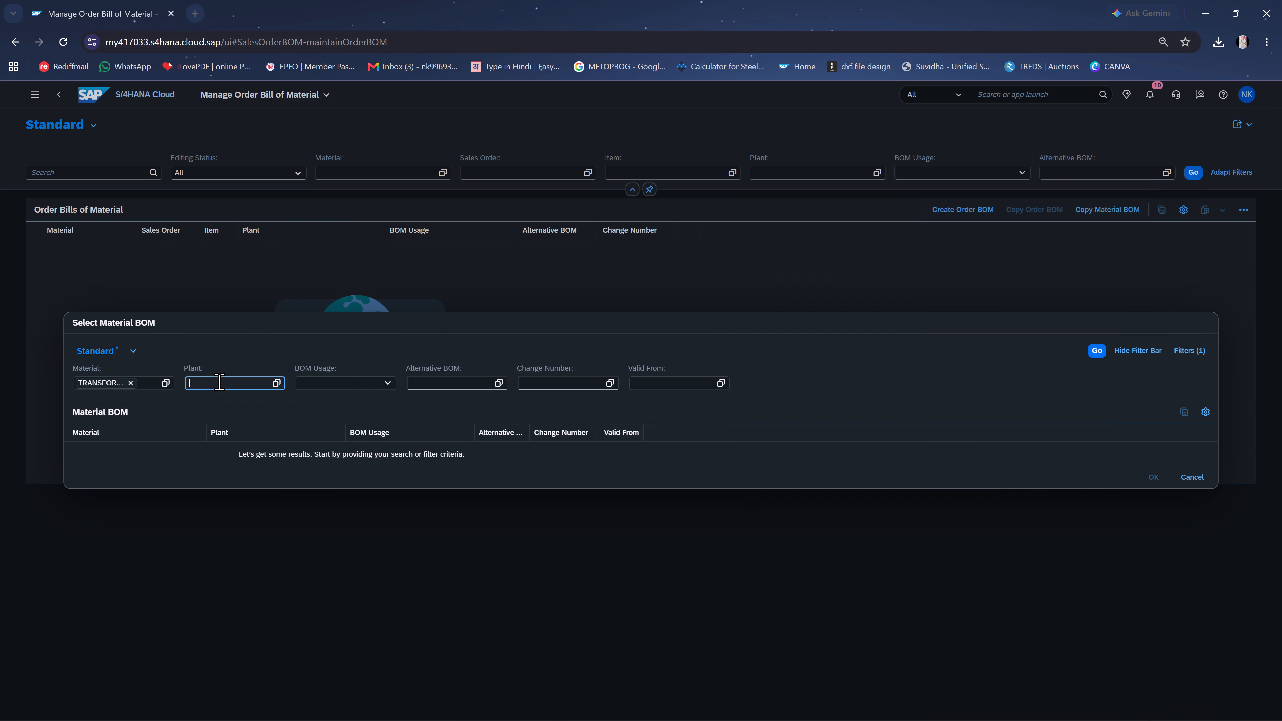
key(1)
key(0)
key(0)
key(1)
click(317, 384)
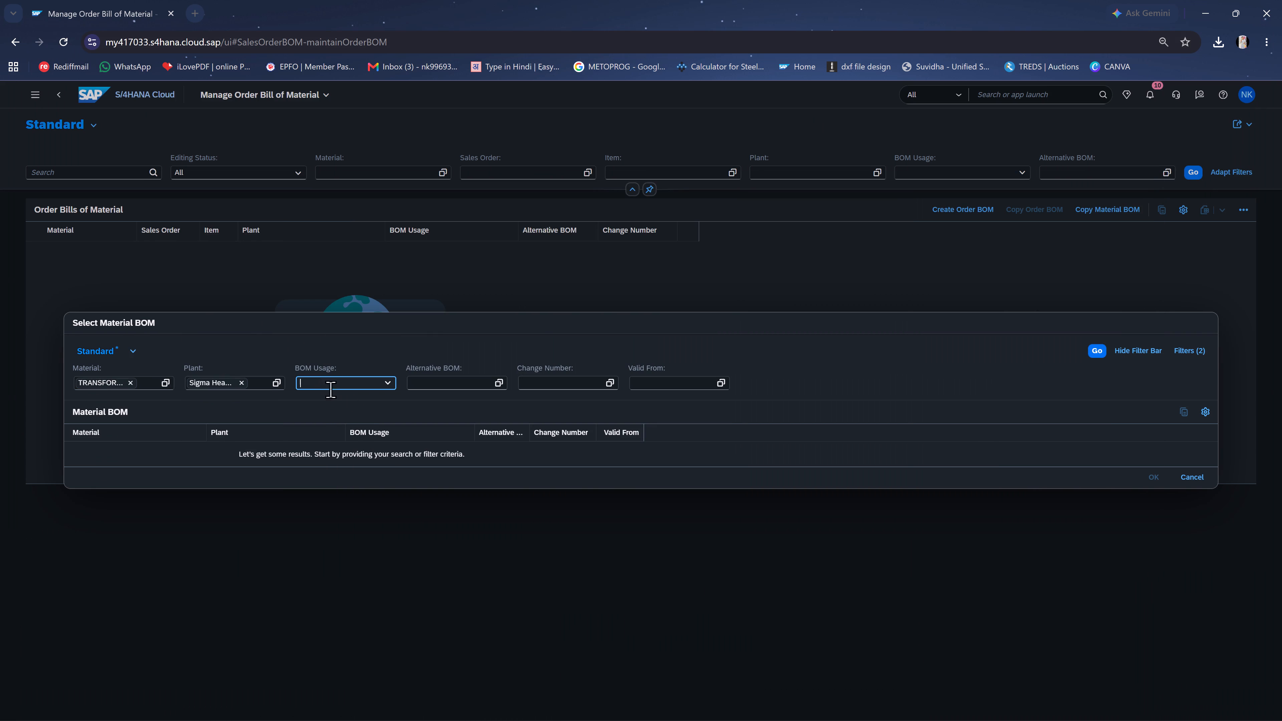
key(1)
click(354, 401)
click(1096, 350)
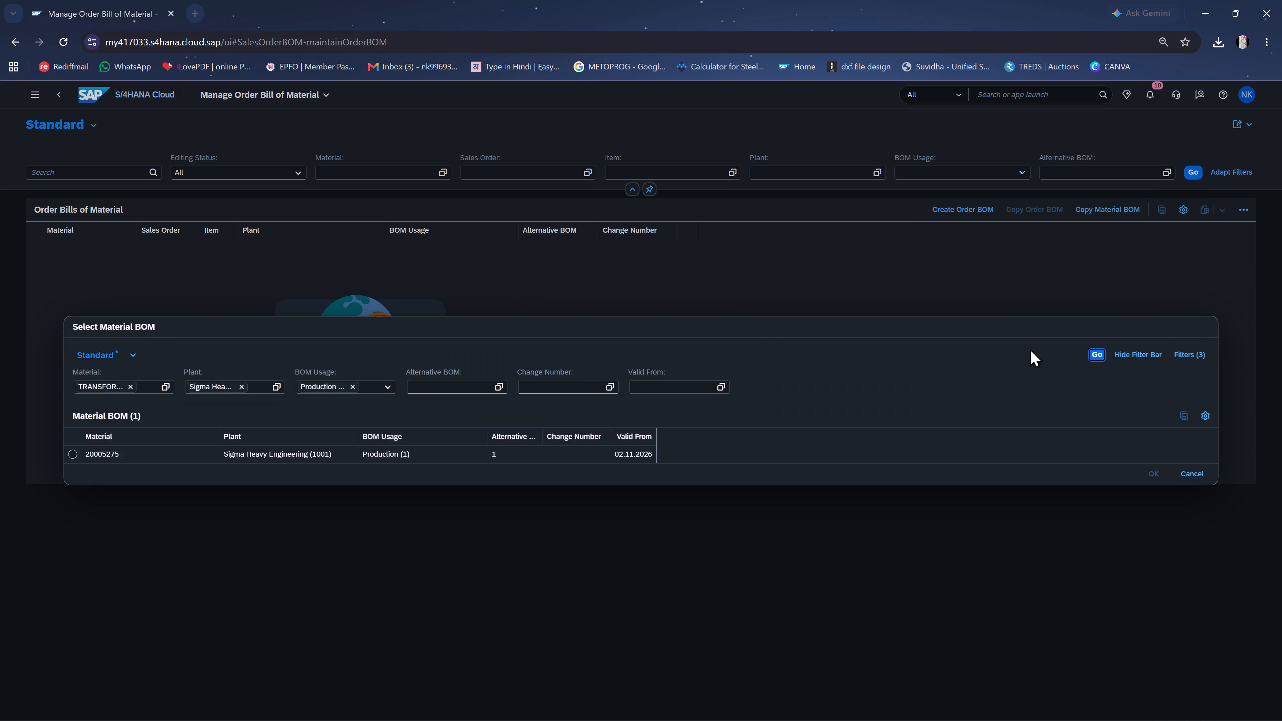
click(73, 451)
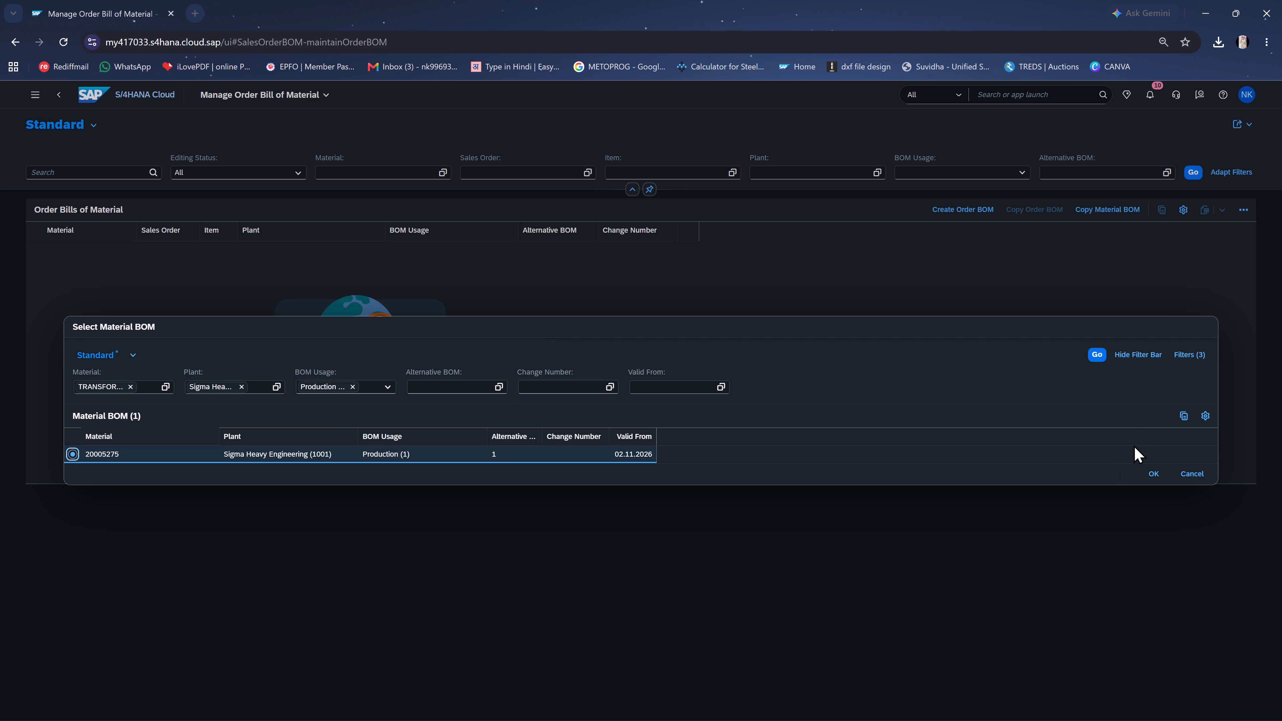
click(1156, 474)
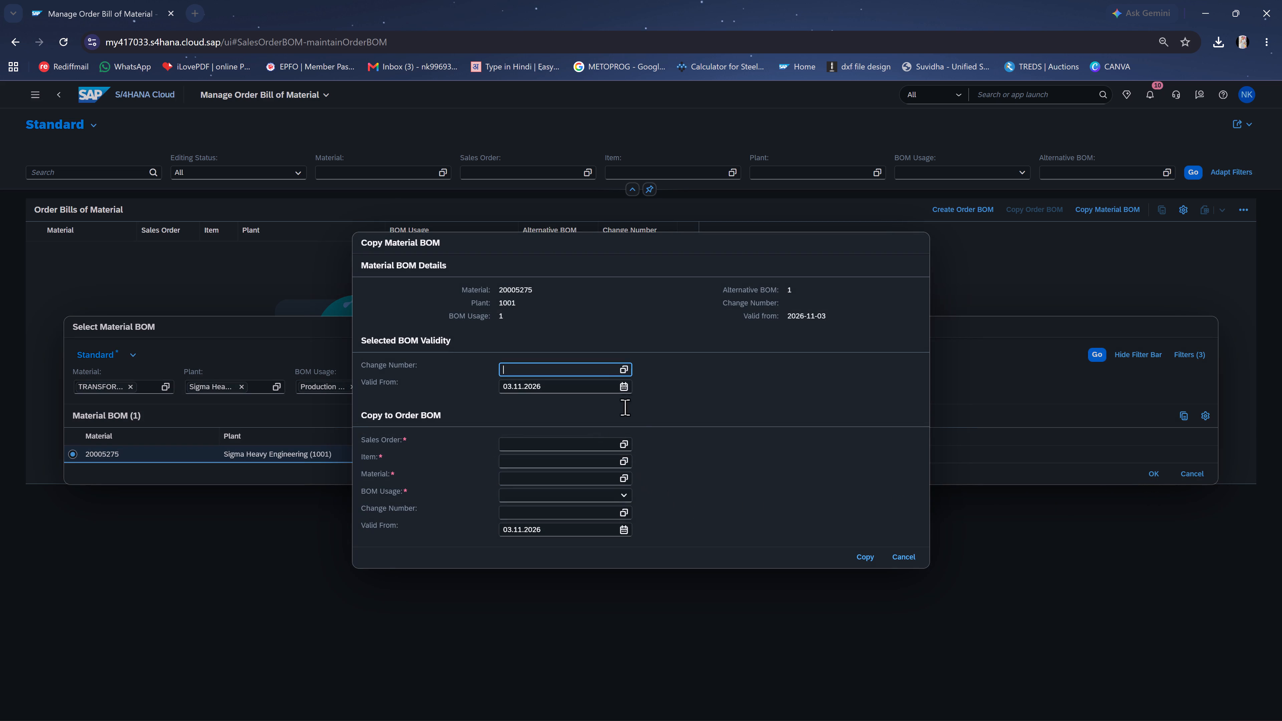
Set the Valid From dates of both the selected BOM and the target order BOM to 02.11.2026.
click(629, 388)
click(550, 441)
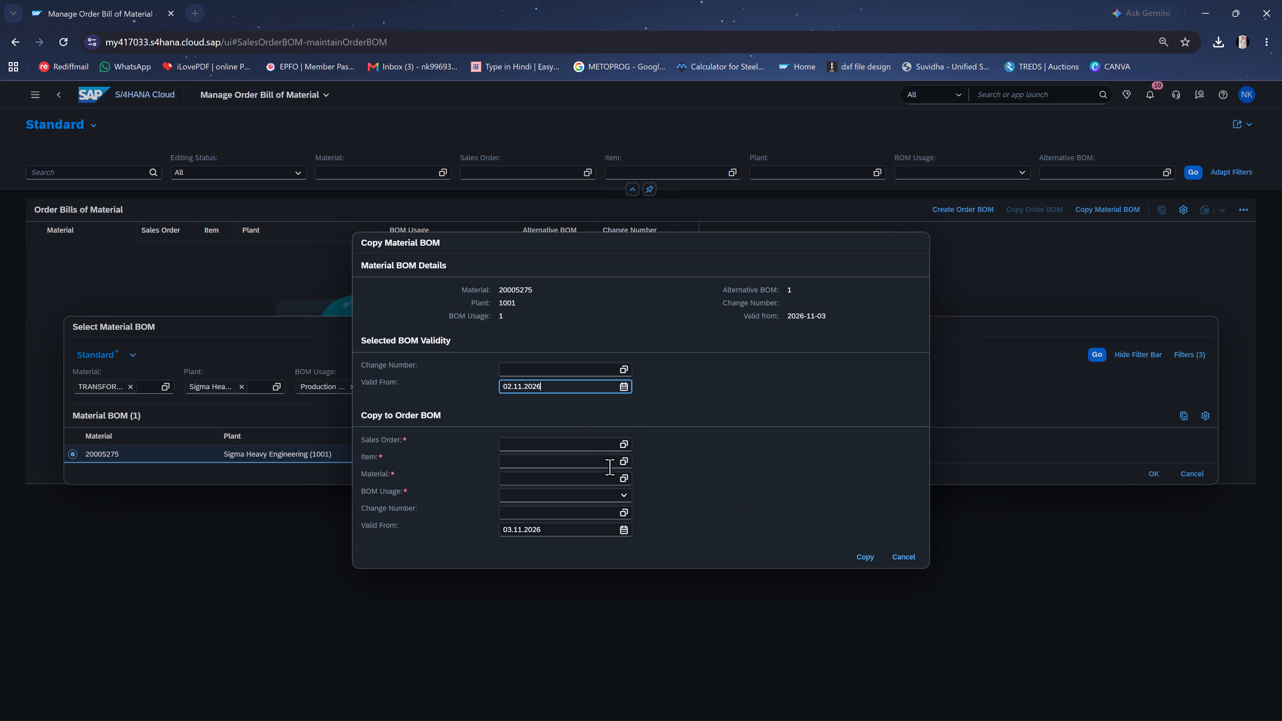
click(629, 530)
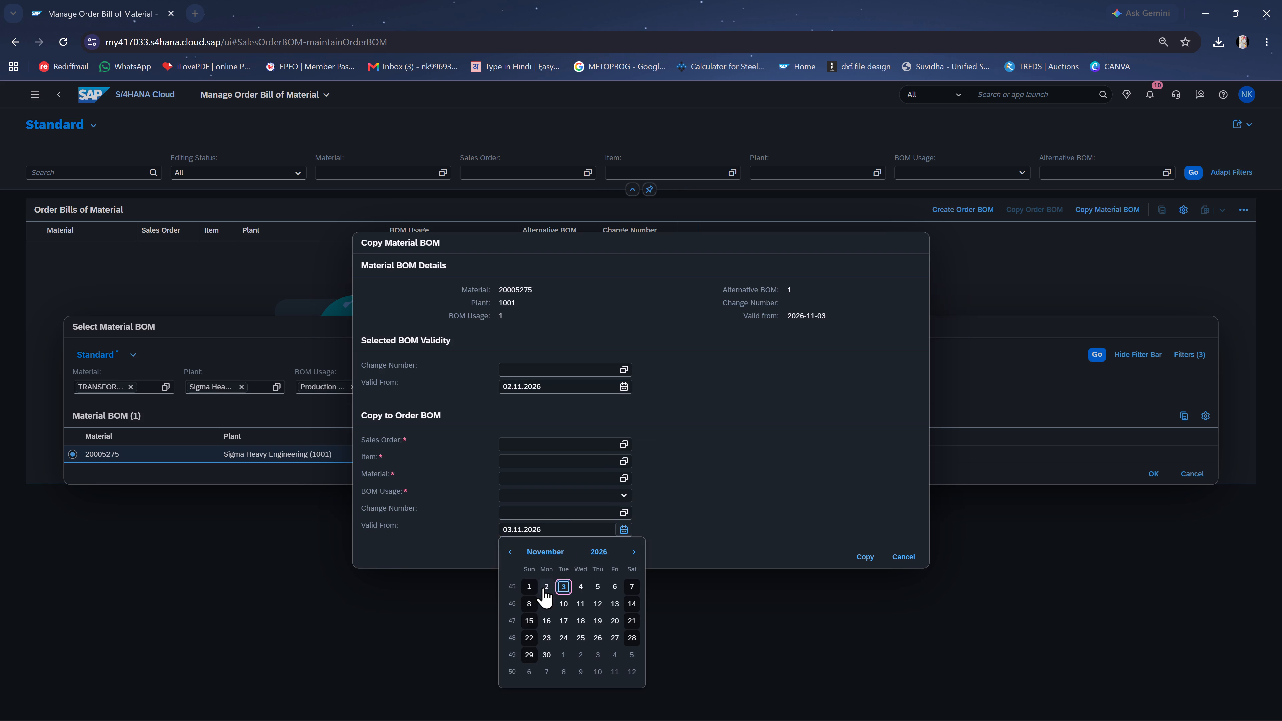
click(547, 588)
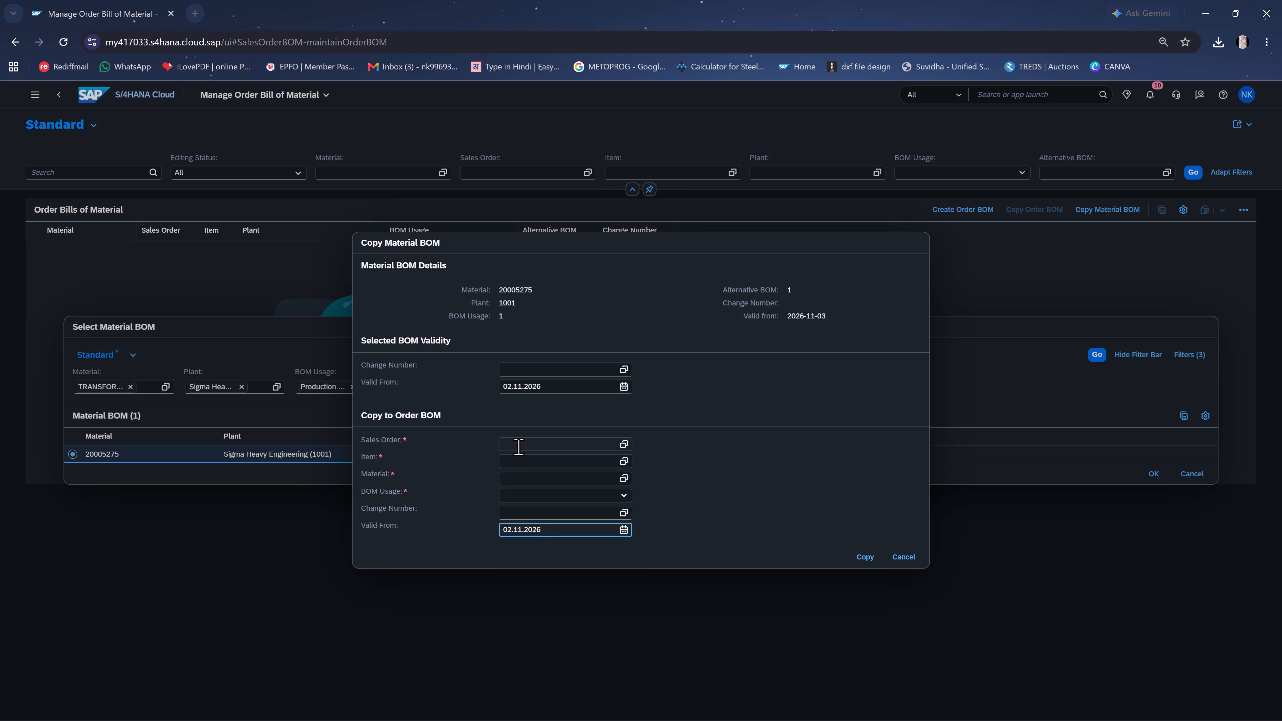
Look up the work order's sales order number in the Excel sheet and enter sales order 1179, item 10, for the order BOM.
click(518, 447)
click(930, 701)
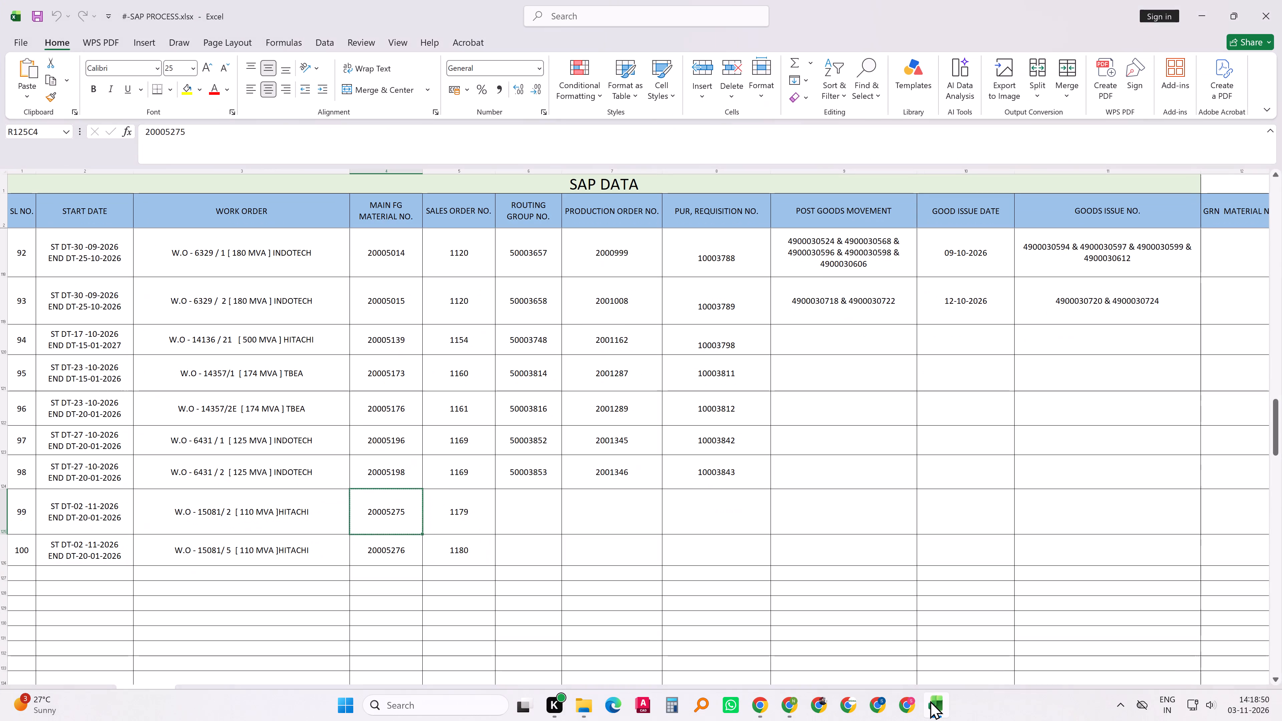
click(930, 701)
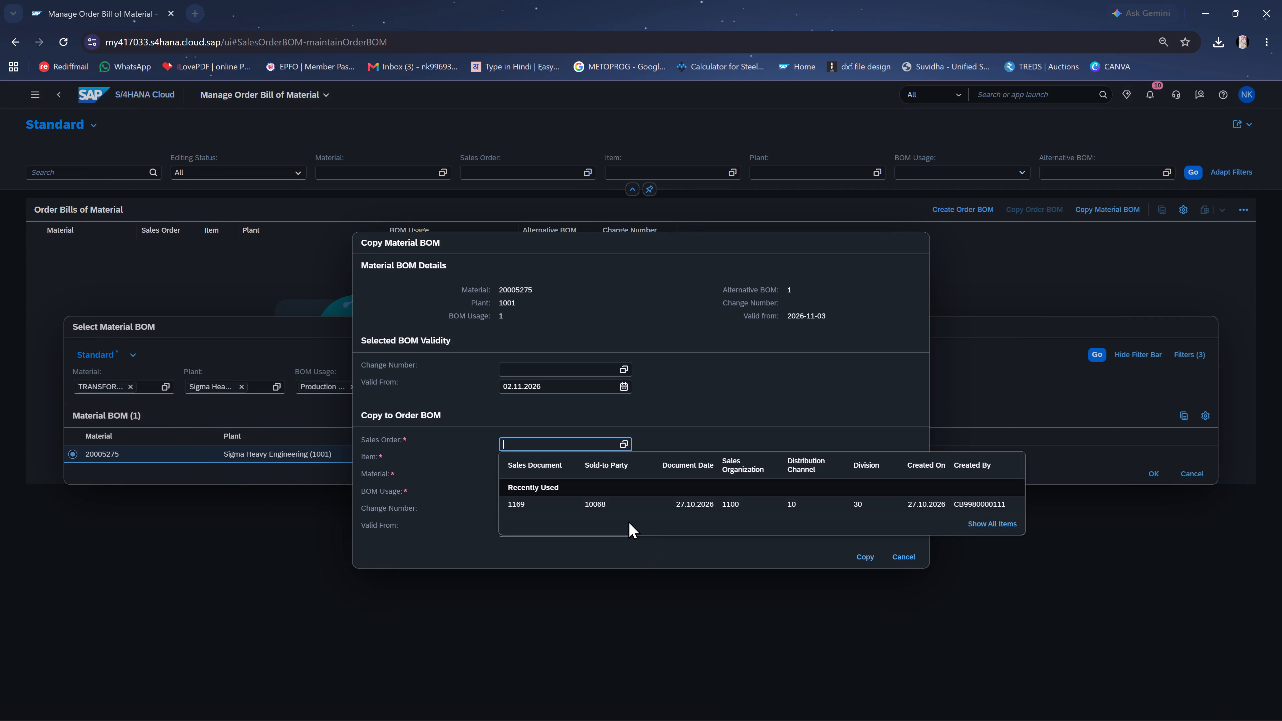
text(1179)
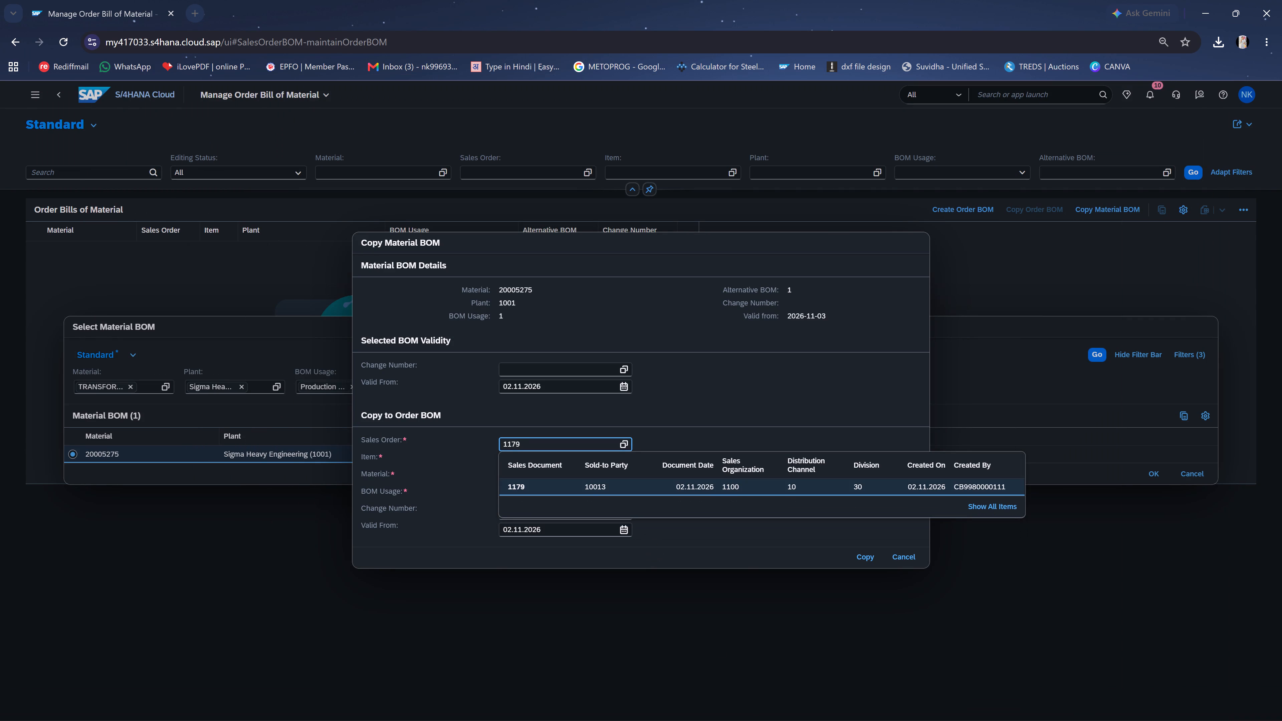
key(Tab)
text(10)
key(Tab)
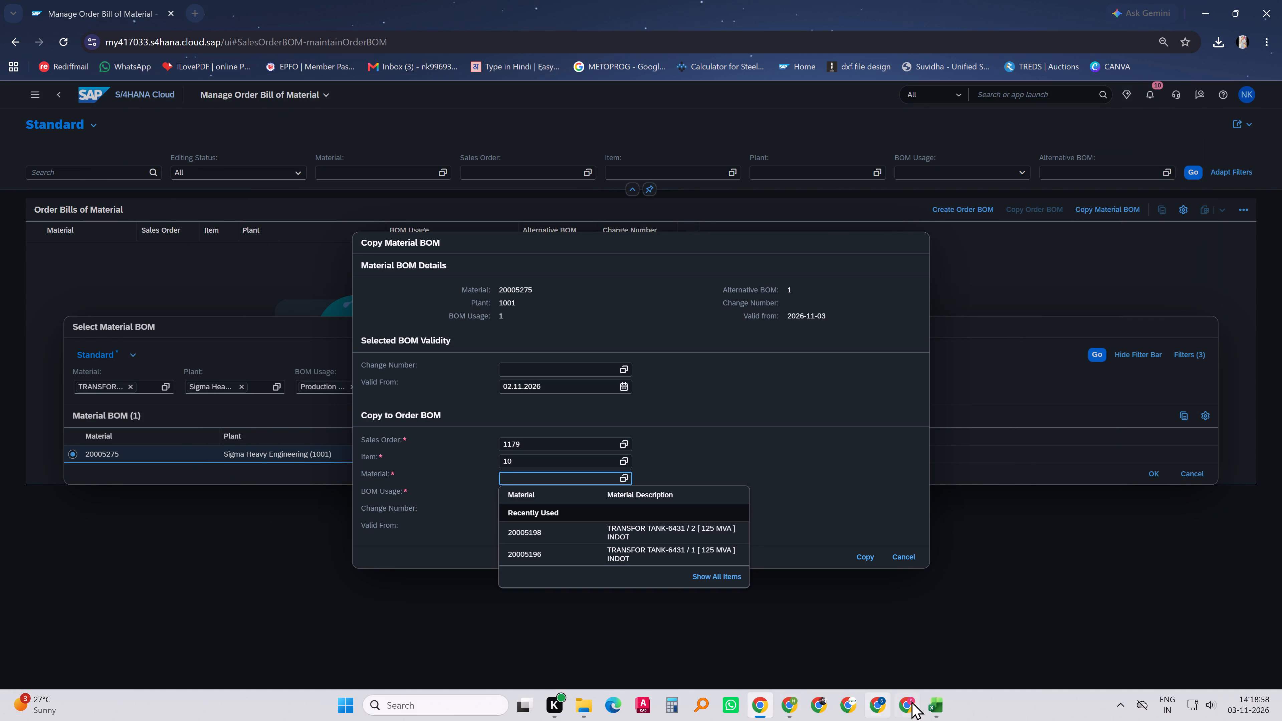
Enter material 20005275, copied from the Excel sheet, and BOM usage Production (1) for the target order BOM.
click(935, 701)
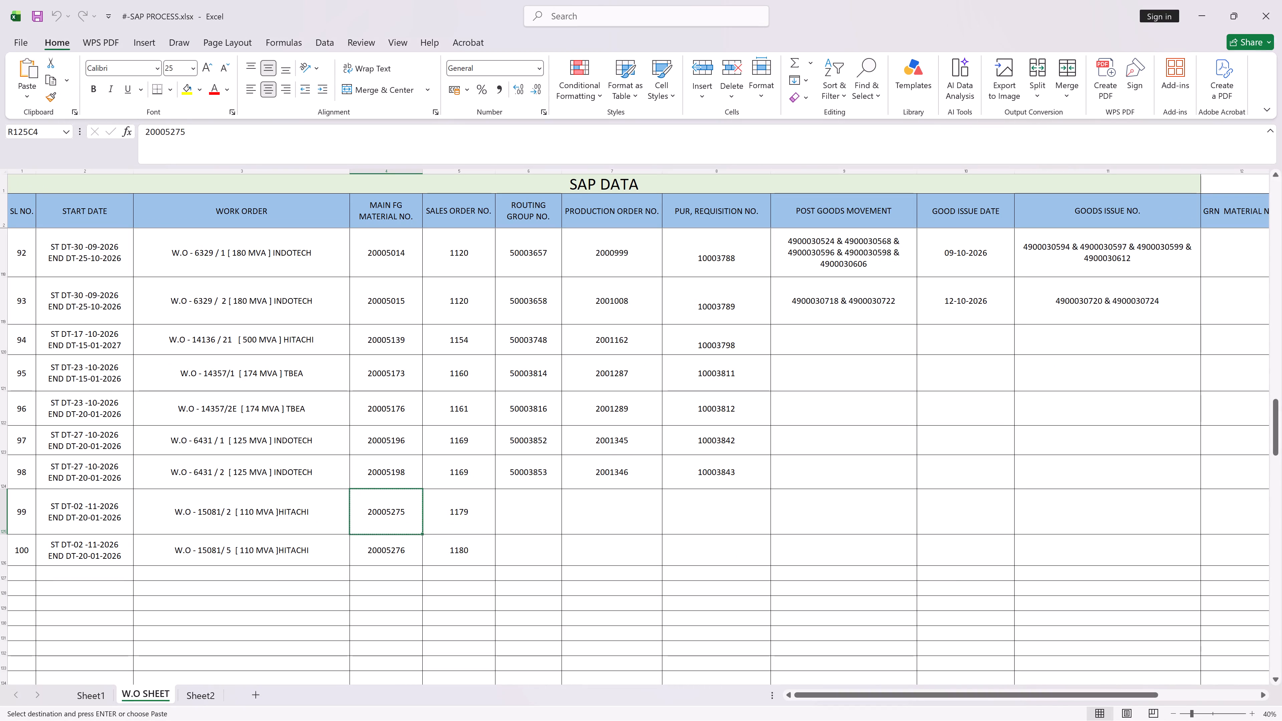
click(393, 544)
click(401, 508)
key(ctrl+c)
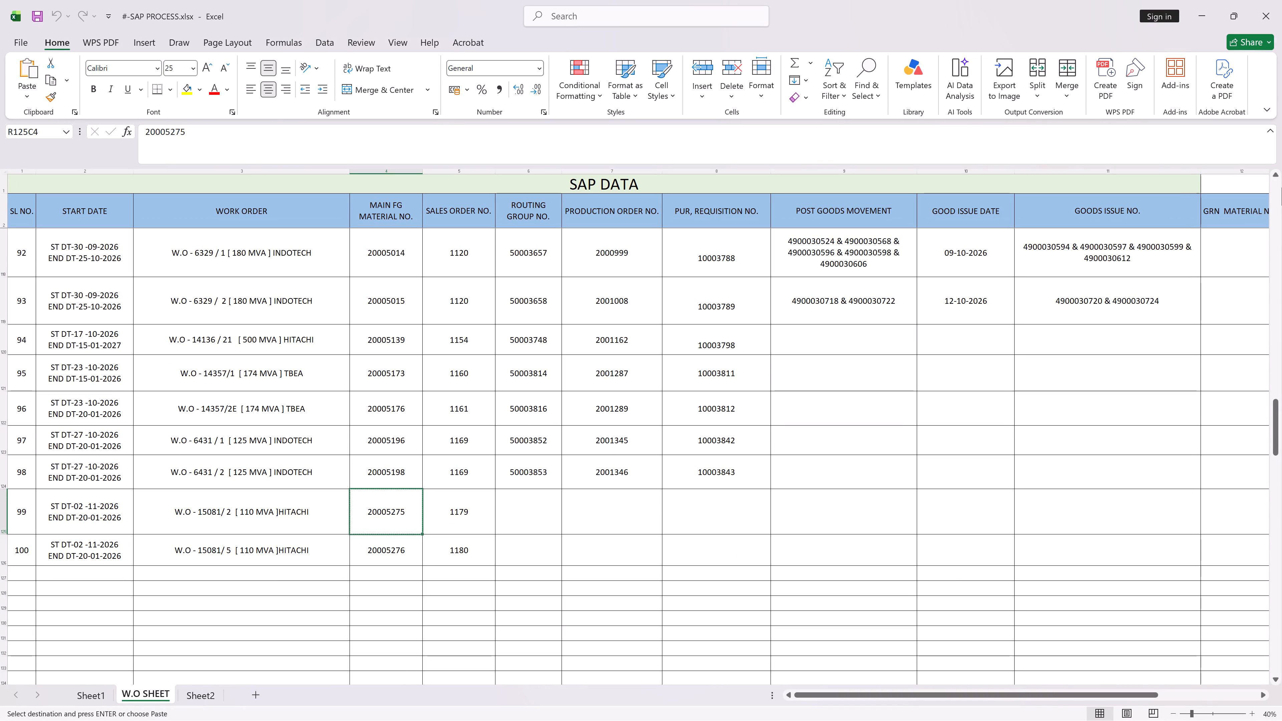
click(1204, 18)
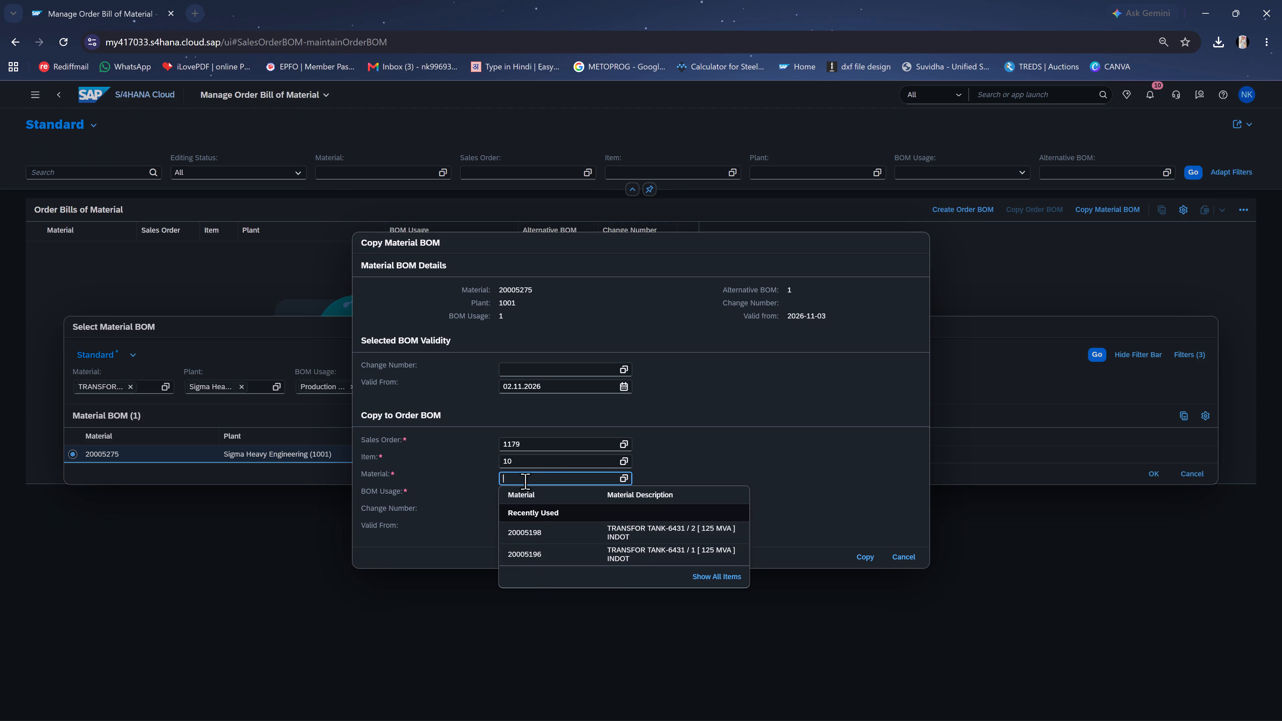
click(522, 477)
key(ctrl+v)
click(468, 509)
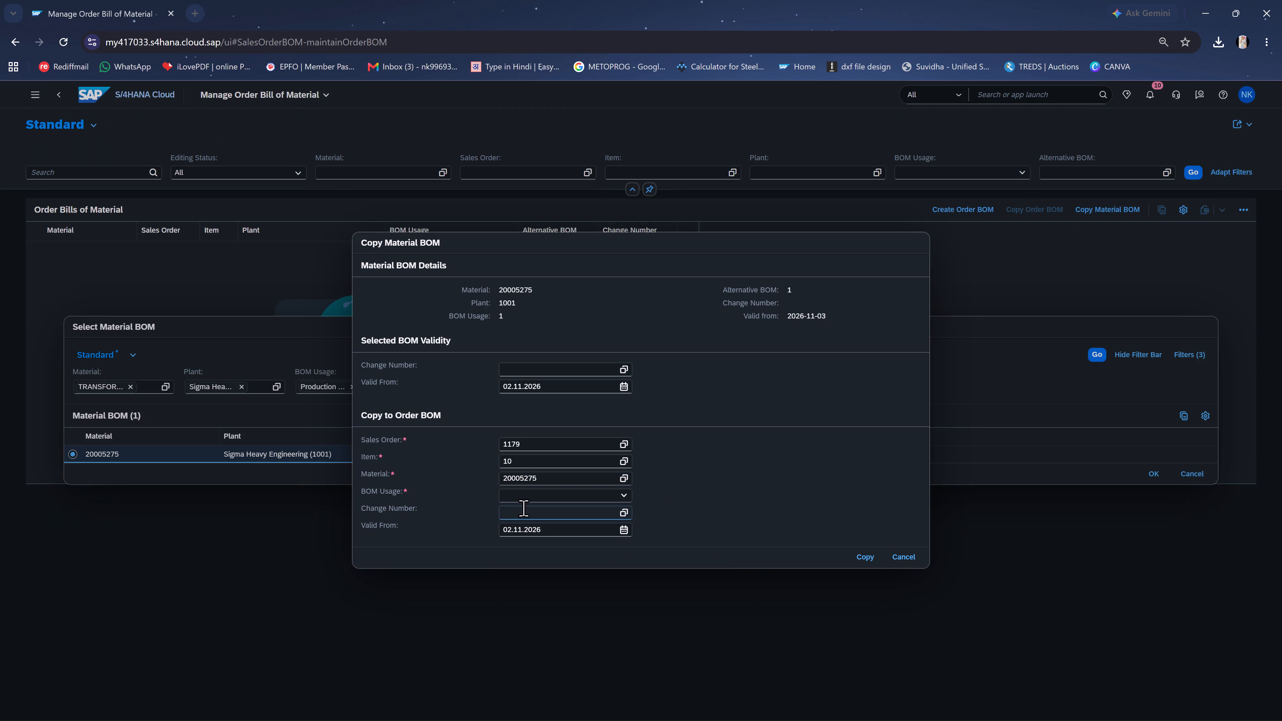
click(521, 501)
key(1)
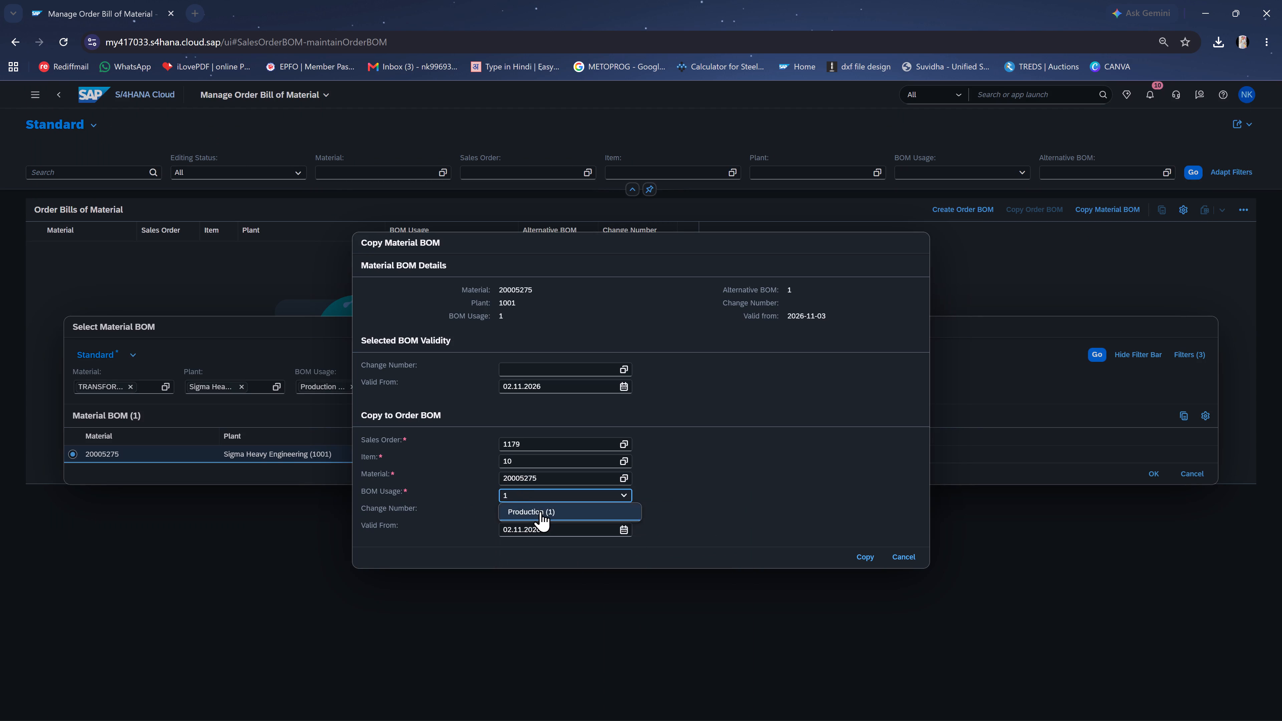
click(540, 511)
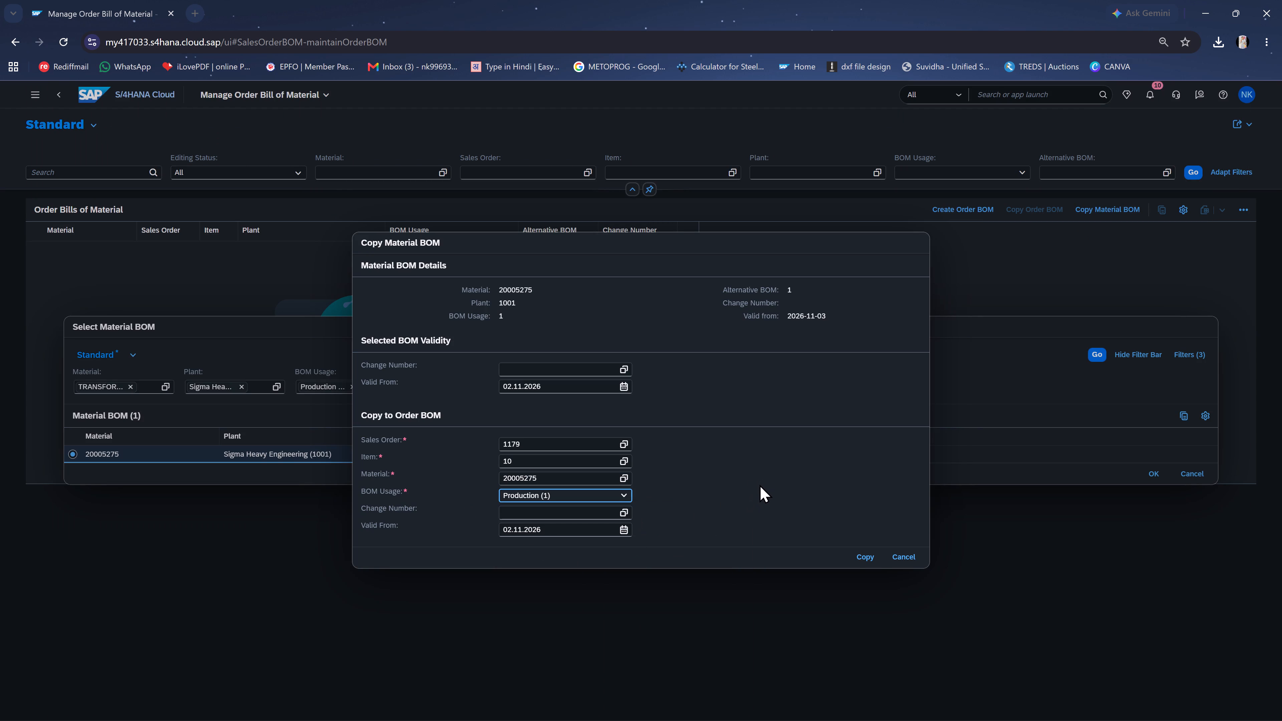
Copy the material BOM, check the draft's header attributes and create the order BOM.
click(863, 558)
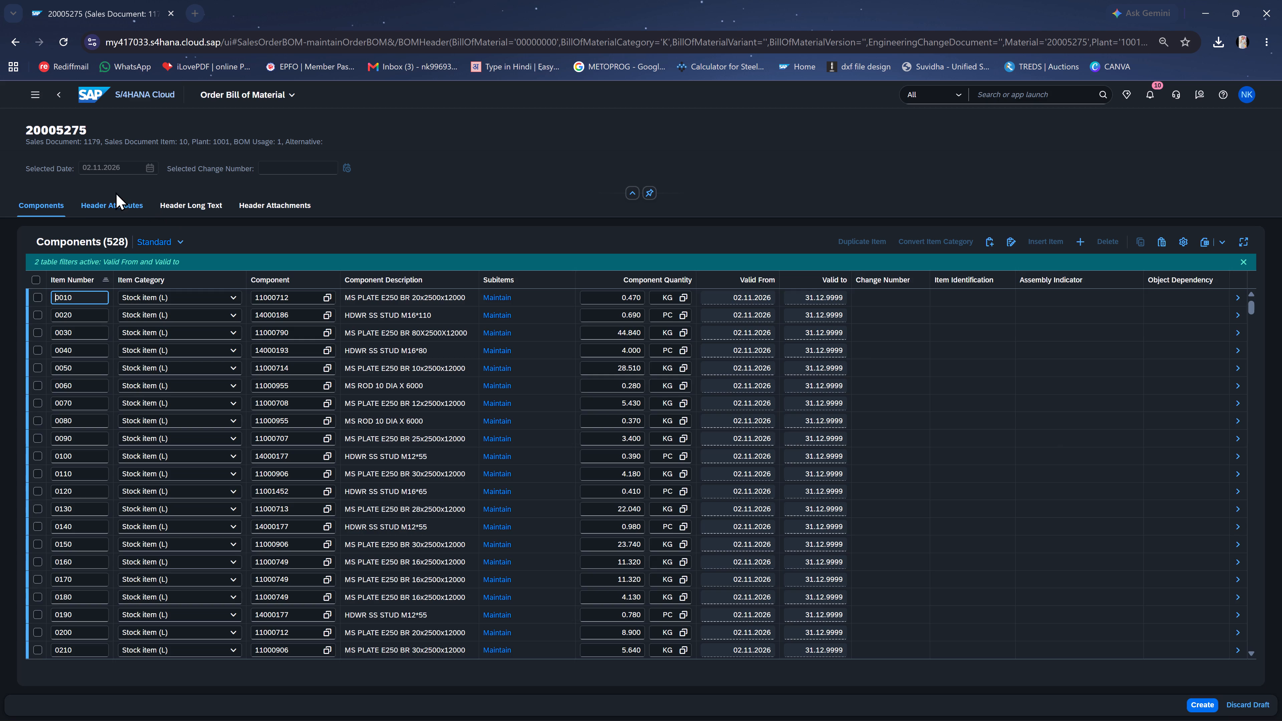
click(98, 203)
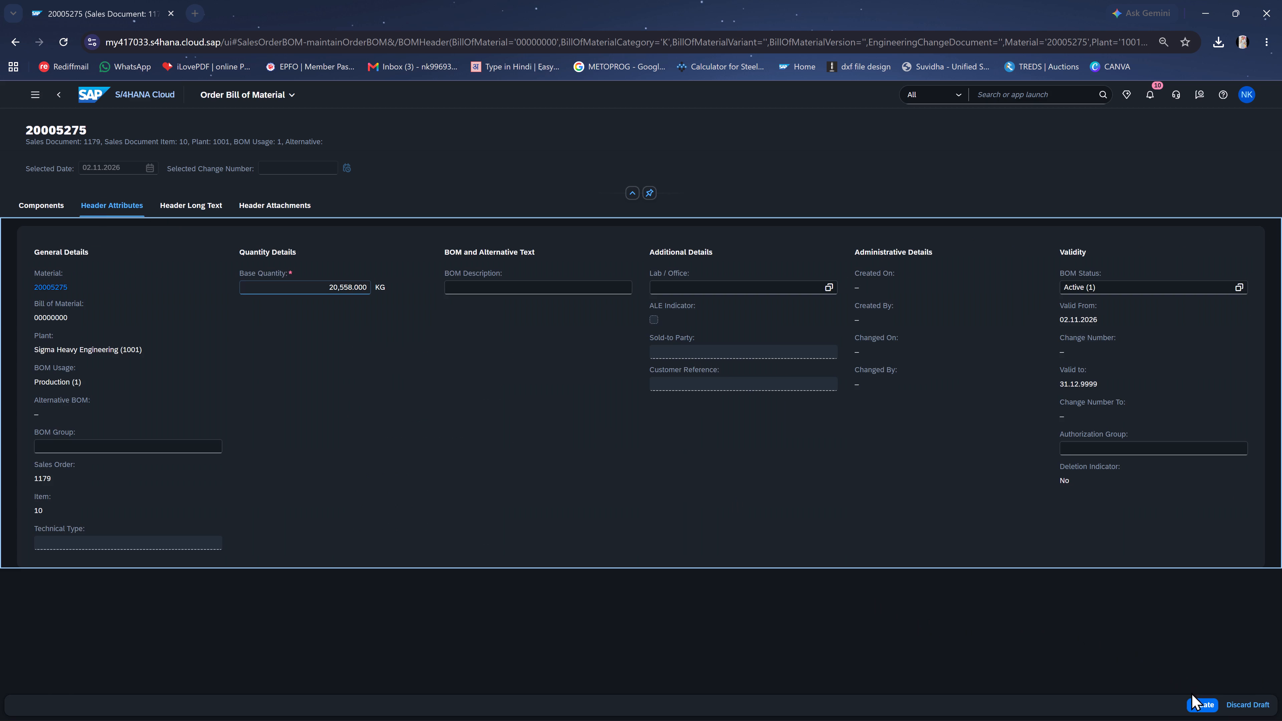
click(1200, 704)
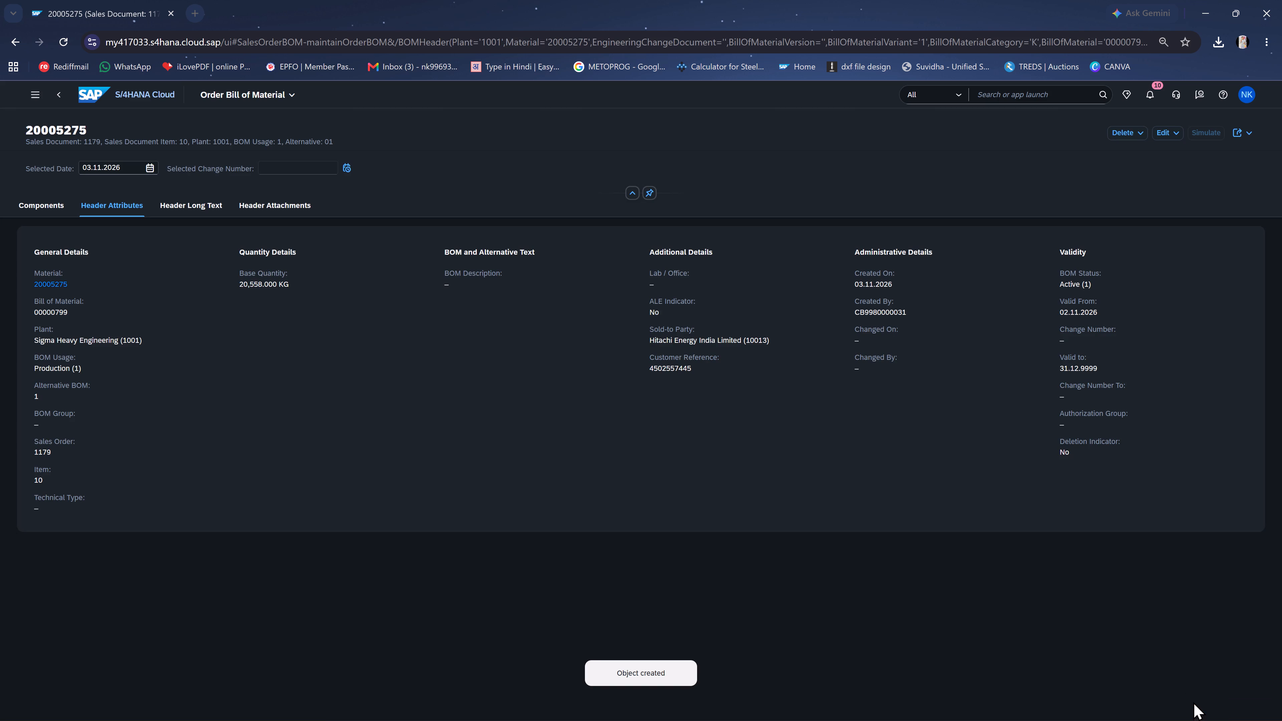
Start a new routing in Create Routing for material 20005275, plant 1001, with key date 02.11.2026, and continue to its header details.
click(90, 92)
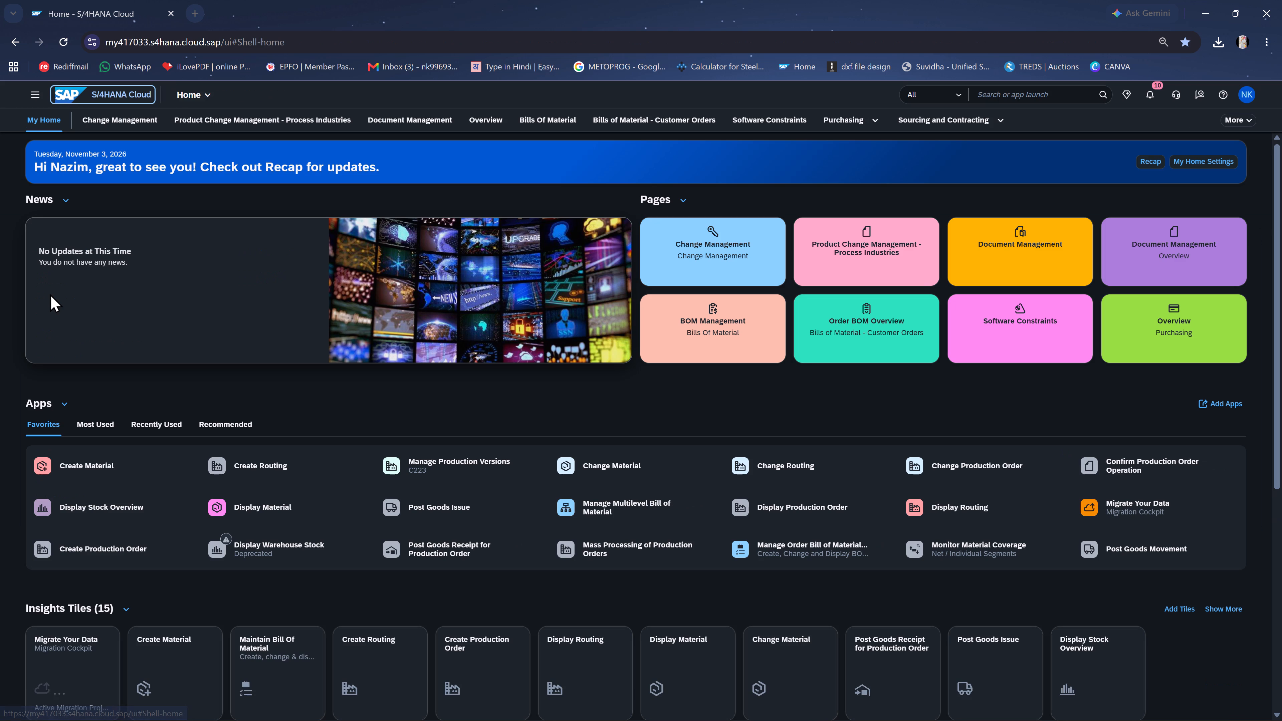
click(274, 470)
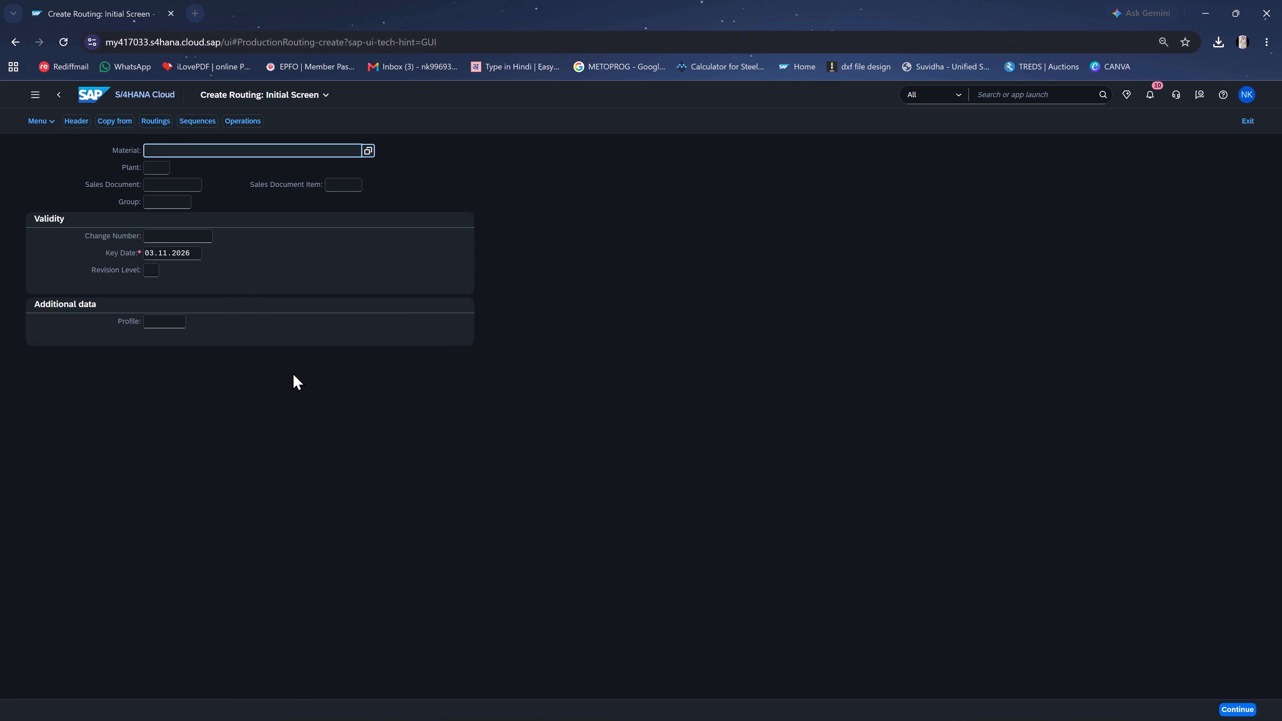
key(ctrl+v)
click(160, 165)
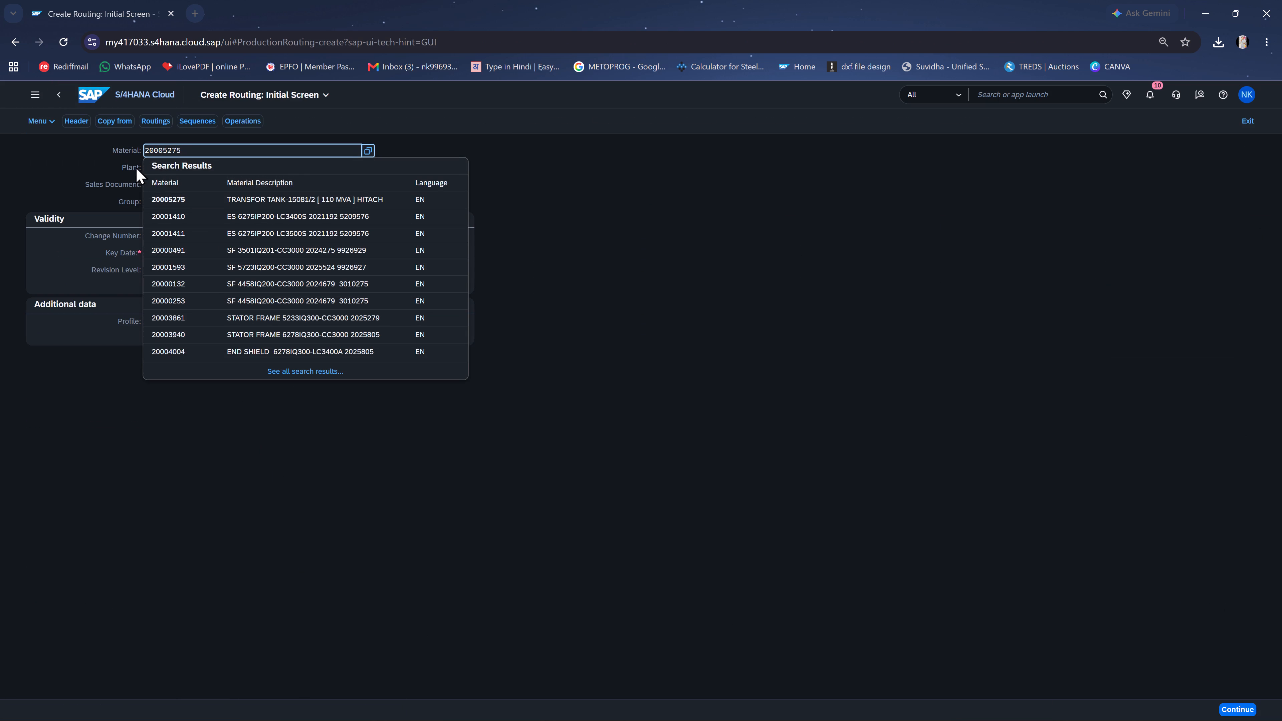
click(111, 162)
click(162, 168)
text(1001)
click(189, 253)
click(209, 253)
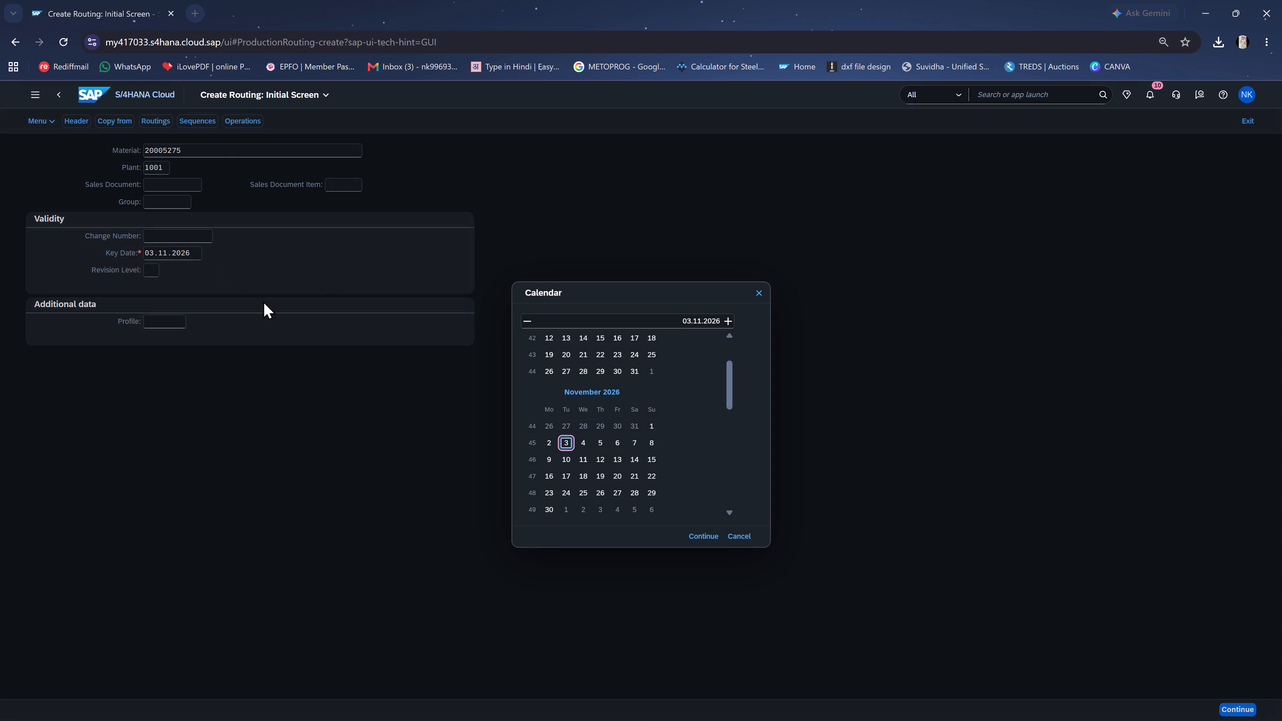
click(551, 441)
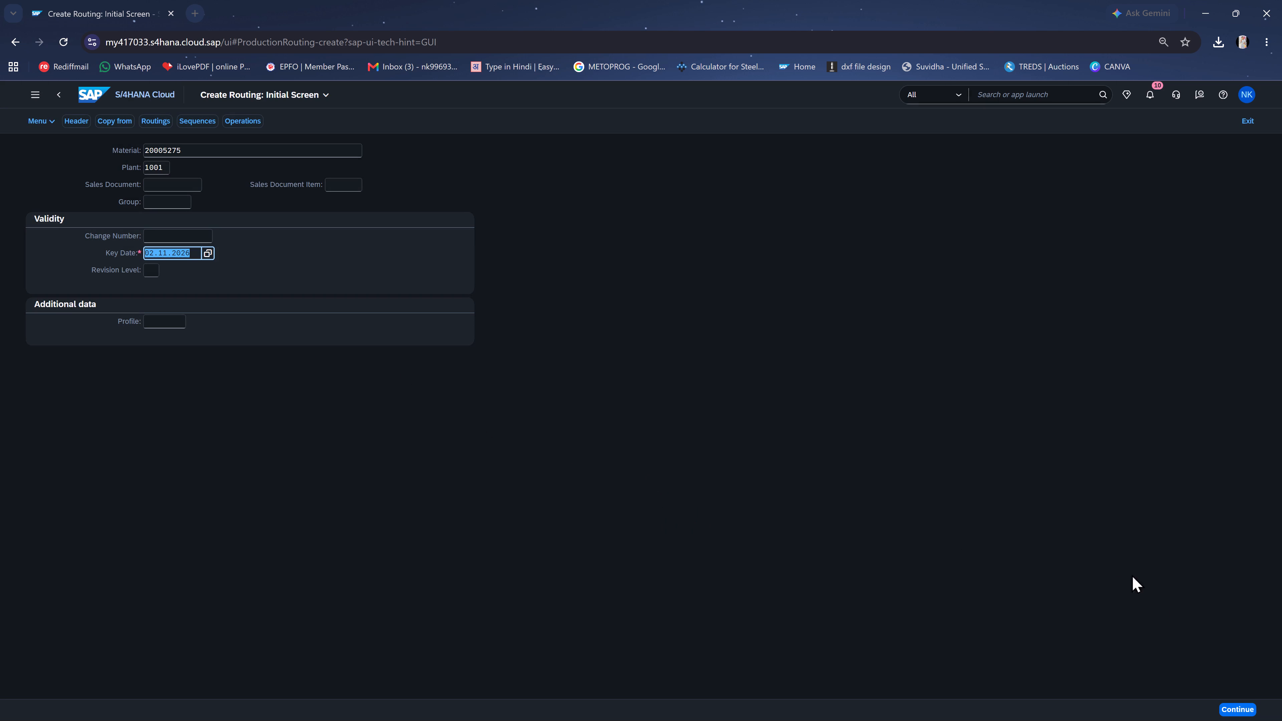
click(1240, 708)
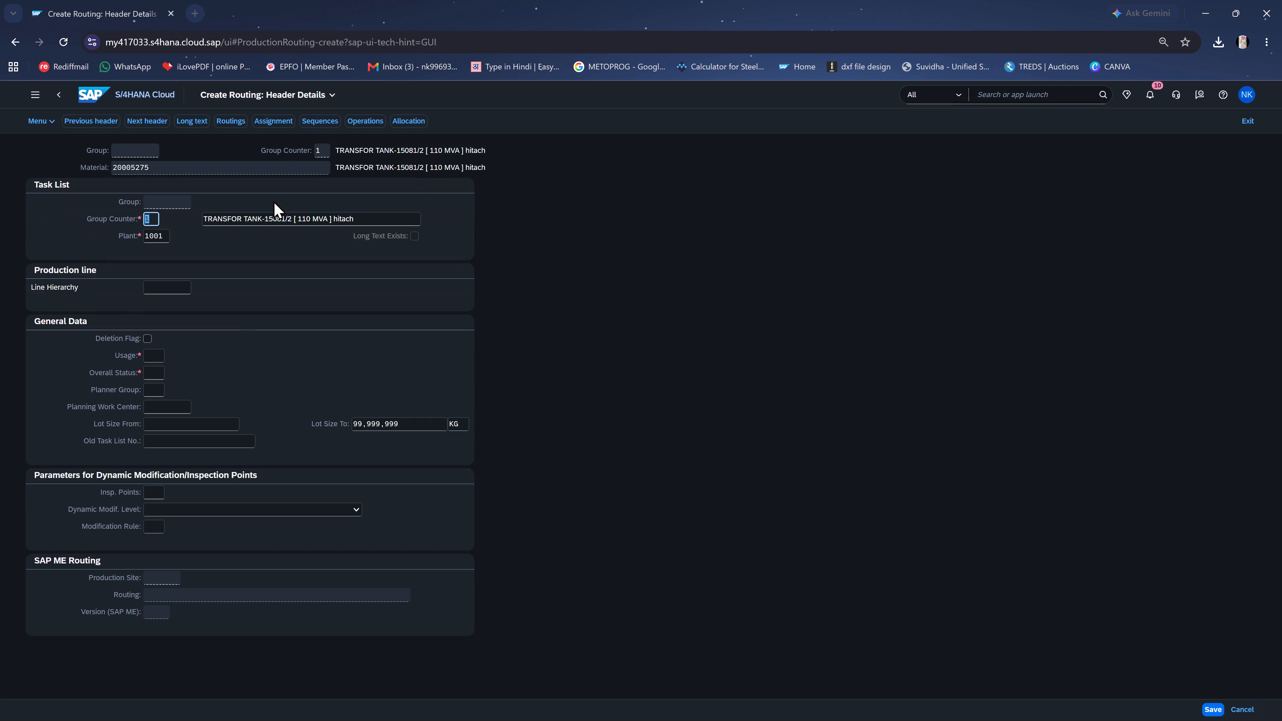
Set the routing header's usage to 1 and overall status to 4, and go to the operation overview.
click(156, 350)
key(1)
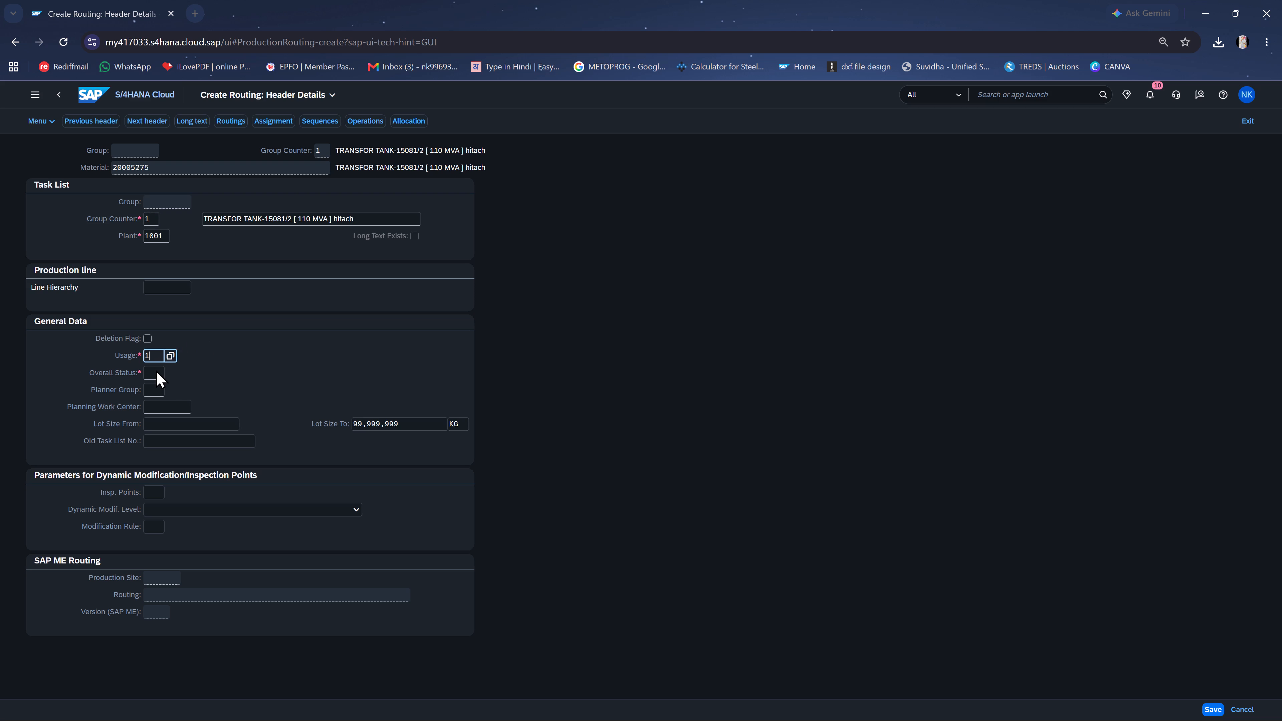
click(156, 370)
key(4)
click(354, 122)
Duplicate the Create Routing browser tab and switch the copy to Display Routing.
right_click(109, 10)
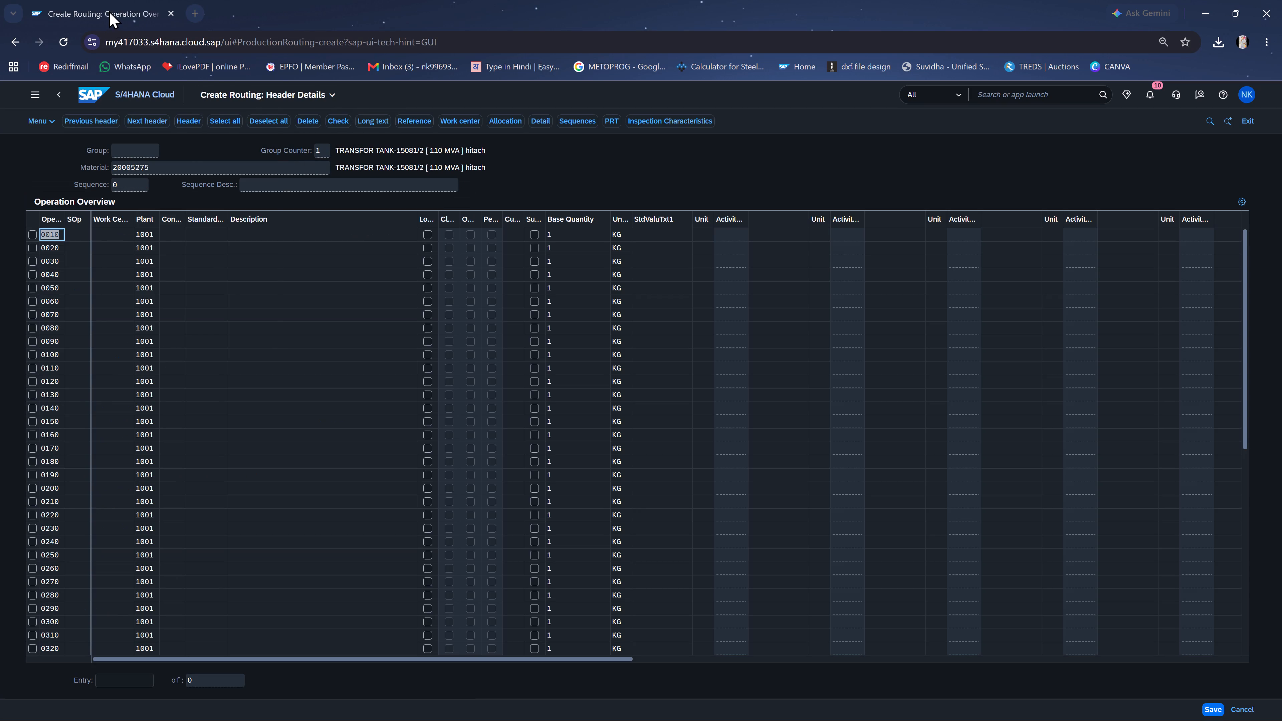
click(194, 130)
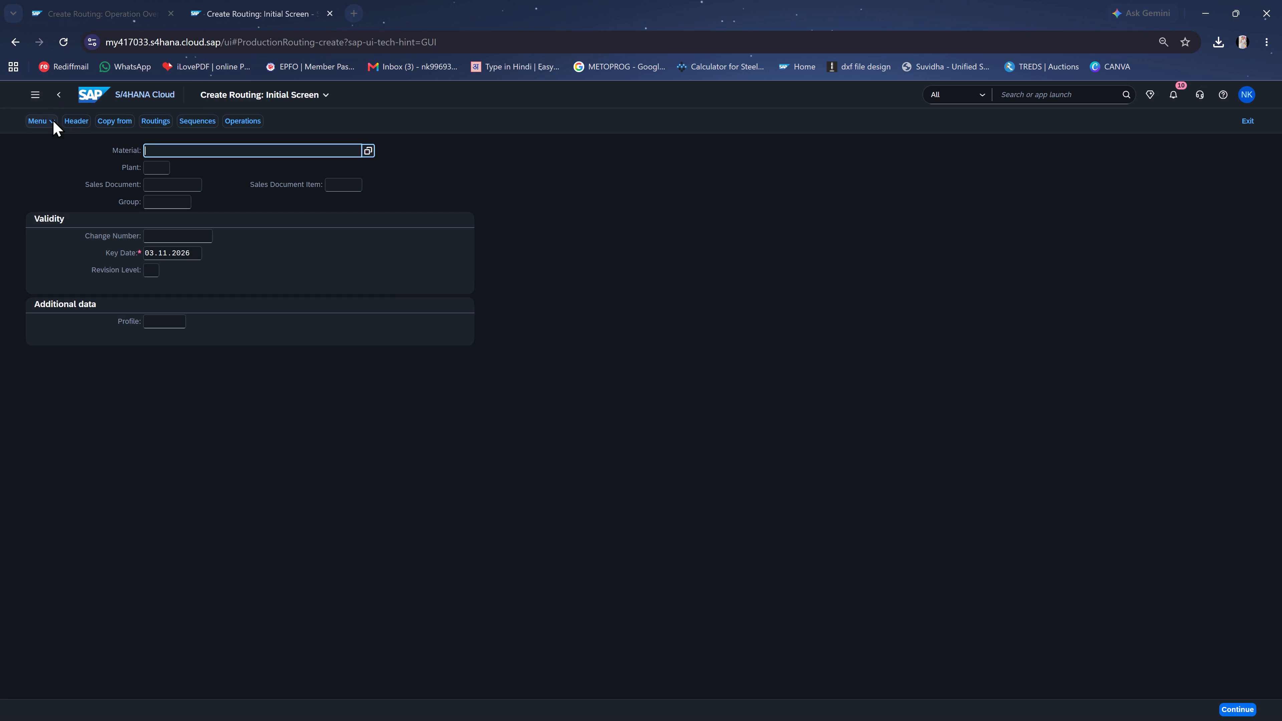
click(52, 119)
click(57, 133)
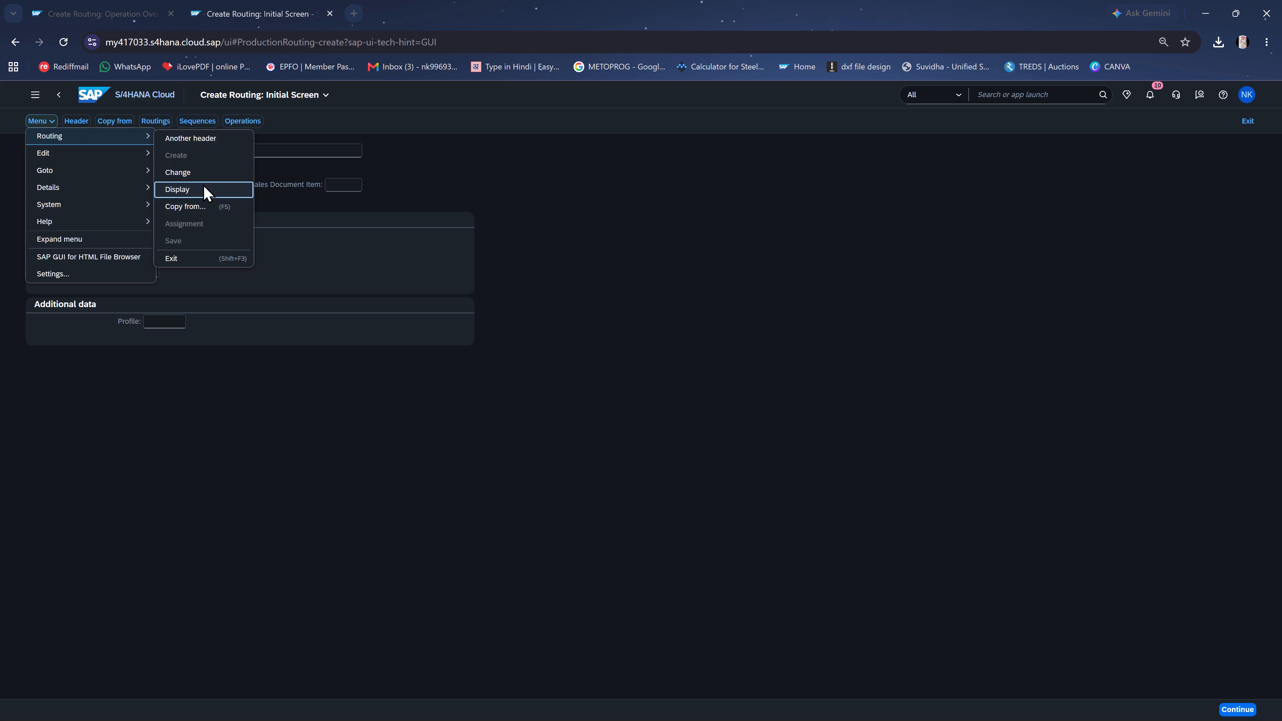
click(203, 185)
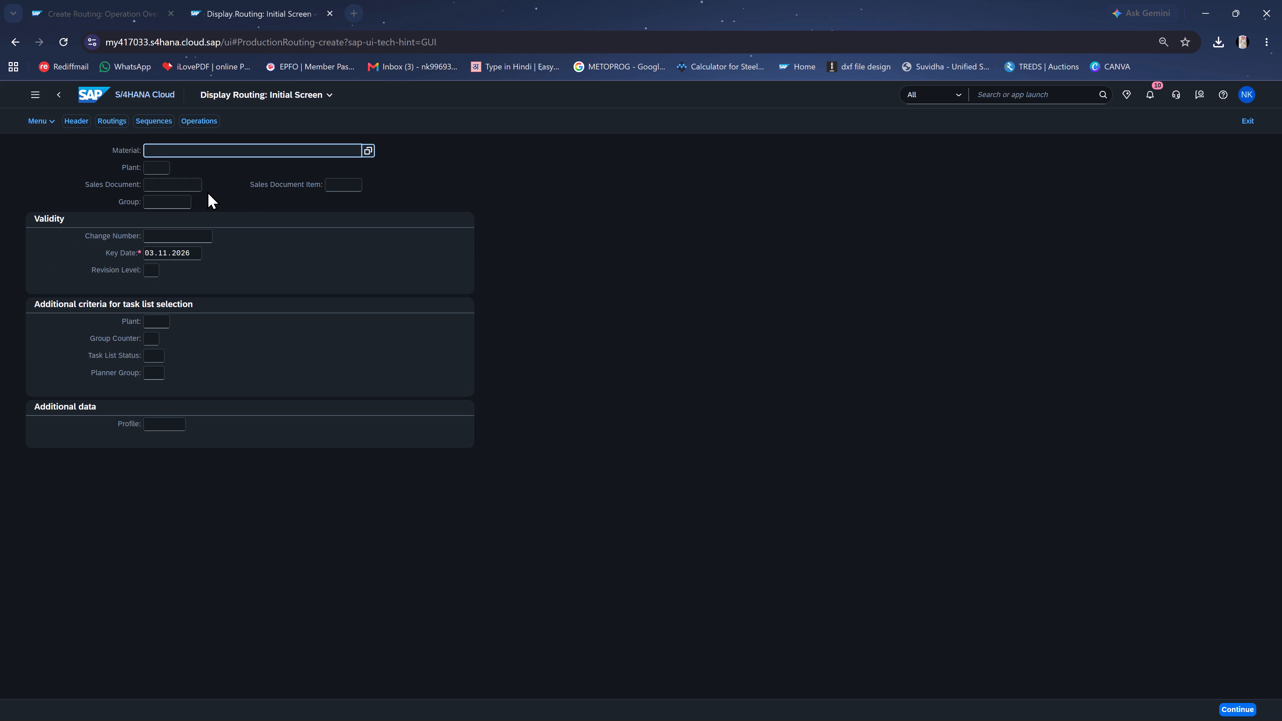
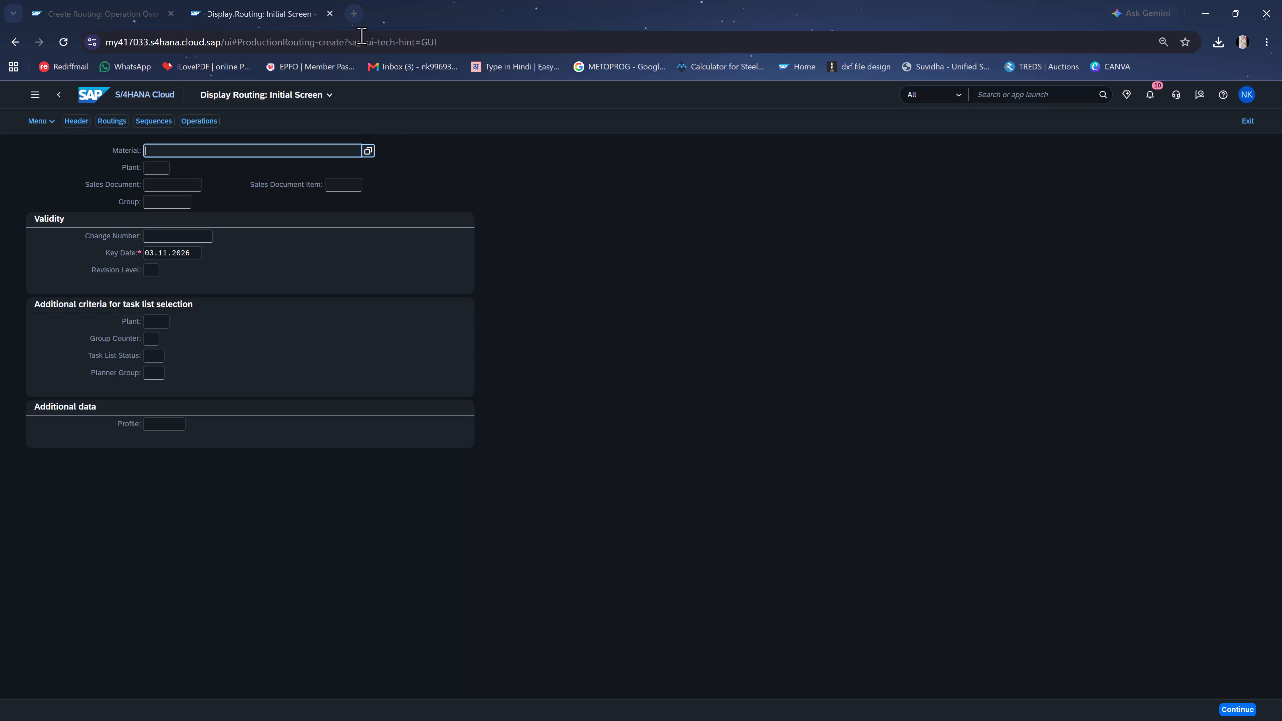
Leave Display Routing in the duplicate browser tab and return to the S/4HANA home page.
click(90, 95)
Switch back to the Create Routing browser tab and leave the operation overview for the home page.
click(82, 3)
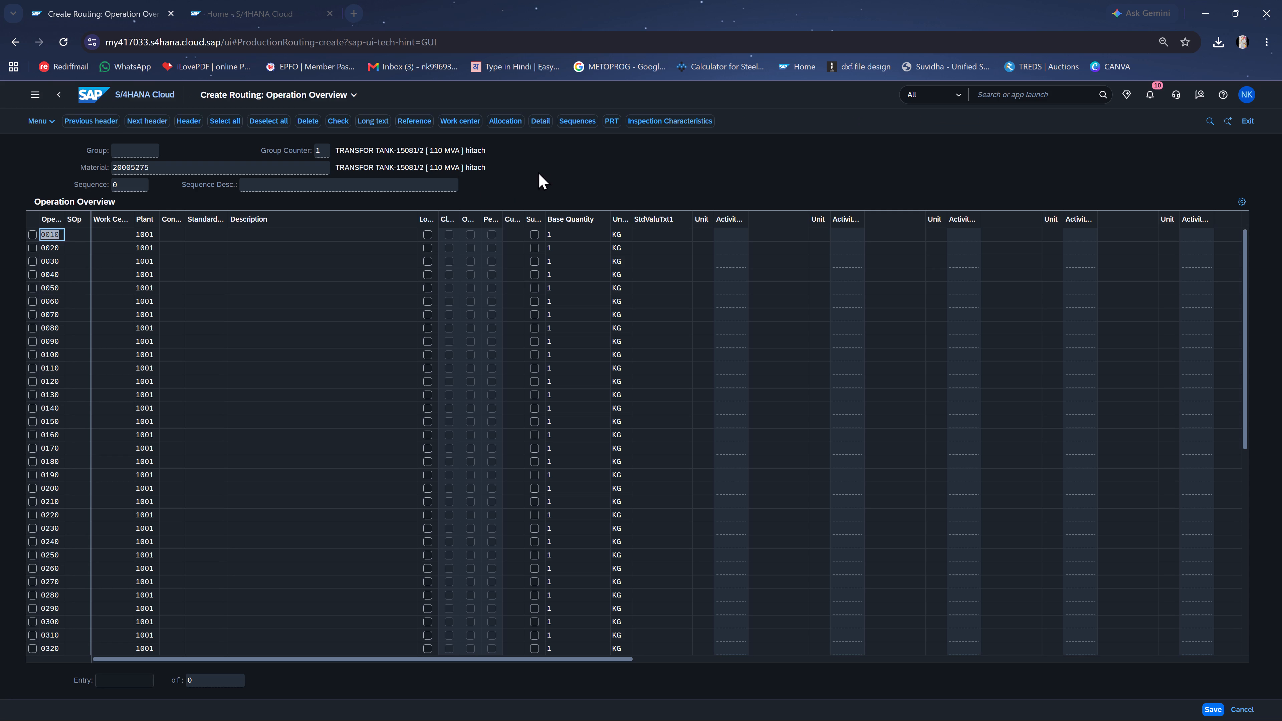
click(86, 92)
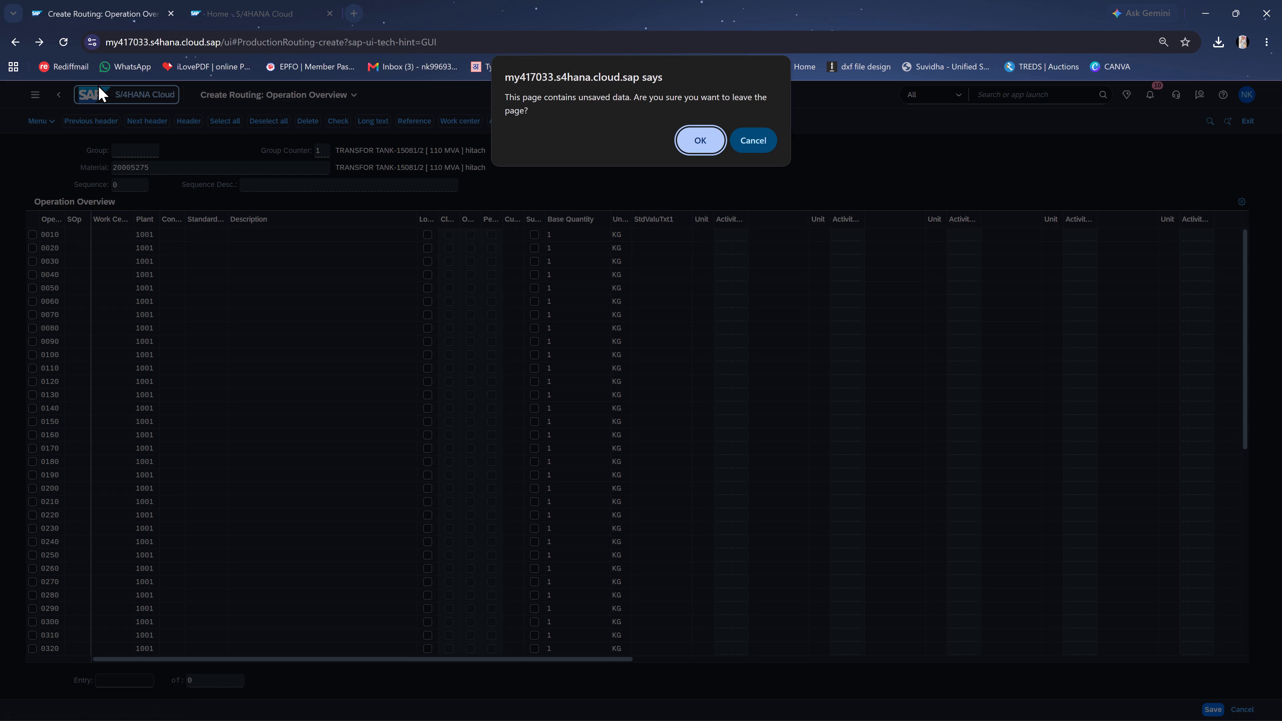
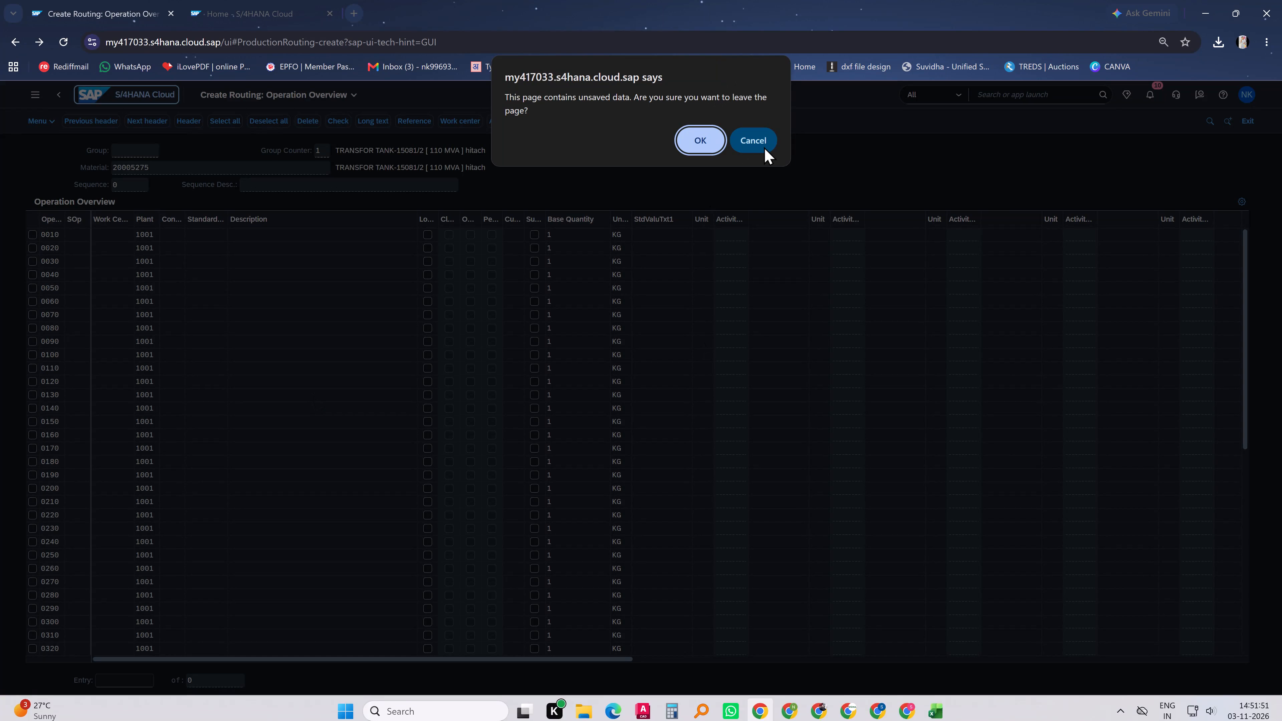
Leave the unsaved Create Routing operation overview and return to the S/4HANA home page, discarding its data.
click(762, 141)
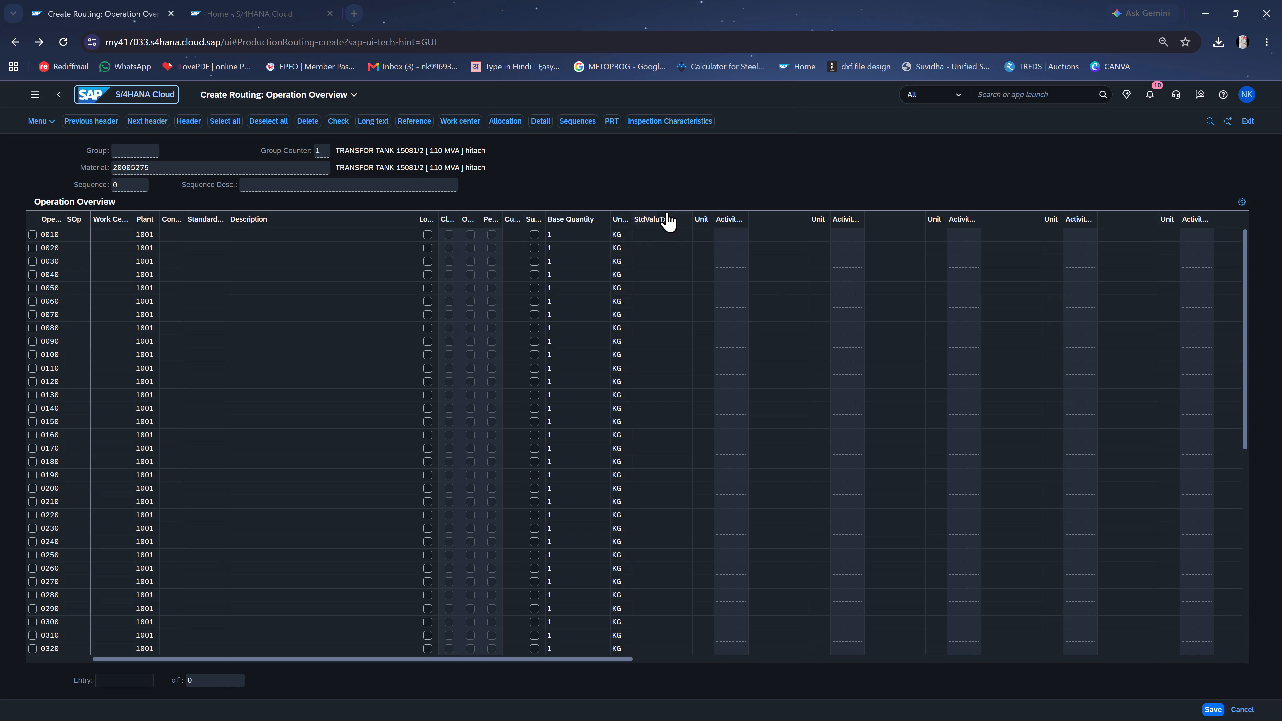
click(85, 91)
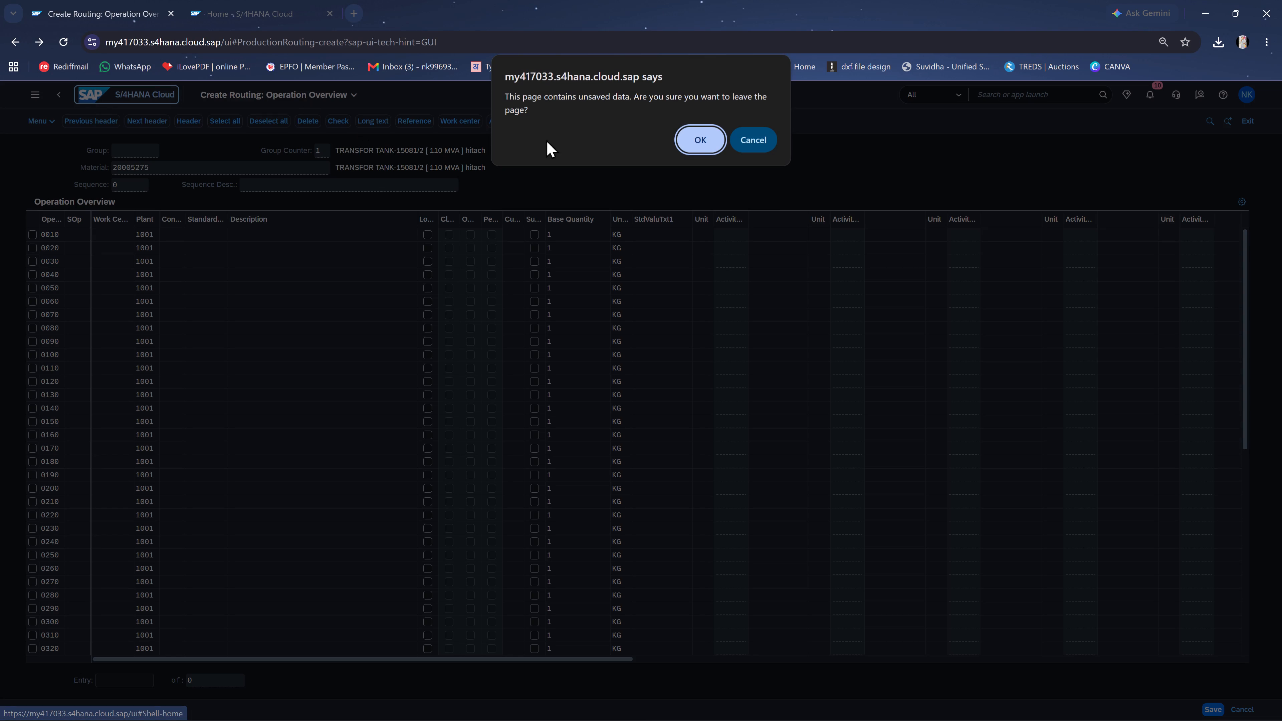
click(697, 141)
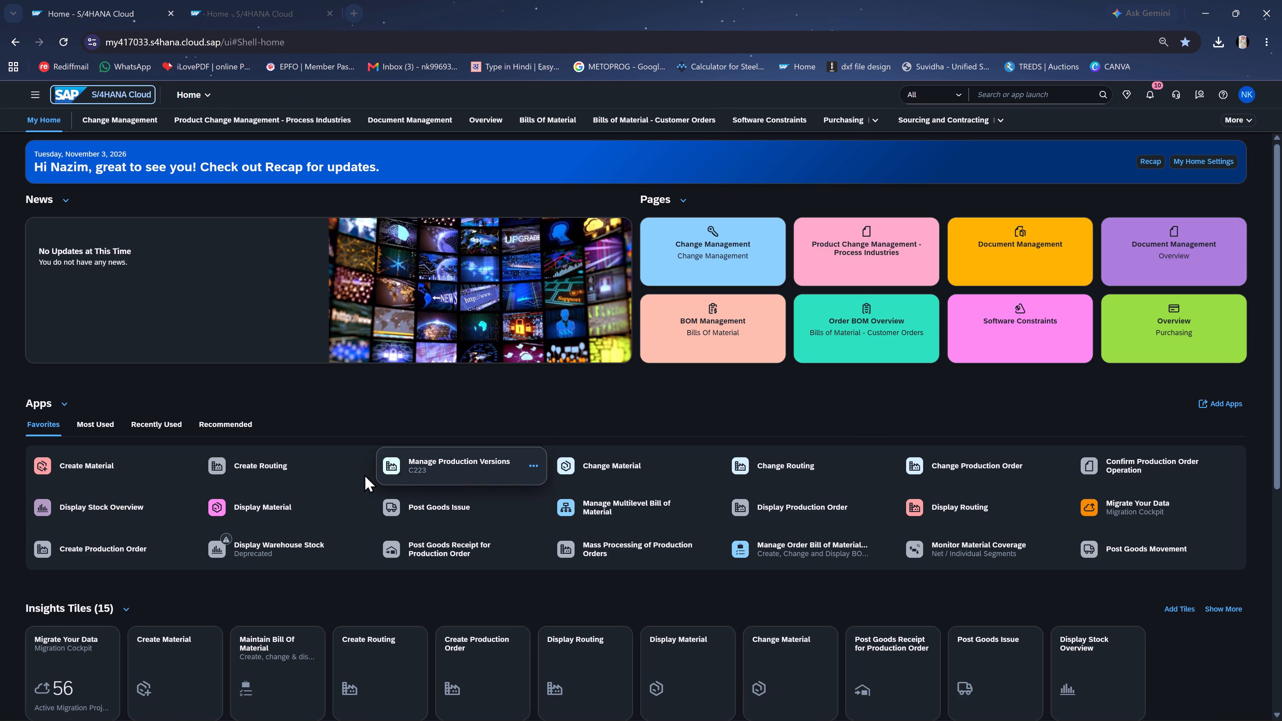
Start Create Routing for material 20005275 in plant 1001 with key date 02.11.2026 and continue to the header details.
click(272, 463)
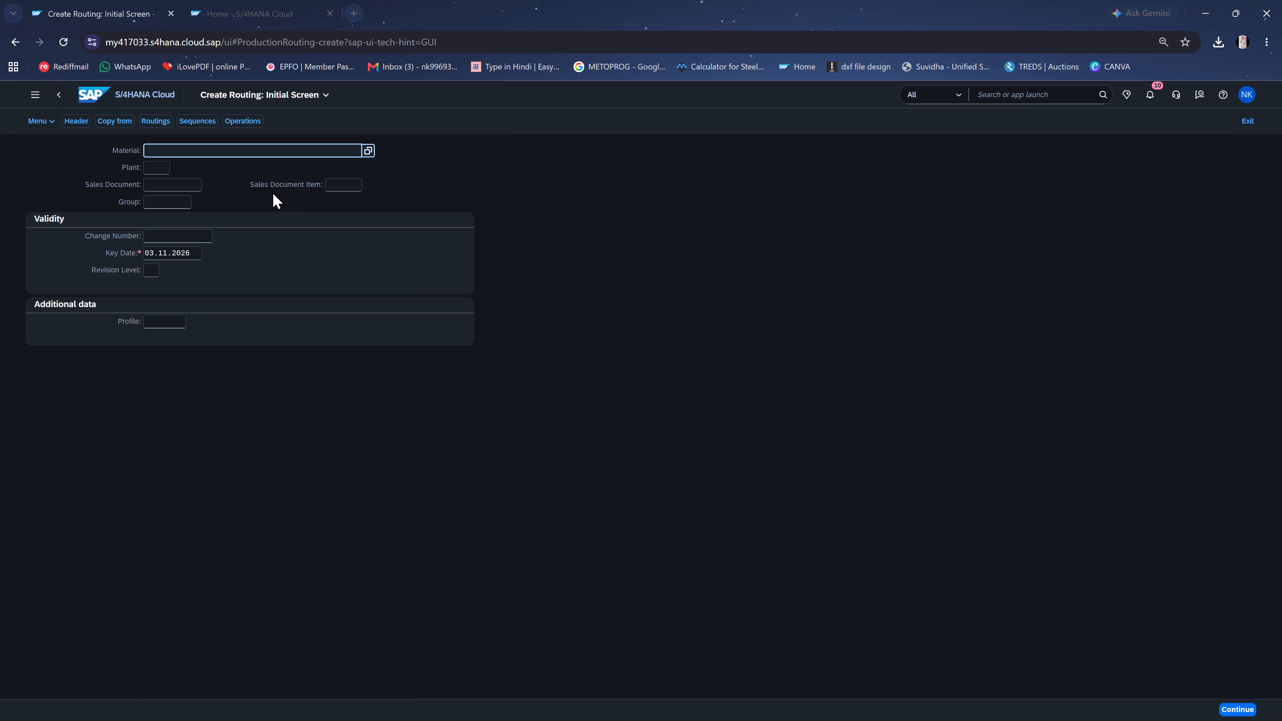
key(ctrl+v)
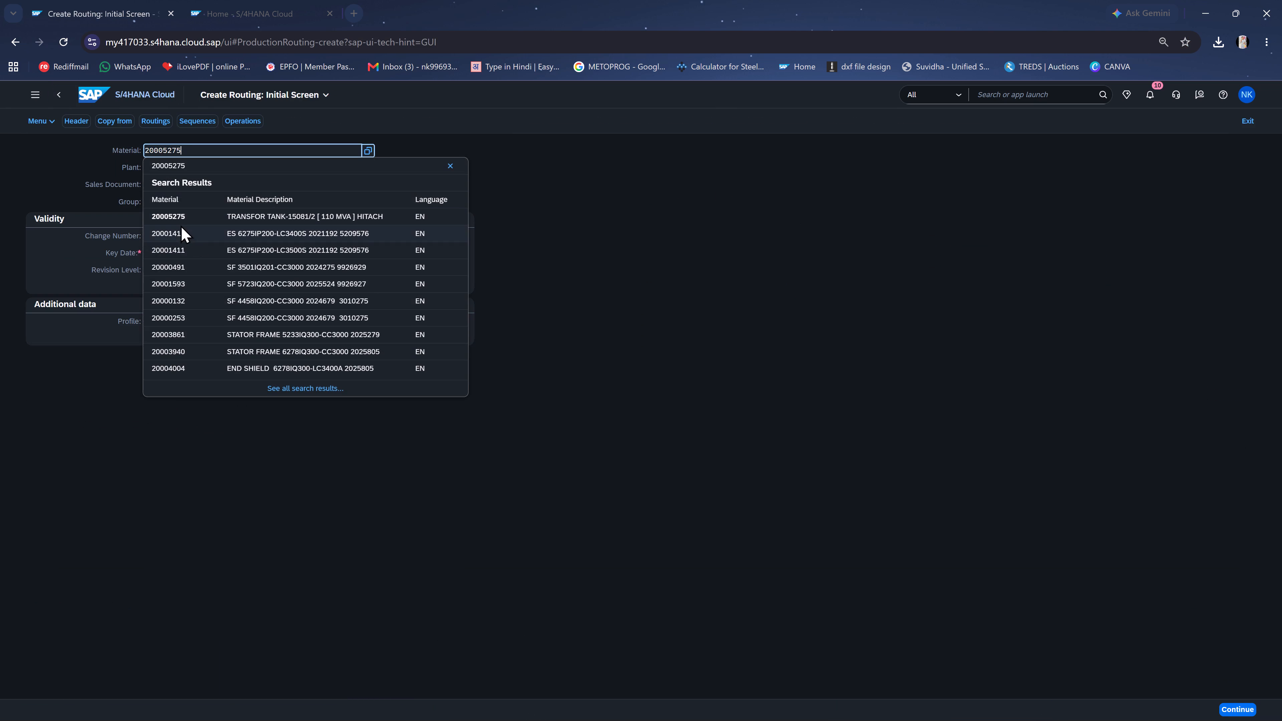
click(463, 479)
click(159, 172)
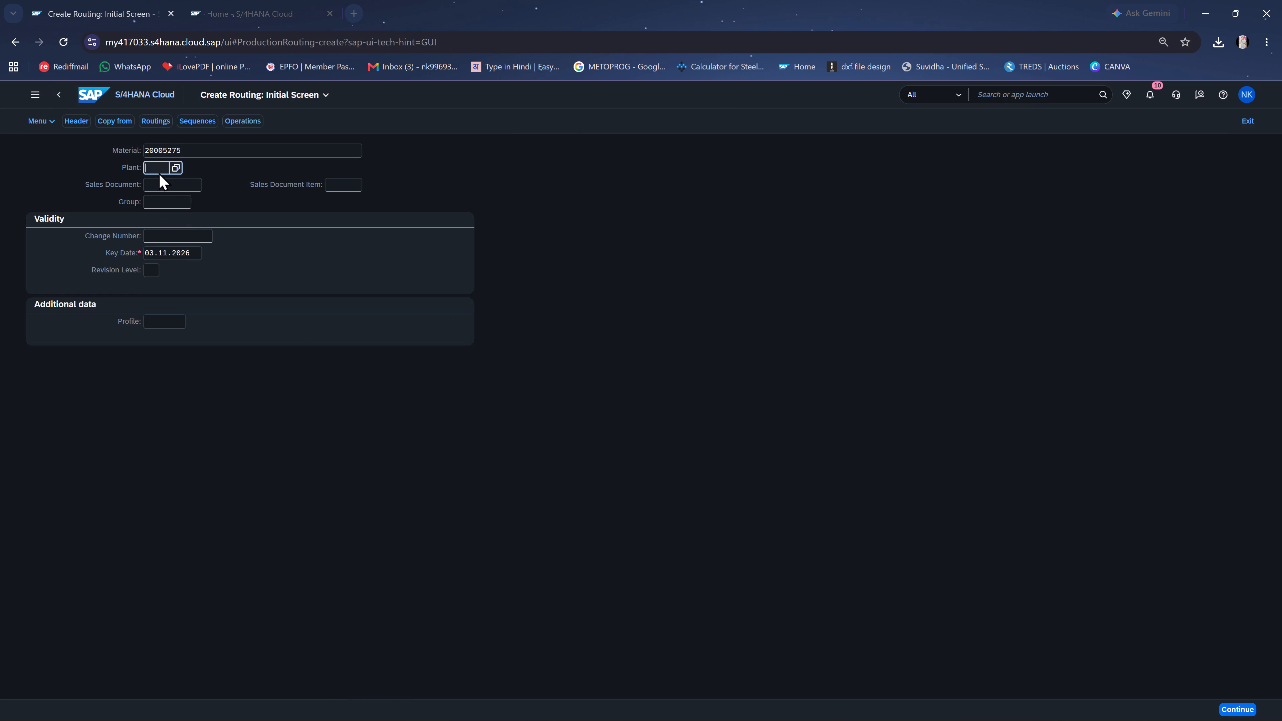
text(1001)
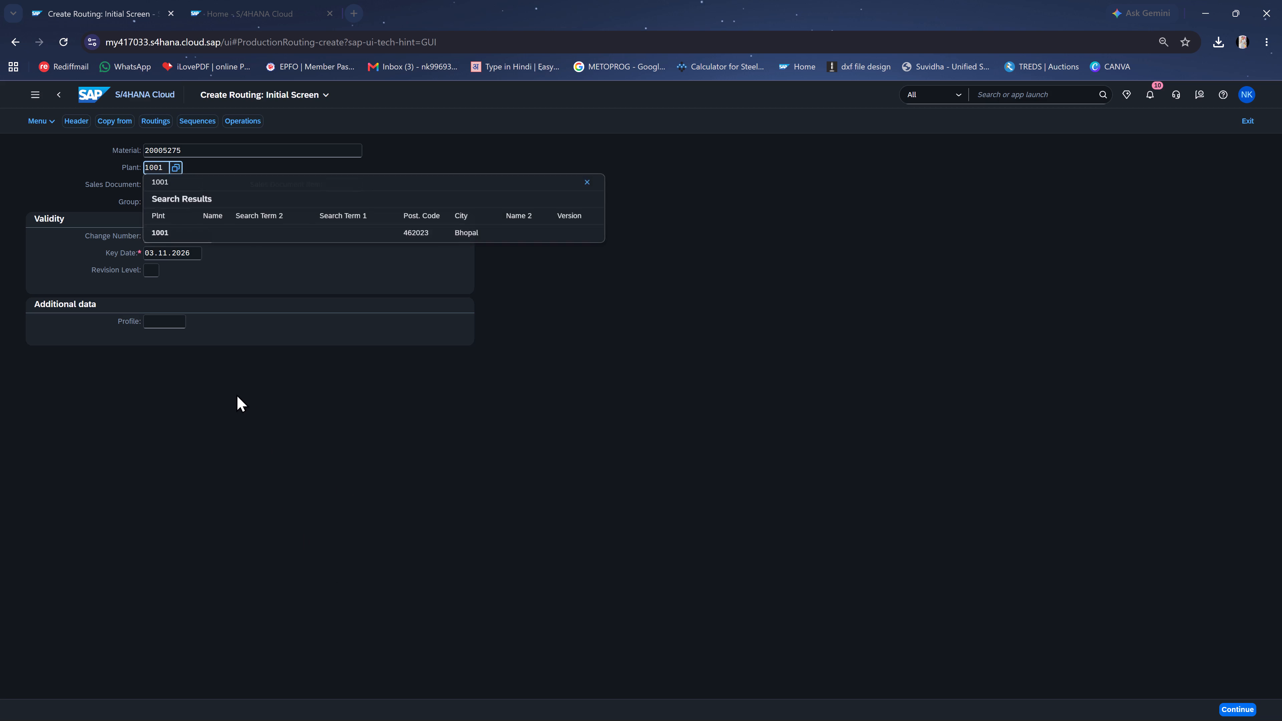
click(236, 394)
click(189, 263)
click(189, 255)
click(205, 256)
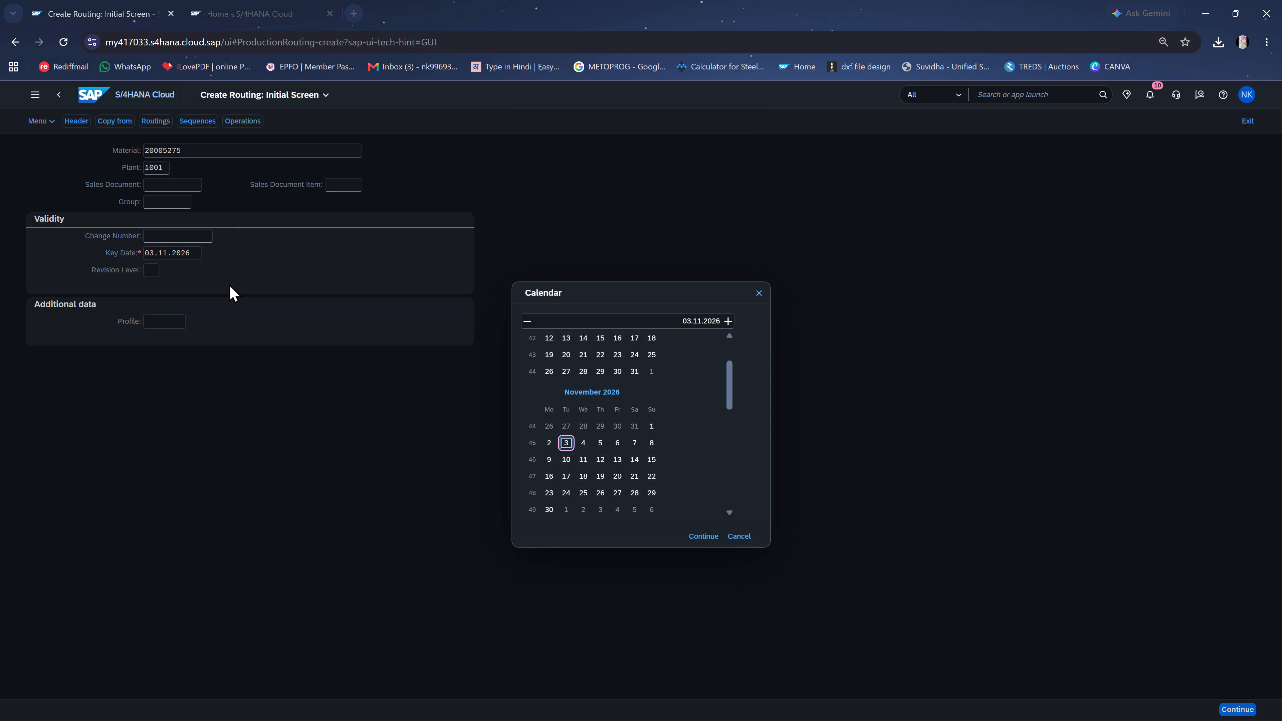
click(549, 442)
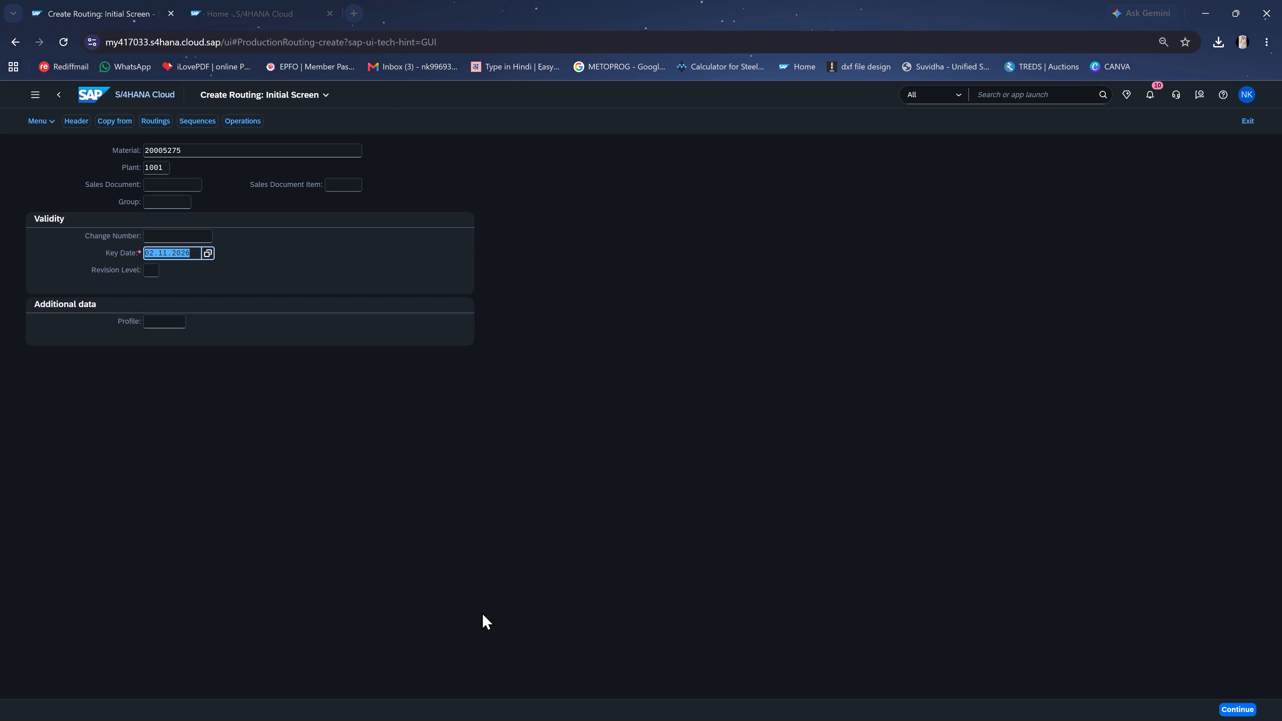
click(1236, 707)
Set the routing header's usage to 1 and overall status to 4, and go to its operation overview.
click(157, 351)
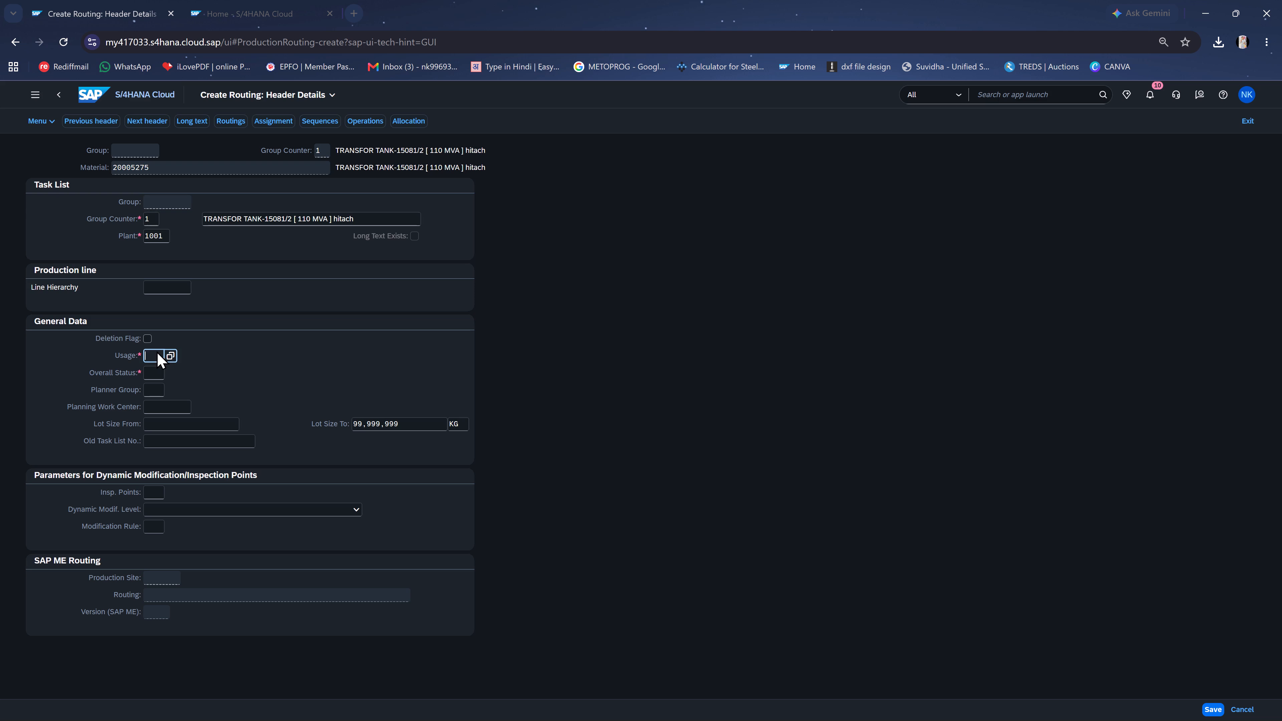
key(1)
drag(149, 365, 150, 372)
click(151, 375)
key(4)
click(364, 121)
In the second browser tab, display the routing of material 20005198, copied from the Excel W.O SHEET, for plant 1001.
click(261, 13)
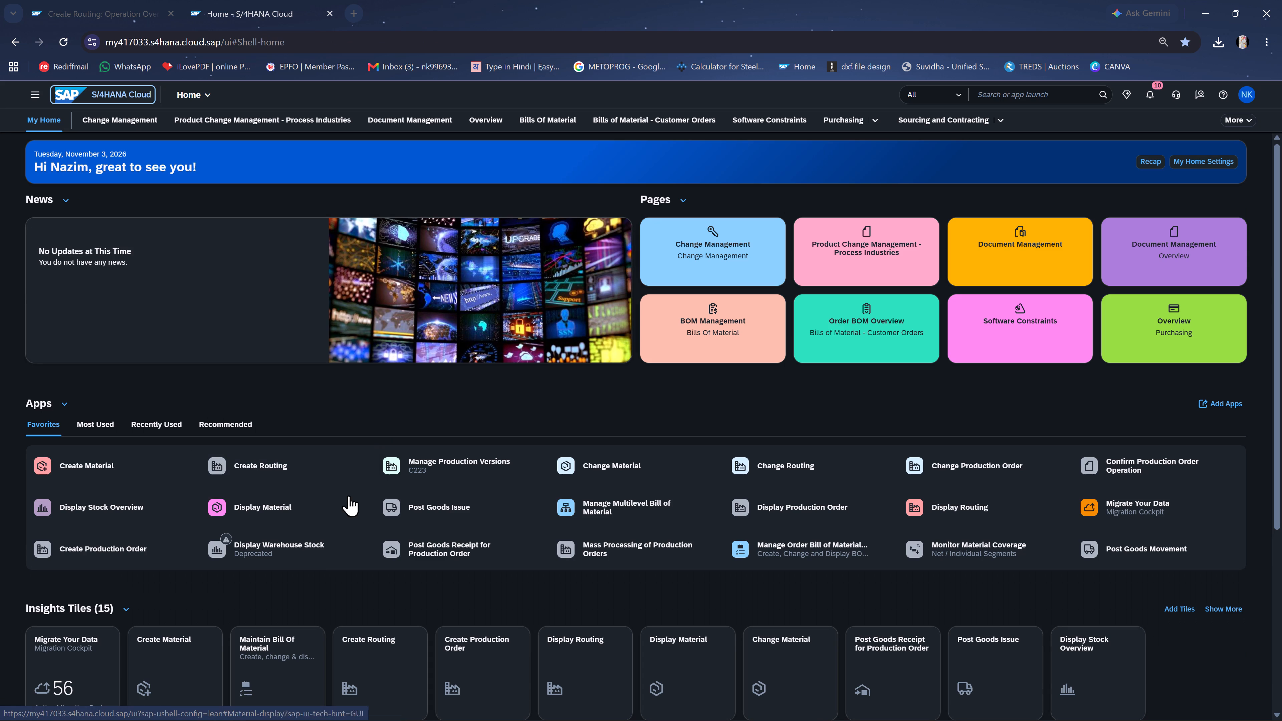
click(954, 506)
click(942, 720)
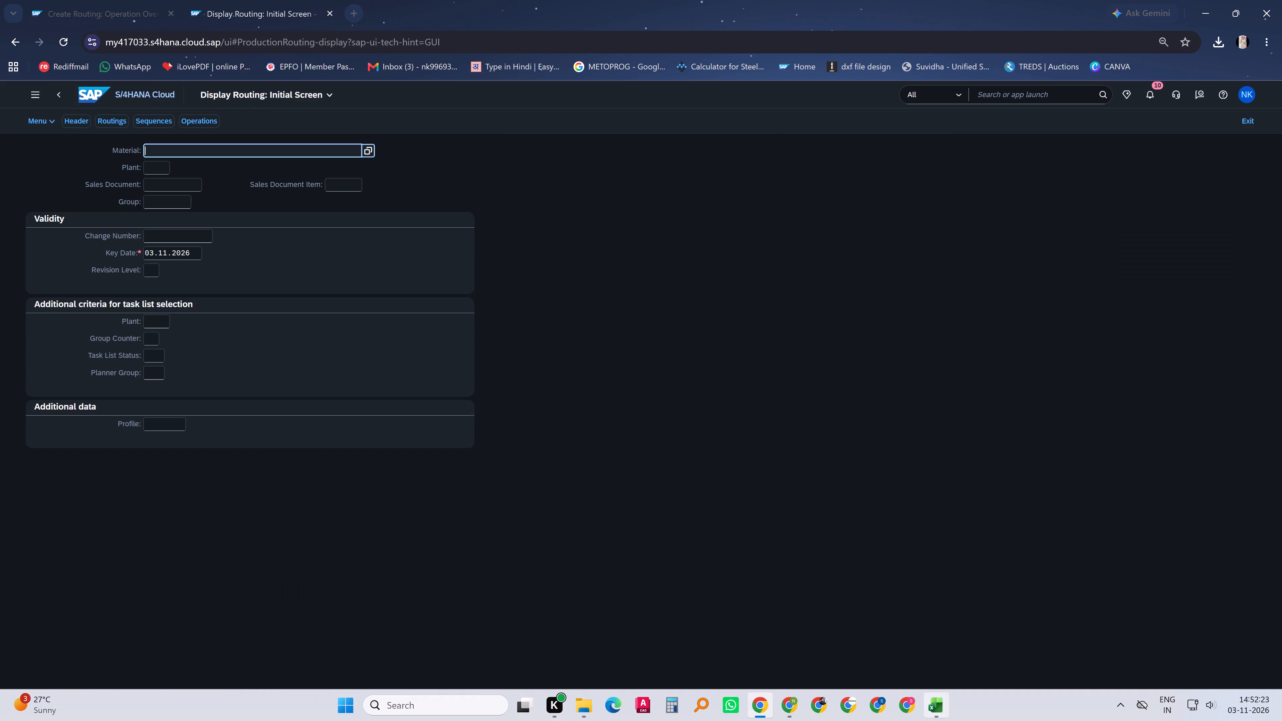
drag(401, 478, 400, 475)
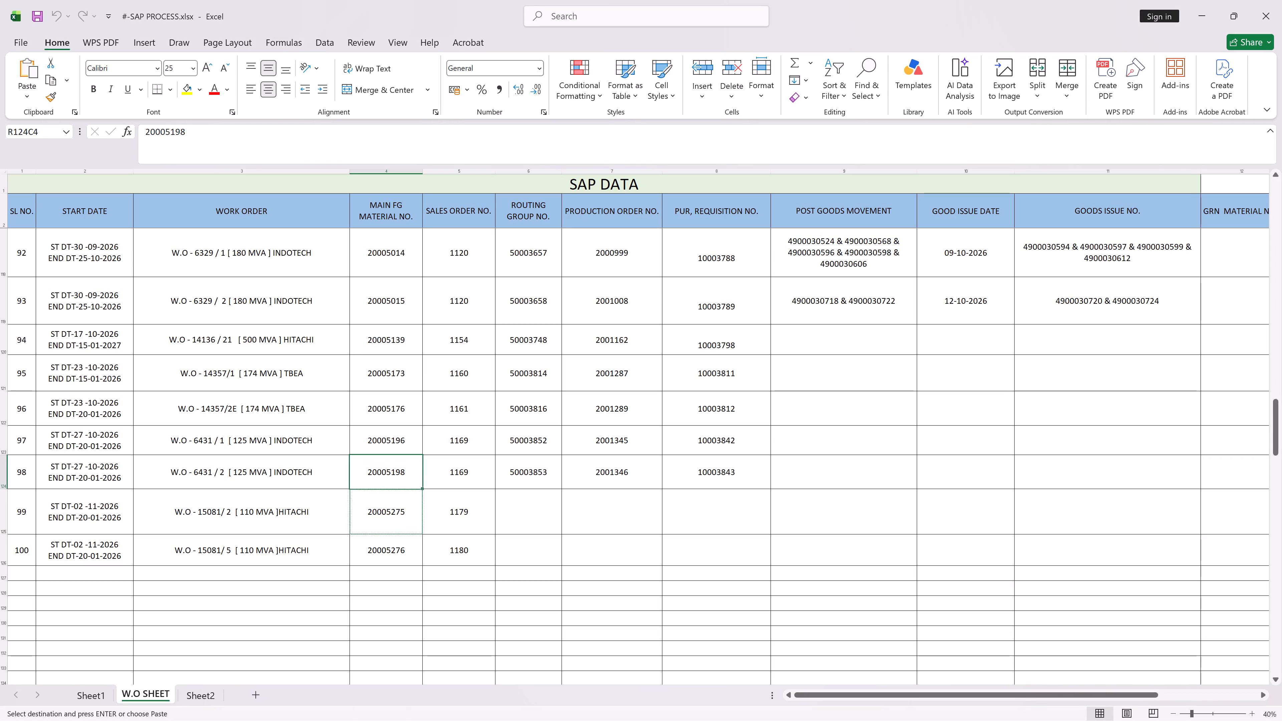
key(ctrl+c)
click(1206, 7)
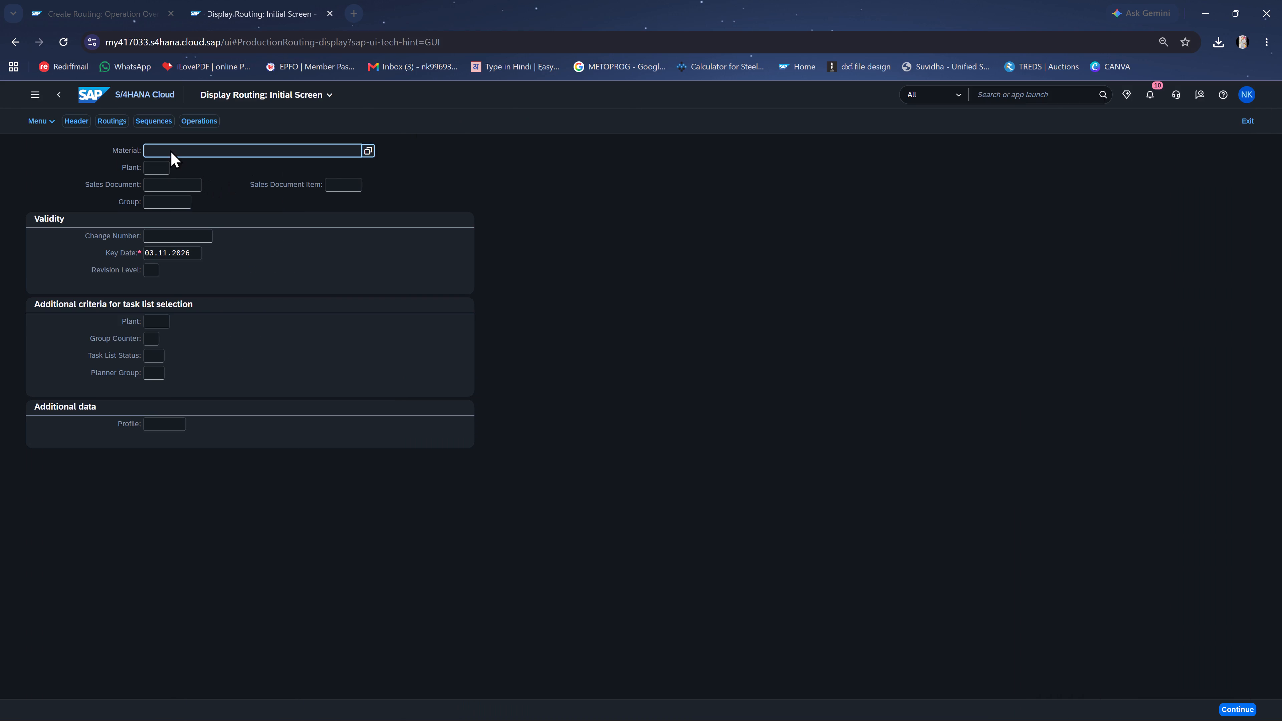
click(170, 150)
key(ctrl+v)
click(157, 168)
key(1)
text(00)
key(1)
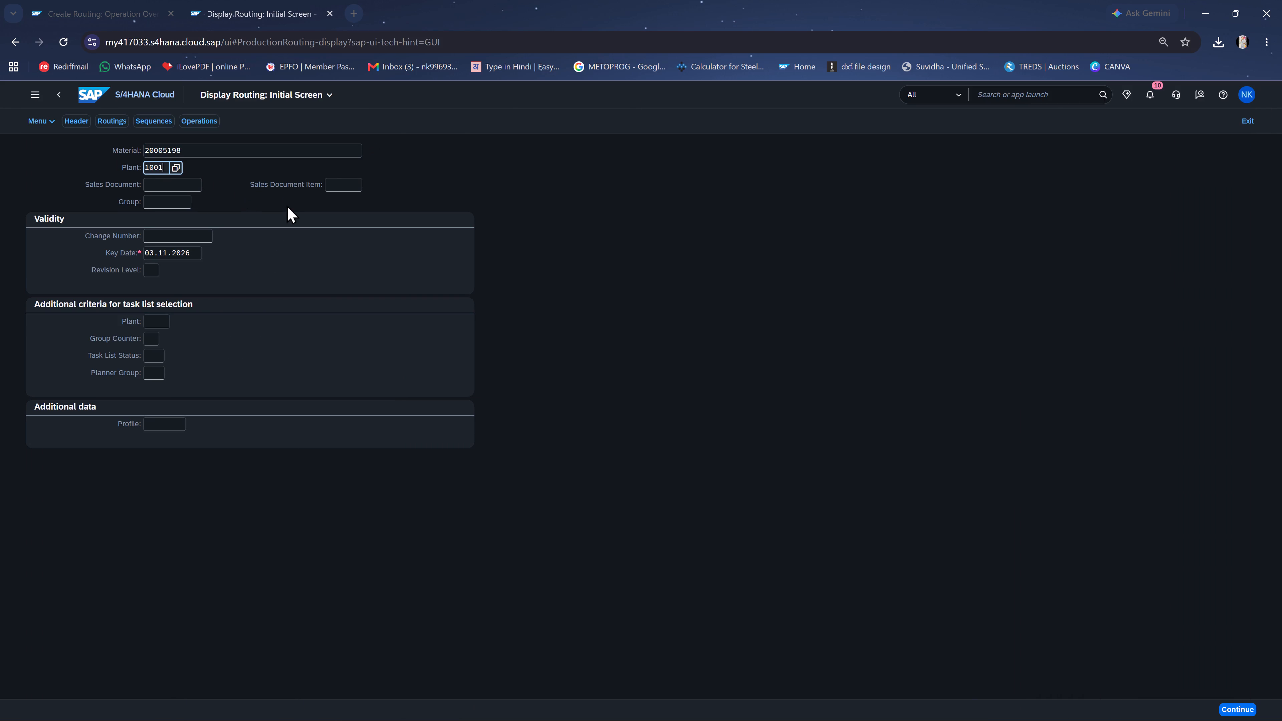
click(1257, 705)
click(1229, 716)
Copy the work centers TTNDT through TTPACKNG from the displayed routing into operations 0010 to 0130 of the new routing.
drag(104, 230, 106, 284)
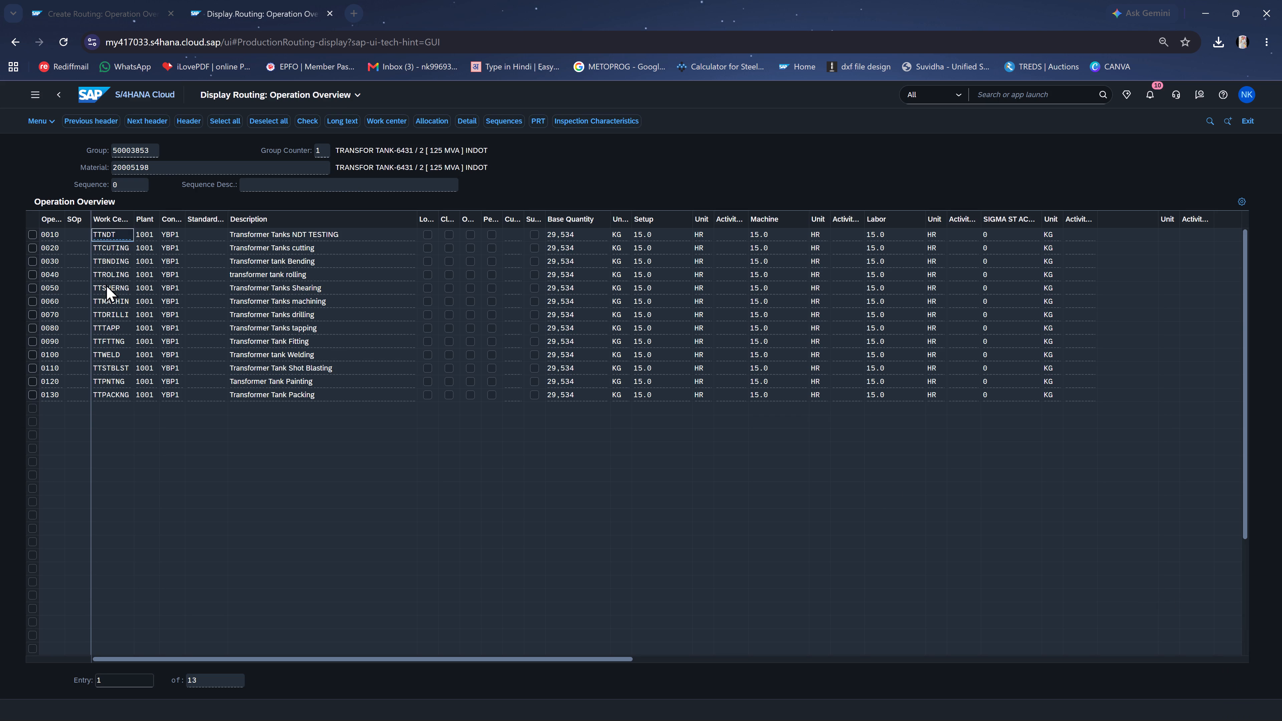
drag(106, 284, 106, 397)
key(ctrl+c)
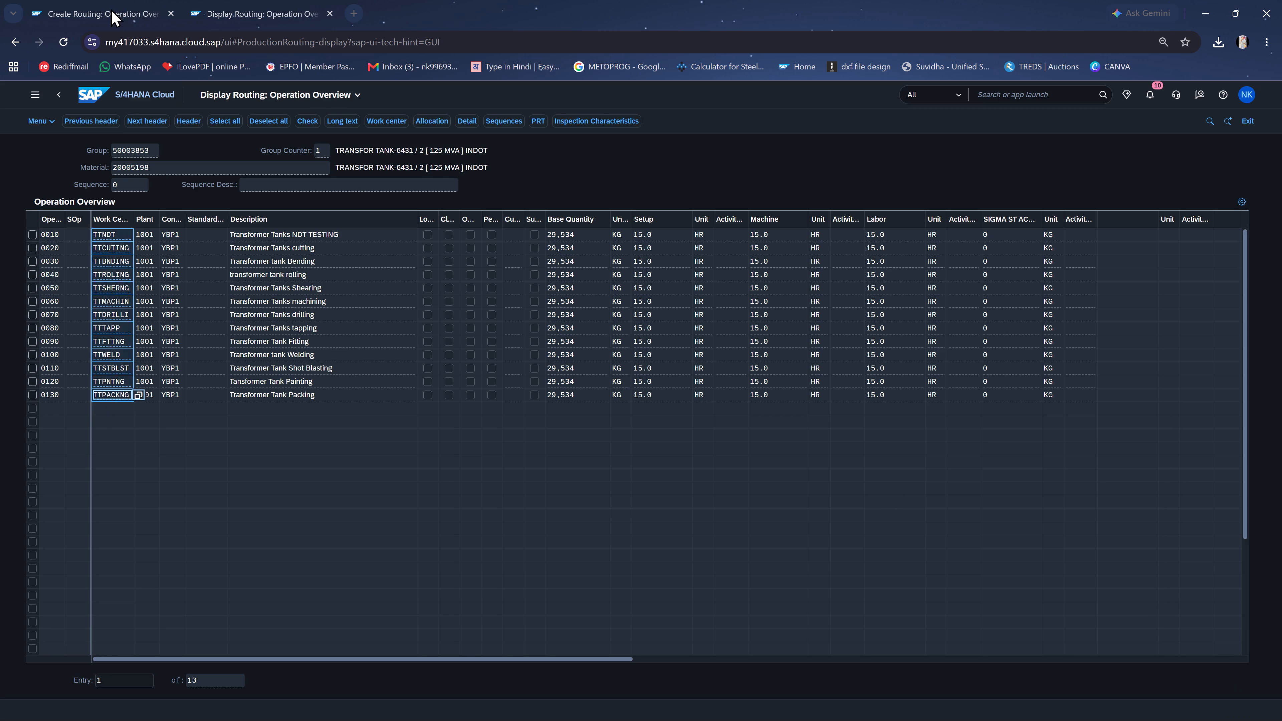
click(111, 9)
click(102, 229)
key(ctrl+v)
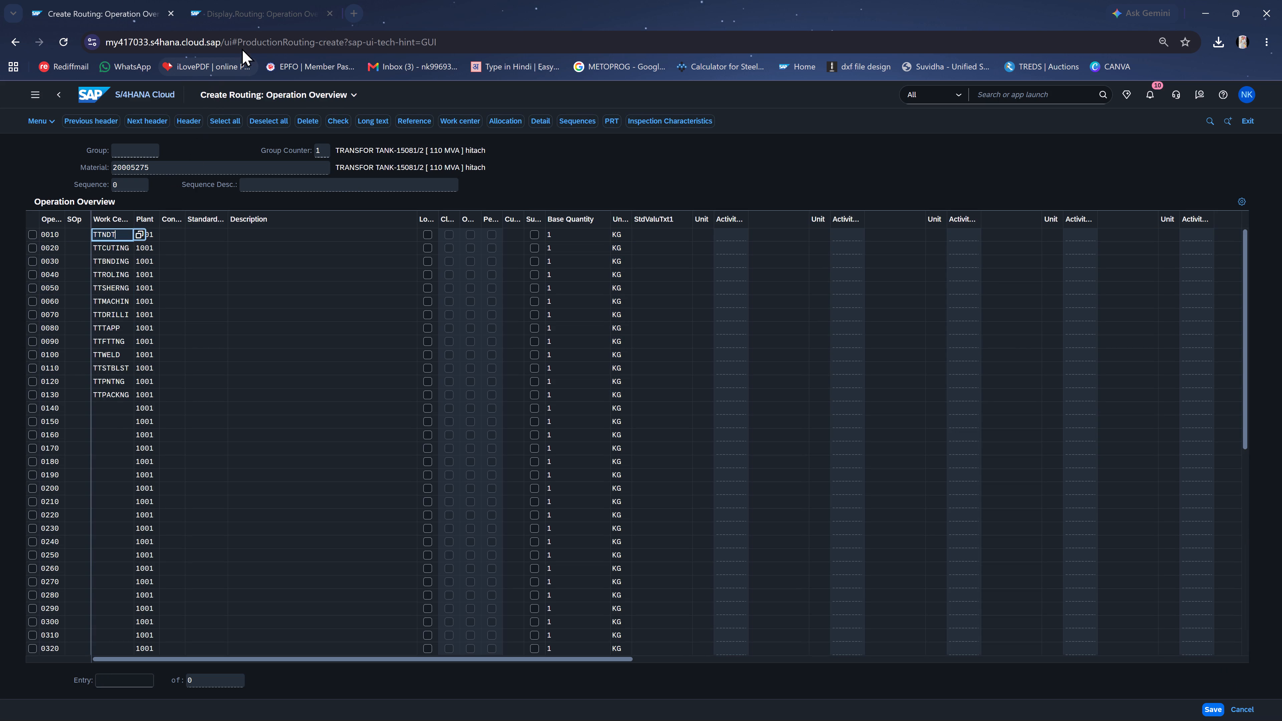
Copy the YBP1 control keys from the displayed routing into operations 0010 to 0130 of the new routing.
click(258, 10)
drag(168, 231, 166, 388)
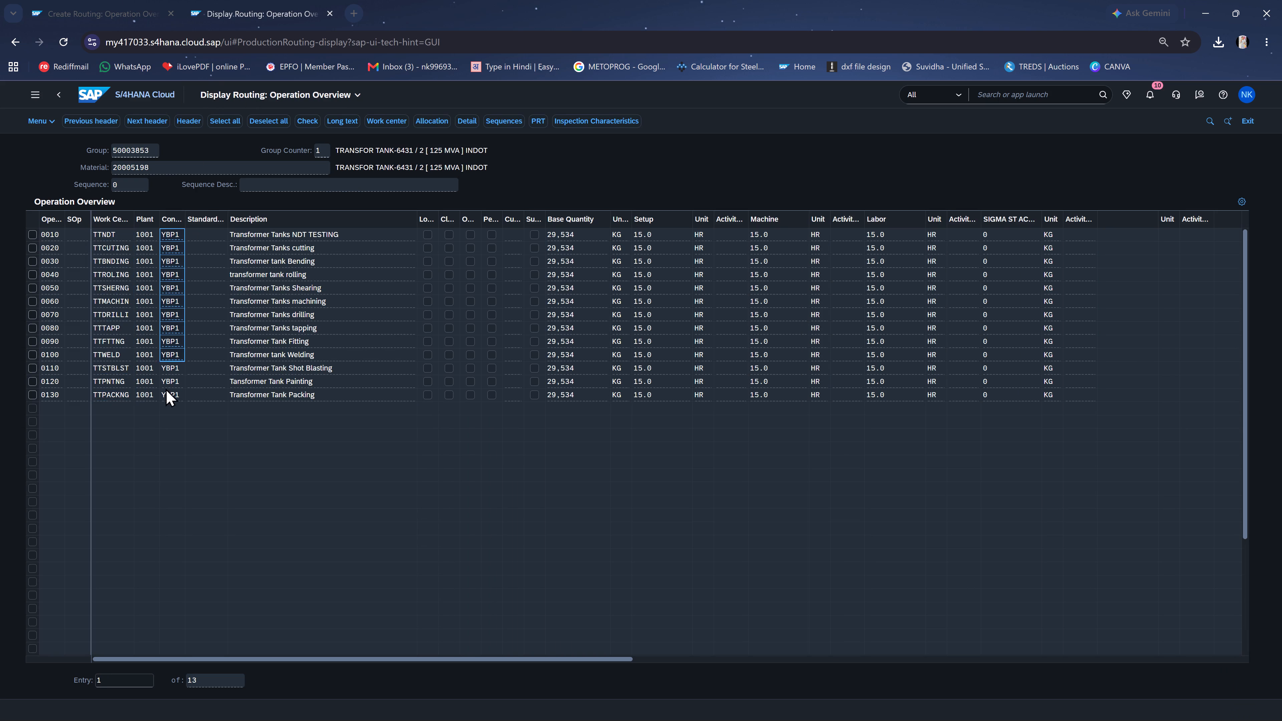
drag(166, 388, 165, 399)
key(ctrl+c)
drag(83, 0, 84, 4)
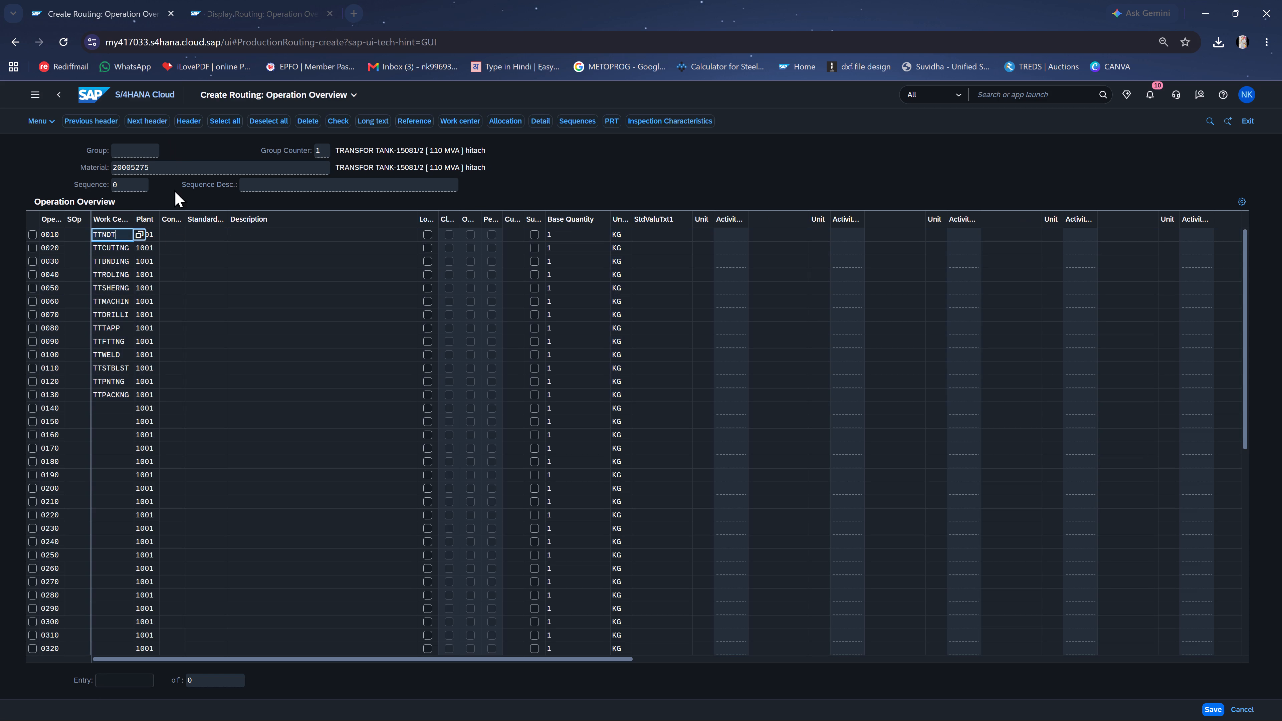
click(172, 237)
key(ctrl+v)
Copy the operation descriptions from the displayed routing into operations 0010 to 0130 of the new routing.
click(274, 13)
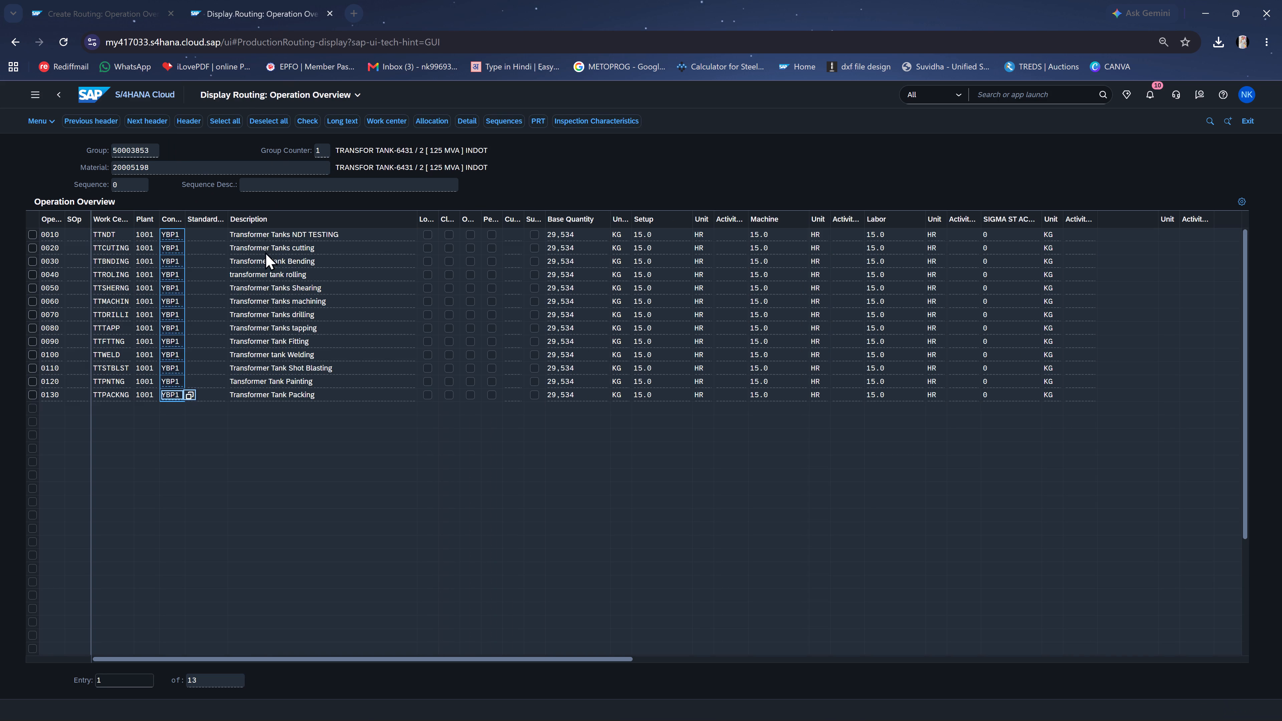
drag(264, 232, 265, 396)
key(ctrl+c)
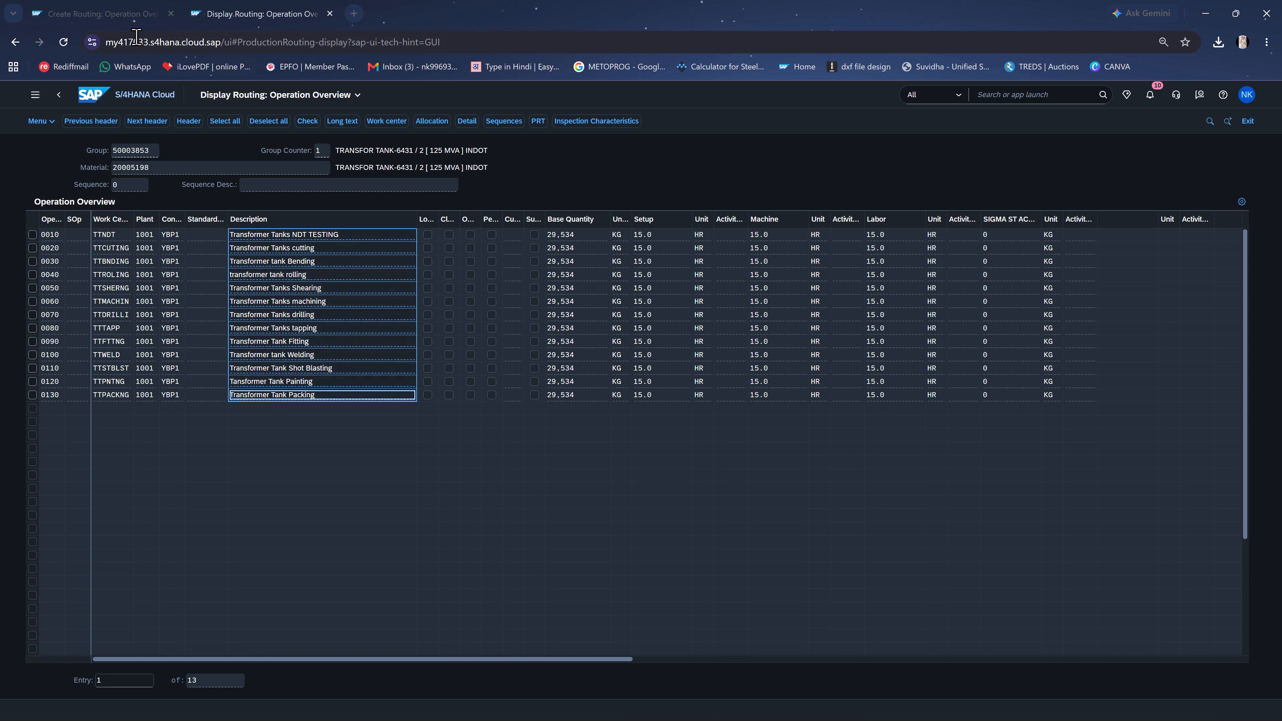
click(113, 13)
click(278, 234)
key(ctrl+v)
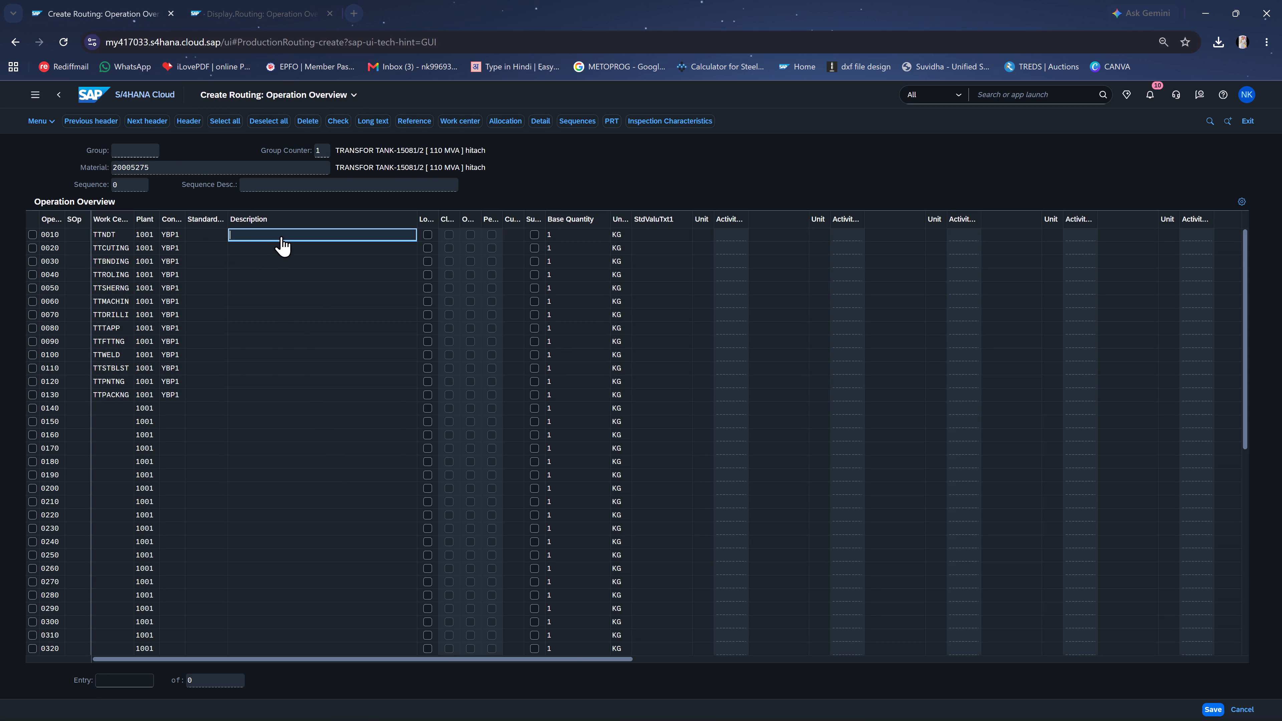
Look up work order 15081/2's tank weight in the Excel W.O SHEET and set operation 0010's base quantity to 20,558 KG.
click(231, 2)
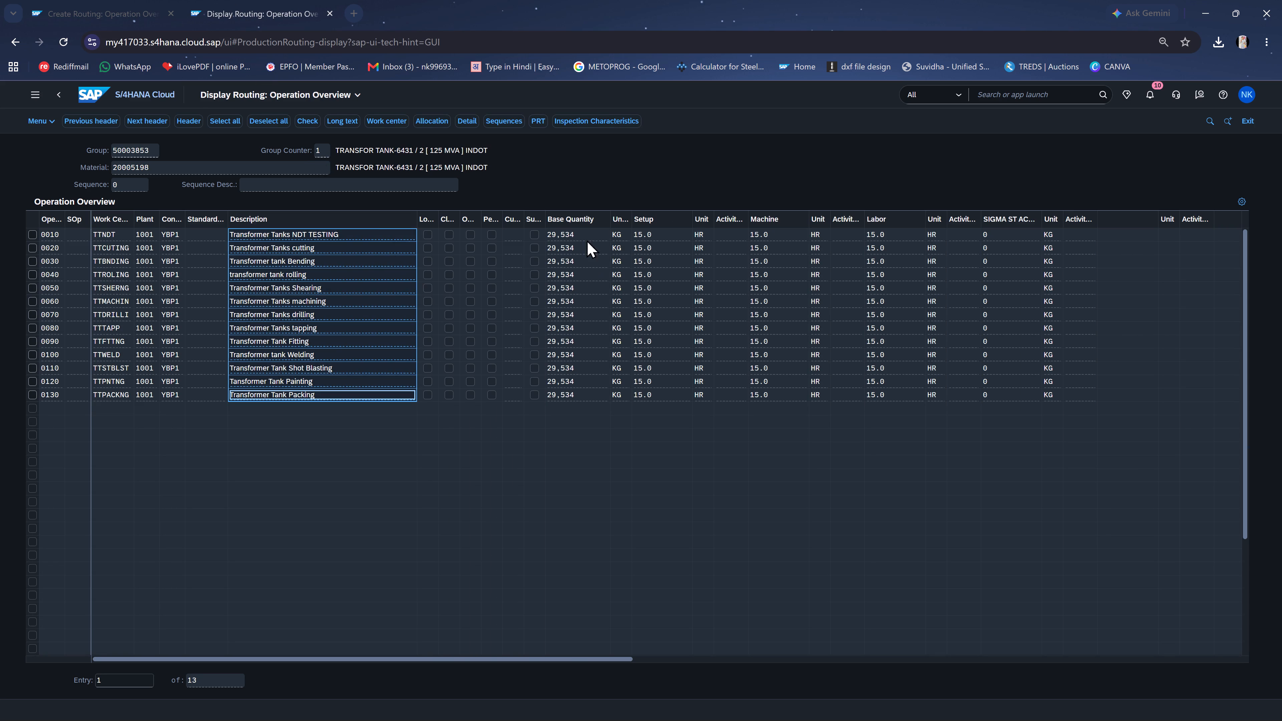
click(138, 1)
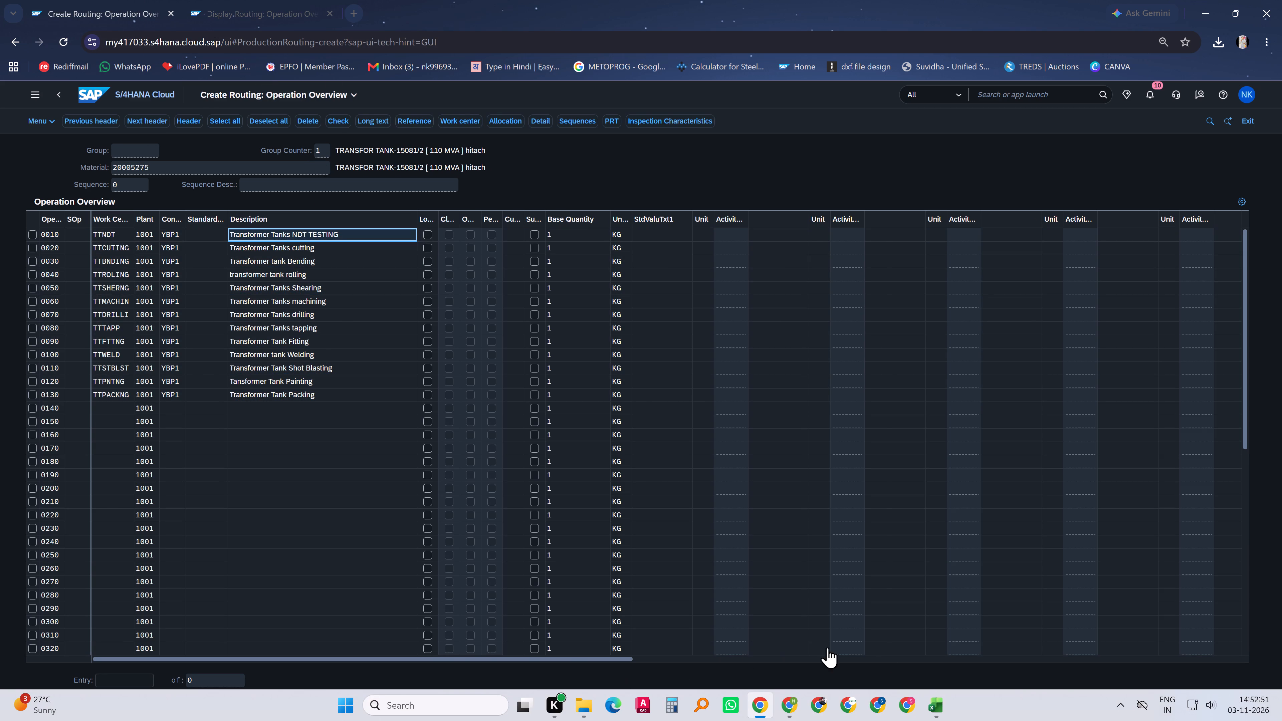
click(941, 698)
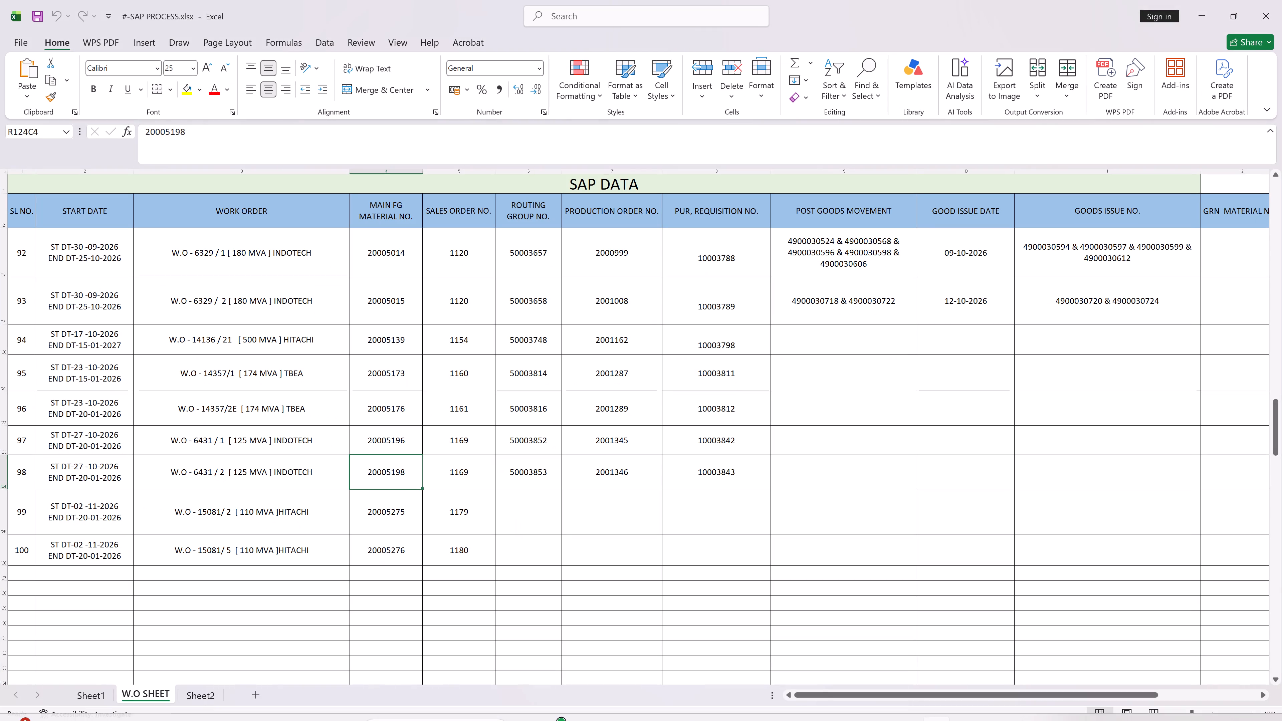
drag(820, 692, 956, 700)
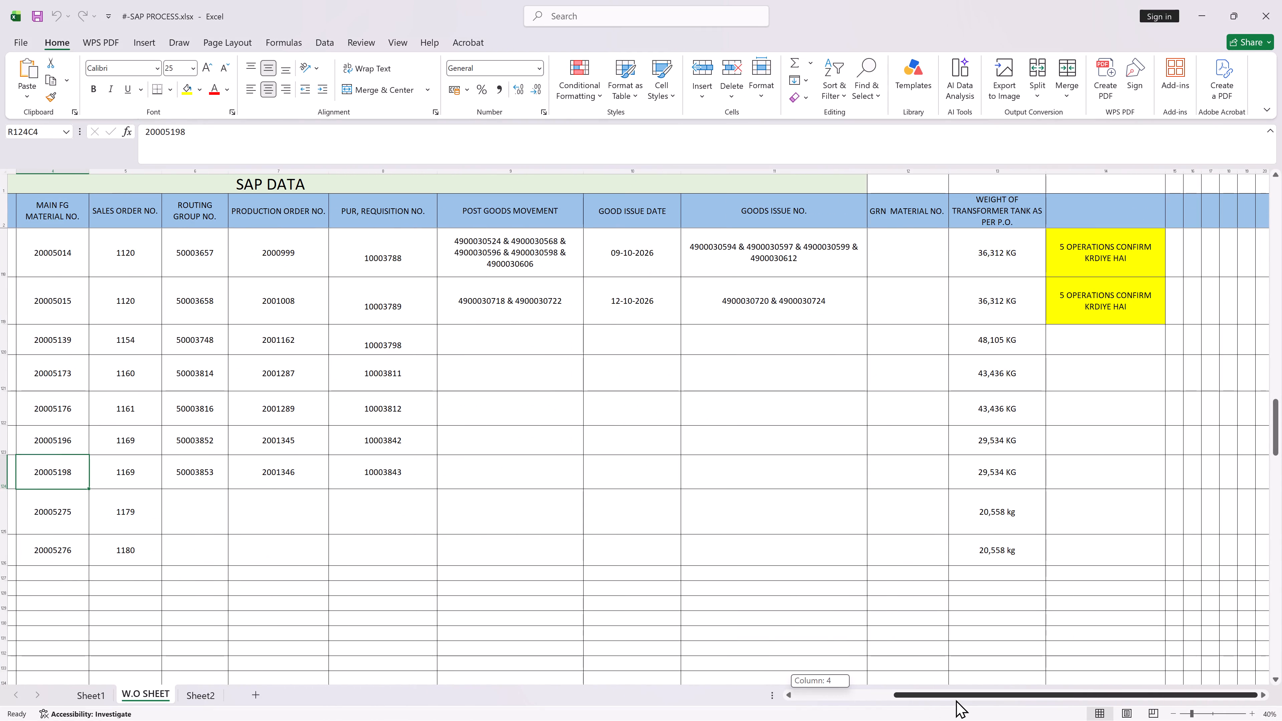
drag(956, 700, 805, 674)
click(1198, 7)
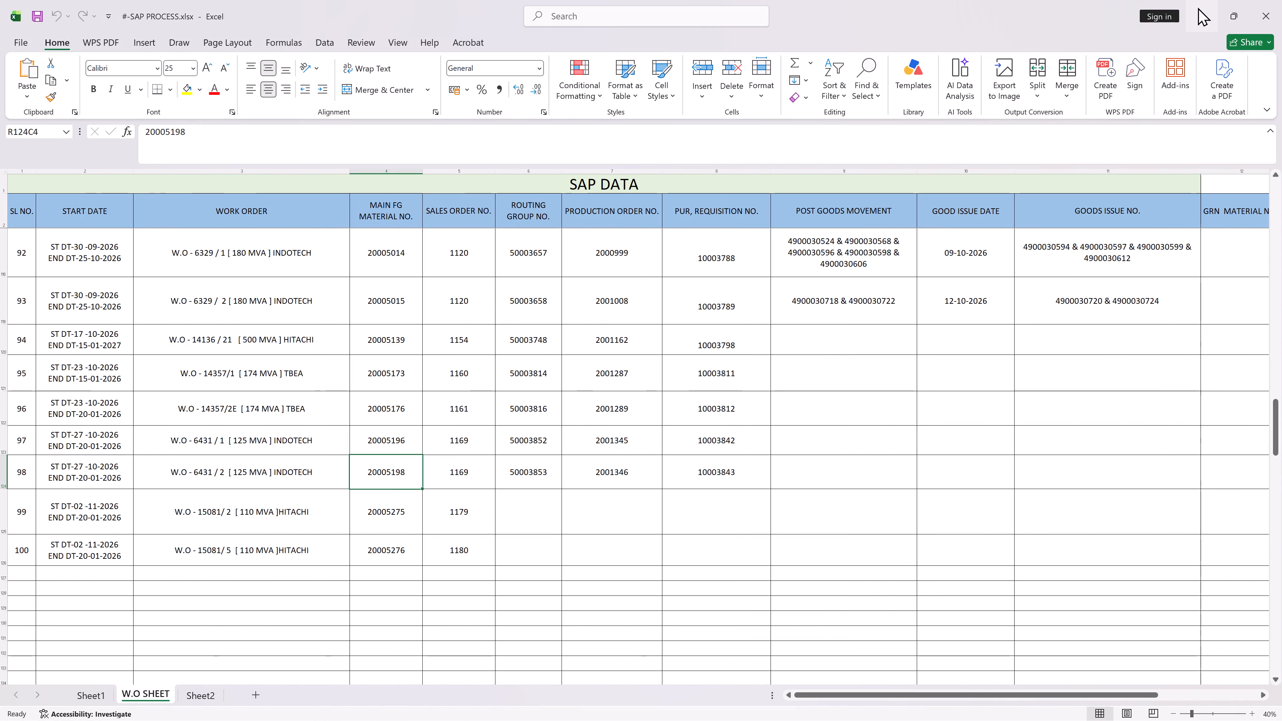
click(554, 234)
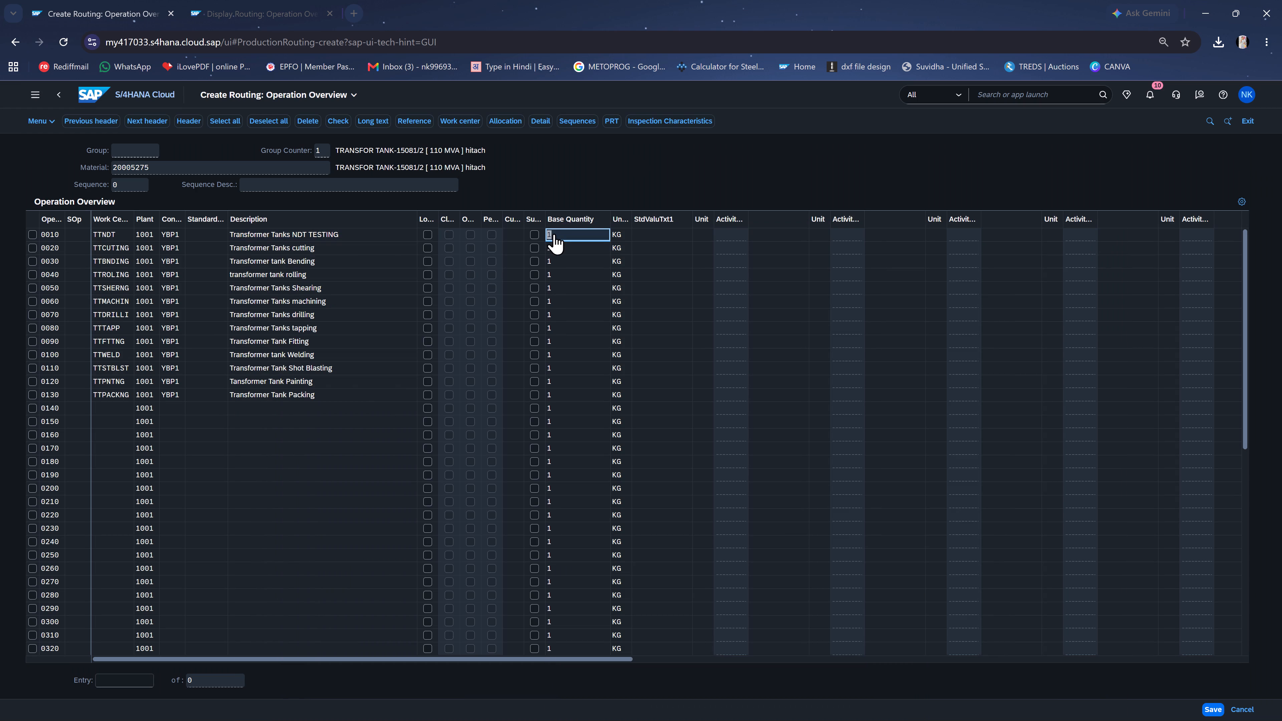
text(20,558)
Copy operation 0010's base quantity of 20,558 KG into operations 0020 to 0130 of the new routing.
key(shift+Left)
key(shift+Left)
key(shift+Left)
key(shift+Left)
key(shift+Left)
key(shift+Left)
key(ctrl+c)
key(Down)
key(ctrl+v)
key(Down)
key(ctrl+v)
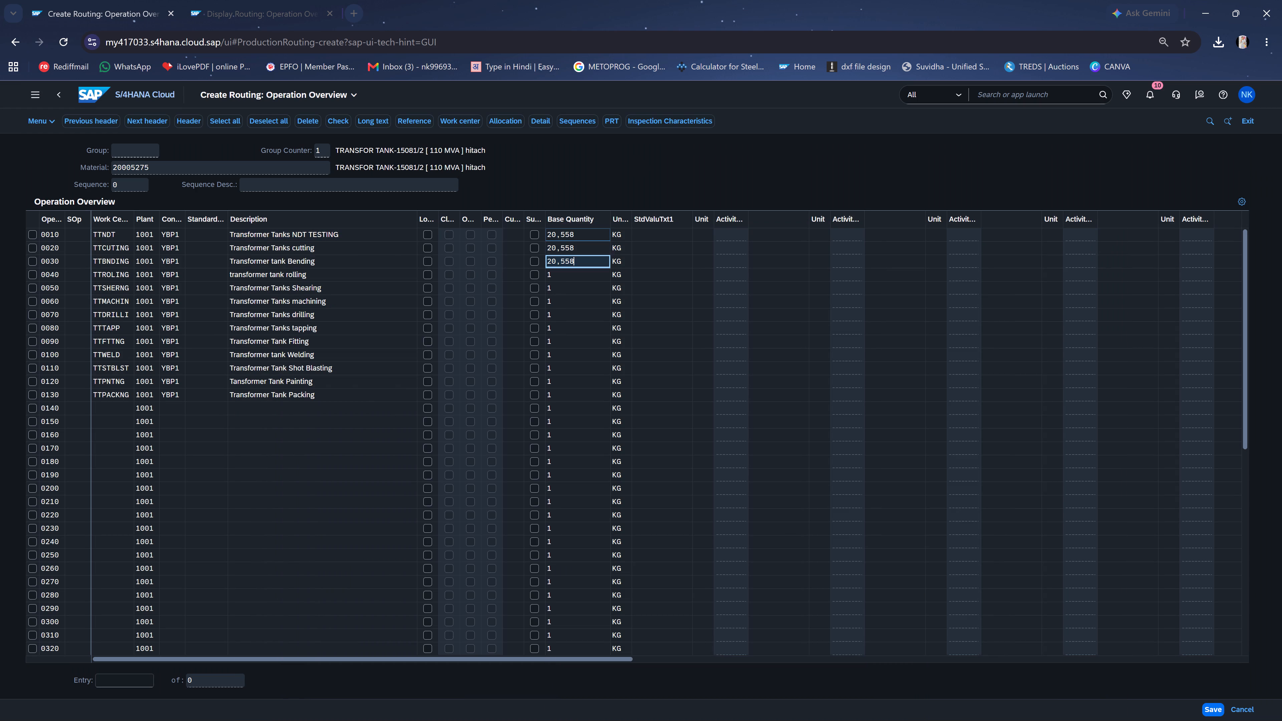
key(Down)
key(ctrl+v)
key(Down)
key(ctrl+v)
key(Down)
key(ctrl+v)
key(Down)
key(ctrl+v)
key(Down)
key(ctrl+v)
key(Down)
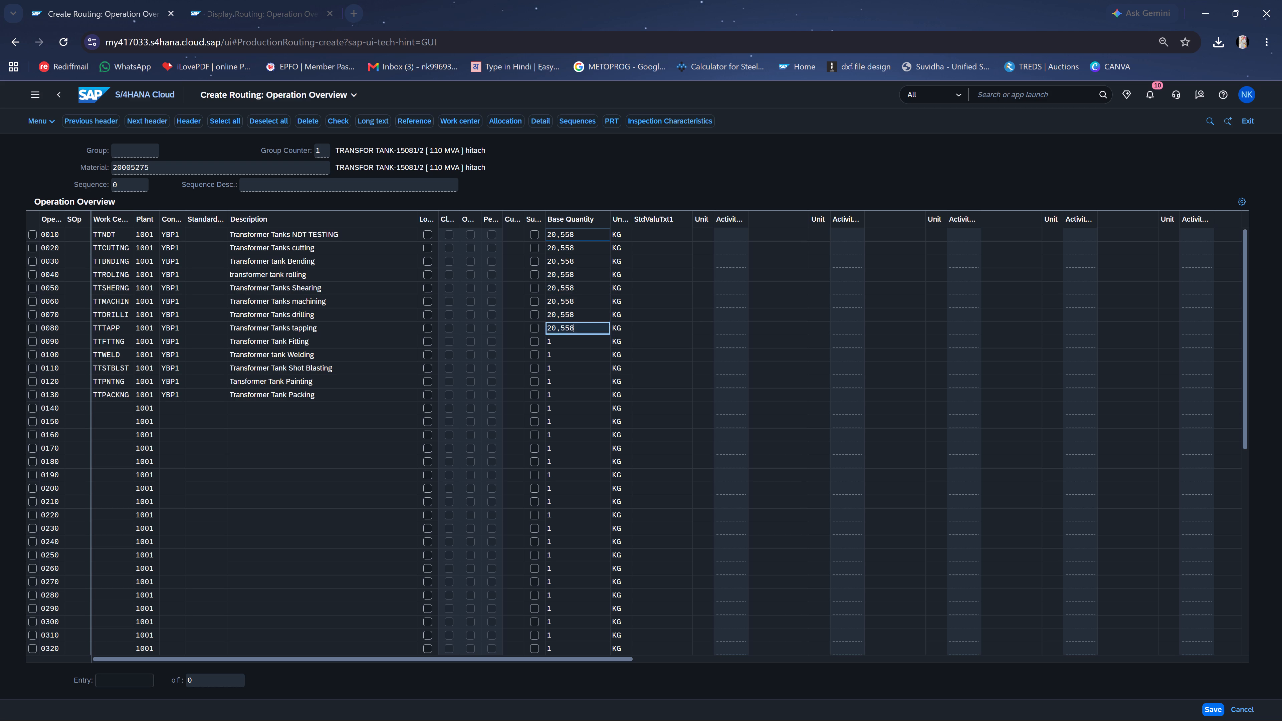
key(ctrl+v)
key(Down)
key(ctrl+v)
key(Down)
key(ctrl+v)
key(Down)
key(ctrl+v)
key(Down)
key(ctrl+v)
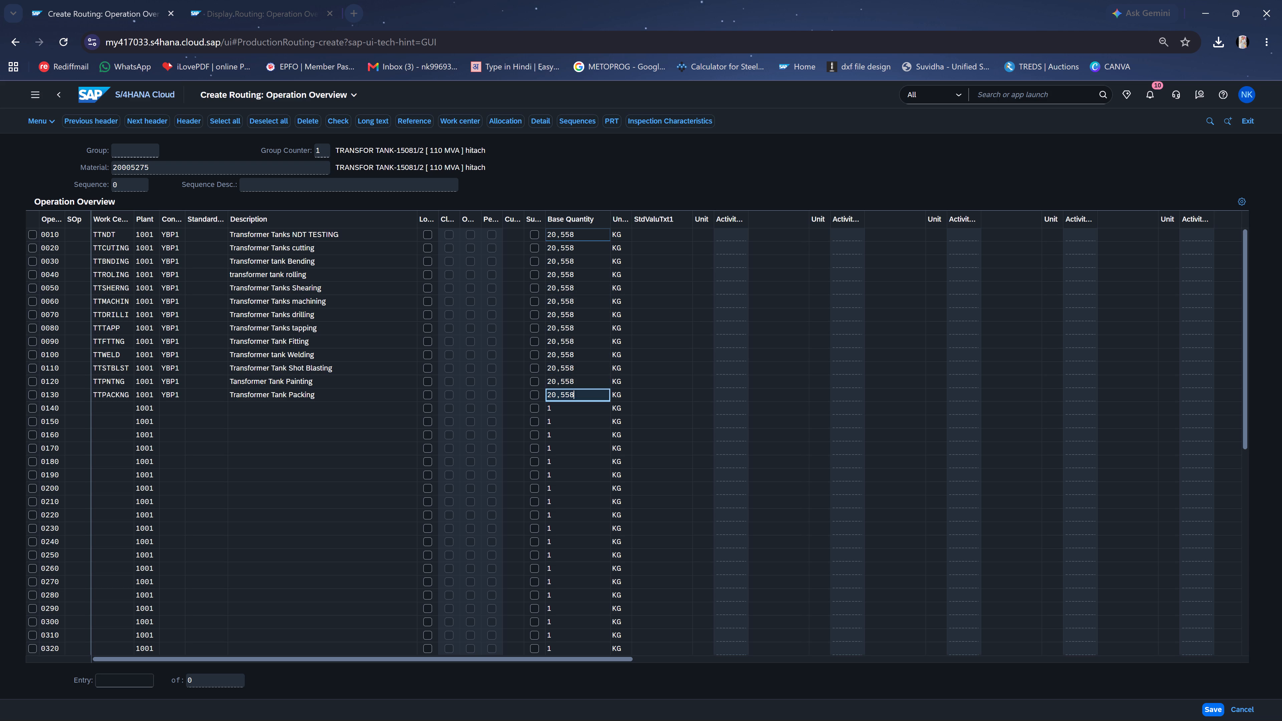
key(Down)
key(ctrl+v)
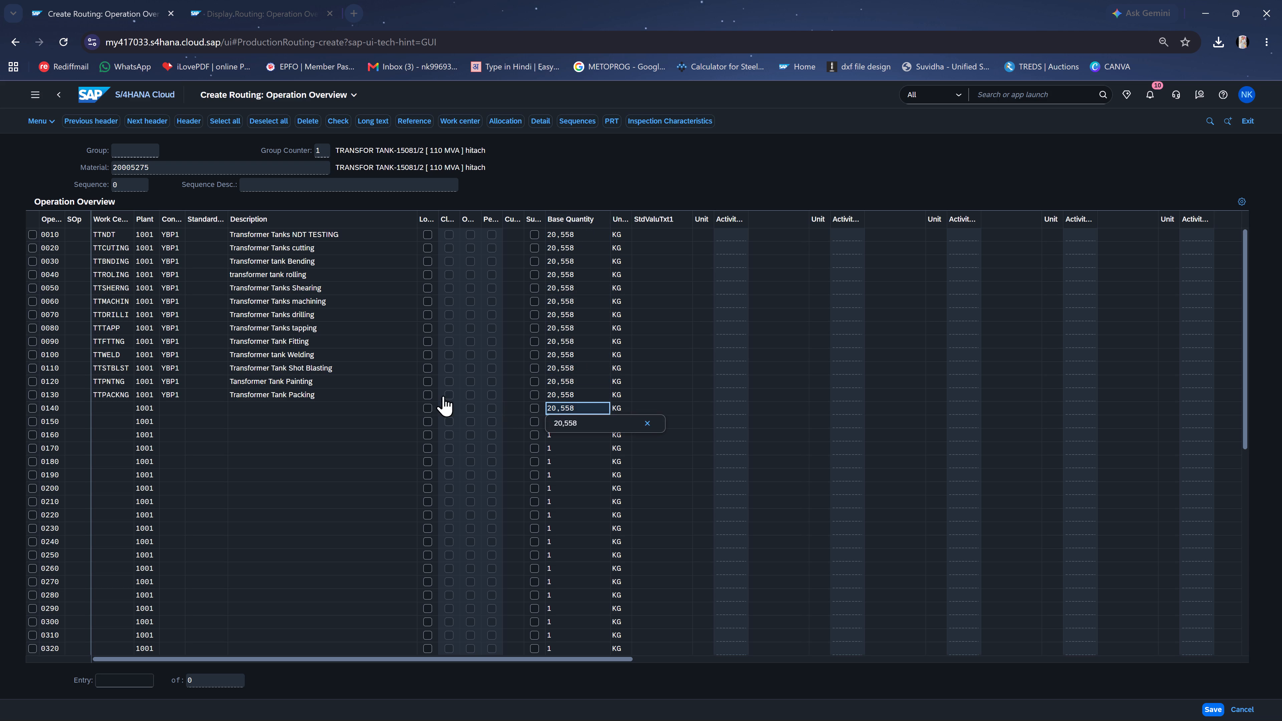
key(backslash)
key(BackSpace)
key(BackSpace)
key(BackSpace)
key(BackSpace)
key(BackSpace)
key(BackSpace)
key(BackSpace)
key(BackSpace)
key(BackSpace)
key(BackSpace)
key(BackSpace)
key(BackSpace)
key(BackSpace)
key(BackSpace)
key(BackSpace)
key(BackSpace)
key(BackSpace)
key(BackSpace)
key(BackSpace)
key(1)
Confirm the entered operations and set the Setup time to 15 HR for each of operations 0010 to 0130.
key(Return)
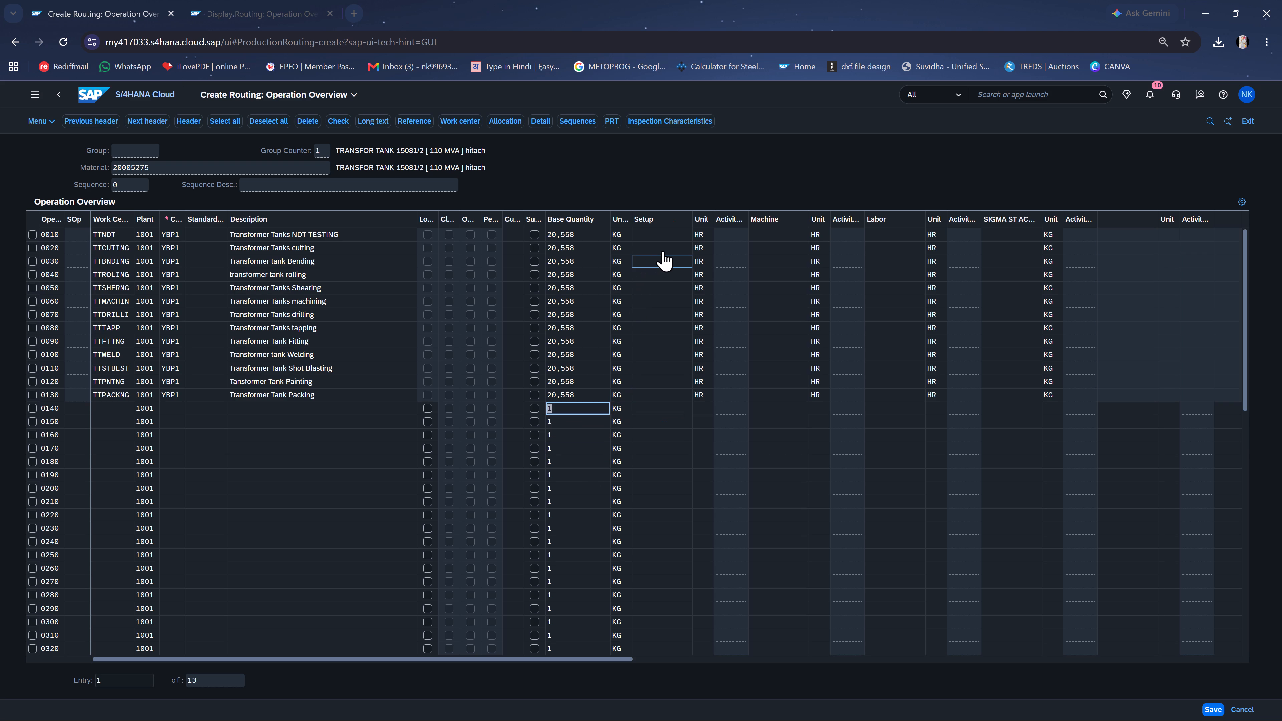
click(662, 239)
text(15)
key(Down)
text(15)
key(Down)
text(15)
key(Down)
text(15)
key(Down)
text(15)
key(Down)
text(15)
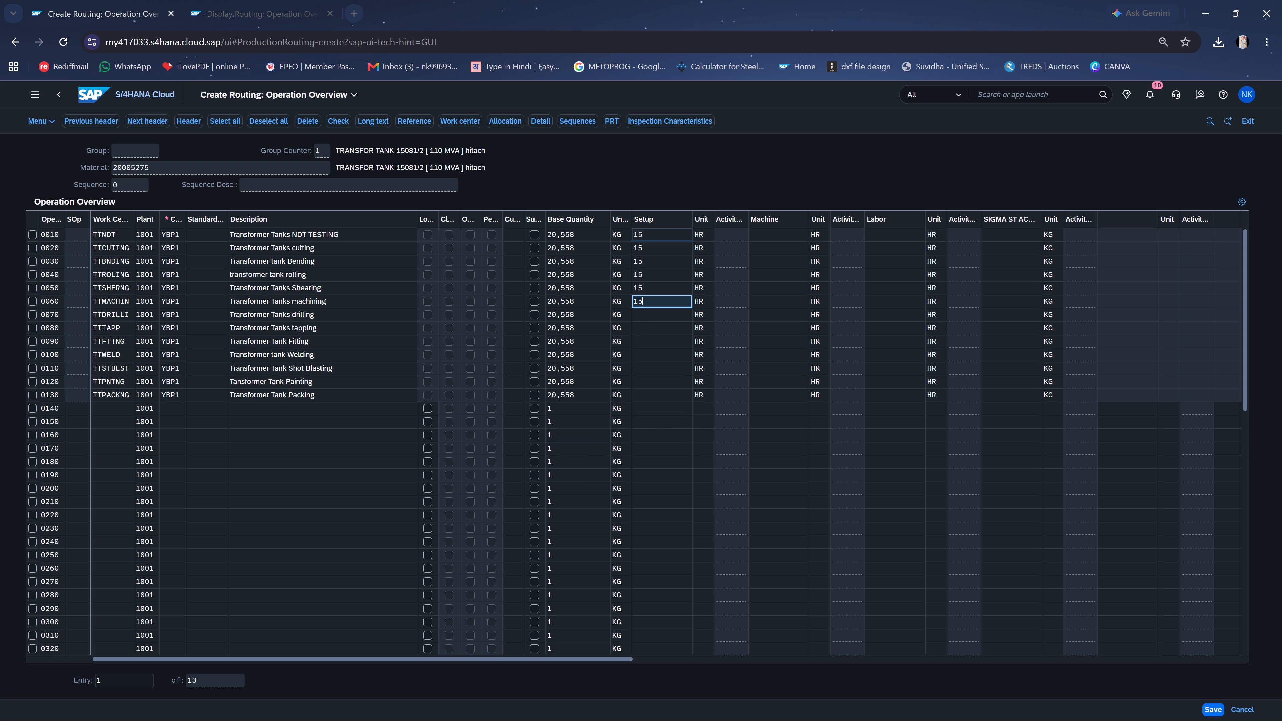
key(Down)
text(51)
key(Down)
text(51)
key(Down)
text(15)
key(Down)
text(15)
key(Down)
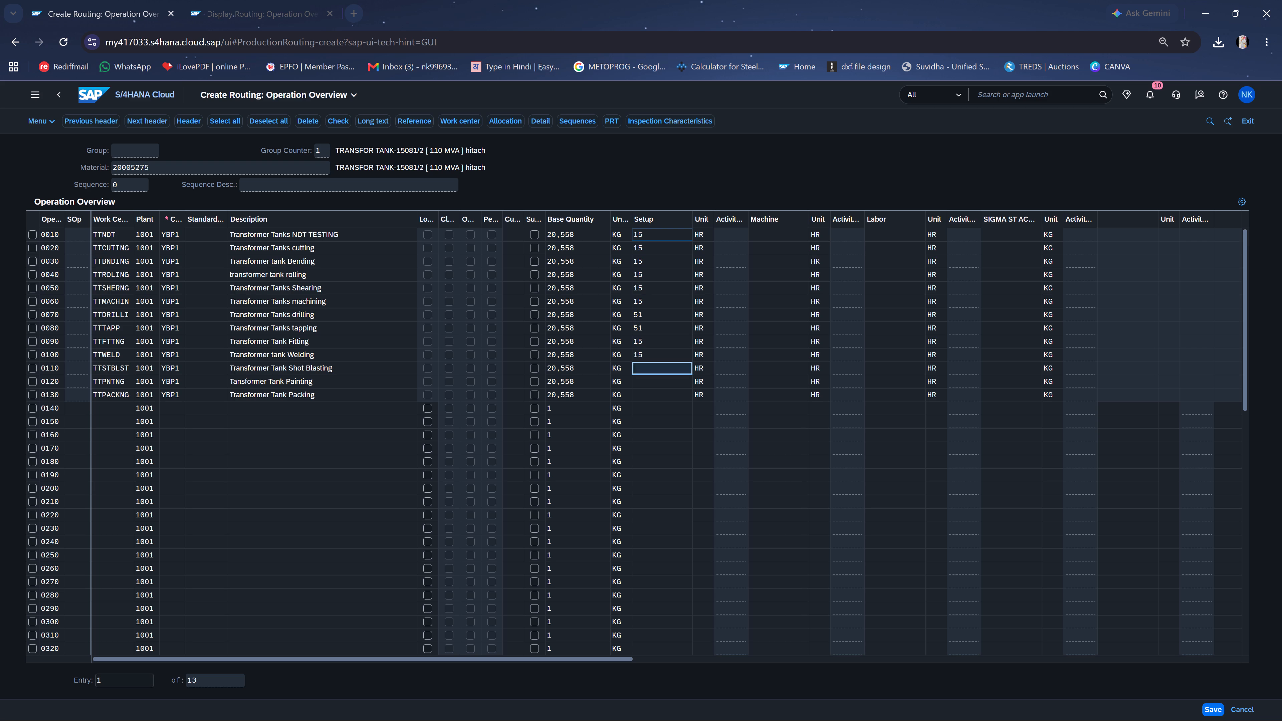
text(15)
key(Down)
text(15)
key(Down)
text(15)
key(Up)
key(Up)
key(Up)
key(Up)
key(Up)
key(5)
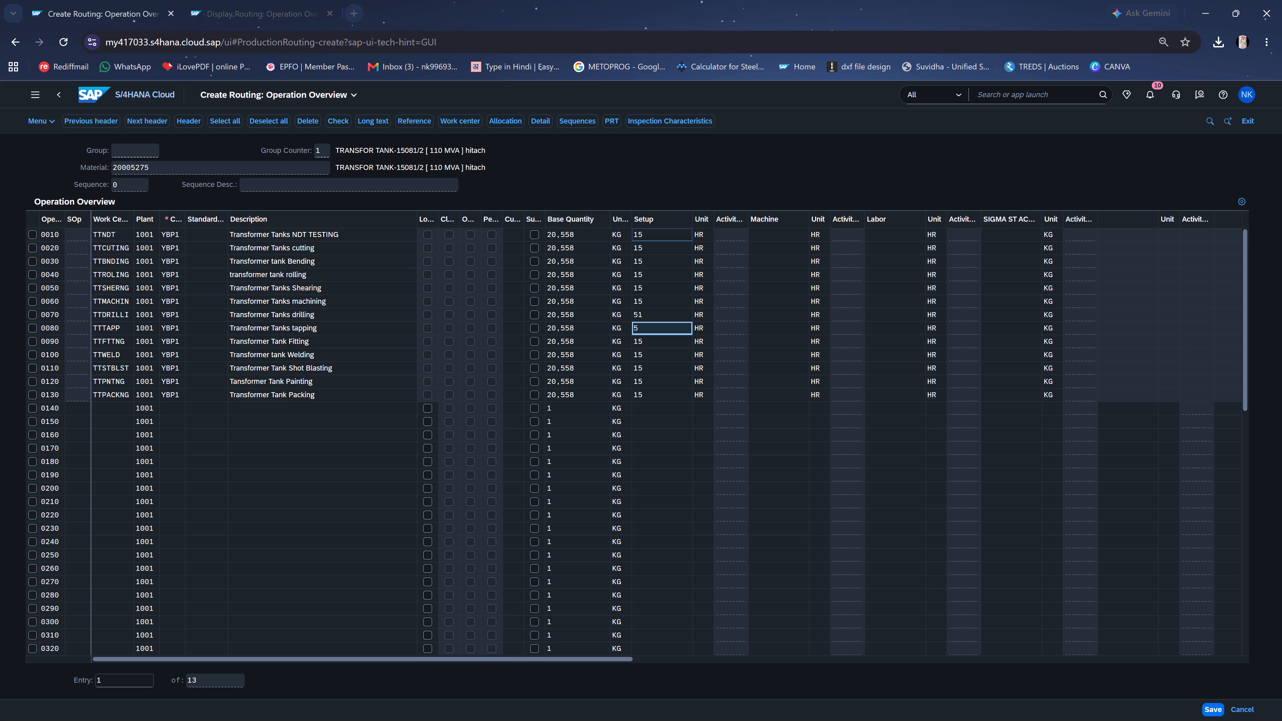
key(Up)
key(1)
key(BackSpace)
key(BackSpace)
key(BackSpace)
text(15)
key(Up)
text(15)
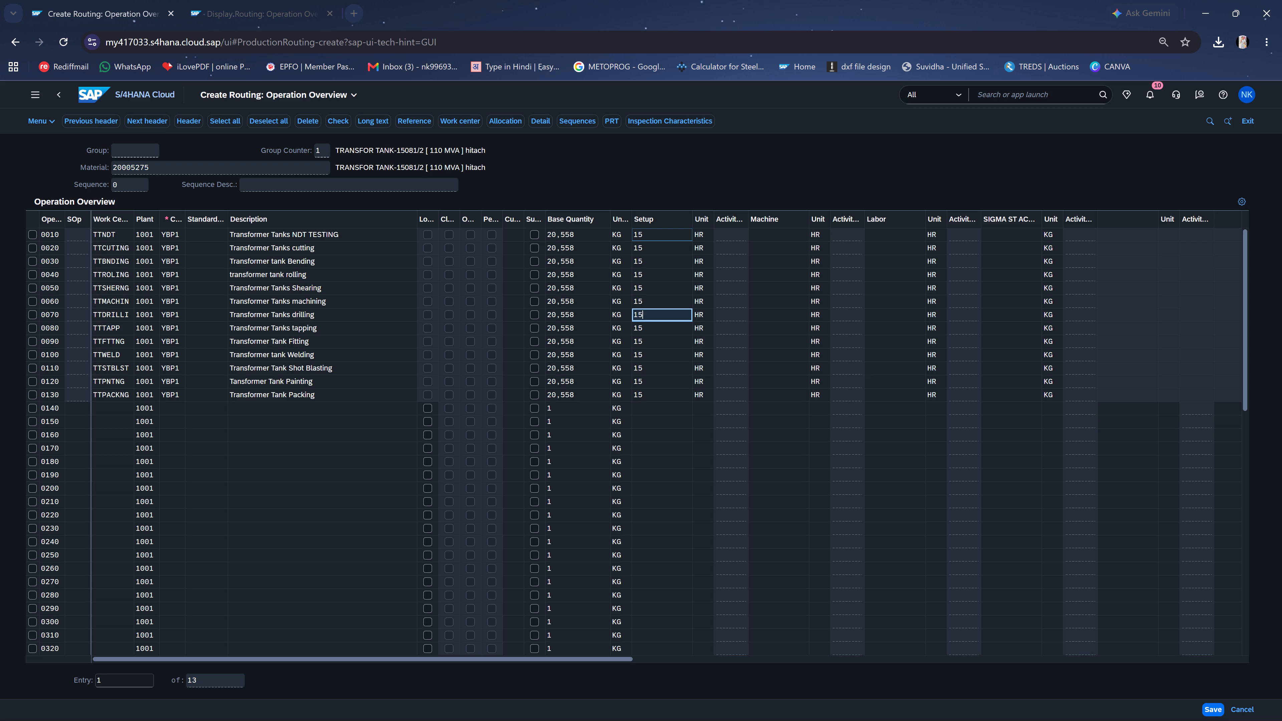
Set the Machine time to 15 HR for each of operations 0010 to 0130.
click(779, 234)
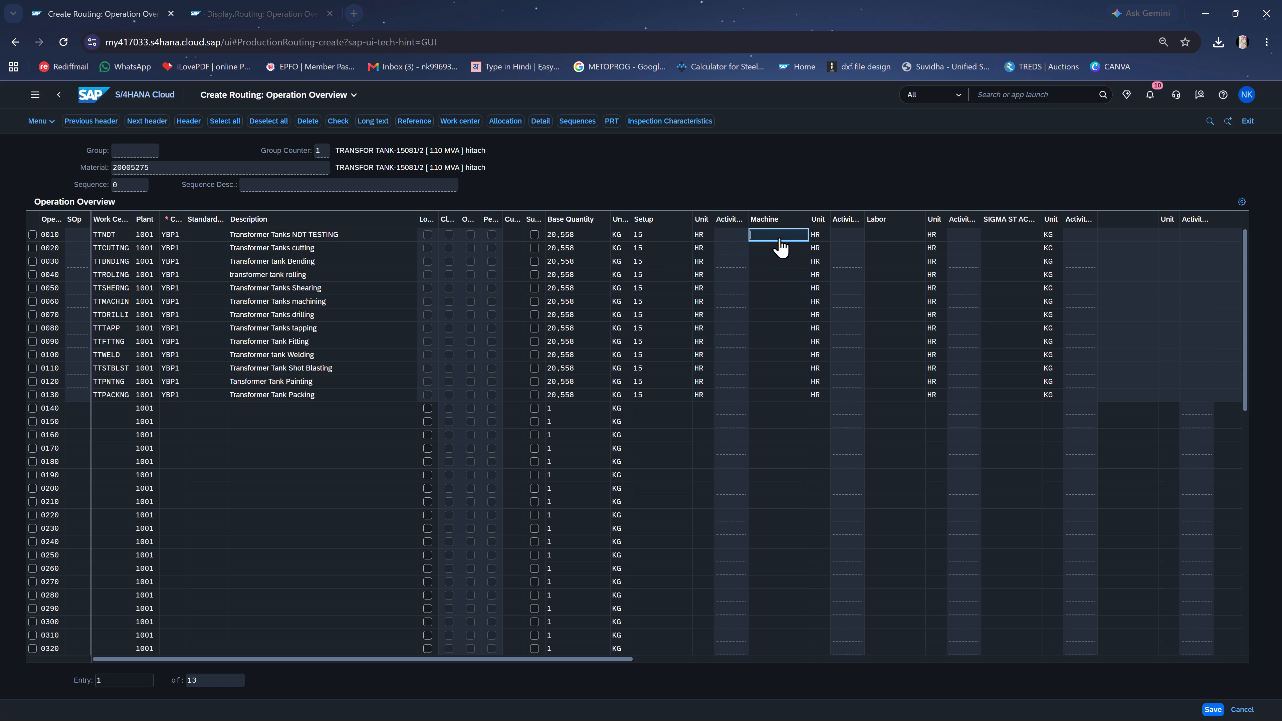
text(15)
key(Down)
text(15)
key(Down)
text(15)
key(Down)
text(15)
key(Down)
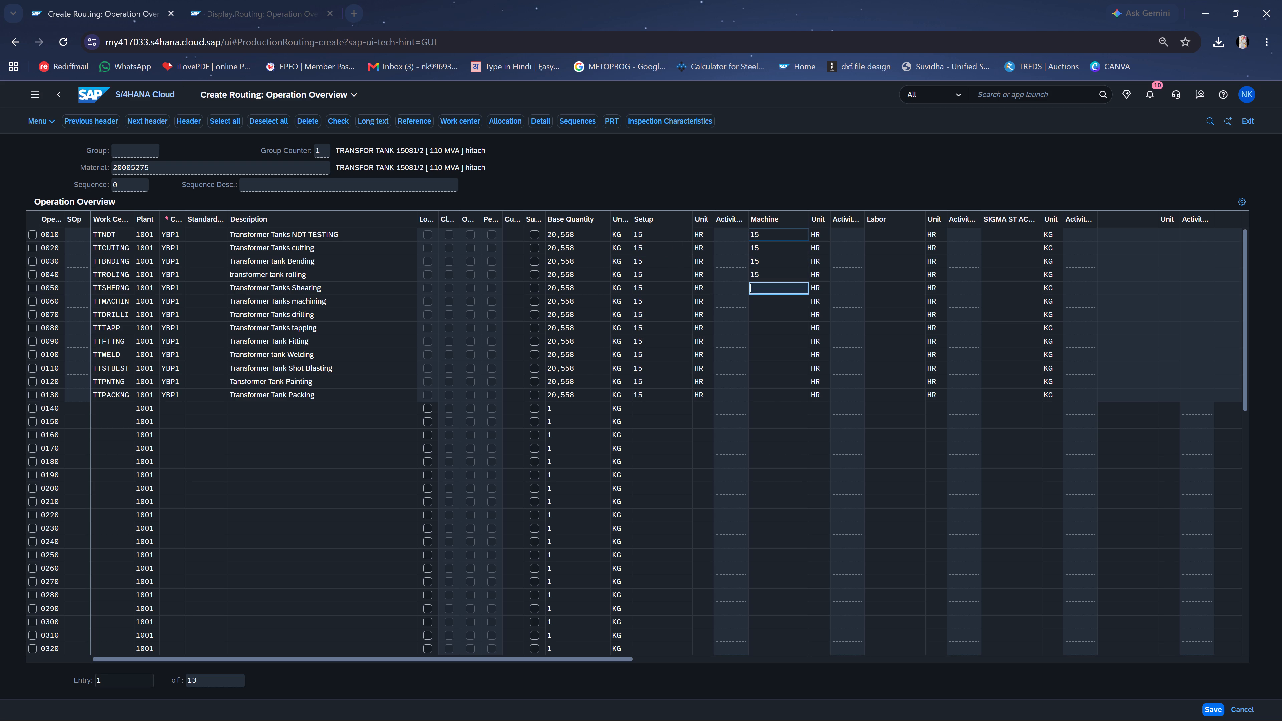
text(15)
key(Down)
text(15)
key(Down)
text(15)
key(Down)
text(15)
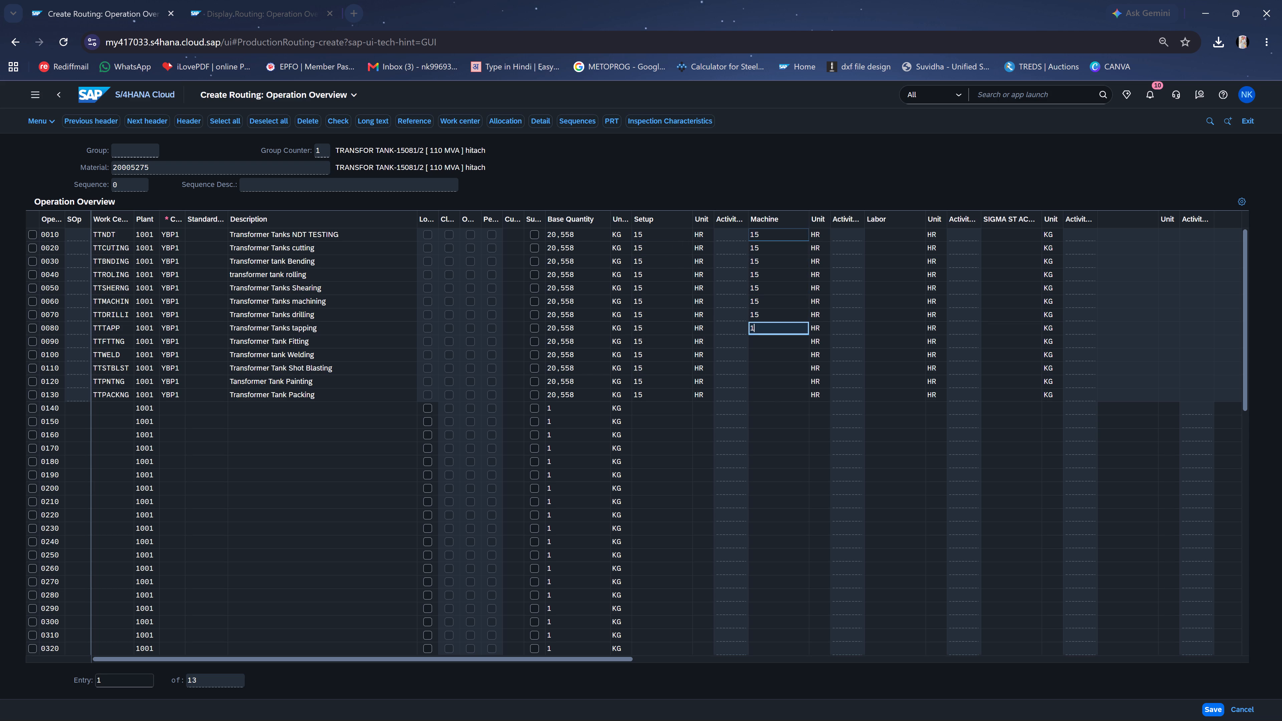
key(Down)
text(15)
key(Down)
text(15)
key(Down)
text(15)
key(Down)
text(15)
key(Down)
text(15)
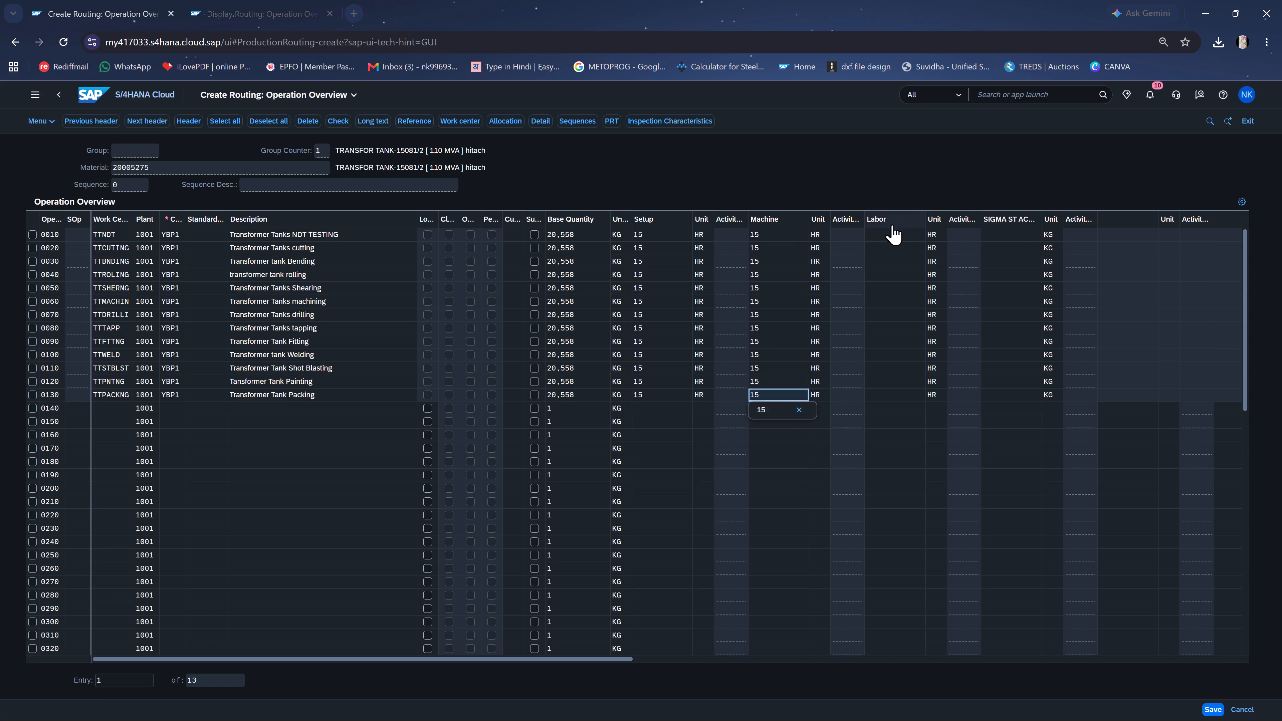
Set the Labor time to 15 HR for each of operations 0010 to 0130.
click(888, 229)
text(15)
key(Down)
text(15)
key(Down)
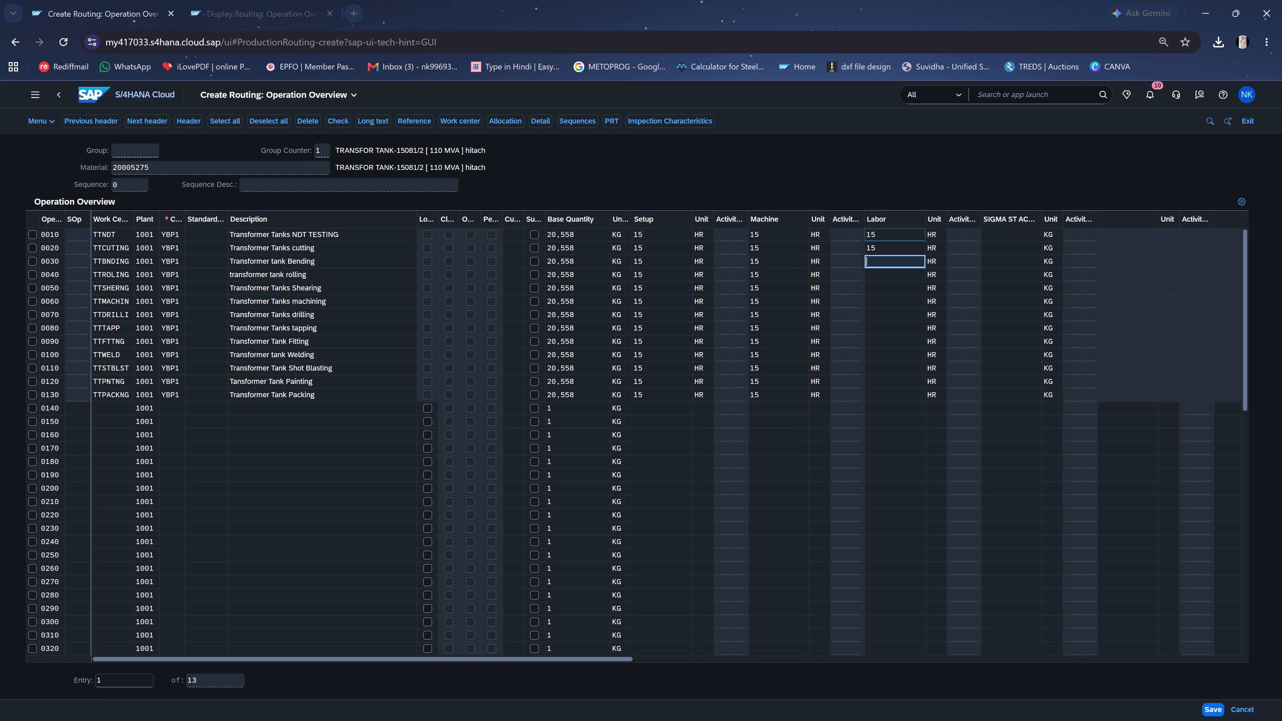
text(15)
key(Down)
text(15)
key(Down)
text(15)
key(Down)
text(15)
key(Down)
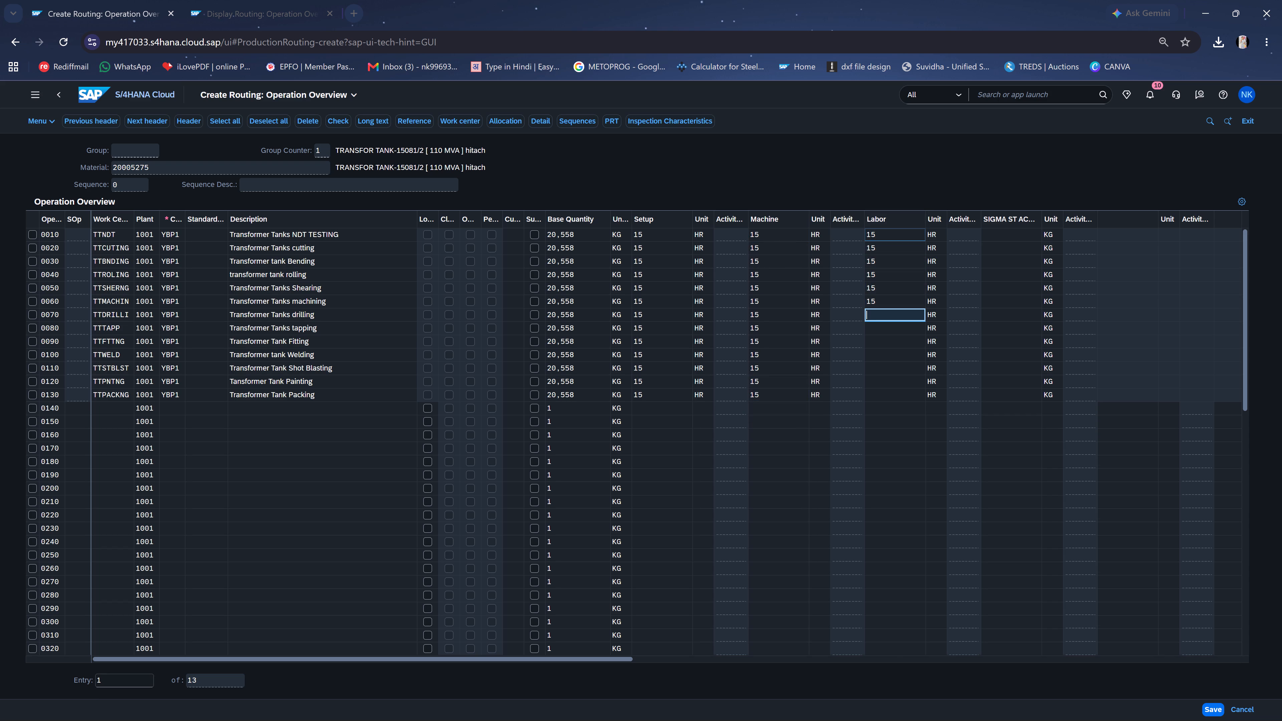
text(15)
key(Down)
text(15)
key(Down)
text(15)
key(Down)
text(15)
key(Down)
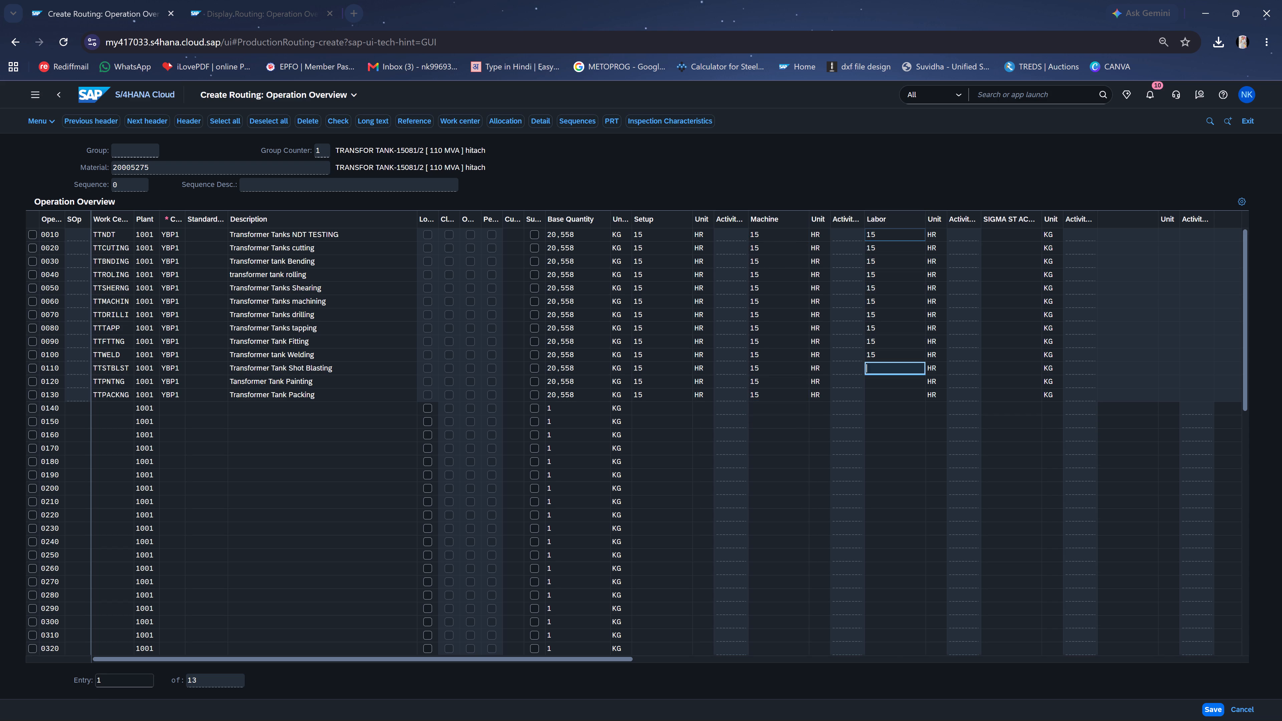
text(15)
key(Down)
text(15)
key(Down)
text(15)
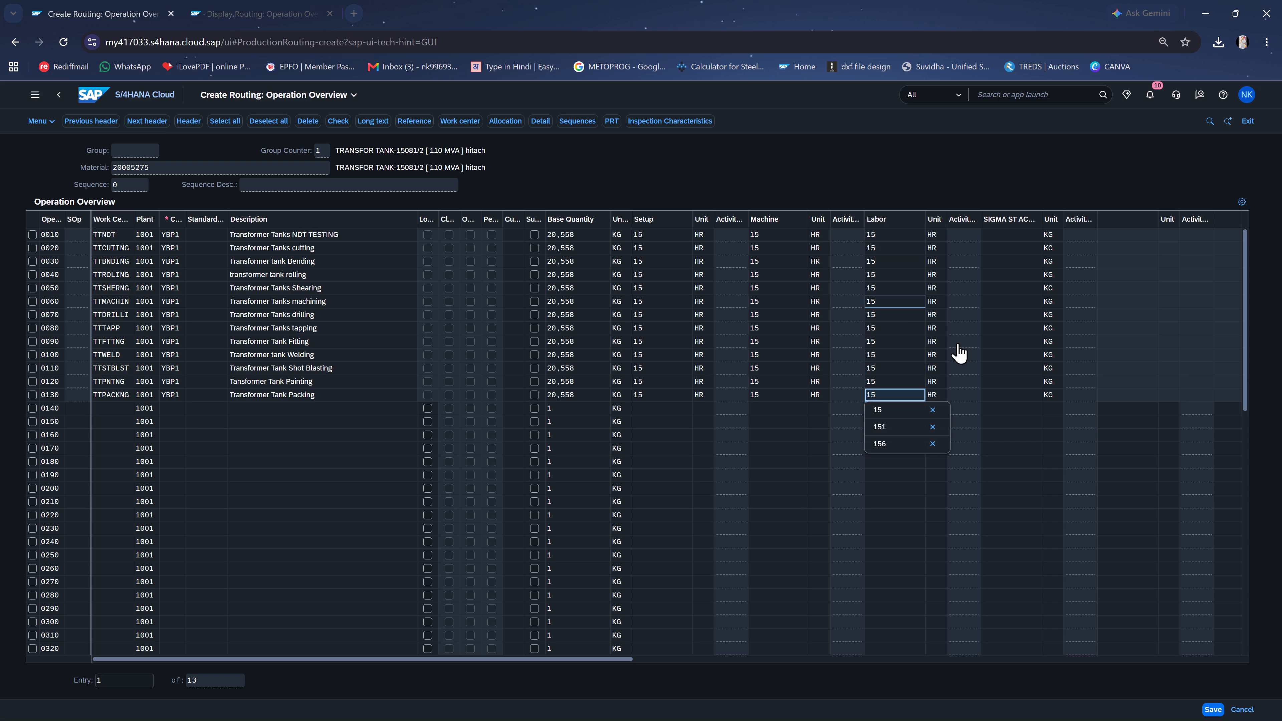
Save the new routing for material 20005275.
click(1210, 705)
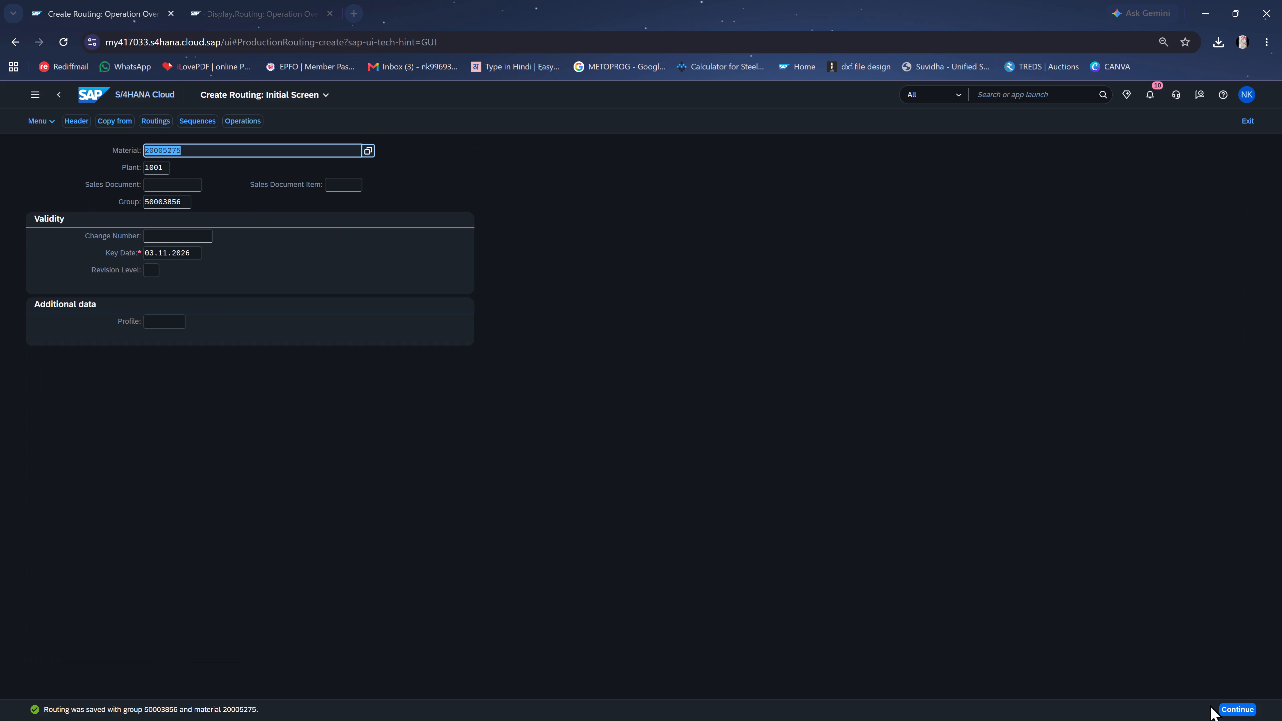
Copy routing group 50003856 into the Routing Group No. cell of the W.O-15081/2 row in the Excel W.O sheet and save the workbook.
drag(184, 199, 133, 204)
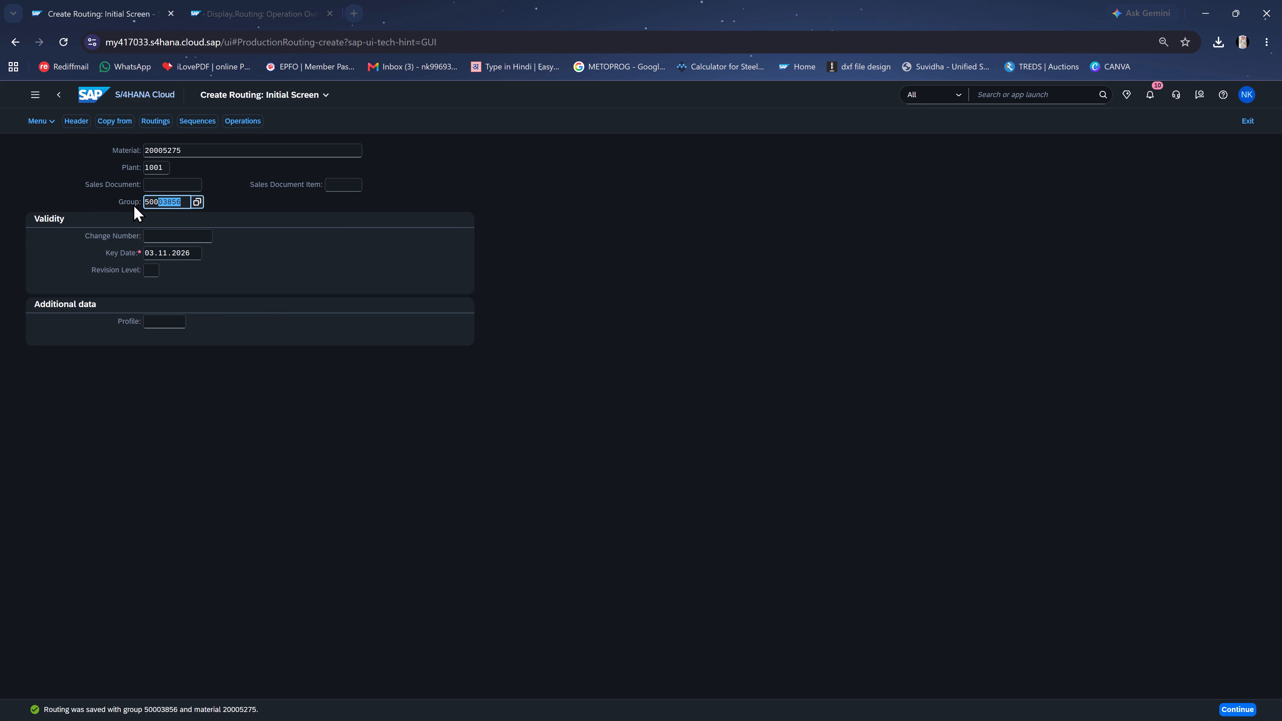
key(ctrl+c)
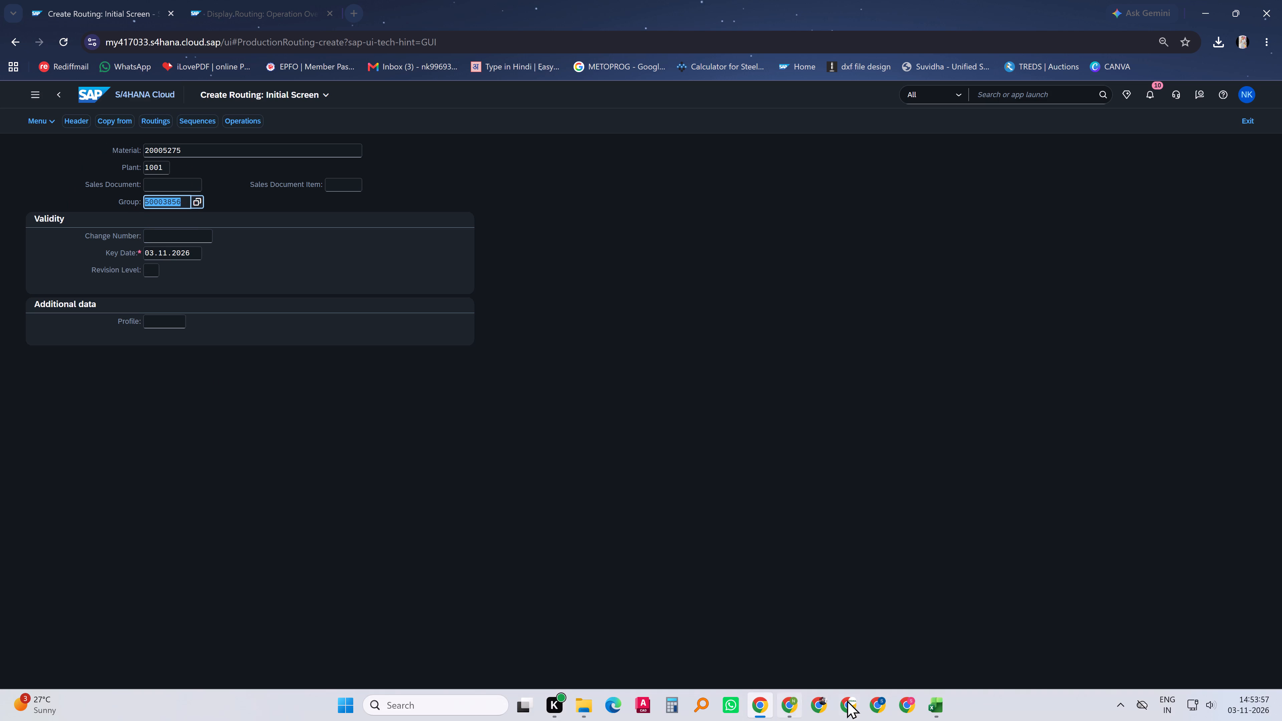
click(936, 707)
double_click(536, 514)
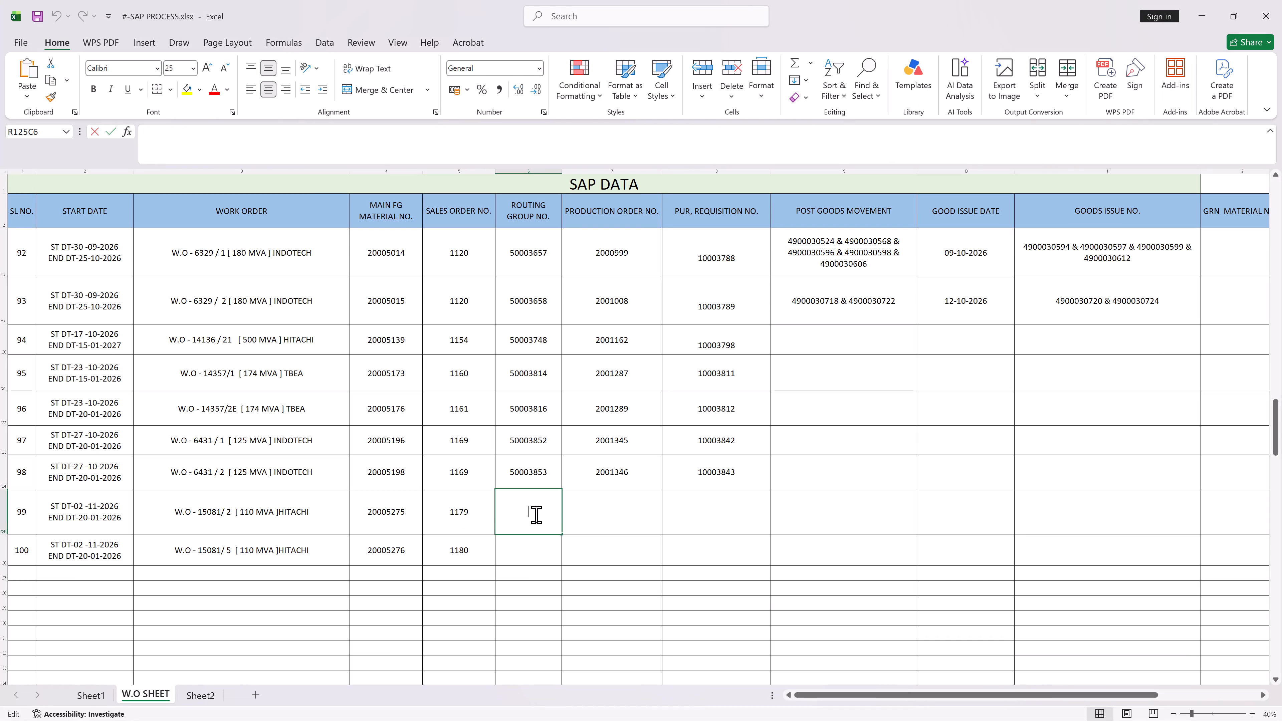
key(ctrl+v)
click(596, 522)
key(ctrl+s)
key(ctrl+s)
key(ctrl+s)
key(ctrl+s)
key(ctrl+s)
key(ctrl+s)
key(ctrl+s)
key(ctrl+s)
key(ctrl+s)
key(ctrl+s)
key(ctrl+s)
key(ctrl+s)
key(ctrl+s)
key(ctrl+s)
key(ctrl+s)
key(ctrl+s)
key(ctrl+s)
key(ctrl+s)
key(ctrl+s)
key(ctrl+s)
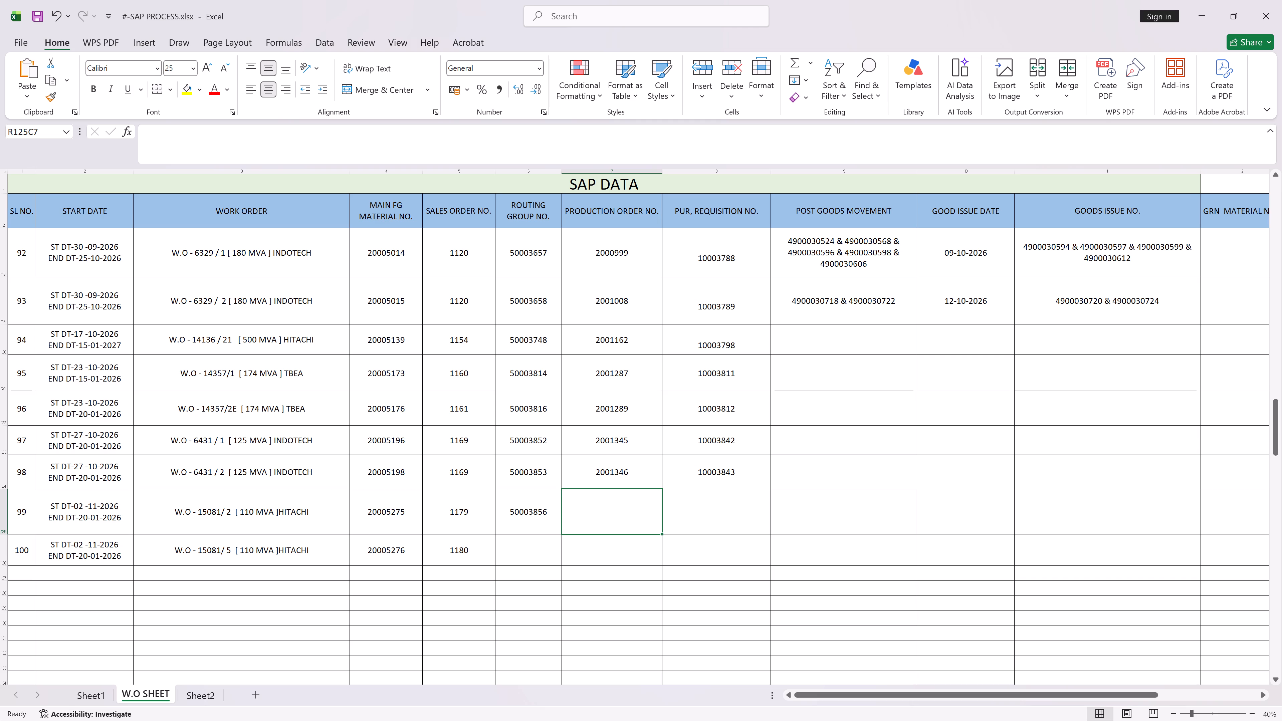
key(ctrl+s)
key(ctrl+s)
key(ctrl+s)
key(ctrl+s)
key(ctrl+s)
key(ctrl+s)
key(ctrl+s)
key(ctrl+s)
key(ctrl+s)
key(ctrl+s)
key(ctrl+s)
key(ctrl+s)
key(ctrl+s)
key(ctrl+s)
key(ctrl+s)
key(ctrl+s)
key(ctrl+s)
key(ctrl+s)
key(ctrl+s)
key(ctrl+s)
key(ctrl+s)
key(ctrl+s)
key(ctrl+s)
Copy material number 20005275 from the sheet and look it up in SAP's Manage Production Versions for plant 1001.
click(393, 506)
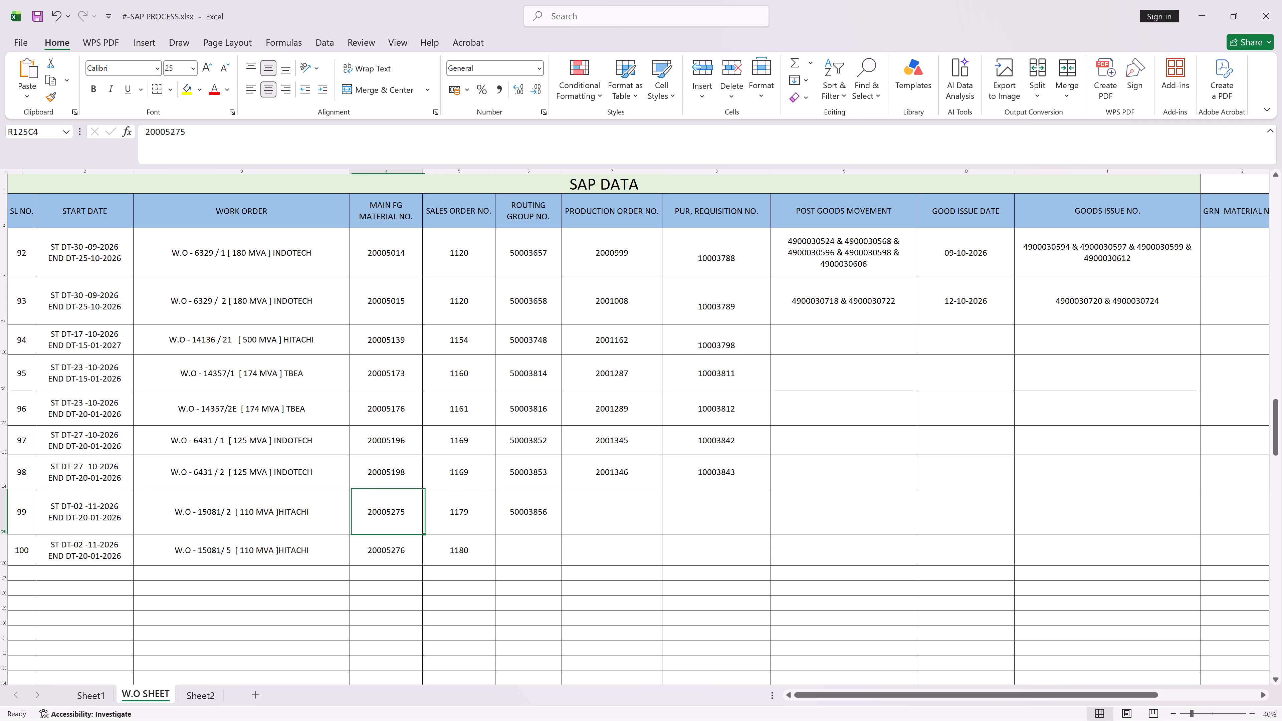
key(ctrl+c)
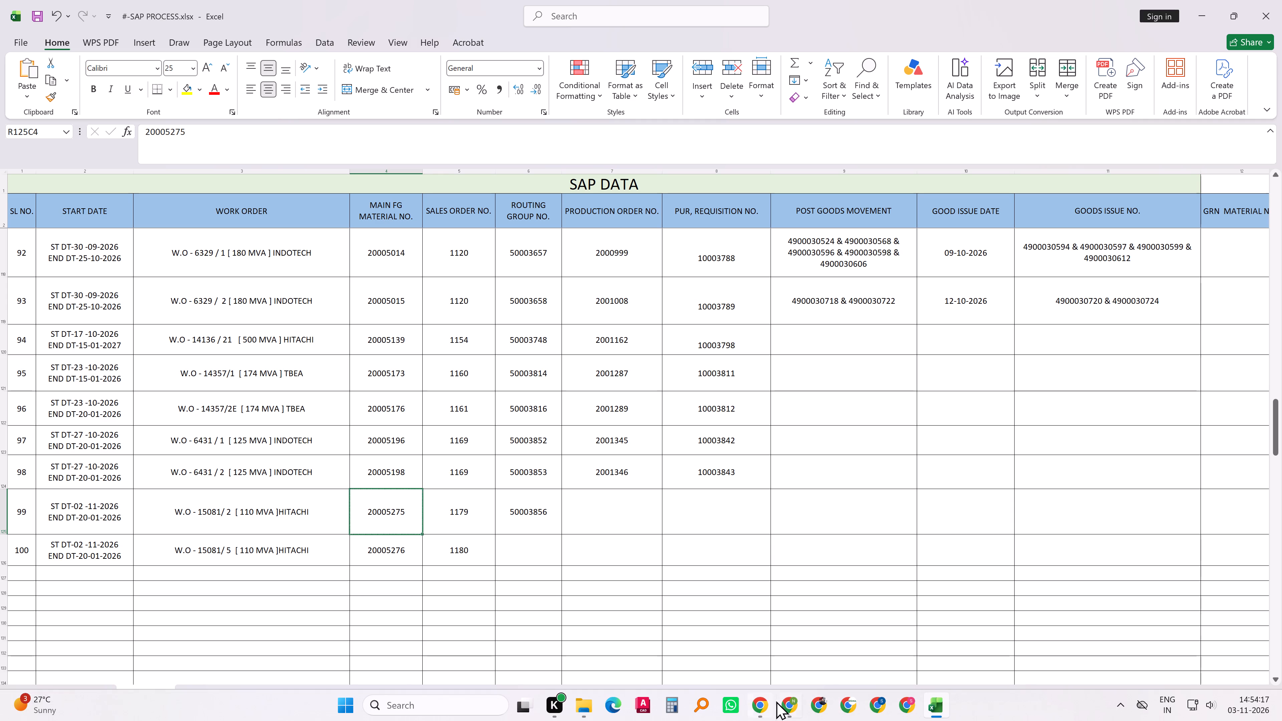
click(757, 707)
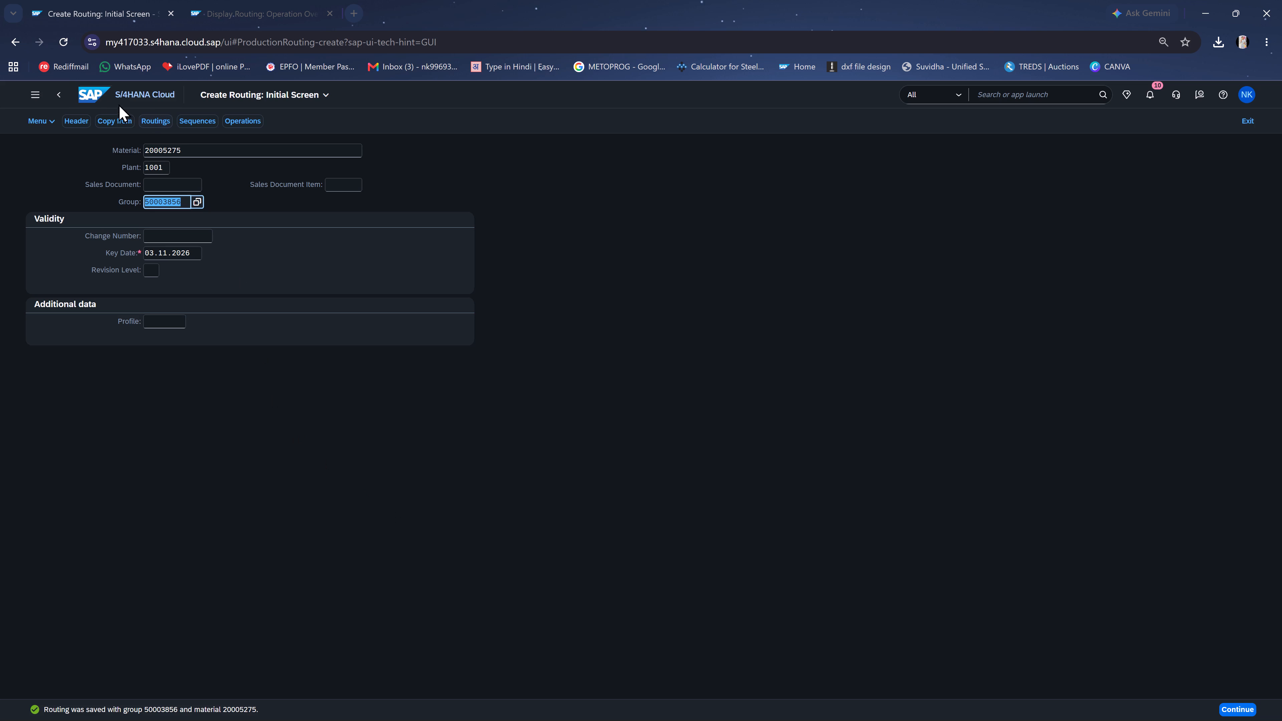
click(95, 98)
click(466, 476)
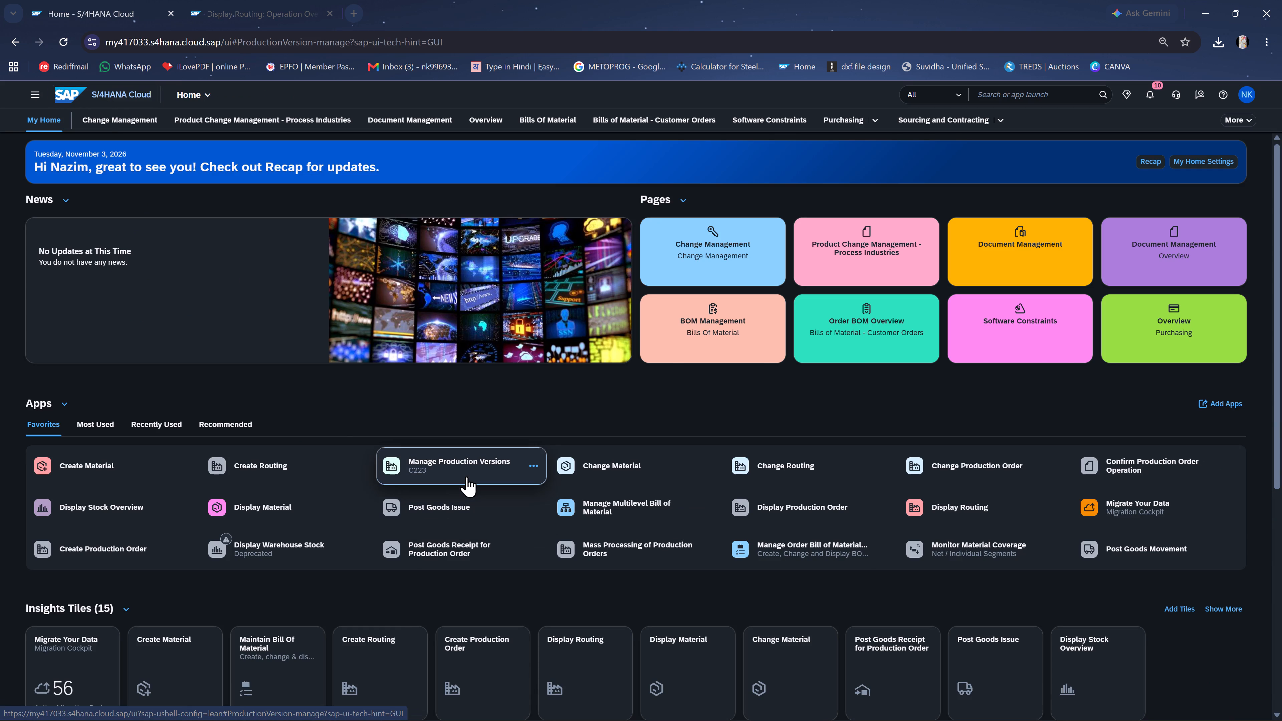
text(1001)
key(Tab)
key(Tab)
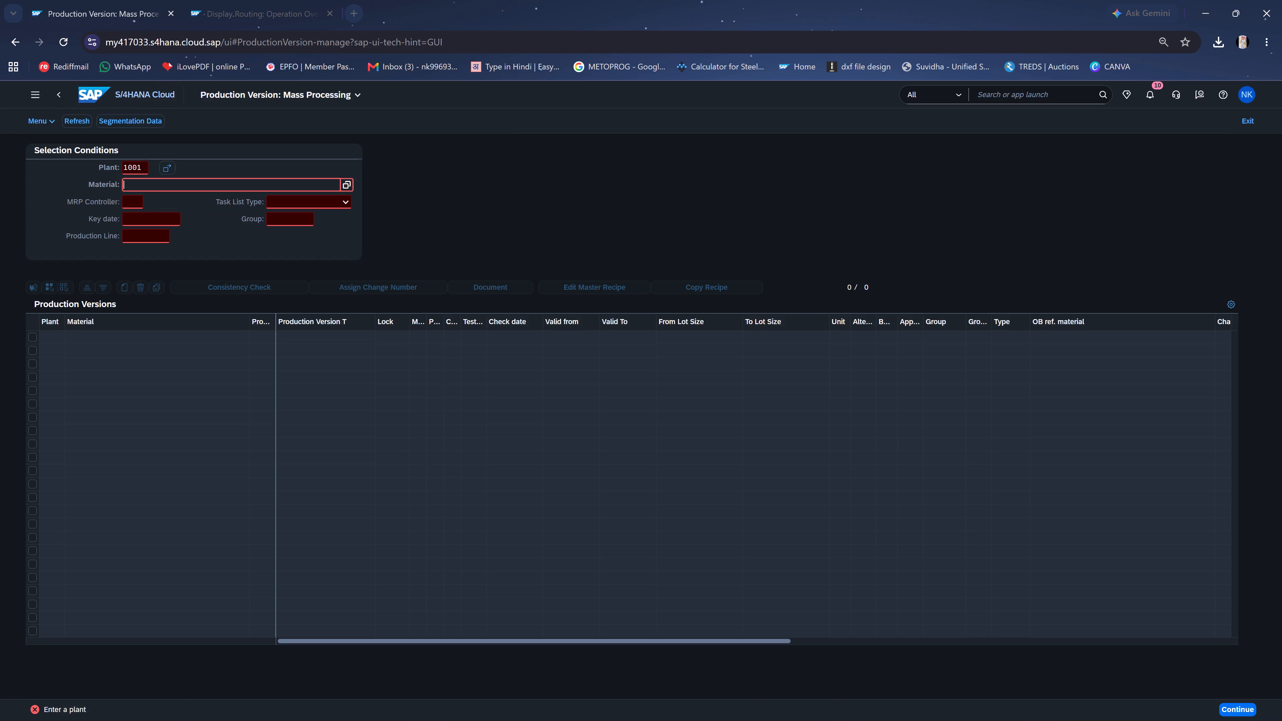
key(ctrl+v)
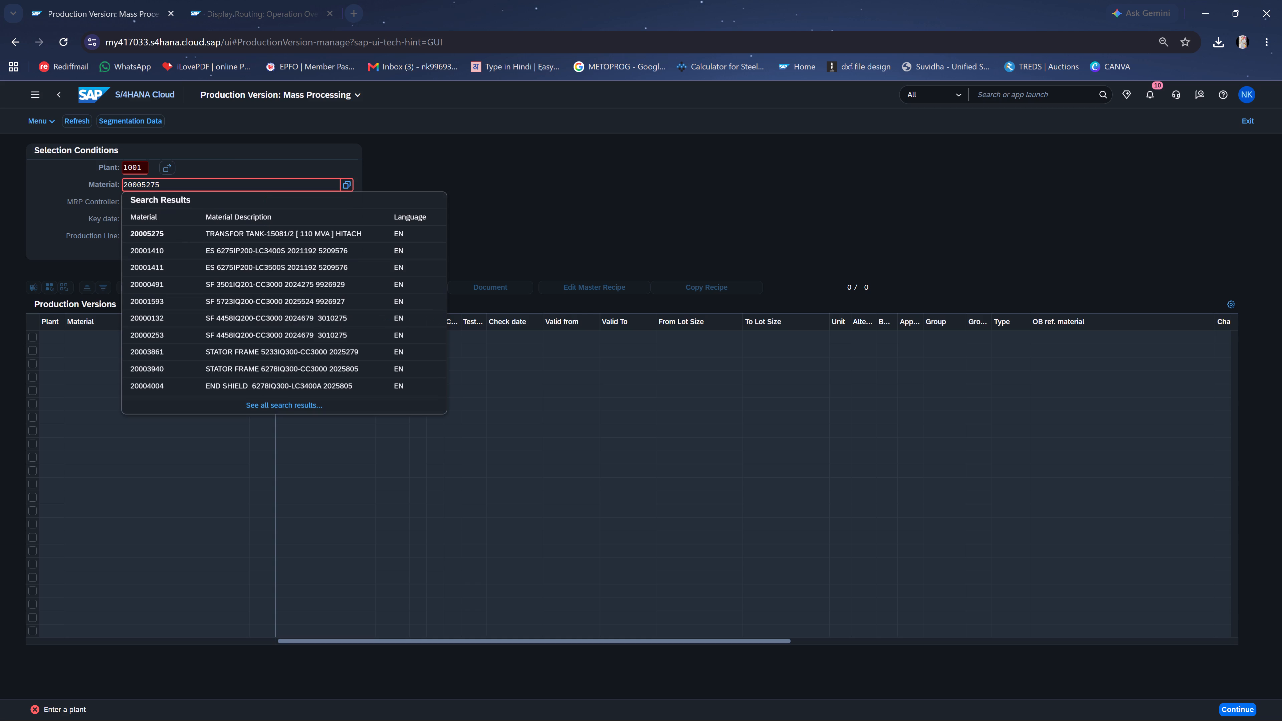
key(Return)
Create a new production version PV01 for material 20005275.
click(127, 289)
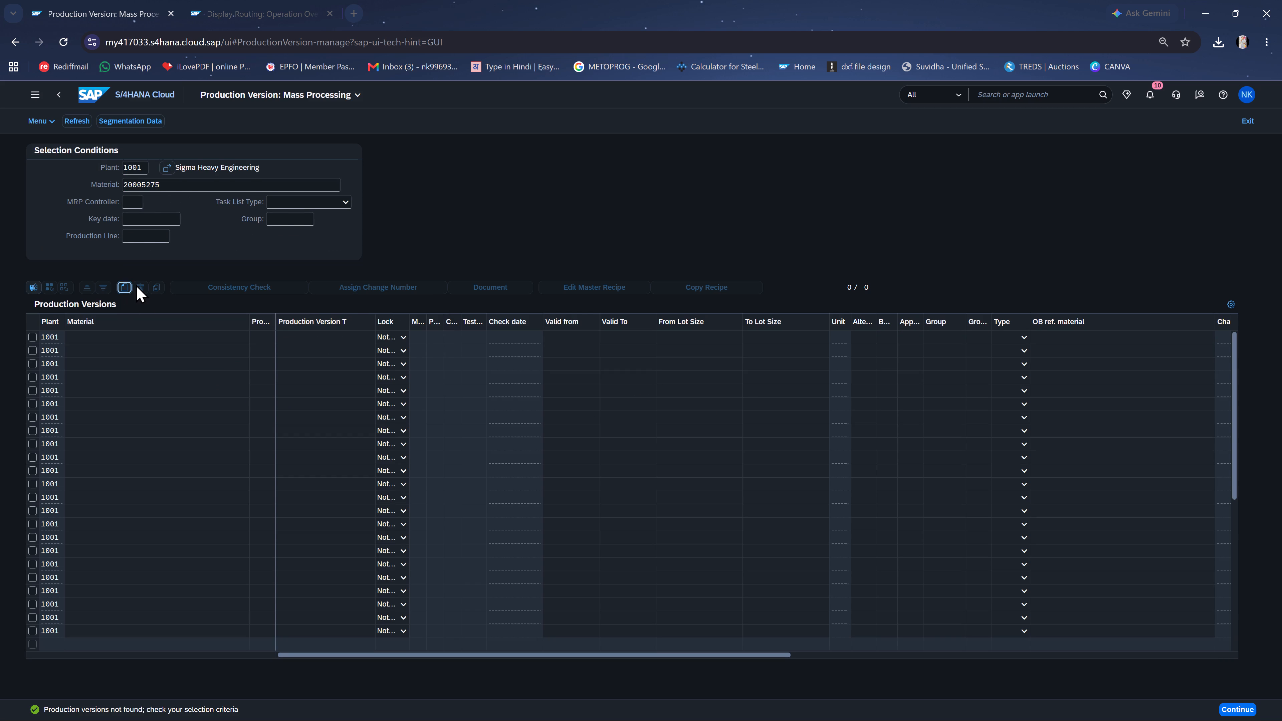
click(491, 197)
key(ctrl+v)
click(481, 216)
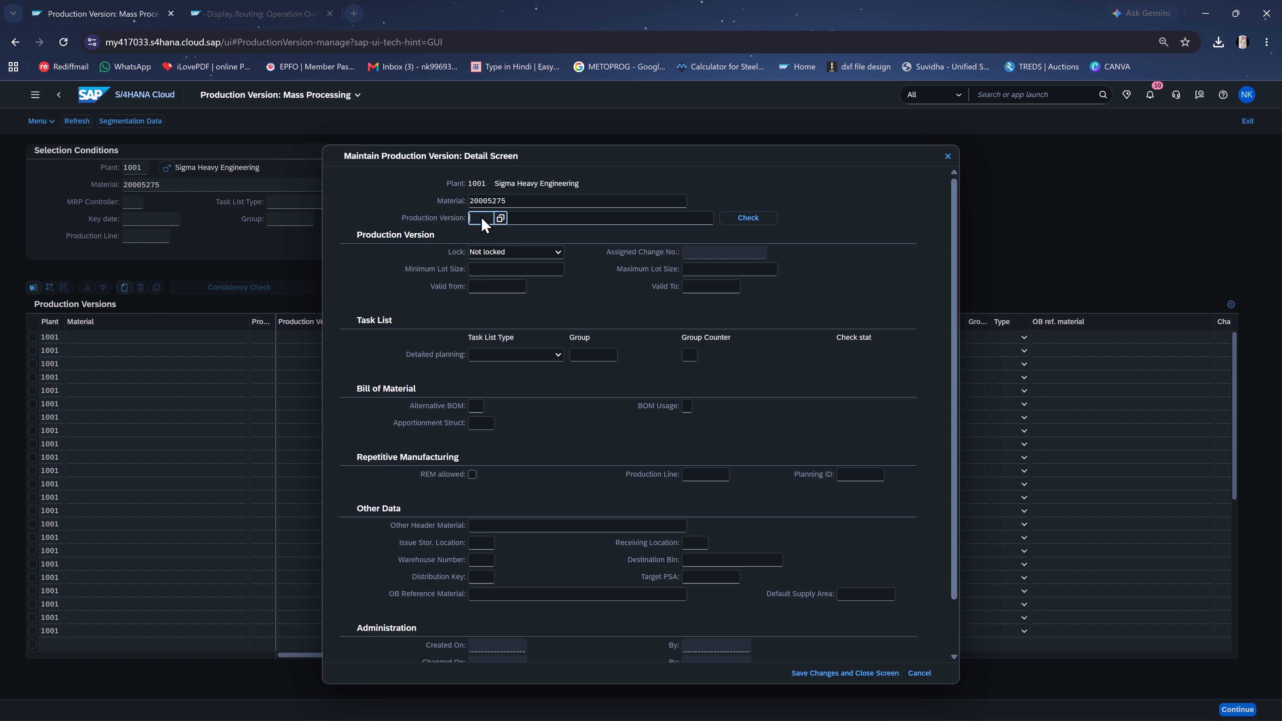
key(p)
text(V01)
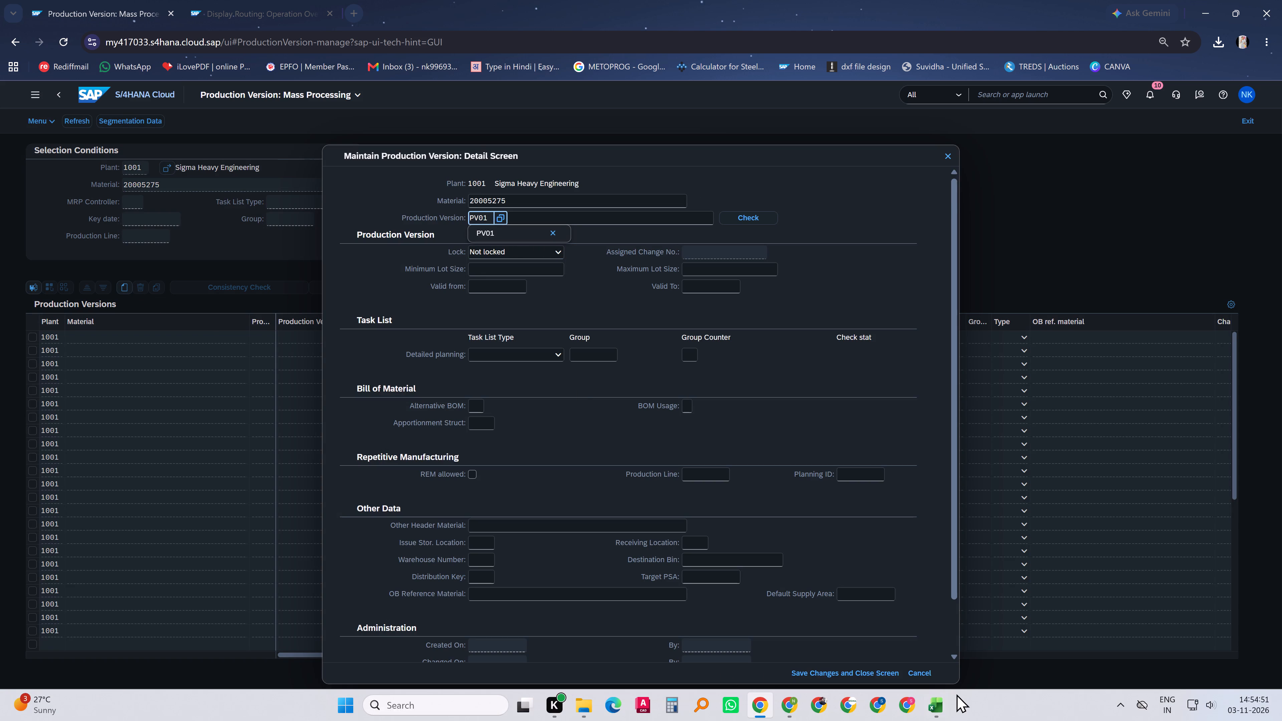
Copy the work order description "W.O - 15081/ 2 [ 110 MVA ]HITACHI" from the Excel sheet into the text of production version PV01.
click(941, 704)
double_click(315, 527)
double_click(316, 517)
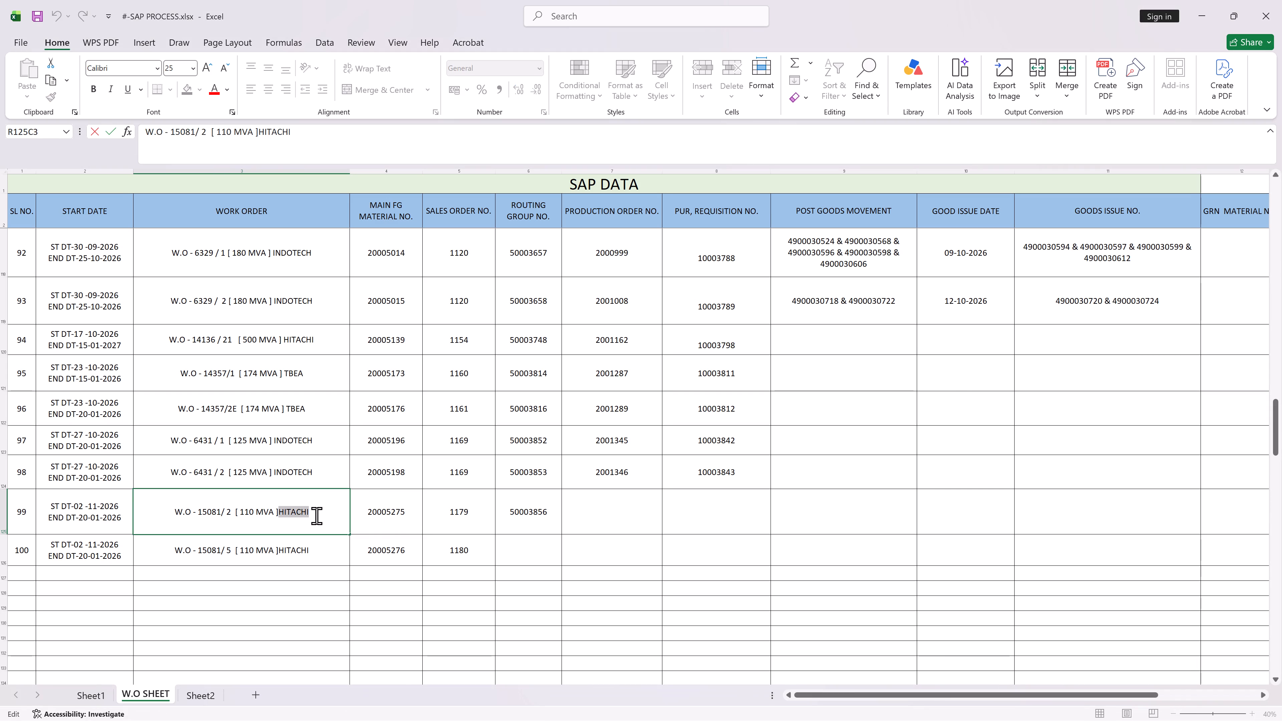
click(321, 515)
drag(328, 513, 146, 516)
key(ctrl+c)
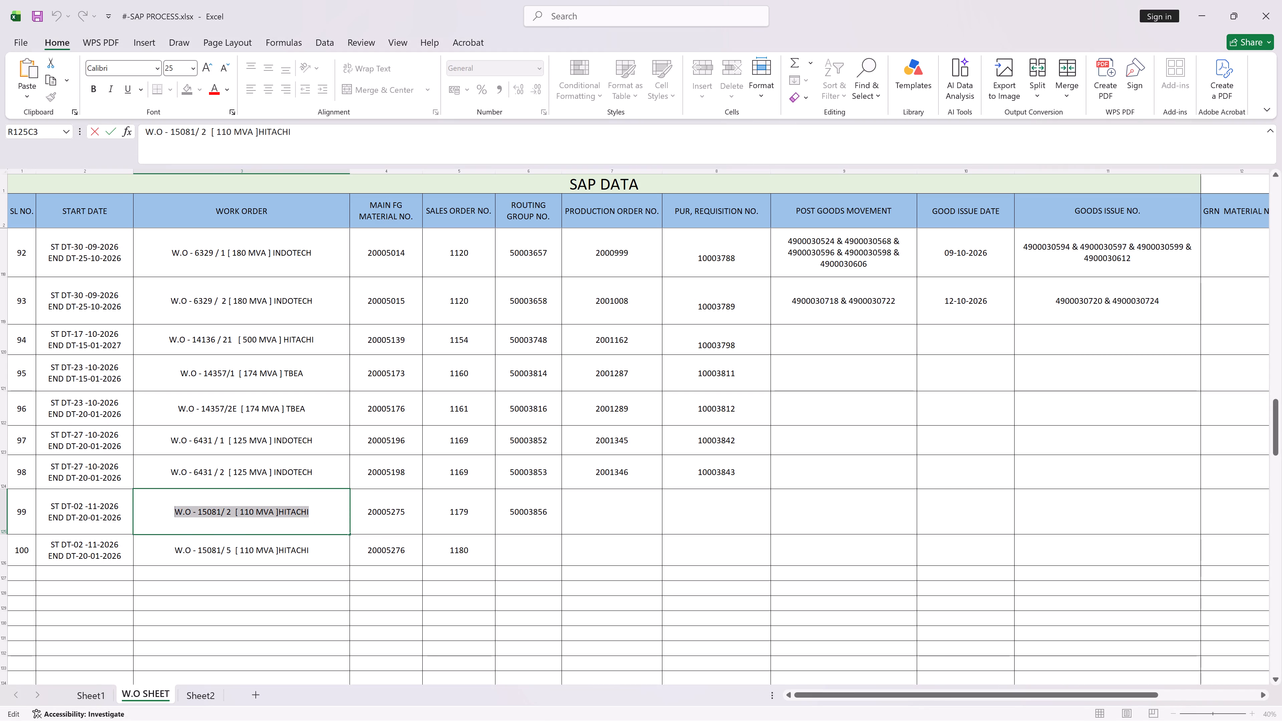
click(1207, 14)
click(546, 218)
key(ctrl+v)
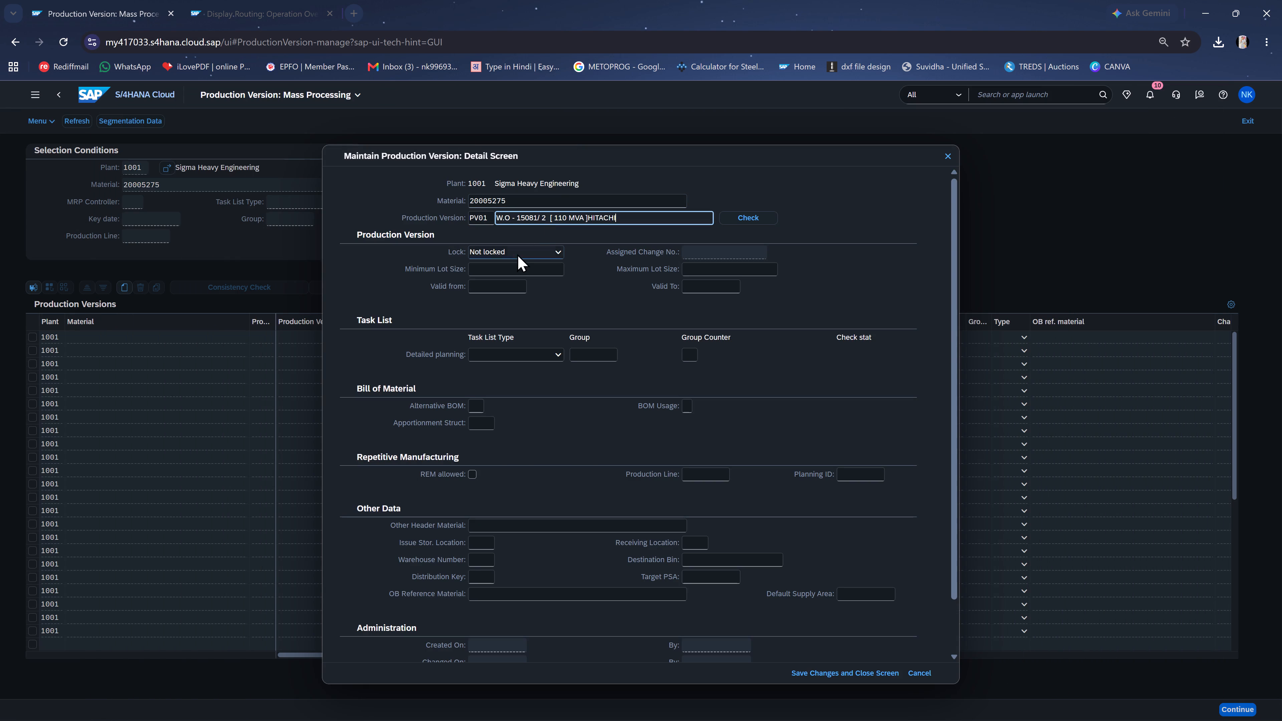
Set the production version's valid-from date to 02.11.2026.
click(502, 288)
click(532, 284)
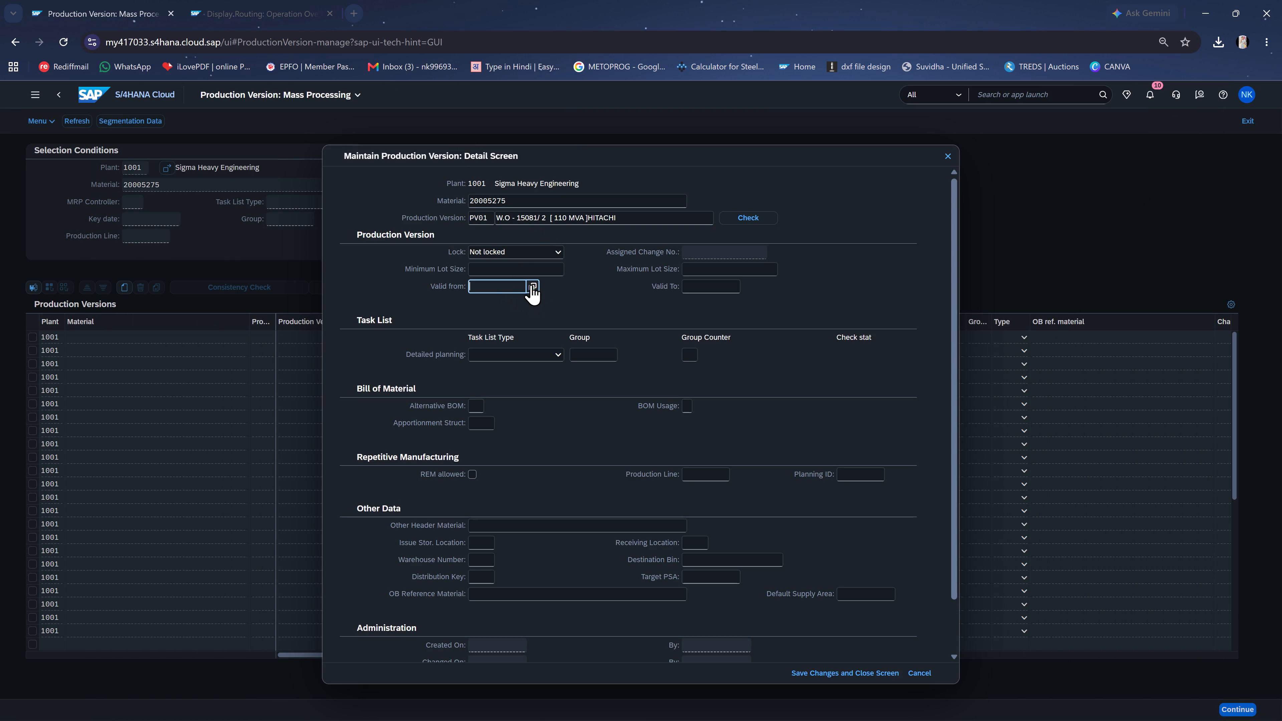
click(551, 440)
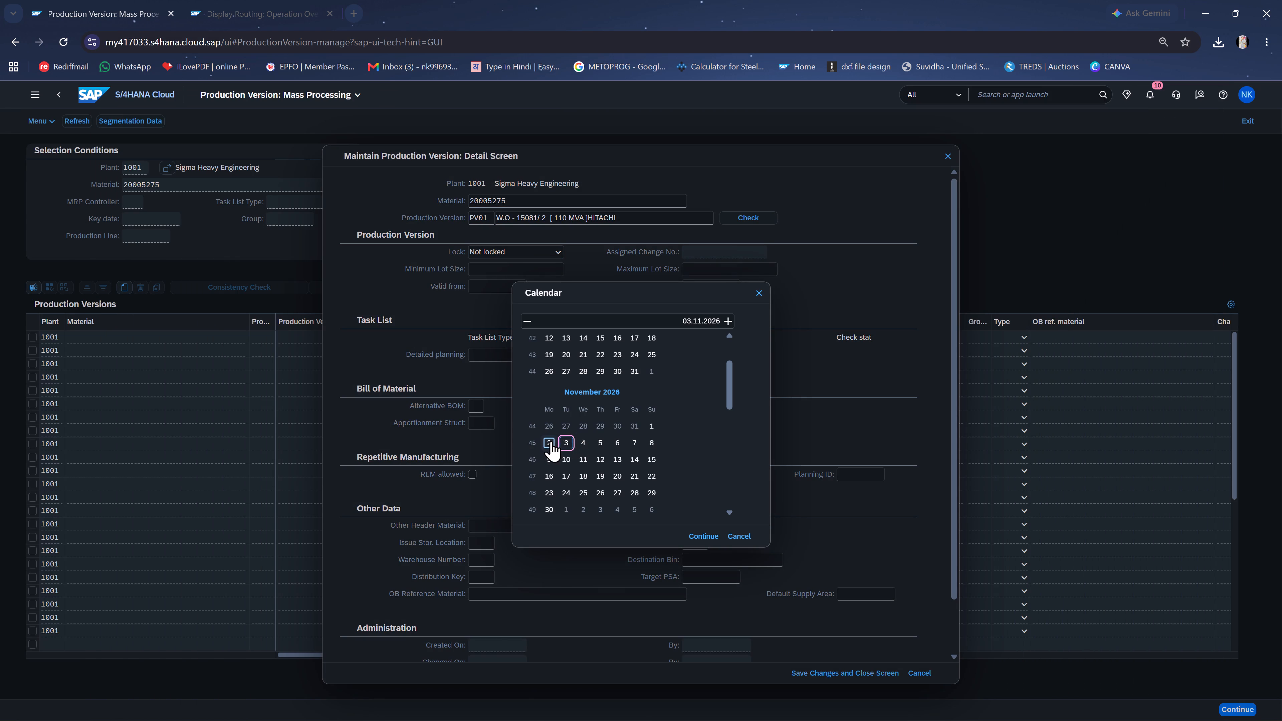
Assign the detailed planning task list as N Routing, group counter 1, with group 50003856 copied from the Excel sheet.
drag(543, 353, 543, 357)
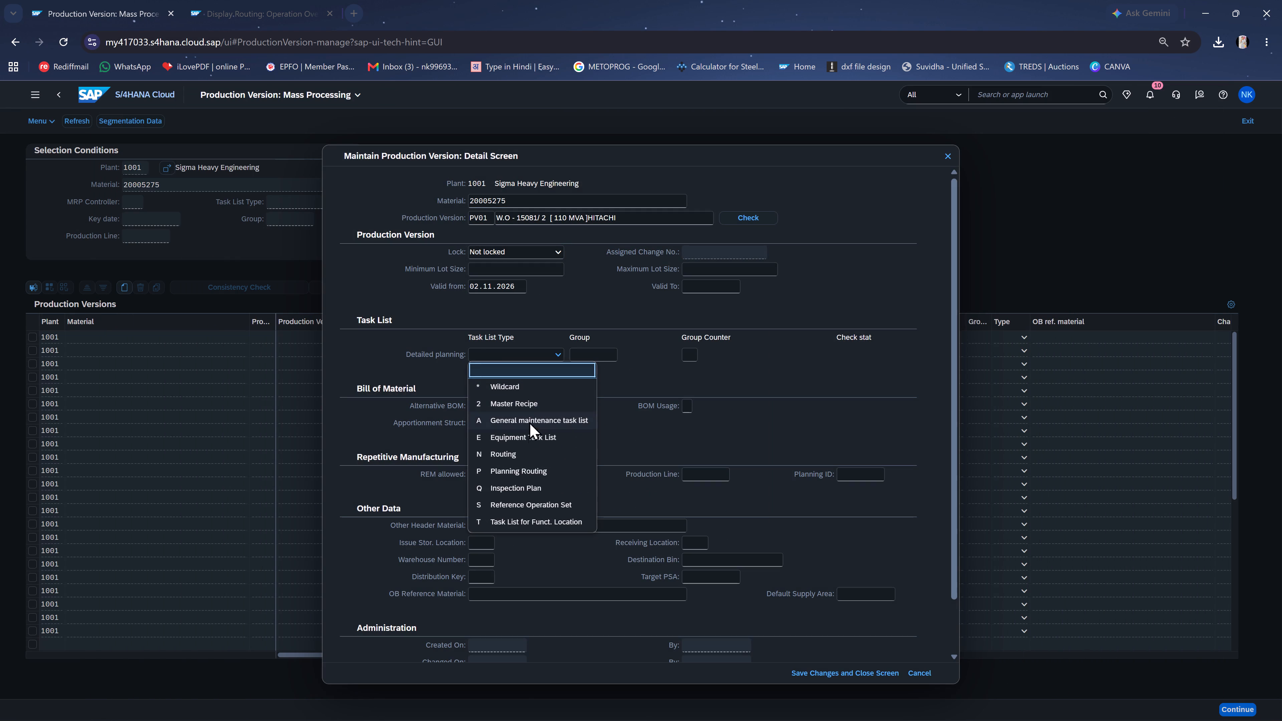
click(523, 457)
click(690, 355)
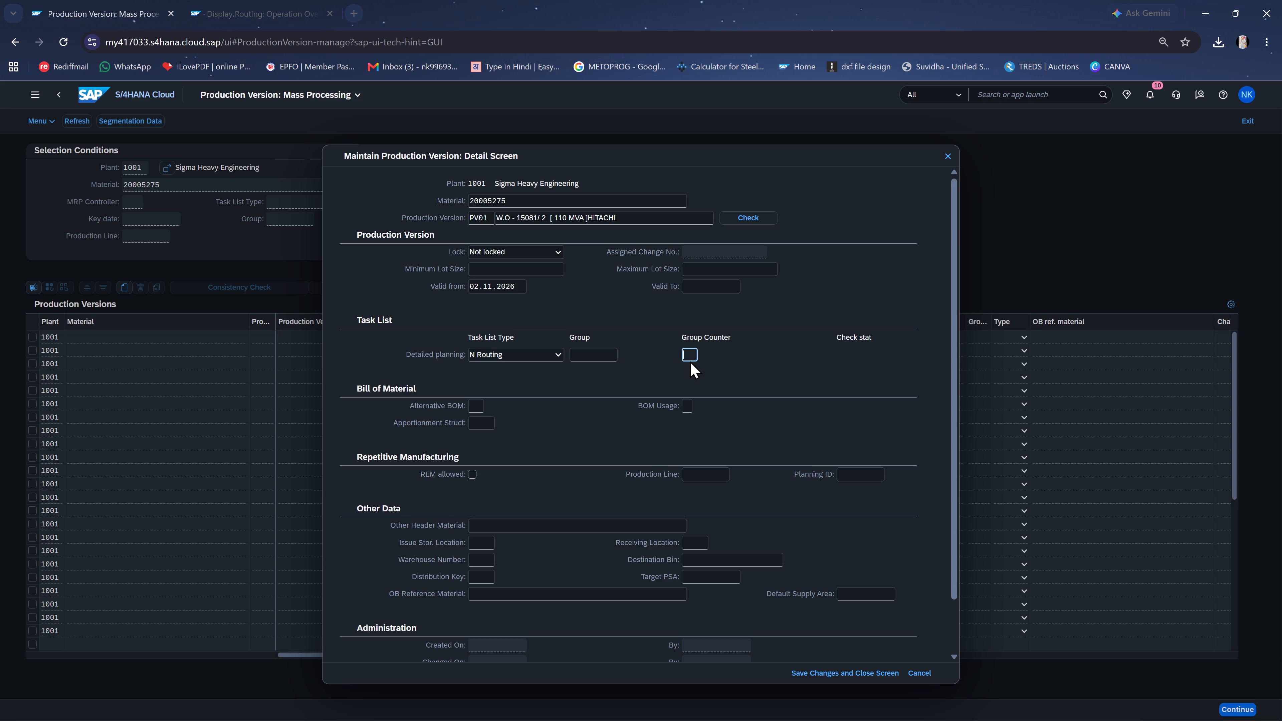
key(1)
click(941, 699)
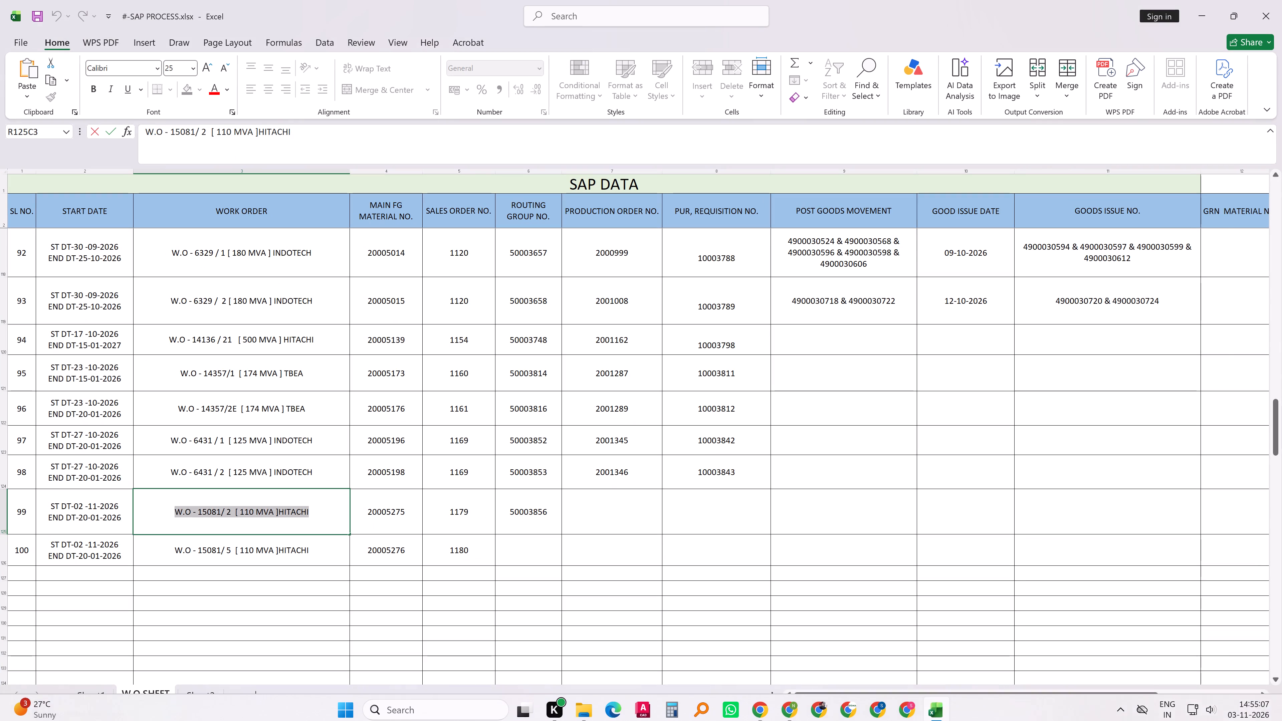
double_click(550, 516)
double_click(558, 513)
double_click(556, 511)
drag(555, 510, 554, 510)
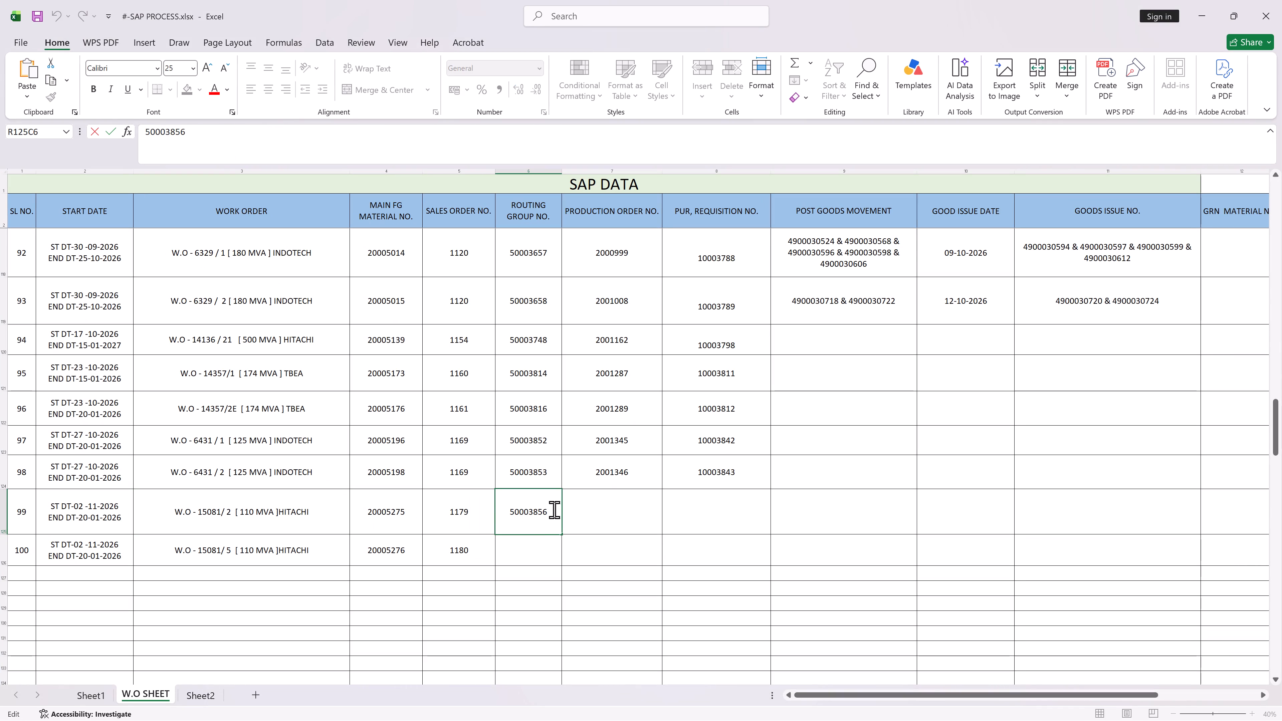
drag(554, 510, 504, 511)
key(ctrl+c)
click(1200, 10)
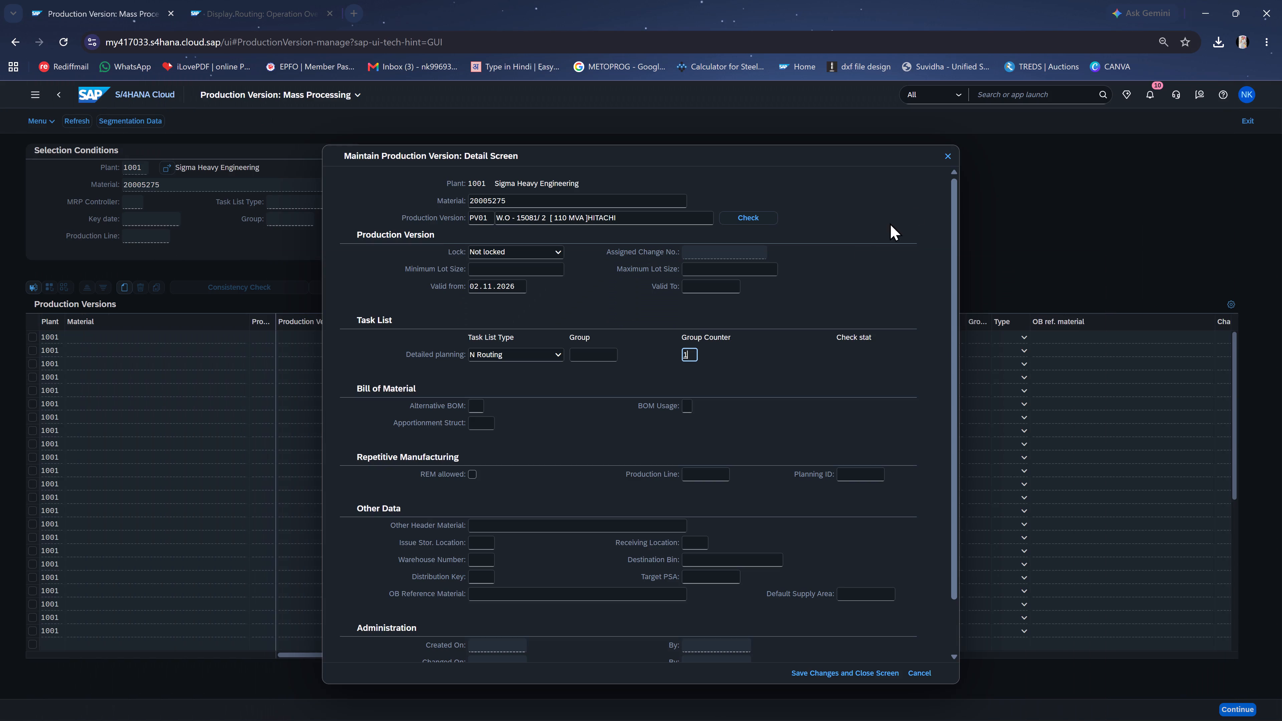
click(591, 348)
key(ctrl+v)
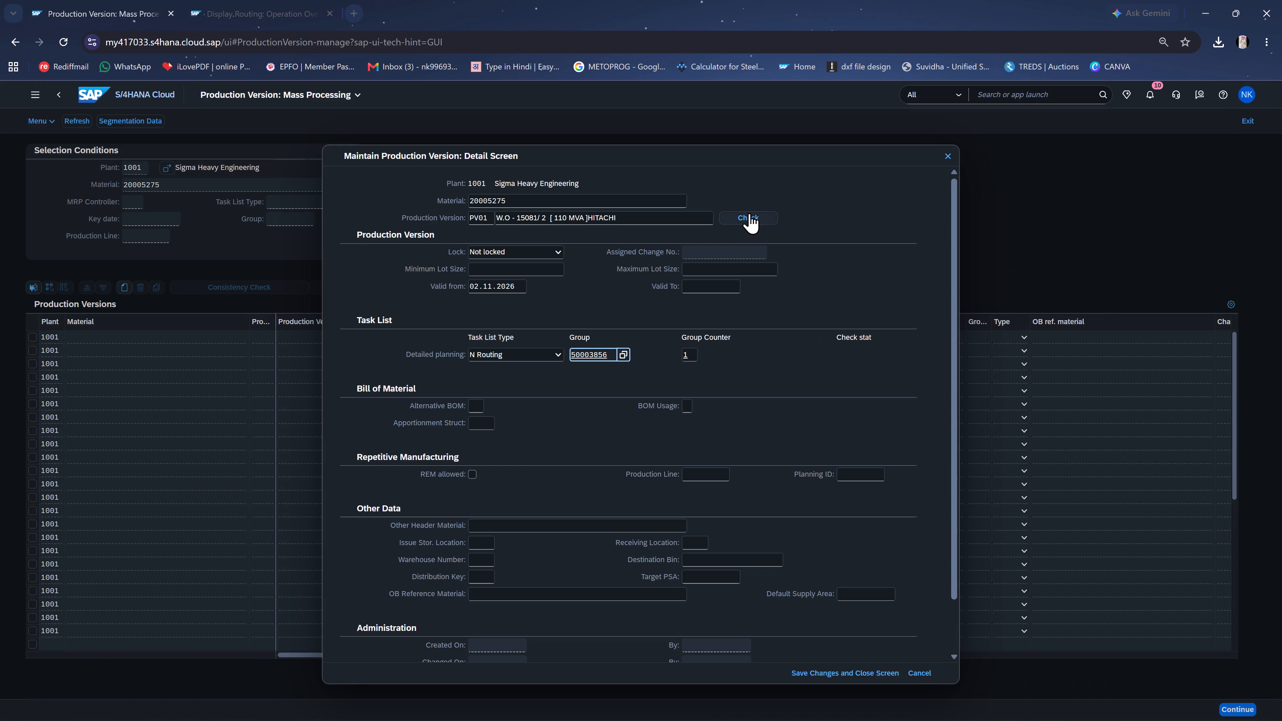
Run the consistency check on production version PV01, accept the maximum valid-to date and save the version.
click(748, 208)
click(747, 221)
click(697, 457)
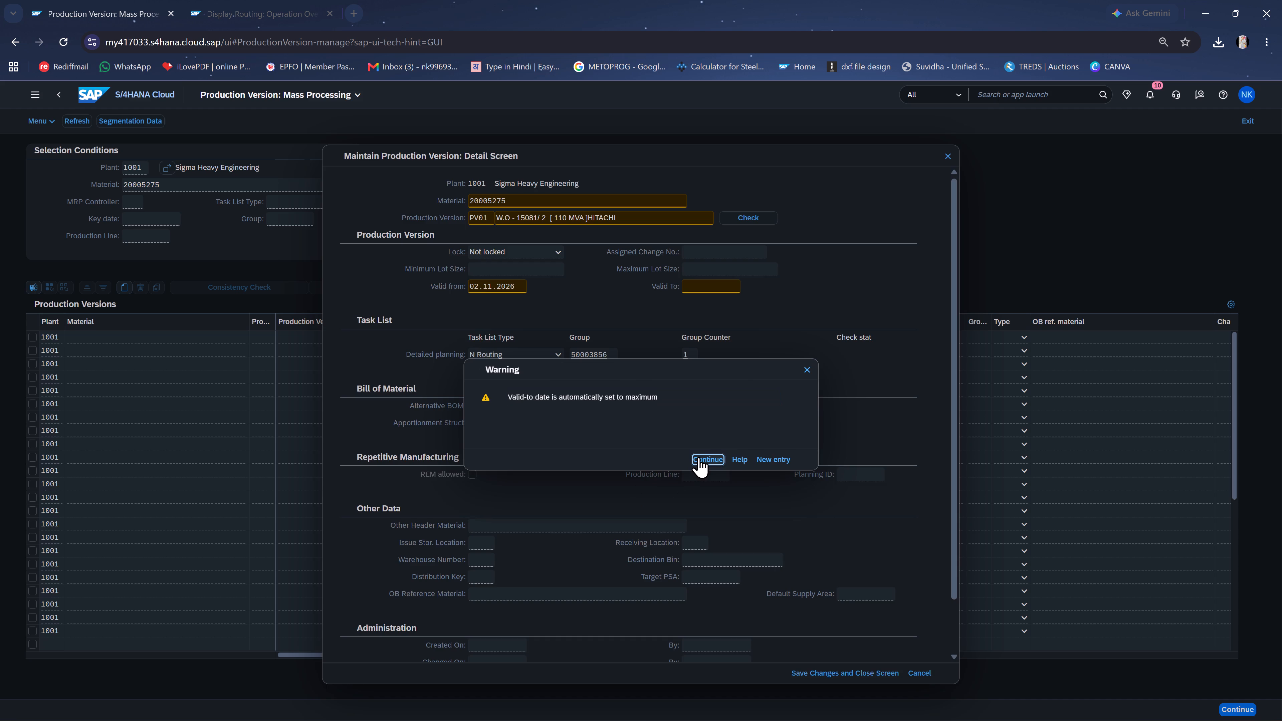
click(926, 674)
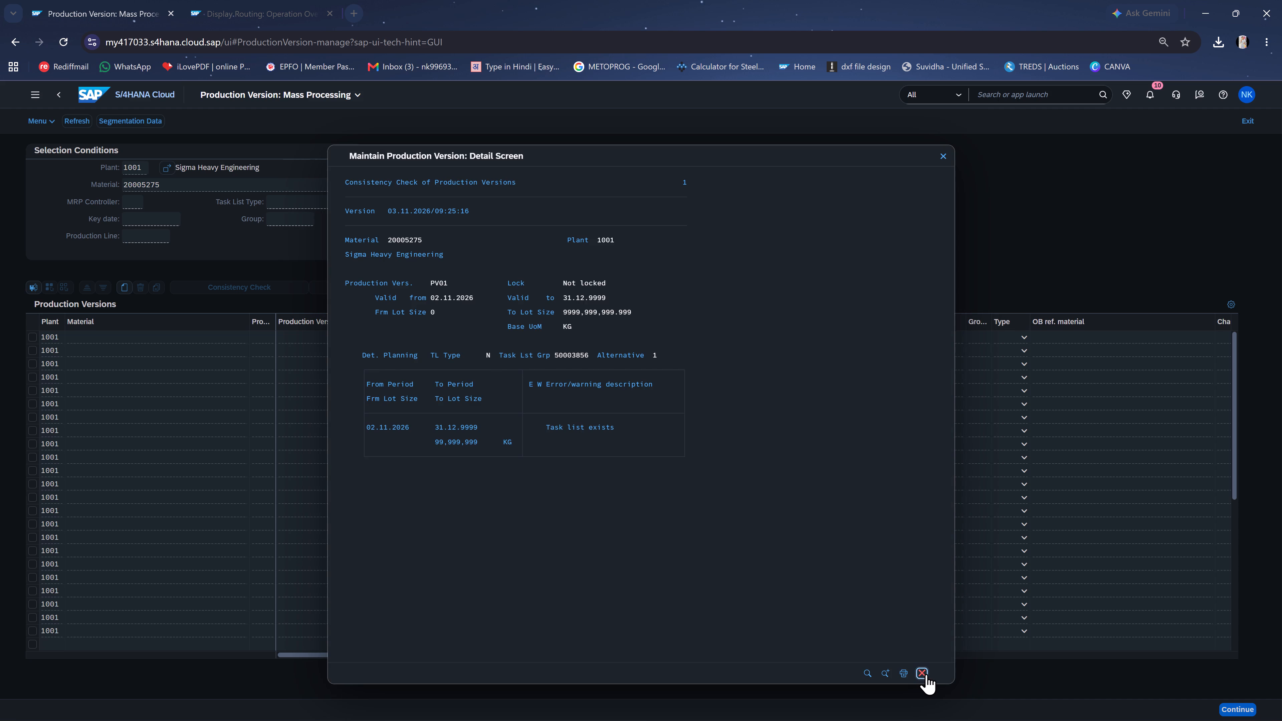
click(854, 670)
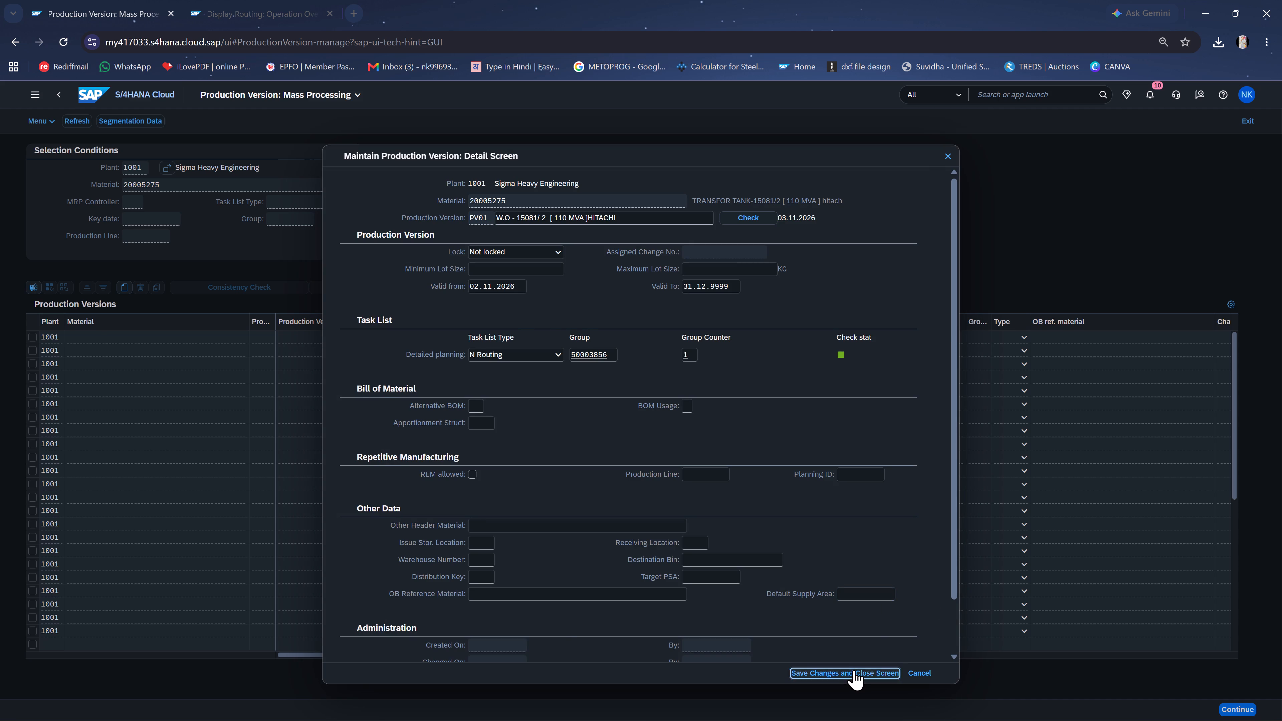
click(1176, 711)
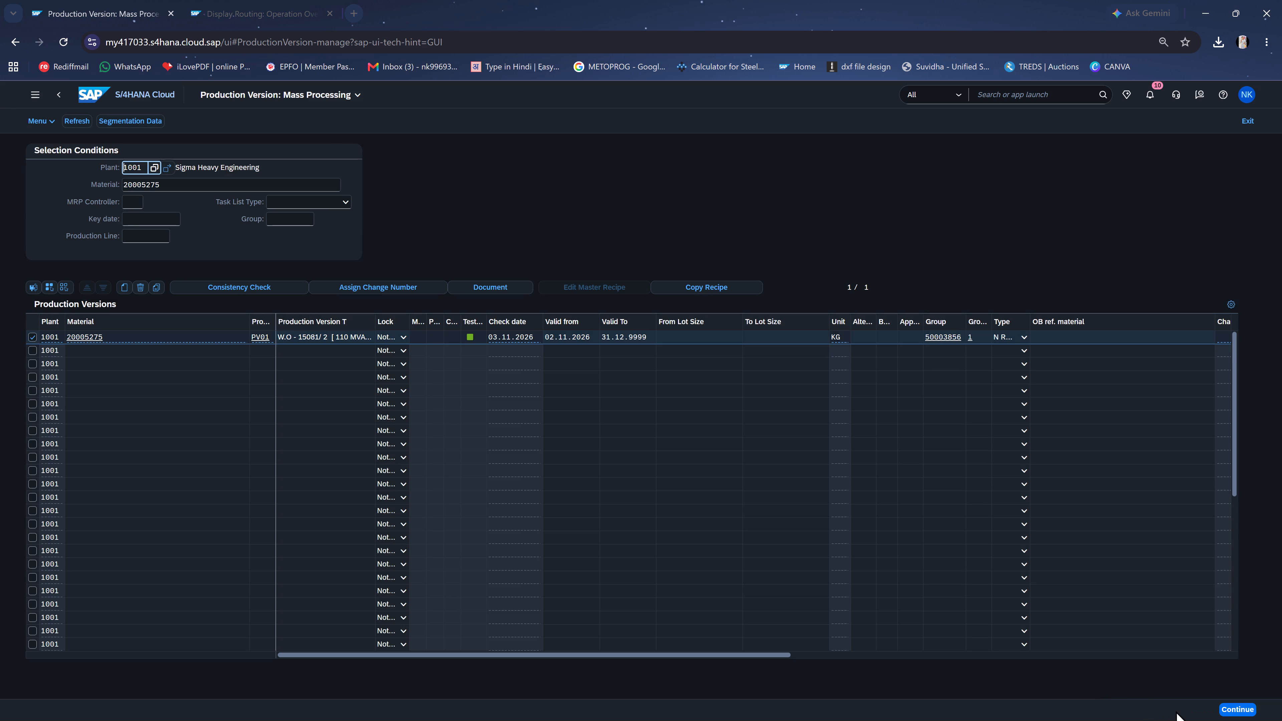
Open Monitor Material Coverage - Net and Individual Segments from the home page, ready to filter by material.
click(92, 93)
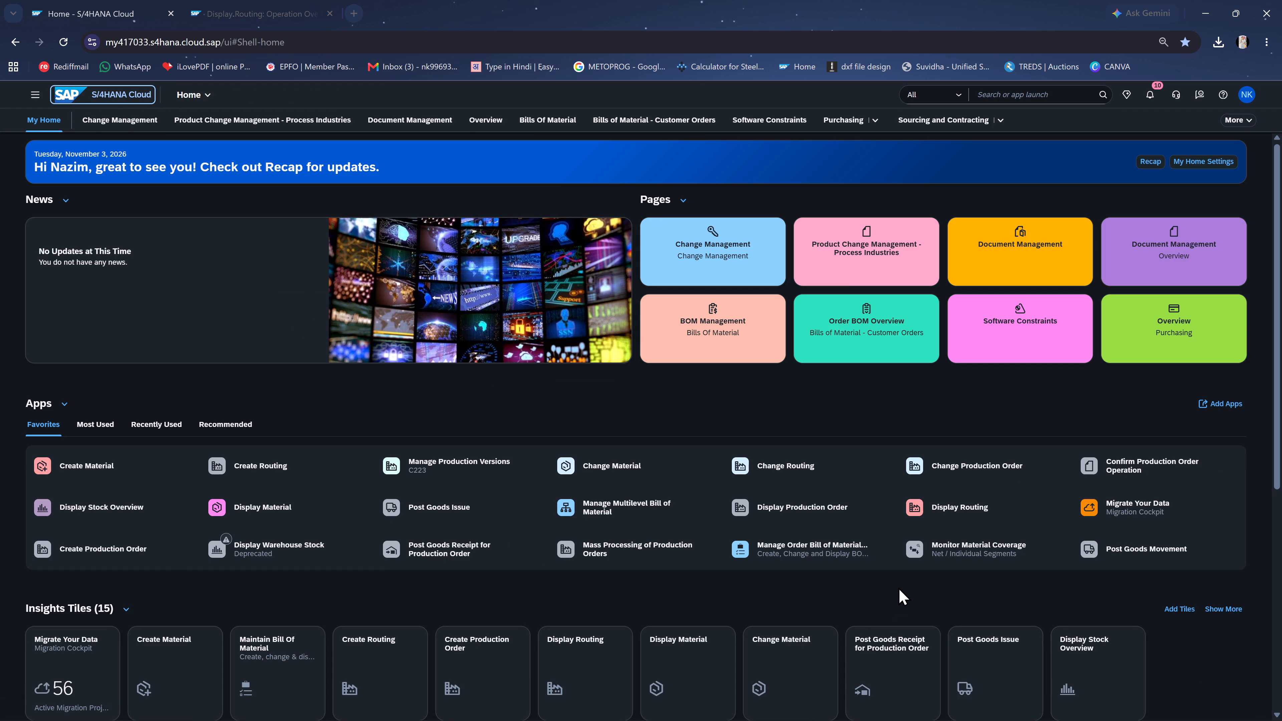
click(979, 546)
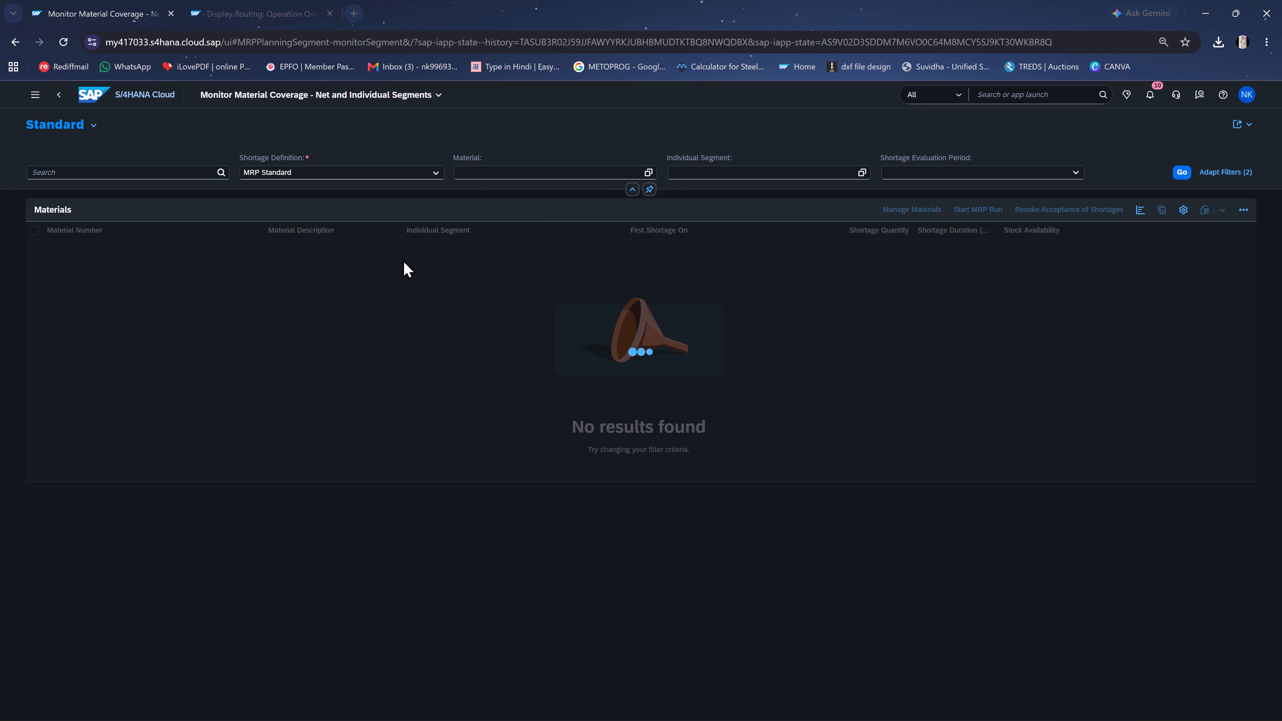
click(472, 171)
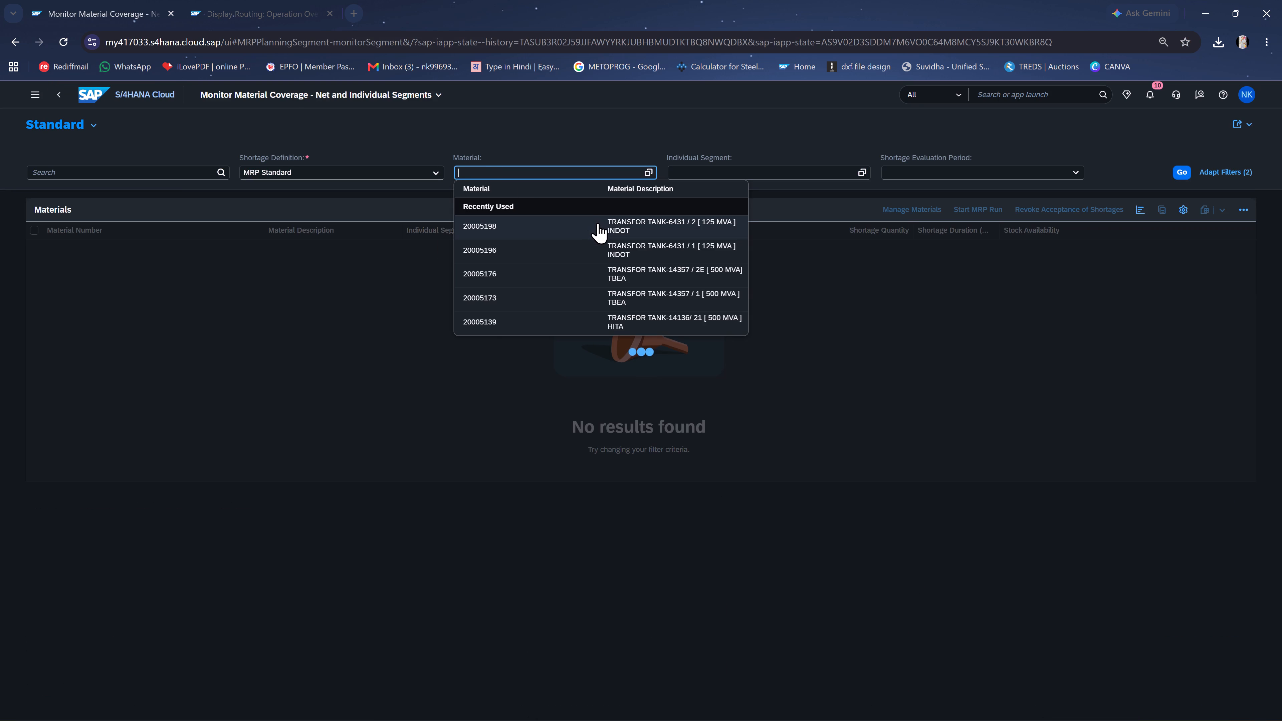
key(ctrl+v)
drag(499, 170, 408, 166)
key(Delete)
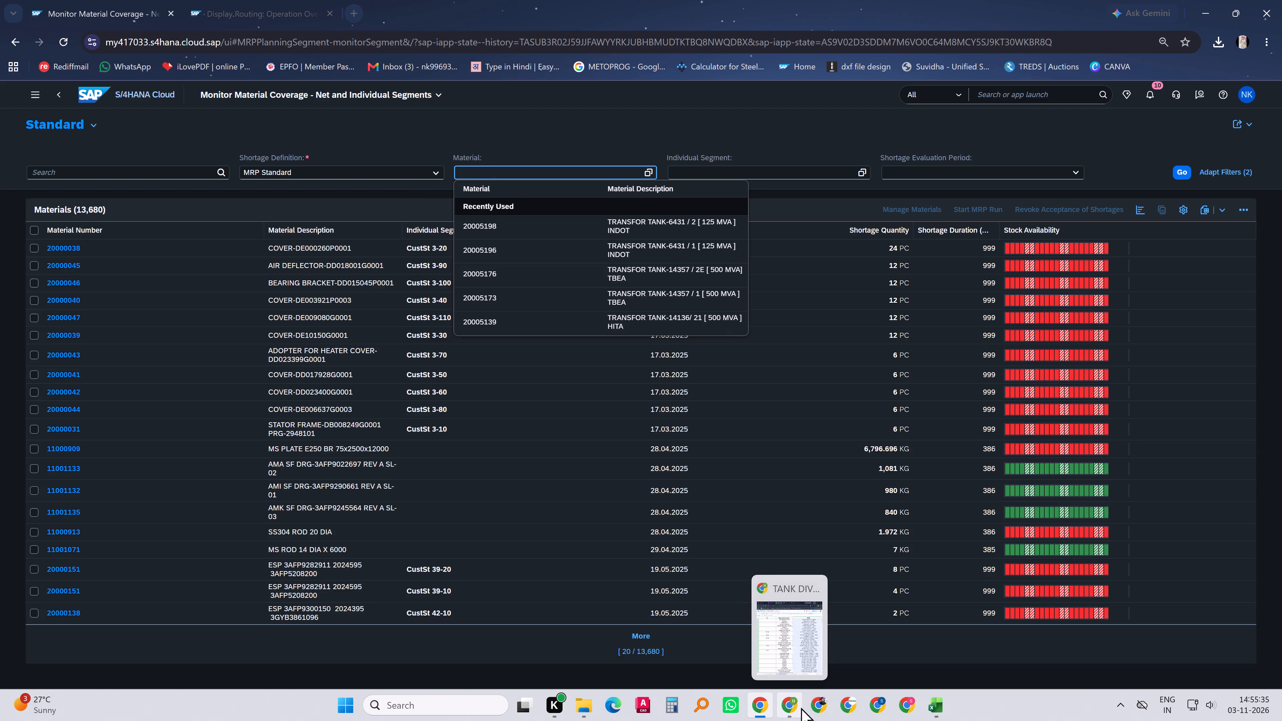
Filter the material coverage list by material number 20005275, copied from the Excel sheet's W.O-15081/2 row.
click(930, 700)
click(404, 506)
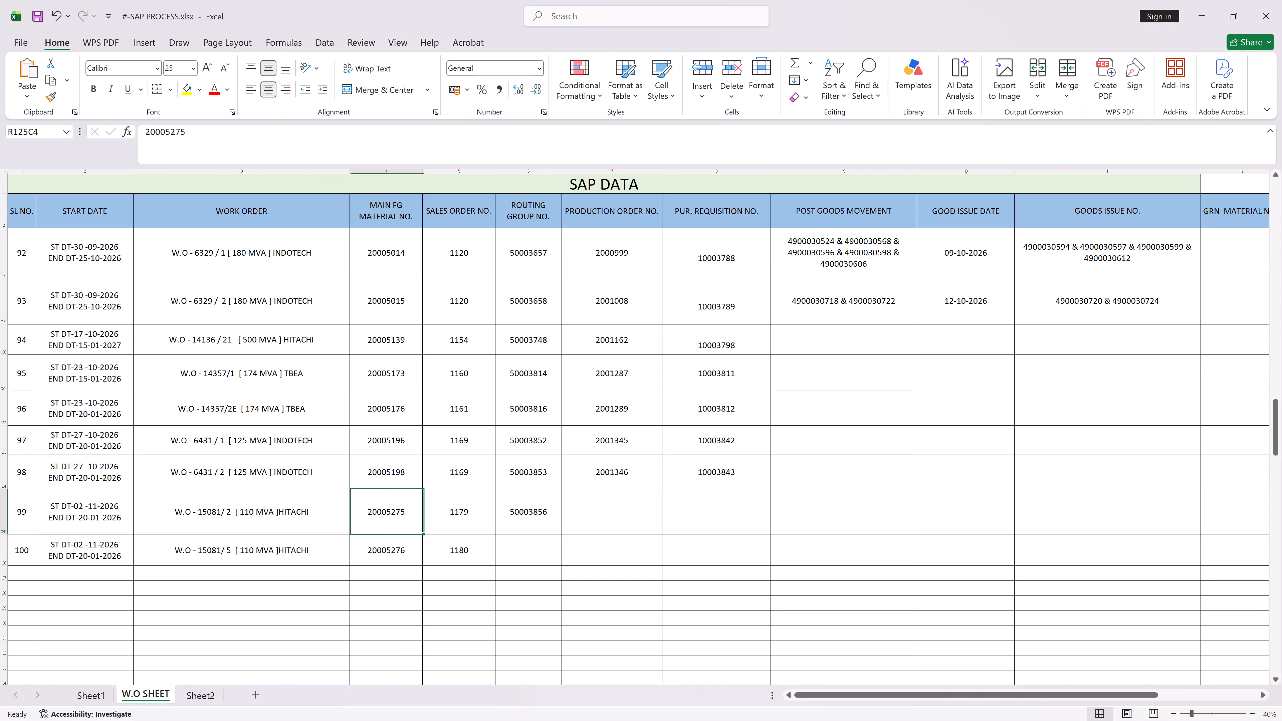
key(ctrl+c)
click(1197, 14)
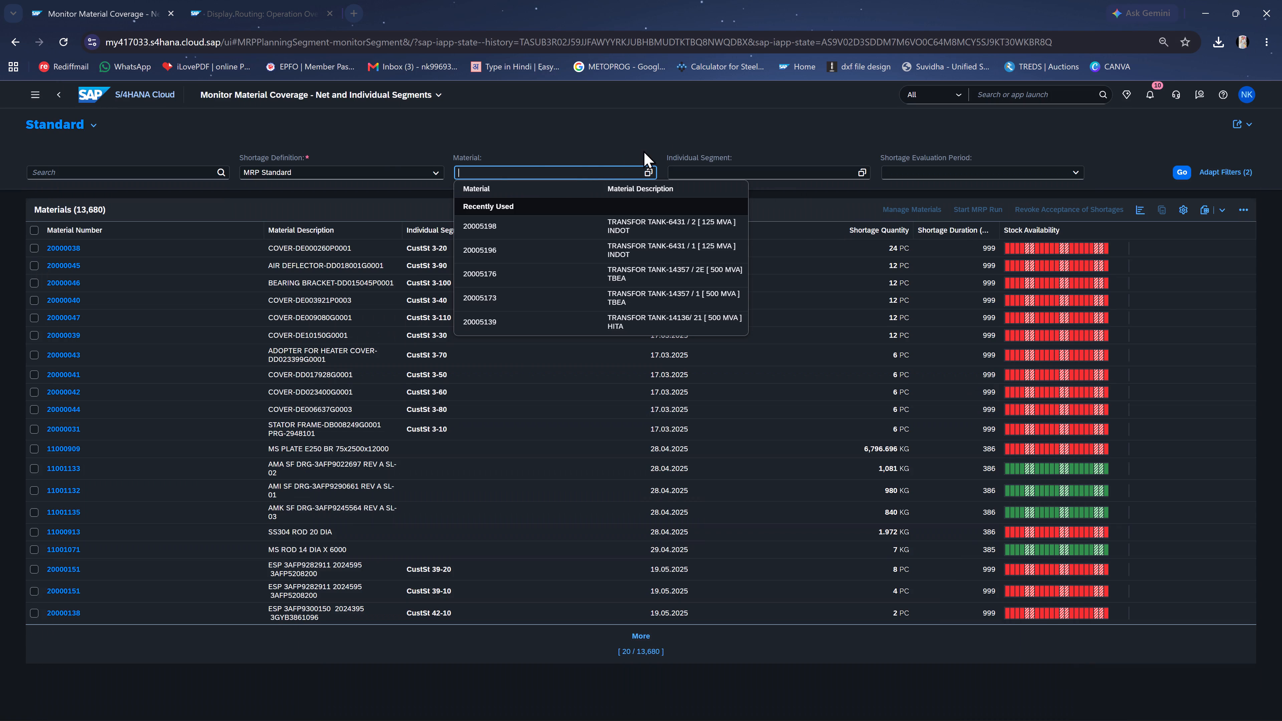
key(ctrl+v)
click(1181, 172)
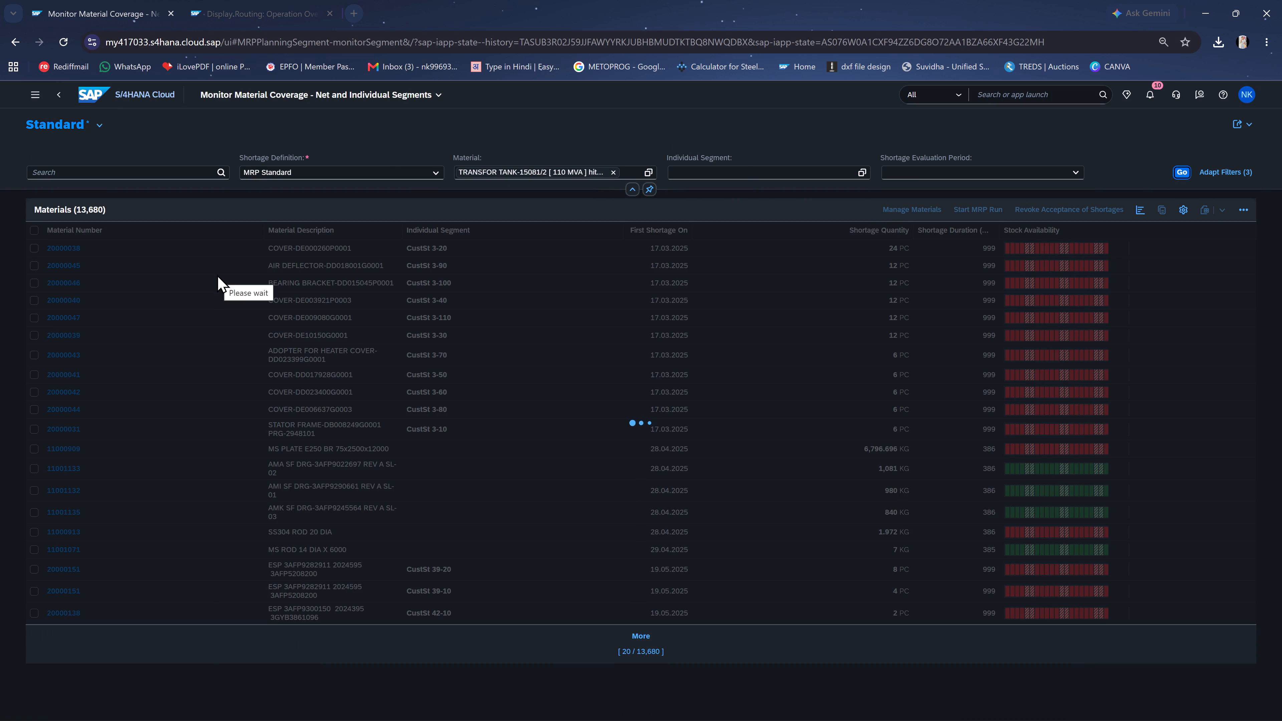
Select the filtered material, open it in Manage Material Coverage and start an MRP run for it.
click(37, 248)
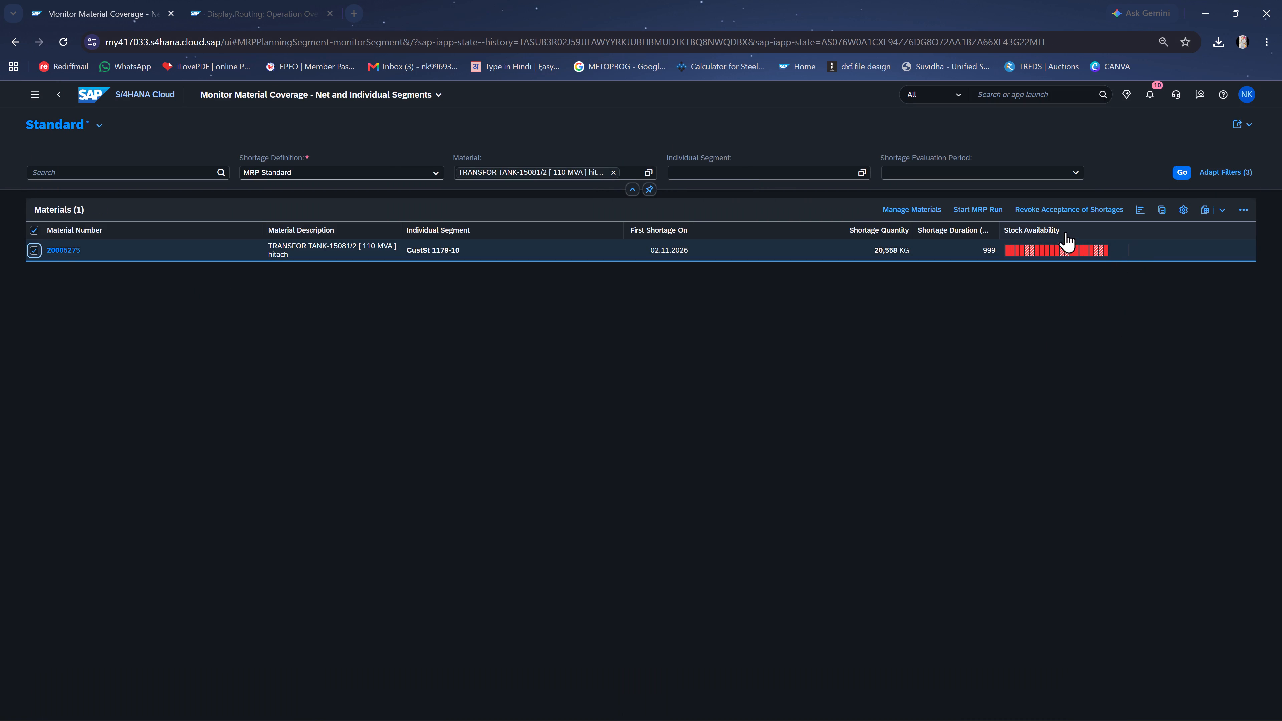
click(914, 209)
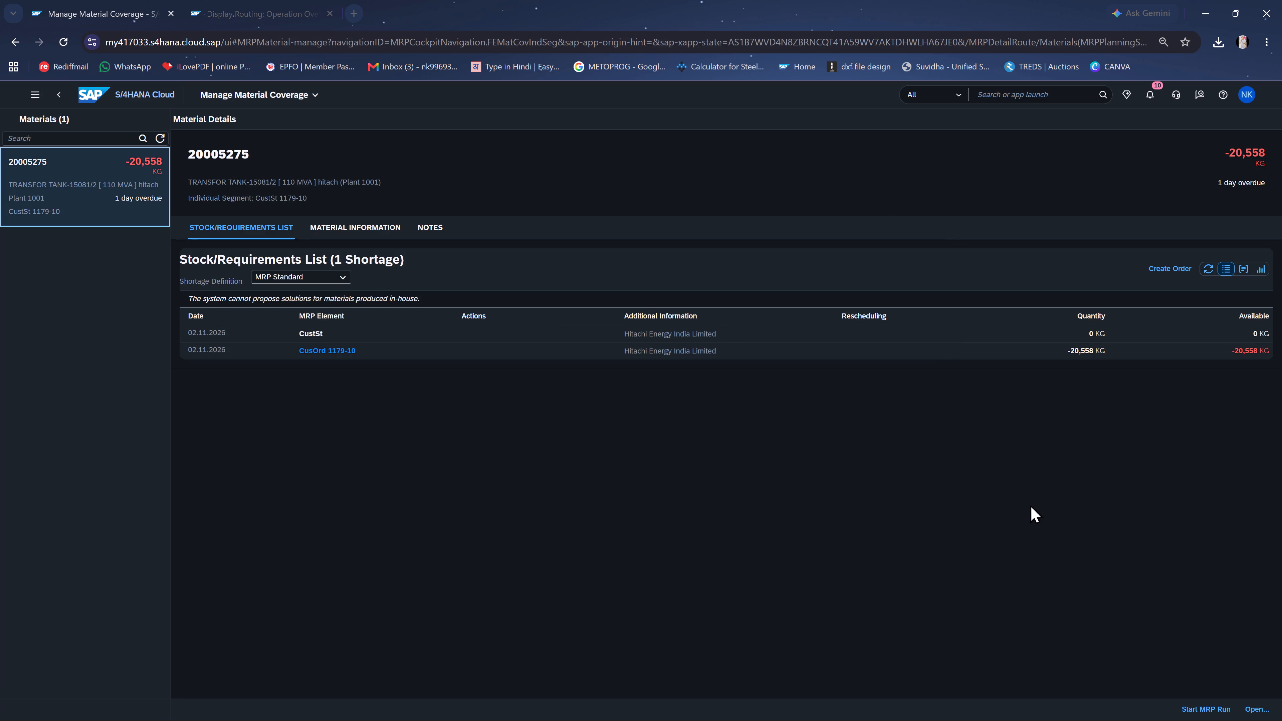
click(1193, 704)
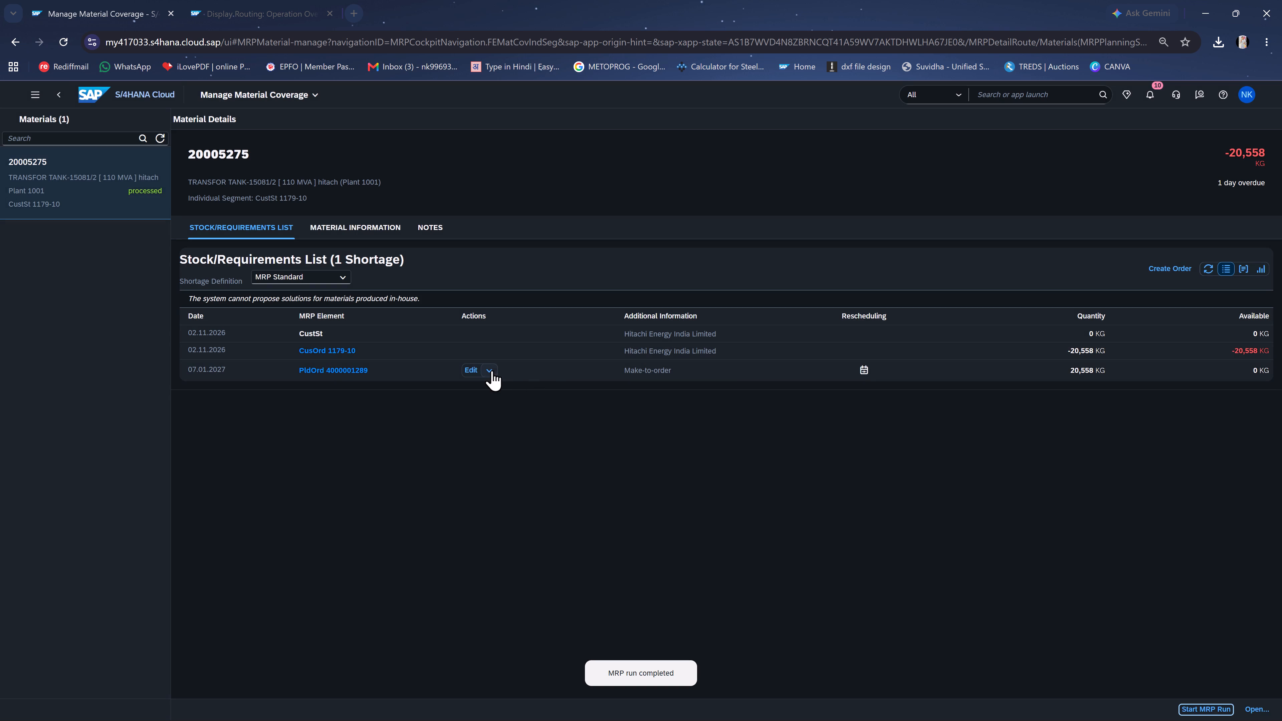
Convert the new planned order to a production order with end date 06.01.2027 and quantity 20,558 KG.
click(491, 370)
click(491, 405)
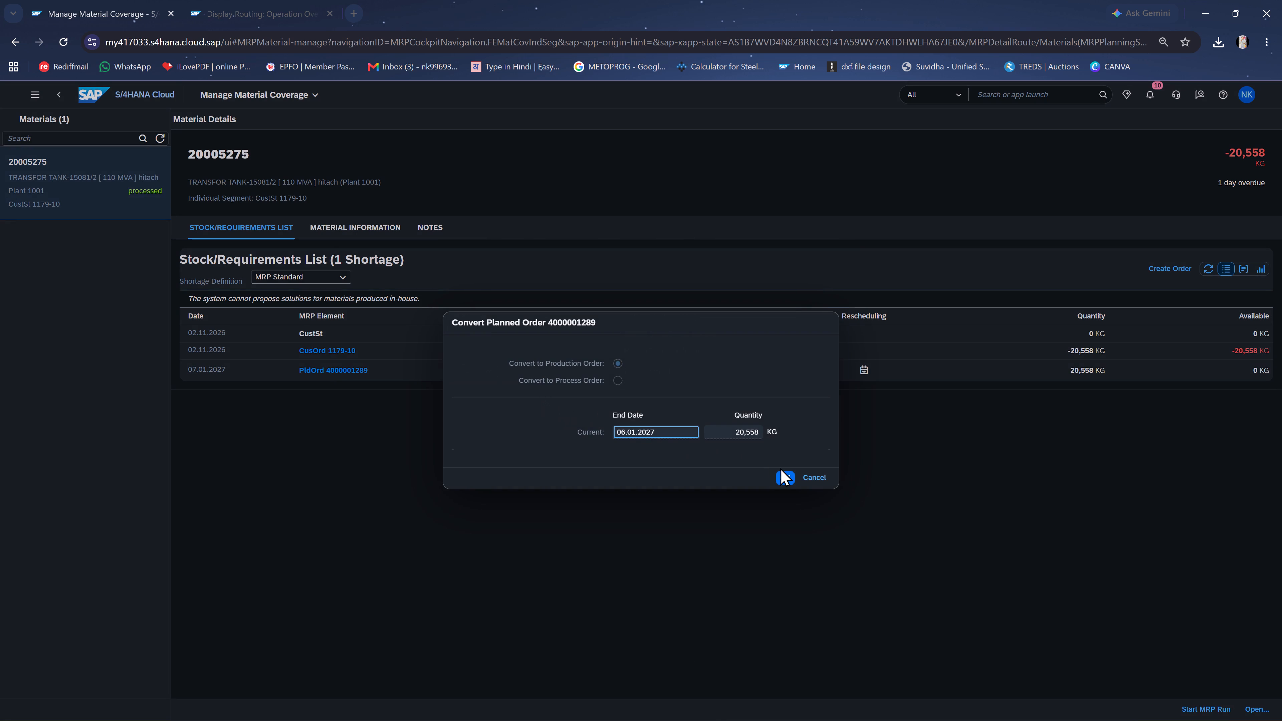
click(782, 475)
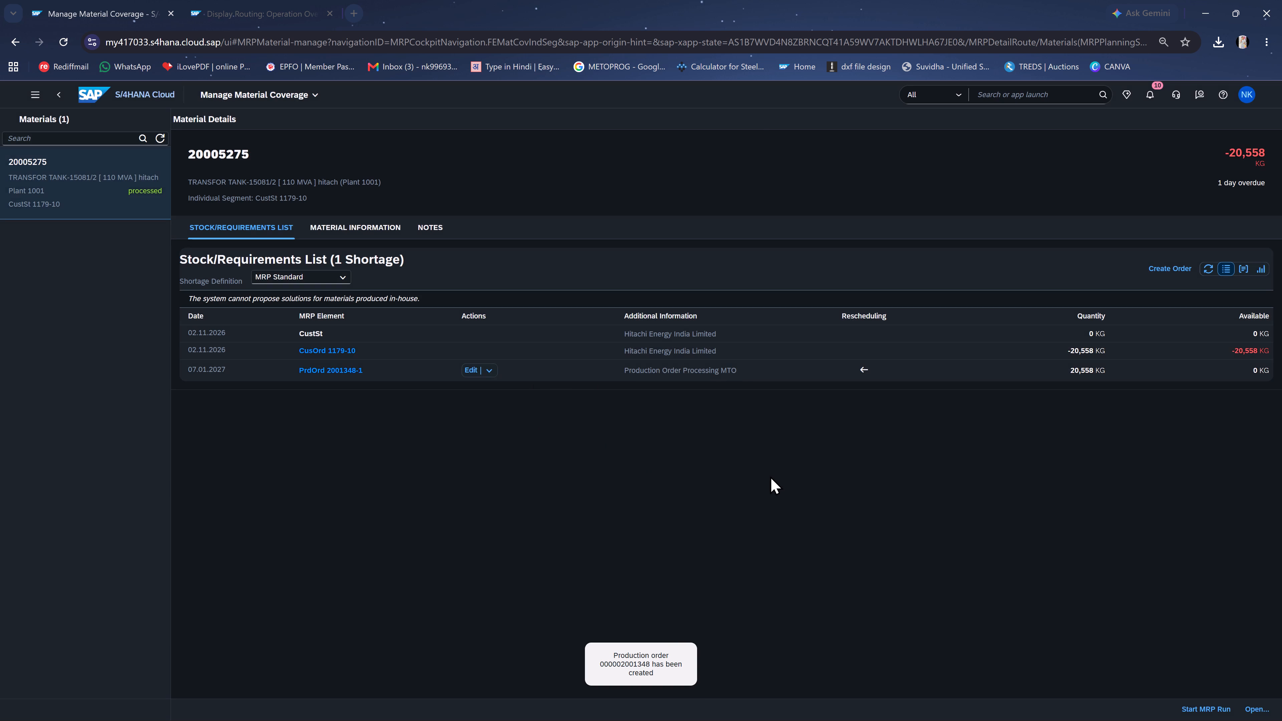
Open the new production order's header from the stock/requirements list and switch it from display to change mode.
click(337, 371)
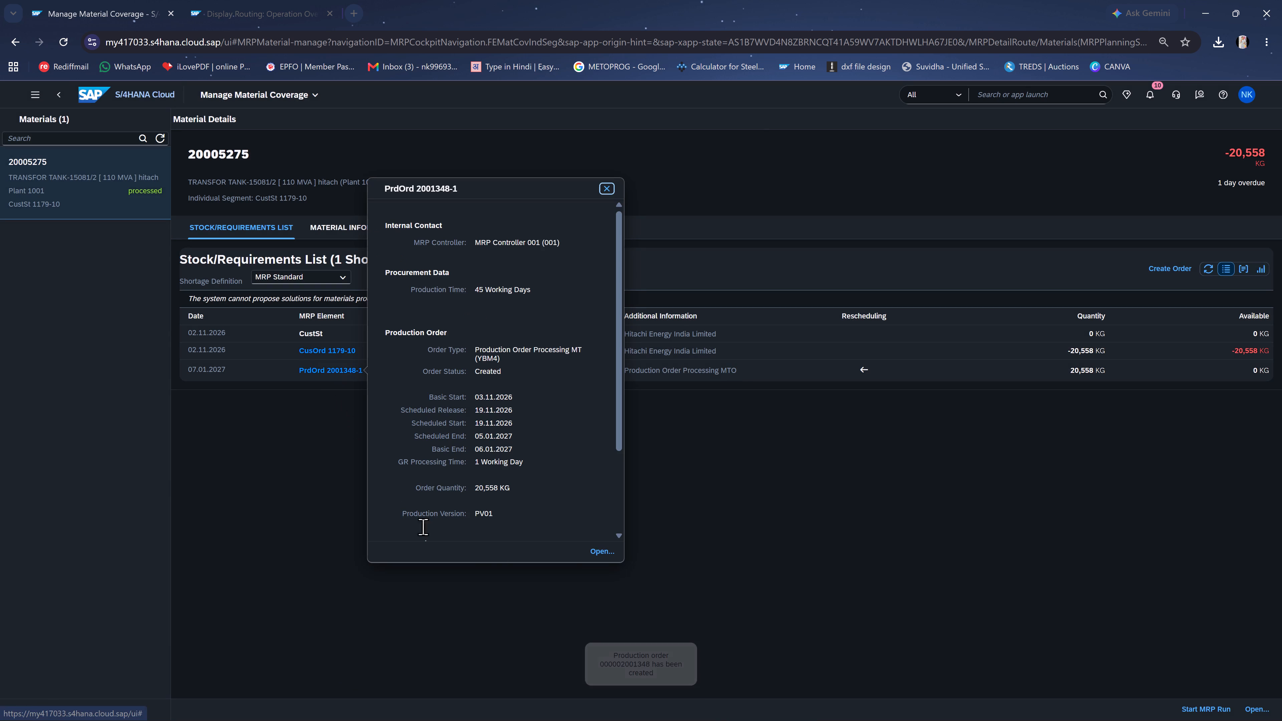
click(611, 547)
click(597, 513)
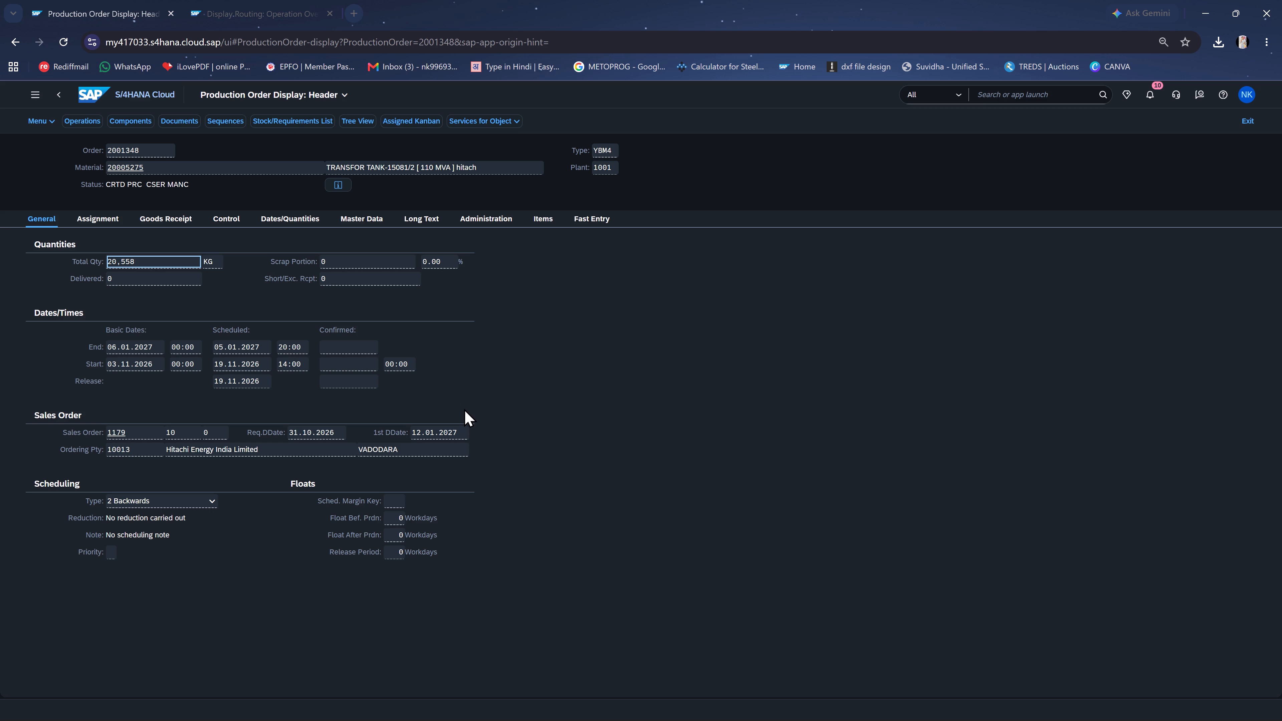
click(47, 124)
click(57, 138)
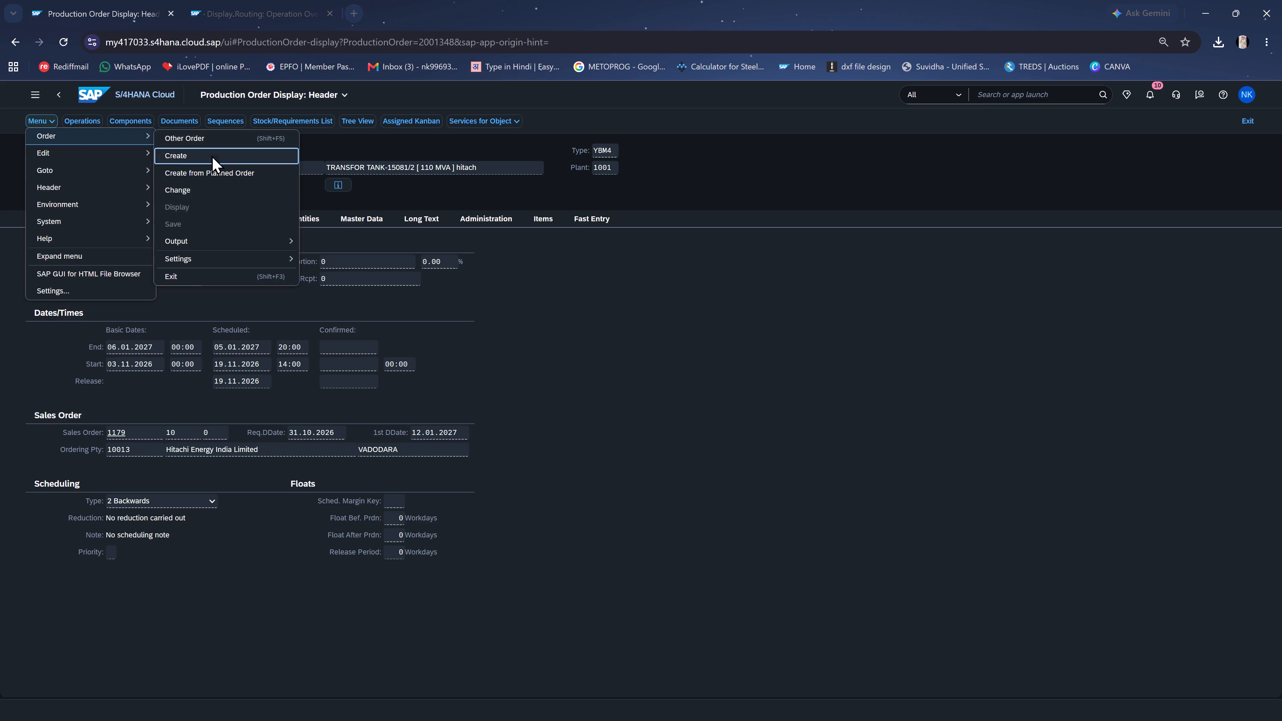
click(219, 192)
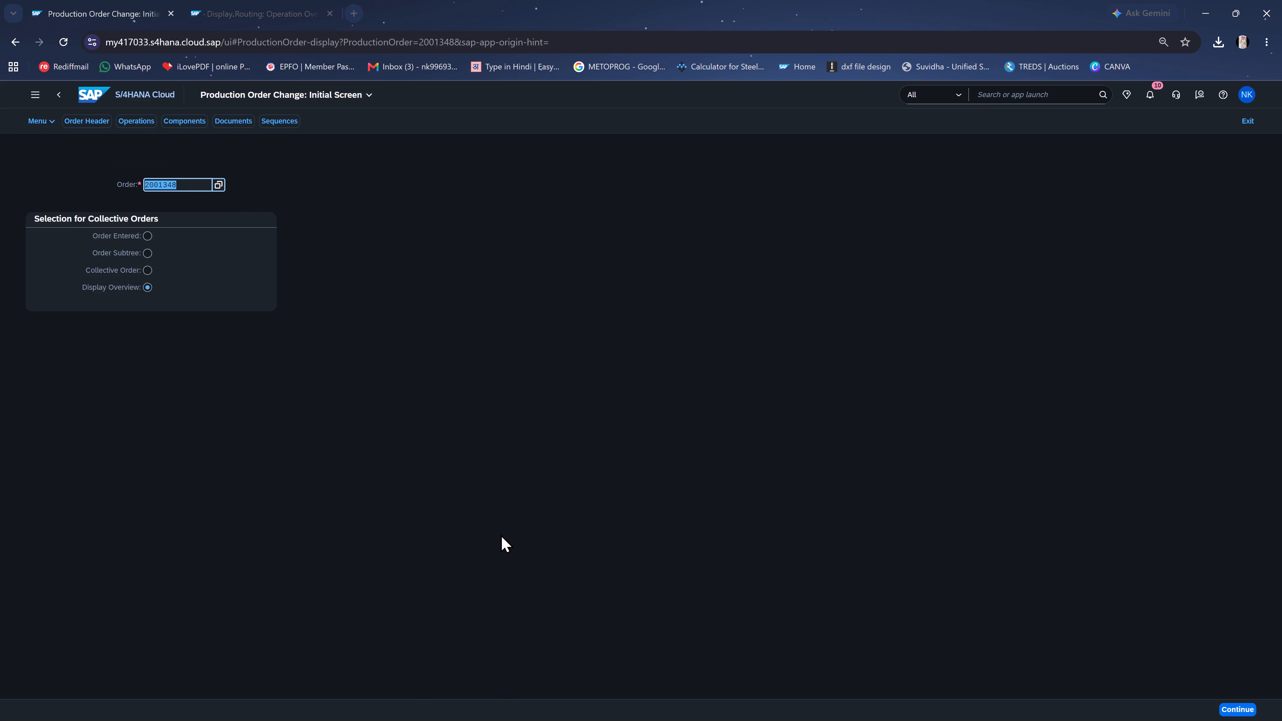
key(Return)
Check the work order's dates in Excel and set the production order's basic start to 02.11.2026 and basic end to 20.01.2027.
click(929, 707)
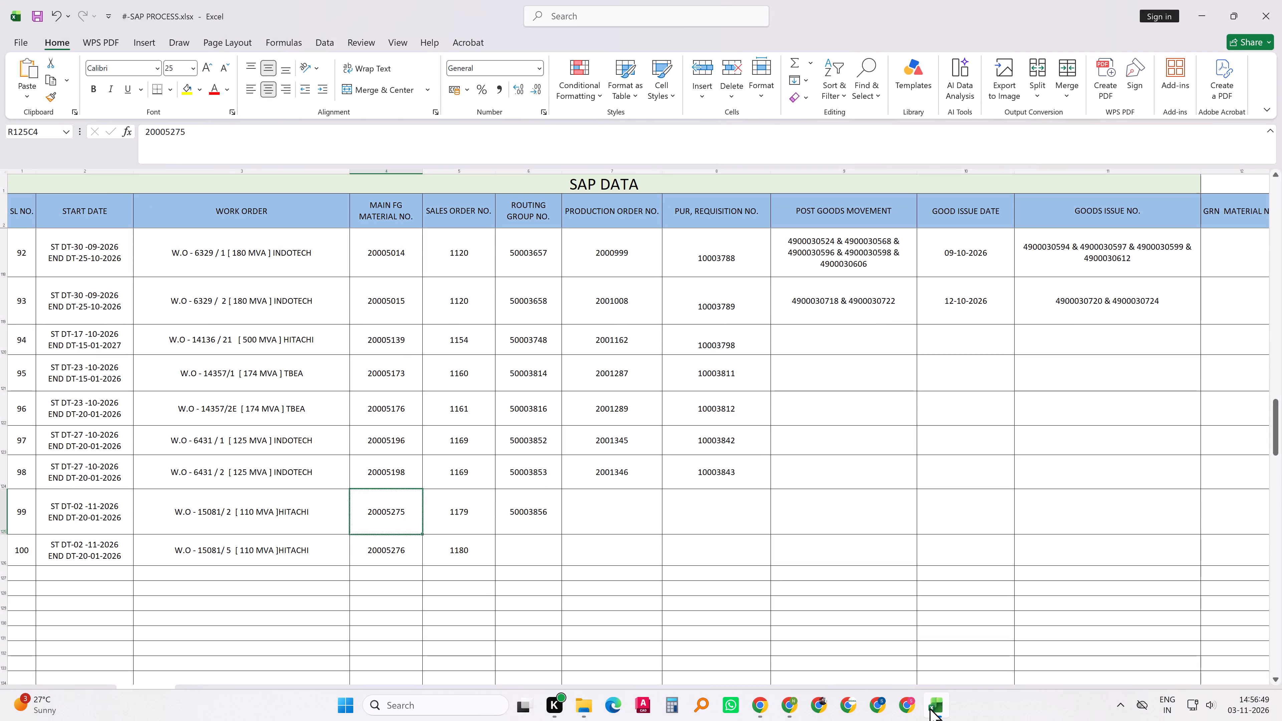
click(929, 707)
click(150, 361)
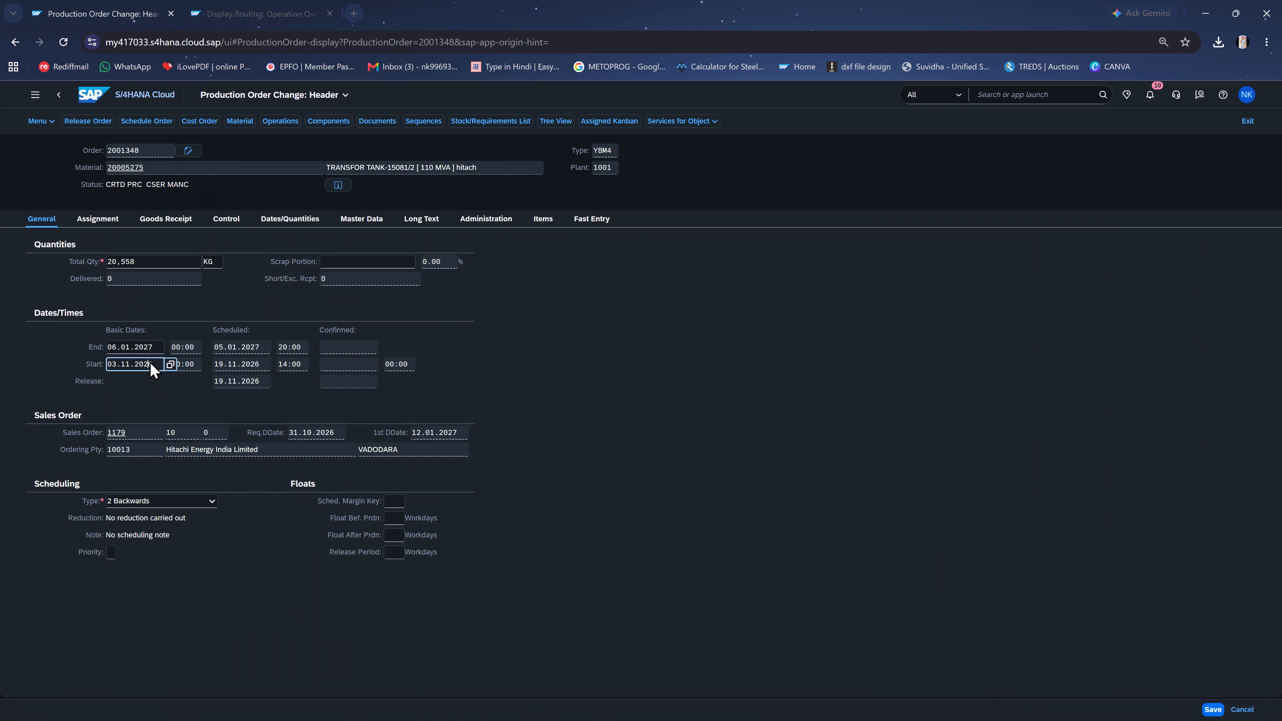
click(167, 369)
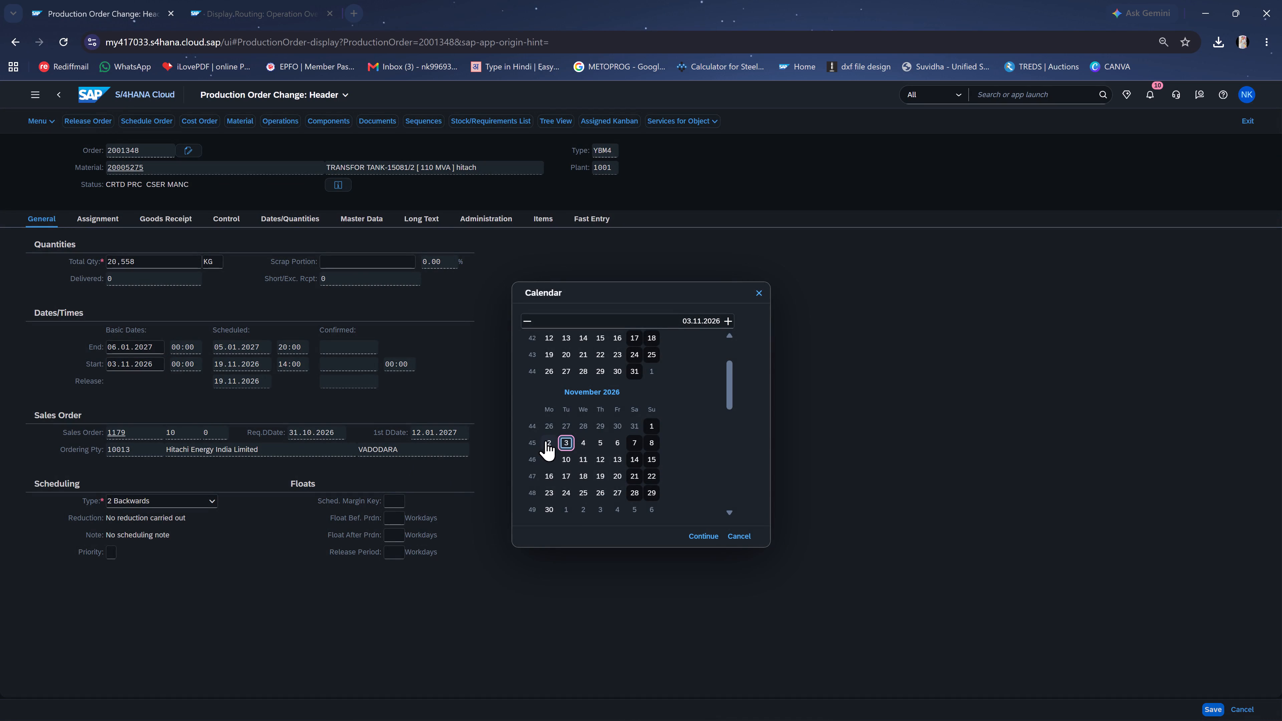
click(546, 440)
click(143, 345)
click(176, 348)
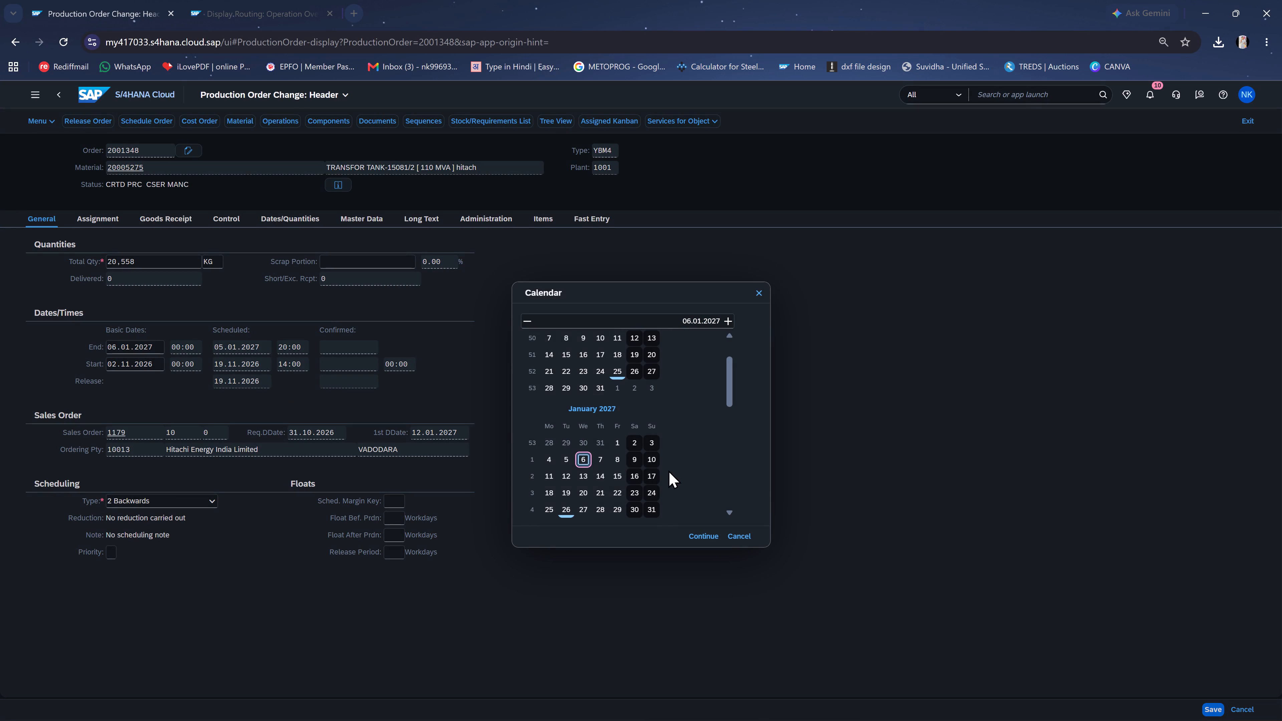
click(577, 491)
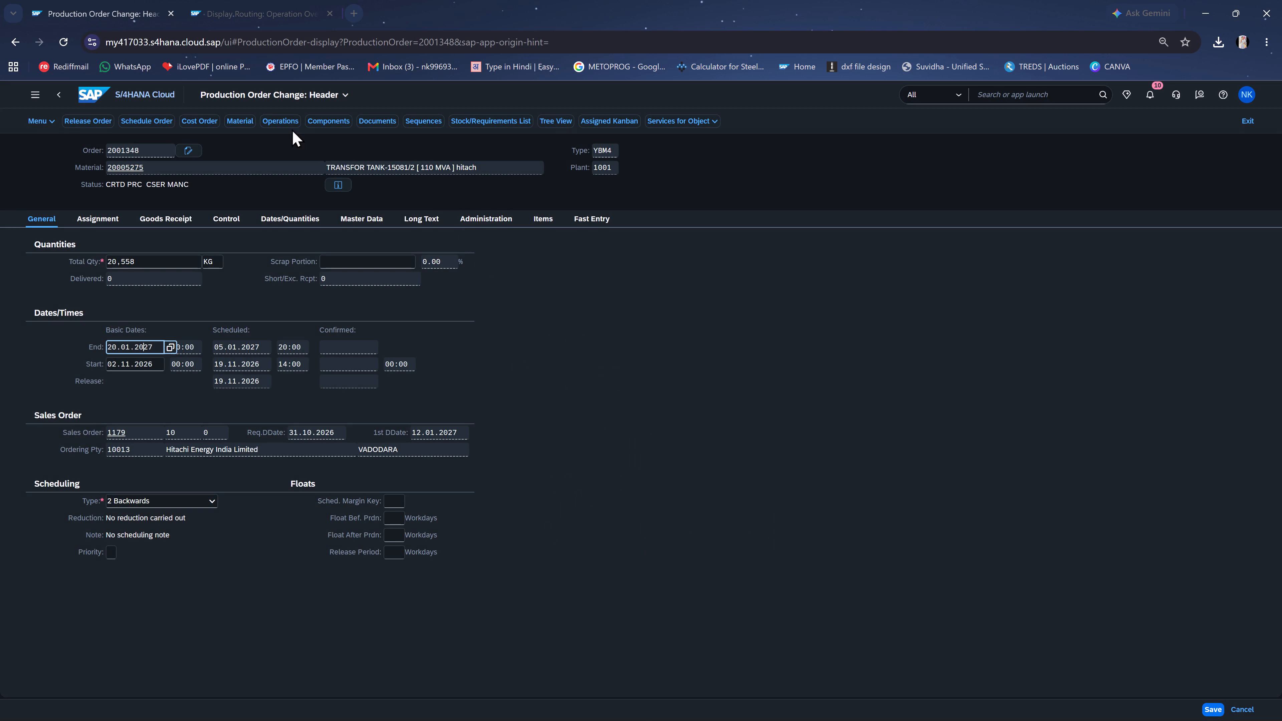
Add operation 0140 to the production order's operation overview with control key YBP2 and short text SUBCONTRACTING.
click(270, 119)
key(Return)
key(Return)
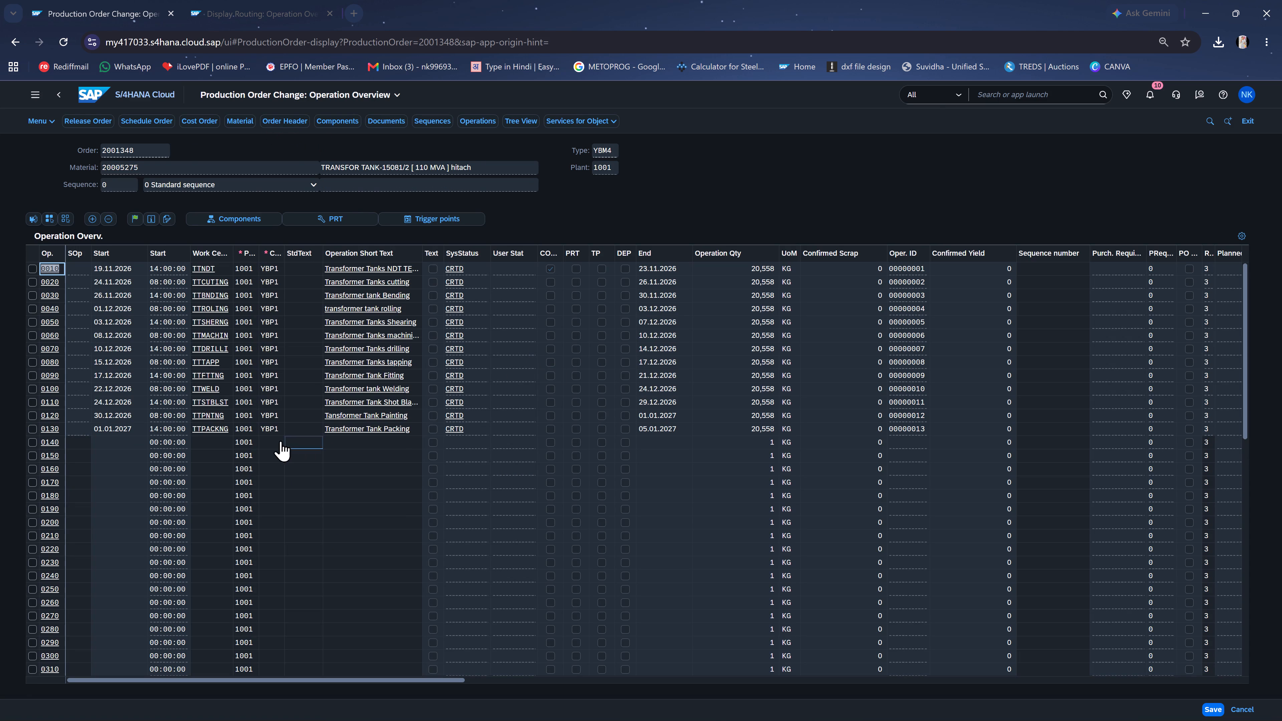
click(269, 438)
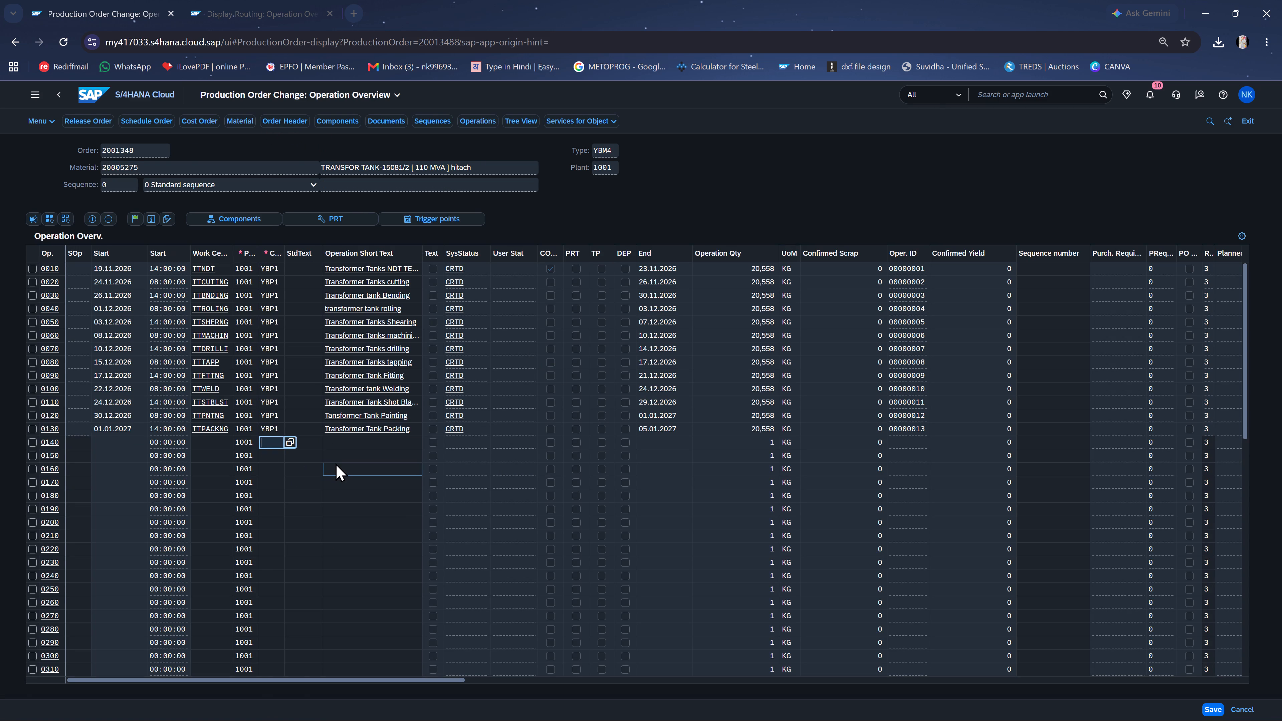
text(YBP2)
click(378, 435)
click(378, 445)
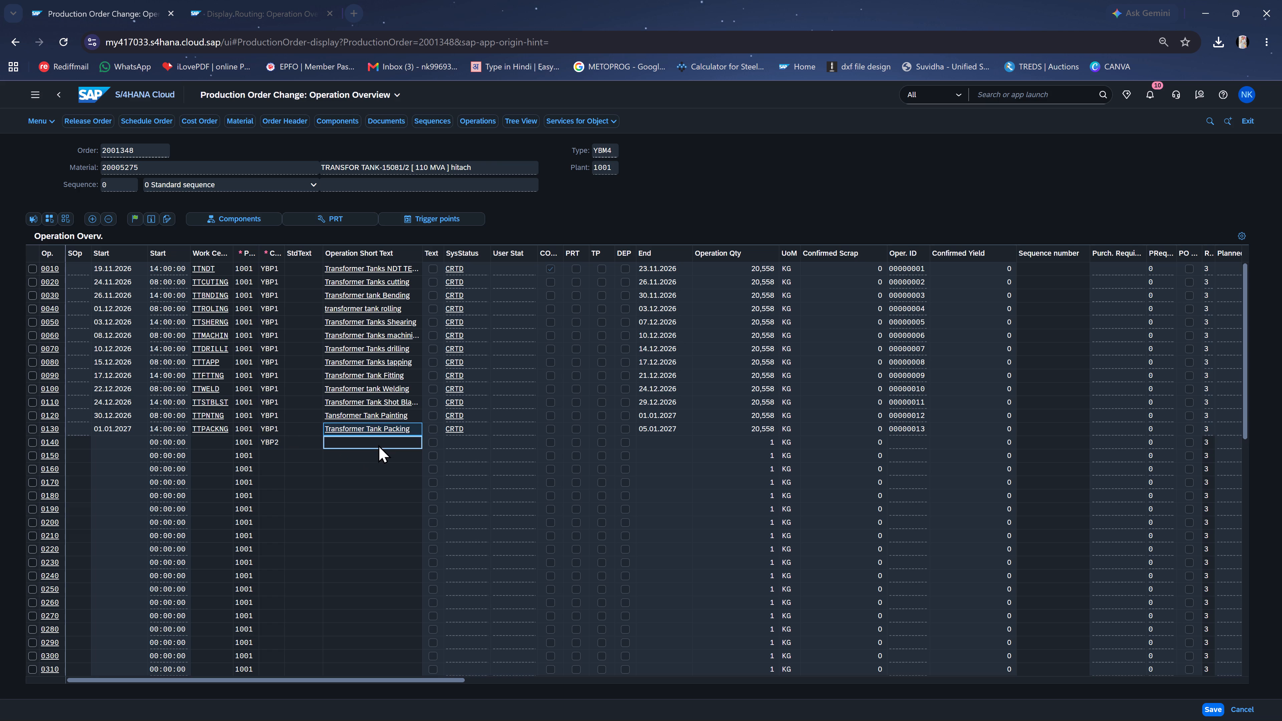
text(SUBCONTRACTING)
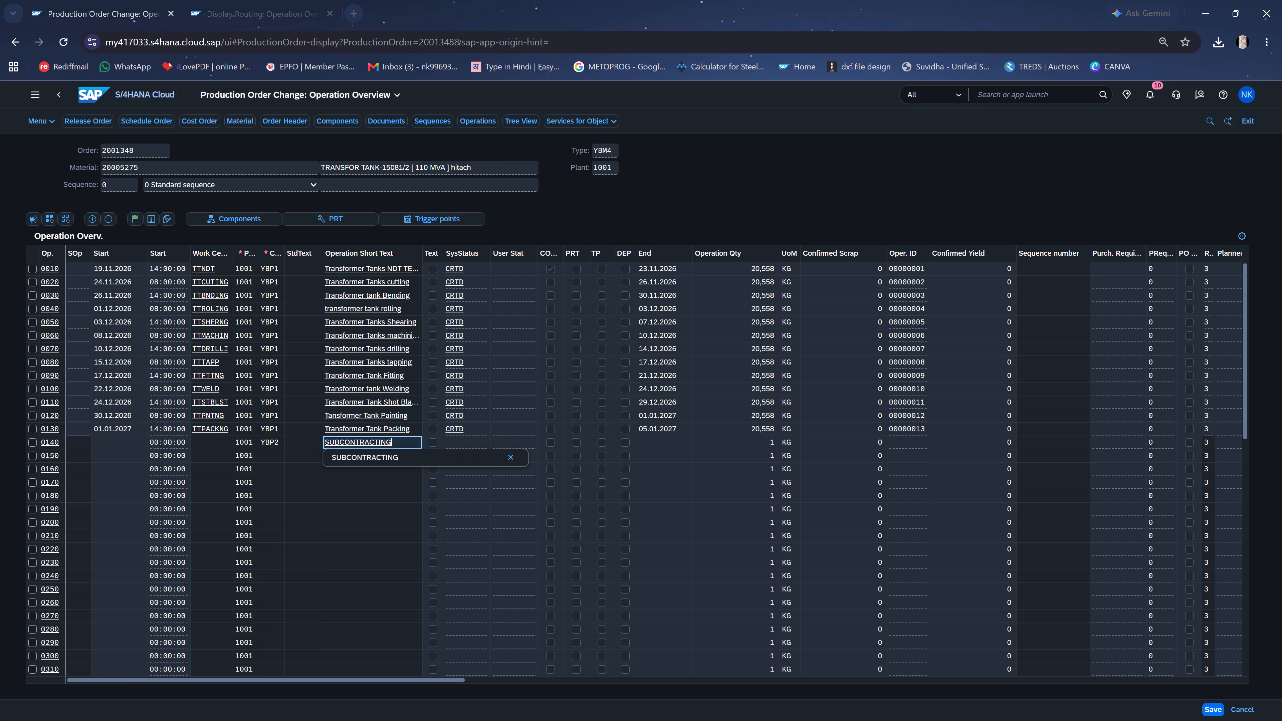
In operation 0140's external processing details, assign purchasing organization 1000 and purchasing group 110 (Services).
double_click(272, 445)
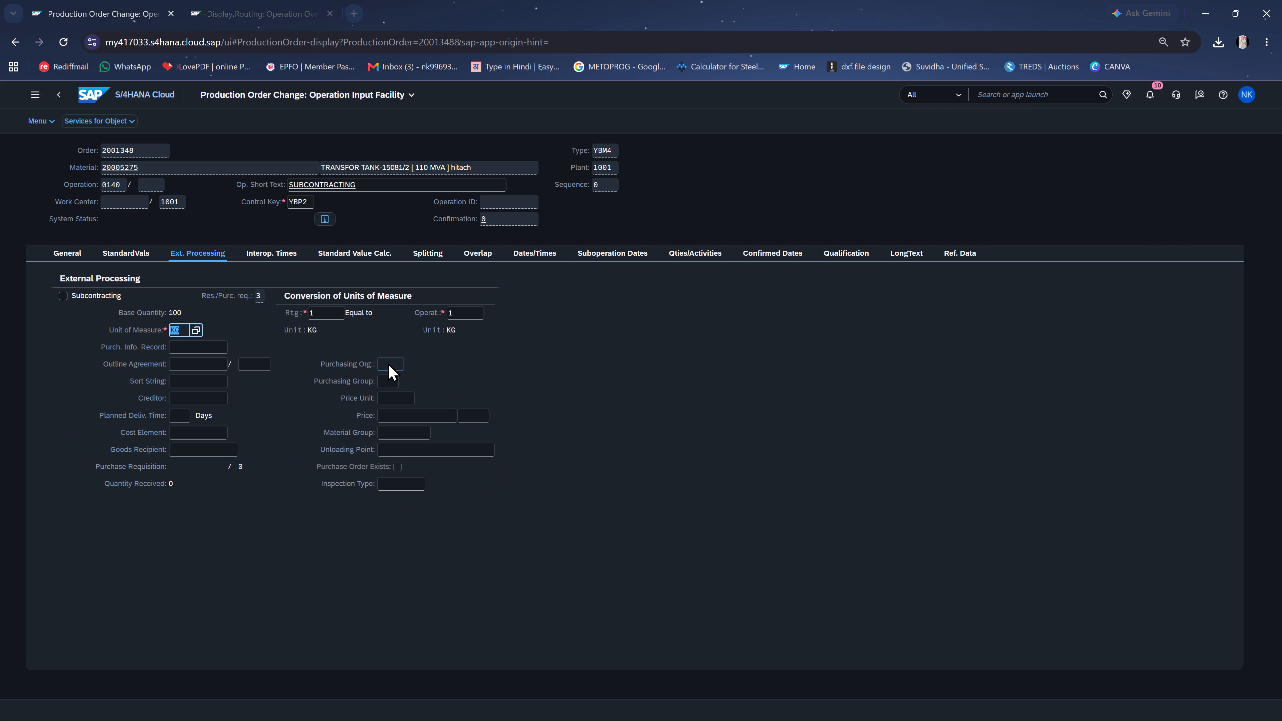
click(388, 363)
text(100)
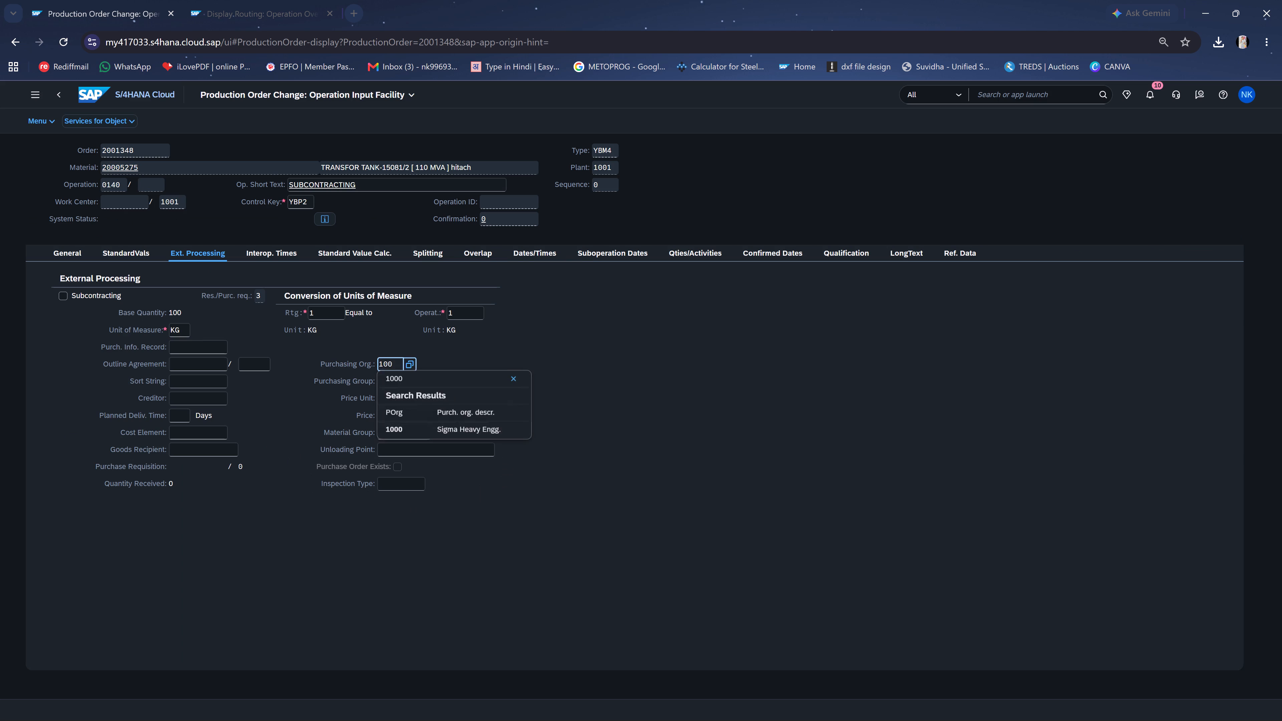
key(0)
click(676, 415)
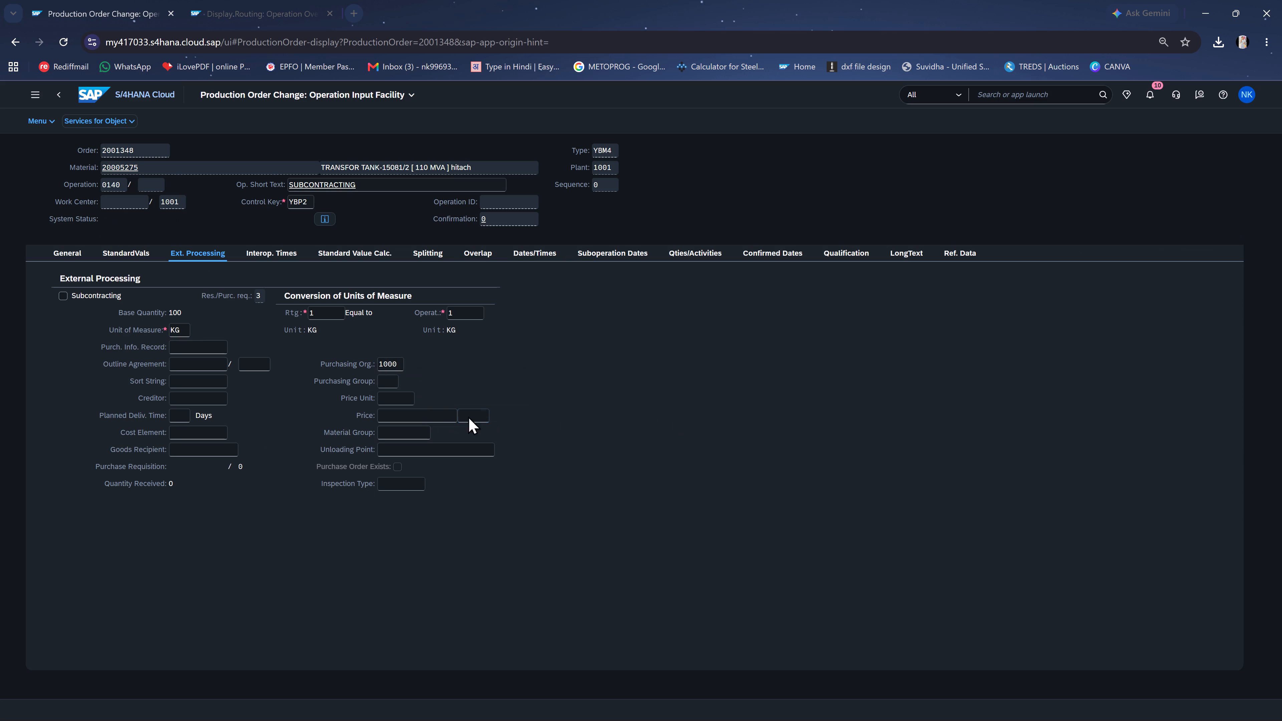
click(397, 383)
text(11)
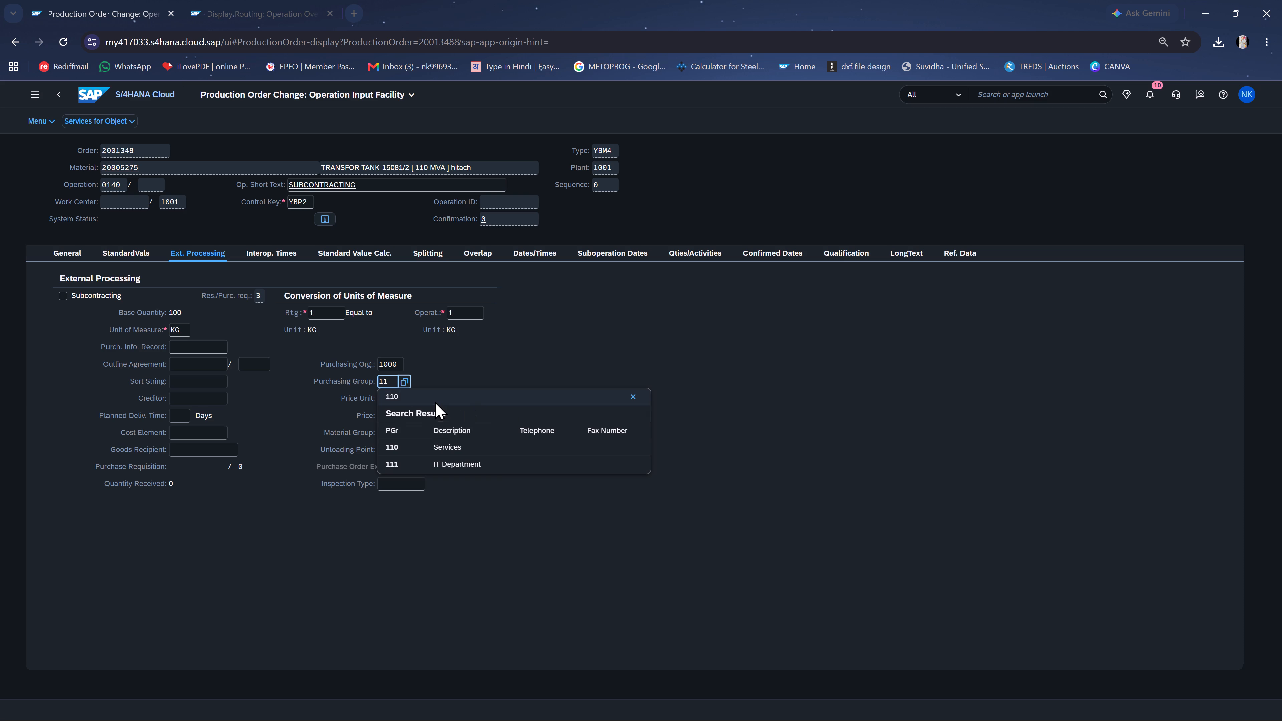
click(449, 444)
Set the subcontracting operation's price unit to 1, price to 10 INR and material group to P001 (Services).
click(388, 396)
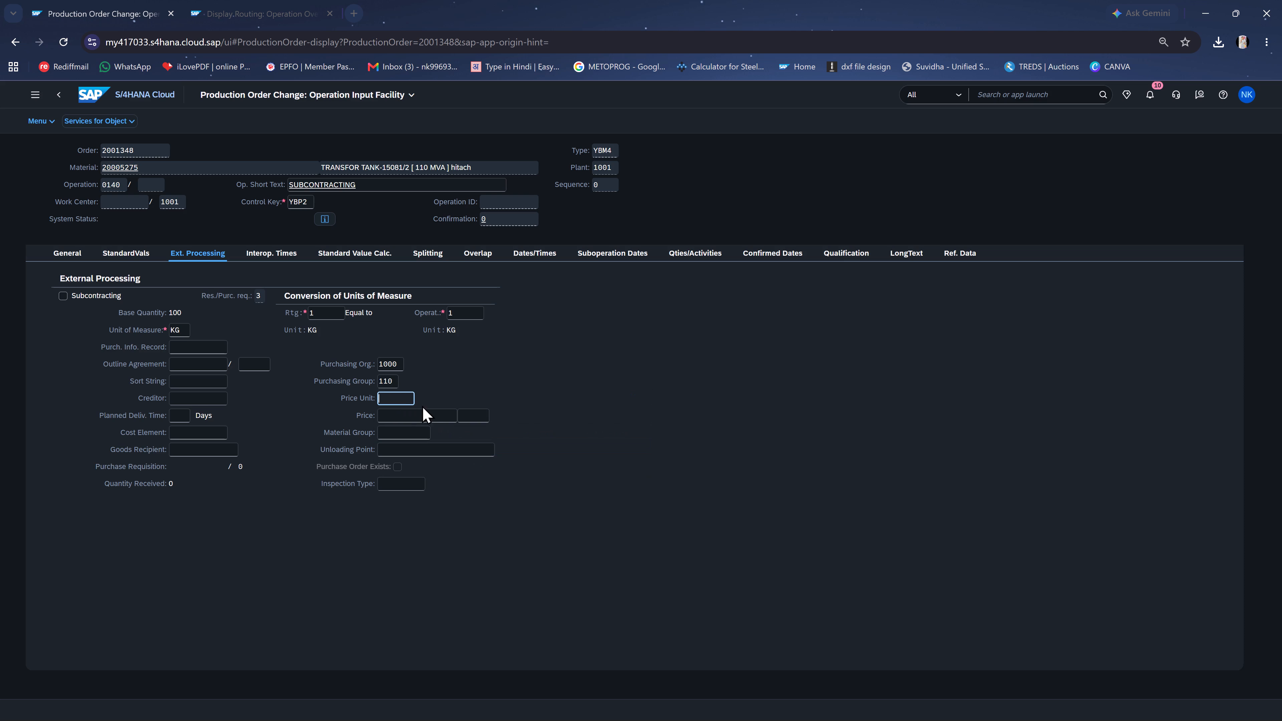
key(1)
click(411, 413)
key(1)
key(0)
click(470, 416)
key(i)
key(n)
key(r)
click(389, 430)
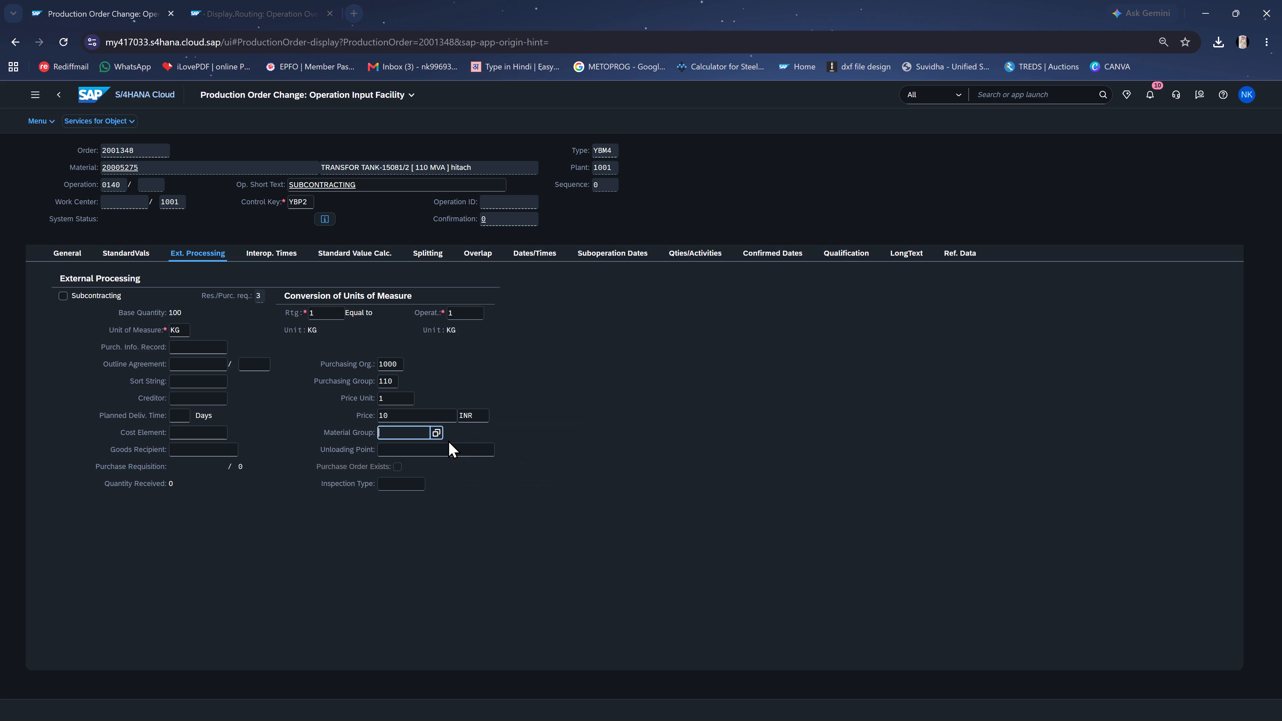
text(P00)
key(1)
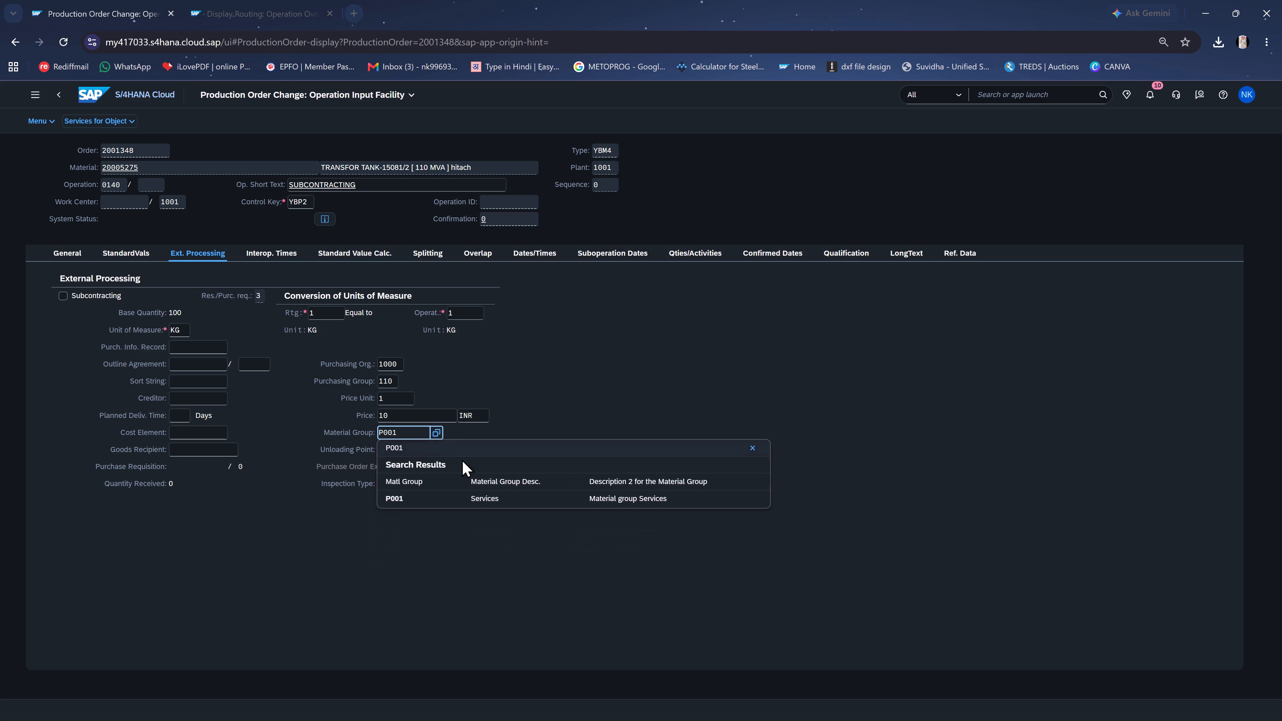
click(509, 500)
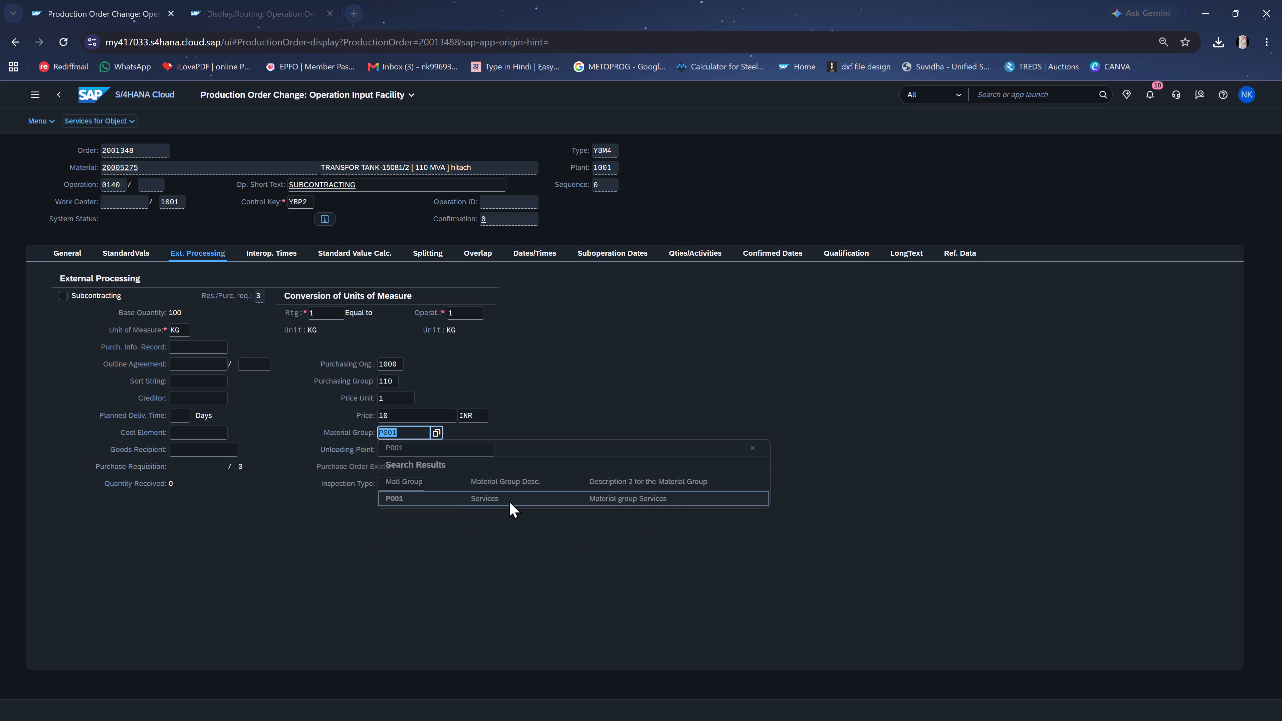
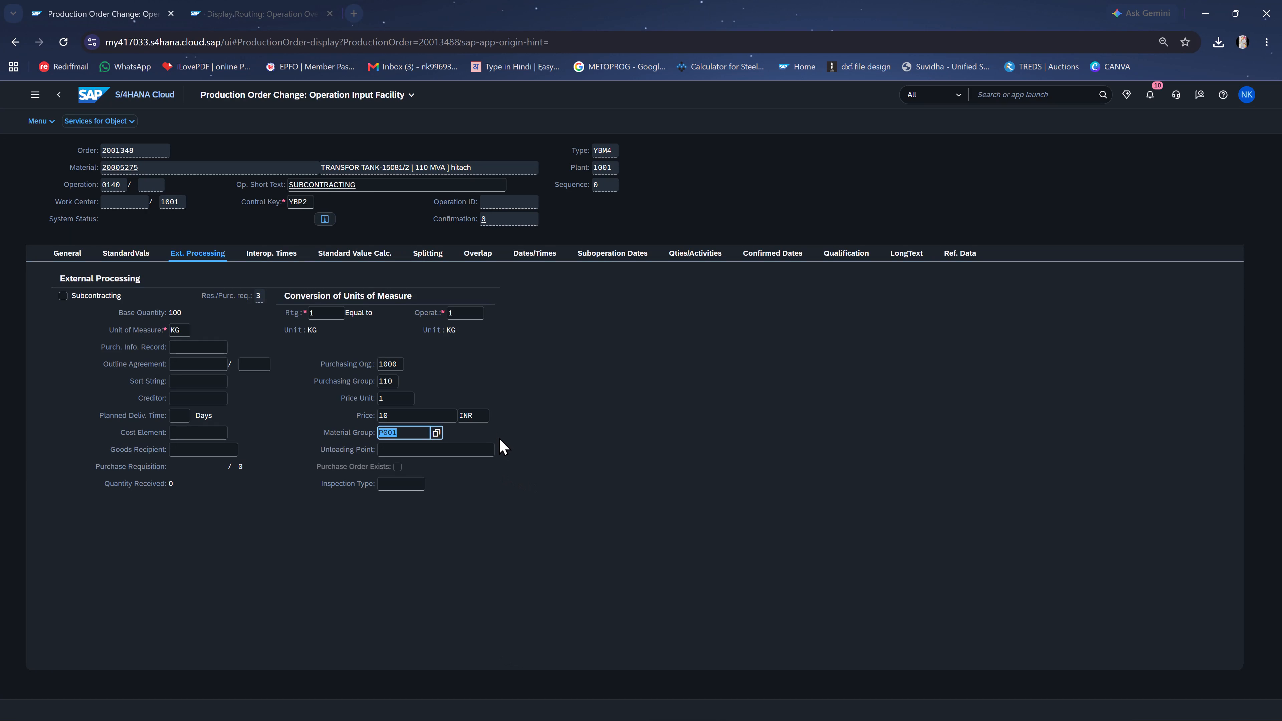
Set the cost element of subcontracting operation 0140 to 65008510 and accept its external processing data.
click(176, 433)
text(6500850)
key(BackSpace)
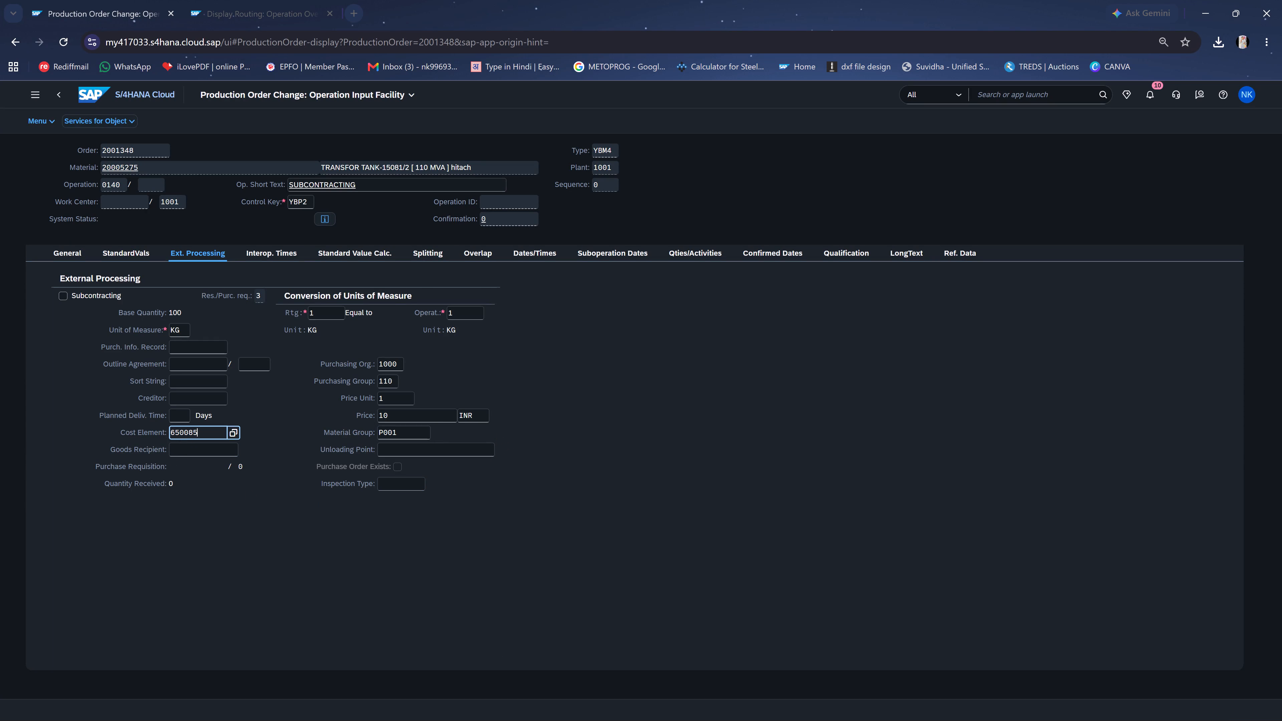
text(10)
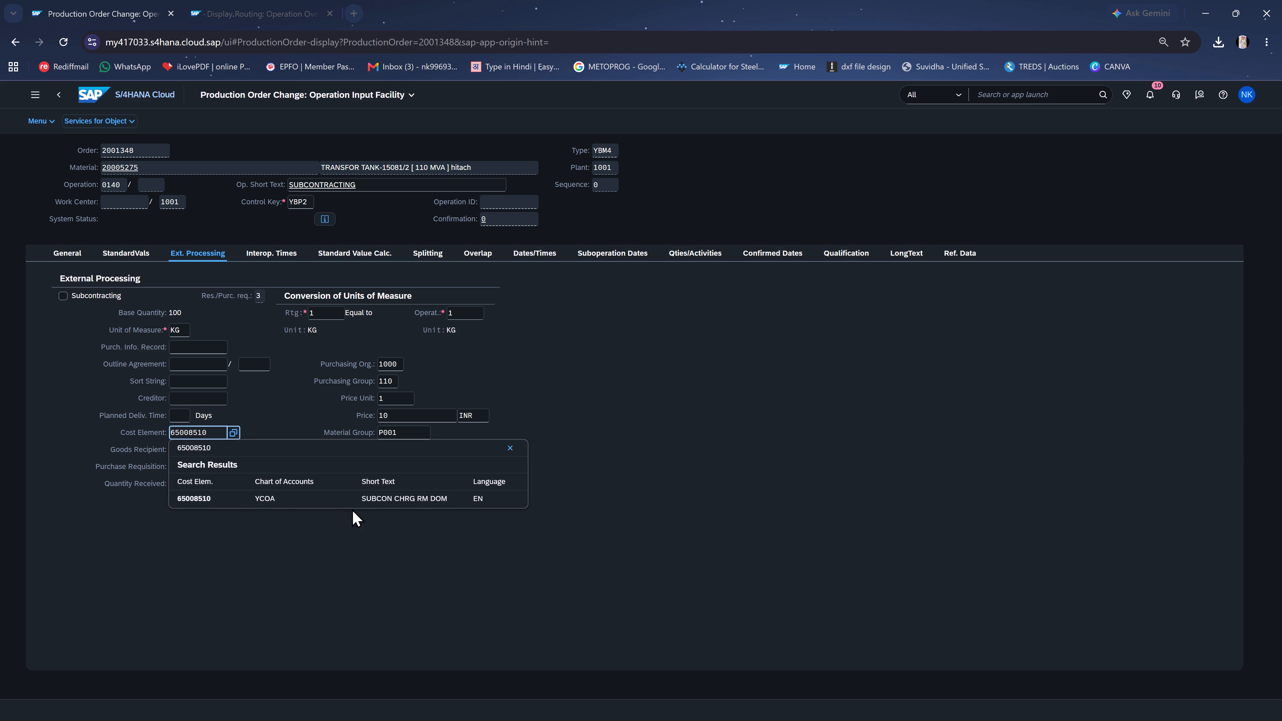
click(226, 494)
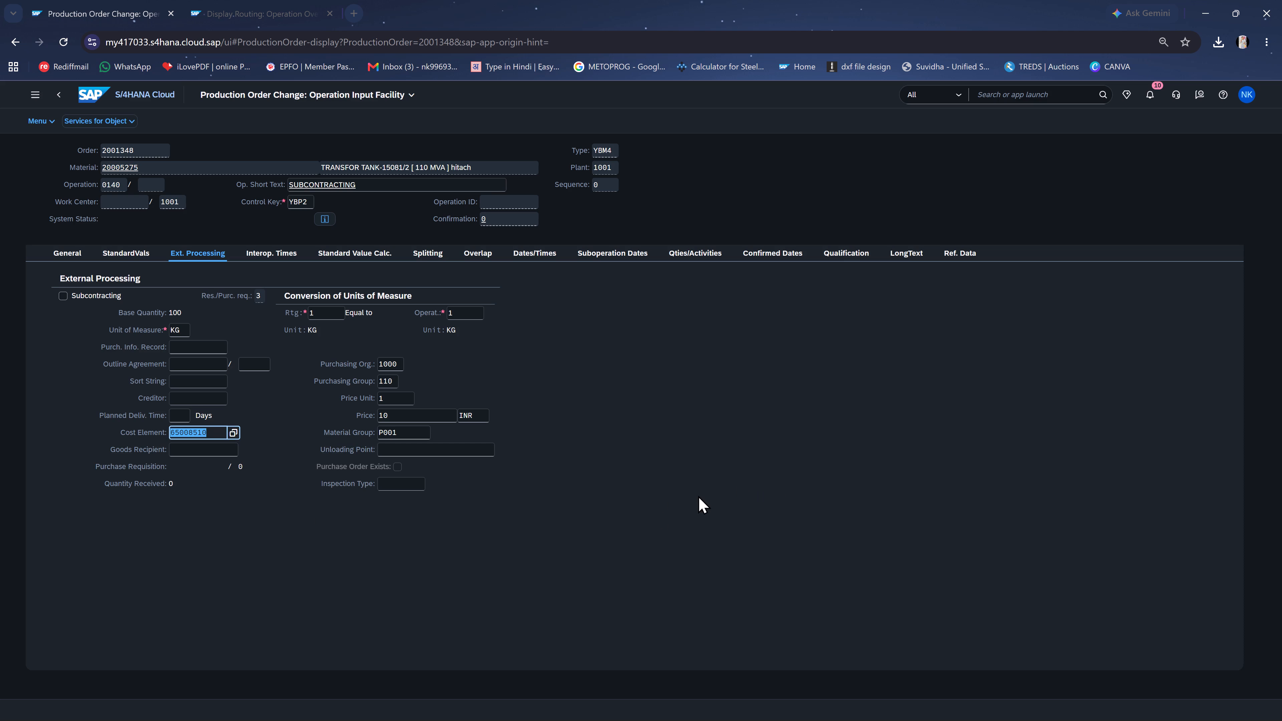
key(Return)
key(Return)
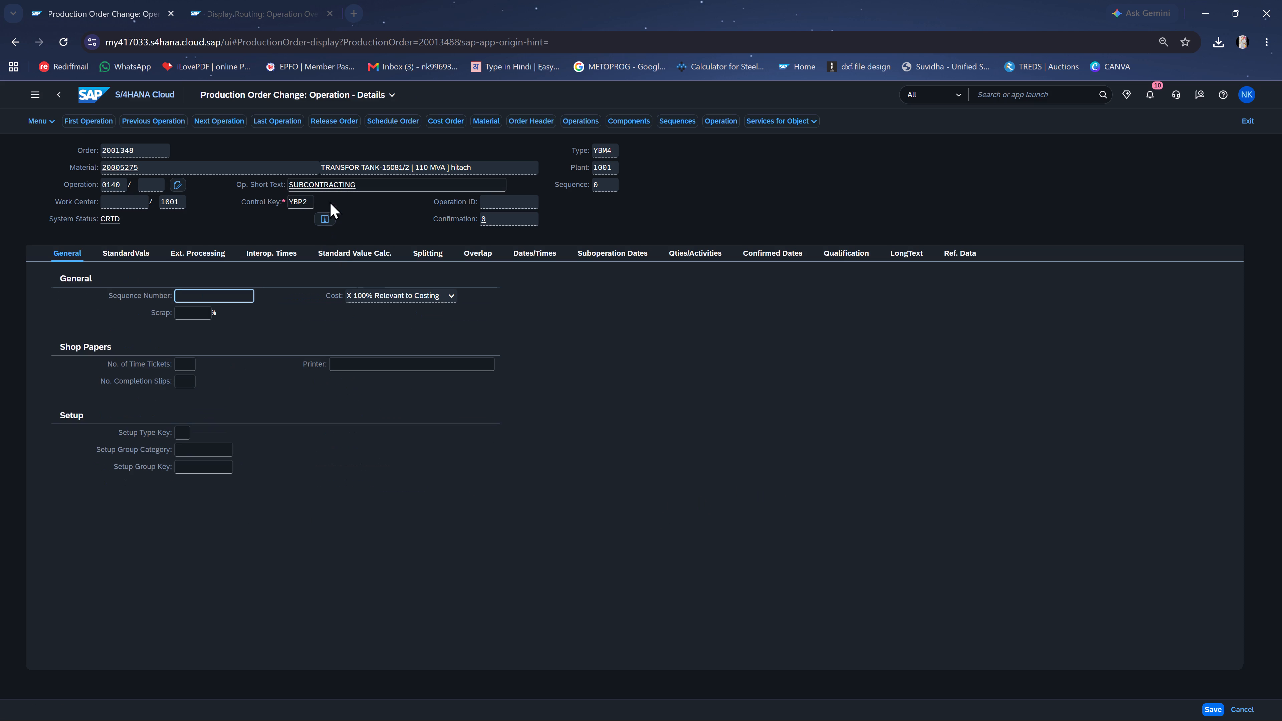
Release production order 2001348 and save it.
click(341, 123)
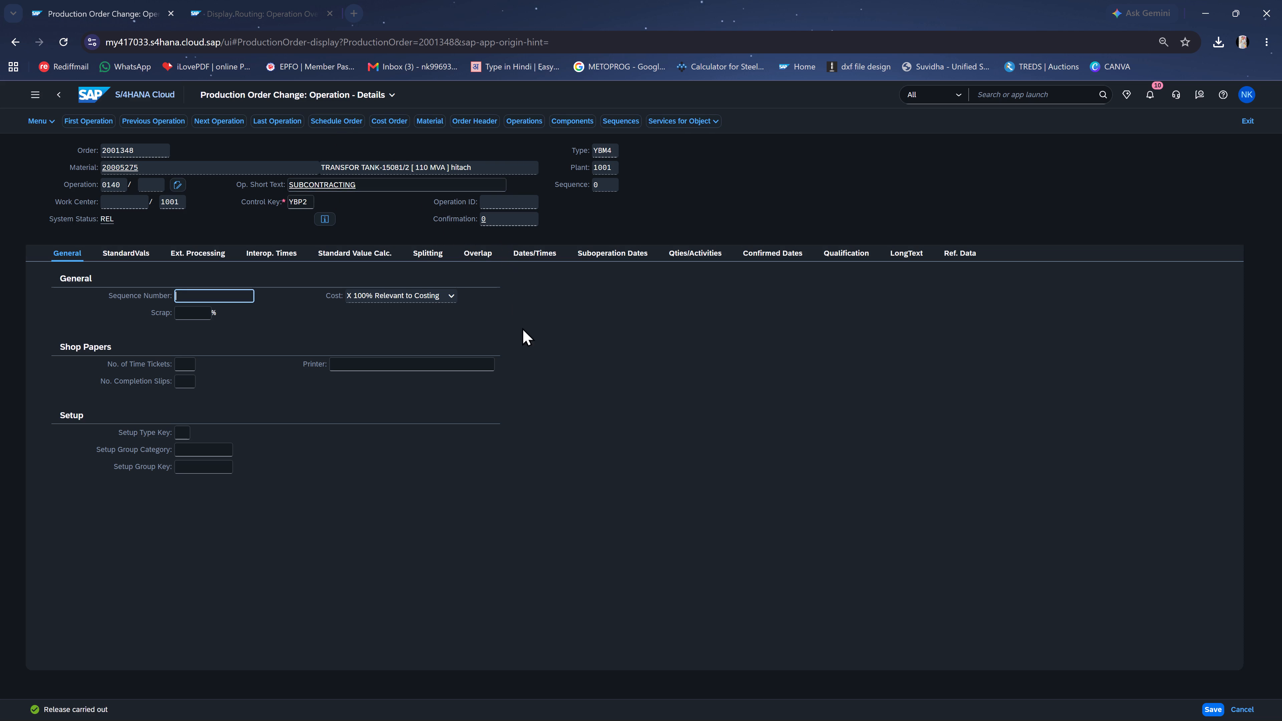
click(1211, 711)
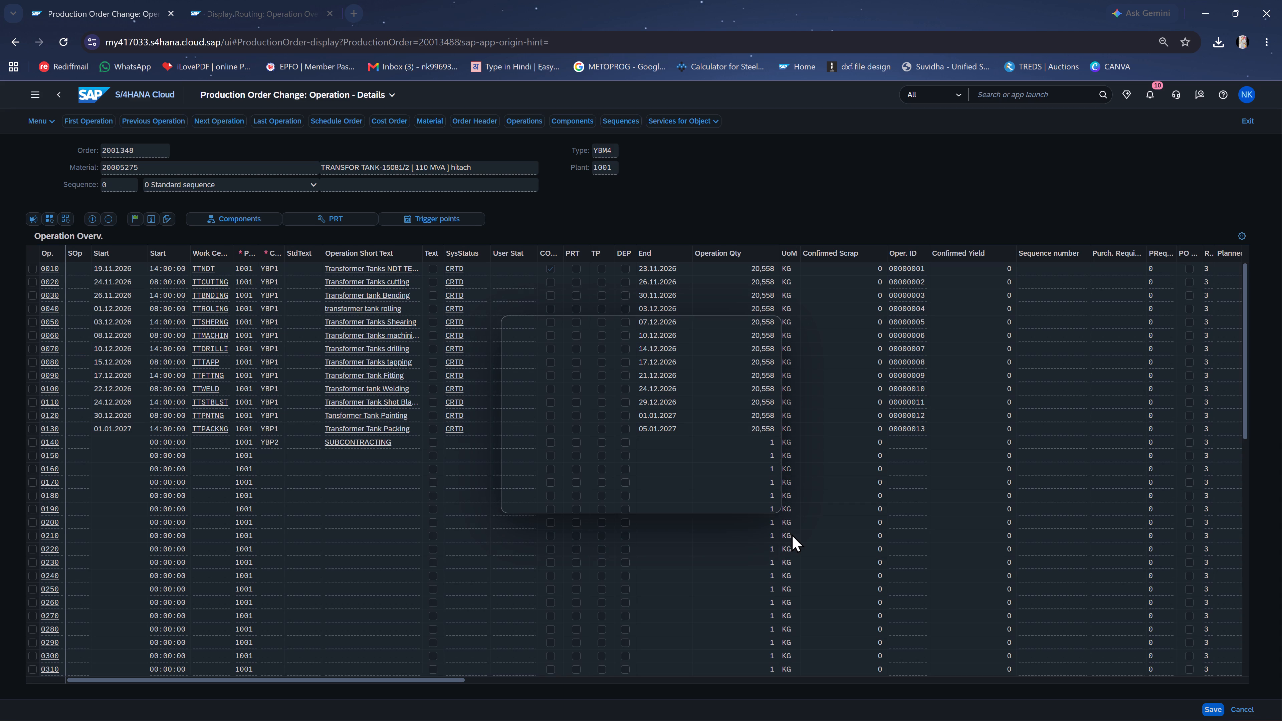
click(564, 467)
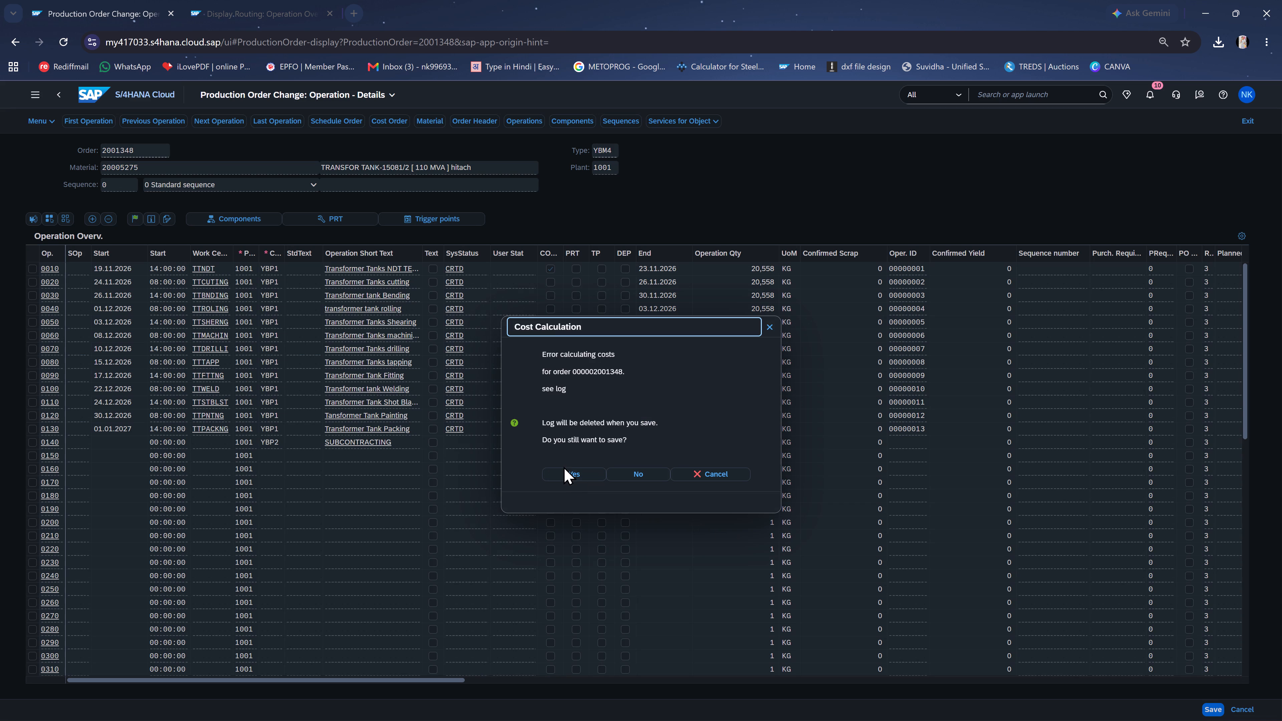
click(564, 466)
click(564, 471)
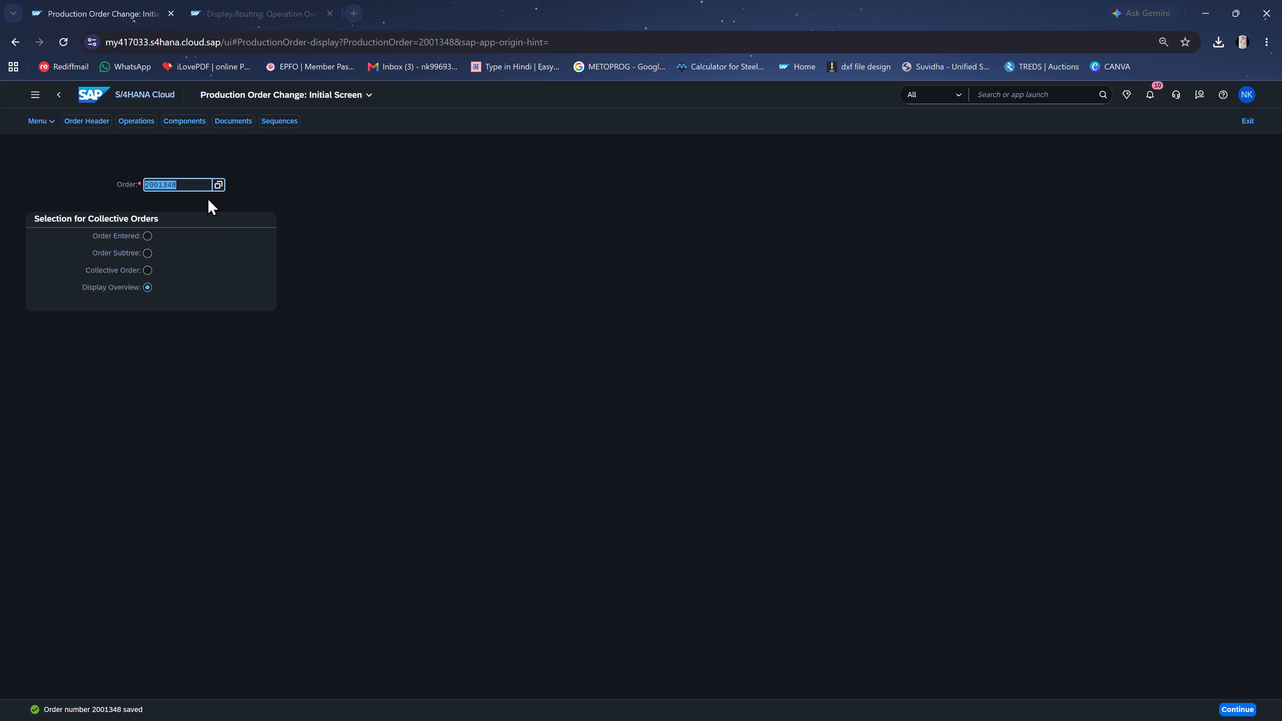
Copy production order number 2001348 into row 99 (W.O - 15081/2) of the Excel W.O SHEET and save the workbook.
key(ctrl+c)
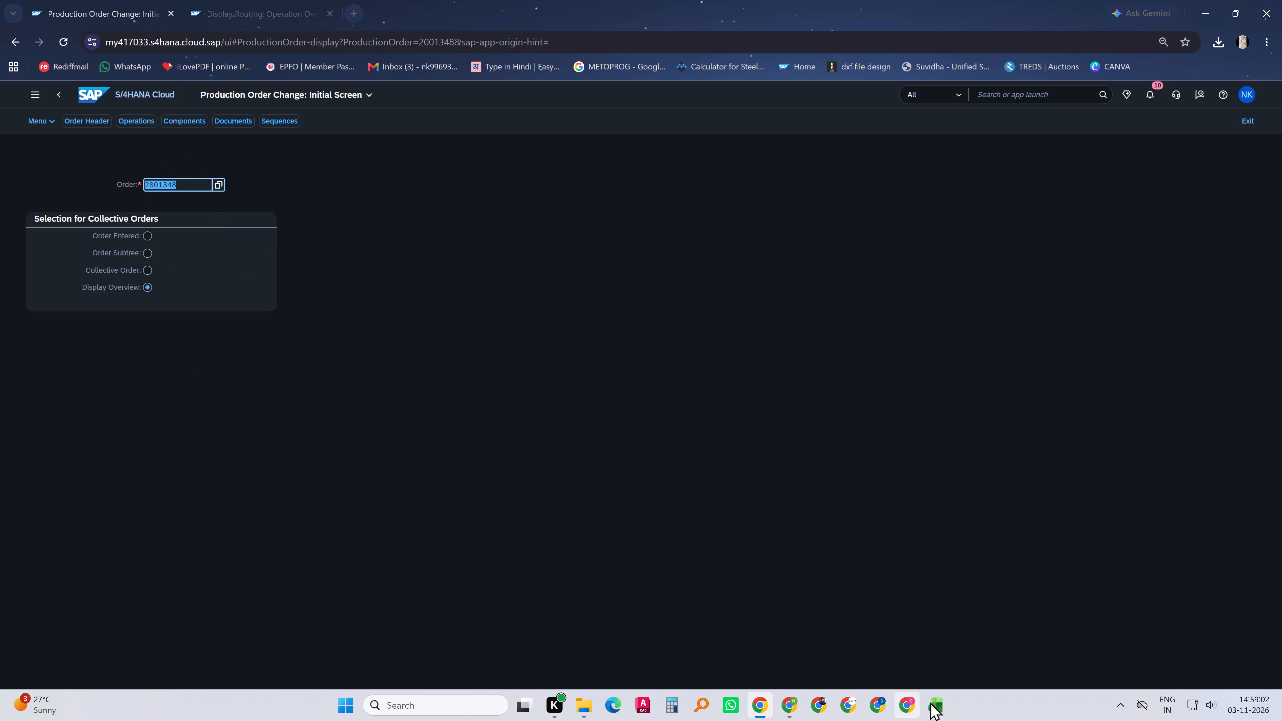
click(933, 703)
click(933, 691)
double_click(601, 511)
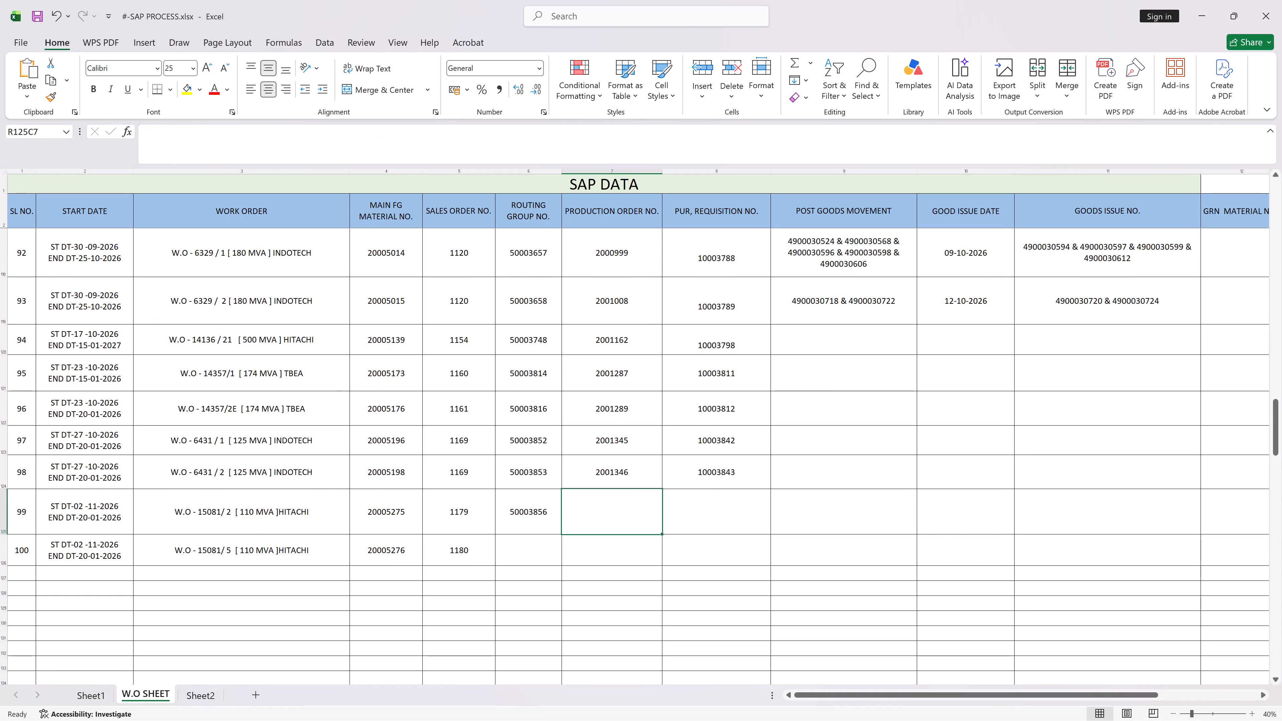
double_click(625, 506)
double_click(637, 514)
key(ctrl+v)
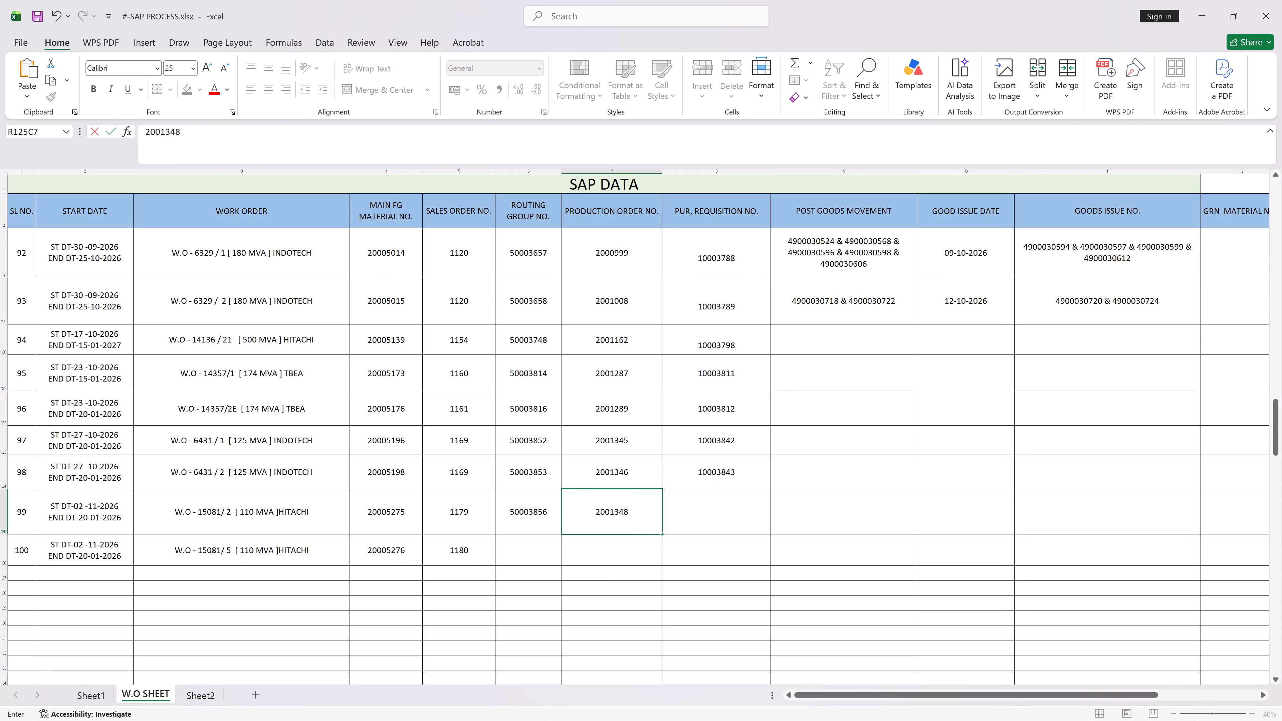
click(717, 520)
key(ctrl+s)
key(ctrl+s)
key(ctrl+s)
key(ctrl+s)
key(ctrl+s)
key(ctrl+s)
key(ctrl+s)
key(ctrl+s)
key(ctrl+s)
key(ctrl+s)
key(ctrl+s)
key(ctrl+s)
key(ctrl+s)
key(ctrl+s)
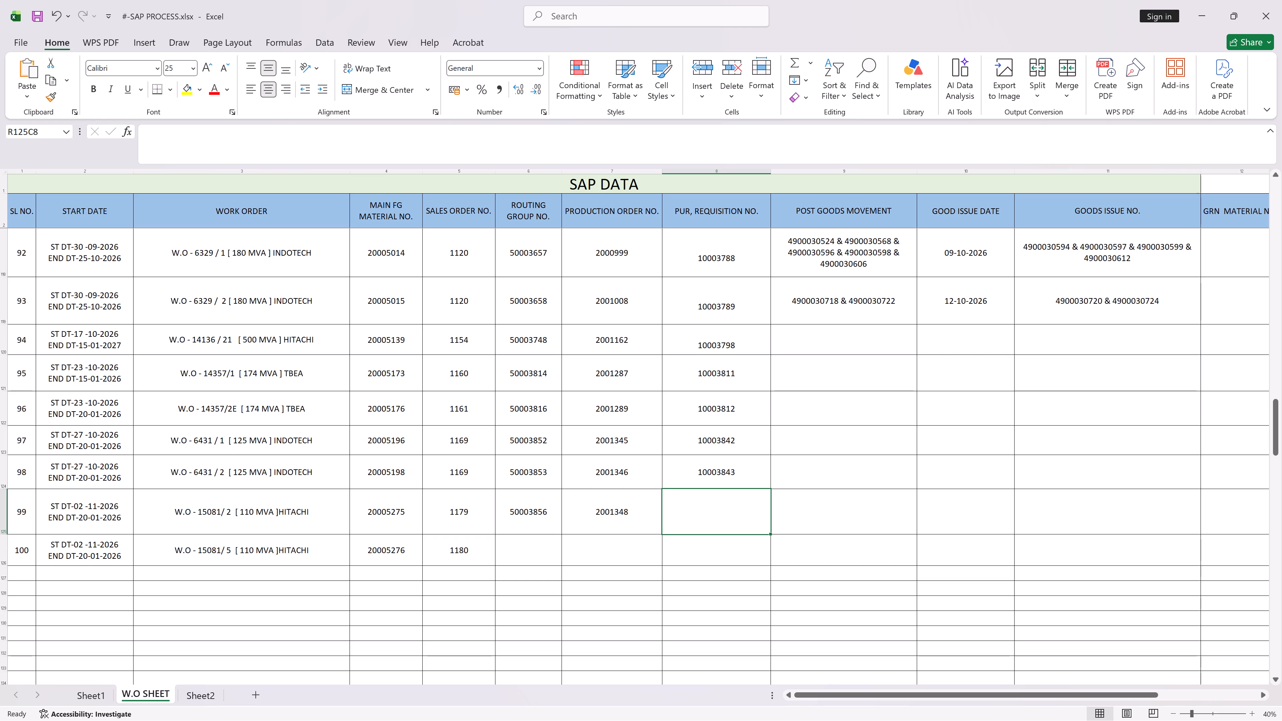
Back in SAP, display production order 2001348 and open the purchase requisition from operation 0140's external processing details.
click(765, 706)
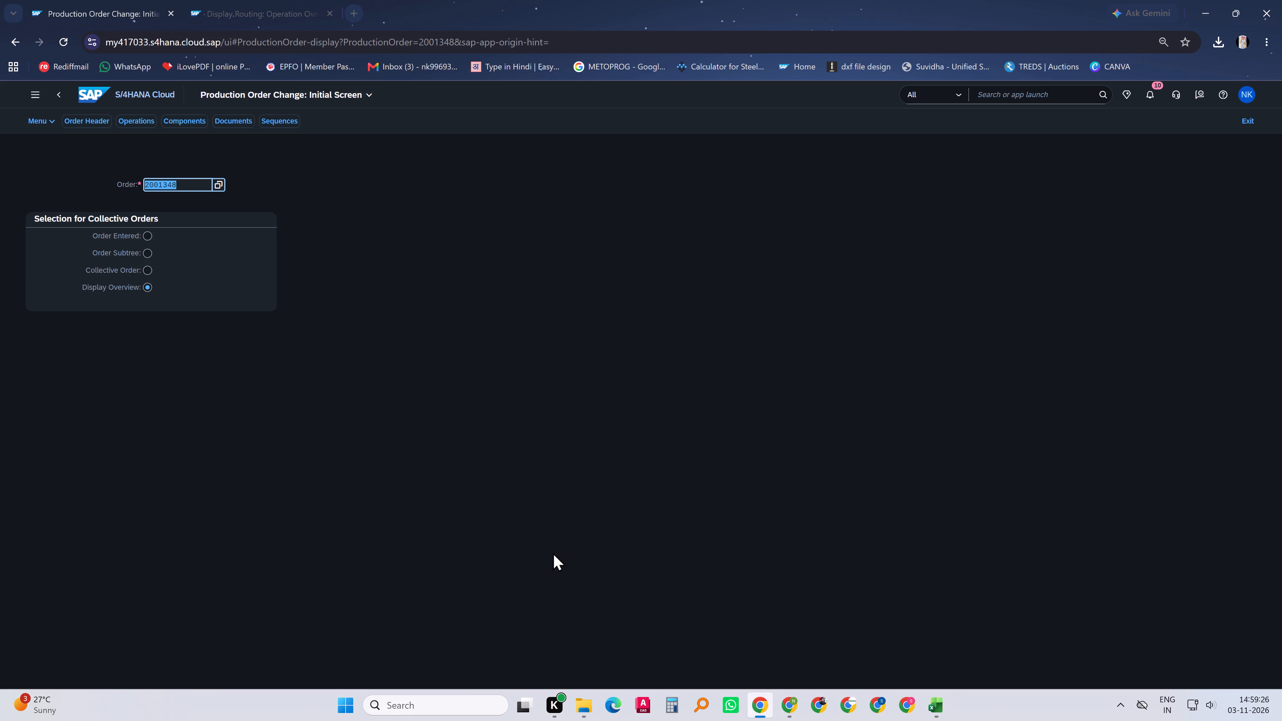
click(47, 123)
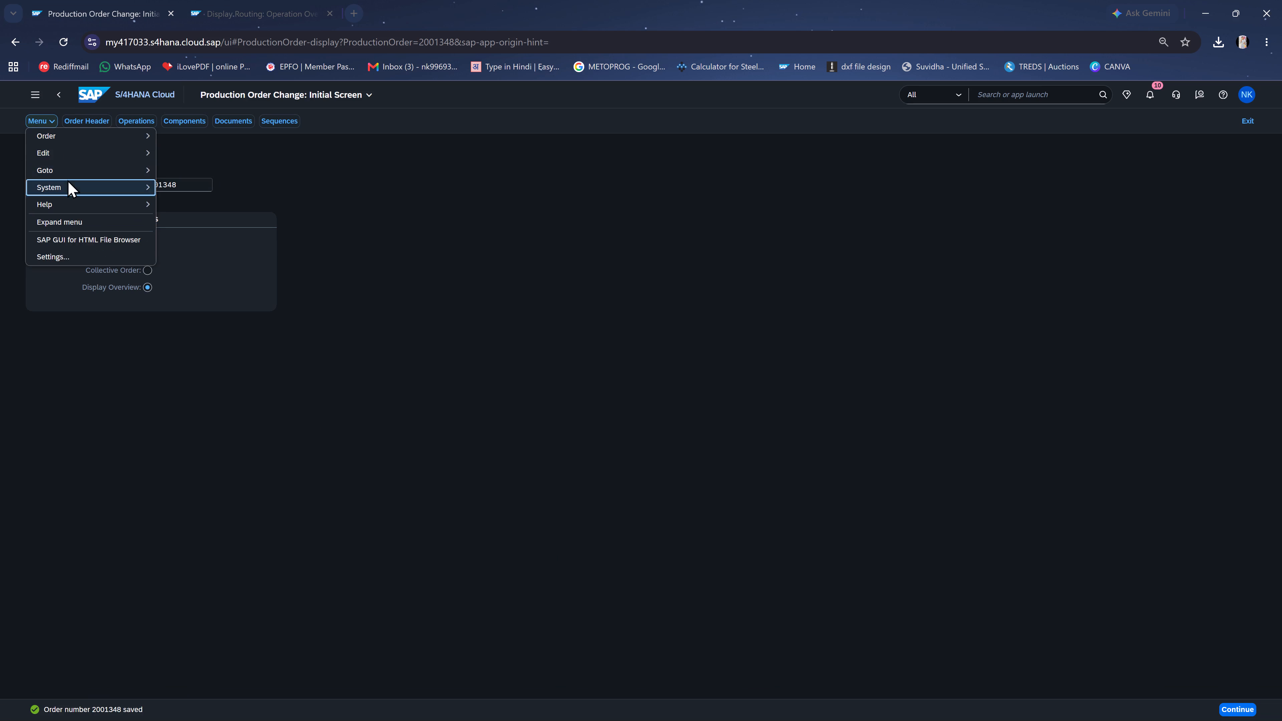
click(61, 136)
click(206, 204)
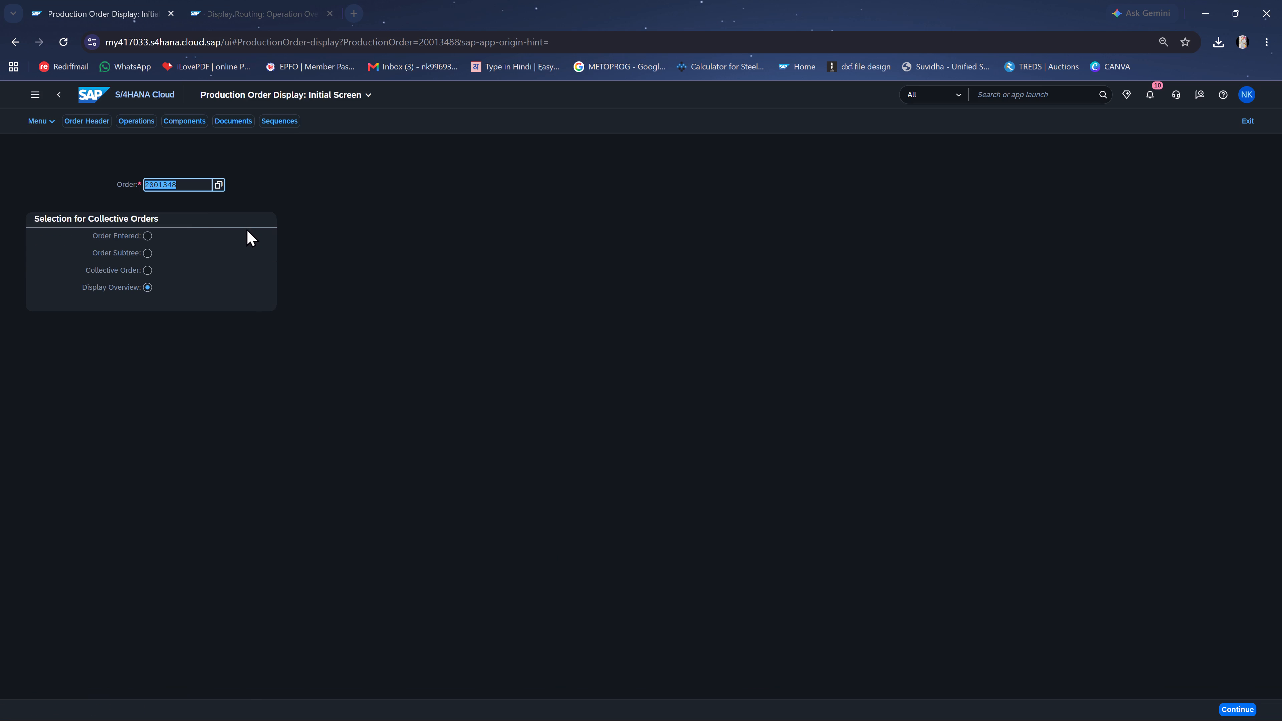
key(Return)
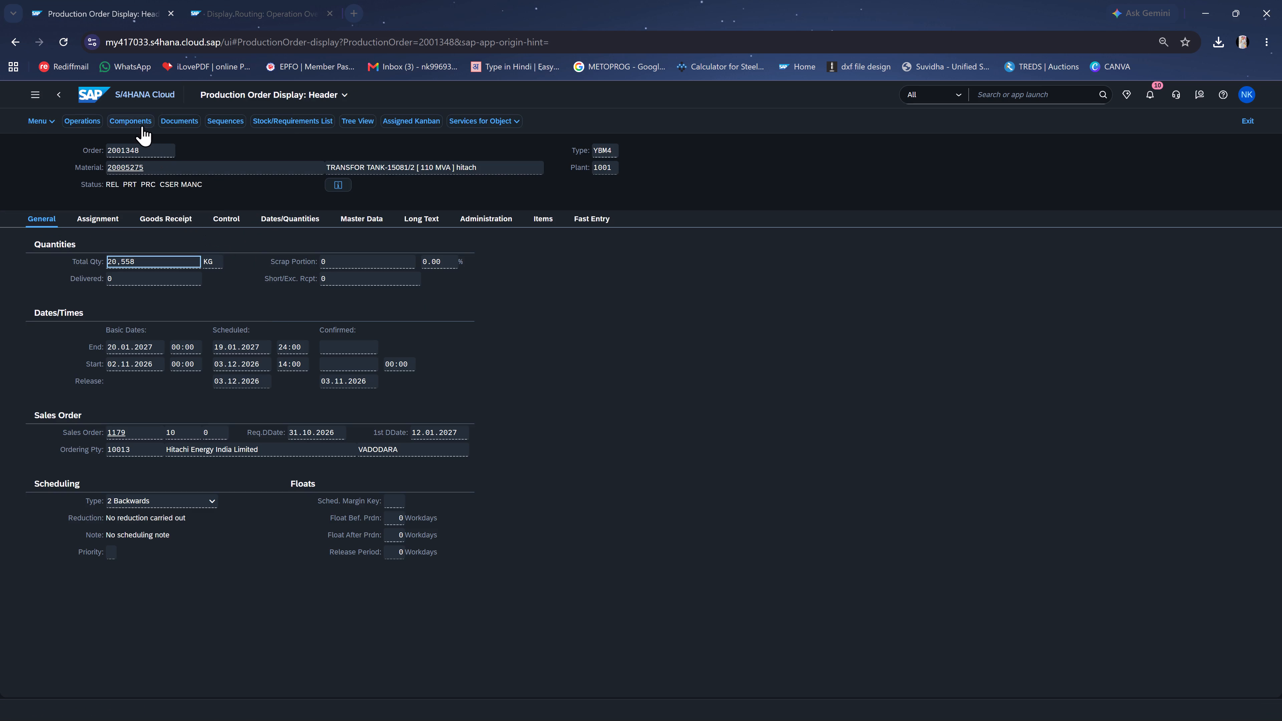
click(130, 121)
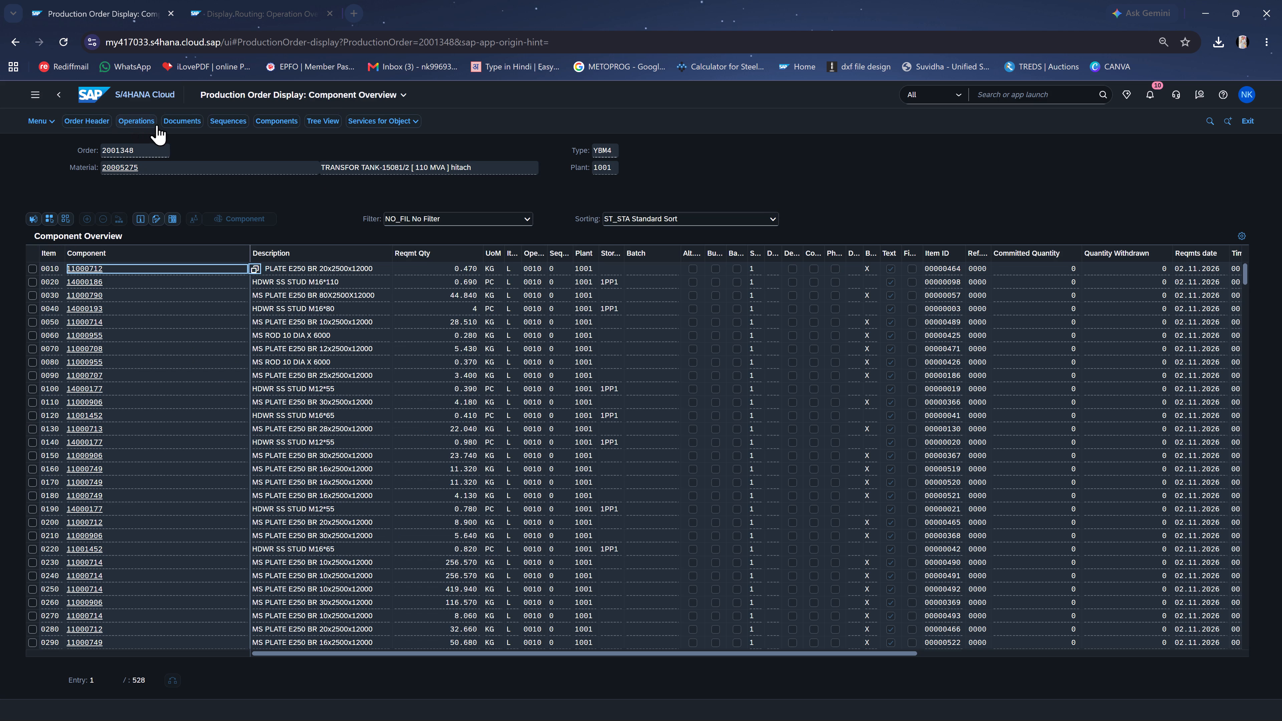
click(87, 123)
click(91, 123)
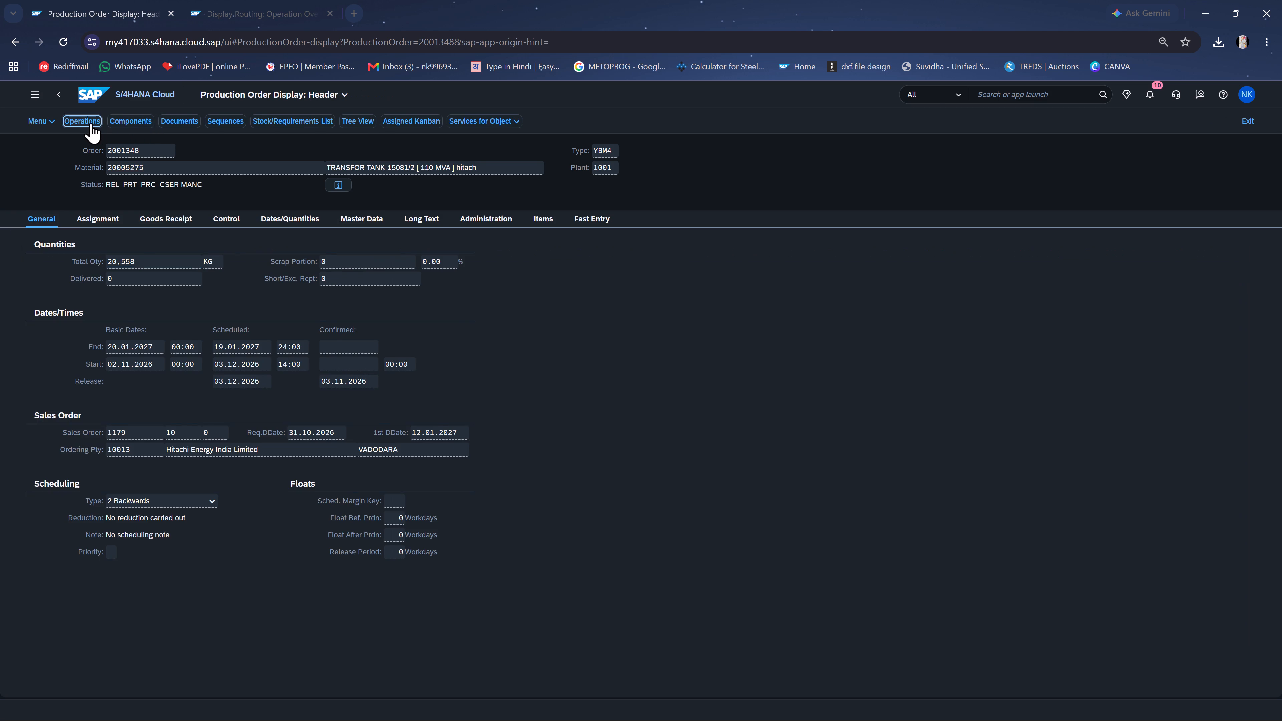
double_click(271, 441)
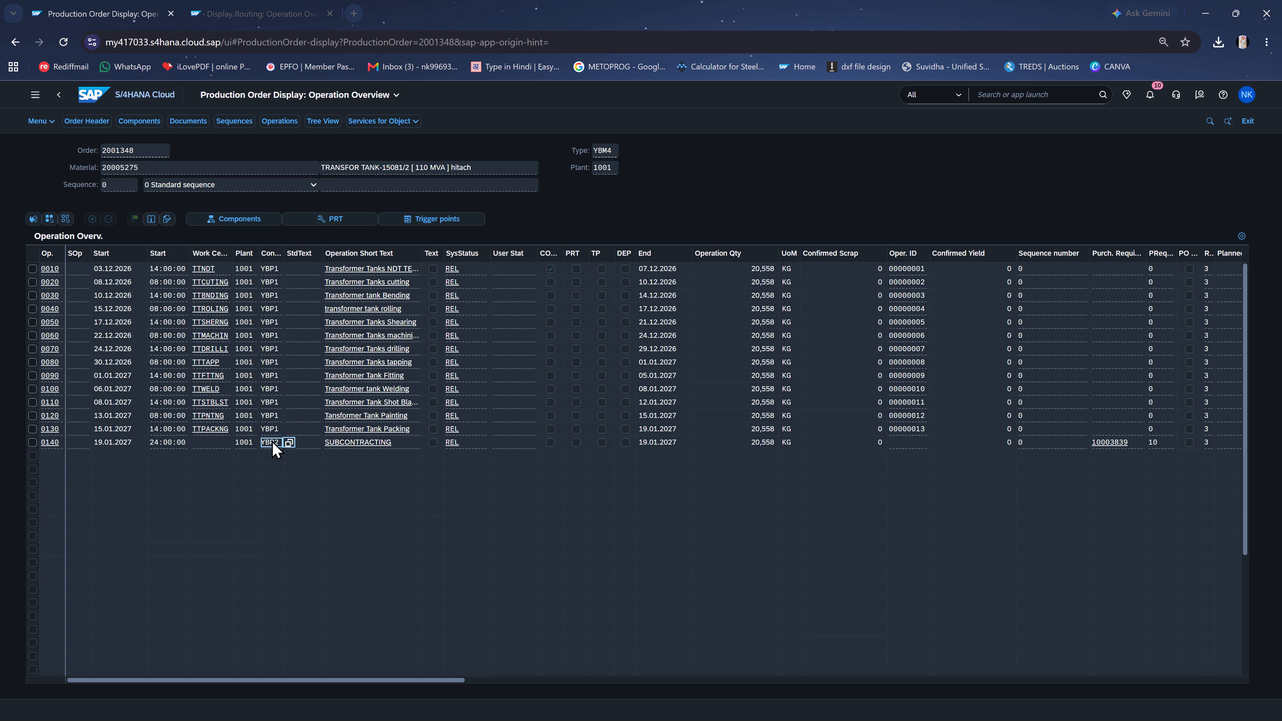
click(191, 255)
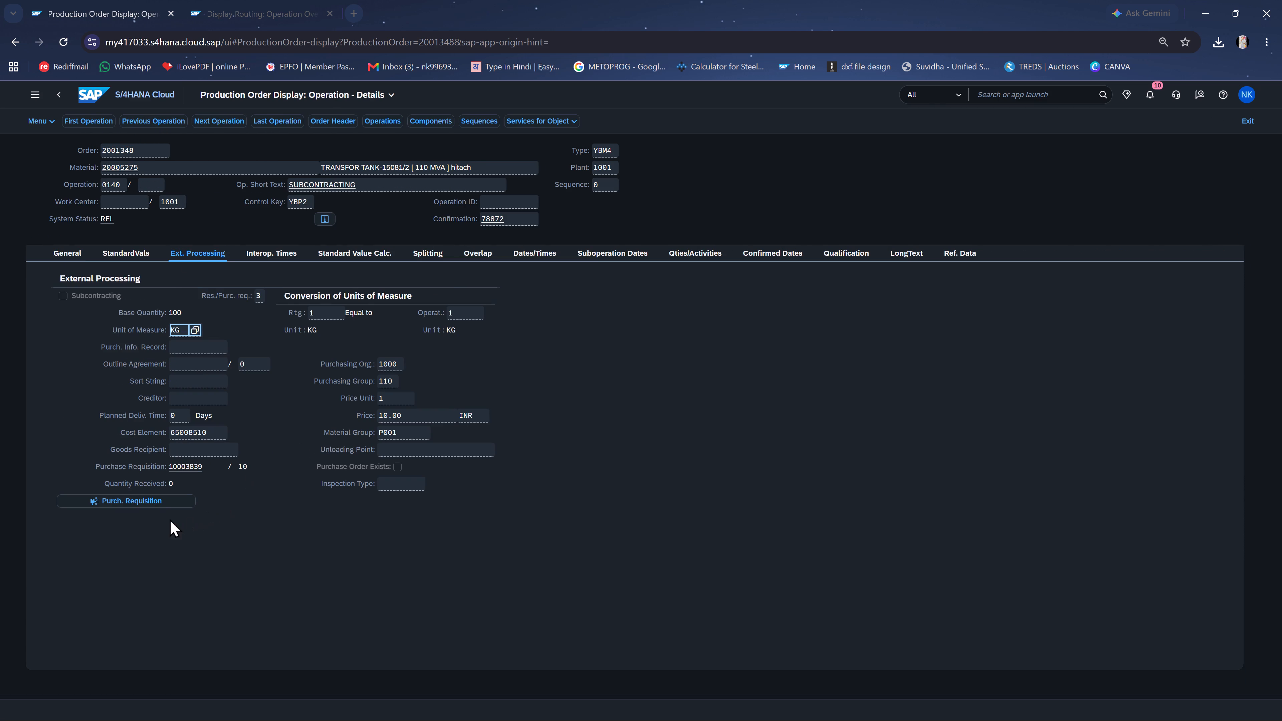
click(186, 464)
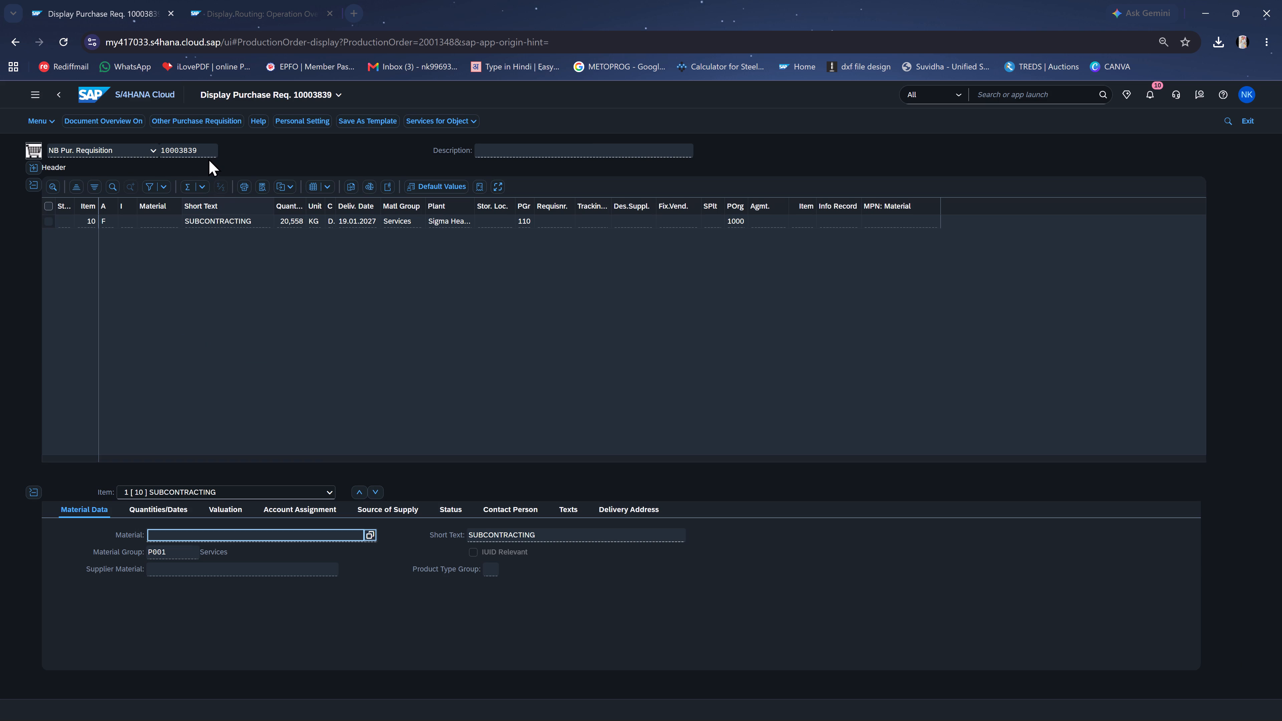
Copy purchase requisition number 10003839 into row 99's PUR, REQUISITION NO. cell in the Excel sheet and save the workbook.
drag(198, 152, 157, 152)
key(ctrl+c)
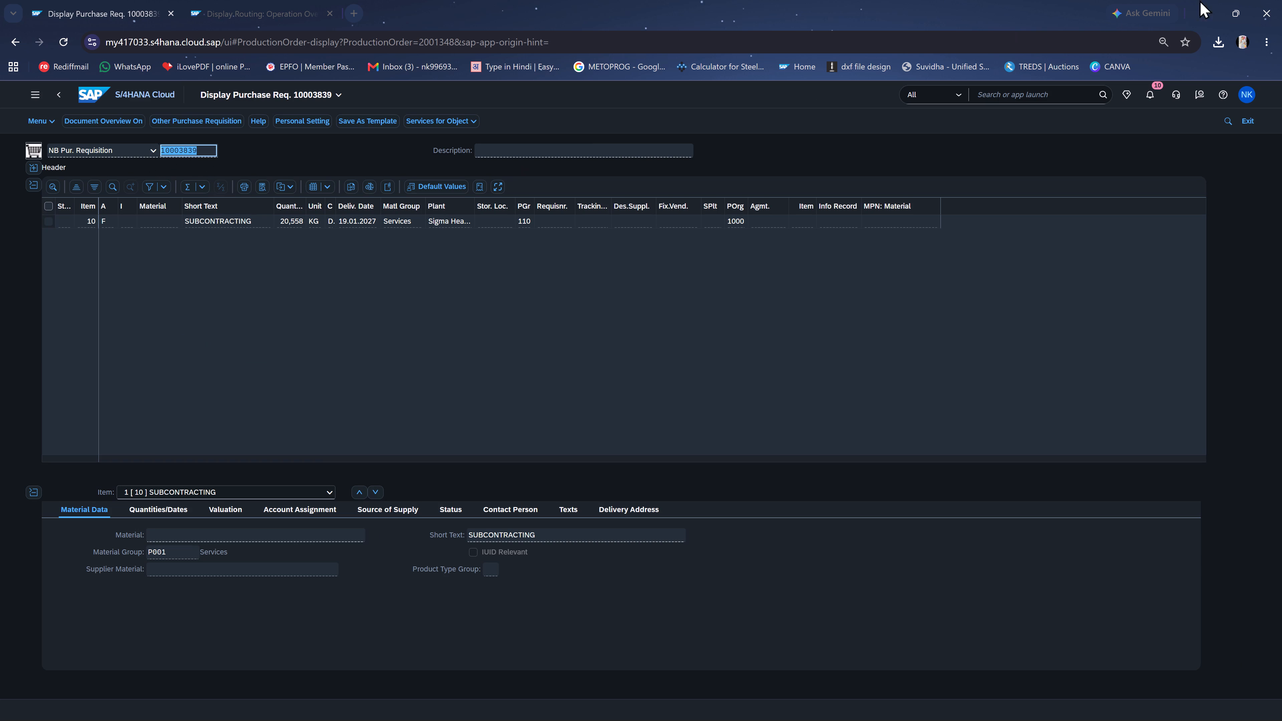
click(1204, 3)
double_click(718, 513)
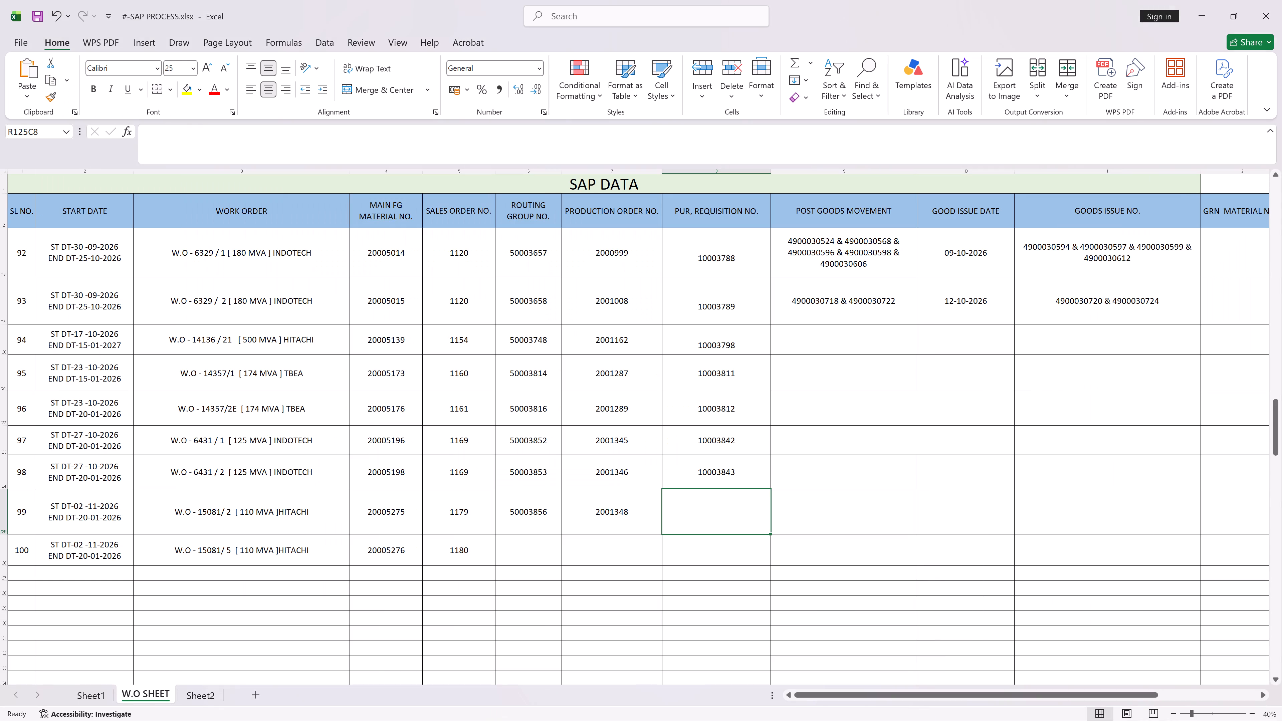
double_click(719, 511)
key(ctrl+v)
click(790, 517)
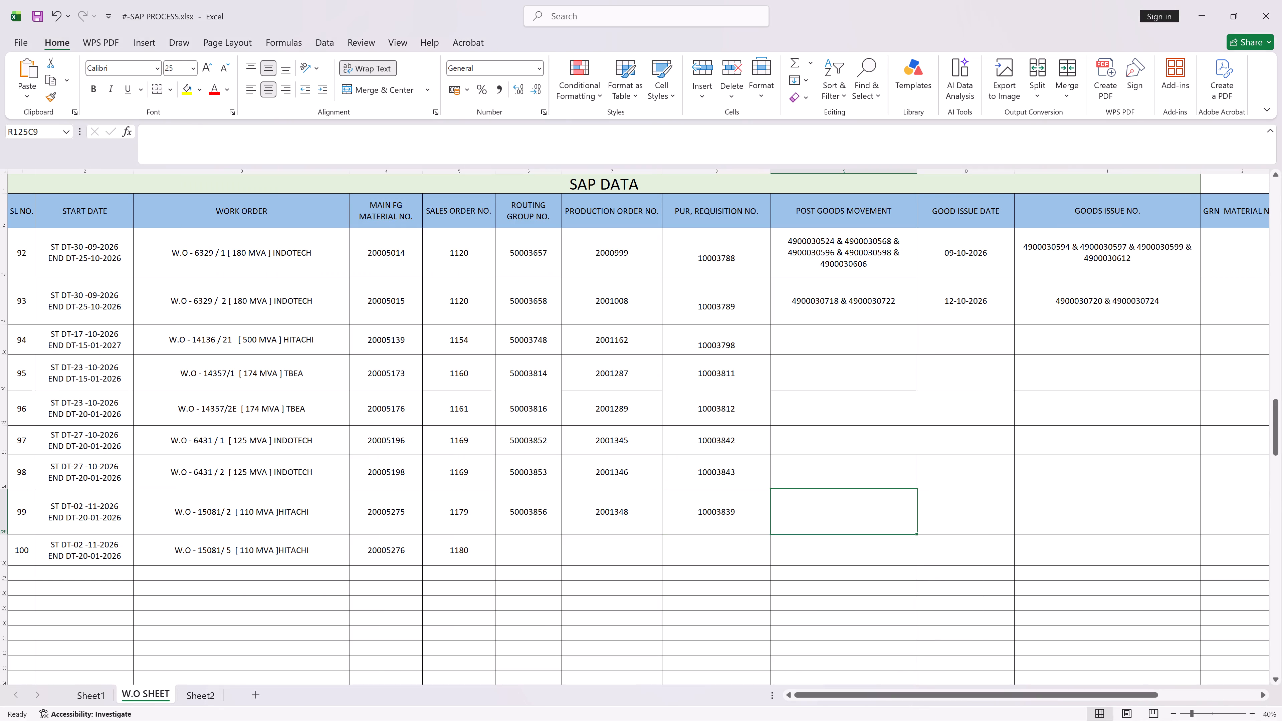
key(ctrl+s)
key(ctrl+s)
key(ctrl+s)
key(ctrl+s)
key(ctrl+s)
key(ctrl+s)
key(ctrl+s)
key(ctrl+s)
key(ctrl+s)
key(ctrl+s)
key(ctrl+s)
key(ctrl+s)
key(ctrl+s)
key(ctrl+s)
key(ctrl+s)
key(ctrl+s)
key(ctrl+s)
key(ctrl+s)
key(ctrl+s)
key(ctrl+s)
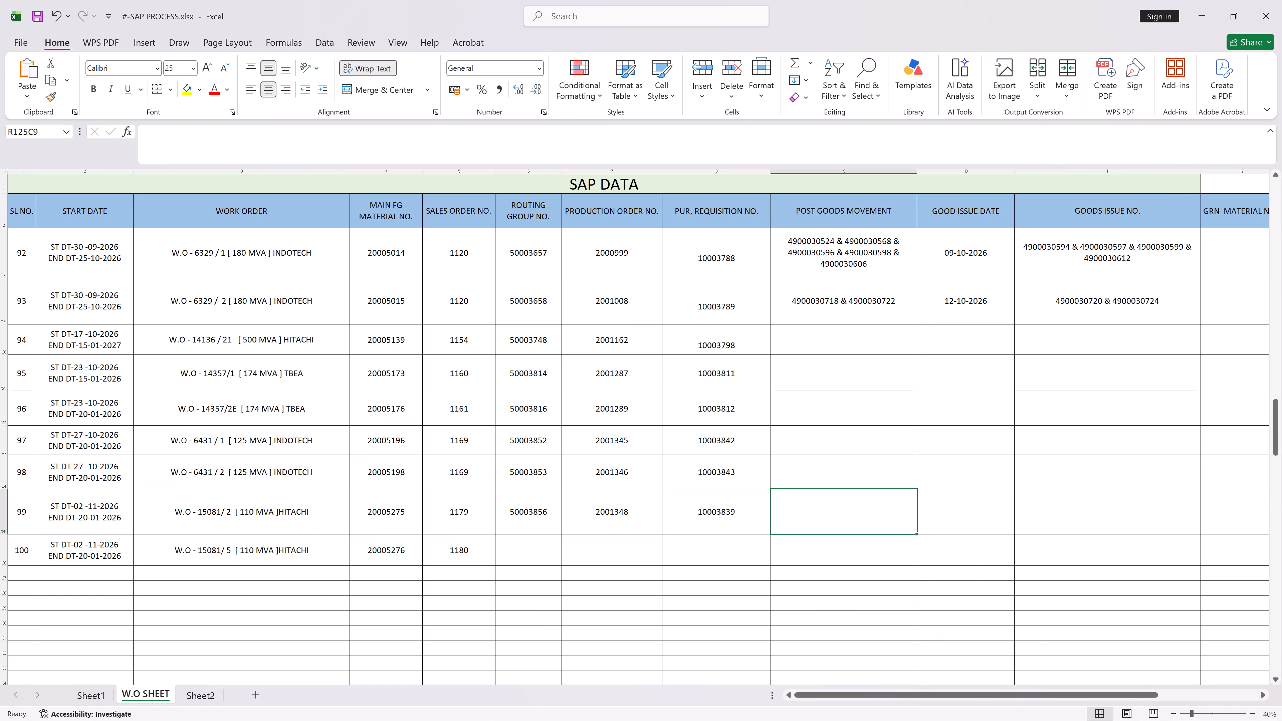
In SAP's Manage Order Bill of Material, find the order BOM of material 20005275, adapting the number copied from Excel row 100.
click(390, 548)
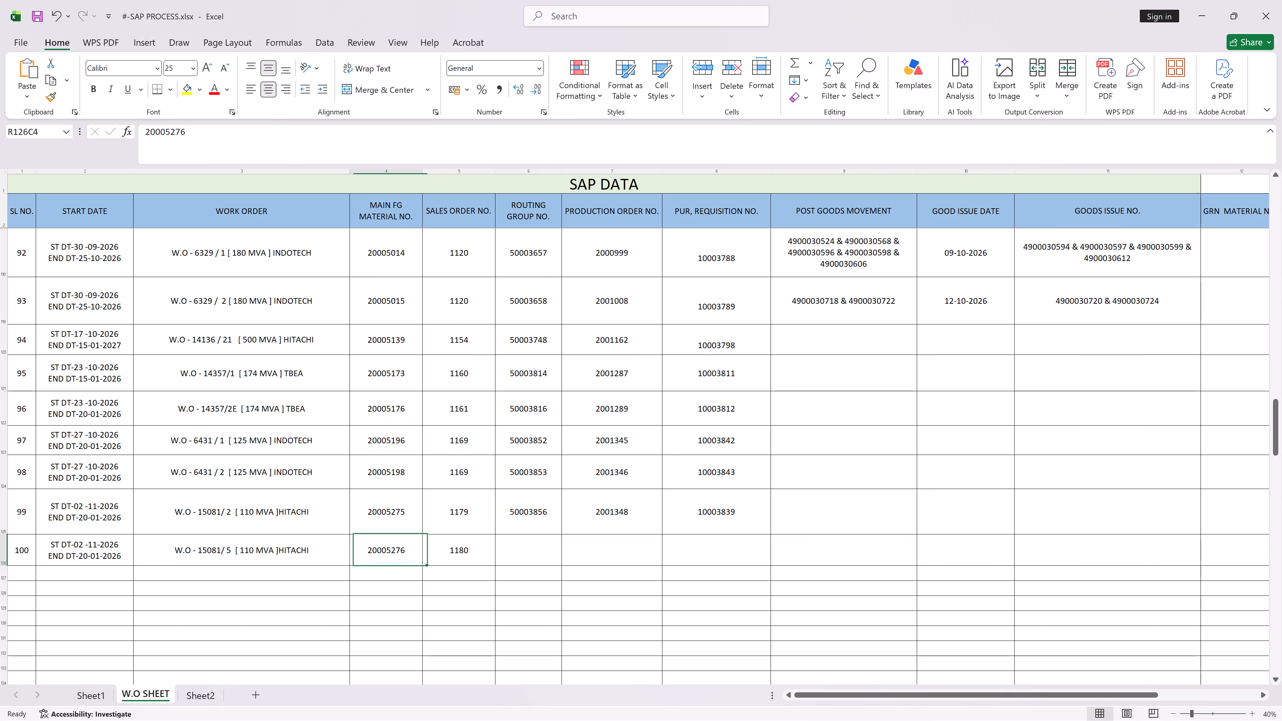
key(ctrl+c)
click(1205, 17)
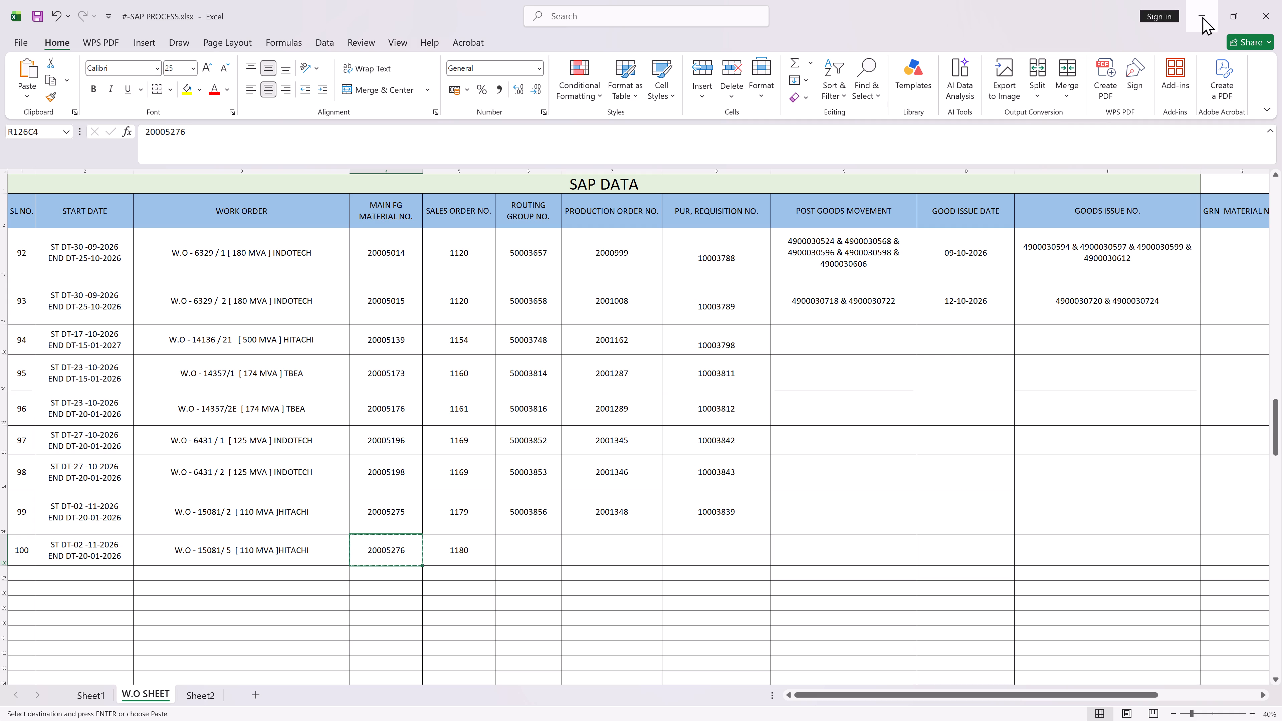
click(754, 707)
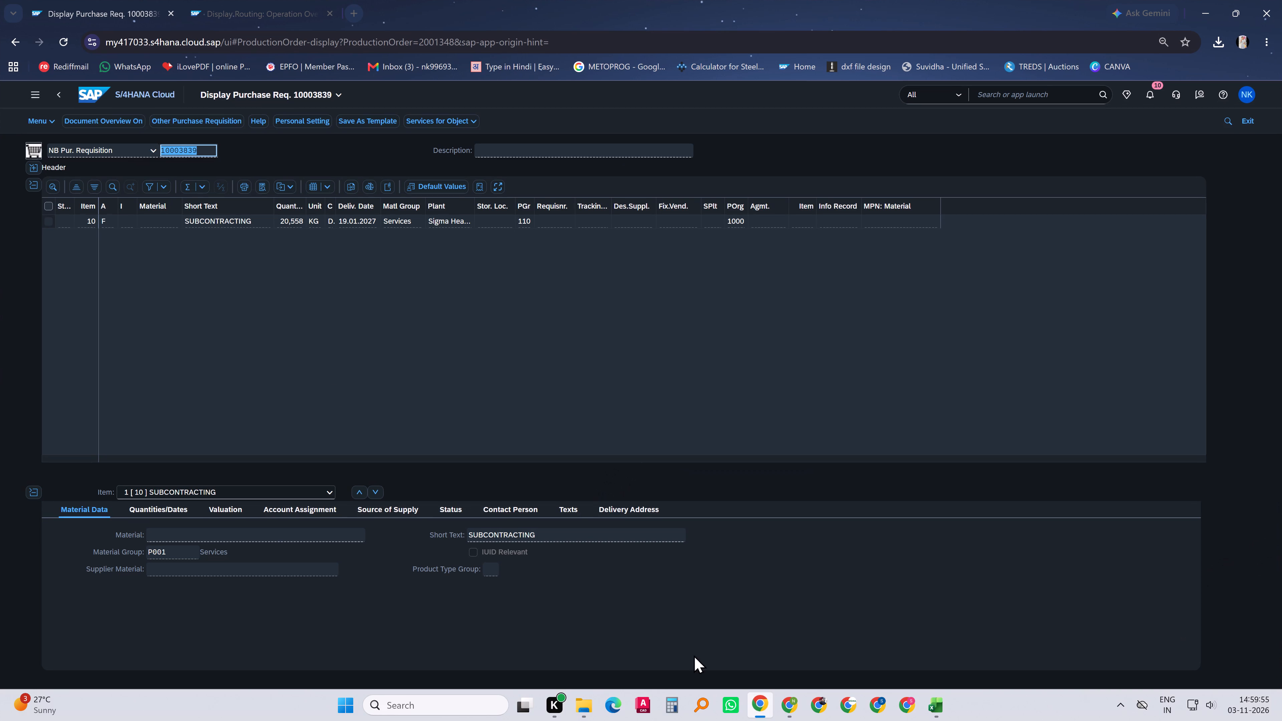
click(91, 88)
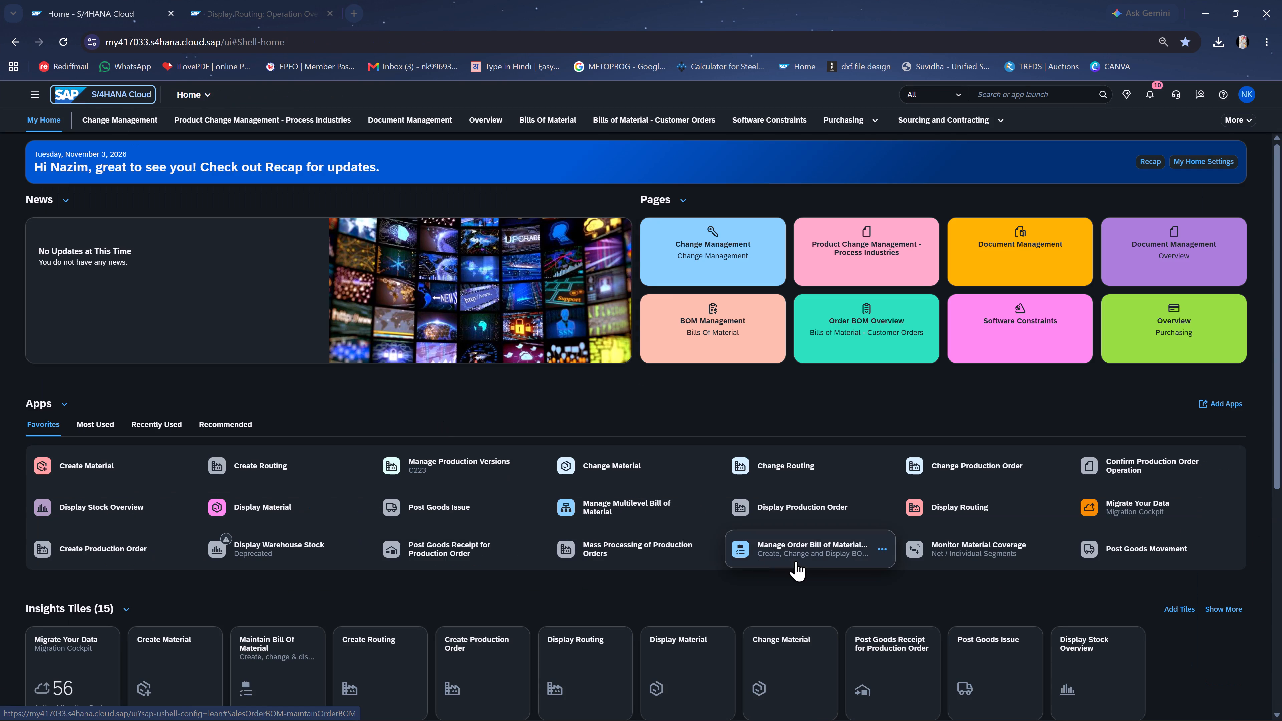
click(825, 546)
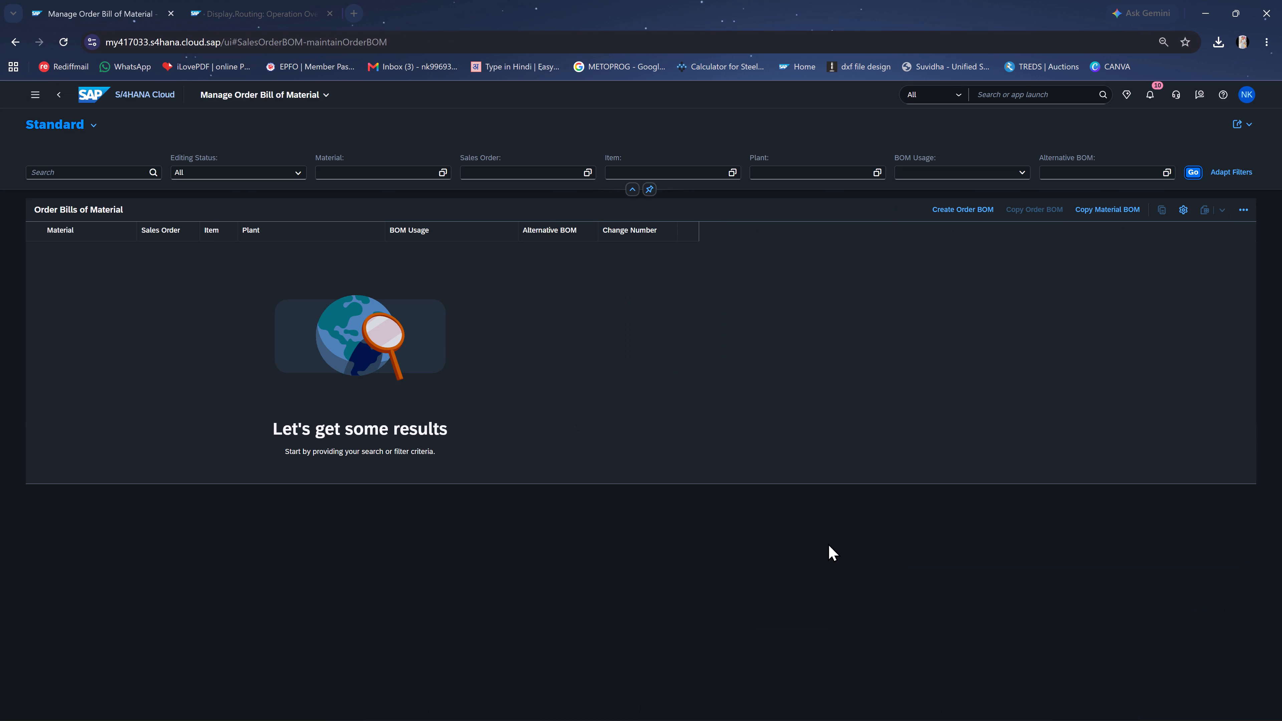
click(351, 173)
key(ctrl+v)
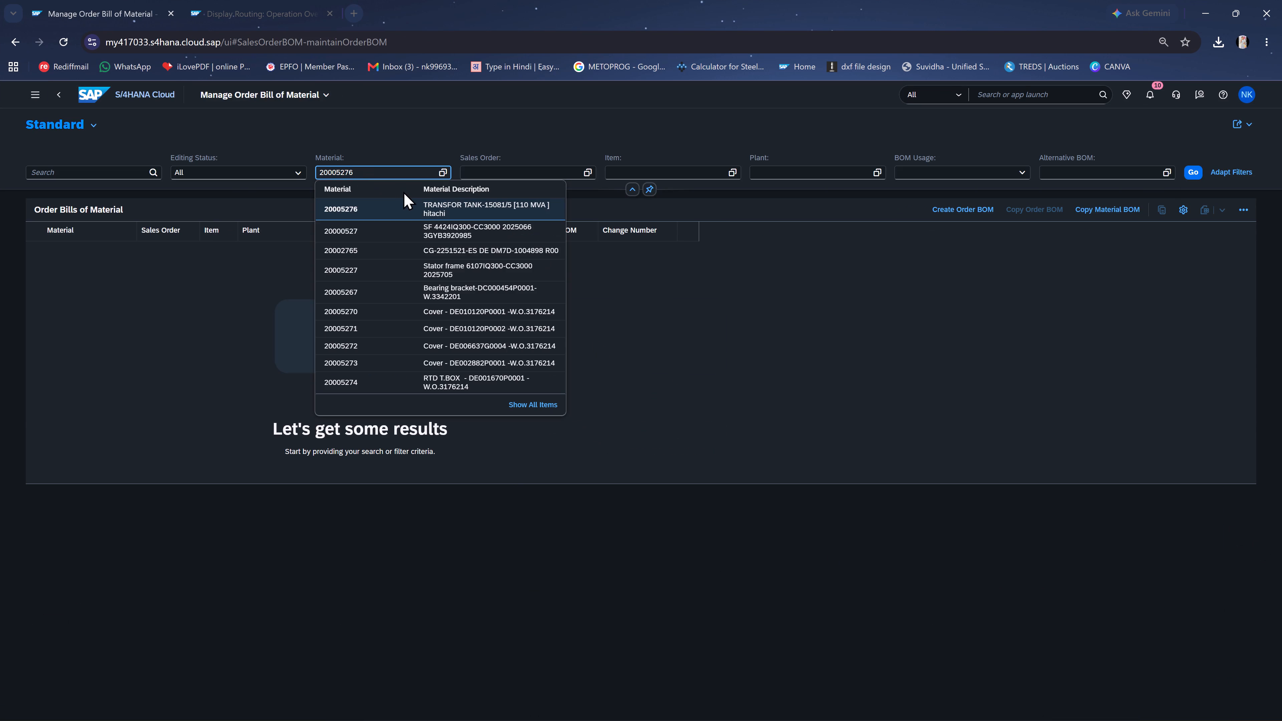
key(BackSpace)
key(5)
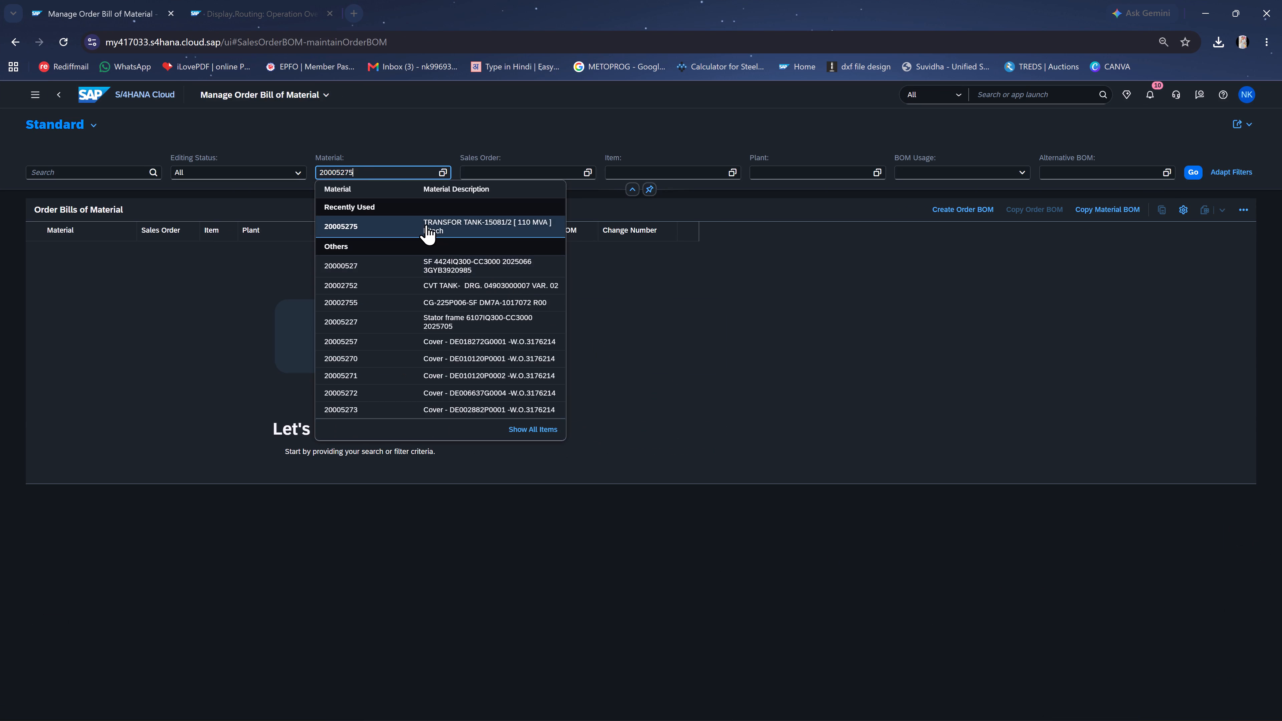
click(425, 223)
click(1182, 181)
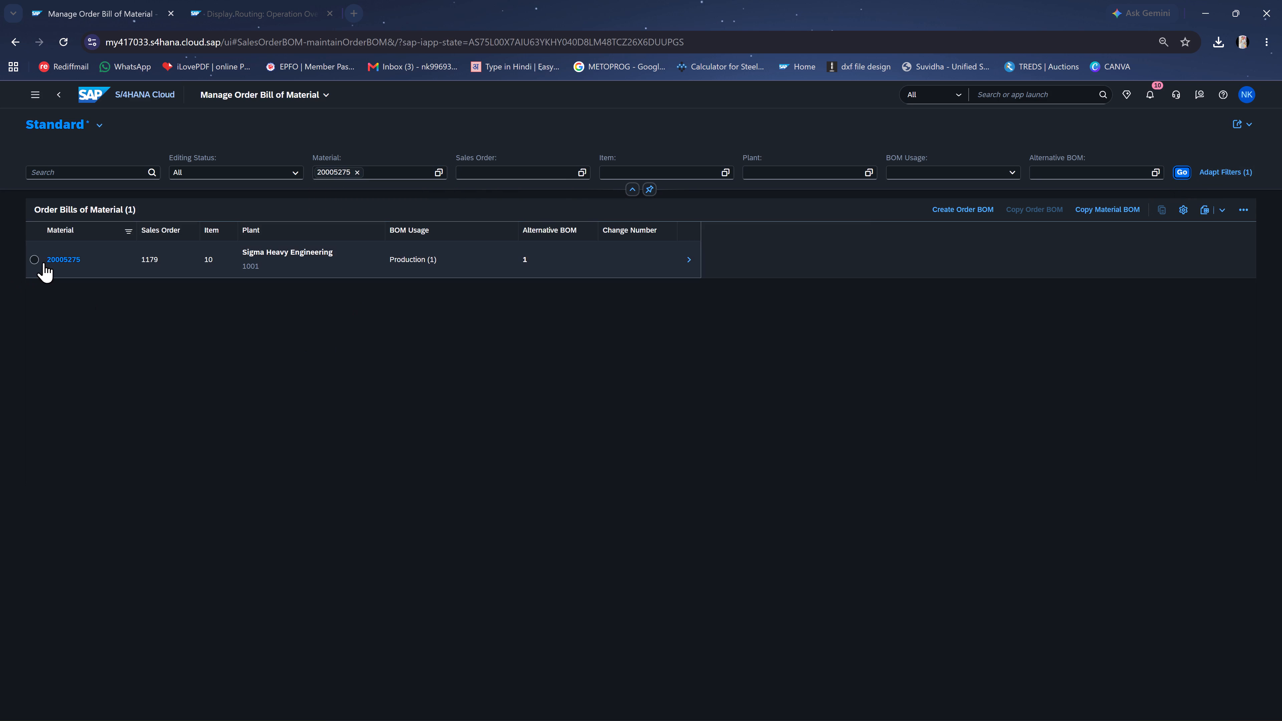
Start copying the order BOM of 20005275 to item 10 of sales order 1180, the number listed in Excel row 100.
click(39, 260)
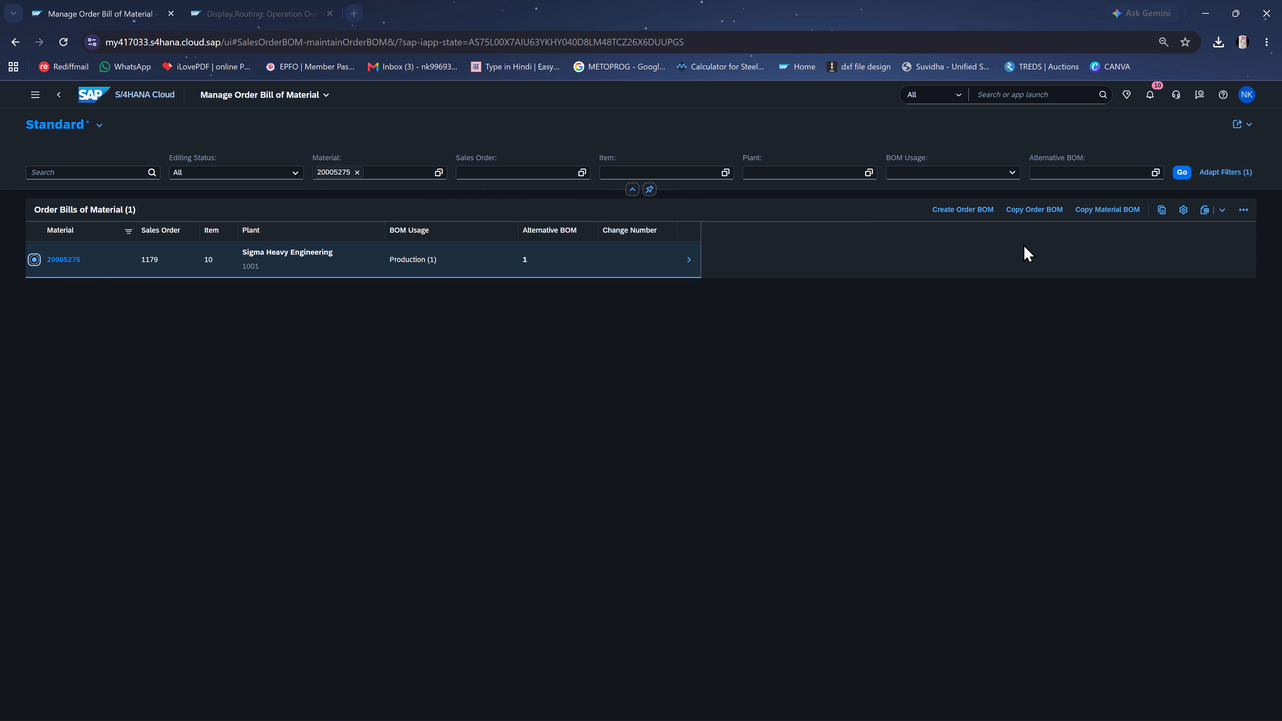
click(1038, 210)
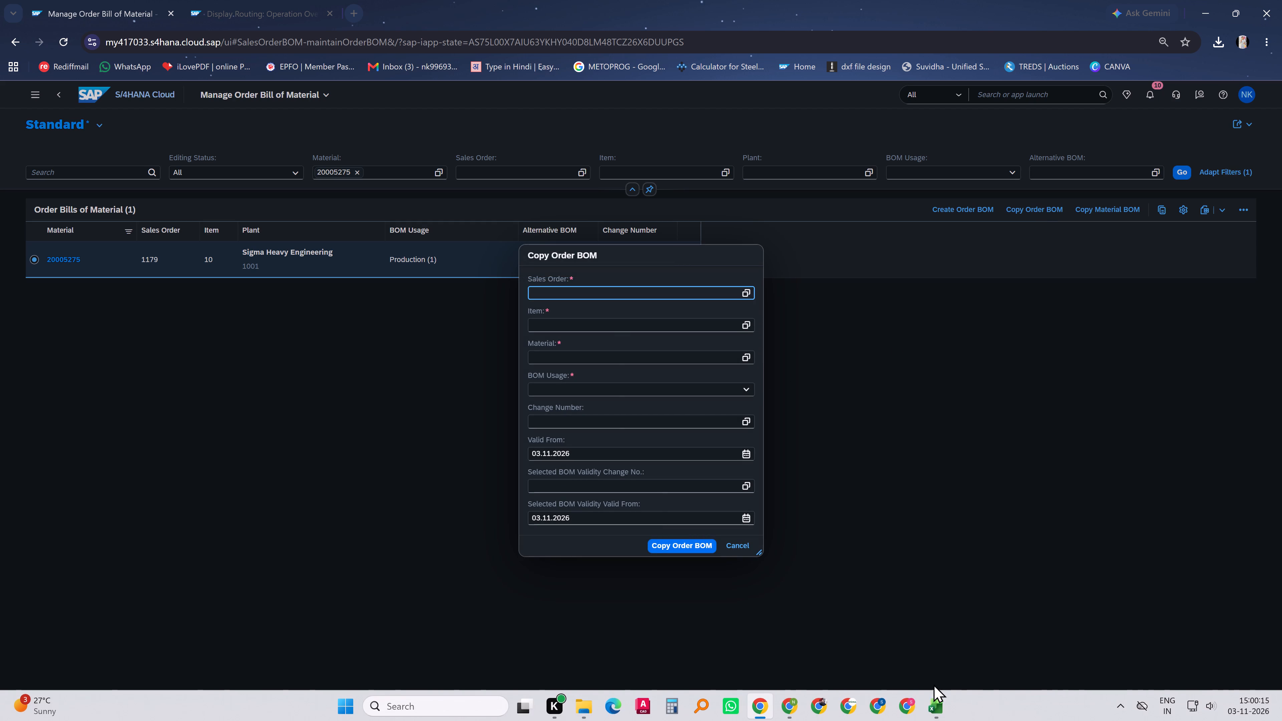
click(937, 717)
click(937, 717)
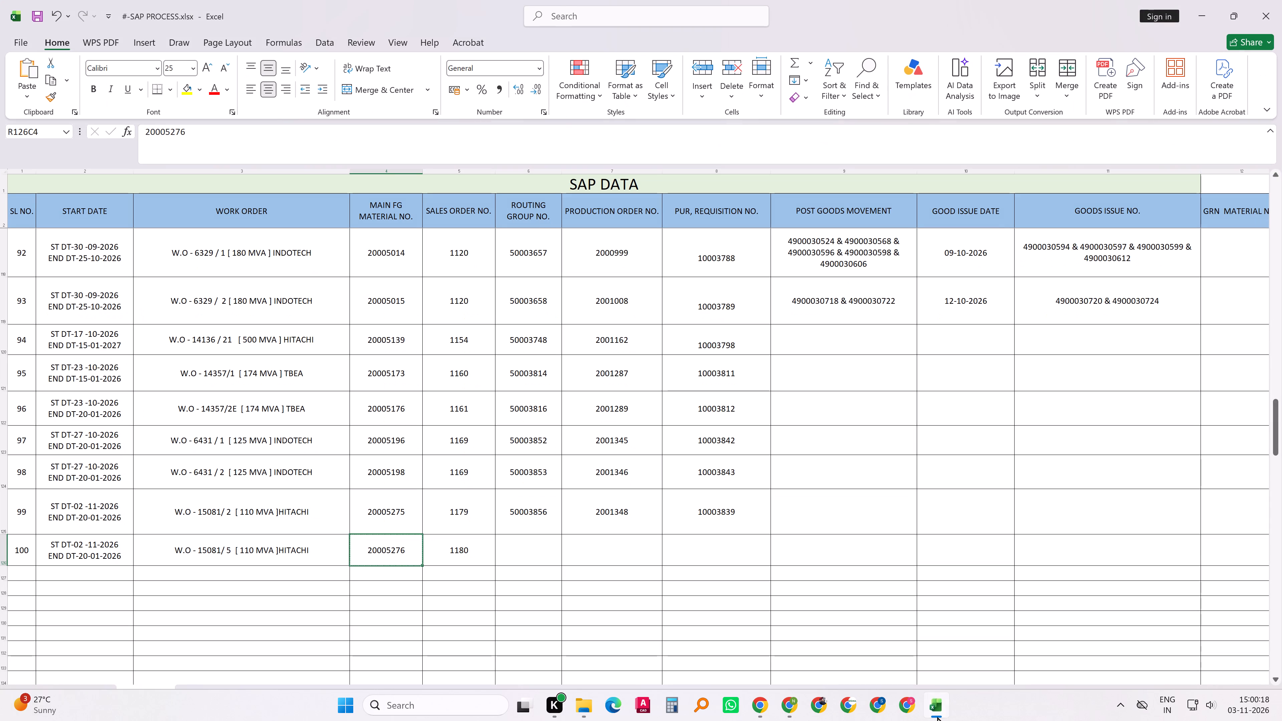
text(1180)
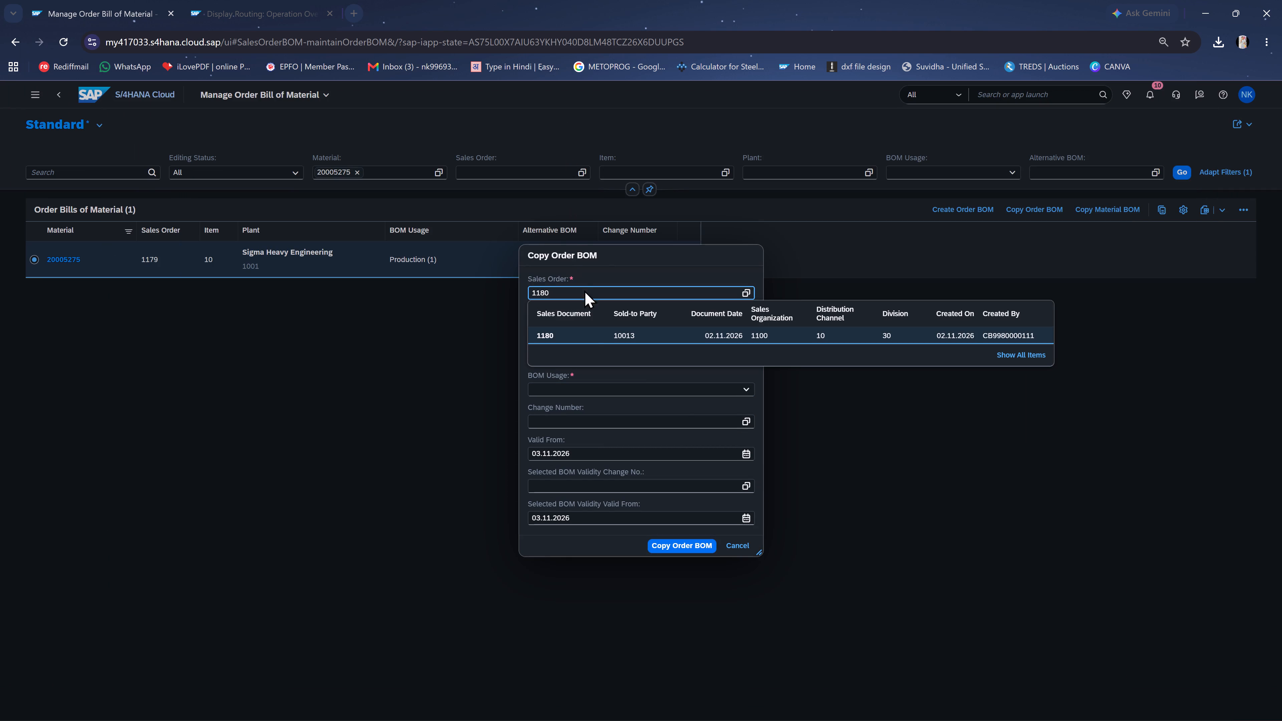
click(590, 337)
click(577, 324)
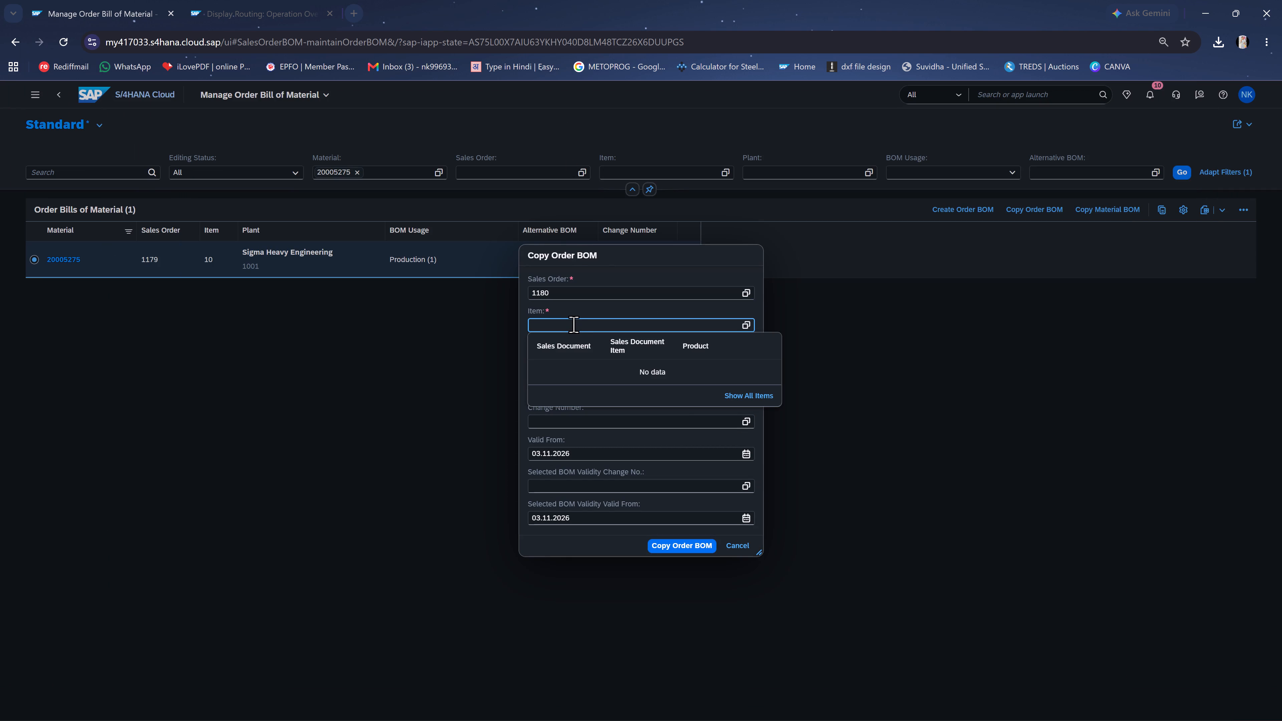
key(1)
key(0)
click(983, 327)
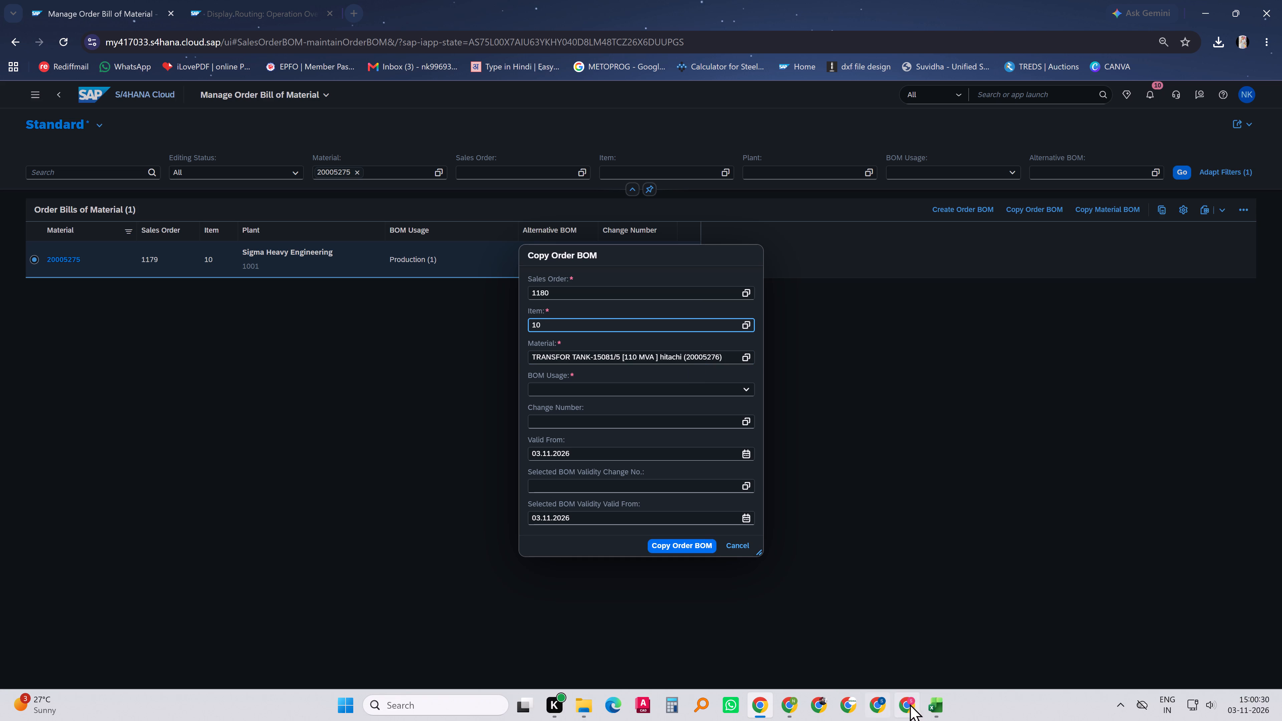
click(939, 704)
click(939, 704)
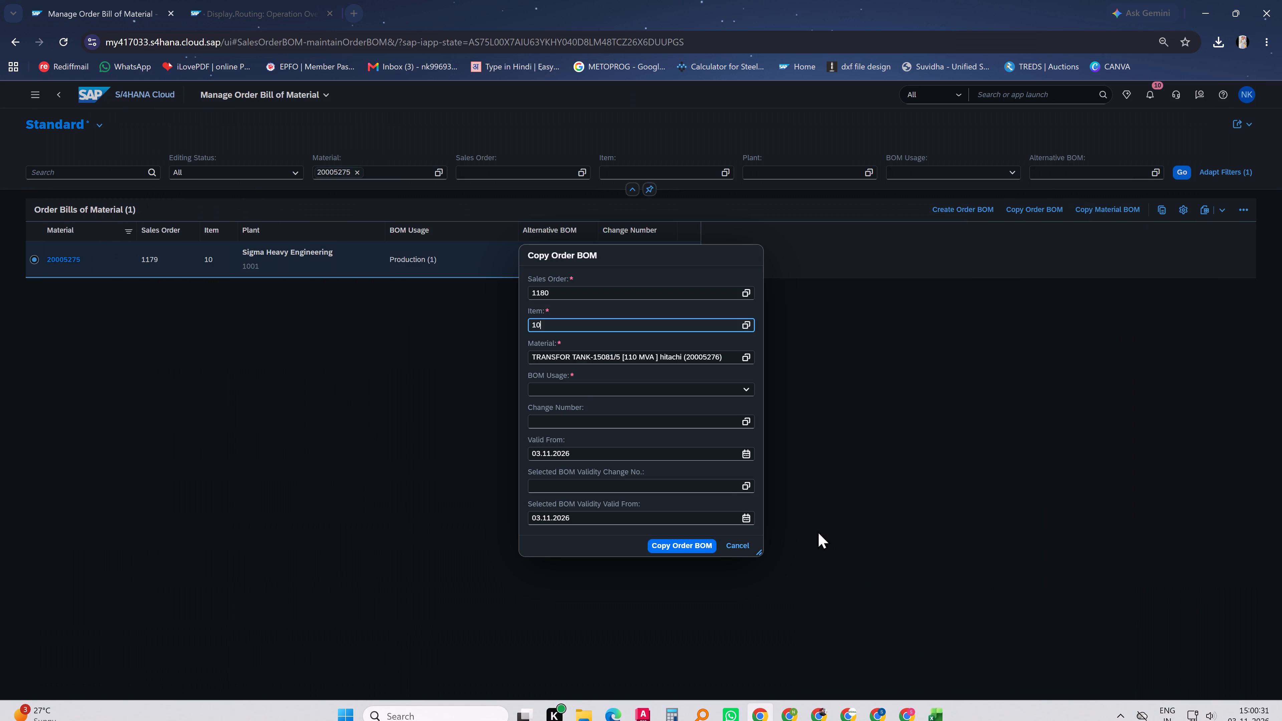
Set BOM usage to Production (1) and both valid-from dates to 02.11.2026, and create the copied order BOM for 20005276.
click(576, 390)
key(1)
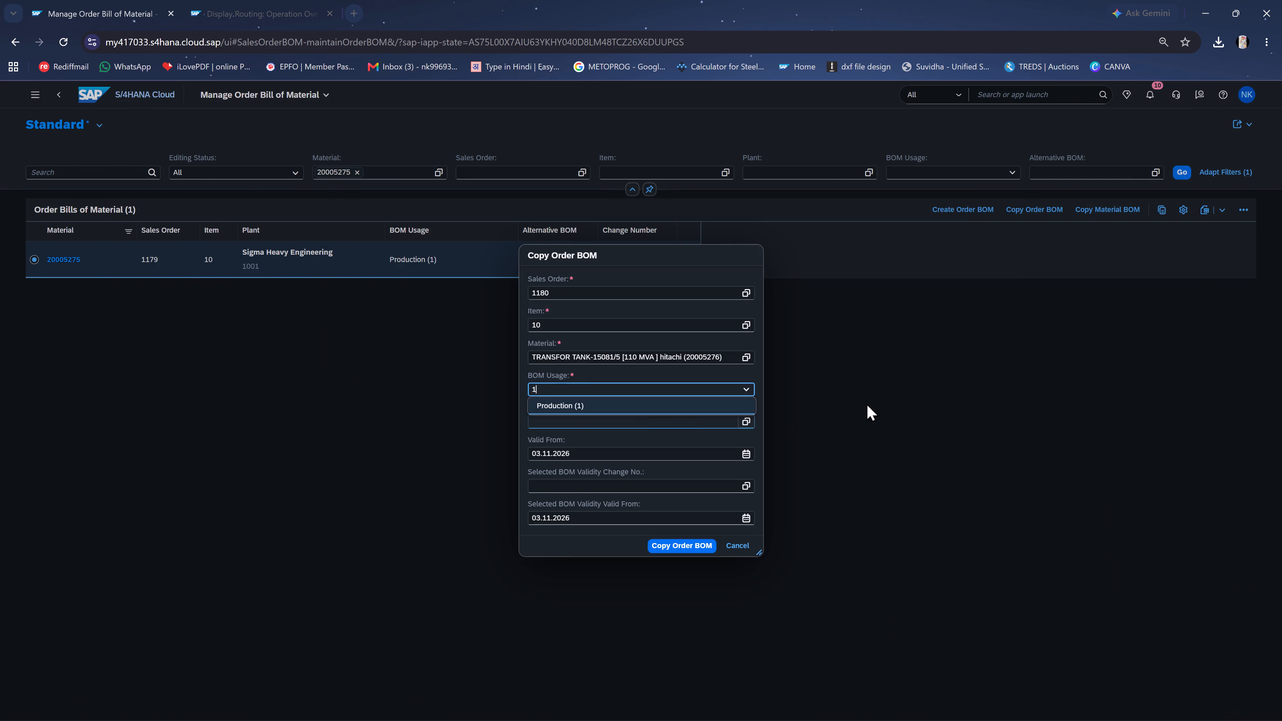
click(909, 393)
click(748, 456)
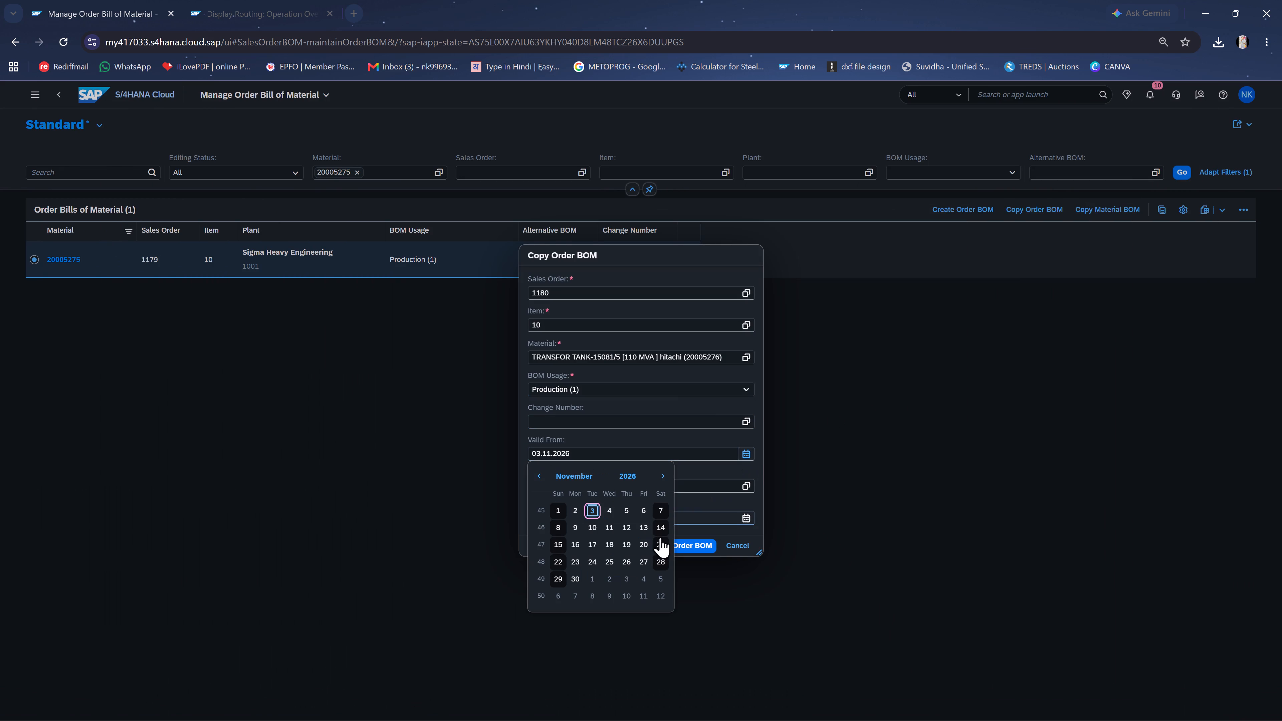
click(574, 511)
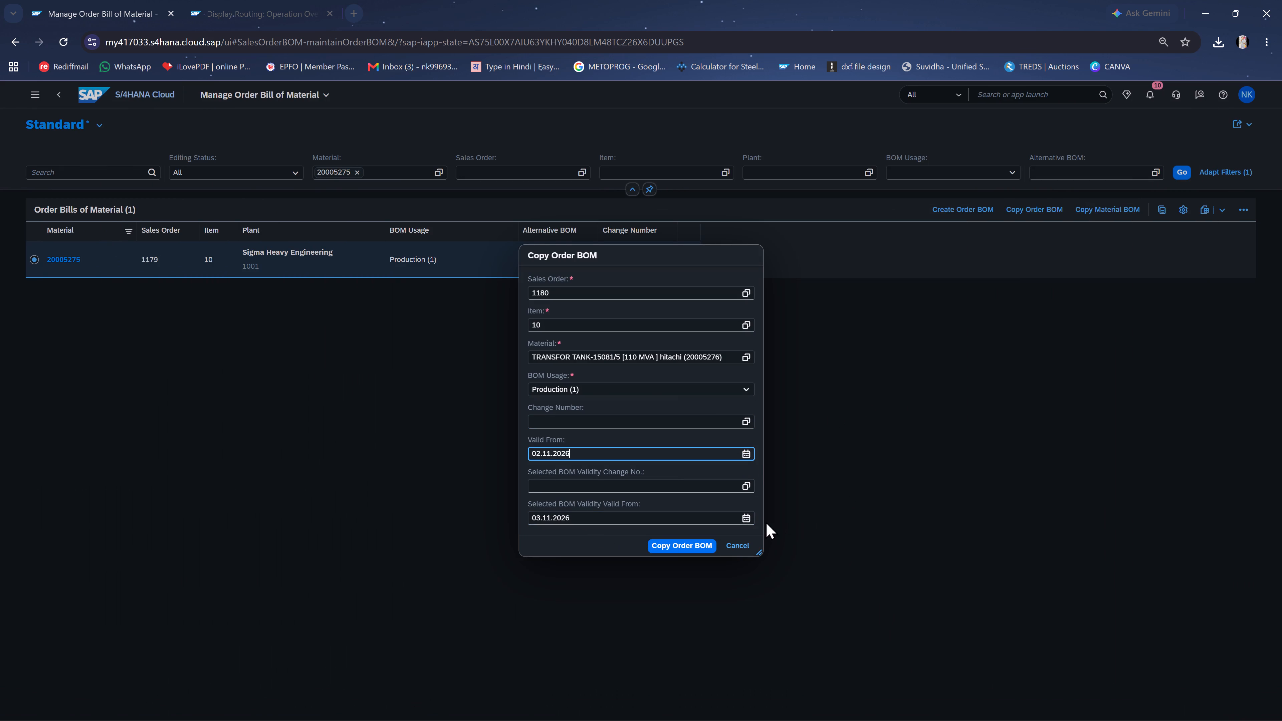
click(746, 516)
click(575, 570)
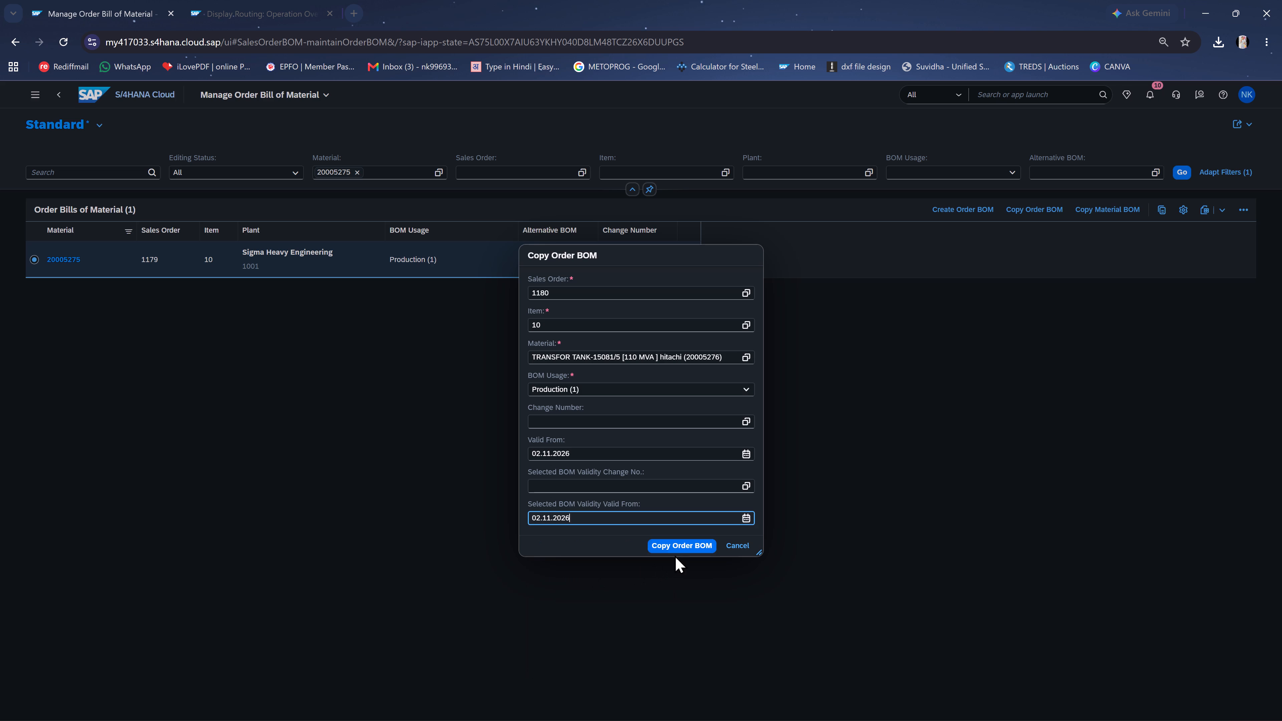
click(681, 548)
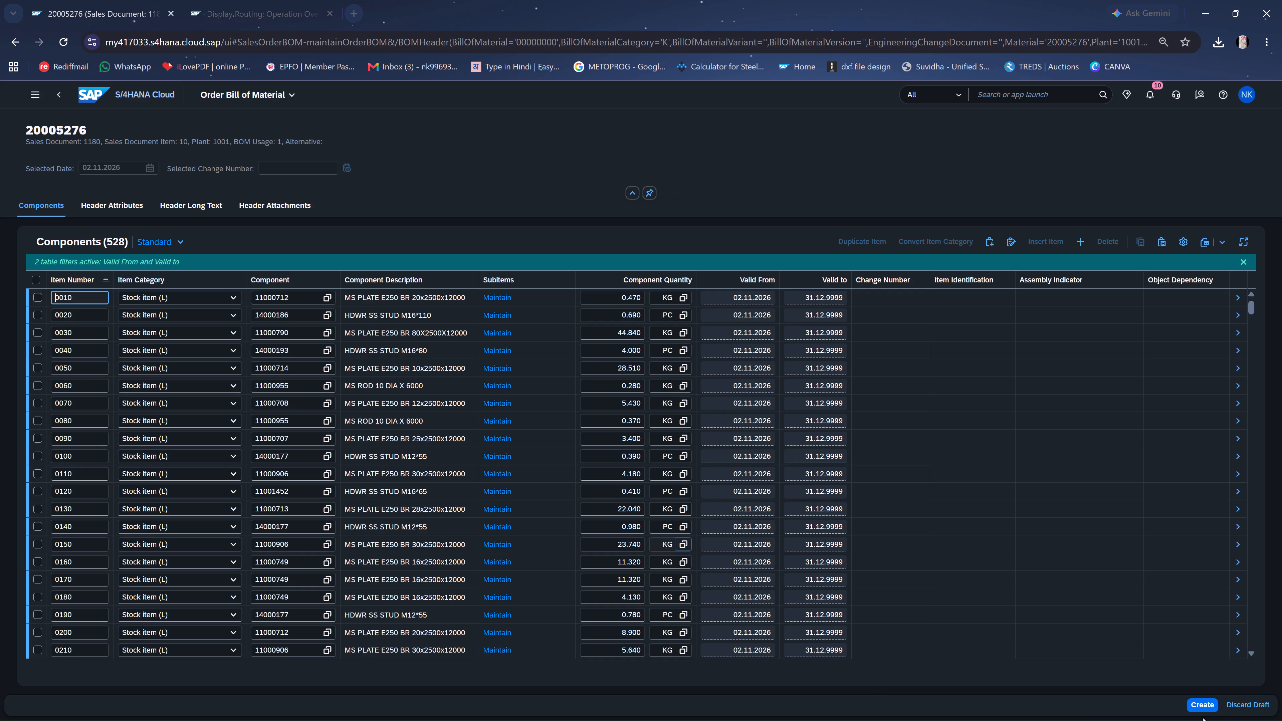
click(1203, 703)
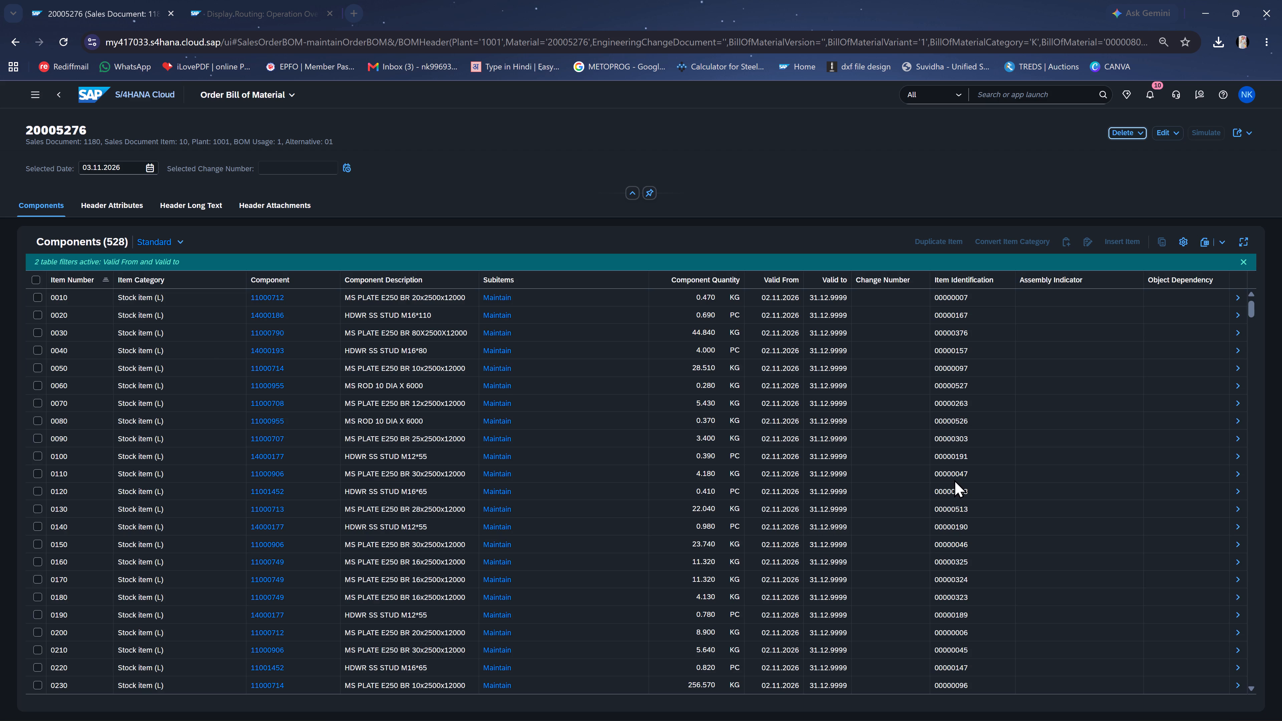
Start creating a routing for material 20005276 in plant 1001 with key date 02.11.2026, continuing to its header details.
click(88, 93)
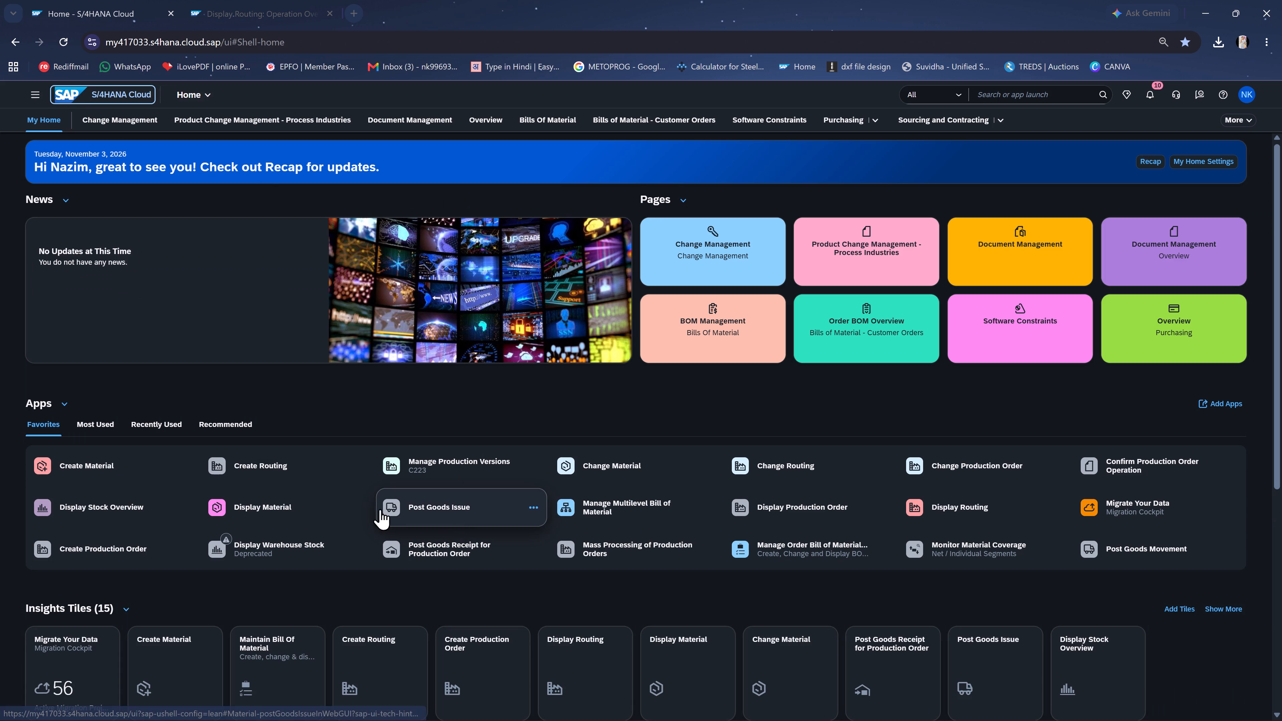
click(263, 460)
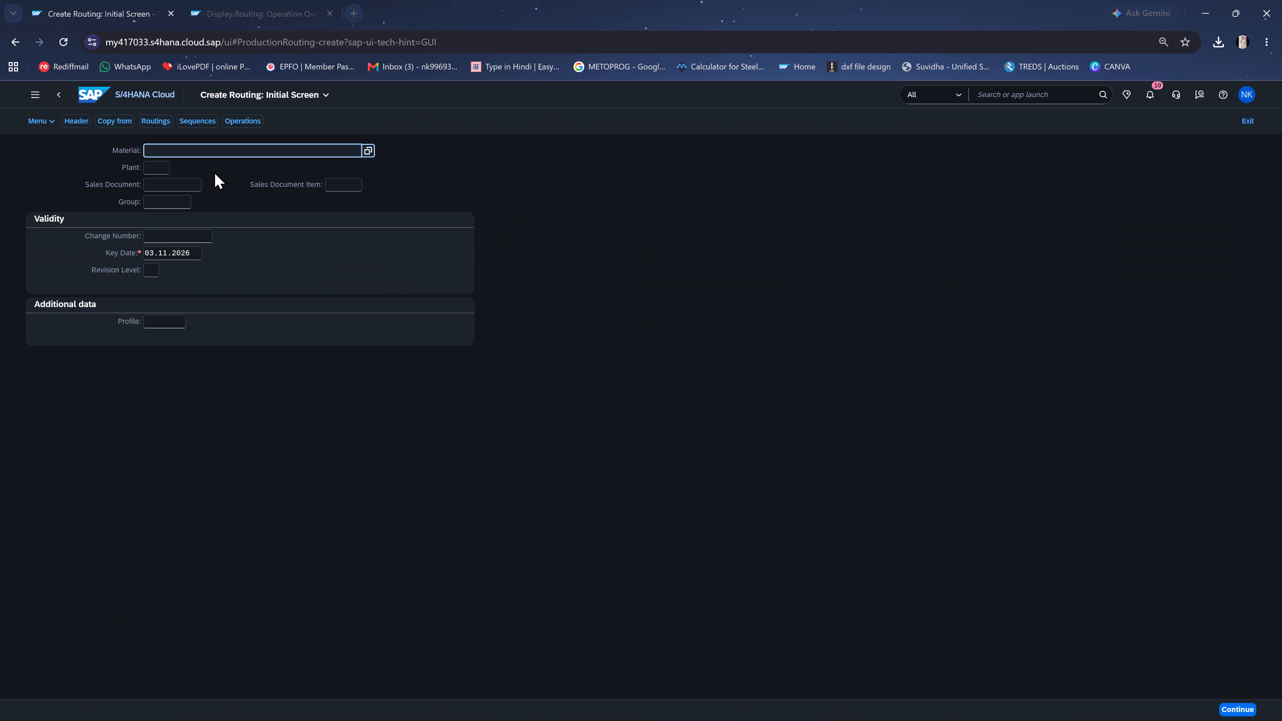
key(ctrl+v)
drag(562, 508, 549, 493)
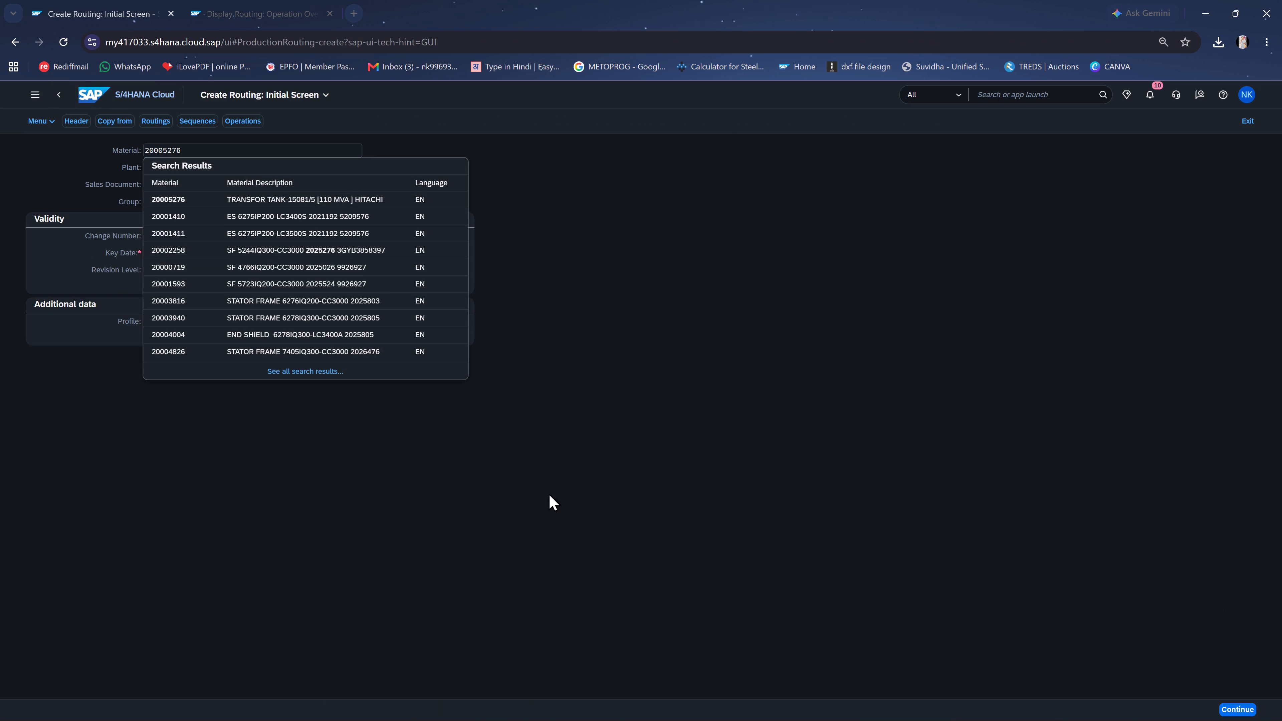
drag(549, 493, 514, 462)
click(159, 166)
key(1)
key(0)
key(0)
key(1)
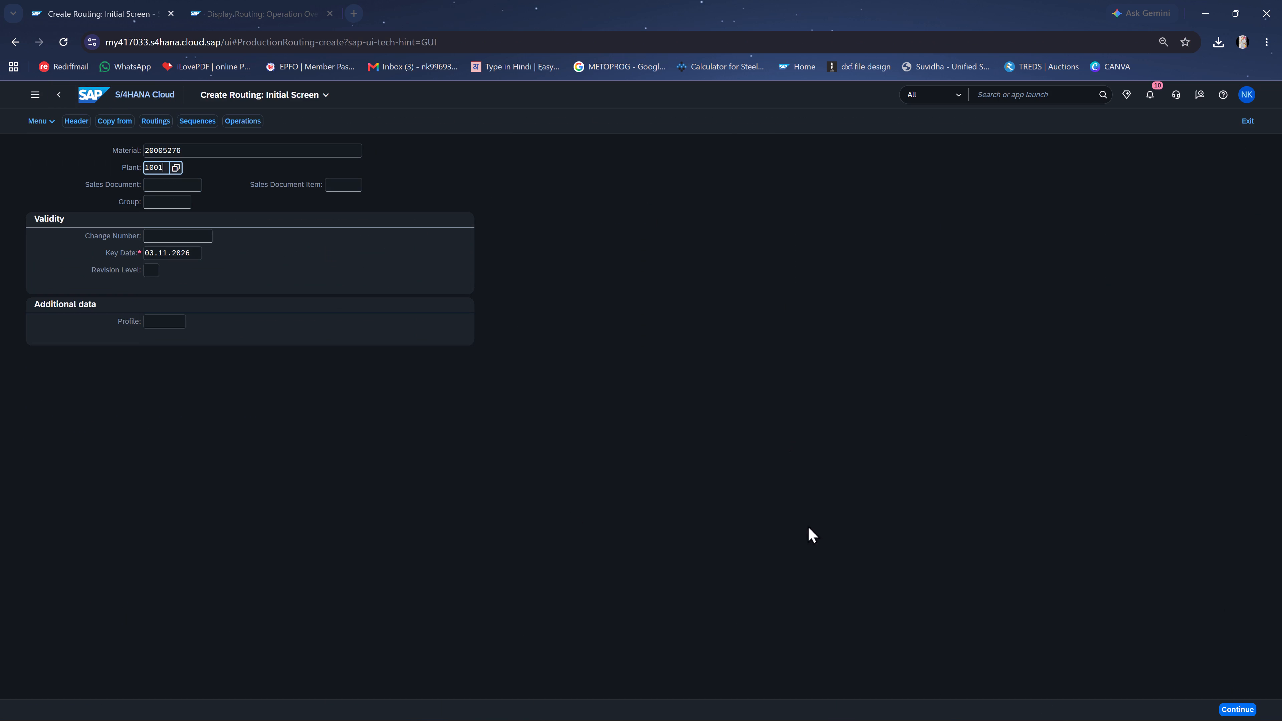
click(757, 555)
click(193, 260)
click(205, 252)
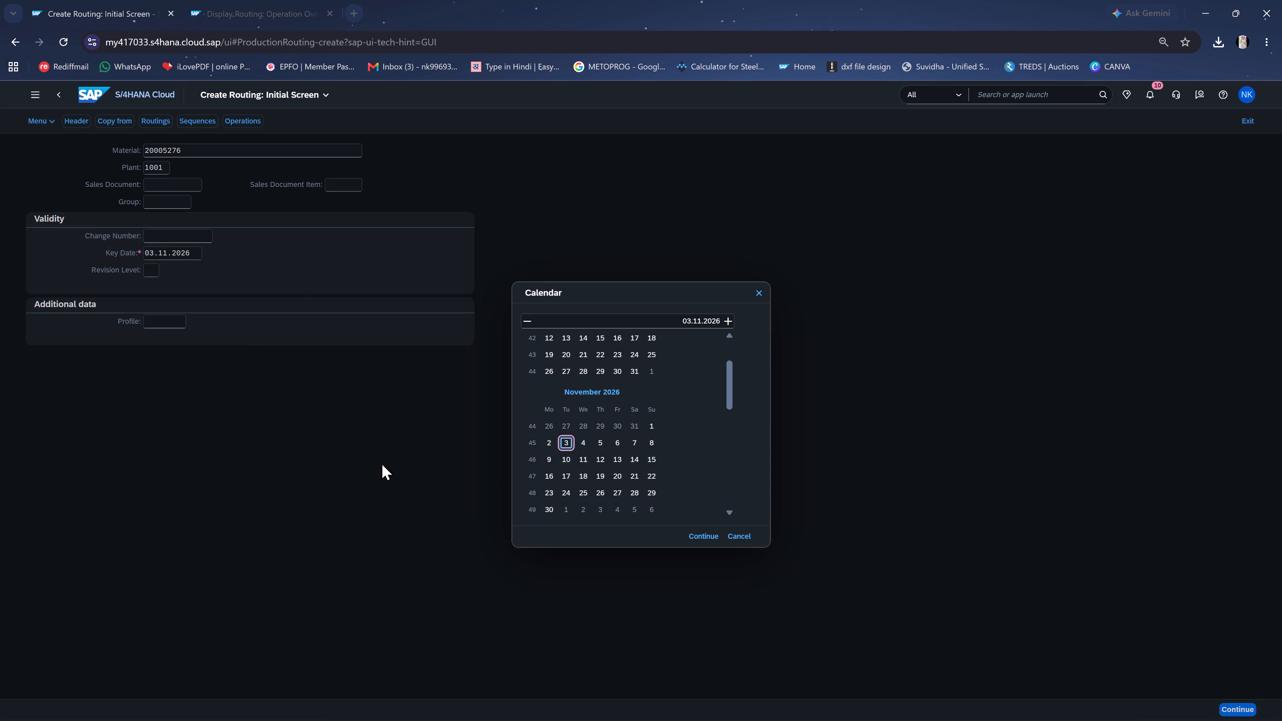
click(546, 440)
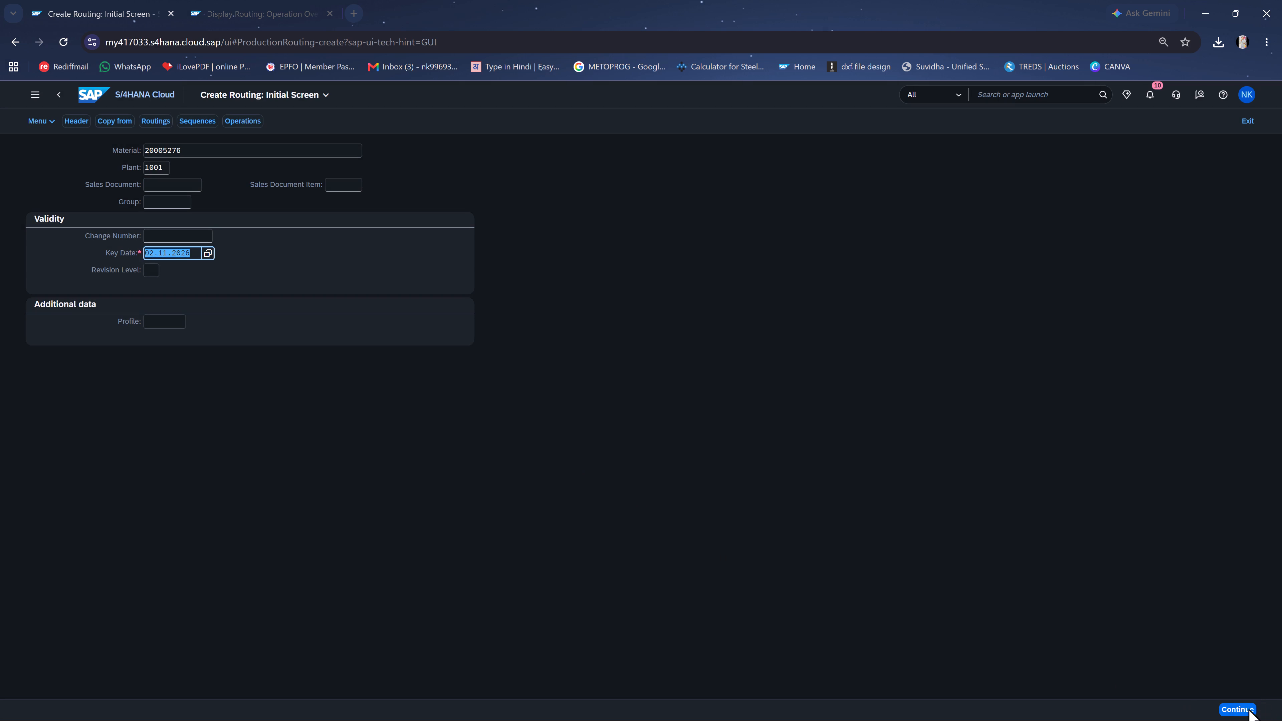
click(1237, 709)
Set the routing header's usage to 1 and overall status to 4, and open its operation overview.
click(156, 354)
key(1)
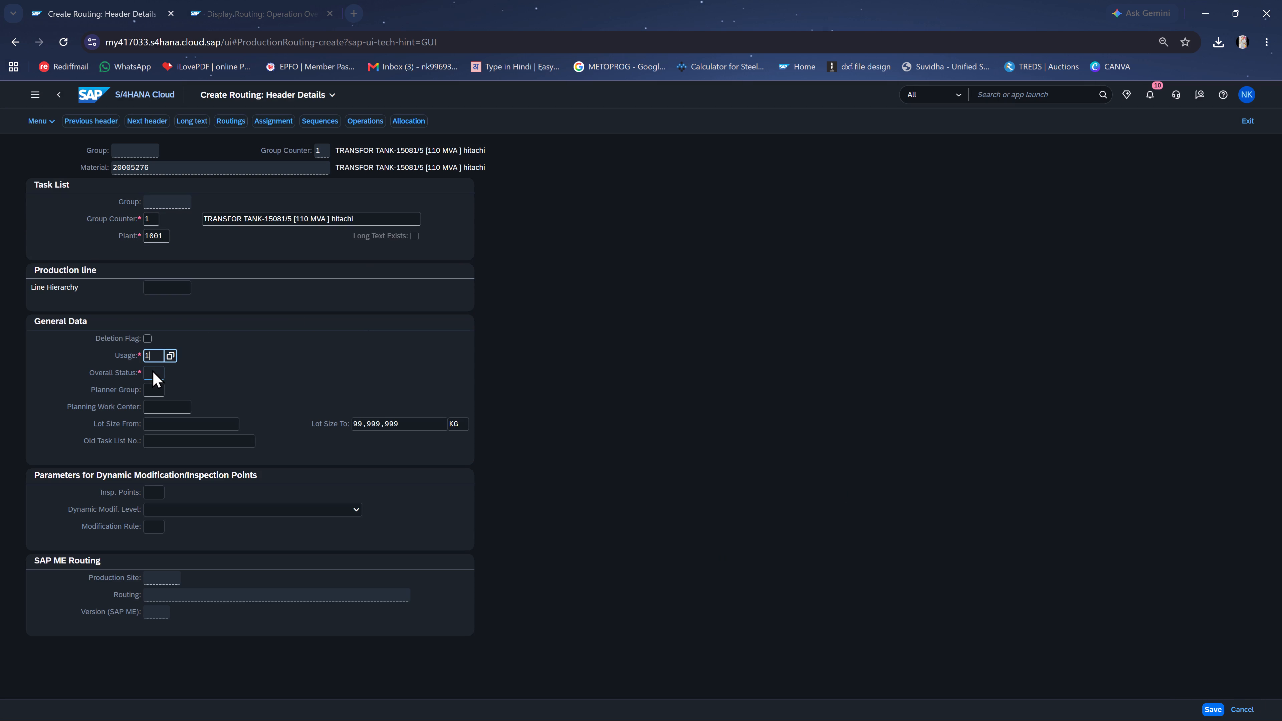
click(152, 370)
key(4)
click(362, 122)
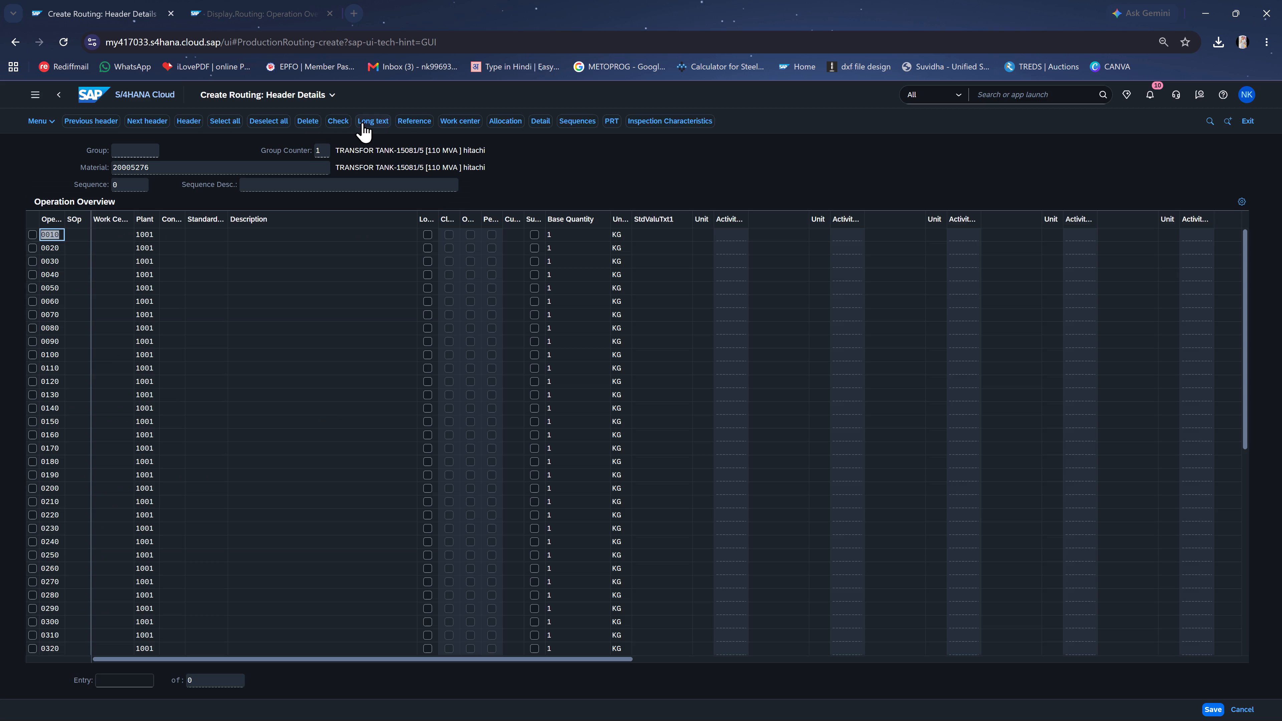
Copy the 13 work centers, TTNDT to TTPACKNG, from displayed routing 50003853 into operations 0010 to 0130 of the new routing.
click(279, 14)
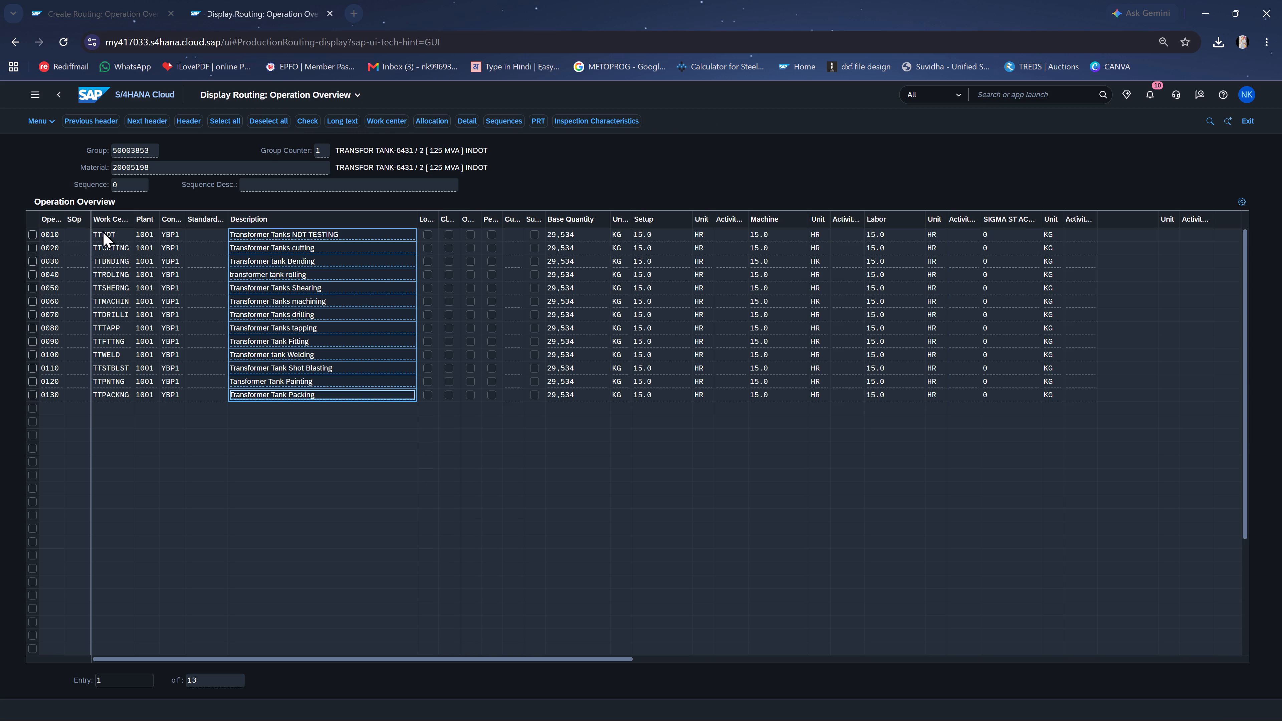
drag(104, 233, 113, 393)
key(ctrl+c)
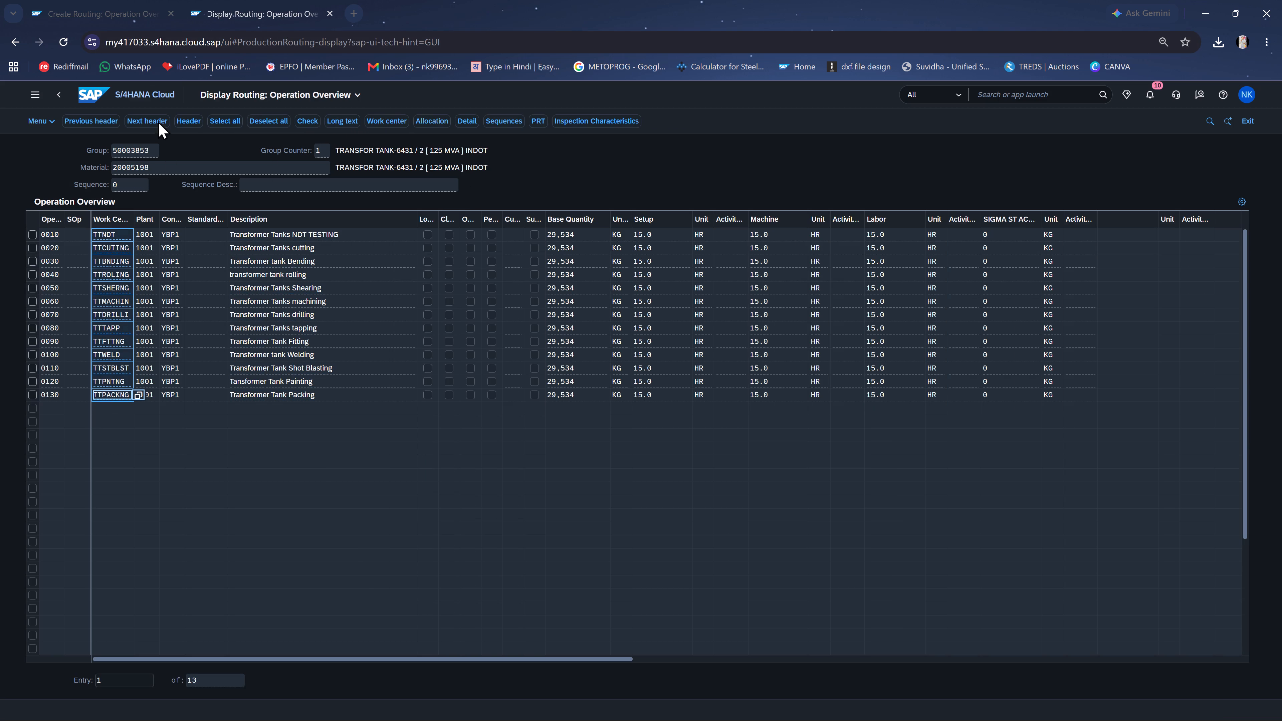
click(105, 13)
click(105, 234)
key(ctrl+v)
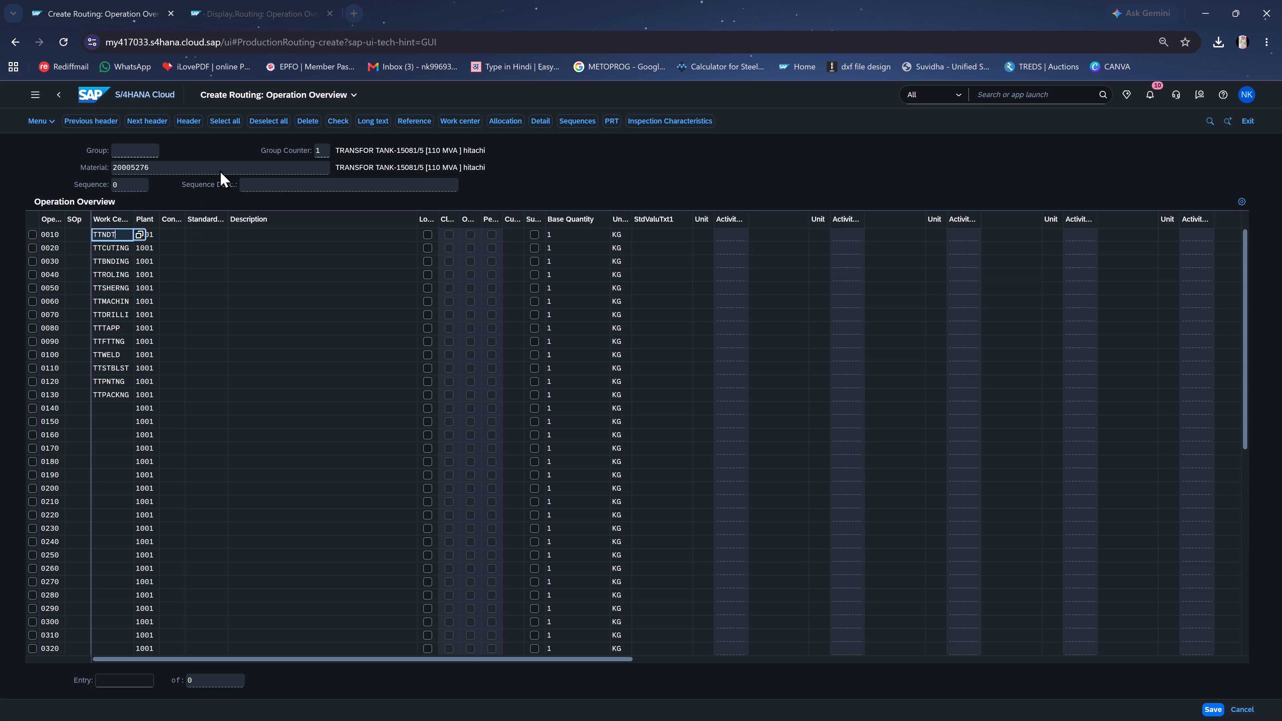
Copy the YBP1 control keys of operations 0010 to 0130 from routing 50003853 into the new routing.
click(250, 14)
drag(166, 232, 167, 369)
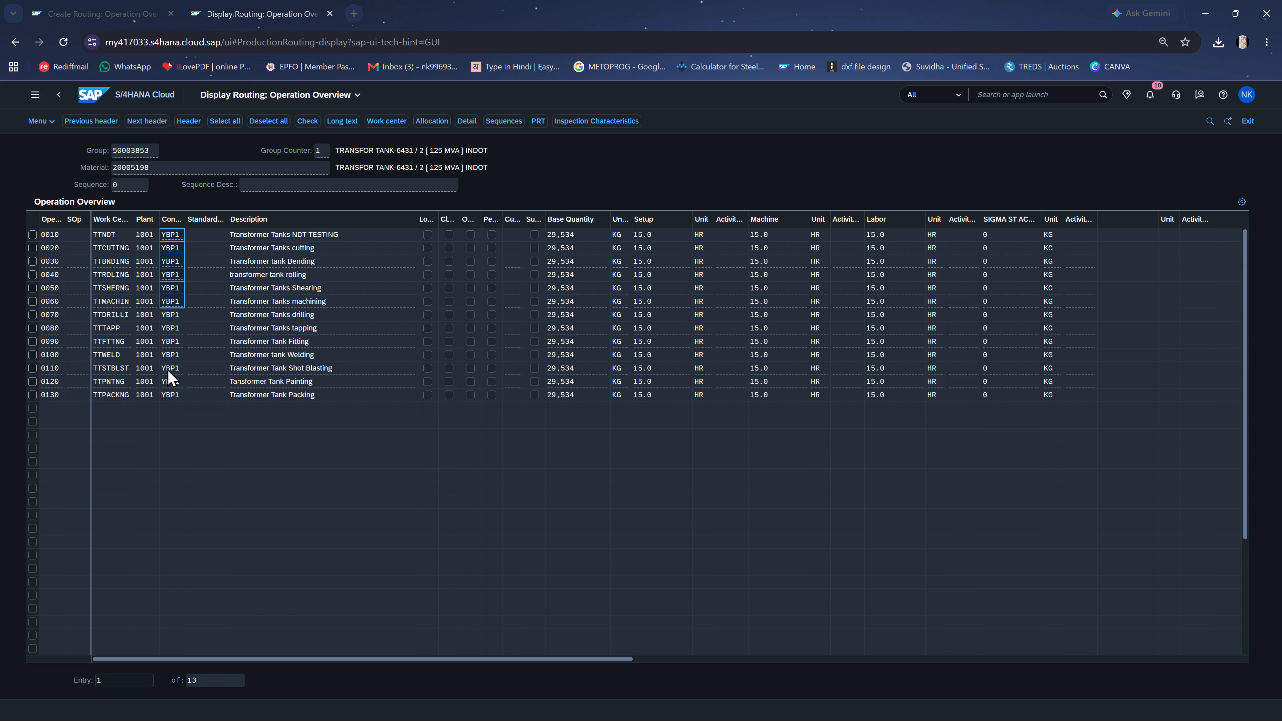
drag(167, 369, 167, 393)
key(ctrl+c)
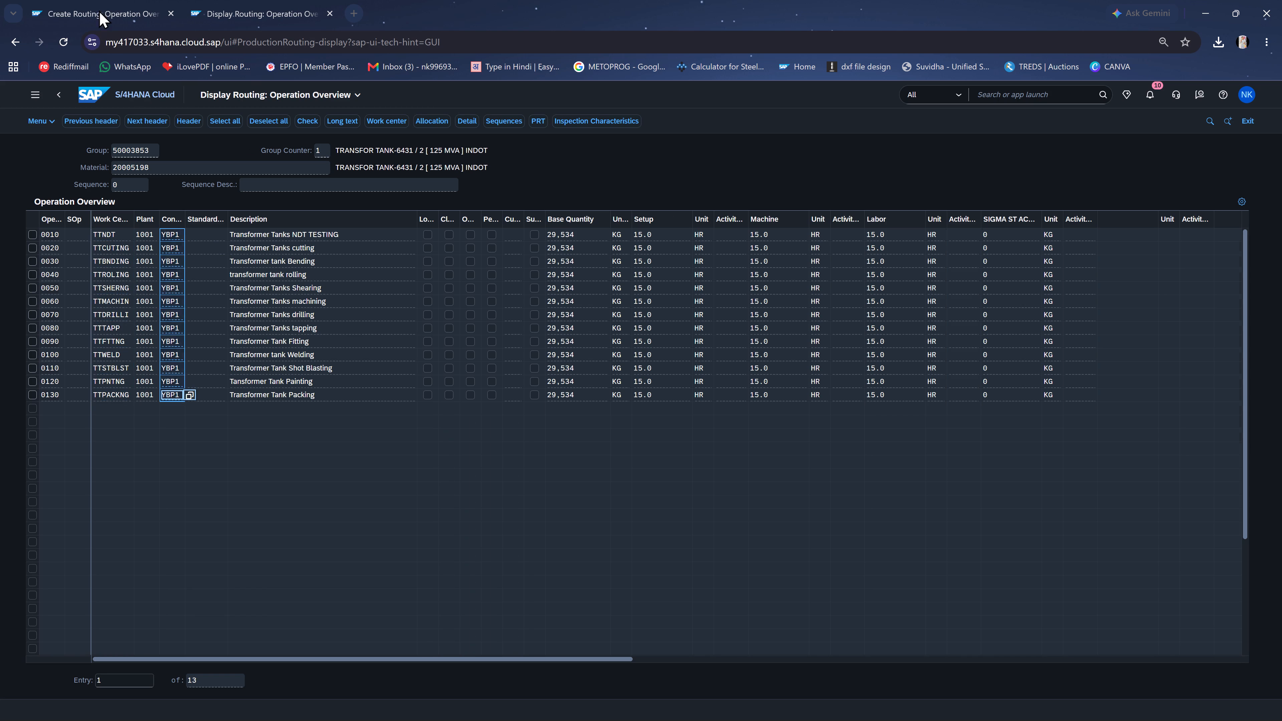
click(99, 10)
click(176, 233)
key(ctrl+v)
Copy the 13 operation descriptions, from NDT testing to packing, from routing 50003853 into the new routing.
click(274, 7)
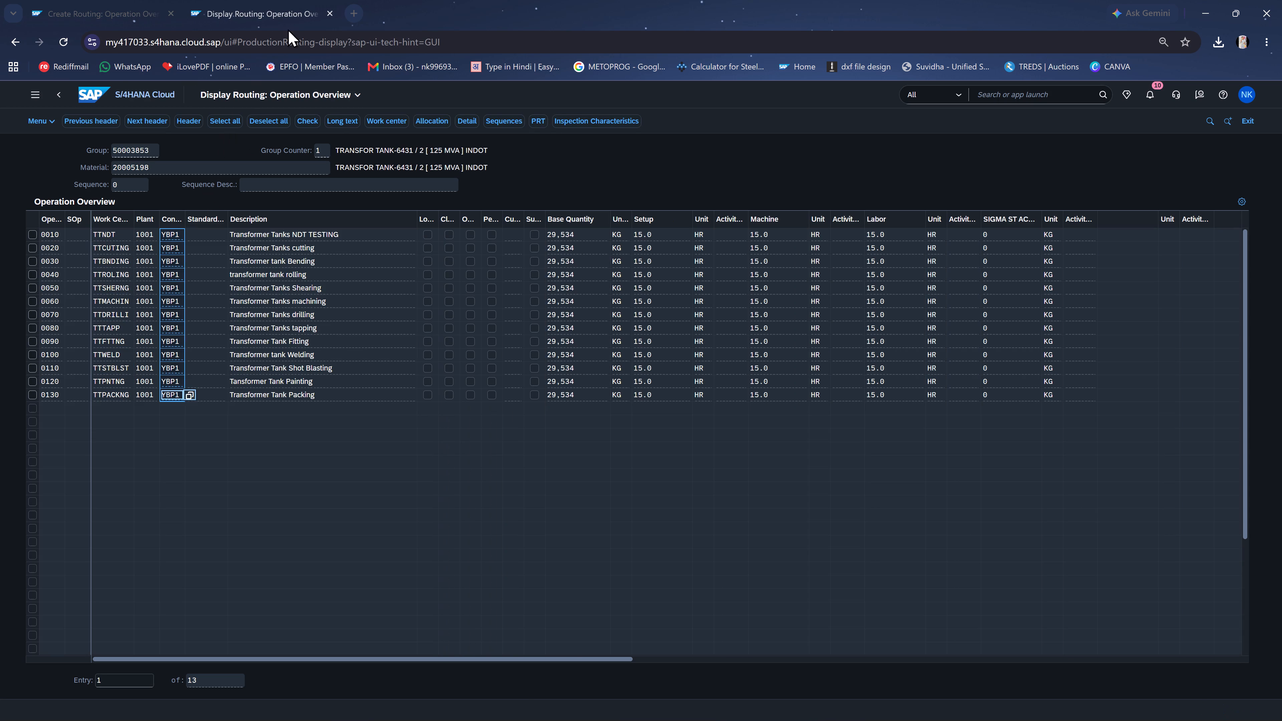
drag(265, 228, 270, 287)
drag(265, 234, 265, 323)
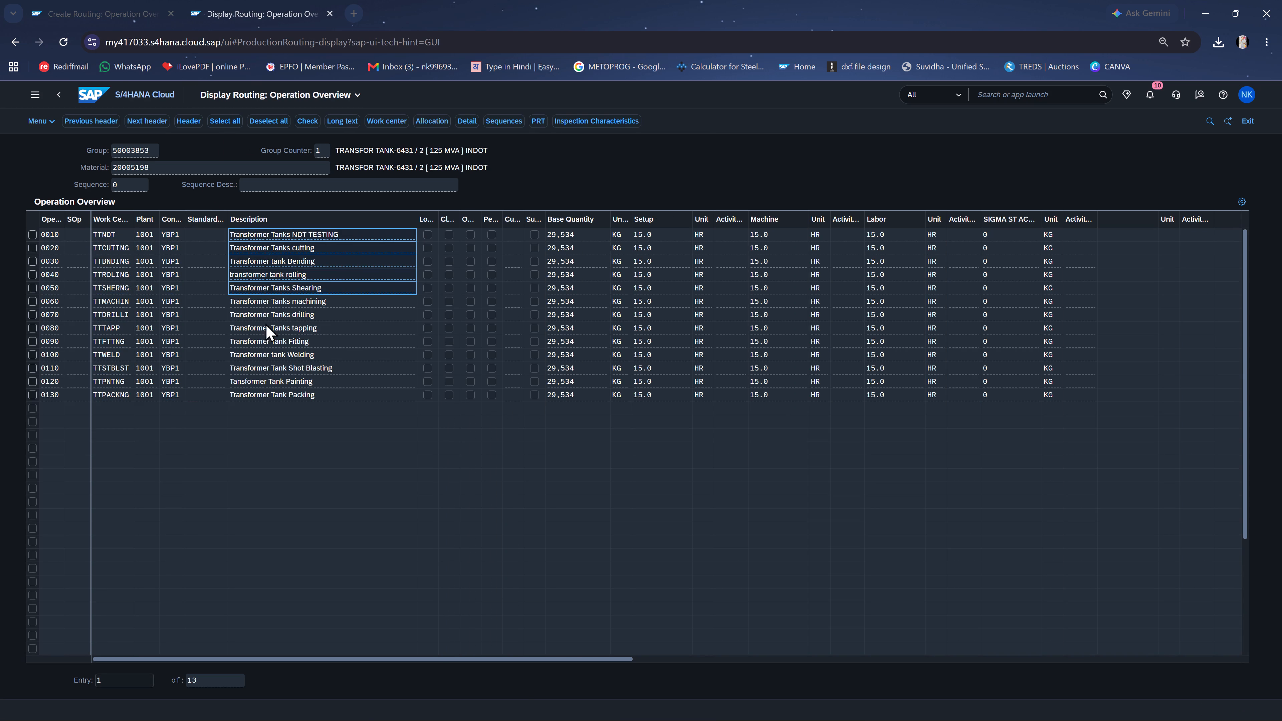
drag(265, 323, 265, 395)
key(ctrl+c)
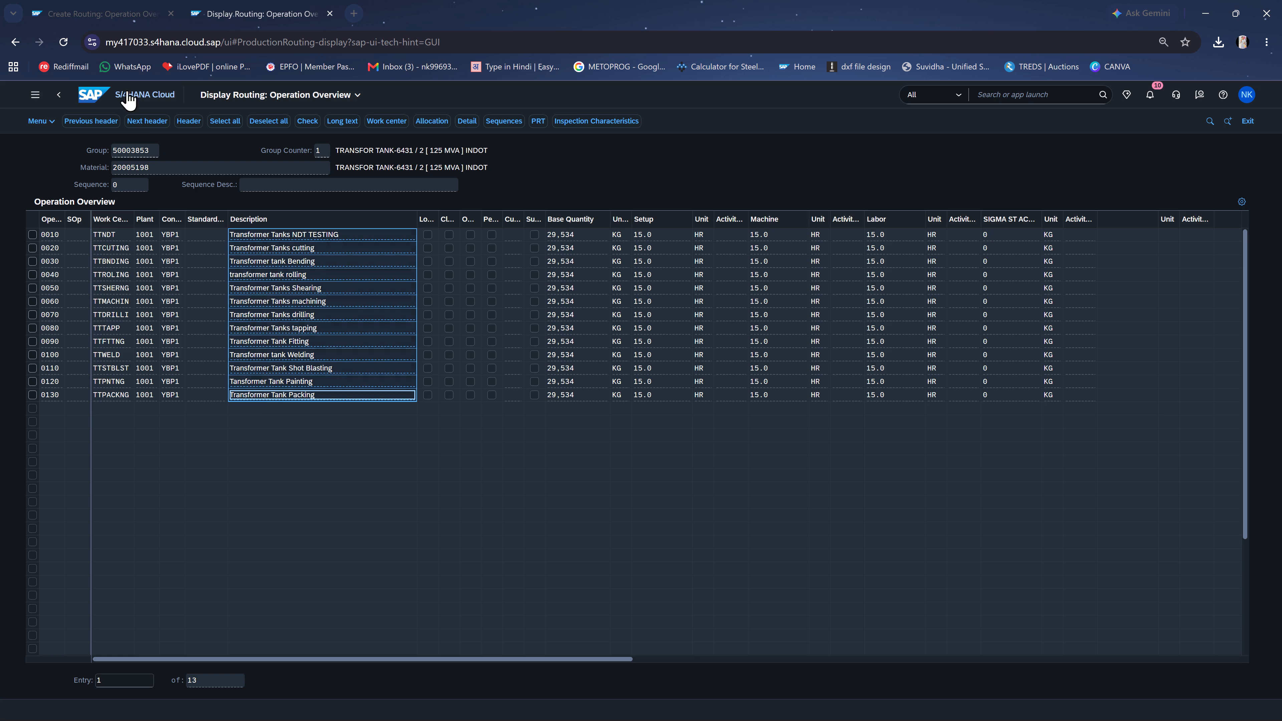
click(97, 14)
click(259, 236)
key(ctrl+v)
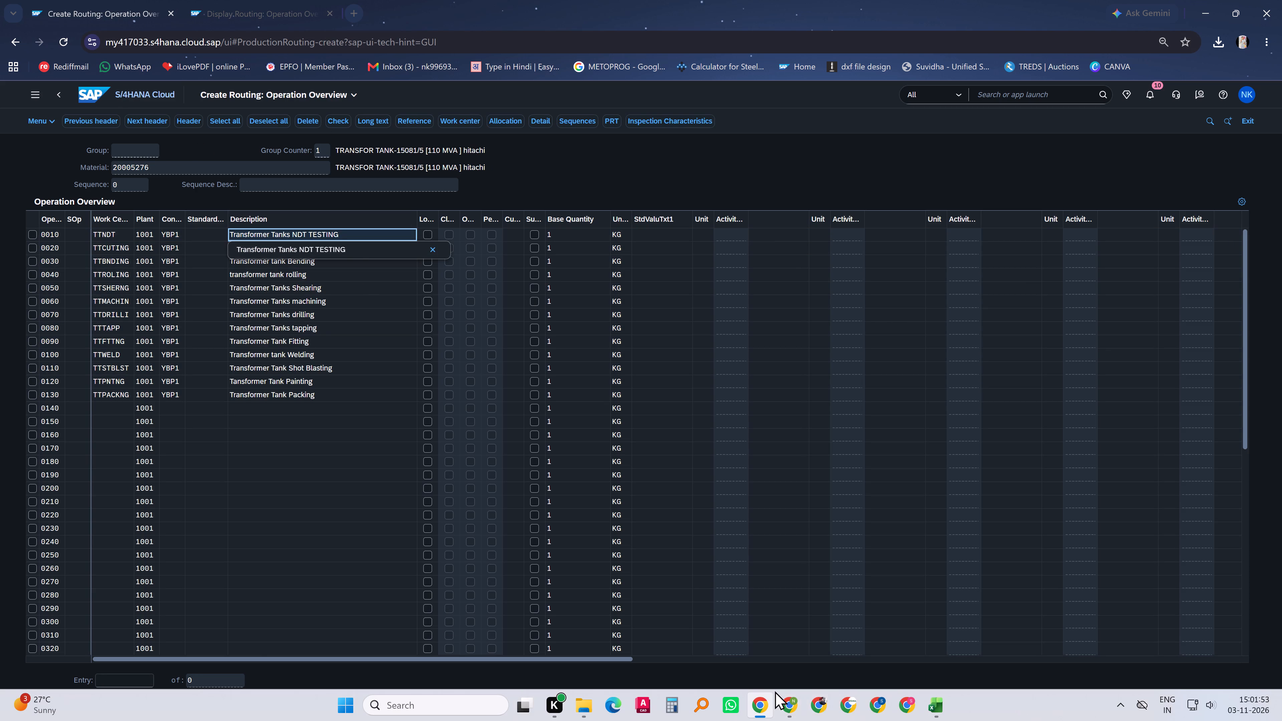
Look up work order 15081/5's tank weight in the Excel SAP data sheet and enter 20,558 as operation 0010's base quantity.
click(935, 700)
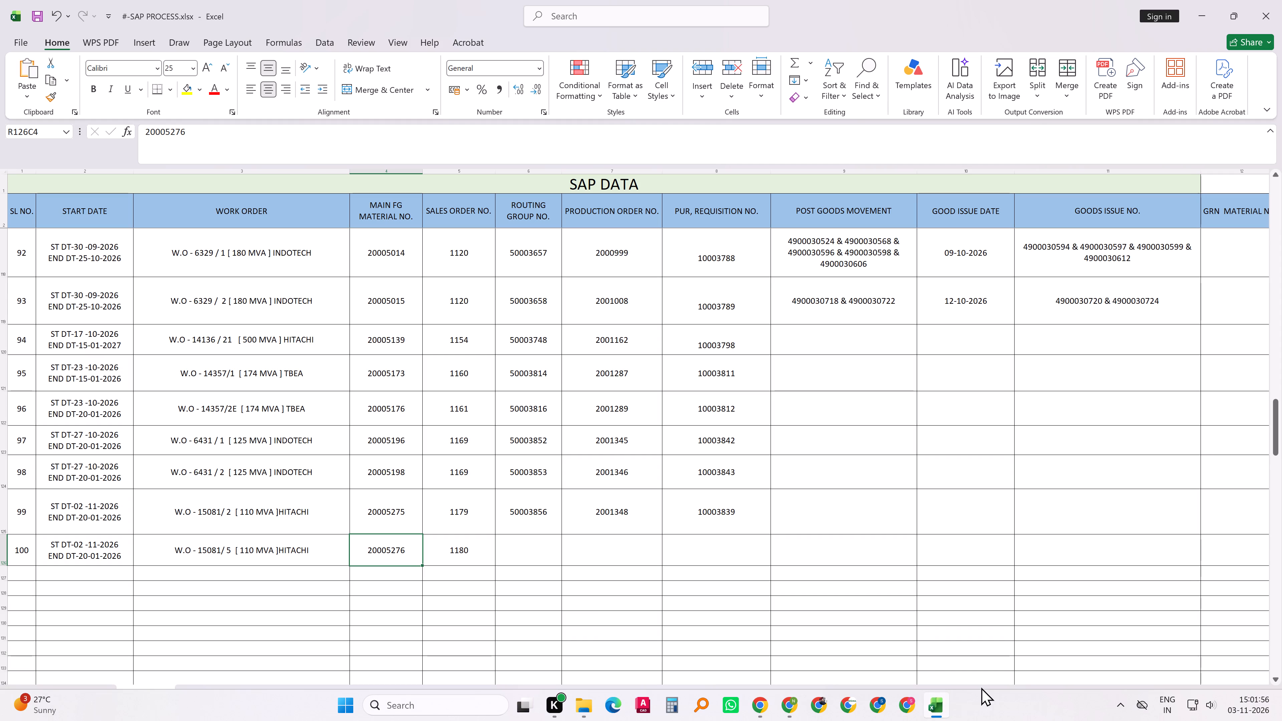
drag(831, 695, 949, 697)
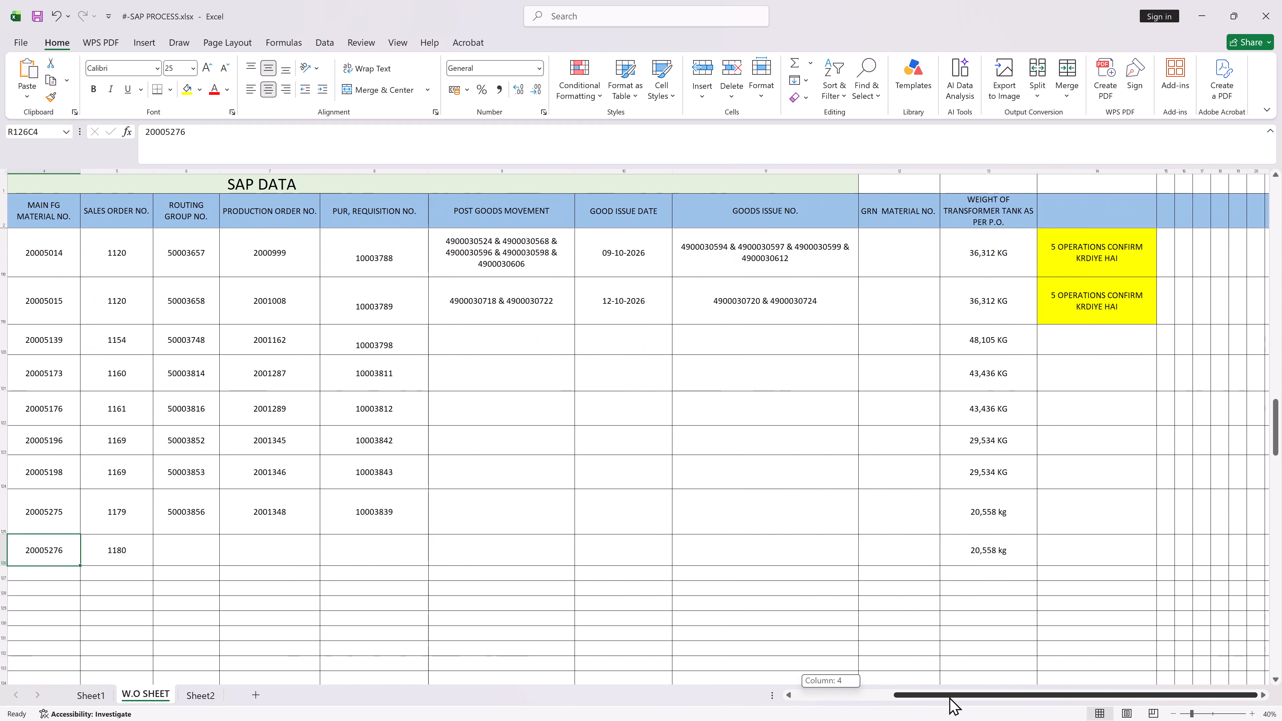
drag(949, 697, 619, 648)
click(1191, 0)
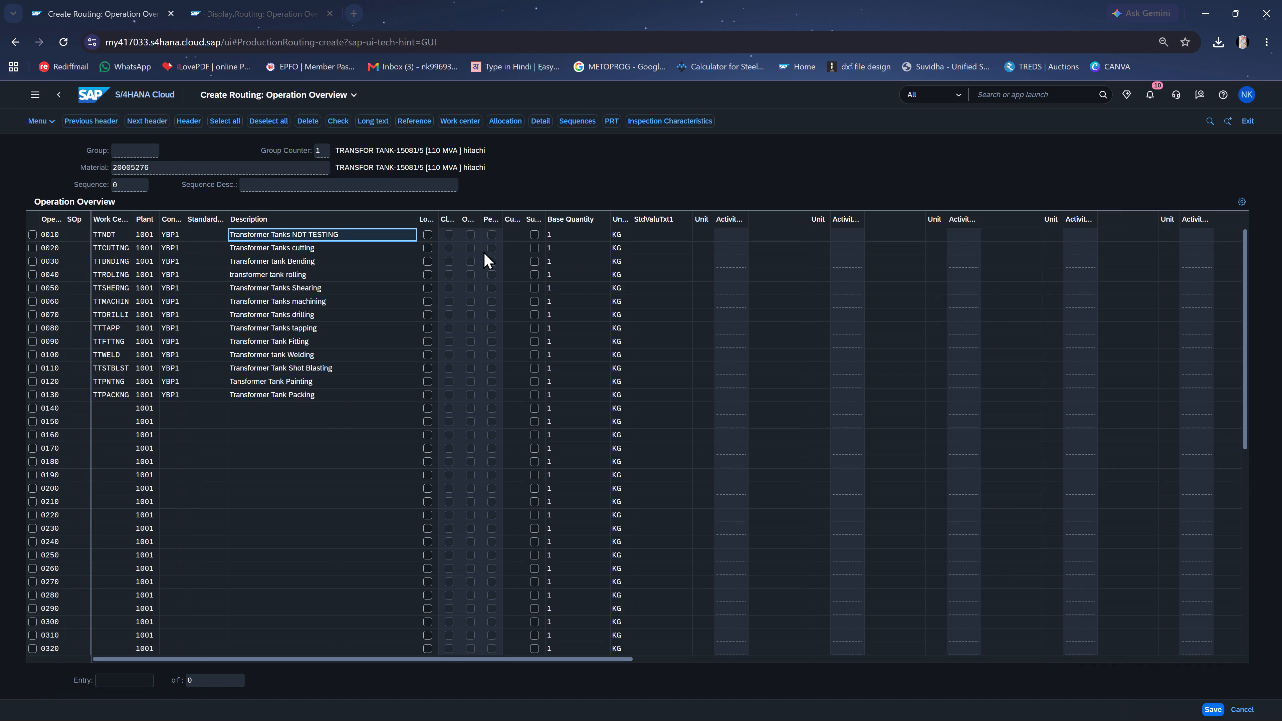
click(566, 237)
text(20)
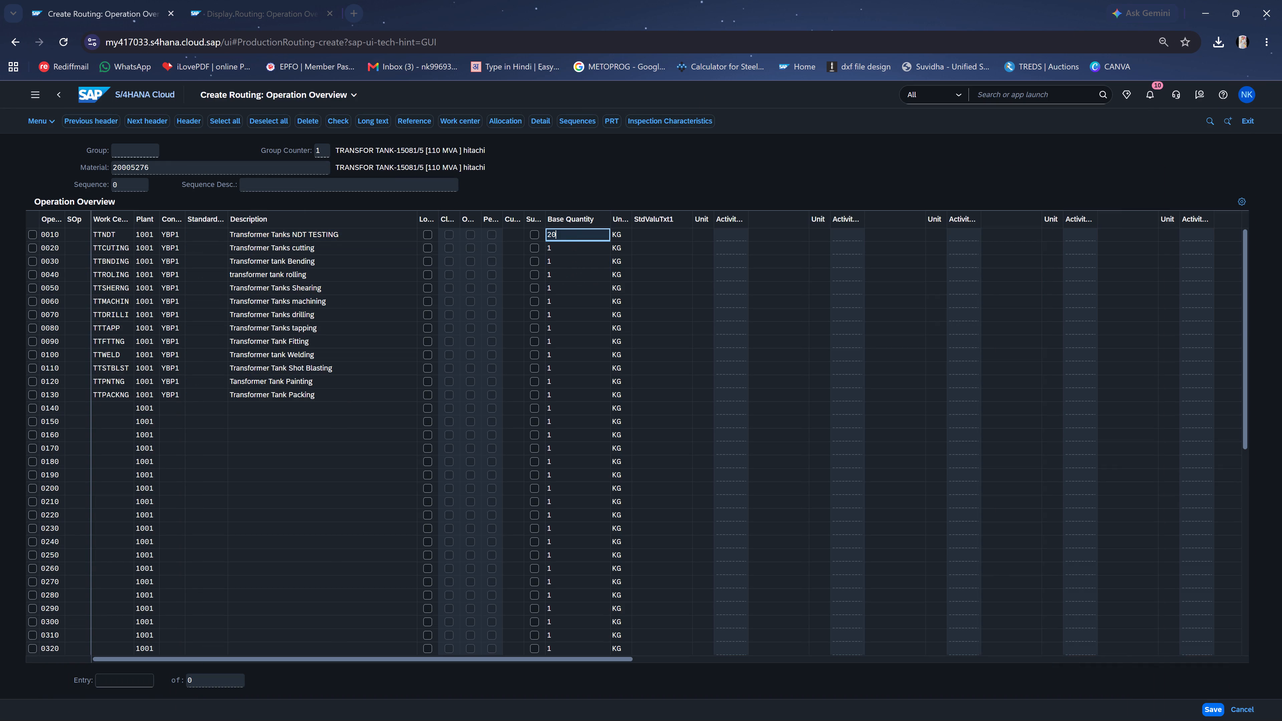
text(,558)
key(shift+Left)
key(shift+Left)
key(shift+Left)
key(shift+Left)
key(shift+Left)
key(shift+Left)
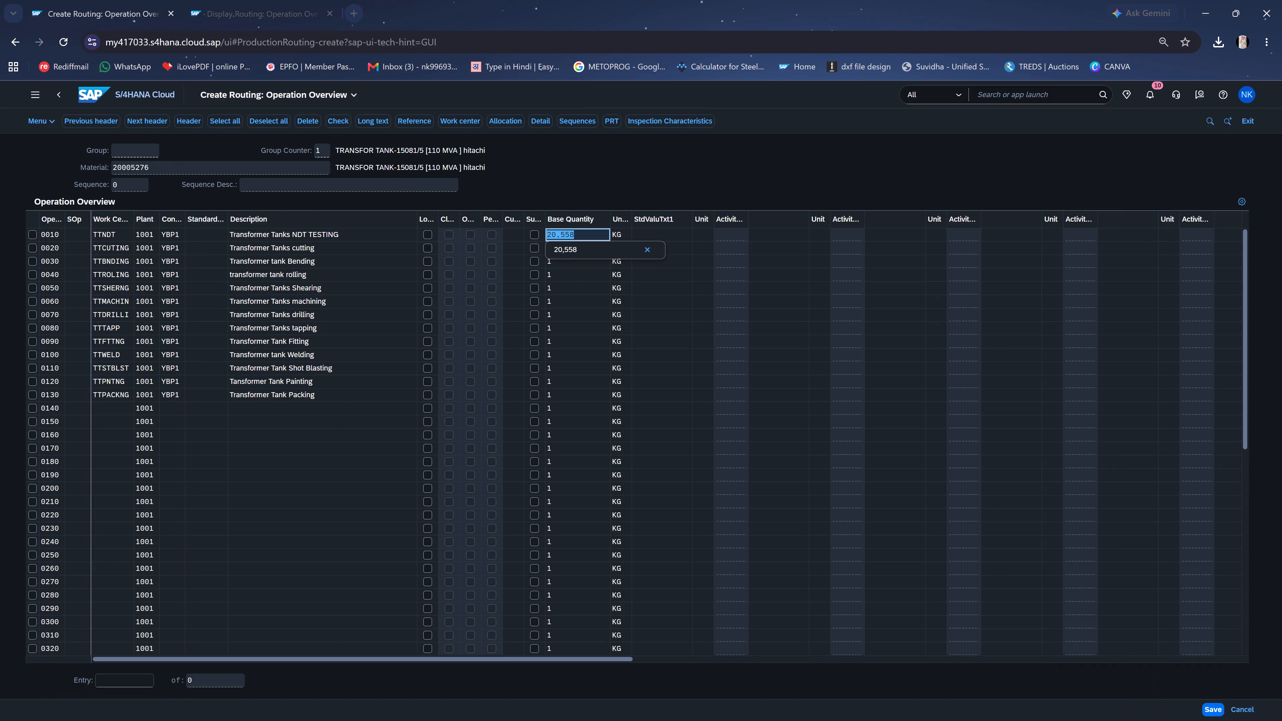
key(ctrl+c)
Copy the base quantity 20,558 from operation 0010 into operations 0020 to 0130 and validate the entries.
click(571, 244)
click(581, 263)
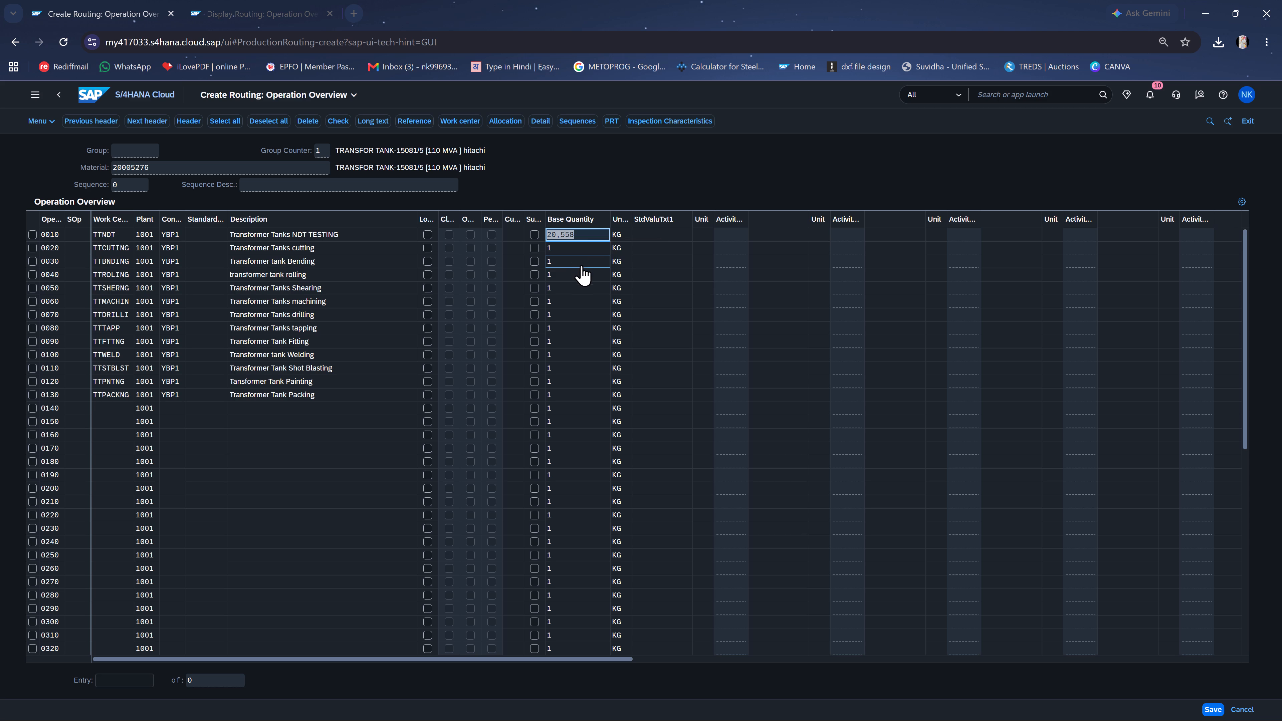
click(585, 251)
key(ctrl+v)
key(Down)
key(ctrl+v)
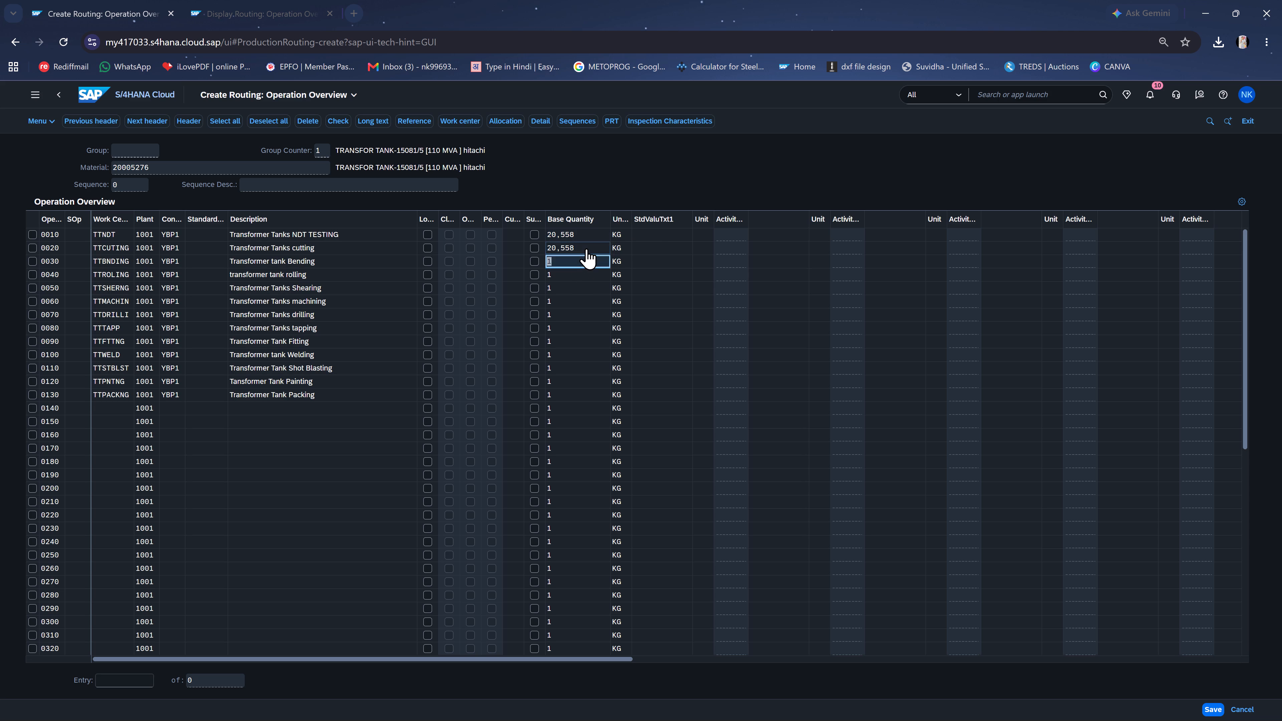
key(Down)
key(ctrl+v)
key(Down)
key(ctrl+v)
key(Down)
key(v)
key(Down)
key(ctrl+v)
key(Down)
key(ctrl+v)
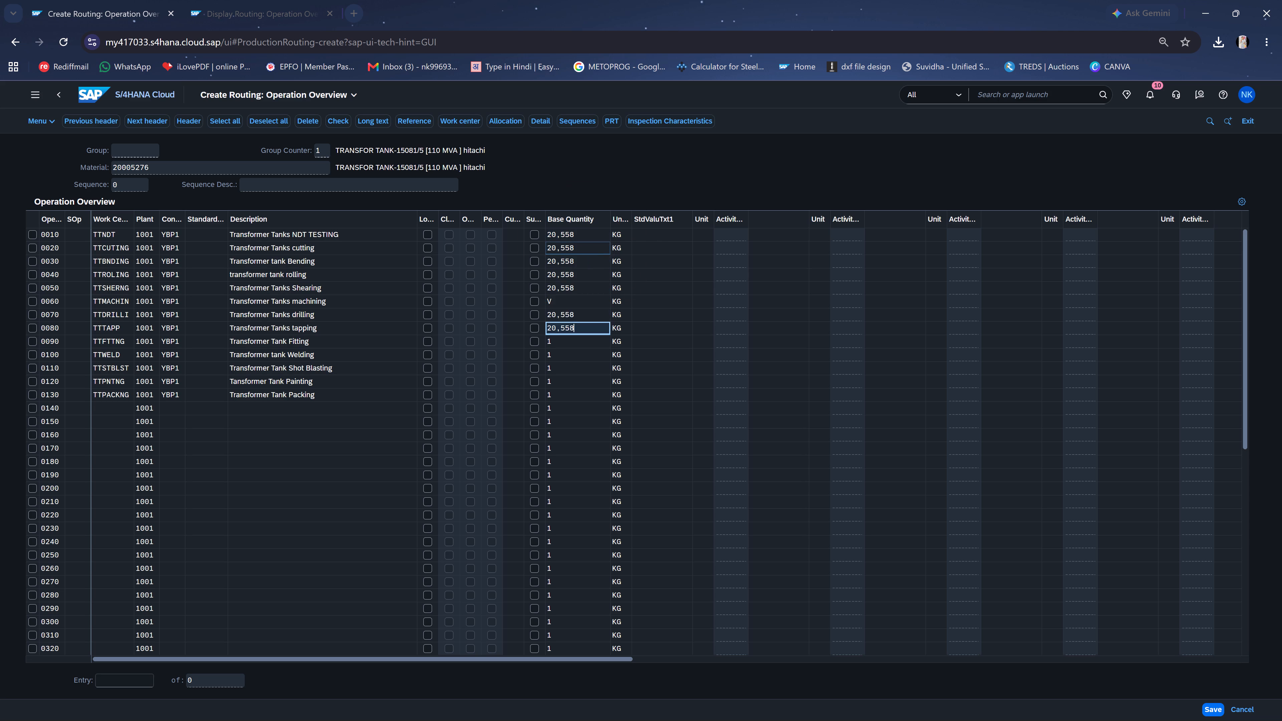
key(Up)
key(Up)
key(Up)
key(ctrl+v)
key(Down)
key(Down)
key(Down)
key(Down)
key(ctrl+v)
key(Down)
key(ctrl+v)
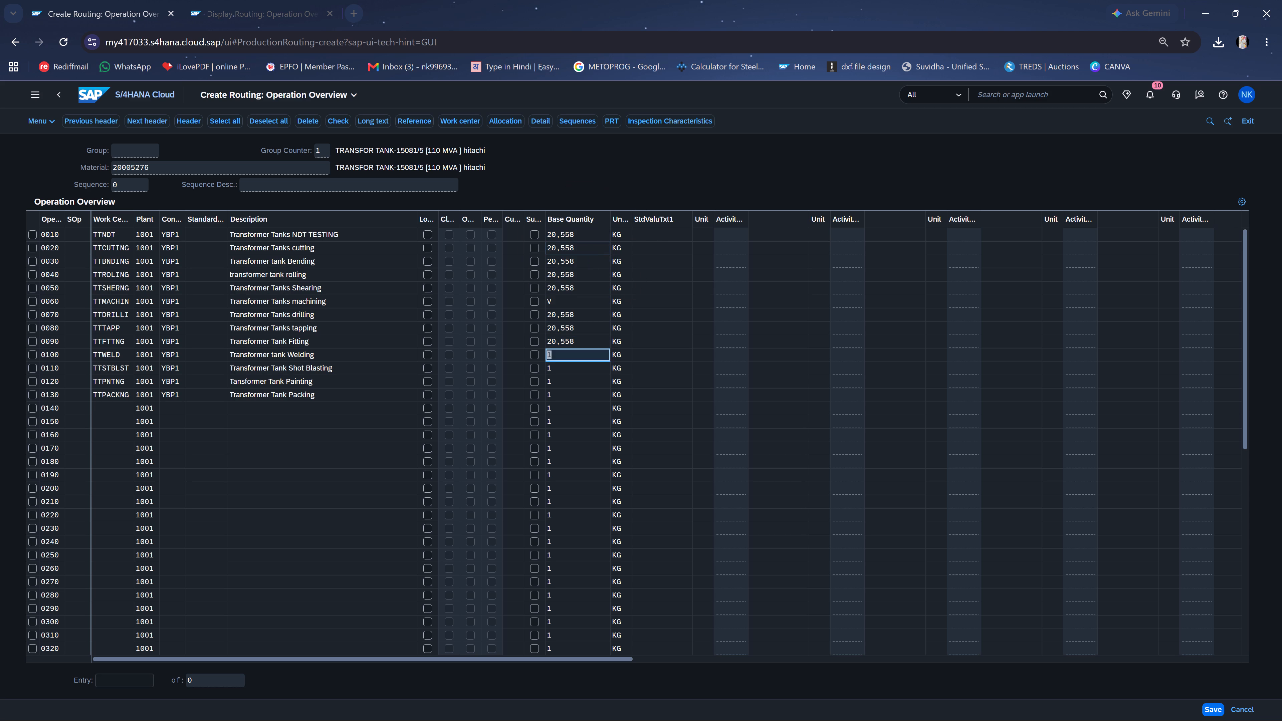
key(Down)
key(ctrl+v)
key(Down)
key(ctrl+v)
key(Down)
key(ctrl+v)
key(Up)
key(Up)
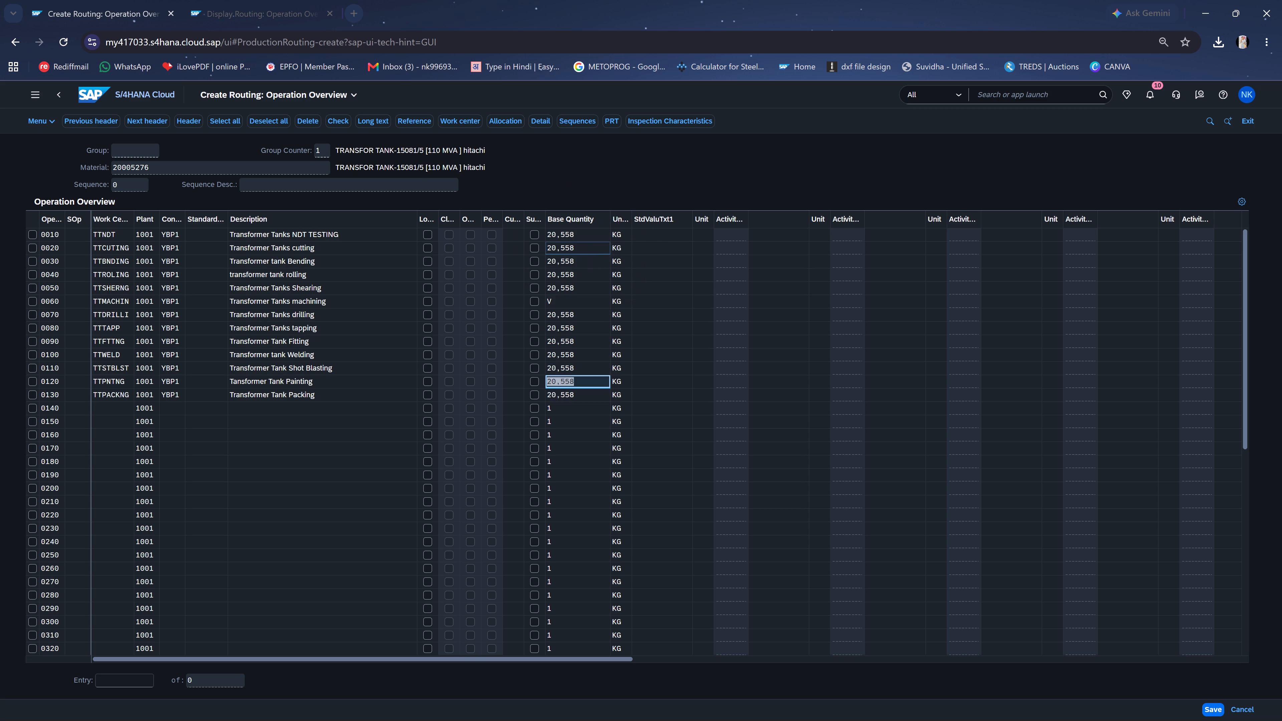
key(Up)
key(Up)
key(Up)
key(Up)
key(Up)
key(ctrl+v)
key(Down)
key(Down)
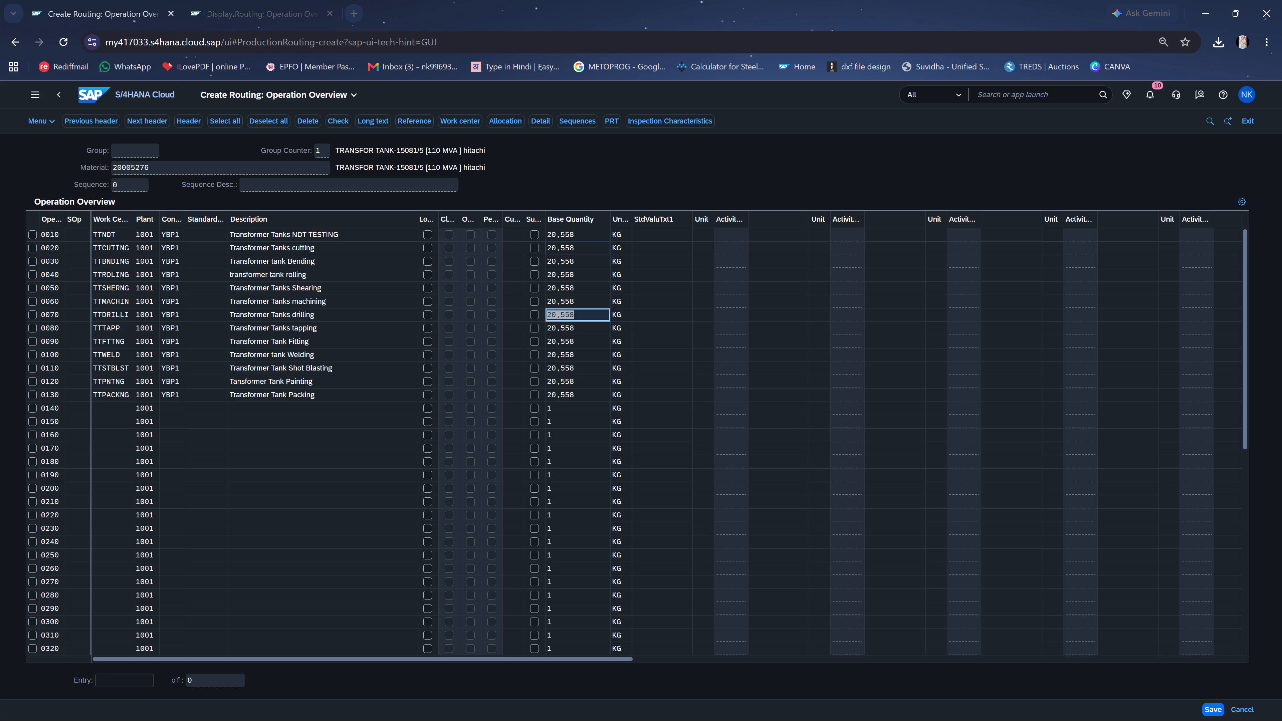
key(Down)
key(Down)
key(Down)
key(Down)
key(Down)
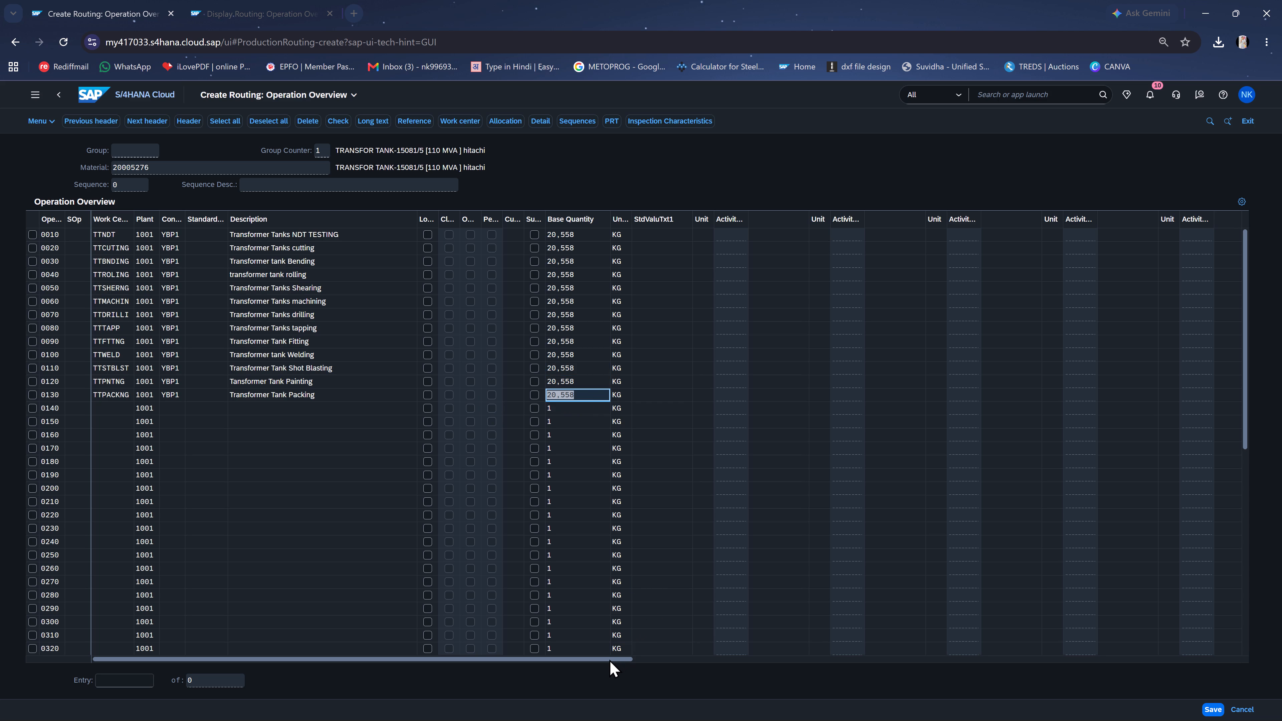
key(Return)
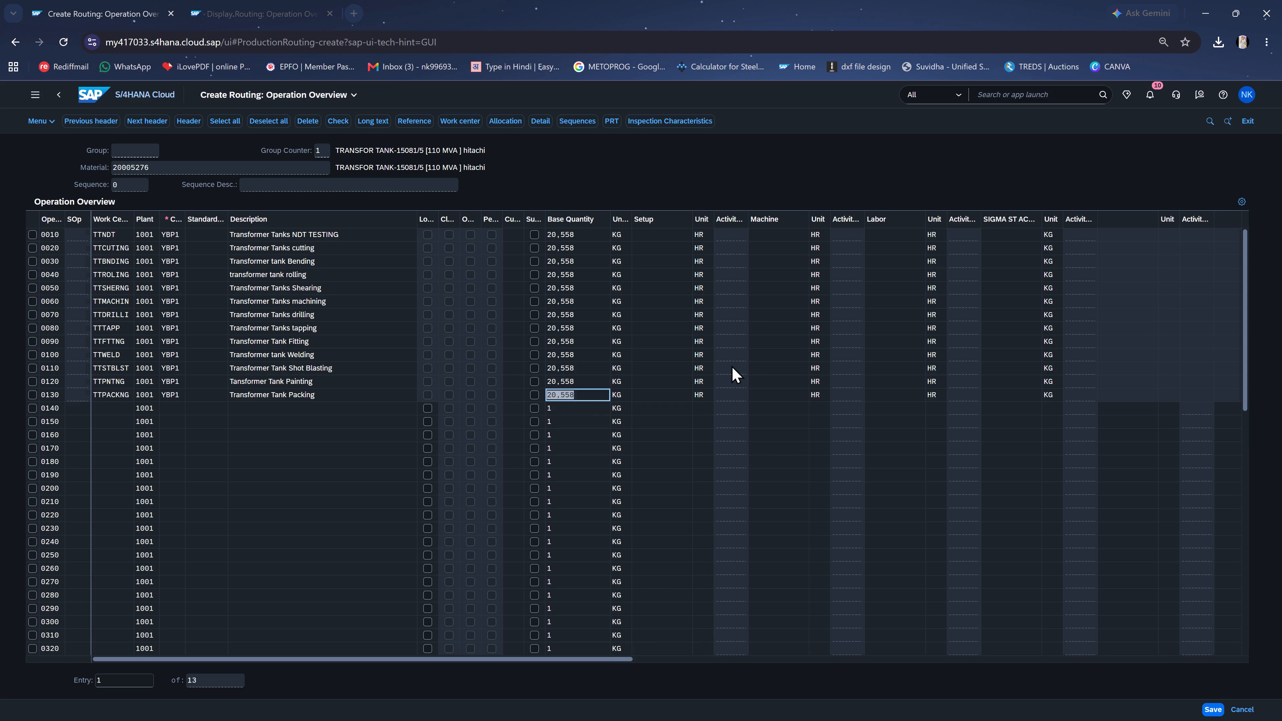
Set the Setup standard value to 15 HR for each of operations 0010 to 0130.
click(654, 232)
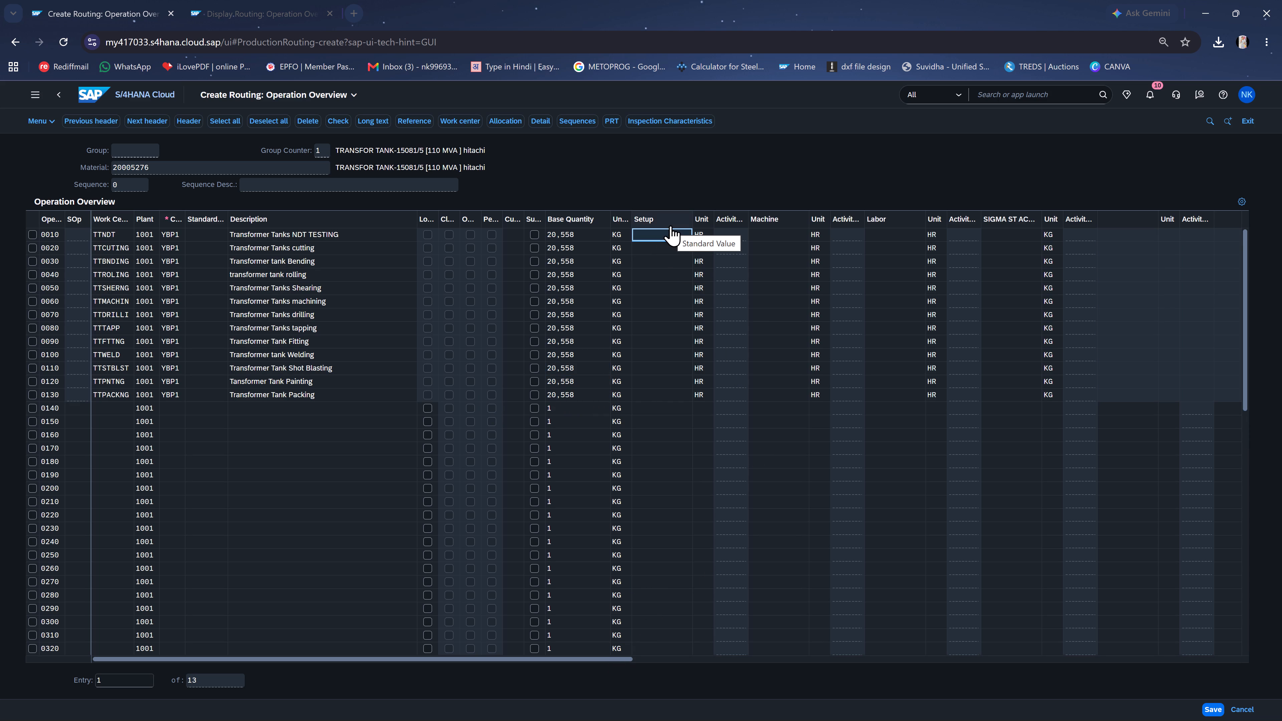
text(15)
key(Down)
text(15)
key(Down)
text(15)
key(Down)
text(15)
key(Down)
text(15)
key(Down)
text(15)
key(Down)
text(15)
key(Down)
text(15)
key(Down)
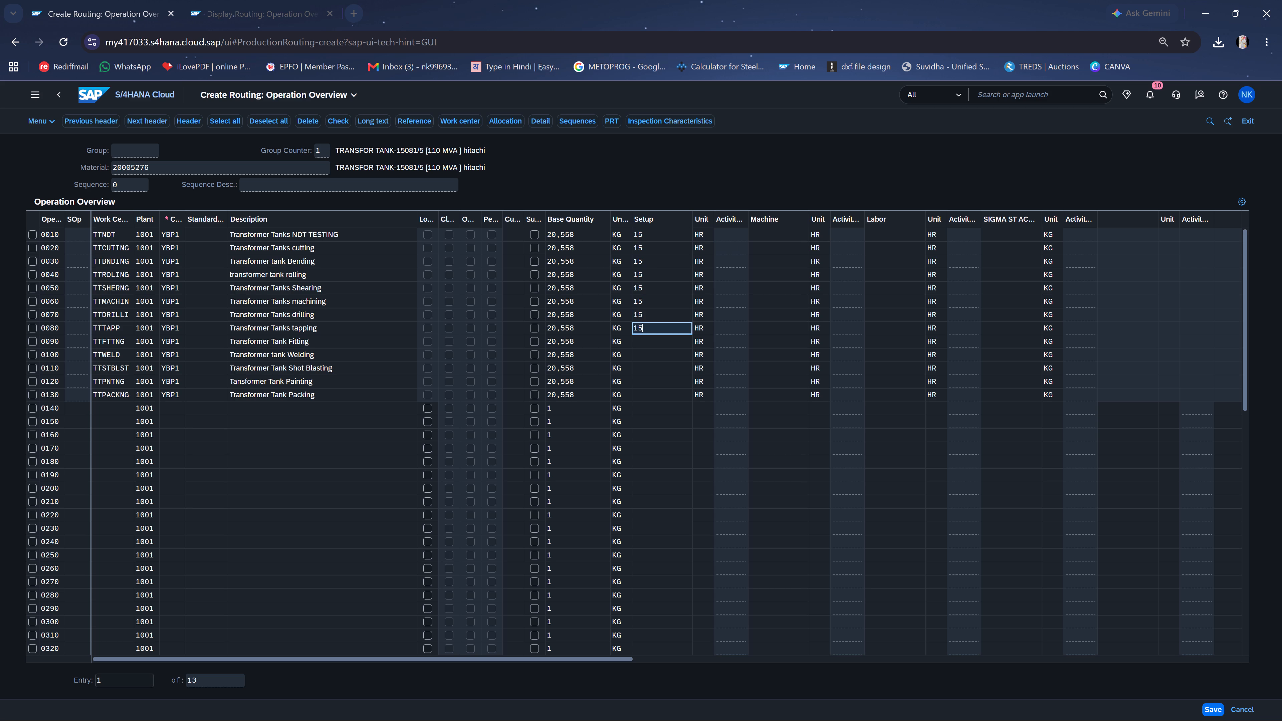
text(15)
key(Down)
text(15)
key(Down)
text(15)
key(Down)
text(15)
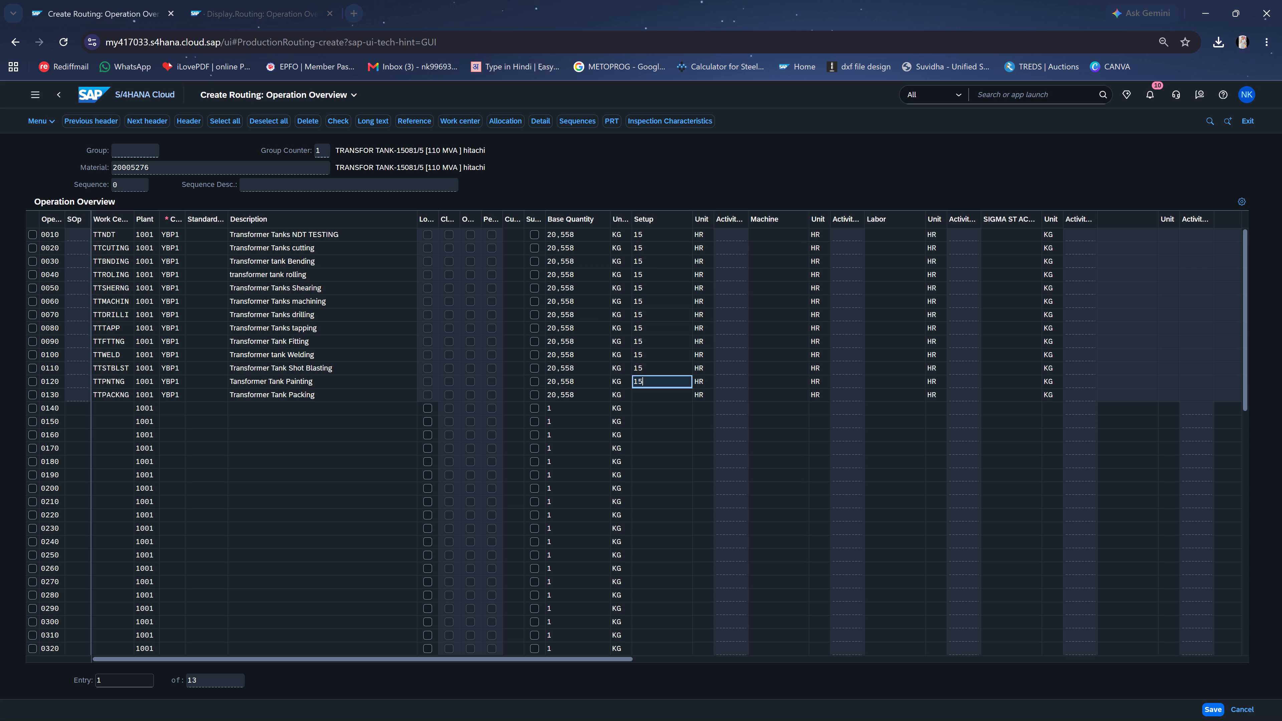
key(Down)
text(15)
Set the Machine standard value to 15 HR for each of operations 0010 to 0130.
click(779, 229)
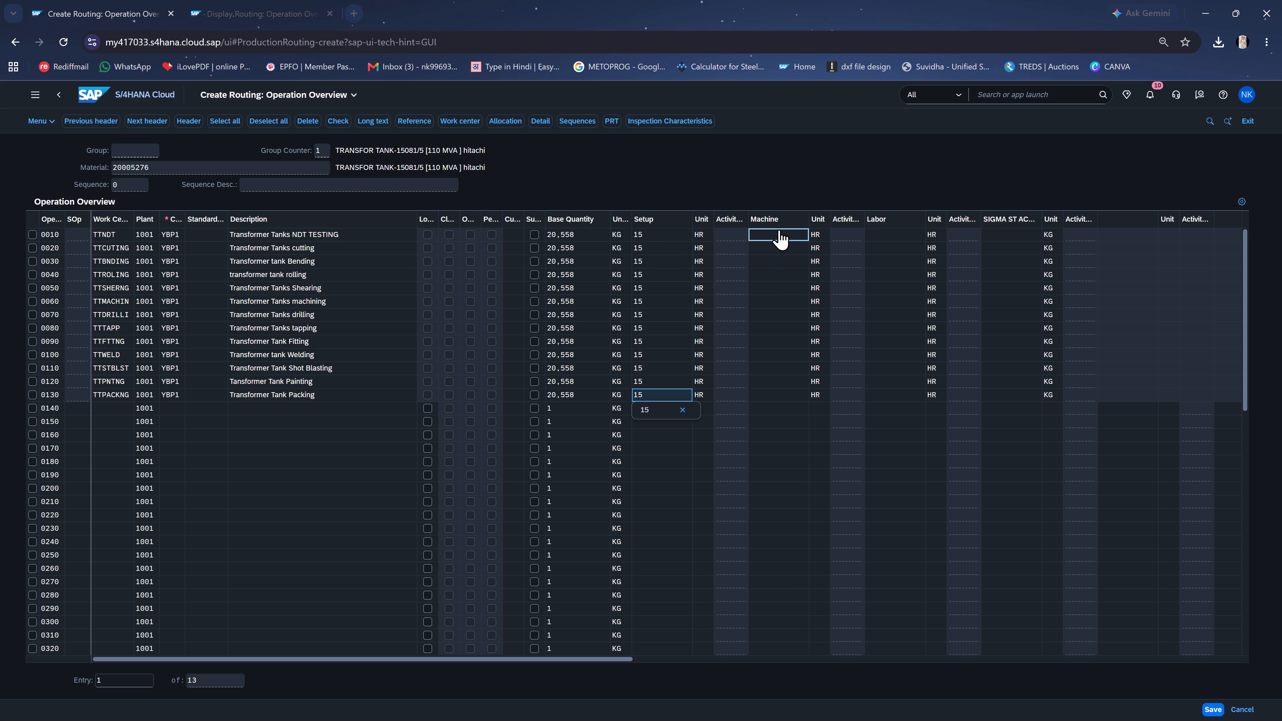
text(15)
key(Down)
text(15)
key(Down)
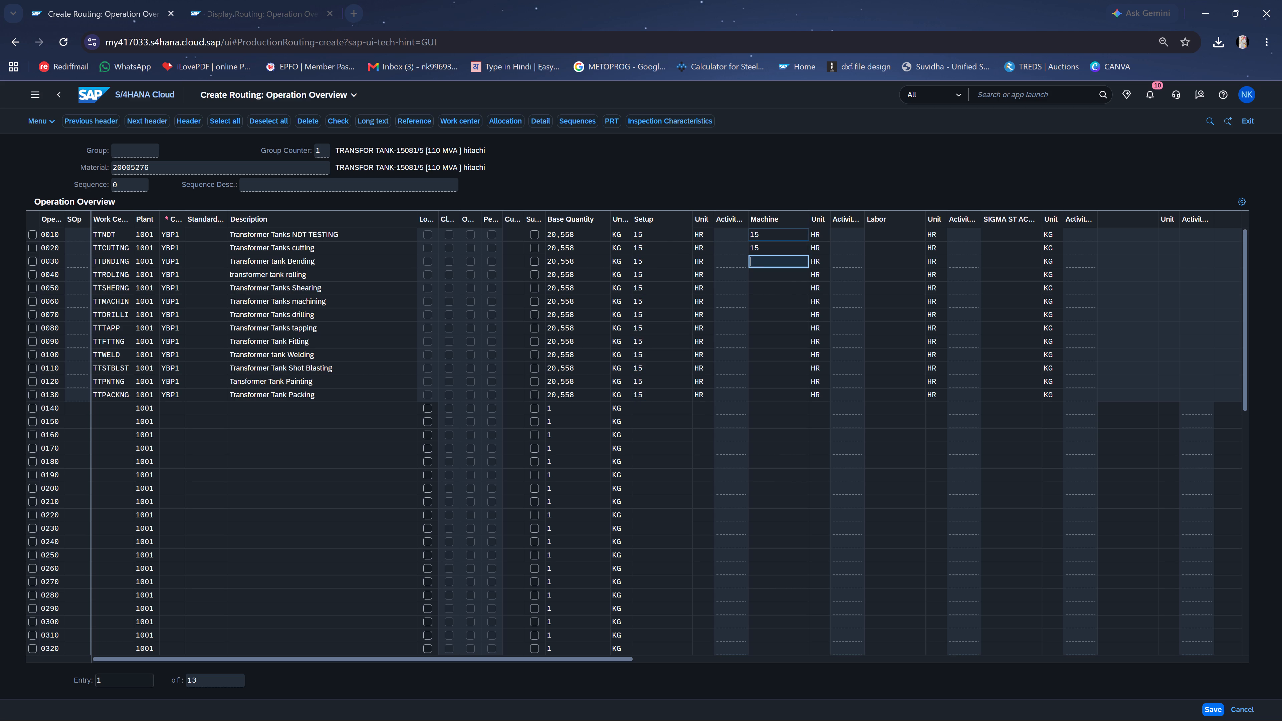
text(15)
key(Down)
text(15)
key(Down)
text(15)
key(Down)
text(15)
key(Down)
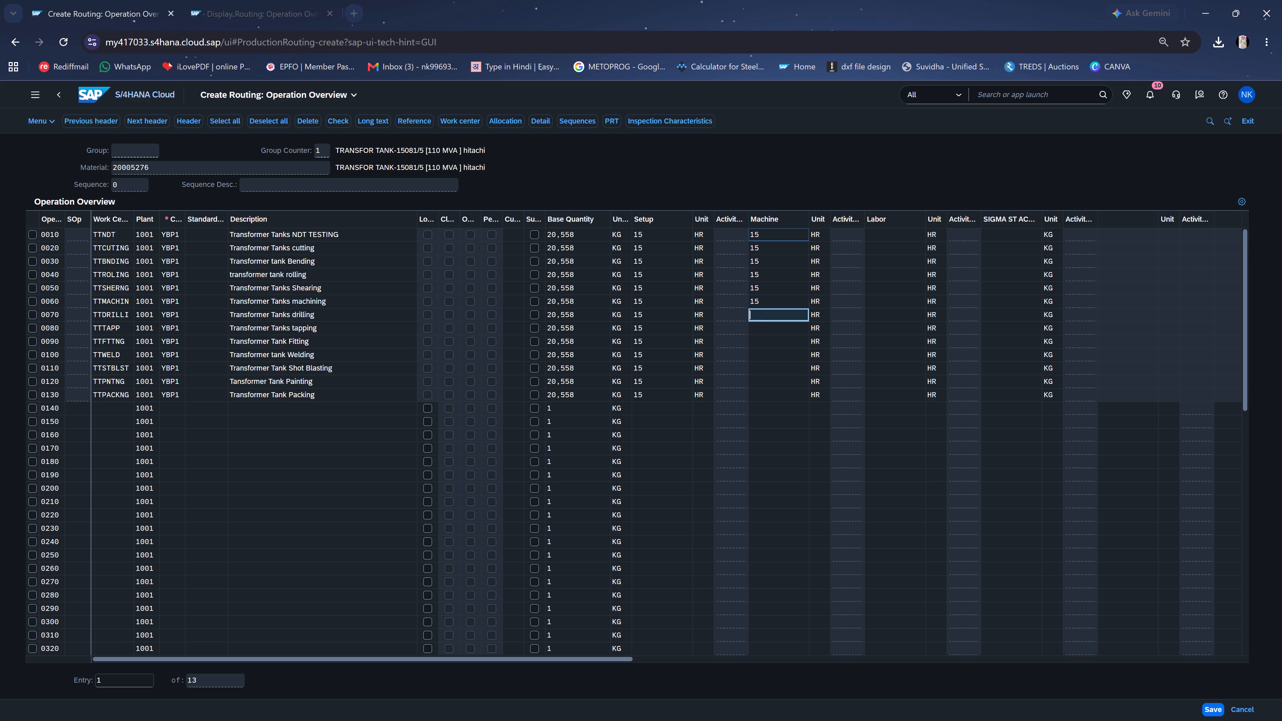
text(15)
key(Down)
text(15)
key(Down)
text(15)
key(Down)
text(15)
key(Down)
text(51)
key(Down)
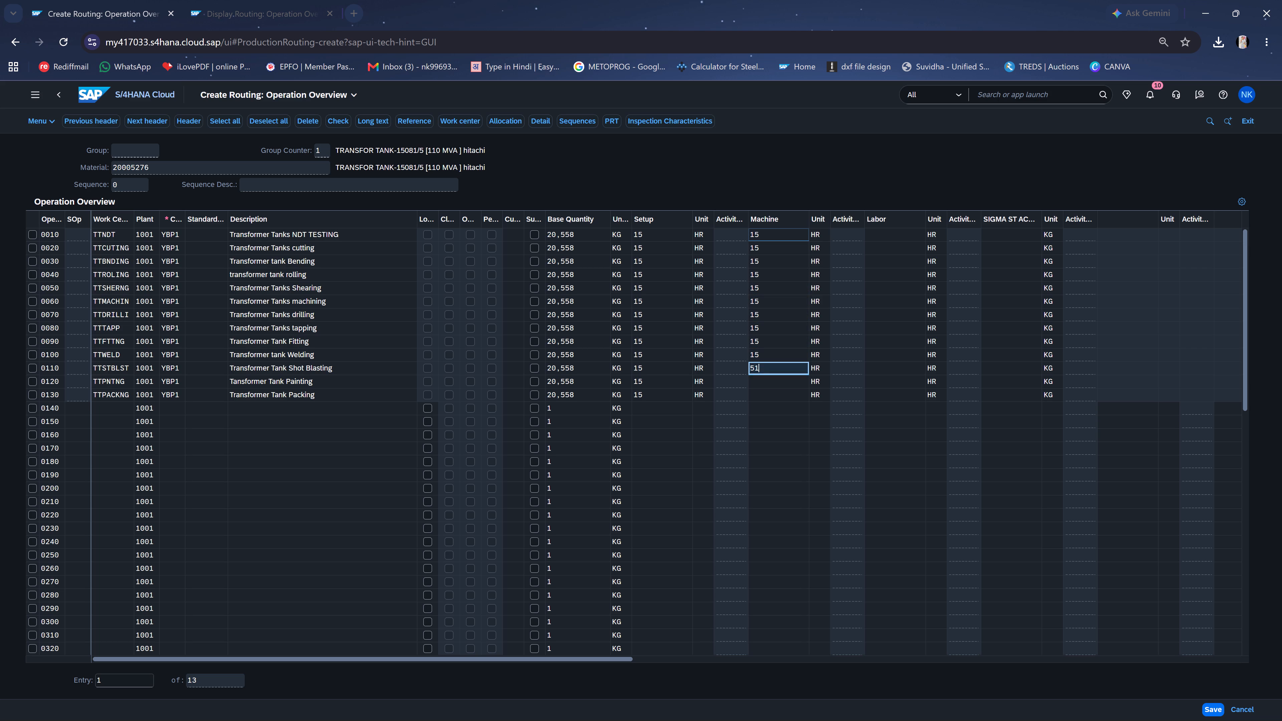
text(15)
key(Down)
text(15)
key(Up)
key(Up)
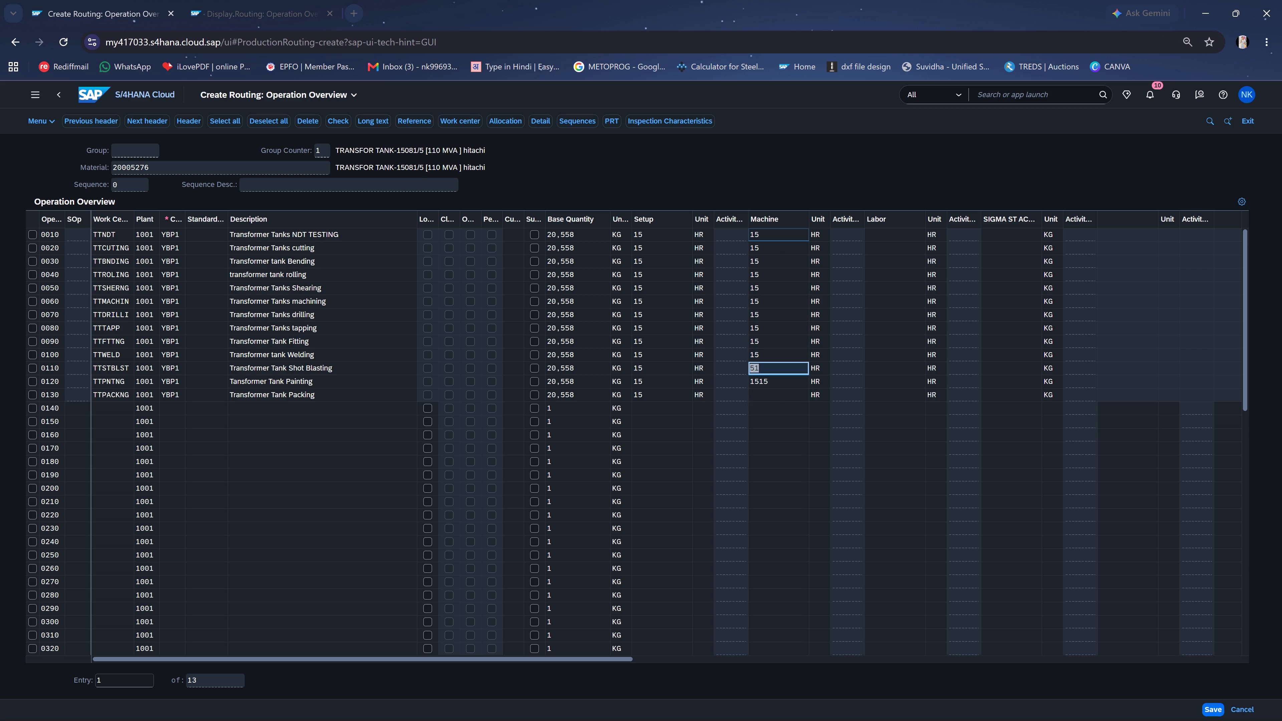
key(Down)
text(15)
key(Down)
text(15)
key(Down)
text(15)
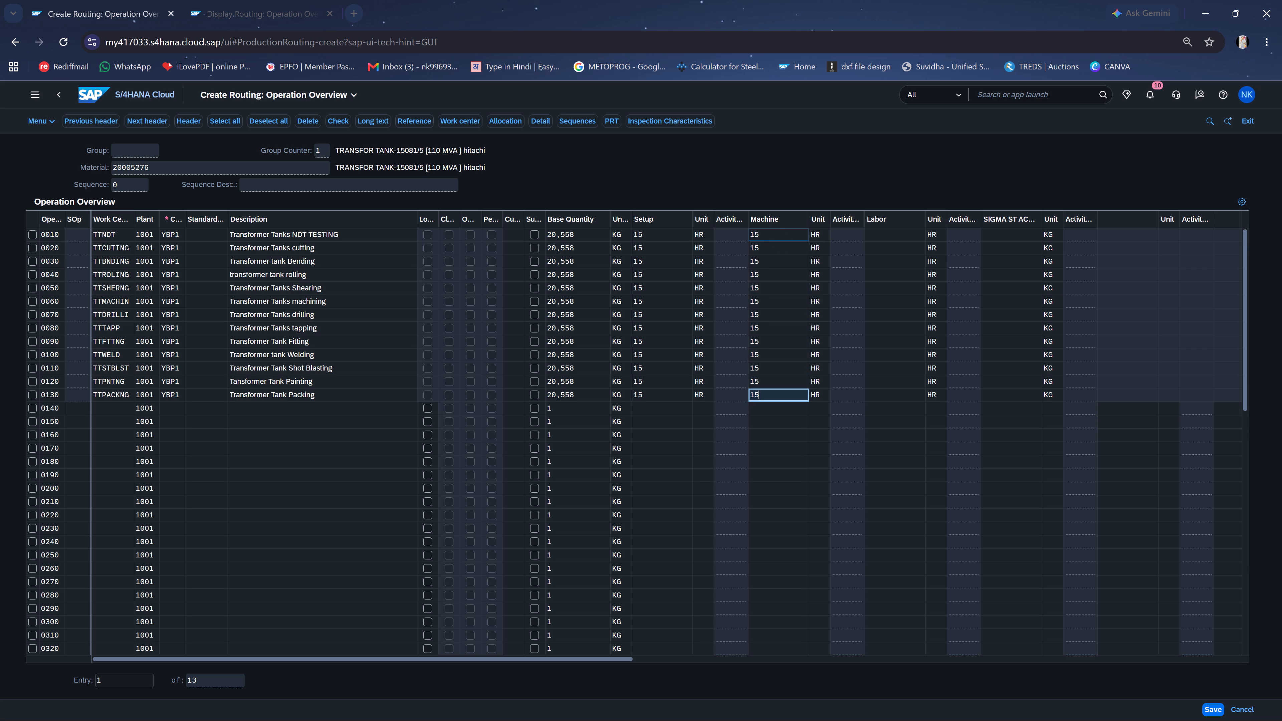
Set the Labor standard value to 15 HR for each of operations 0010 to 0130 and validate the entries.
click(893, 232)
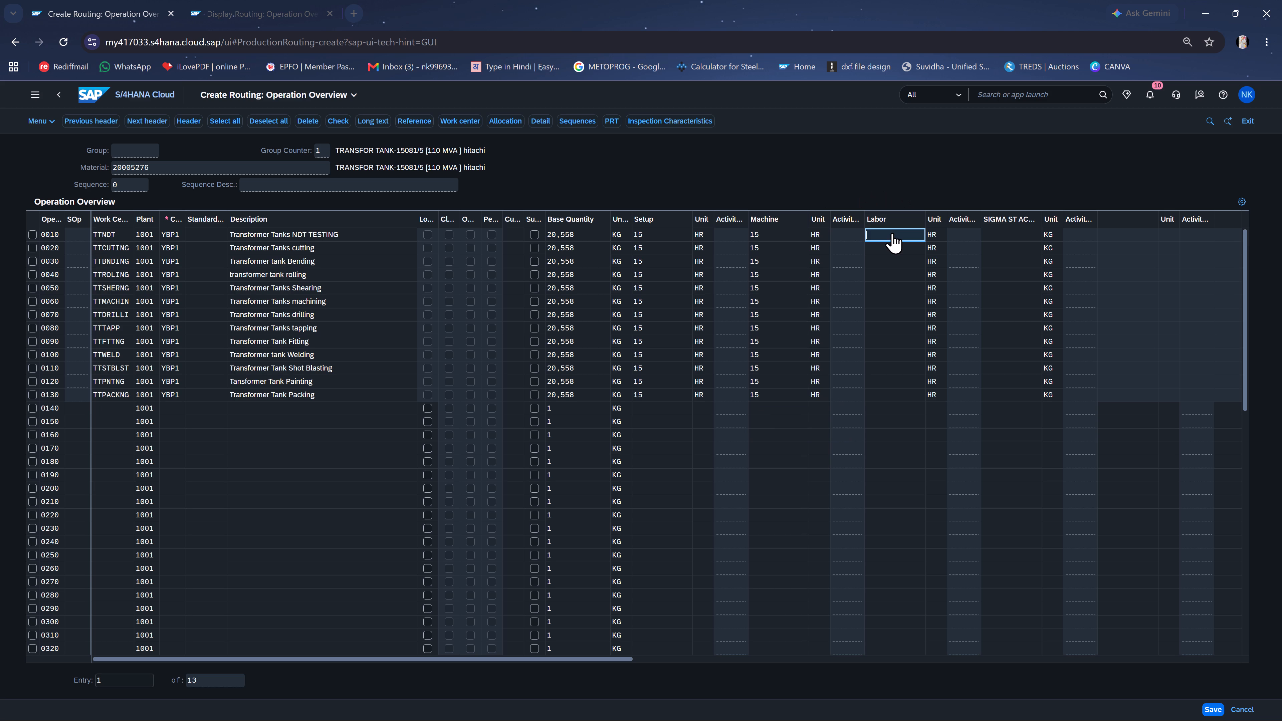
text(15)
key(Down)
text(15)
key(Down)
text(15)
key(Down)
text(15)
key(Down)
text(15)
key(Down)
text(15)
key(Down)
text(15)
key(Down)
text(15)
key(Down)
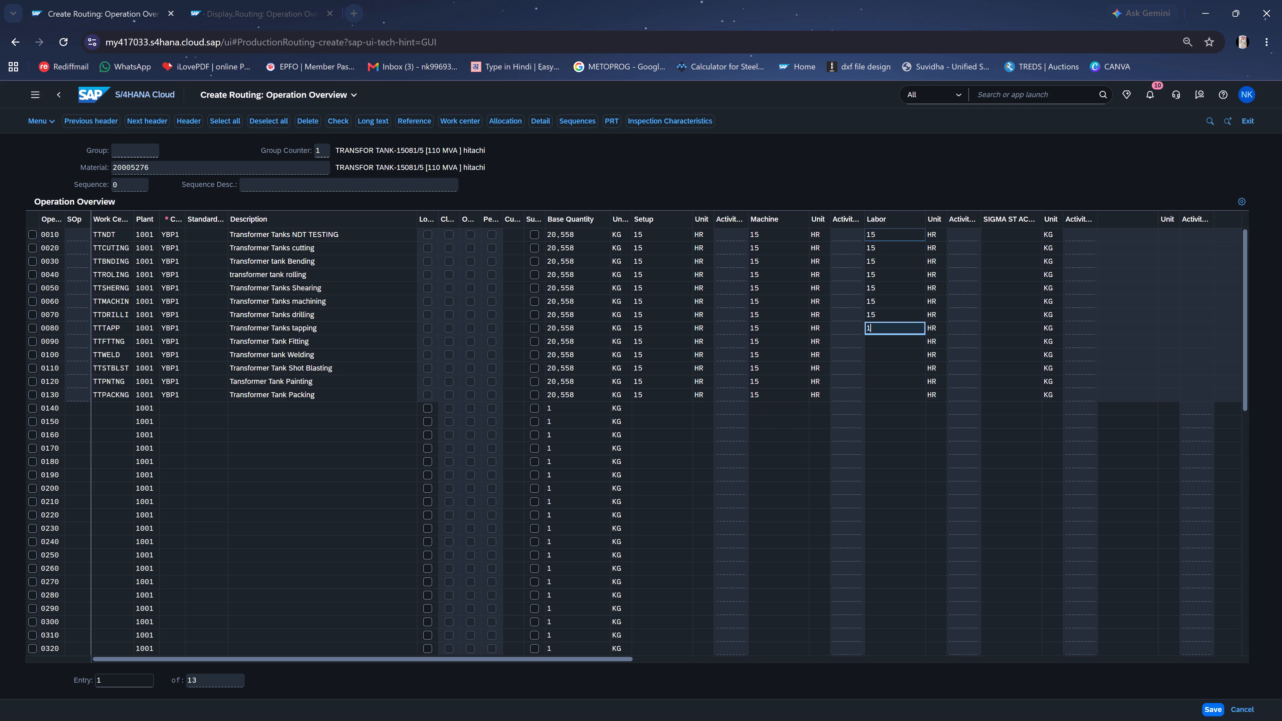
text(15)
key(Down)
text(15)
key(Down)
text(15)
key(Down)
text(15)
key(Down)
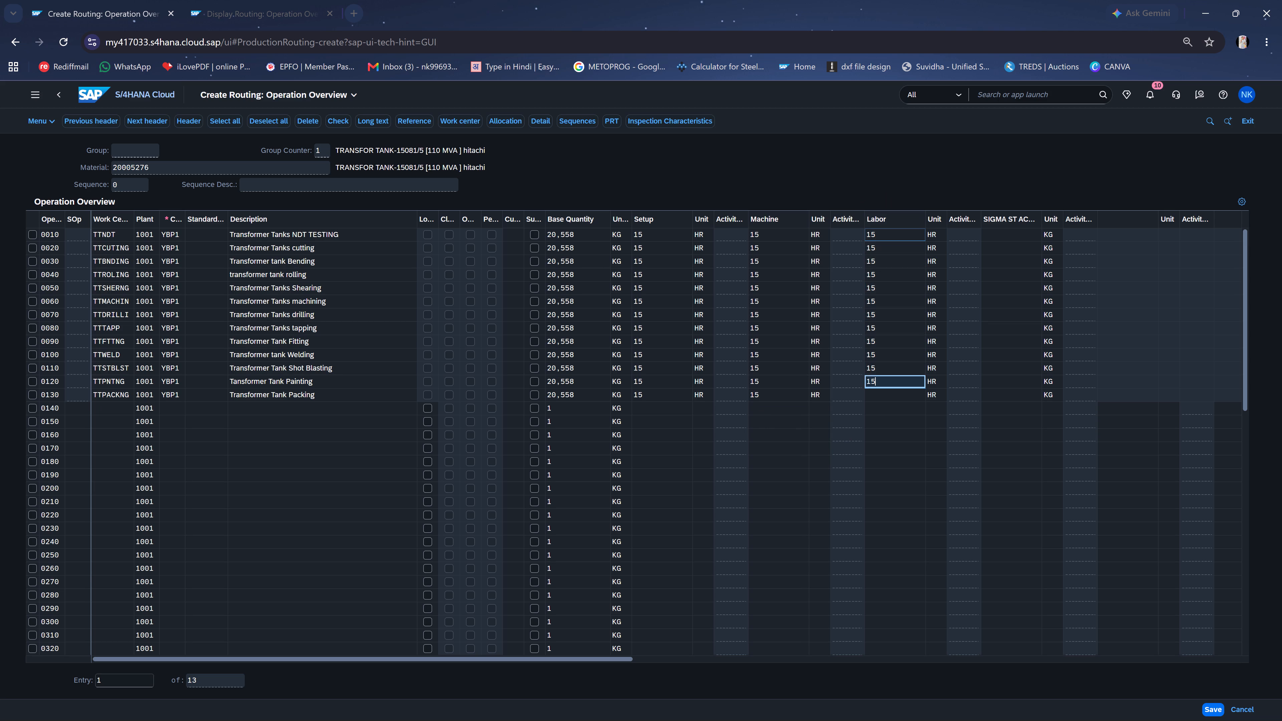
text(15)
key(Down)
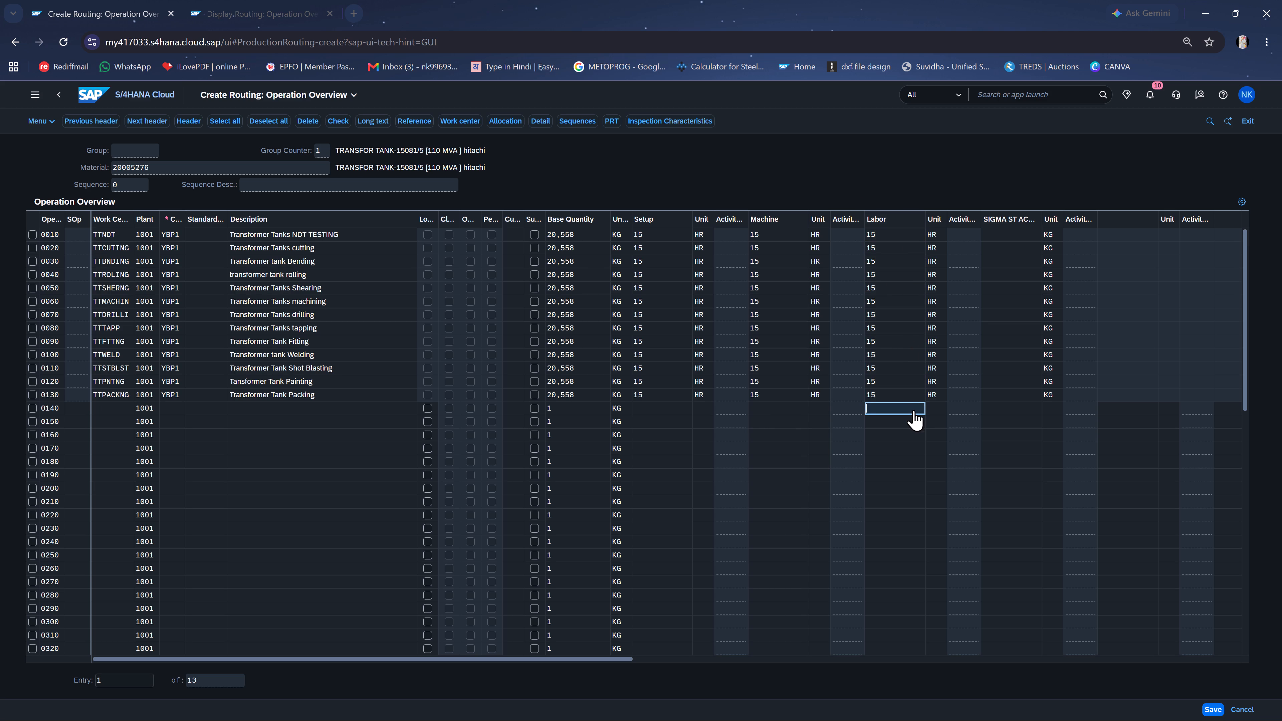
key(Return)
Save the new routing for material 20005276.
click(1213, 711)
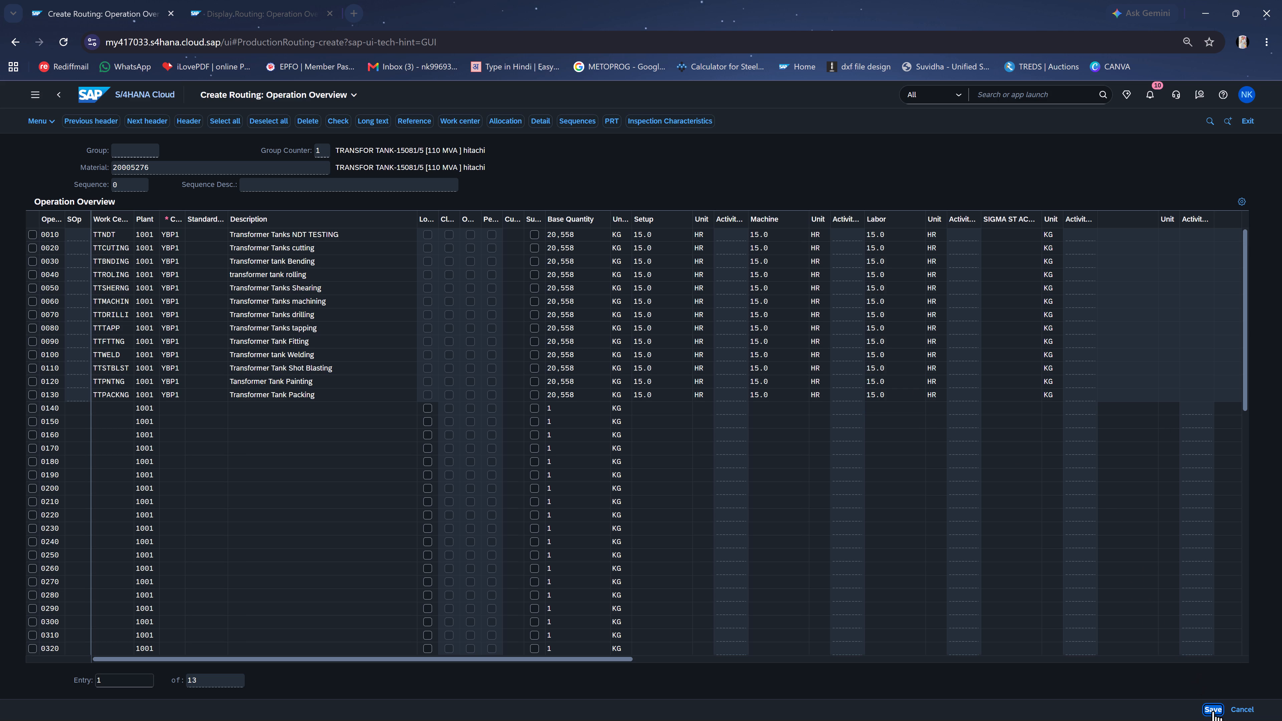
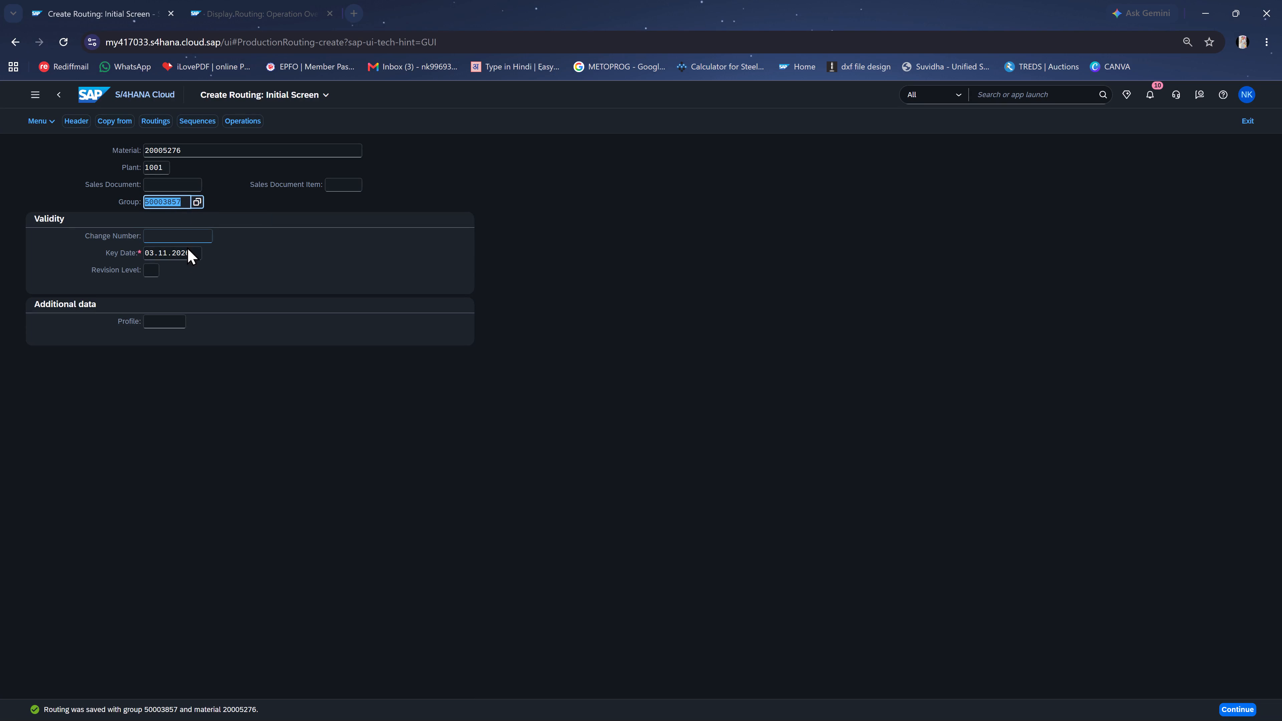
Copy routing group 50003857 and enter it as the Routing Group No. for work order 15081/5 in the Excel tracking sheet.
key(ctrl+c)
click(181, 202)
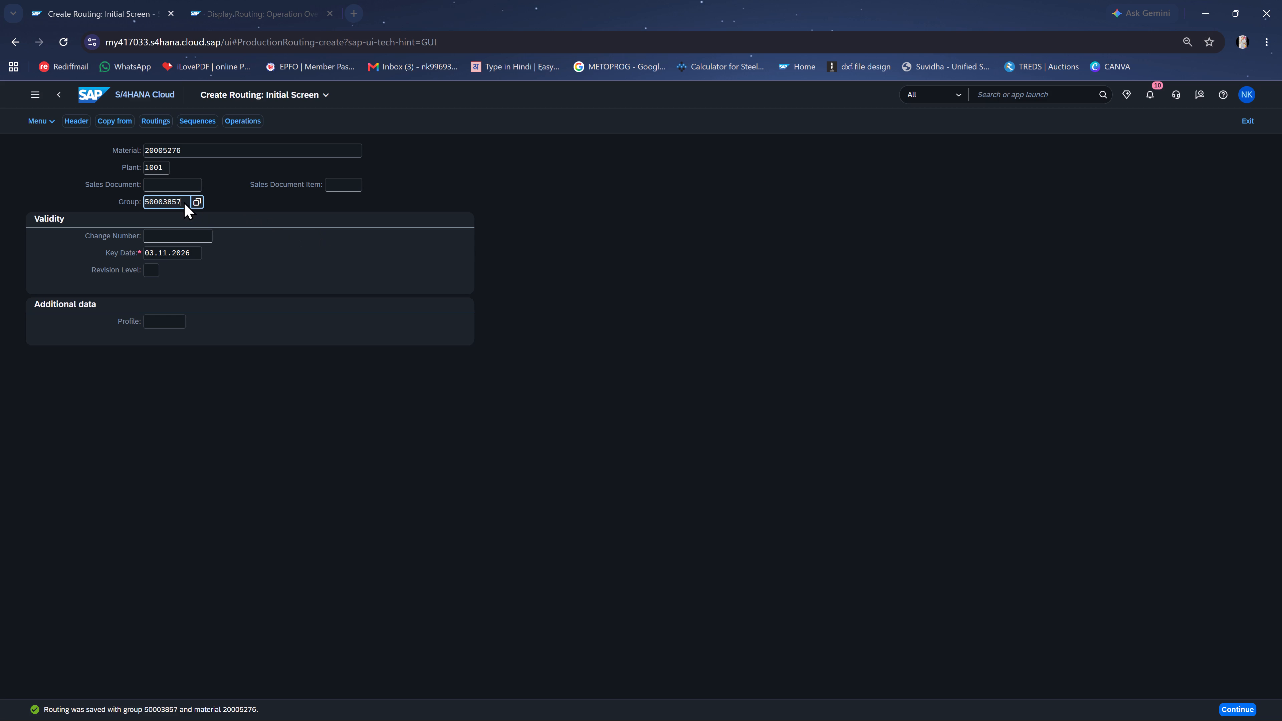
drag(184, 201, 138, 201)
key(ctrl+c)
click(1203, 9)
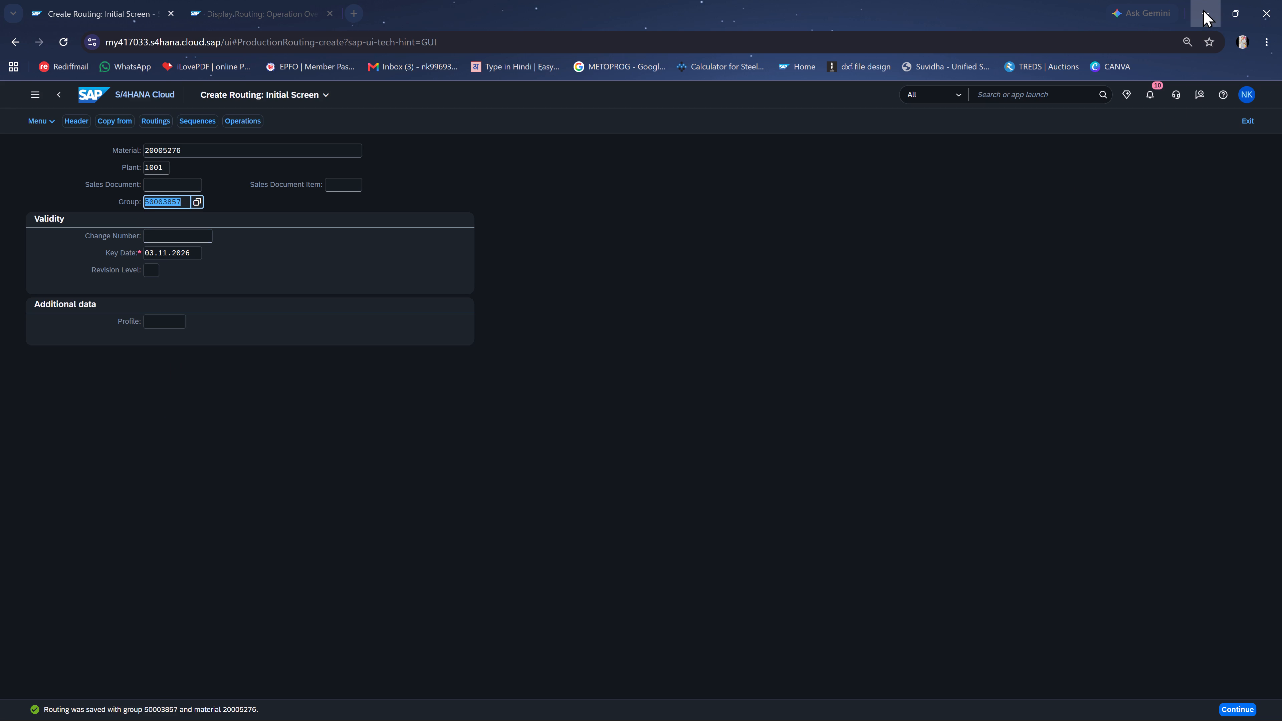
click(939, 699)
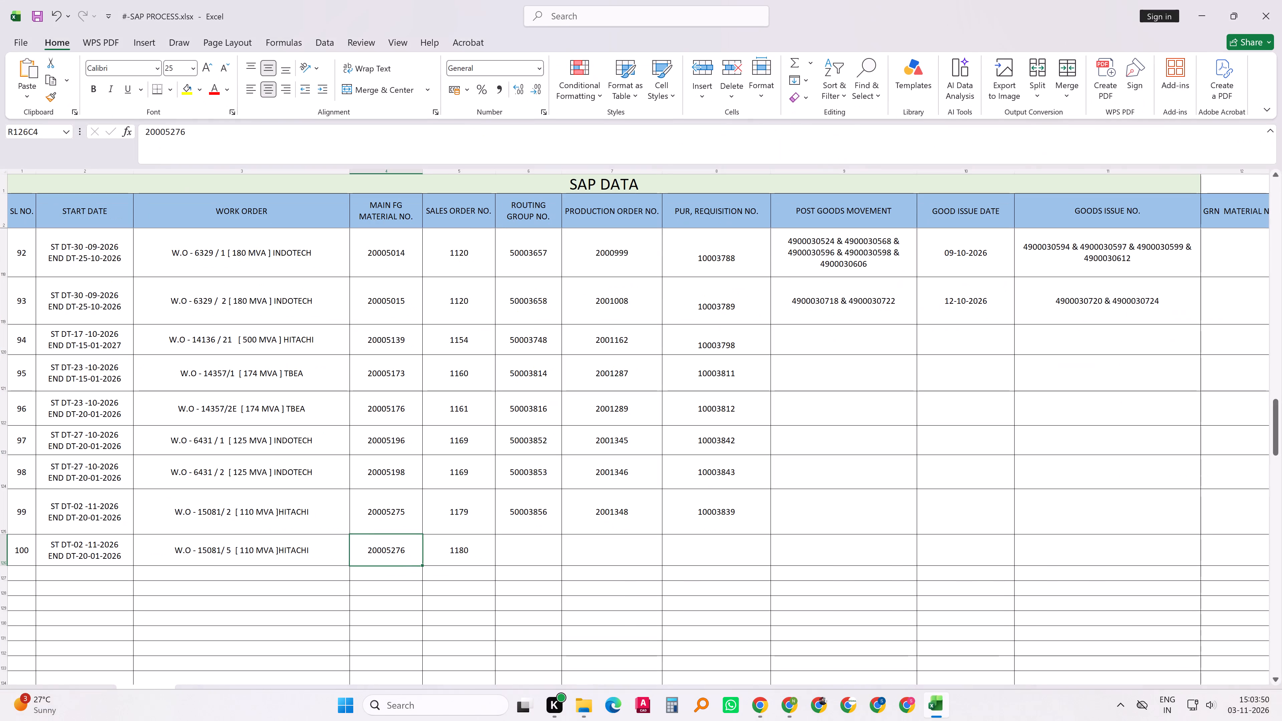
double_click(520, 544)
key(ctrl+v)
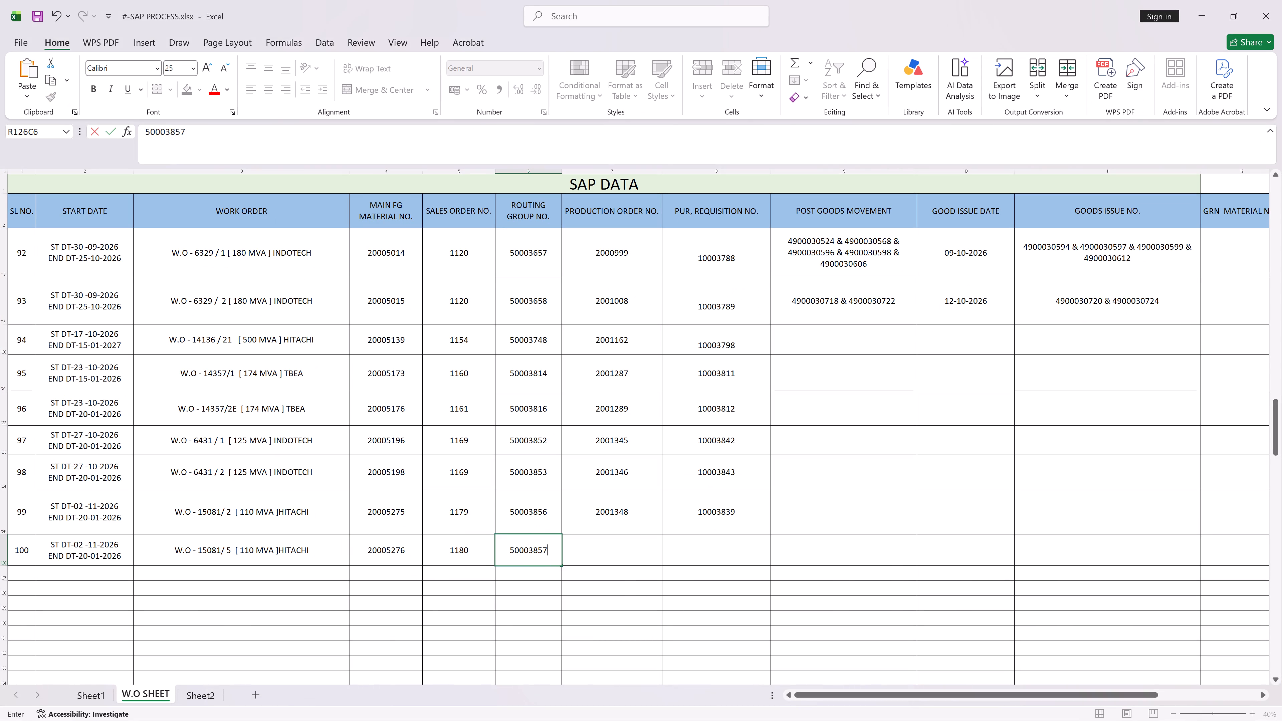
click(611, 551)
Save the SAP PROCESS workbook.
key(ctrl+s)
key(ctrl+s)
key(ctrl+s)
key(ctrl+s)
key(ctrl+s)
key(ctrl+s)
key(ctrl+s)
key(ctrl+s)
key(ctrl+s)
key(ctrl+s)
key(ctrl+s)
key(ctrl+s)
key(ctrl+s)
key(ctrl+s)
key(ctrl+s)
key(ctrl+s)
key(ctrl+s)
key(ctrl+s)
key(ctrl+s)
key(ctrl+s)
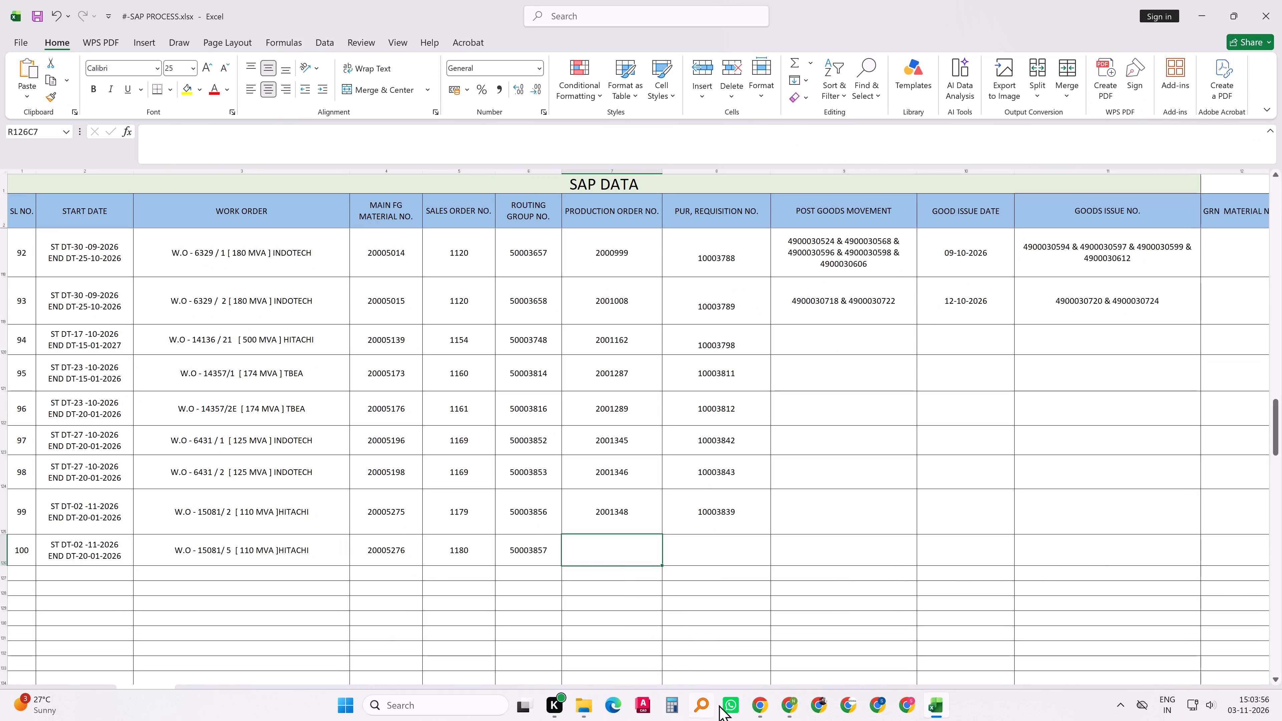
Switch back to SAP, open Manage Production Versions and enter plant 1001.
click(758, 710)
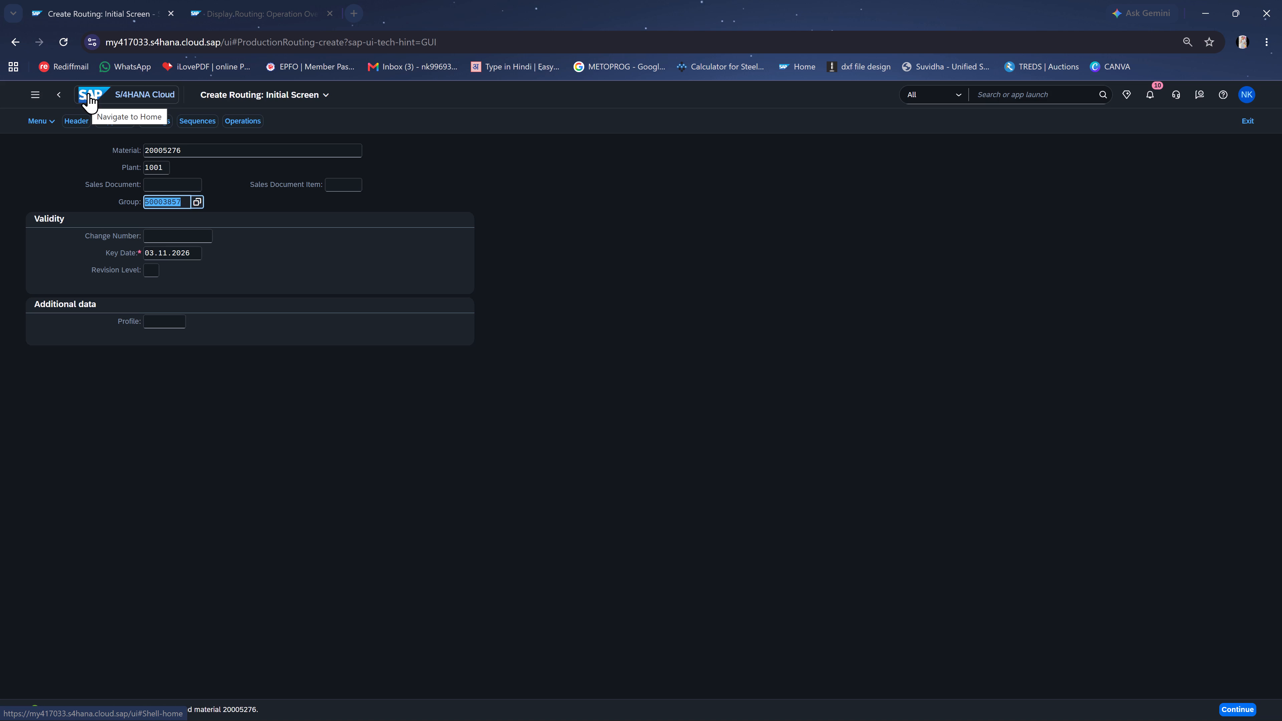
click(88, 93)
click(465, 464)
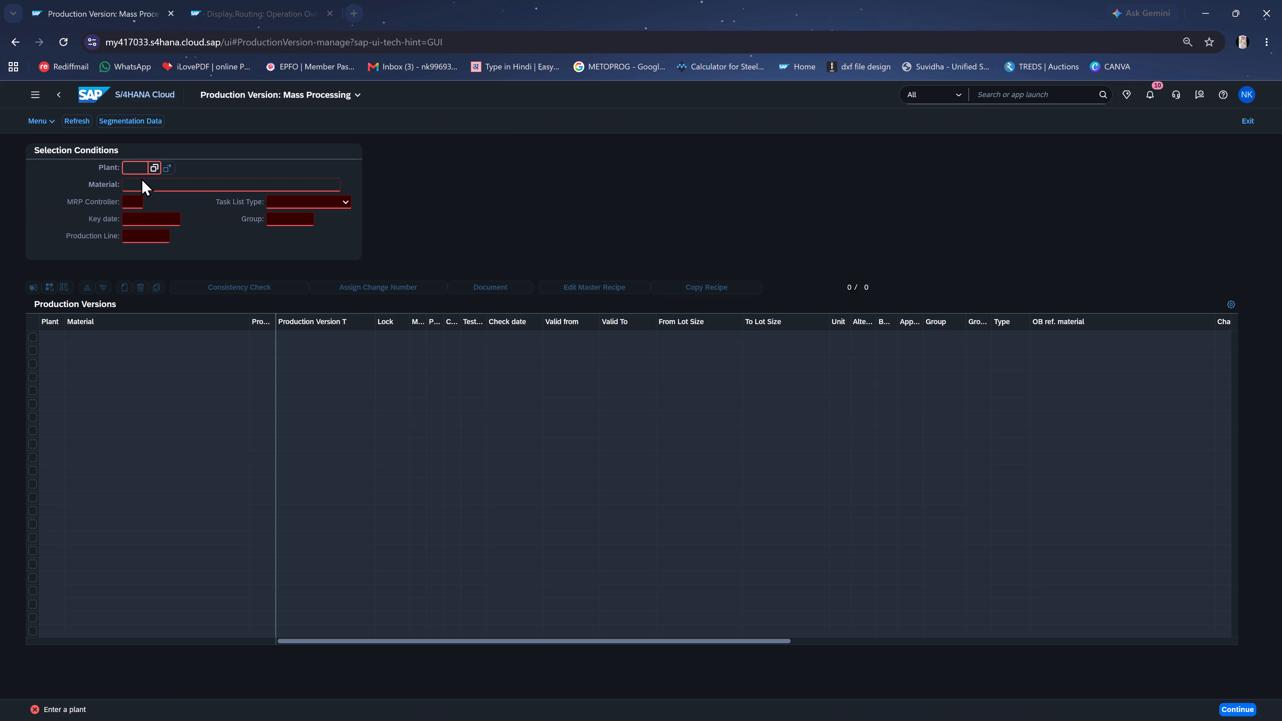
text(1001)
Enter material 20005276, copied from the Excel sheet, as the selection condition and load its production versions.
key(Tab)
key(Tab)
key(ctrl+v)
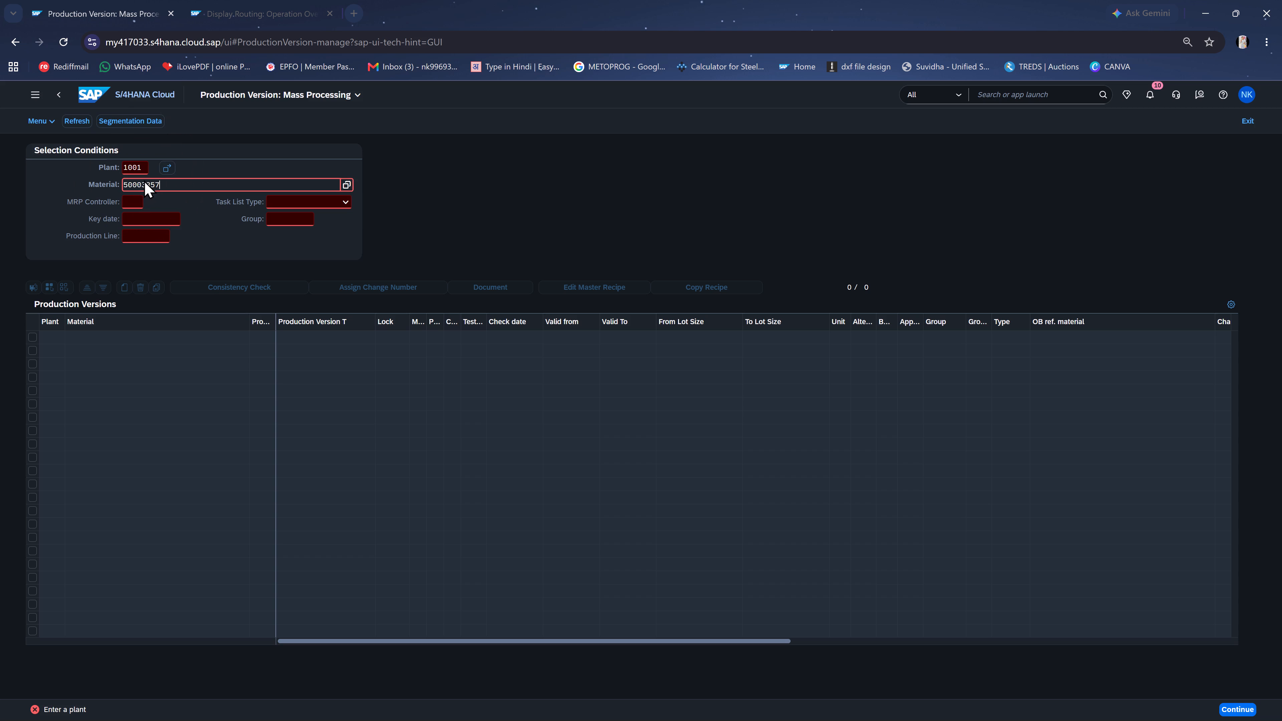
drag(171, 181, 101, 190)
key(Delete)
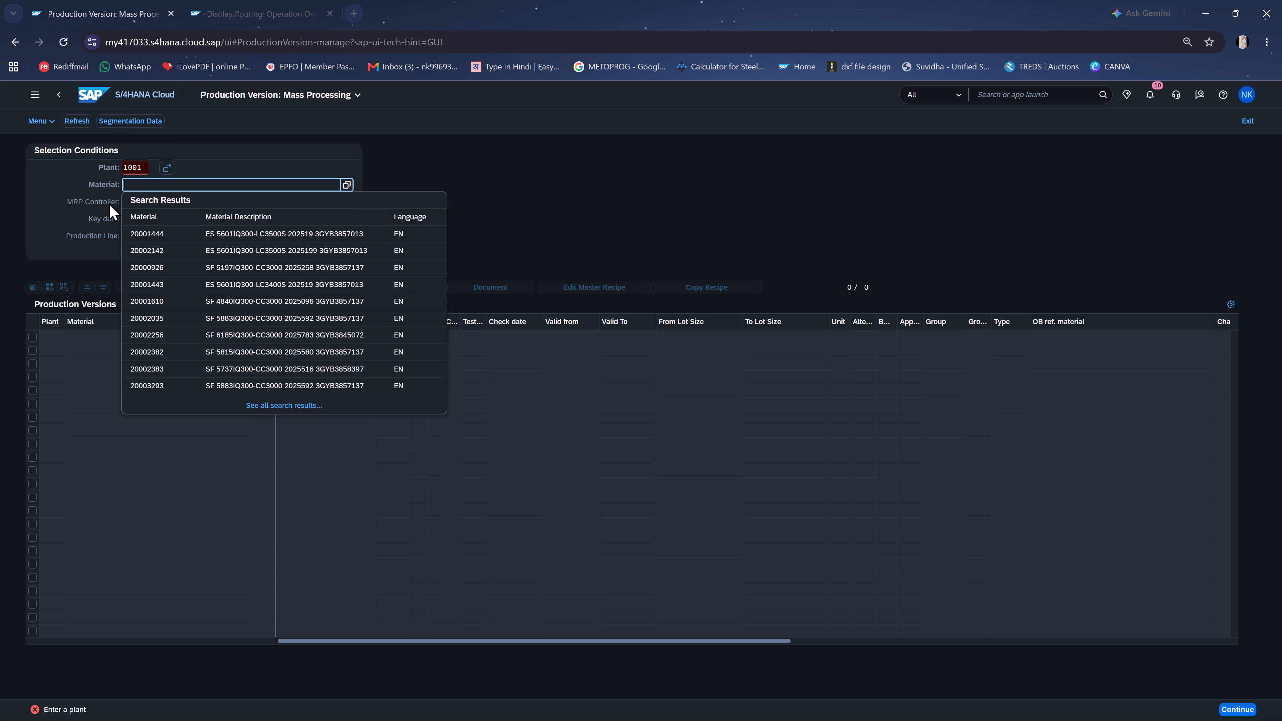
click(918, 703)
click(931, 705)
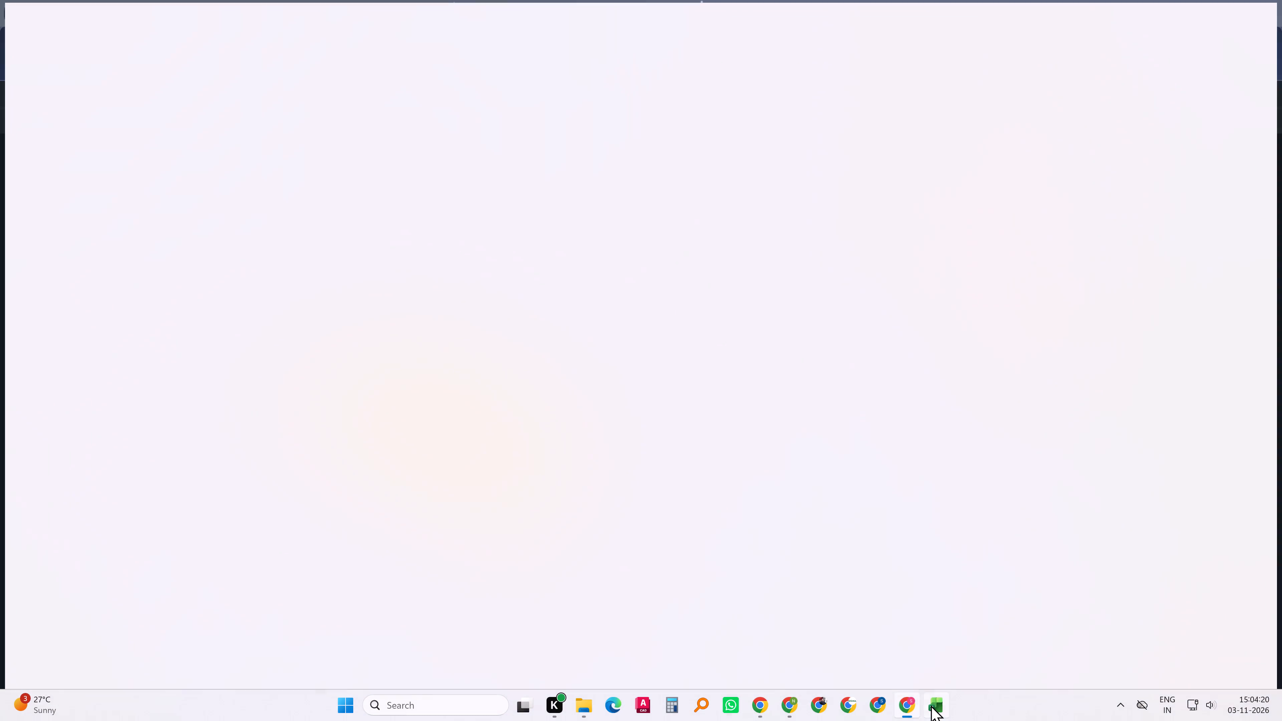
click(348, 551)
click(397, 554)
key(ctrl+c)
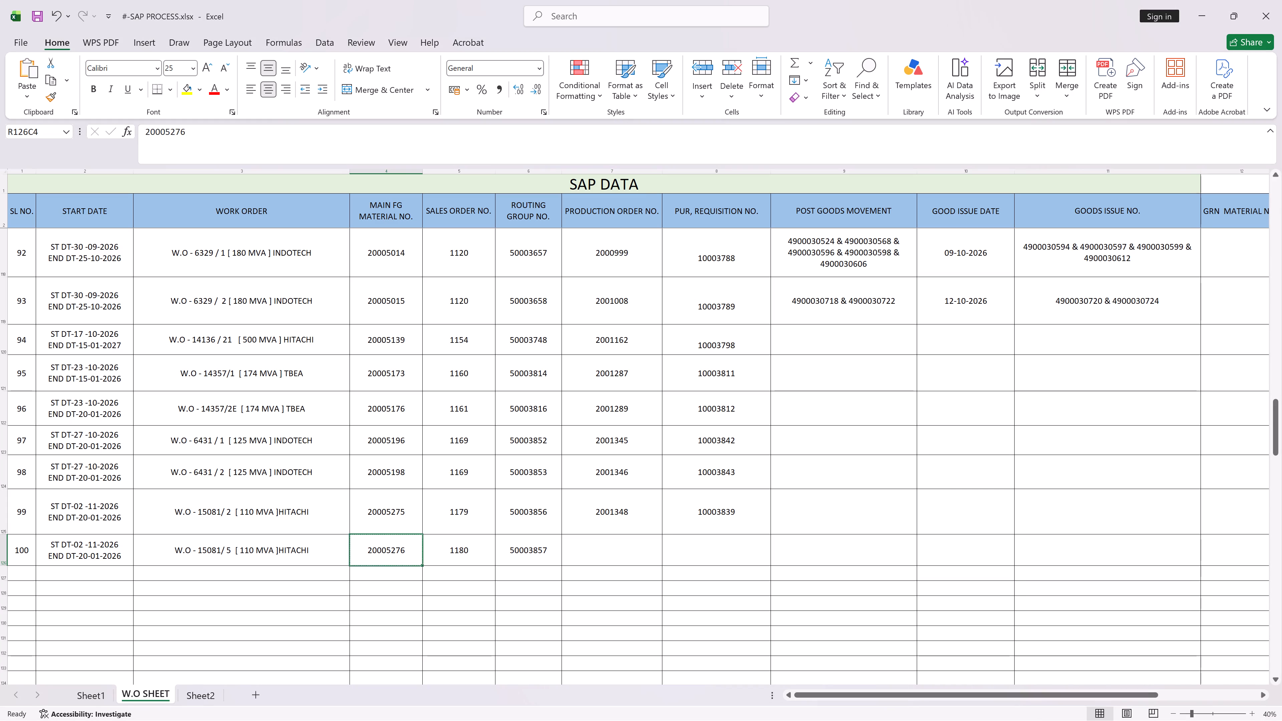
click(1204, 11)
click(1281, 0)
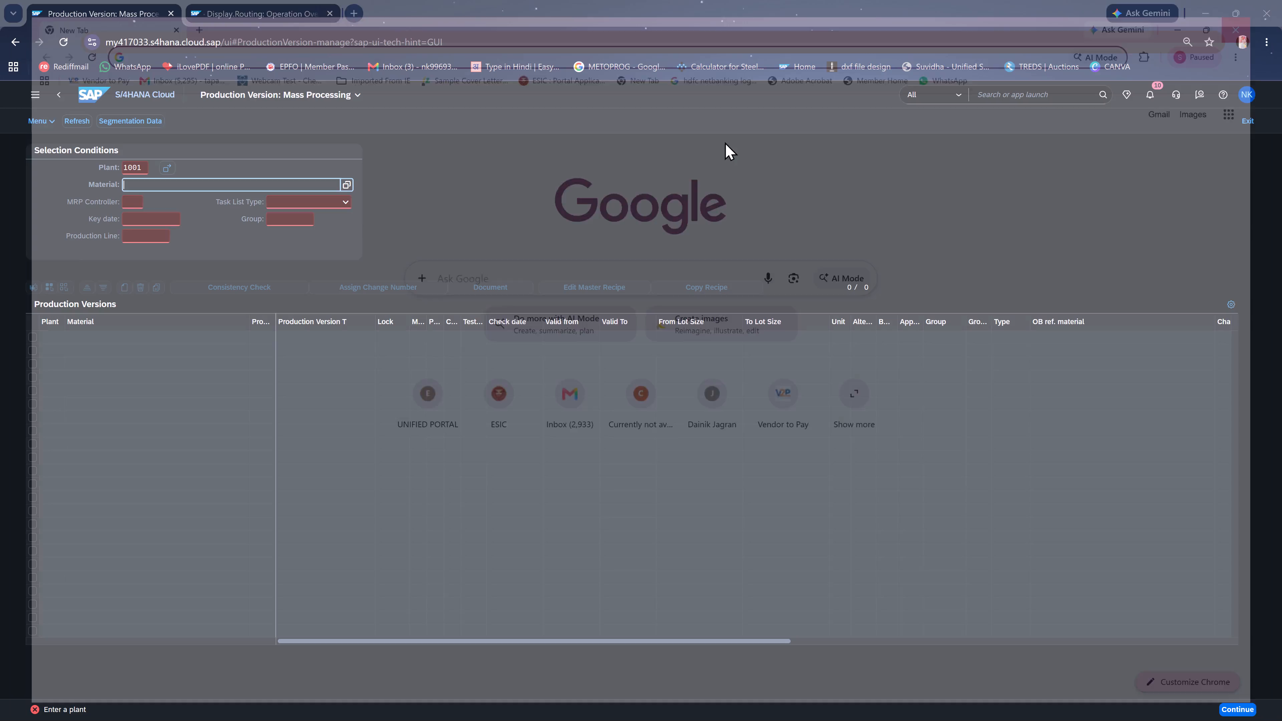
click(161, 182)
key(ctrl+v)
key(Return)
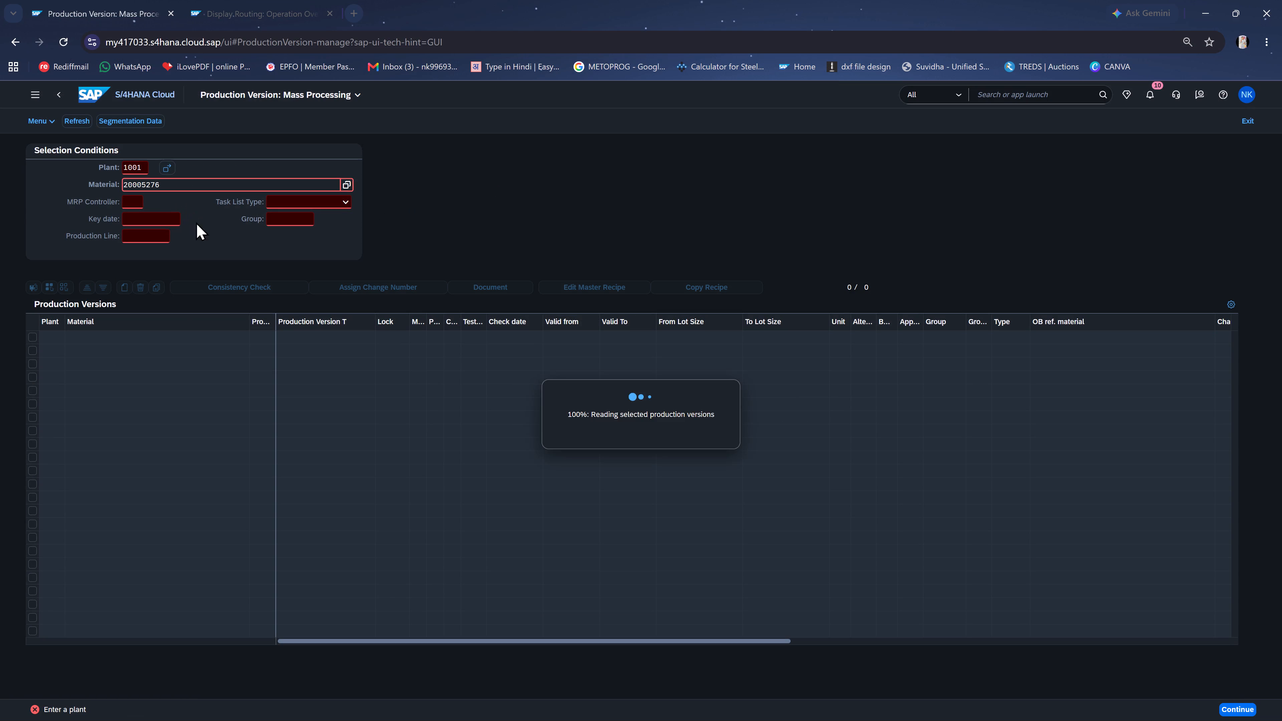
Create a new production version for material 20005276 with version number PV01.
click(126, 285)
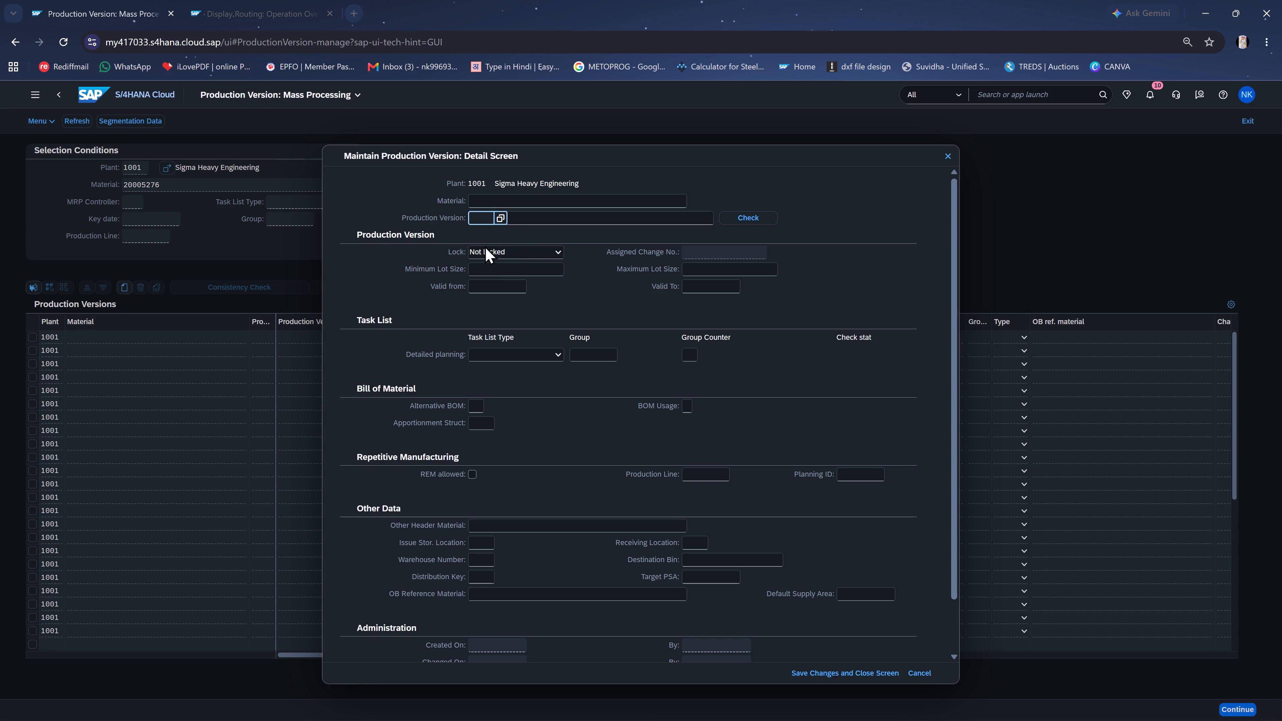
click(480, 200)
key(ctrl+v)
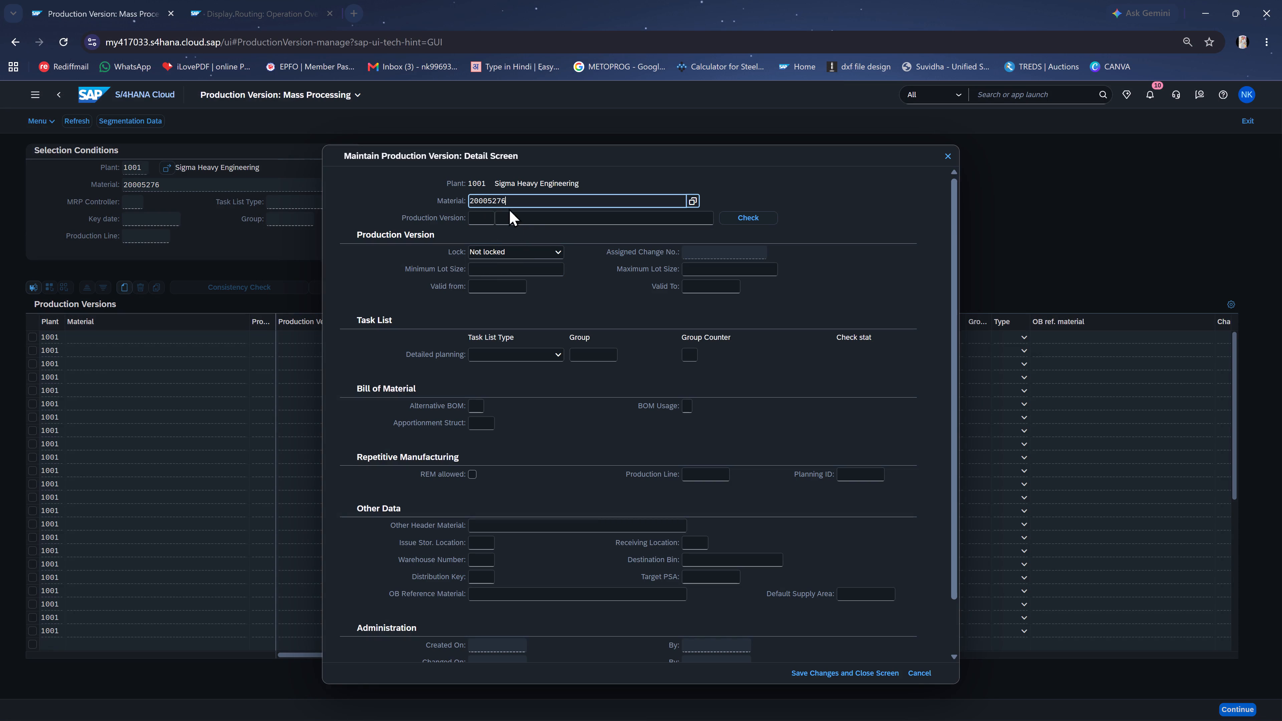
click(480, 218)
click(449, 218)
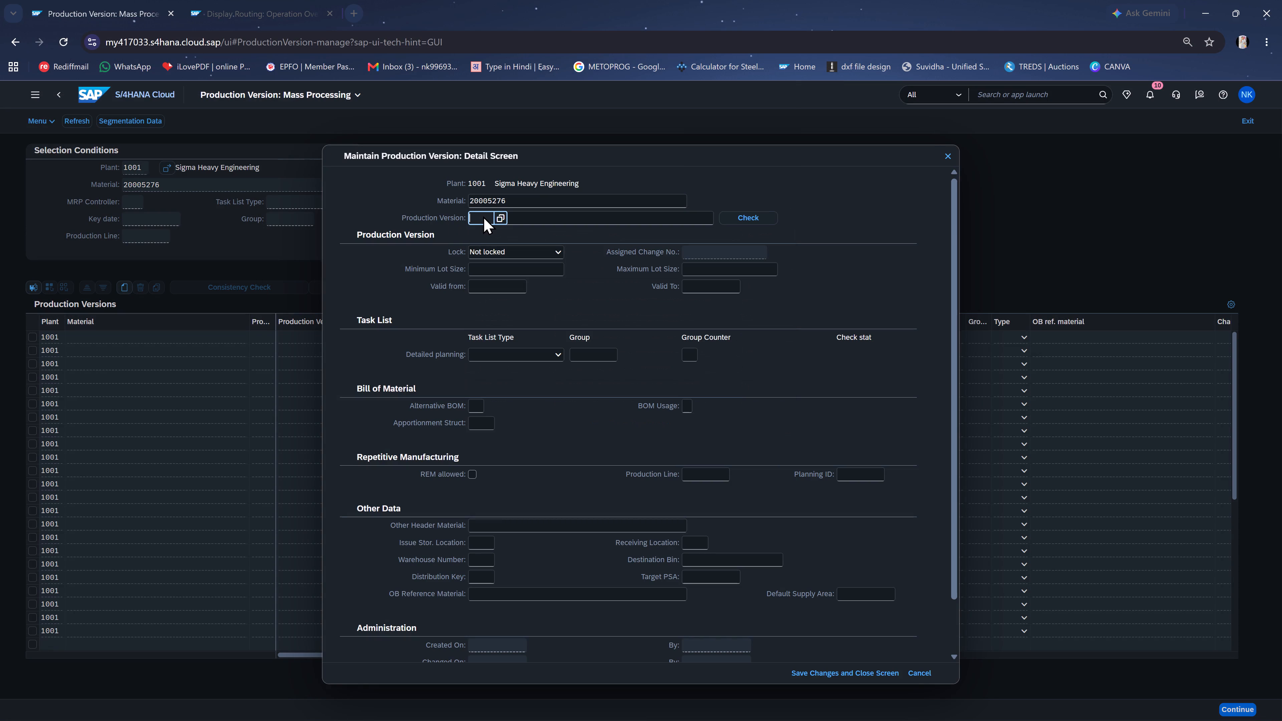
click(483, 216)
text(PV01)
Copy the work order text from Excel and enter "W.O - 15081/ 5 [ 110 MVA ]HITACHI" as the production version text.
click(944, 702)
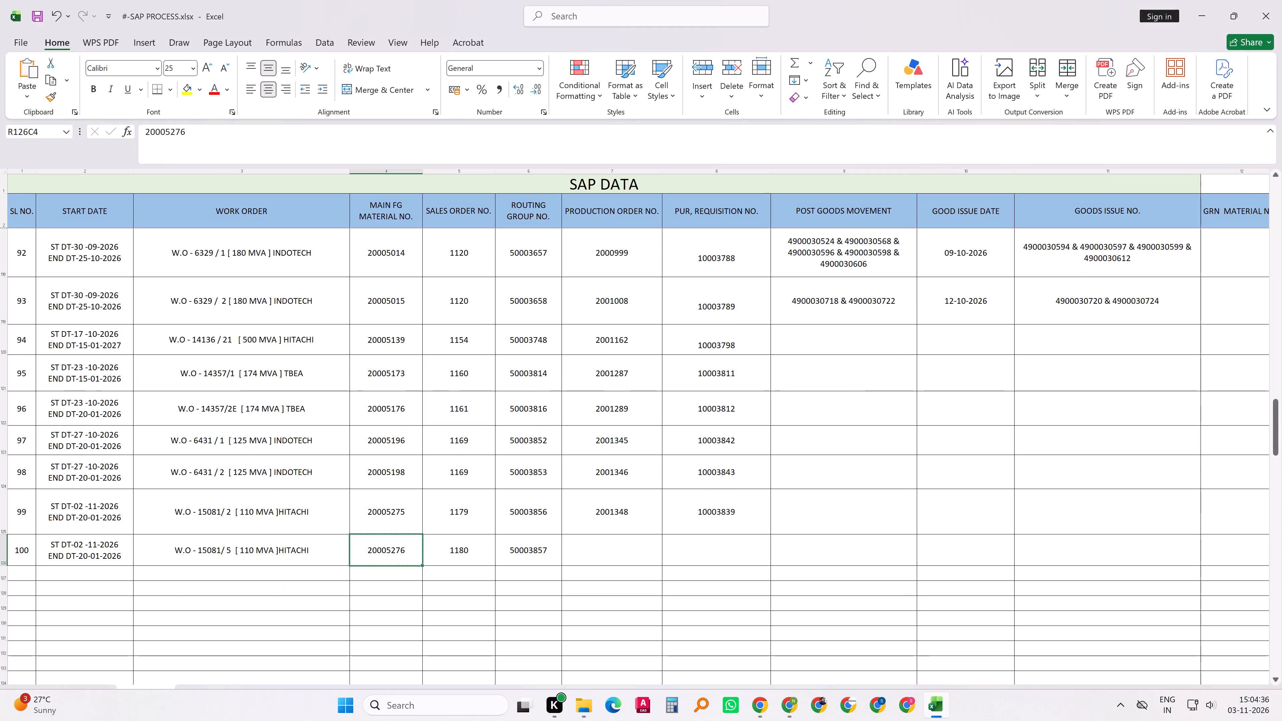
double_click(335, 543)
drag(327, 554, 144, 555)
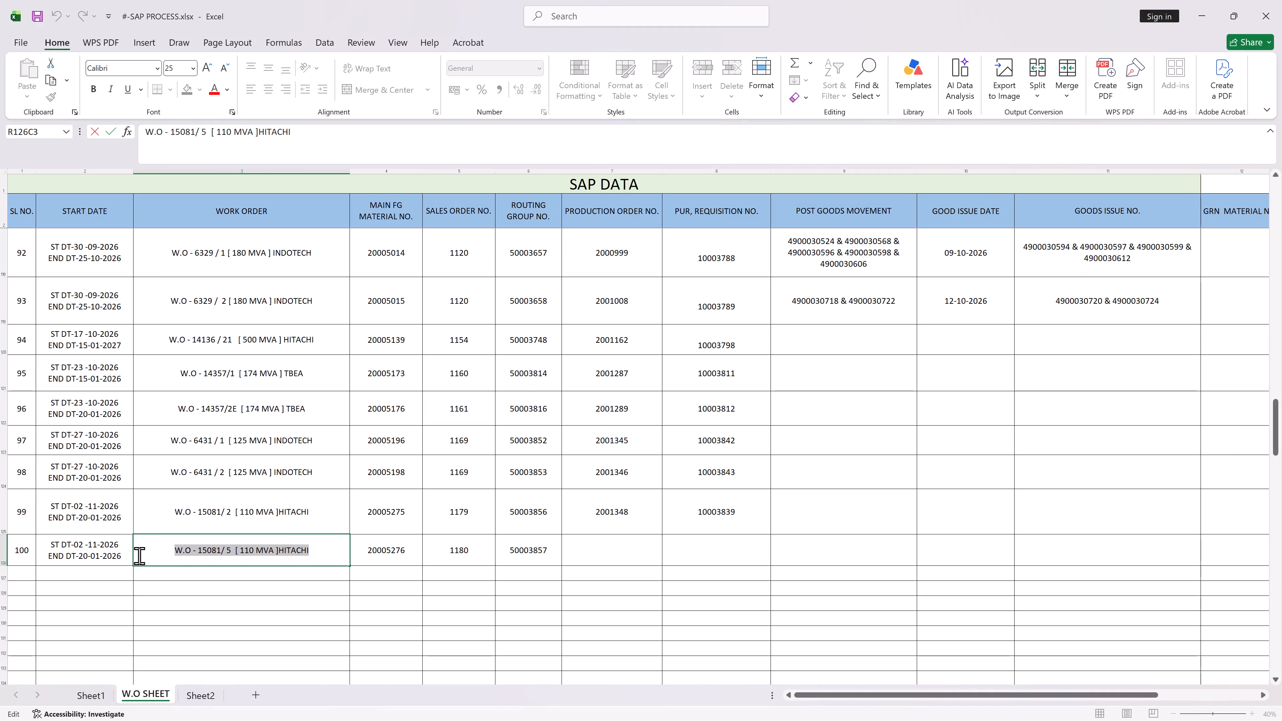
key(ctrl+c)
click(1205, 10)
click(536, 213)
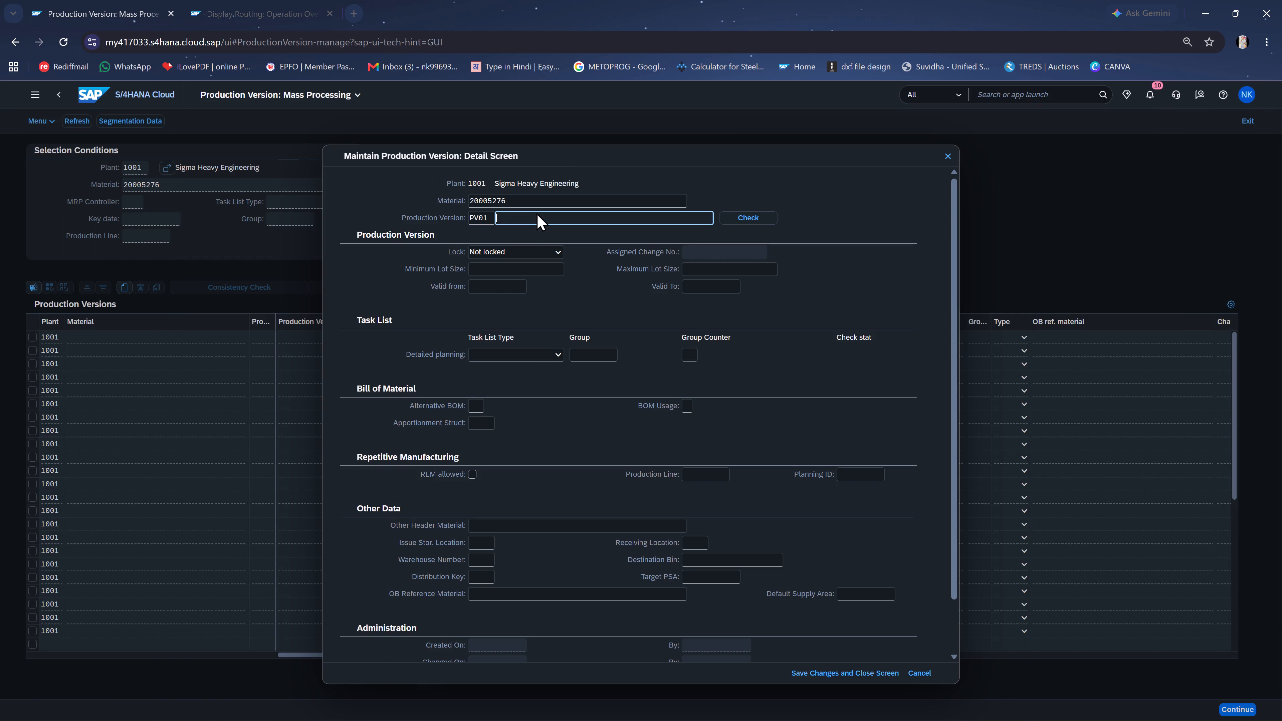
key(ctrl+v)
Set the production version's Valid from date to 02.11.2026.
click(495, 289)
click(534, 287)
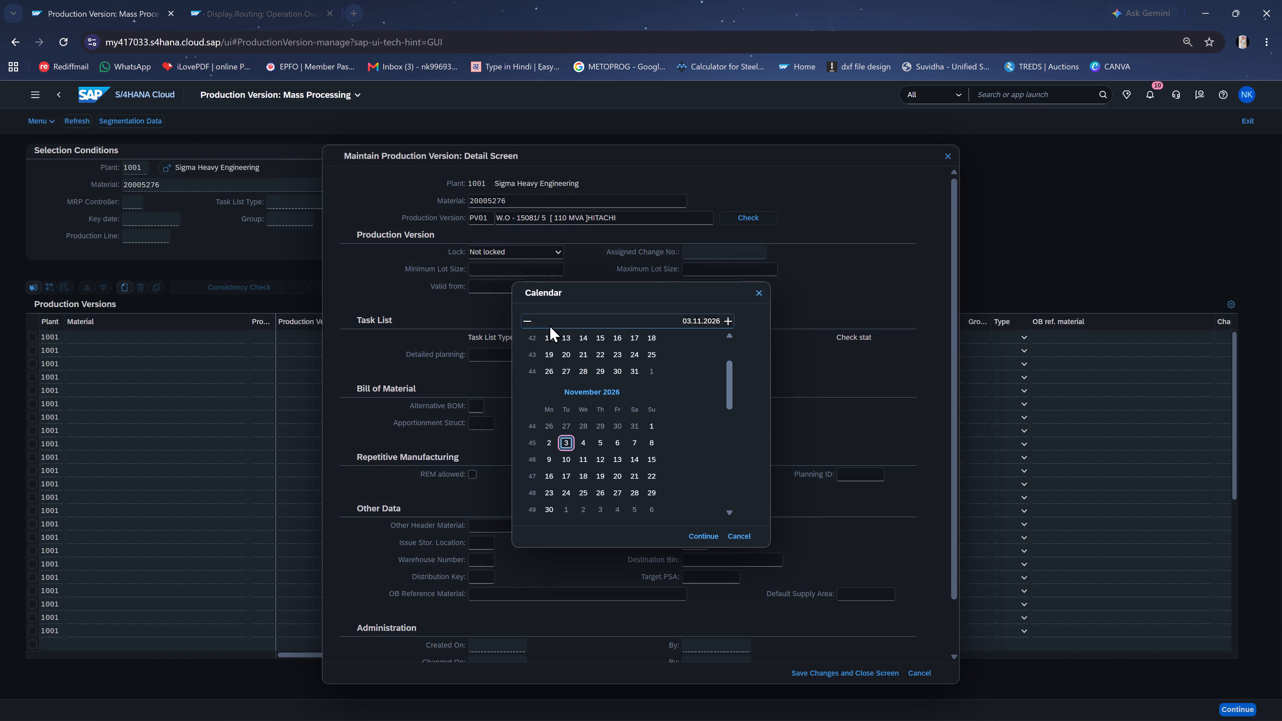
click(547, 442)
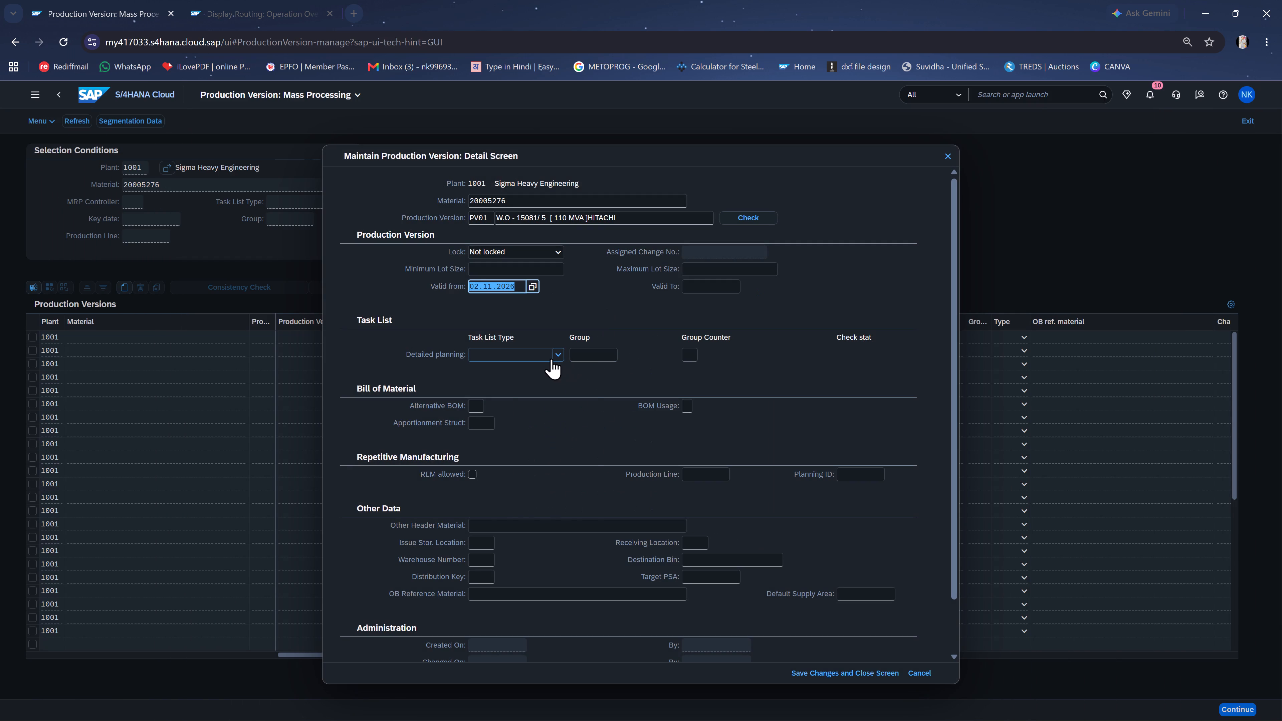
Set detailed planning to task list type N Routing, group 50003857 copied from Excel and group counter 1, and accept the entries.
click(551, 358)
click(520, 451)
click(598, 353)
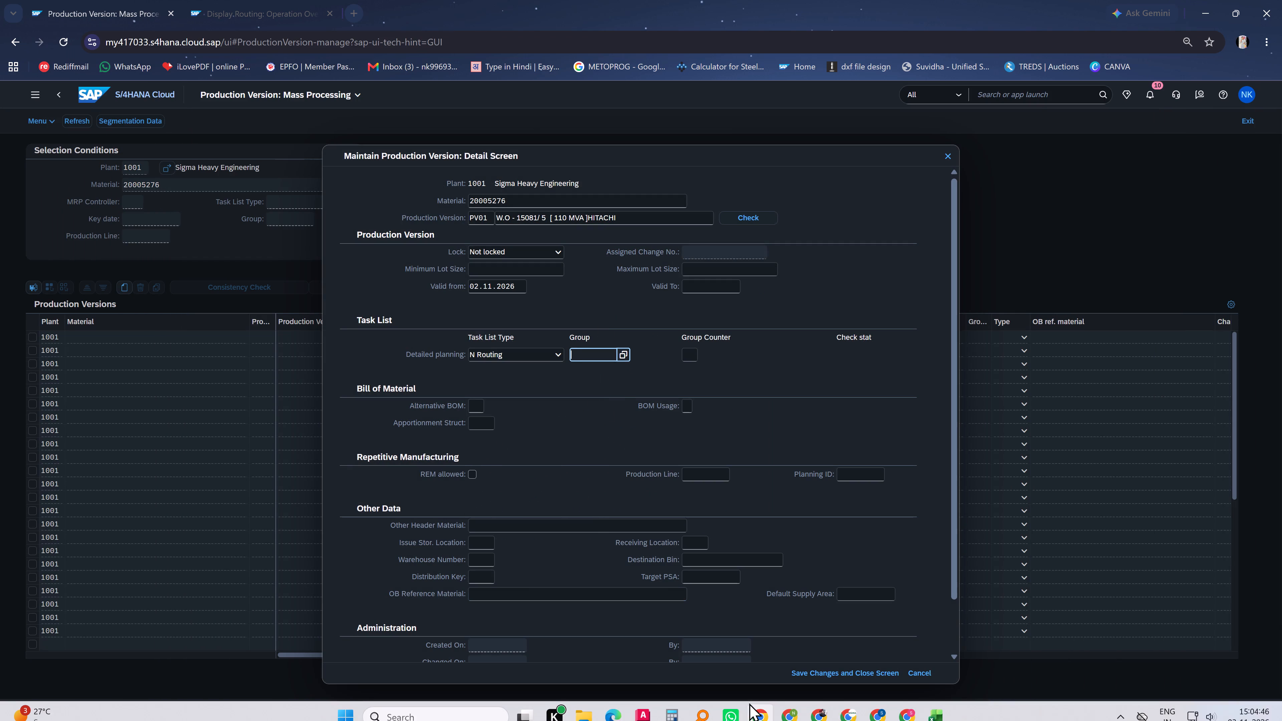
click(935, 706)
click(554, 530)
double_click(547, 545)
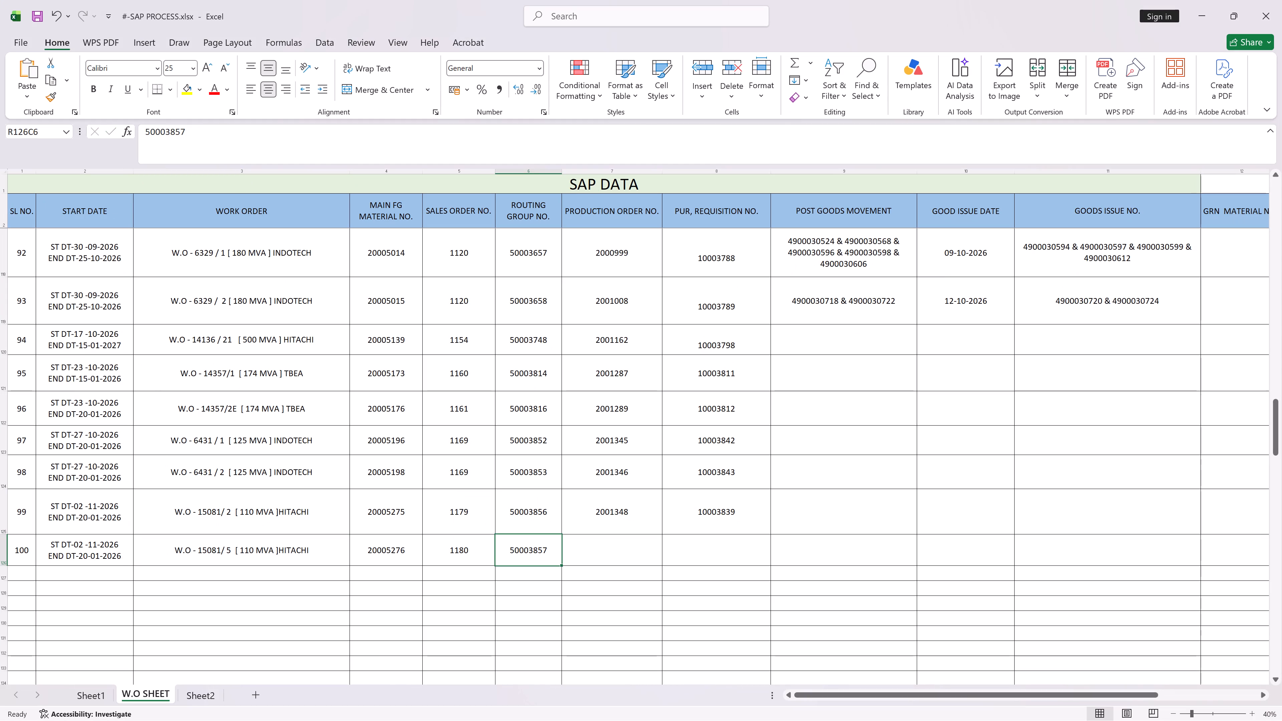
key(ctrl+c)
click(1191, 15)
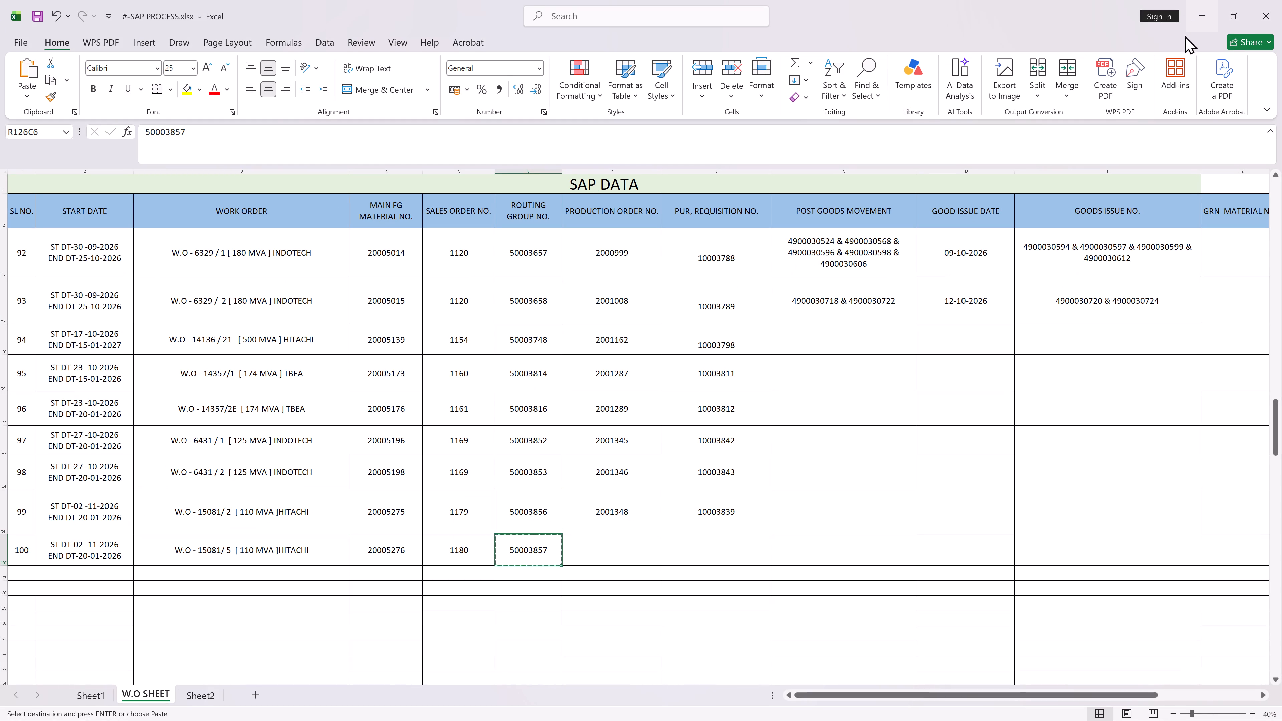
click(588, 348)
key(ctrl+v)
click(702, 349)
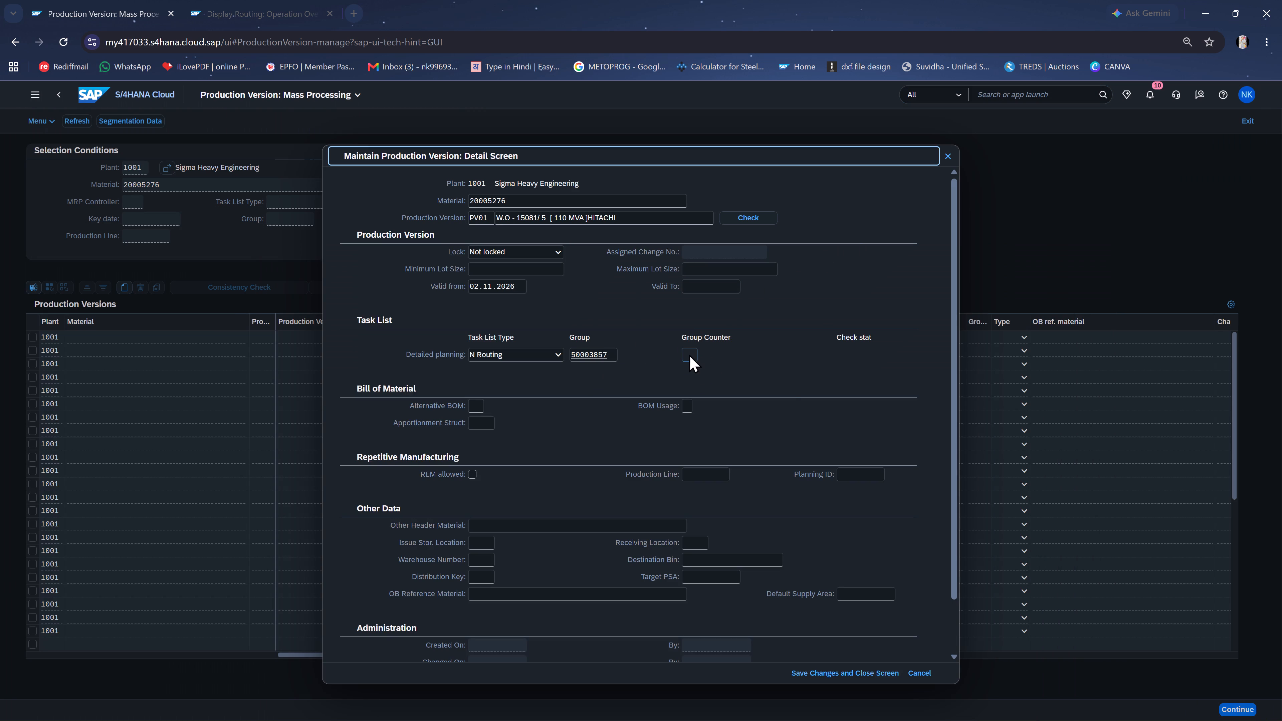
click(689, 354)
key(1)
key(Return)
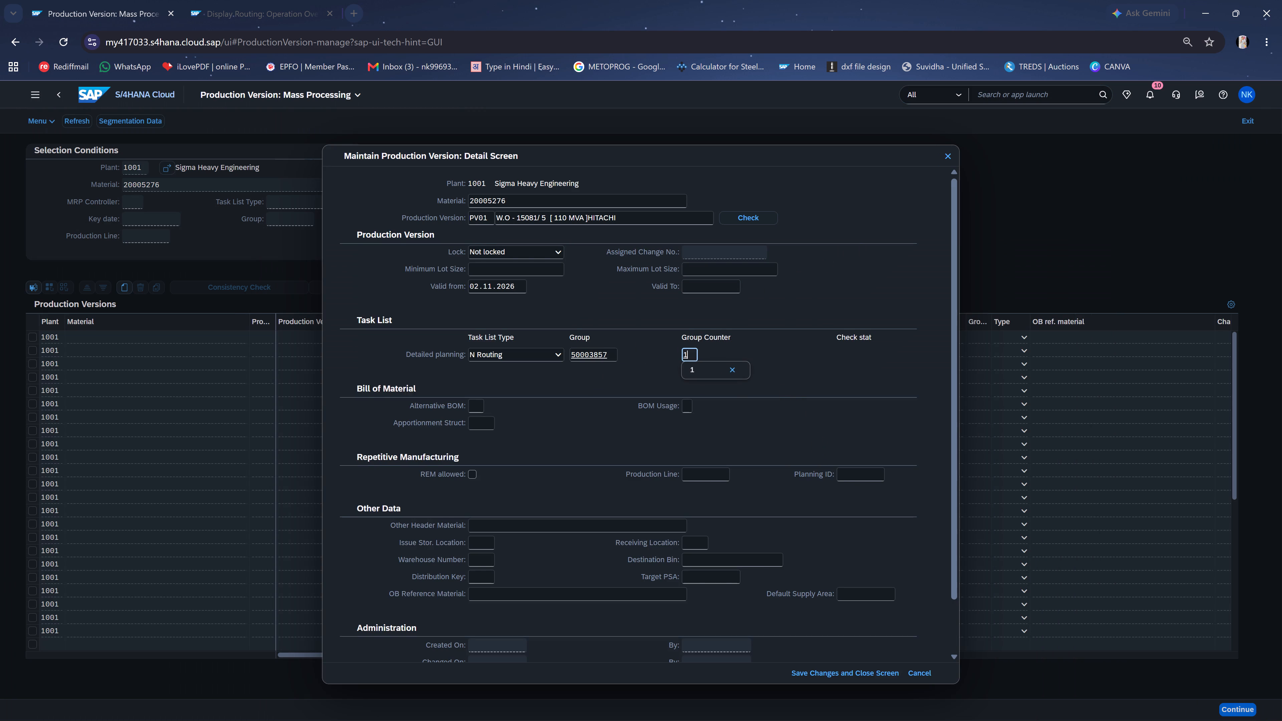
click(703, 461)
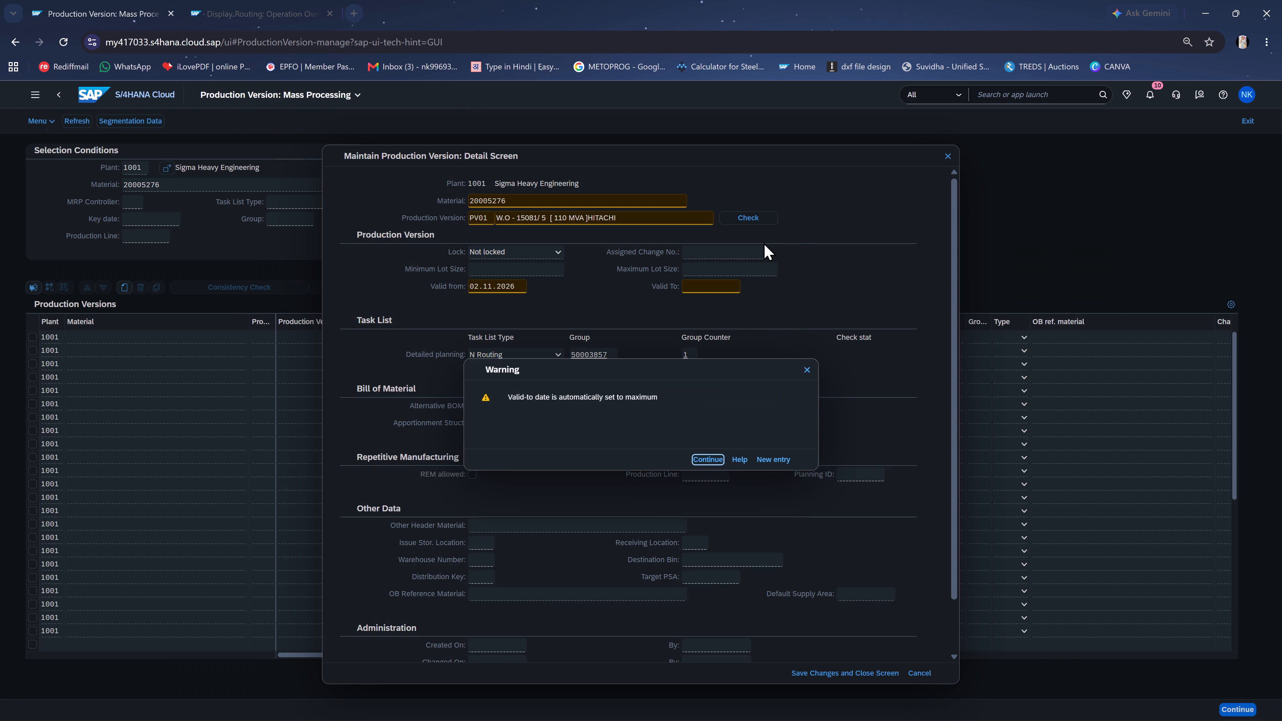
Run the consistency check on production version PV01 and close the check log.
click(764, 221)
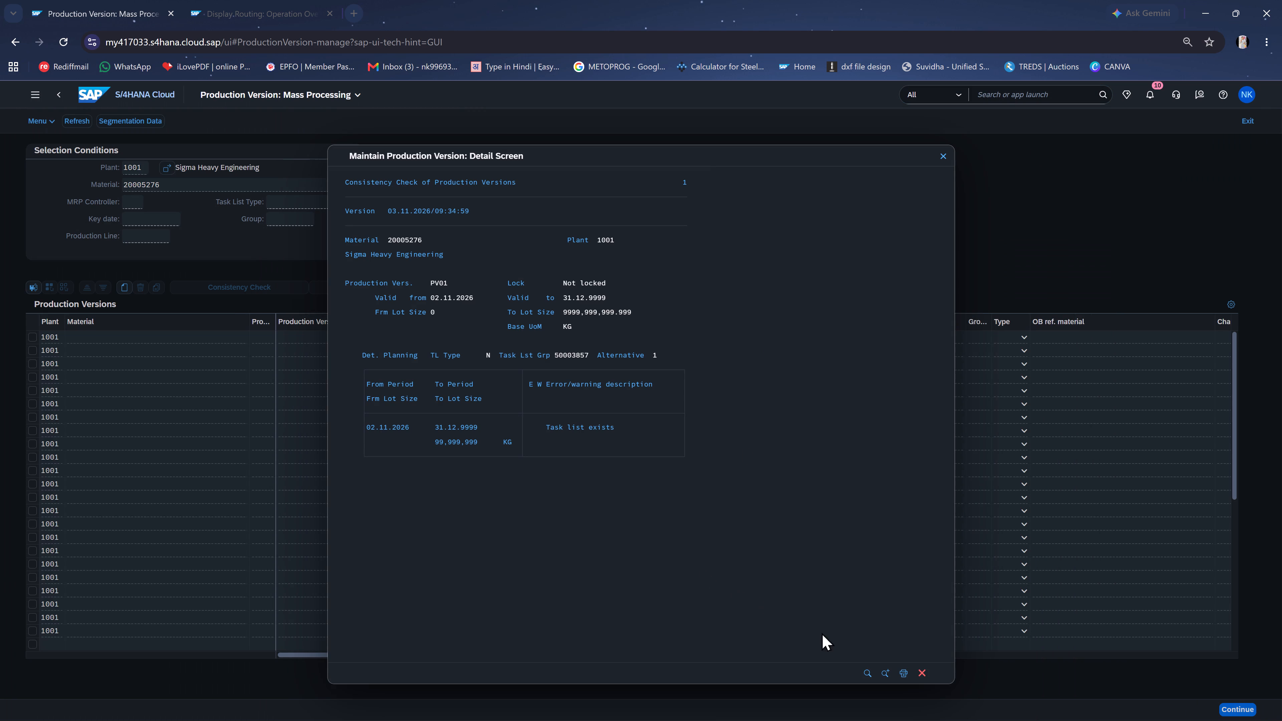
click(928, 674)
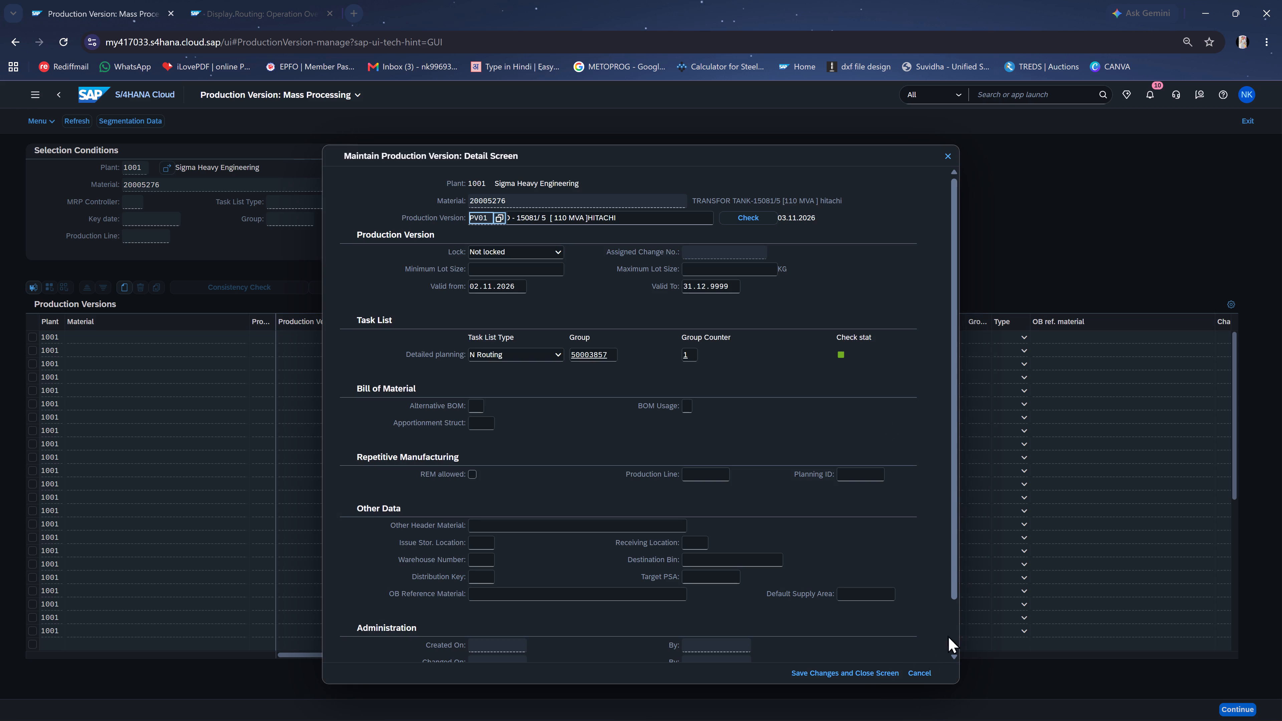
Save the new production version PV01 for material 20005276.
click(838, 673)
click(1168, 708)
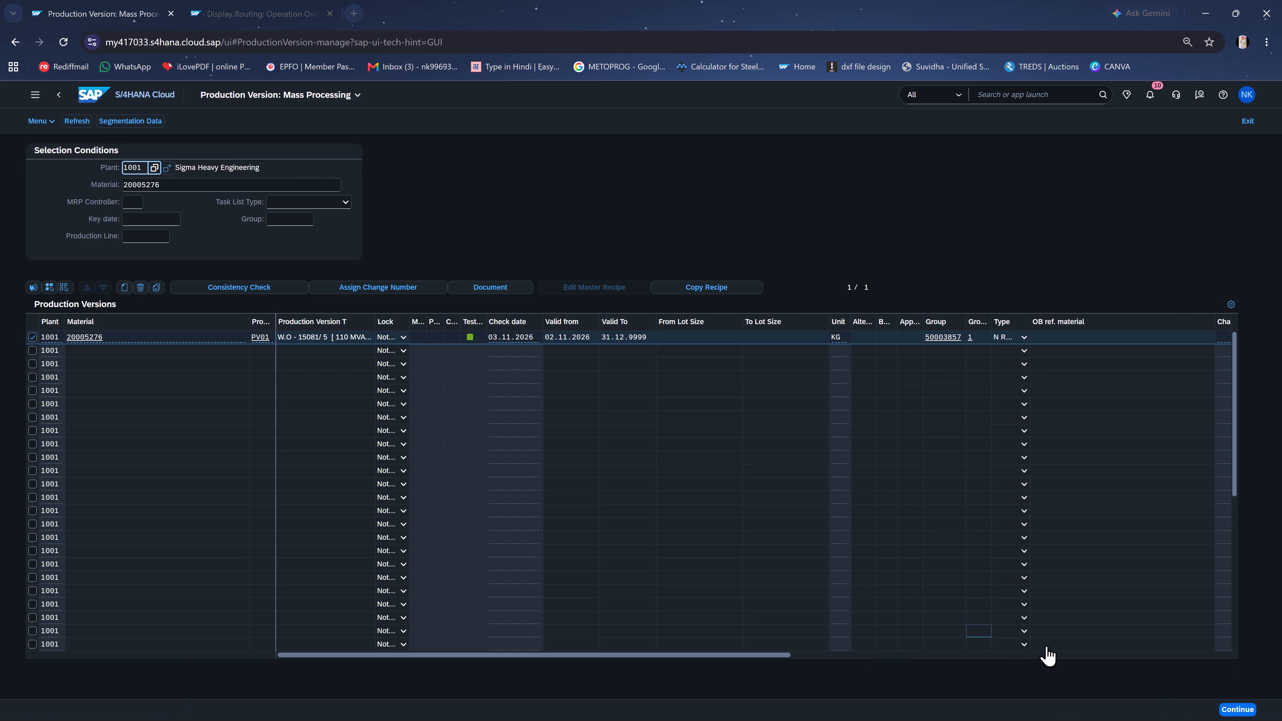
click(1237, 709)
Return to the SAP home page and bring up the favorite apps.
click(95, 92)
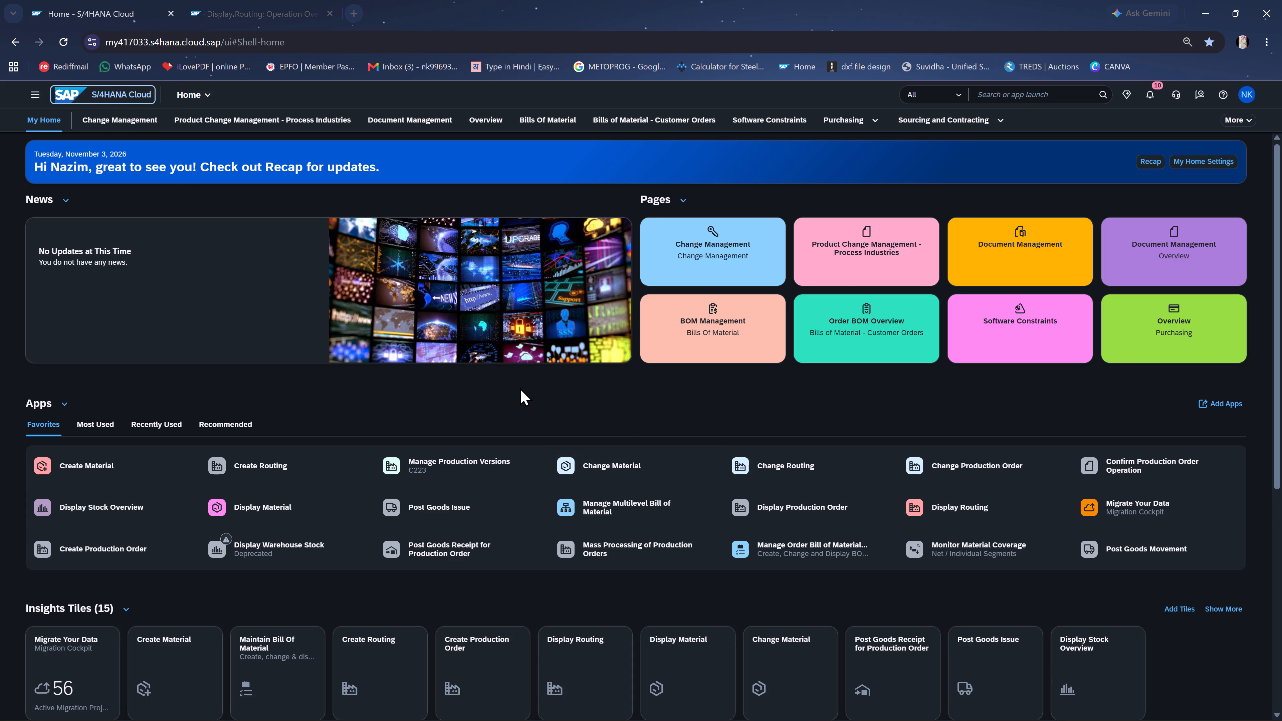
scroll(526, 382, down, 1)
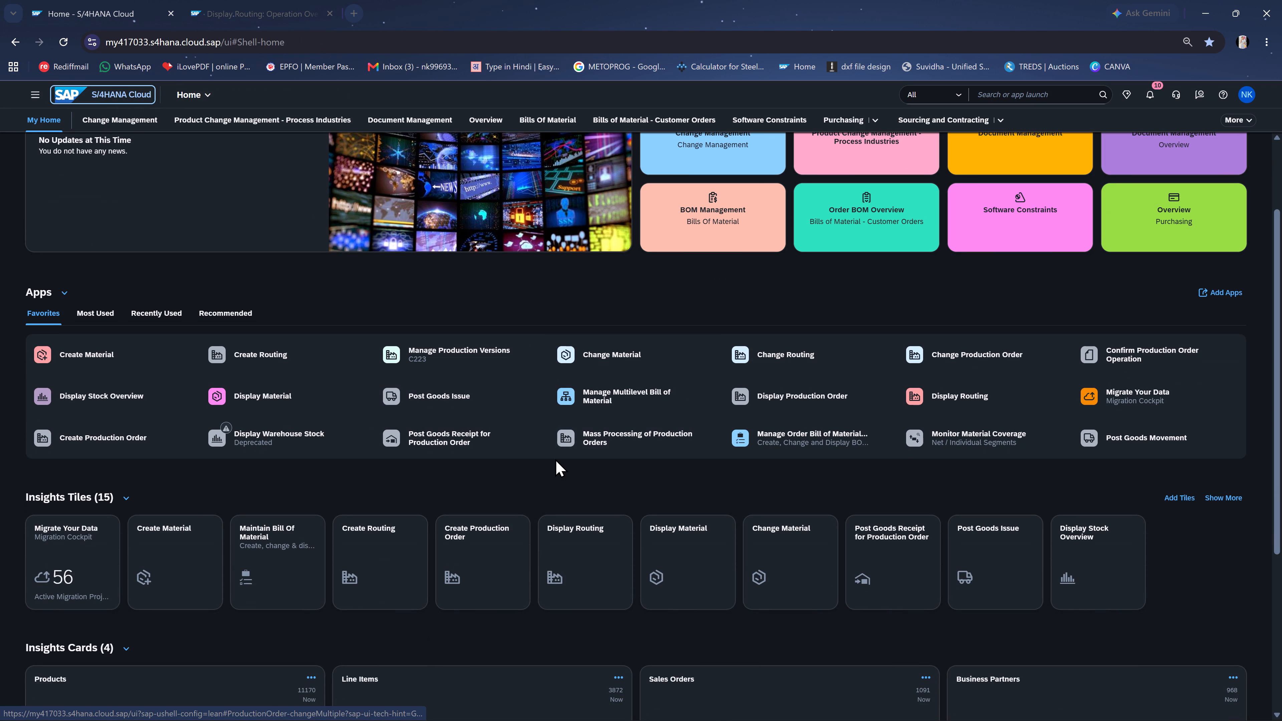
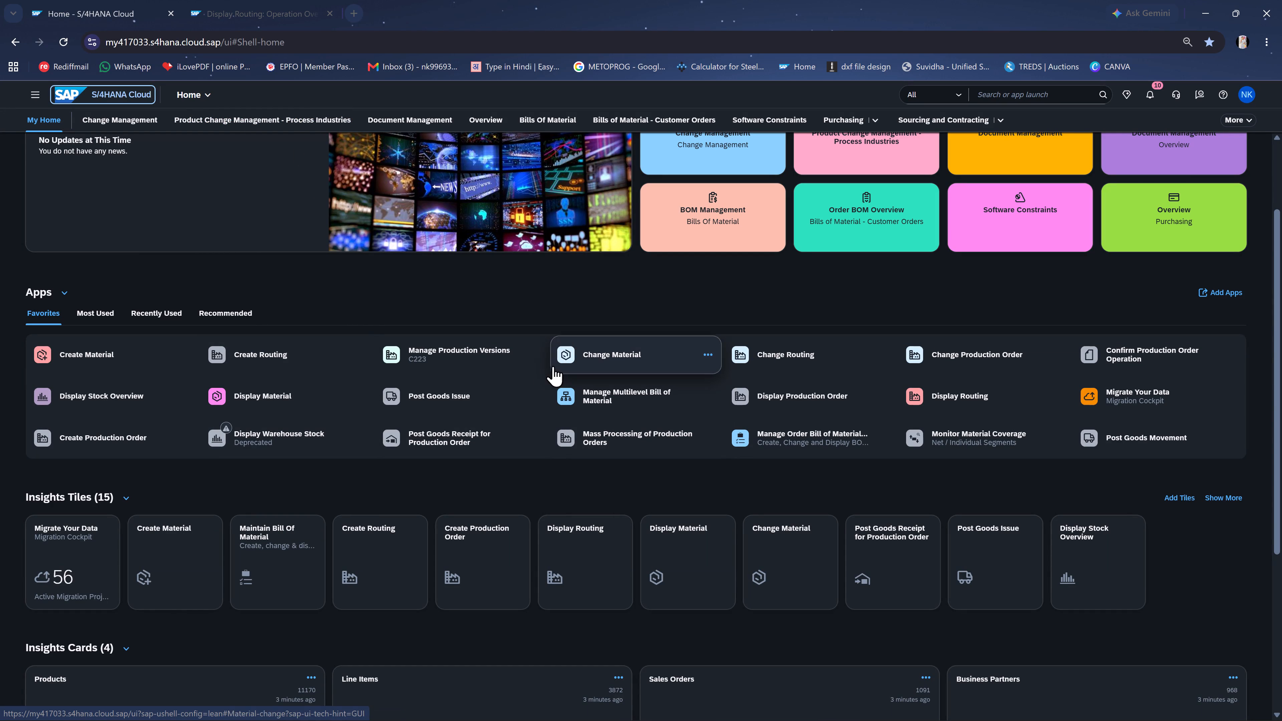
Open Monitor Material Coverage and filter the materials by number 20005276, copied from the Excel work order sheet.
click(976, 440)
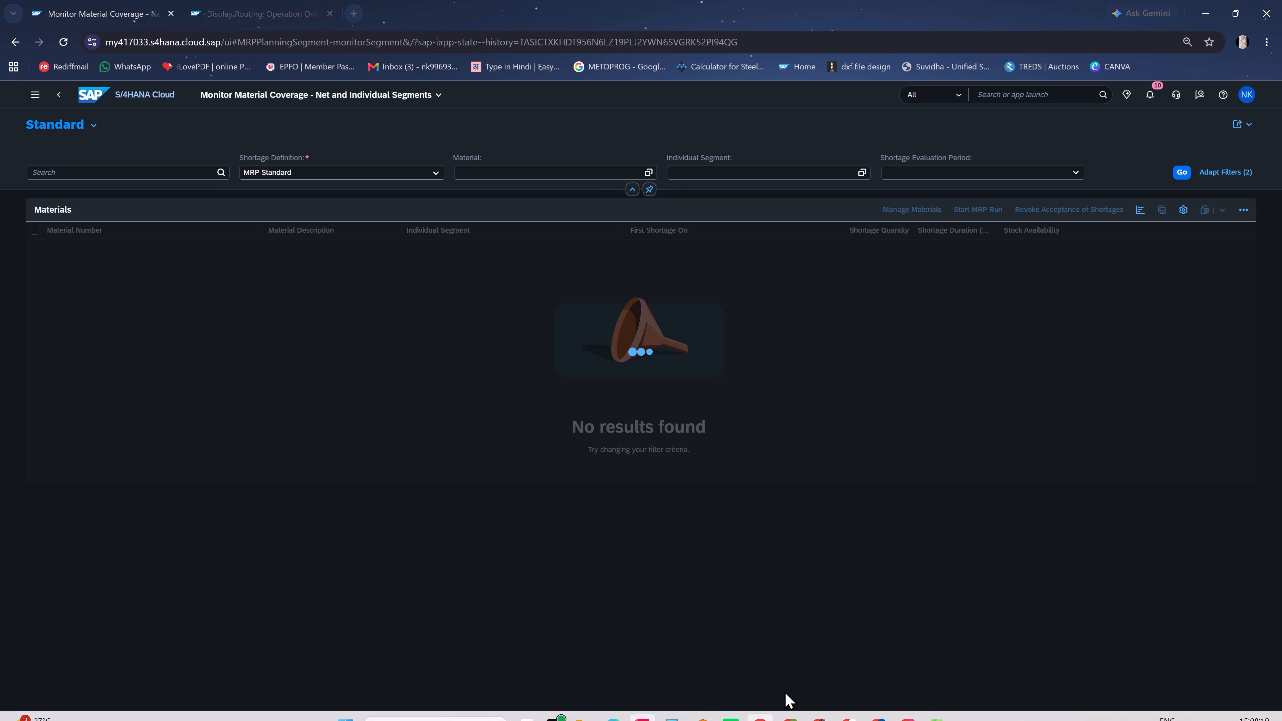
click(936, 709)
click(396, 554)
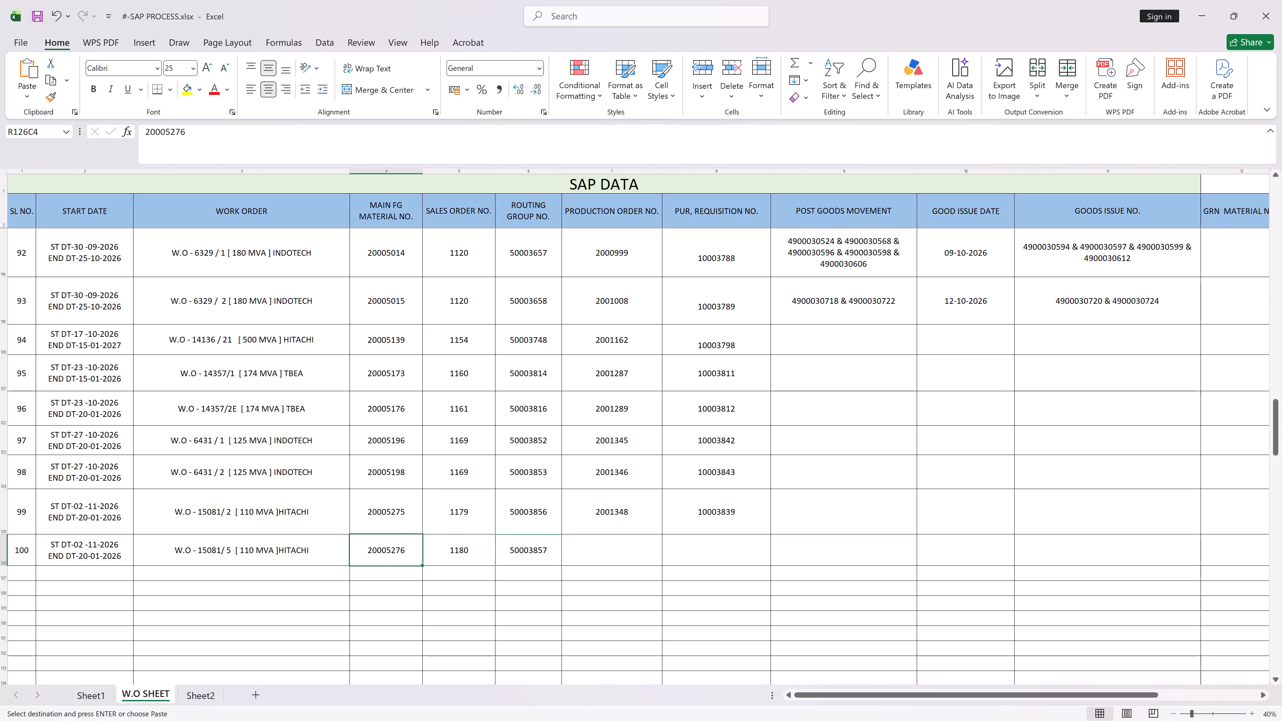
key(ctrl+c)
click(1203, 17)
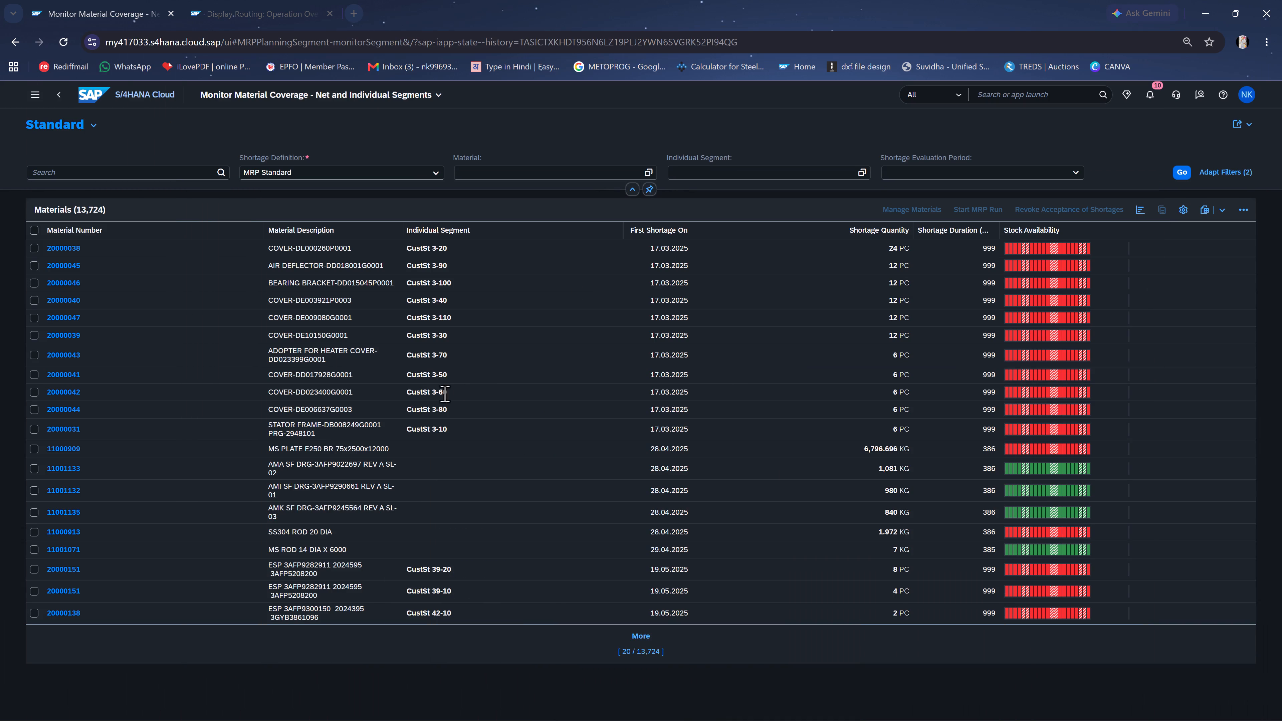
click(489, 168)
key(ctrl+v)
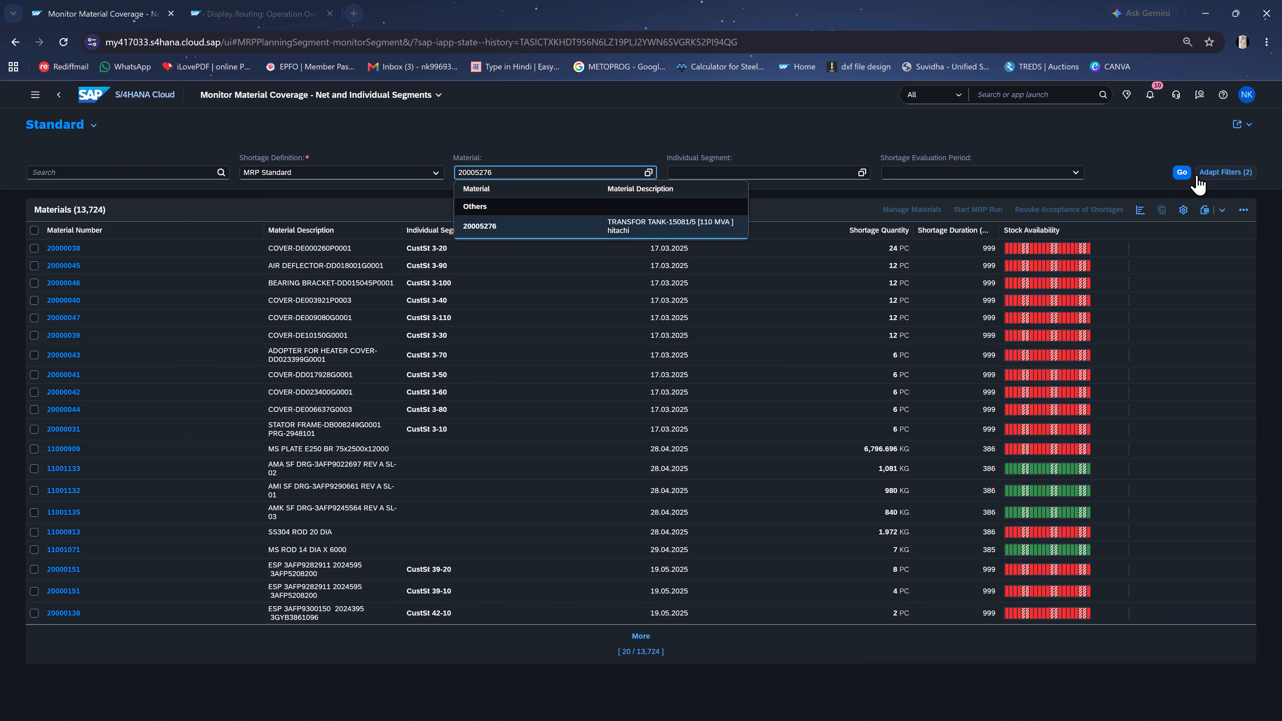
click(1182, 169)
Open material 20005276 in Manage Material Coverage and start its MRP run.
click(41, 248)
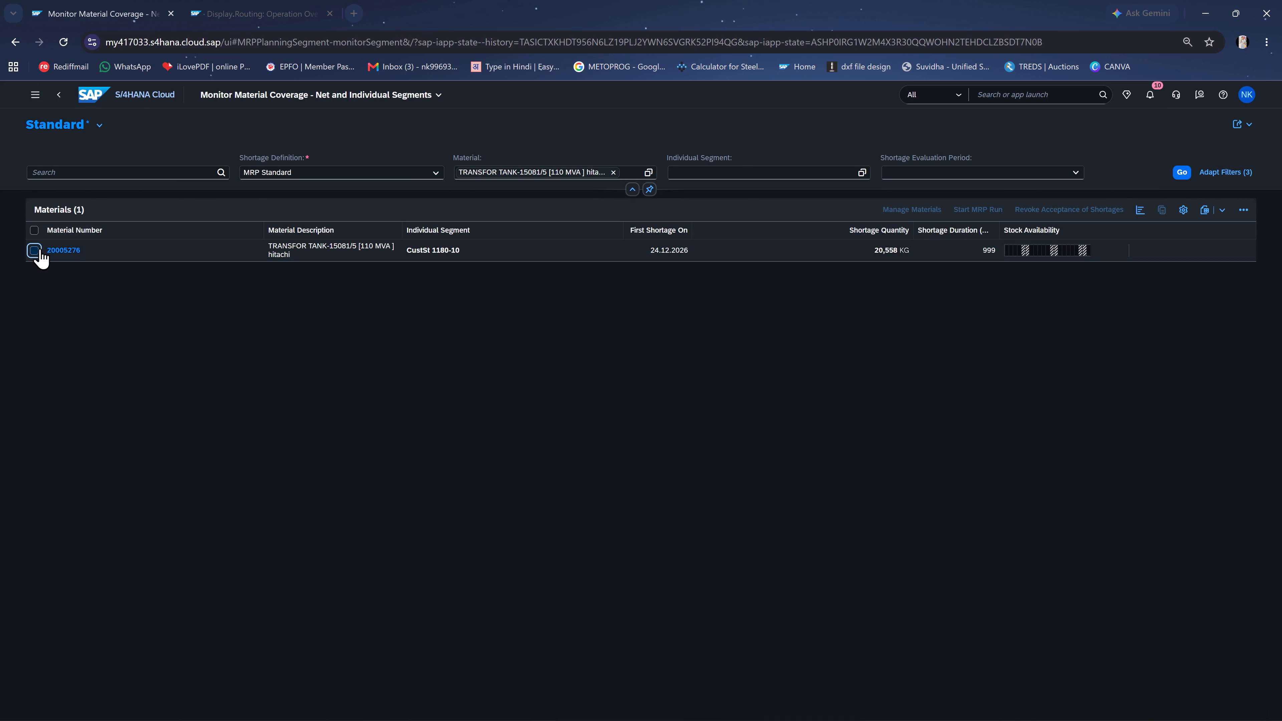
click(924, 208)
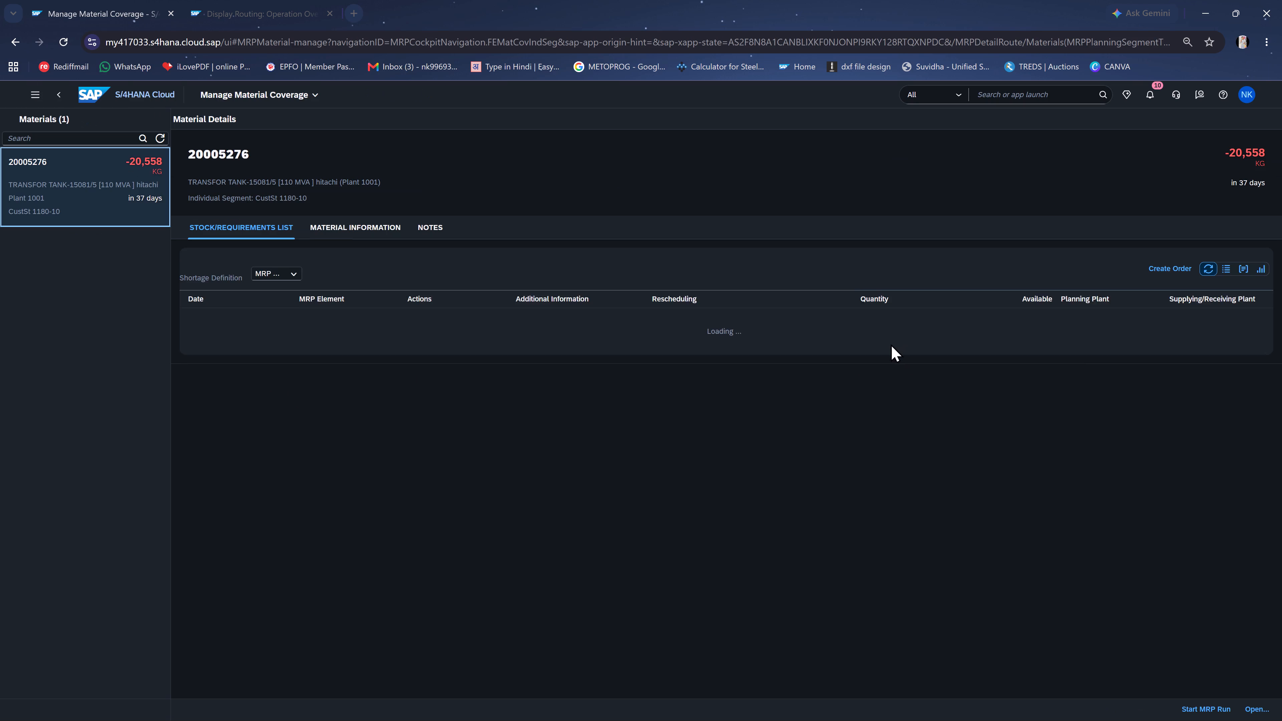
click(1191, 704)
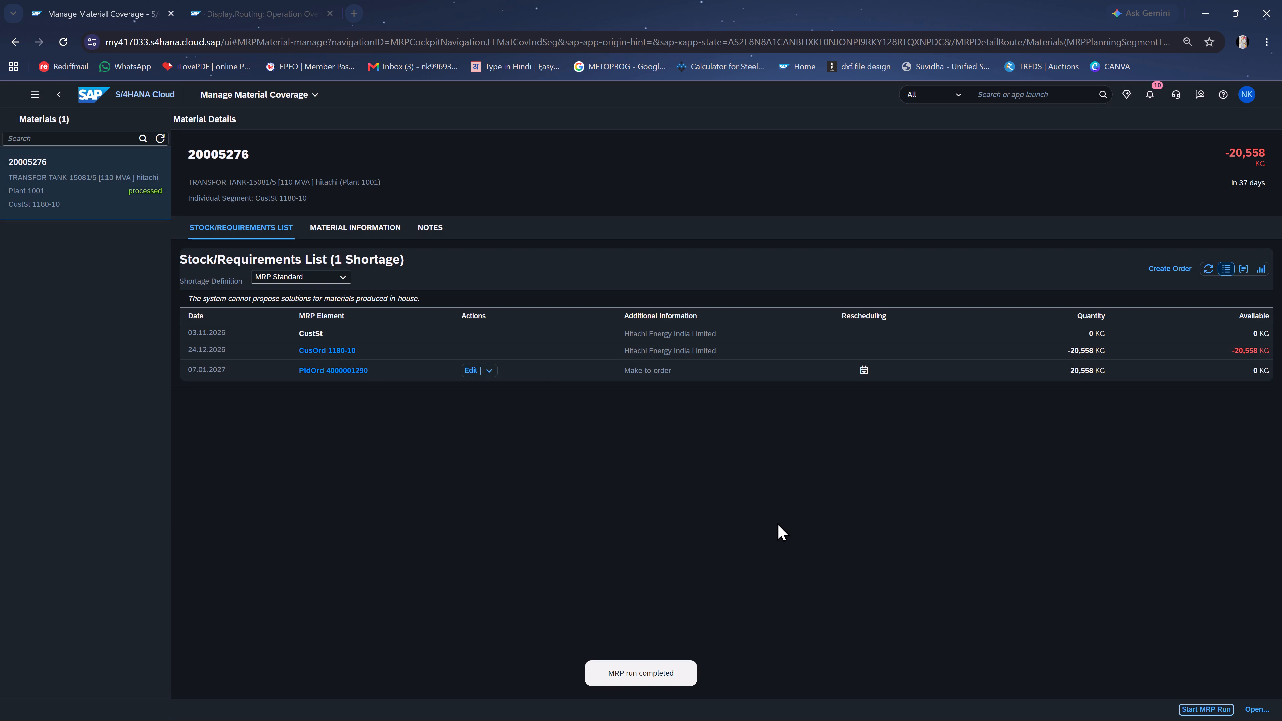
Convert the make-to-order planned order of material 20005276 into a production order.
click(492, 372)
click(485, 404)
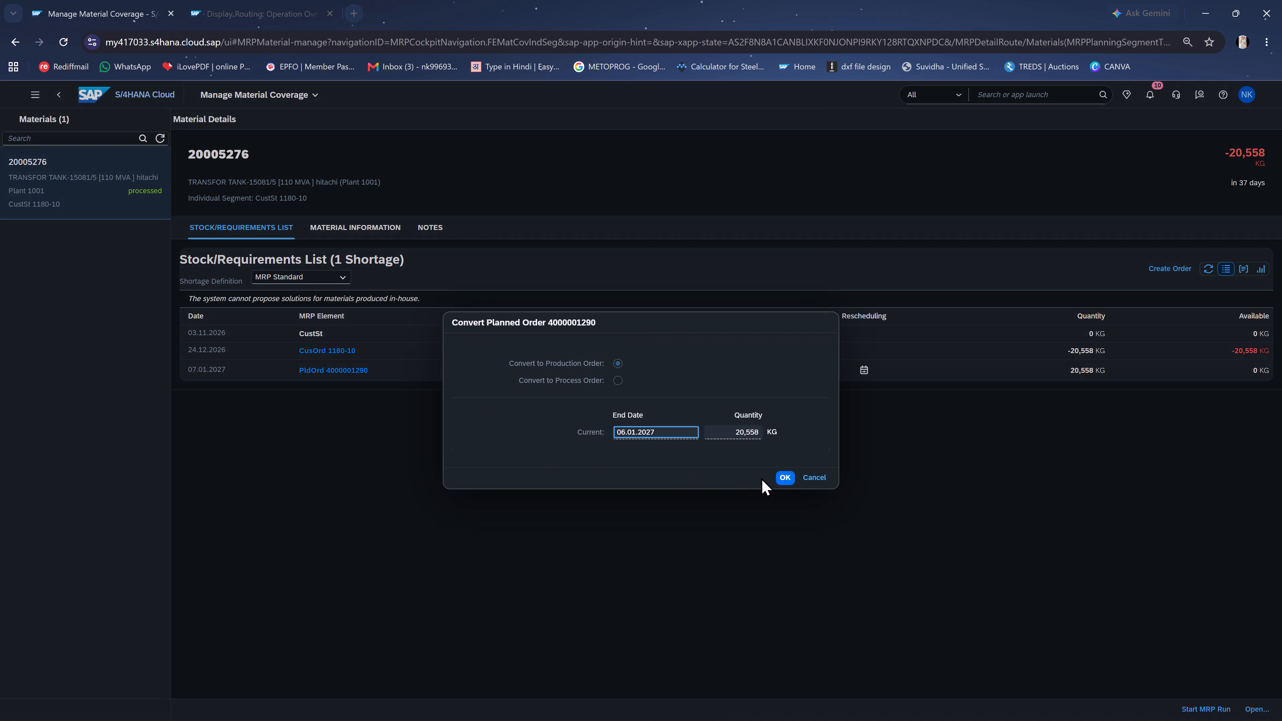
click(784, 482)
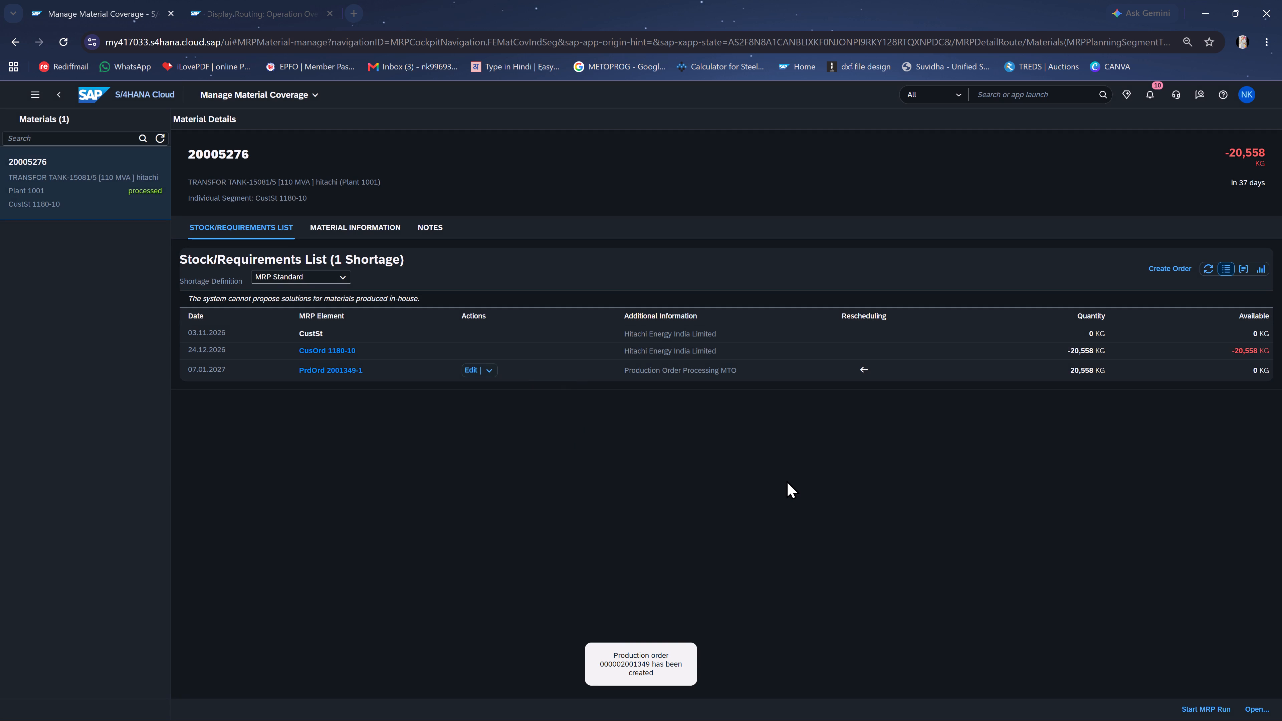
Open the new production order from the stock/requirements list and switch it to change mode.
click(351, 370)
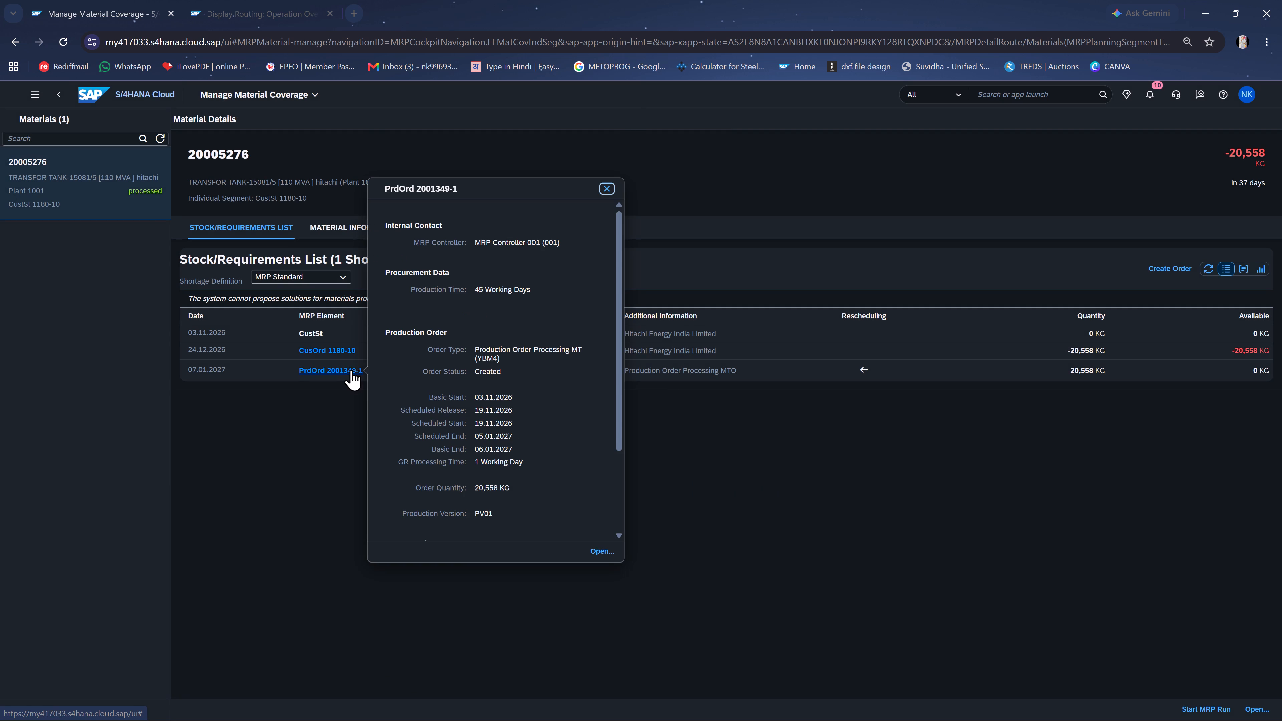
click(601, 552)
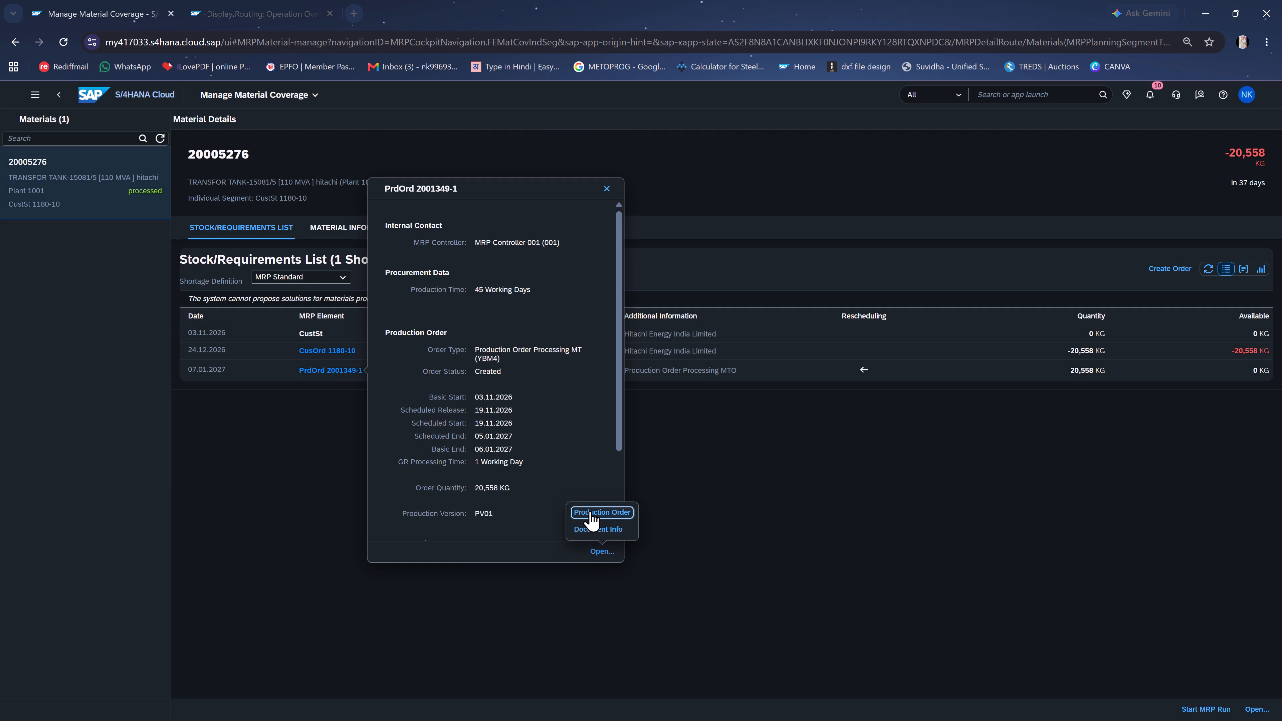
click(590, 511)
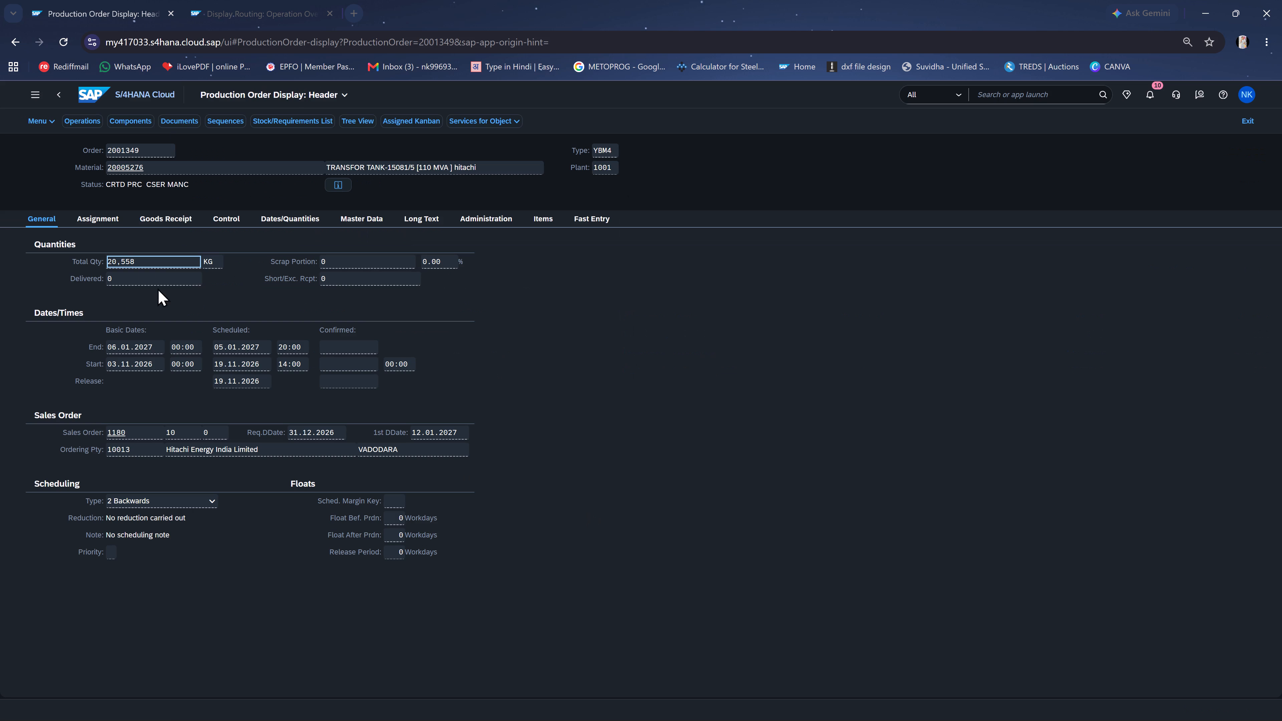
click(48, 117)
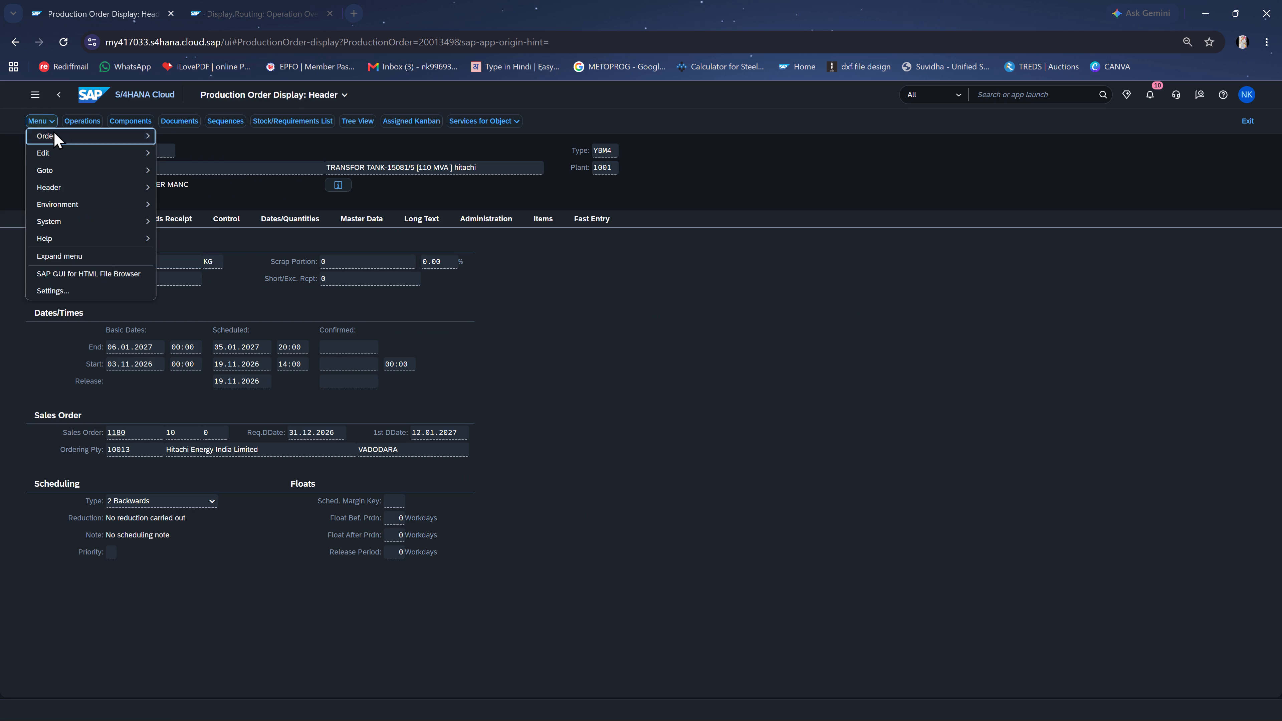
click(55, 133)
click(127, 140)
click(213, 189)
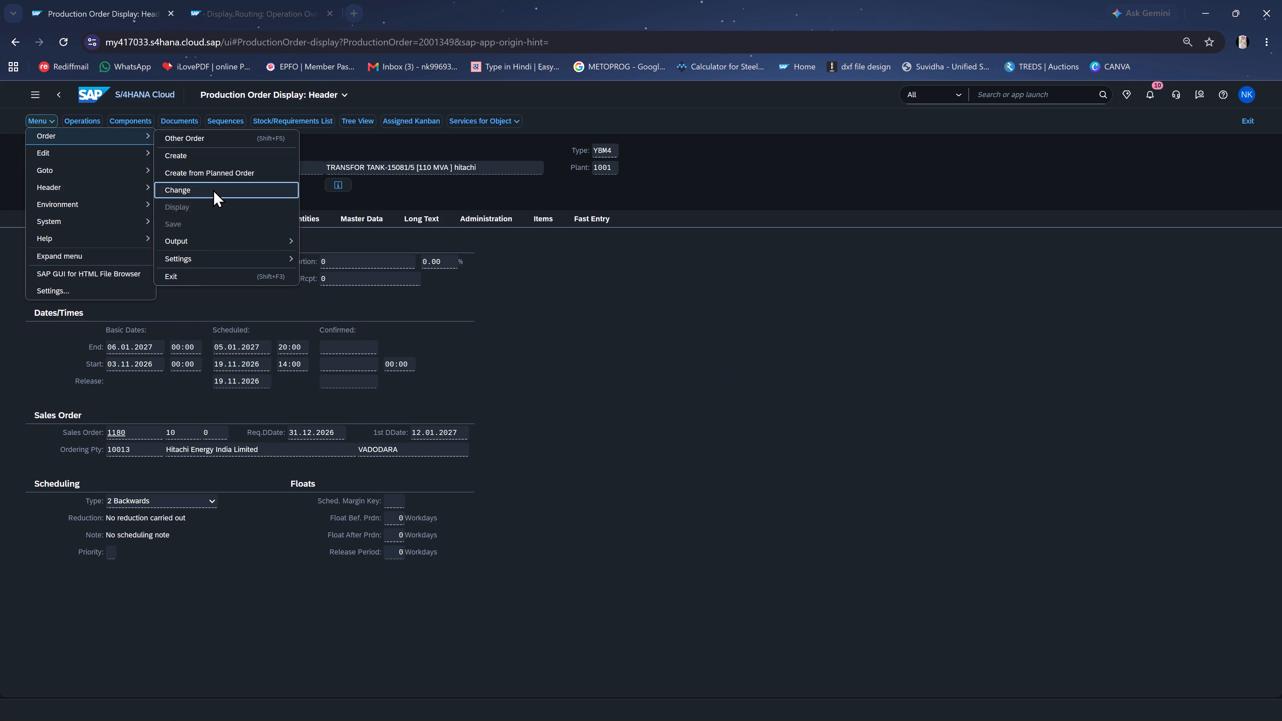
key(Return)
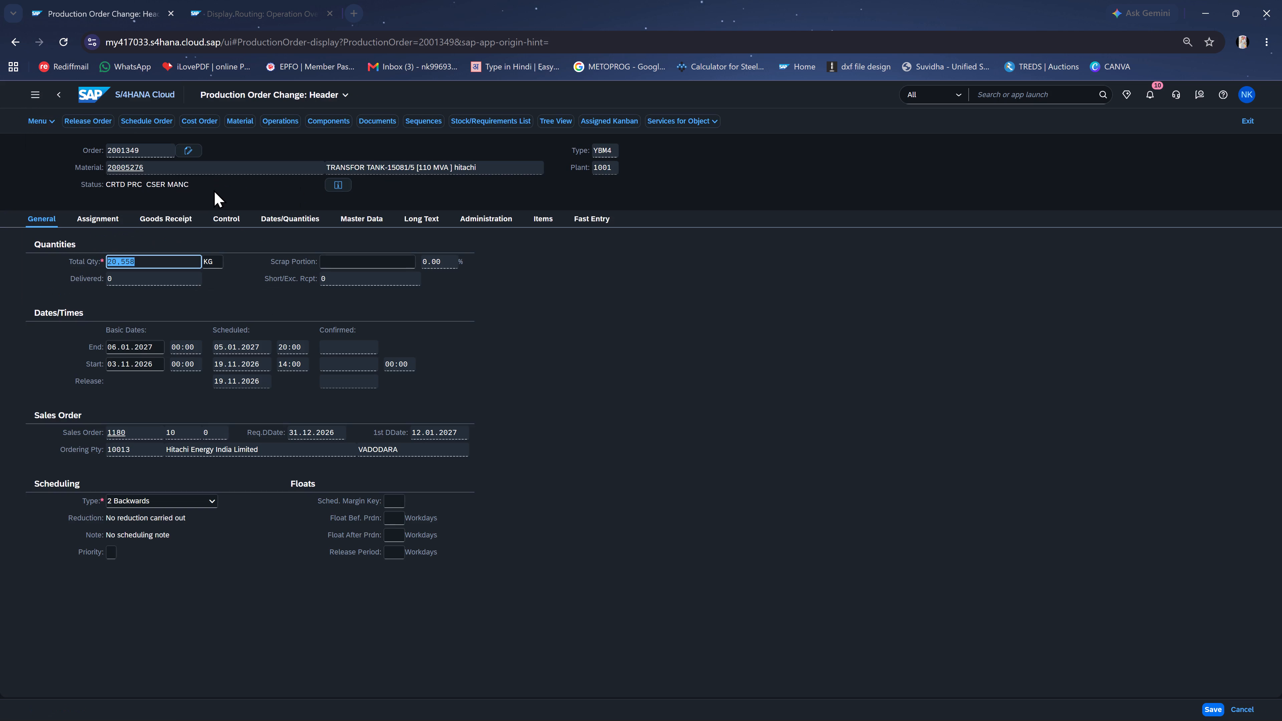
Set the production order's basic start date to 02.11.2026 and basic end date to 20.01.2027.
click(149, 360)
click(169, 368)
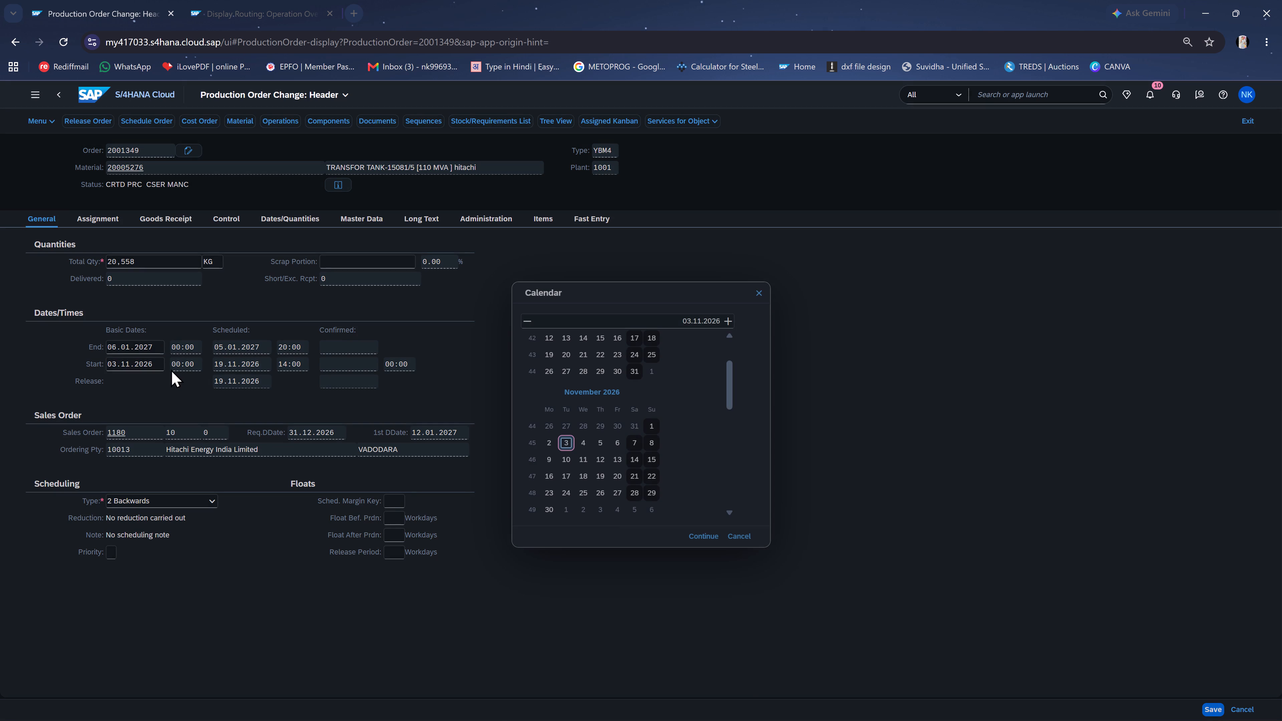
click(553, 447)
click(129, 347)
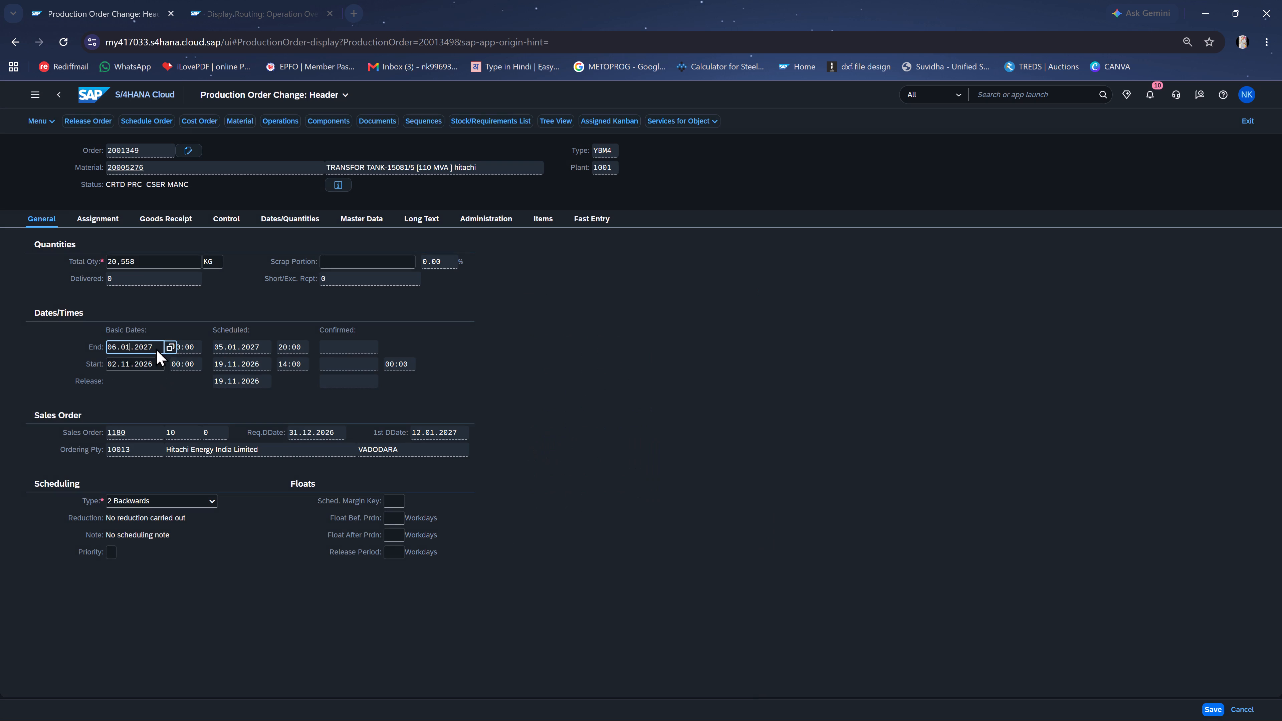
click(174, 348)
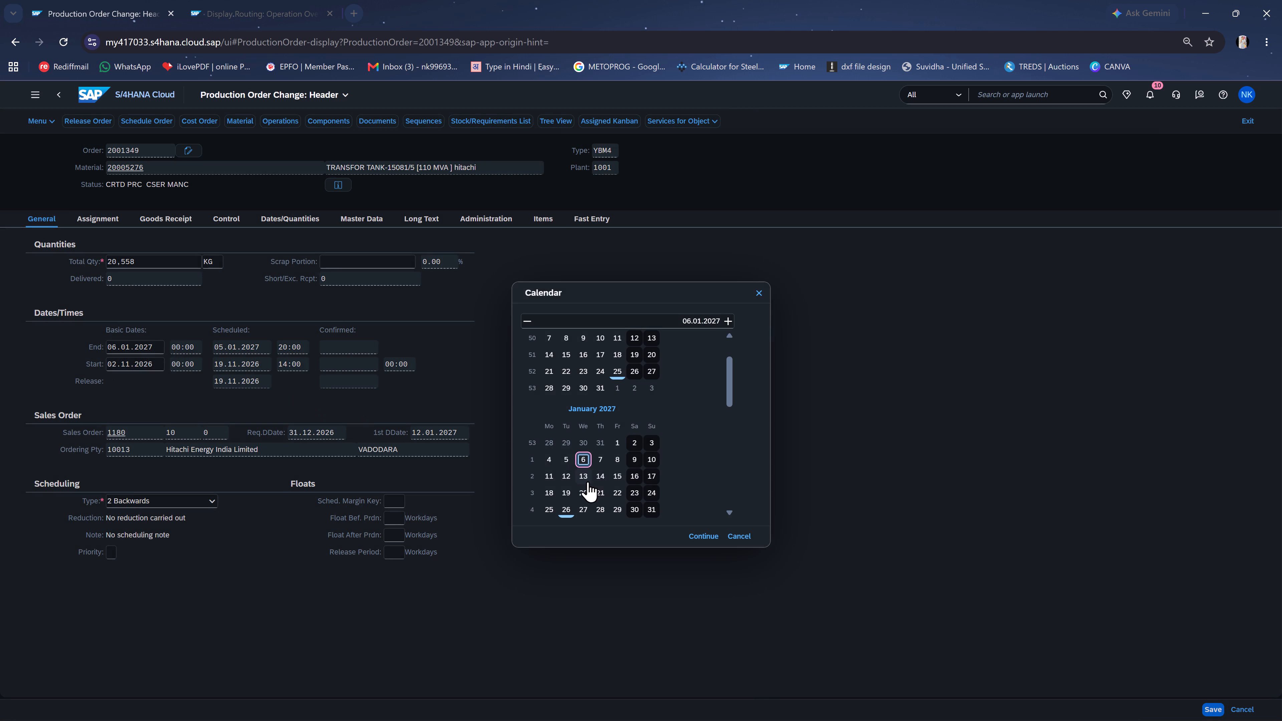
click(582, 492)
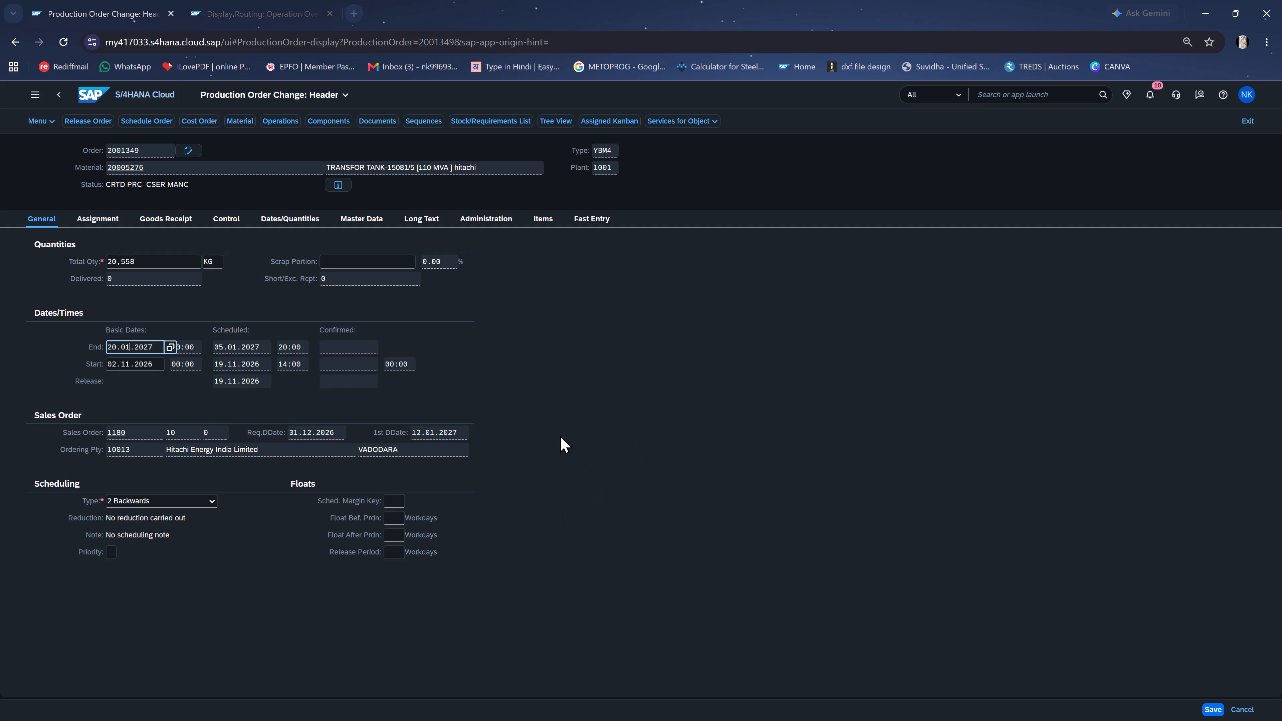
Go to the order's operation overview, re-entering the basic start date as 02.11.2026 and accepting the dates.
click(284, 123)
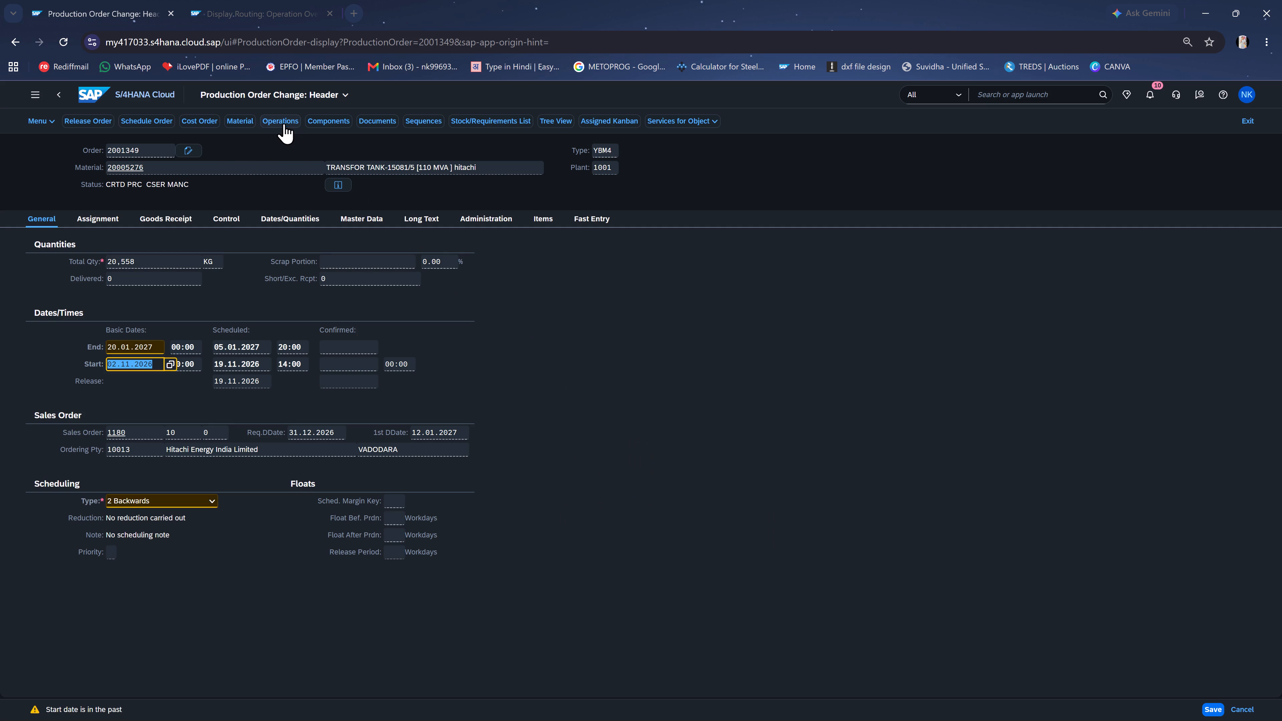
key(backslash)
key(Return)
click(170, 363)
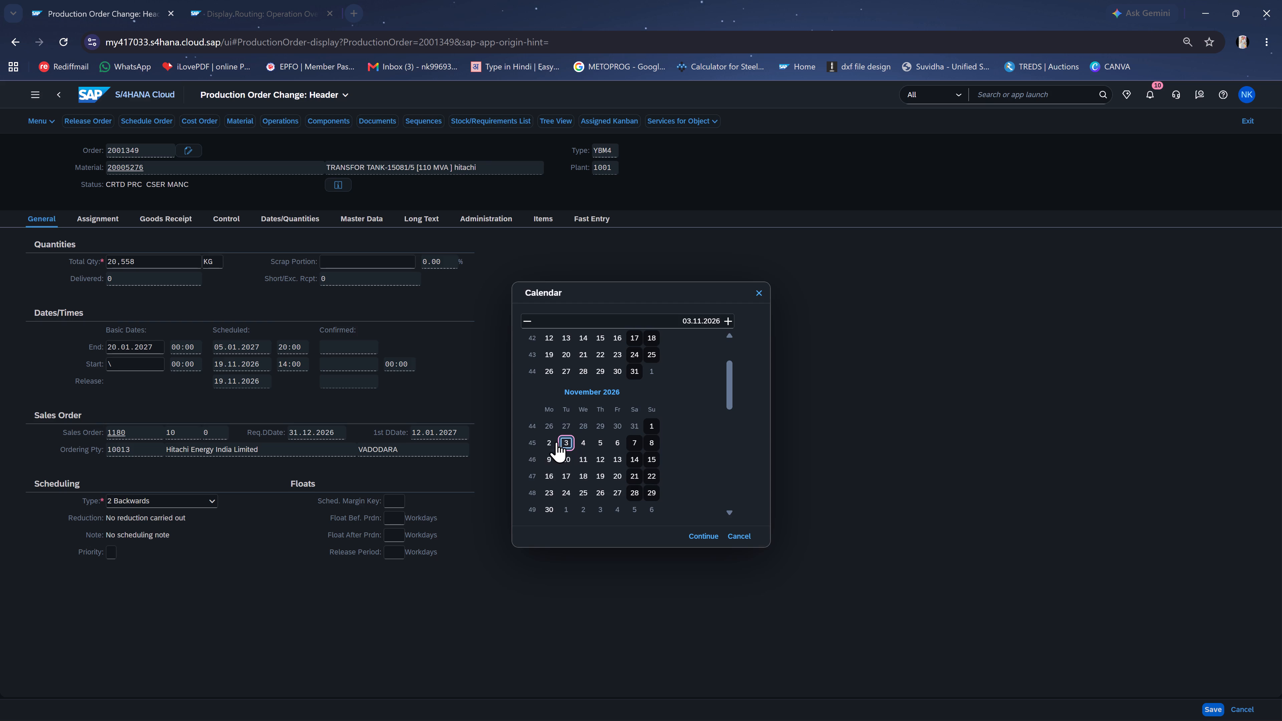
click(546, 443)
key(Return)
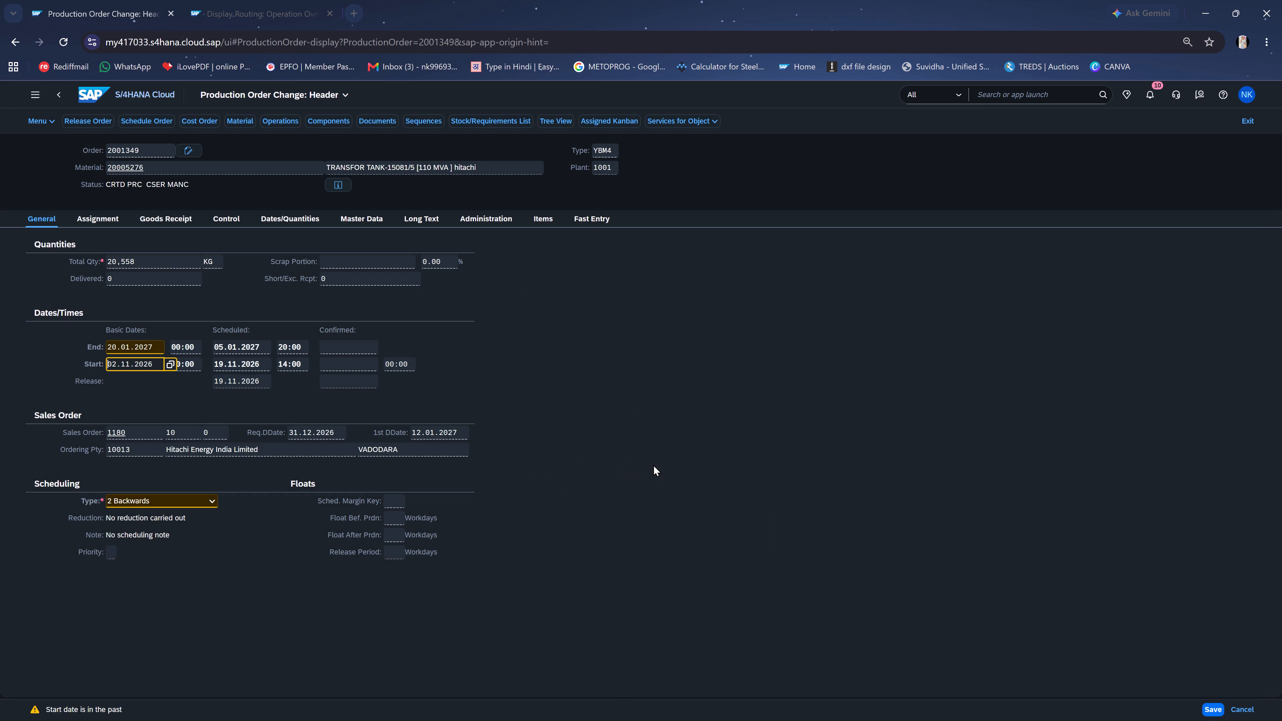
key(Return)
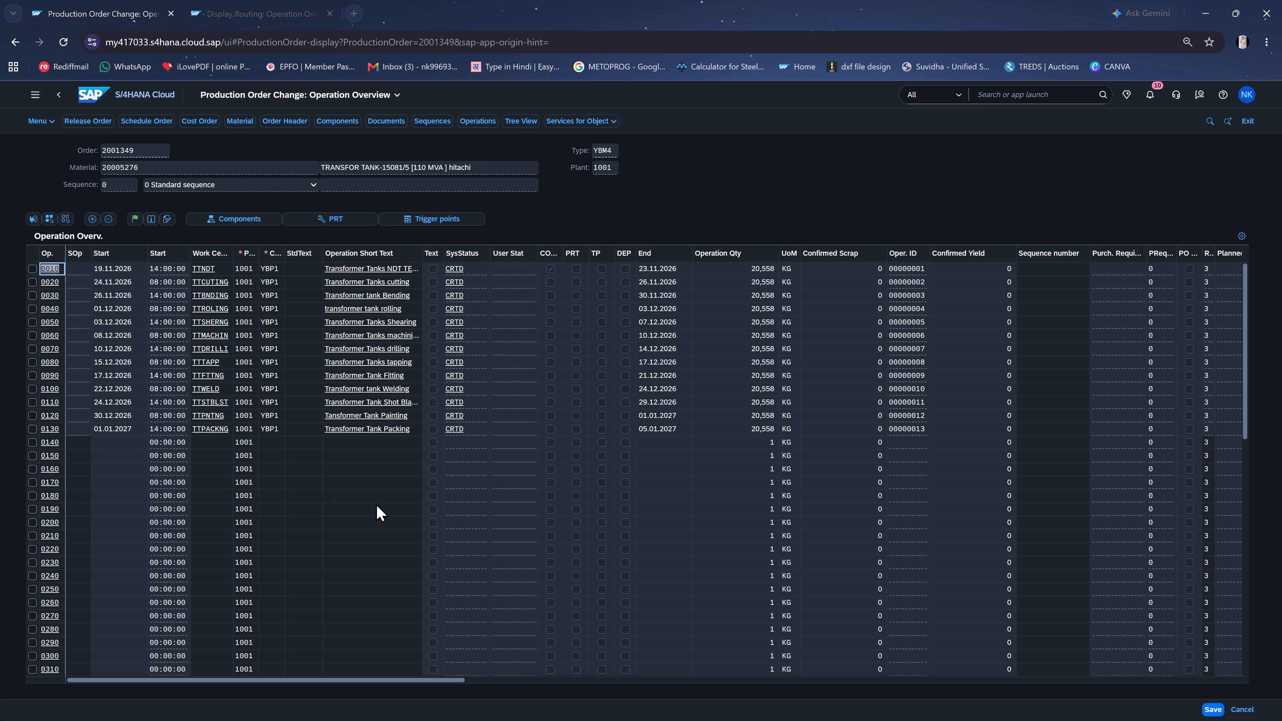
Add operation 0140 with control key YBP2 and short text SUBCONTRACTING.
click(275, 443)
key(y)
text(BP2)
click(387, 441)
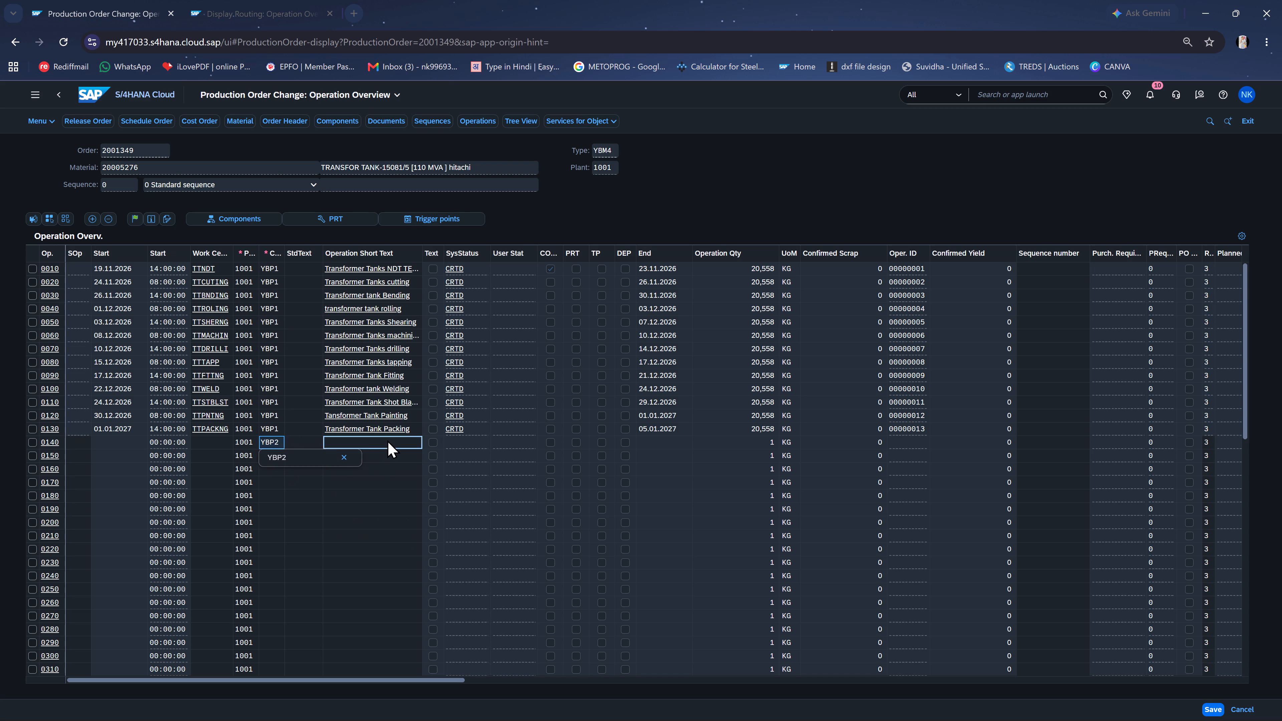
text(SU)
text(BCONTRACTING)
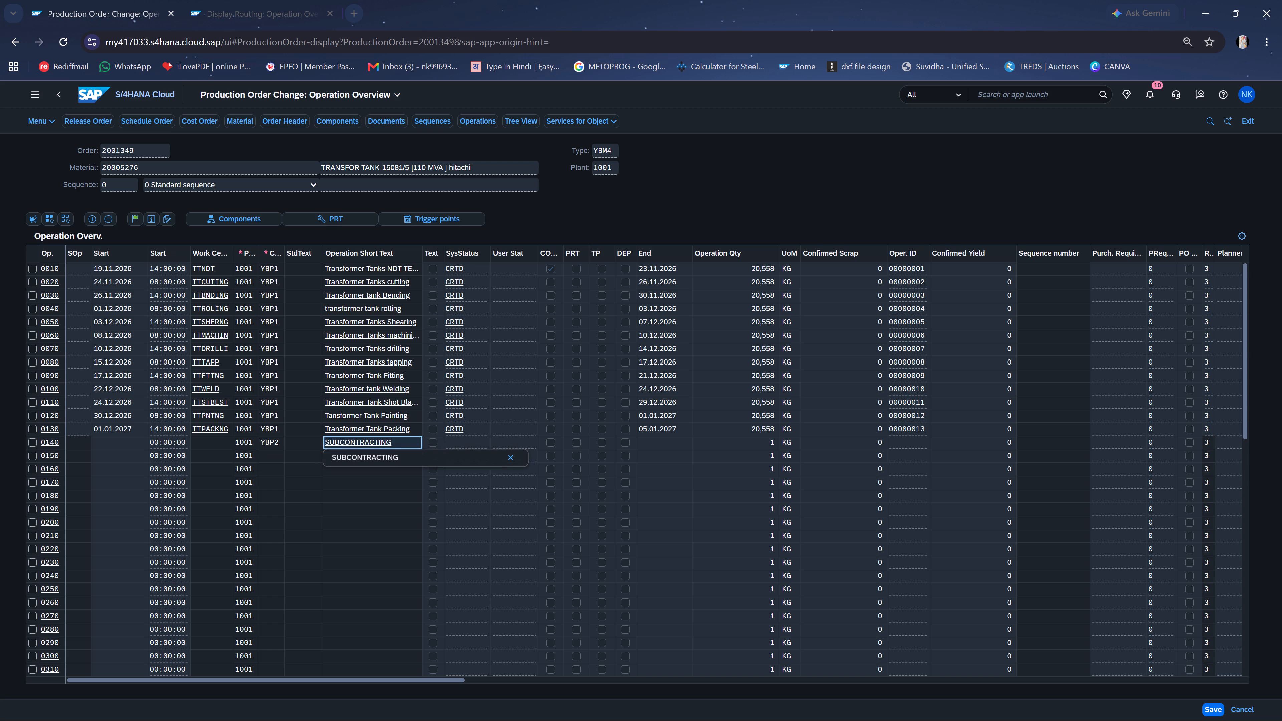
Open the external processing data of operation 0140 and set purchasing organization 1000 and purchasing group 110.
double_click(269, 445)
click(394, 365)
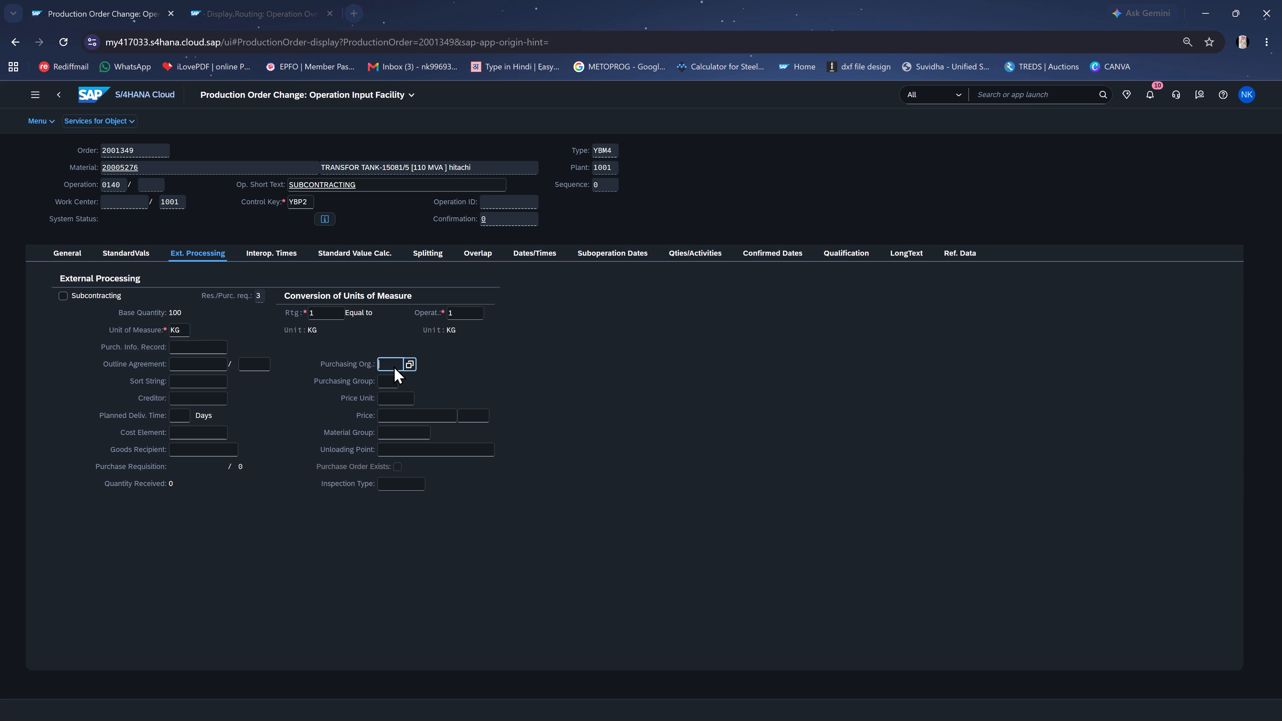
text(1000)
key(Tab)
key(Tab)
text(110)
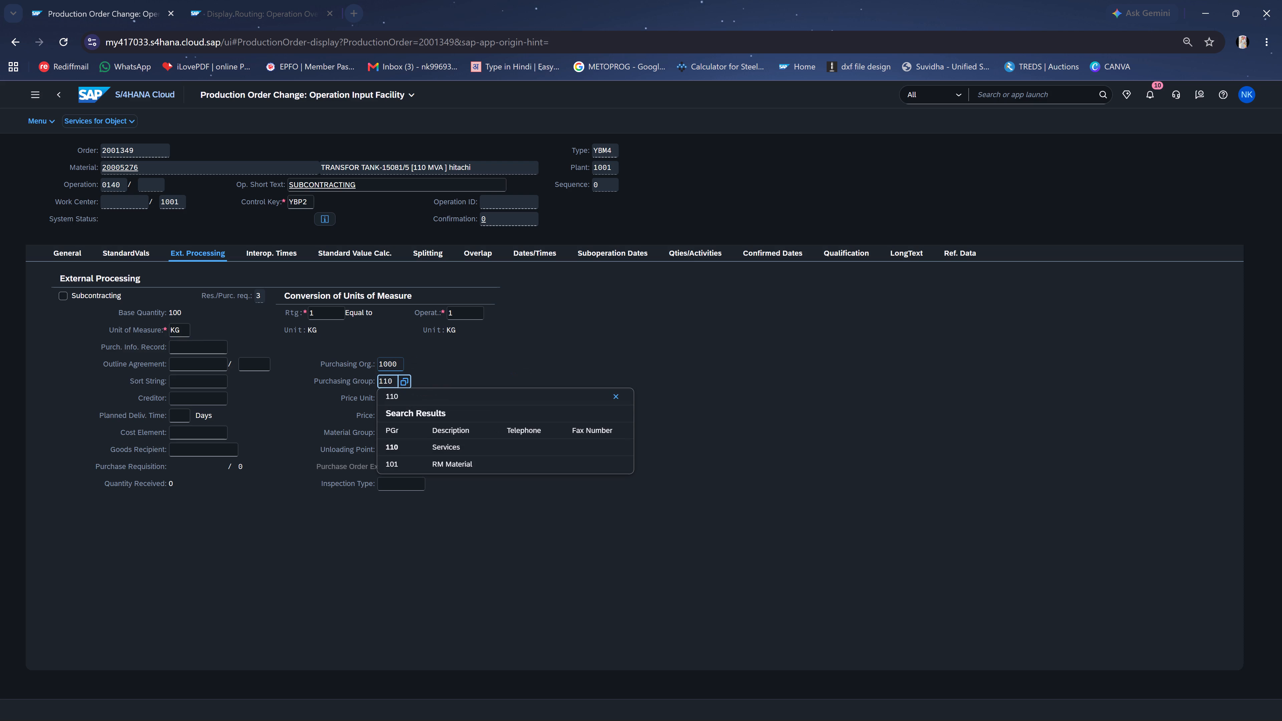
key(Tab)
key(Tab)
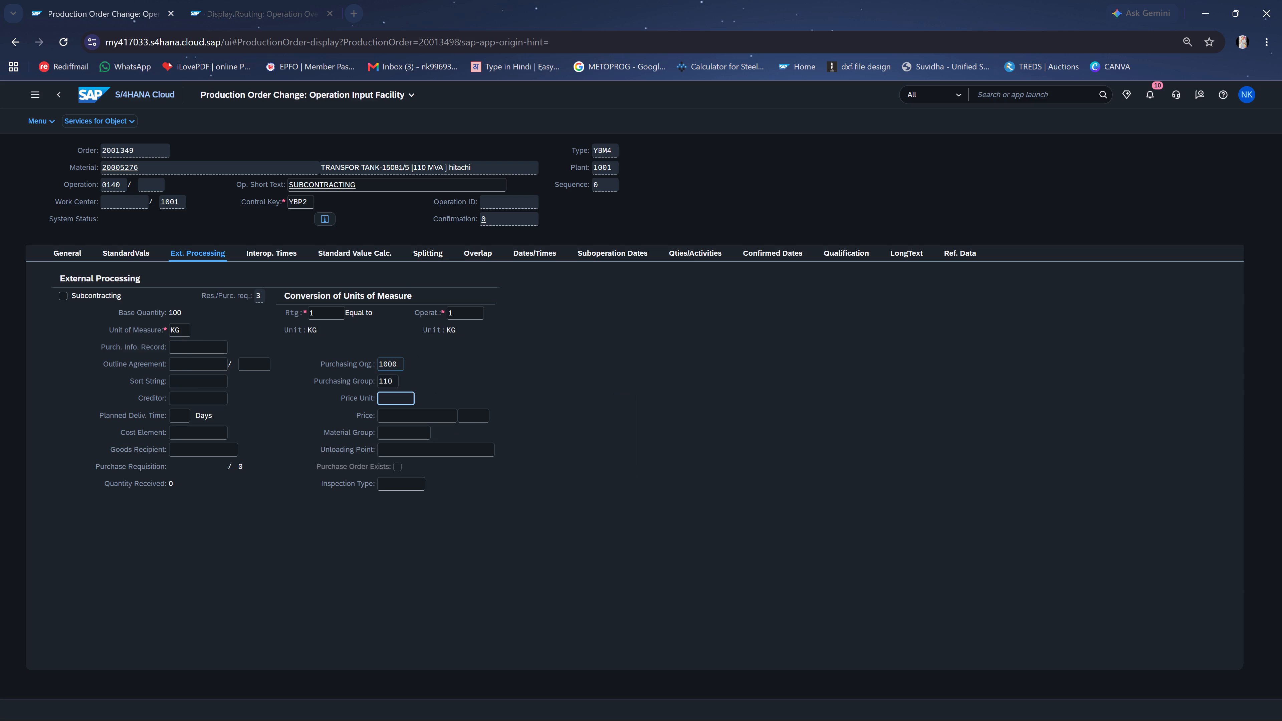
Set operation 0140's price unit to 1, price to 10 INR and material group to P001.
key(1)
key(Tab)
key(Tab)
text(10)
key(Tab)
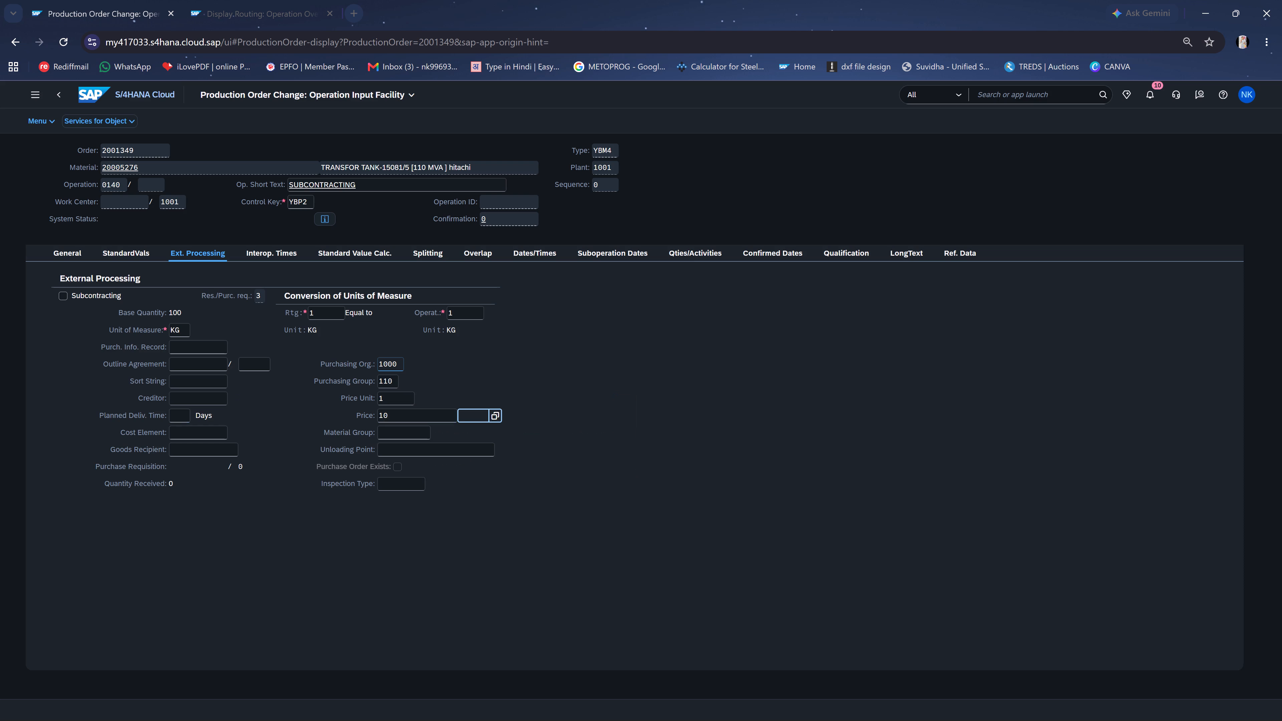
text(INR)
key(Tab)
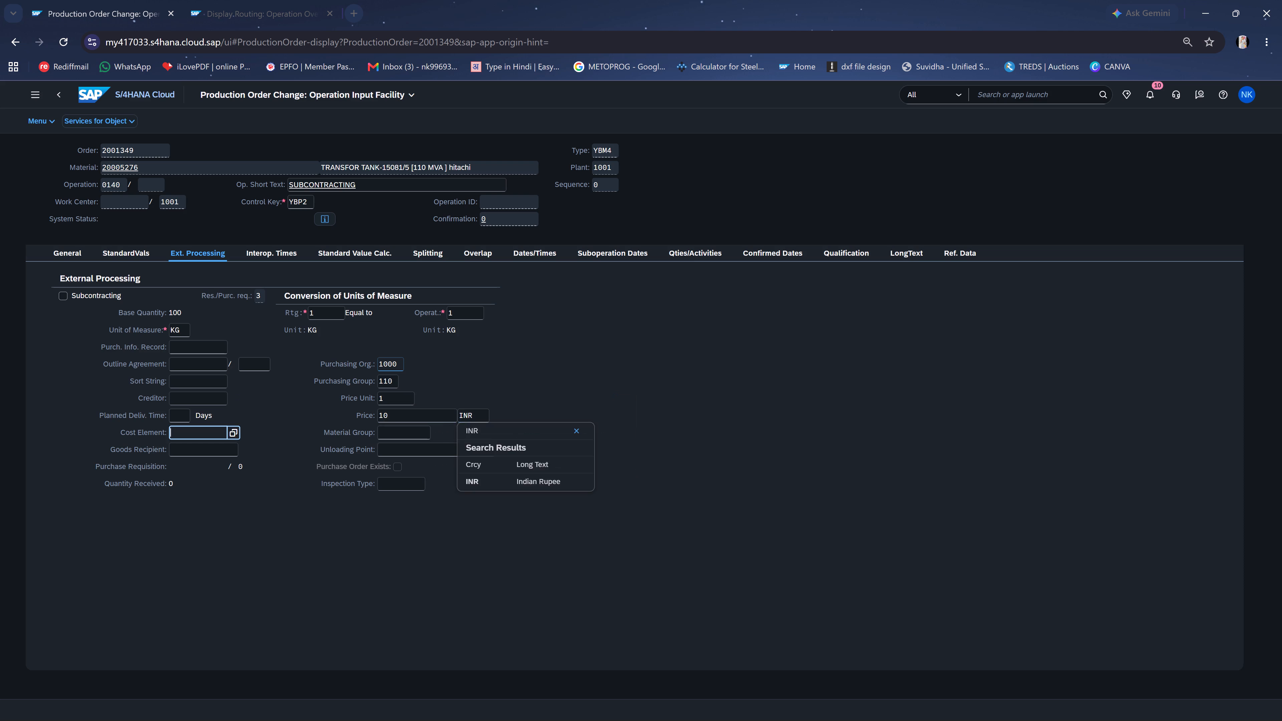
key(Tab)
text(P001)
key(Tab)
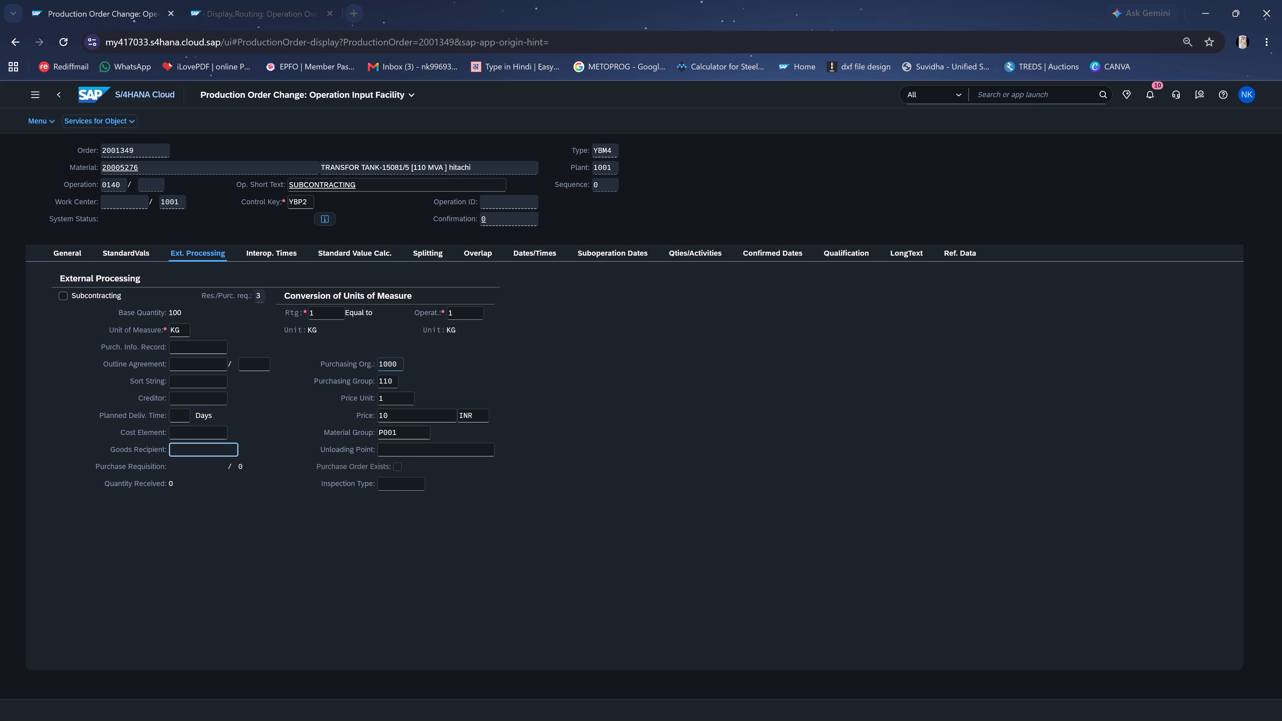
Enter 65008510 as the cost element for operation 0140.
key(Up)
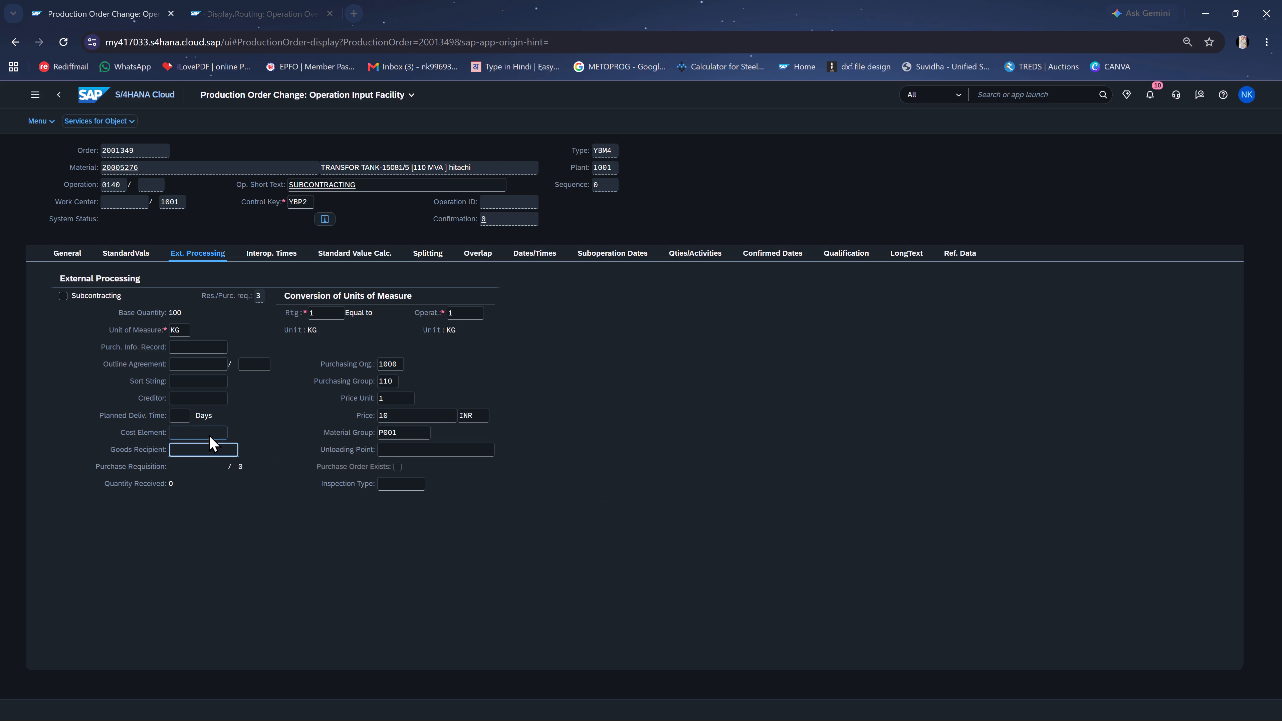
click(209, 434)
key(space)
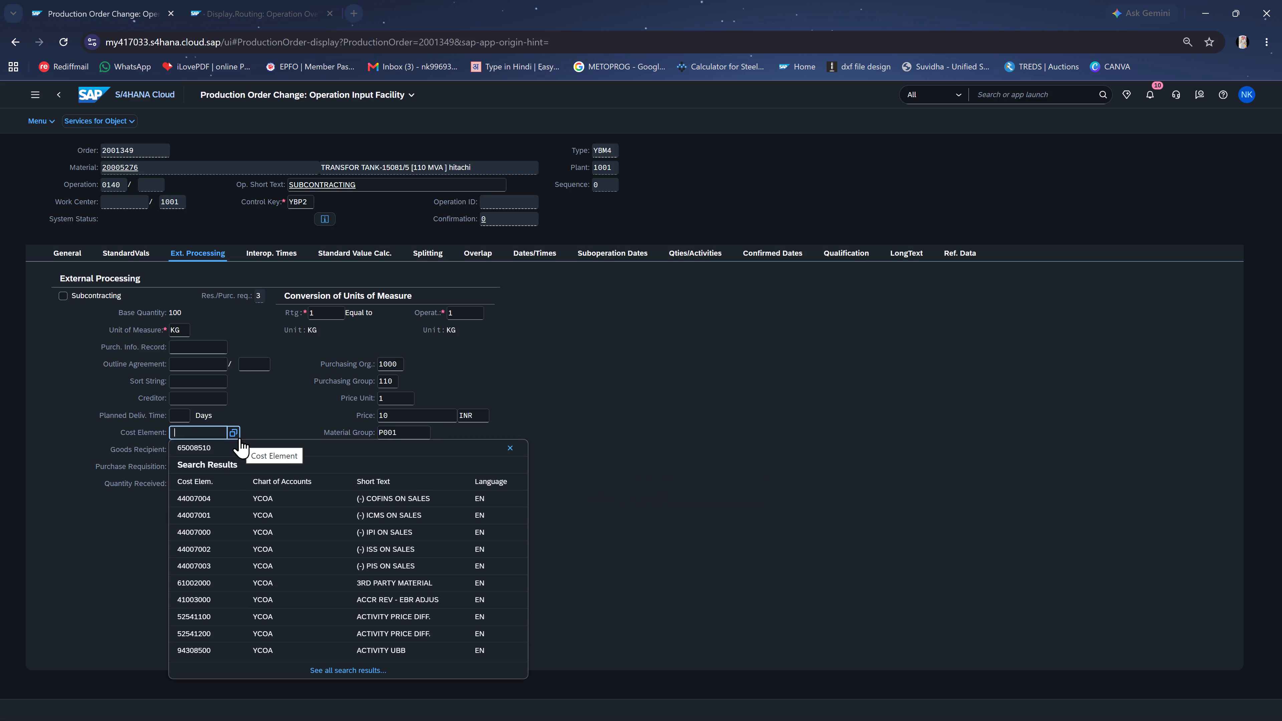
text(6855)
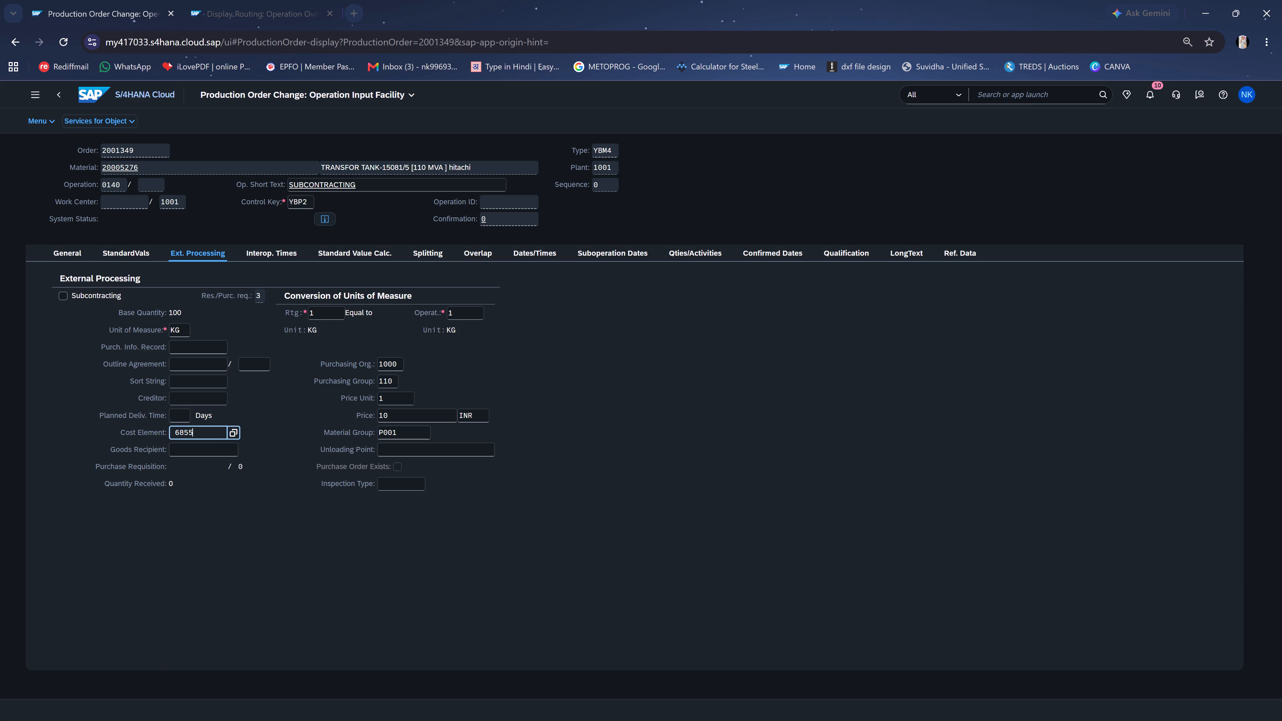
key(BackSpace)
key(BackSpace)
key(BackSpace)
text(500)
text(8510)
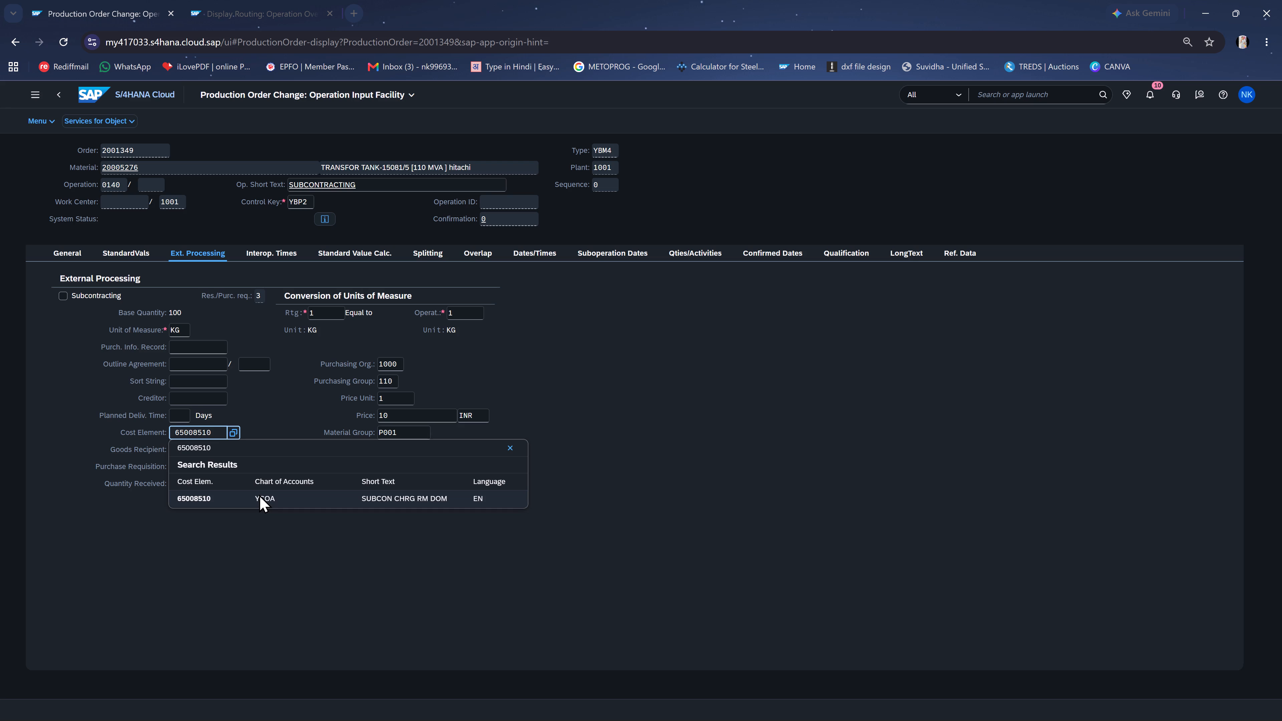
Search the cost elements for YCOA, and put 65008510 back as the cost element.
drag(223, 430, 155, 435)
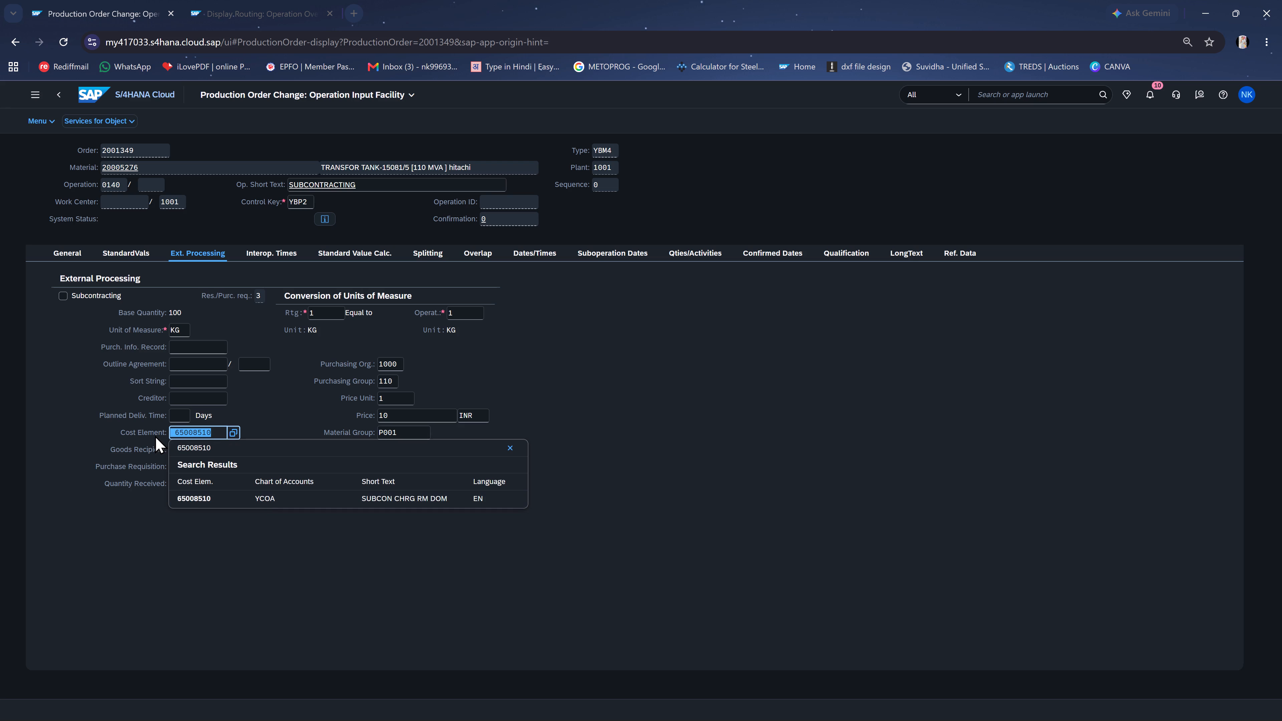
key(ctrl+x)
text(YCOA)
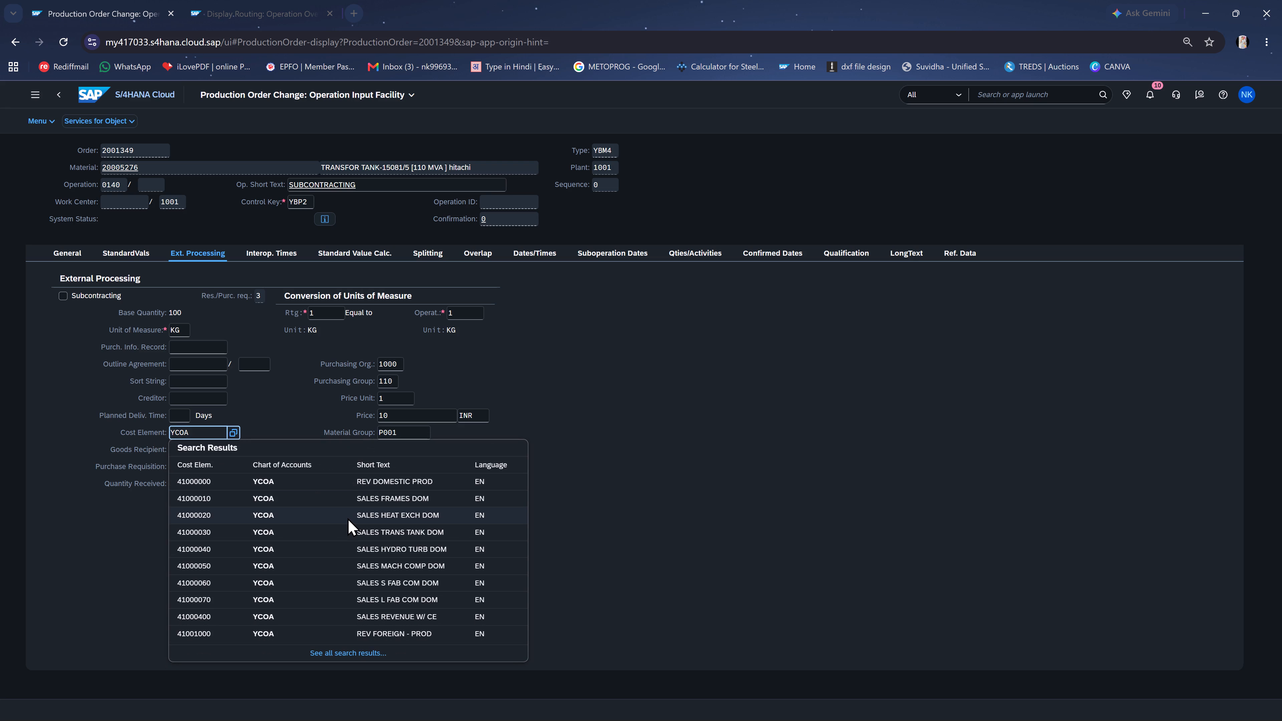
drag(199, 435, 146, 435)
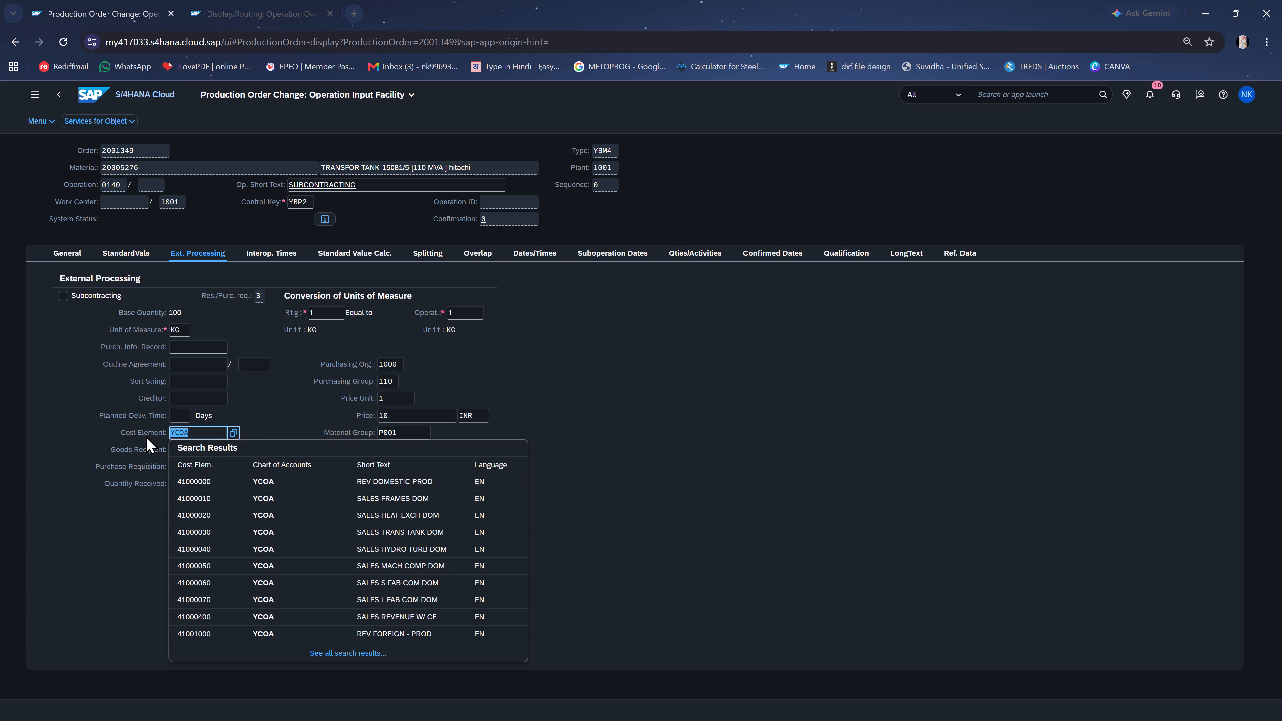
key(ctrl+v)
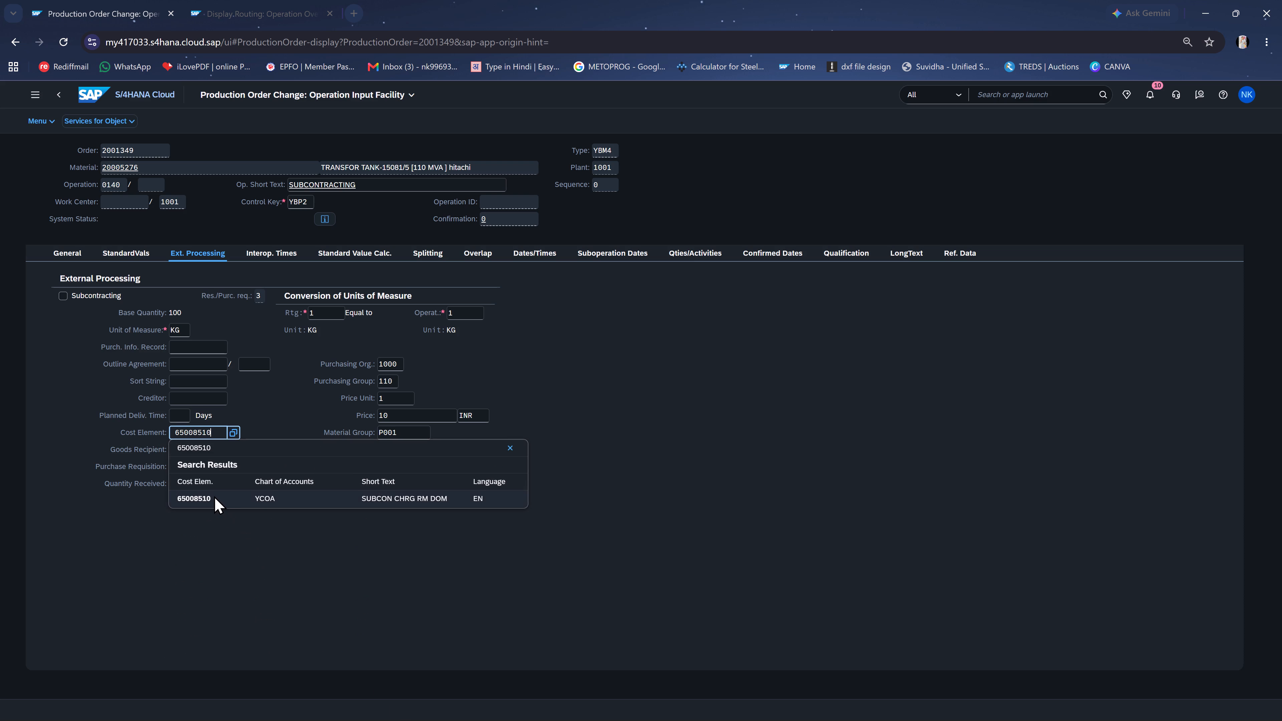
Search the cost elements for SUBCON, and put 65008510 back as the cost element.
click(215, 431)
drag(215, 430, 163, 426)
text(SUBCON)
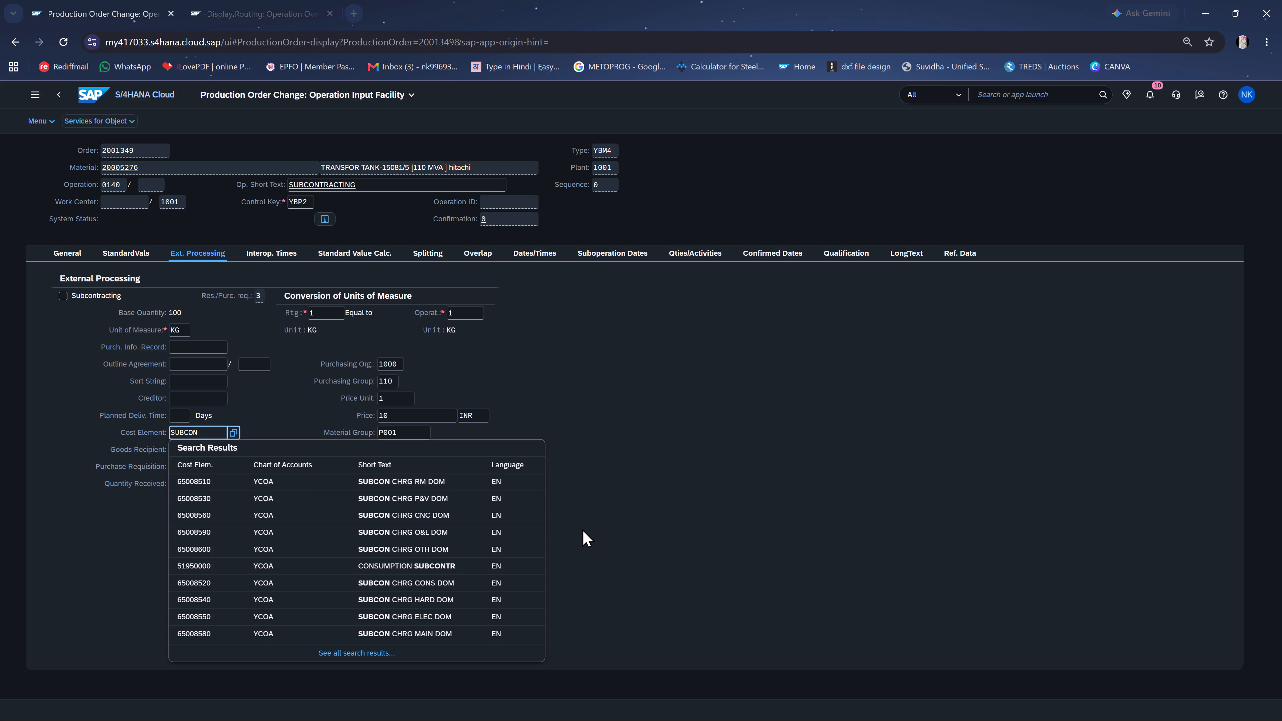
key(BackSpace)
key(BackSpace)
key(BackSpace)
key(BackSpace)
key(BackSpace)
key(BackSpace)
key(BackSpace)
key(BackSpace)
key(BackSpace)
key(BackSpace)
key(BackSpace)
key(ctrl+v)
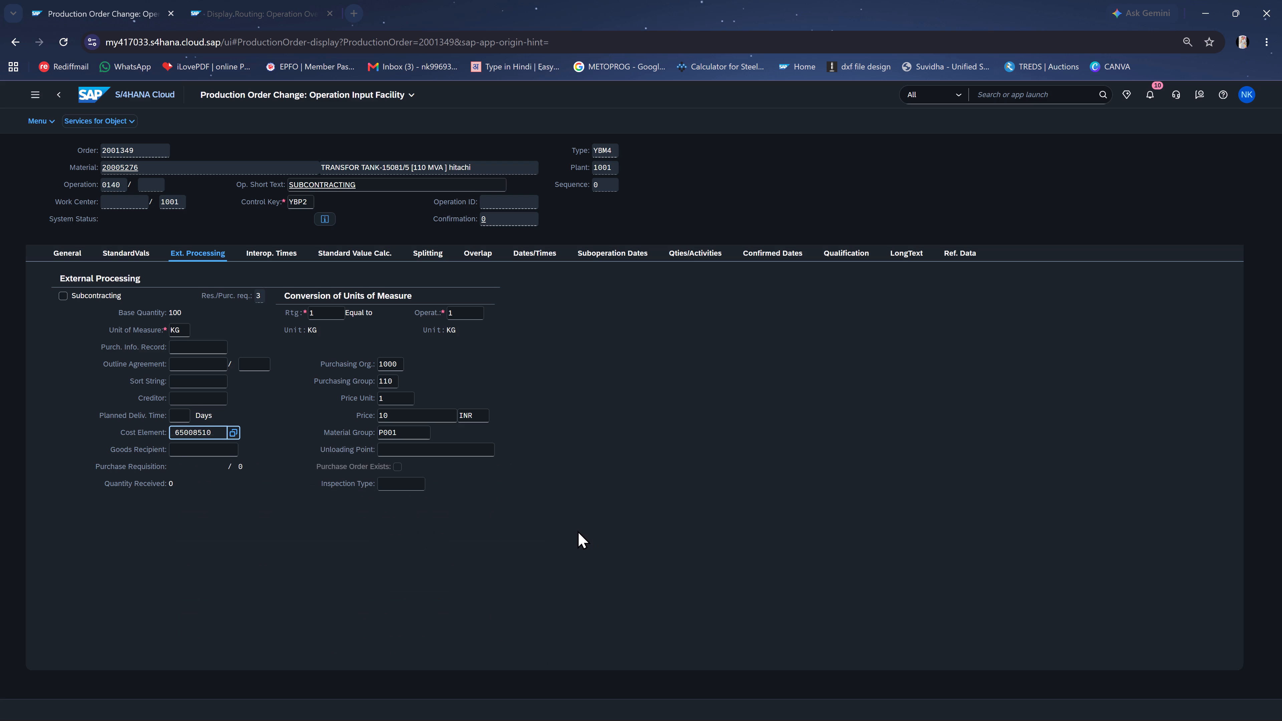
Remove the leading blank from the cost element, choose the suggested 65008510 and accept the external processing data.
click(174, 430)
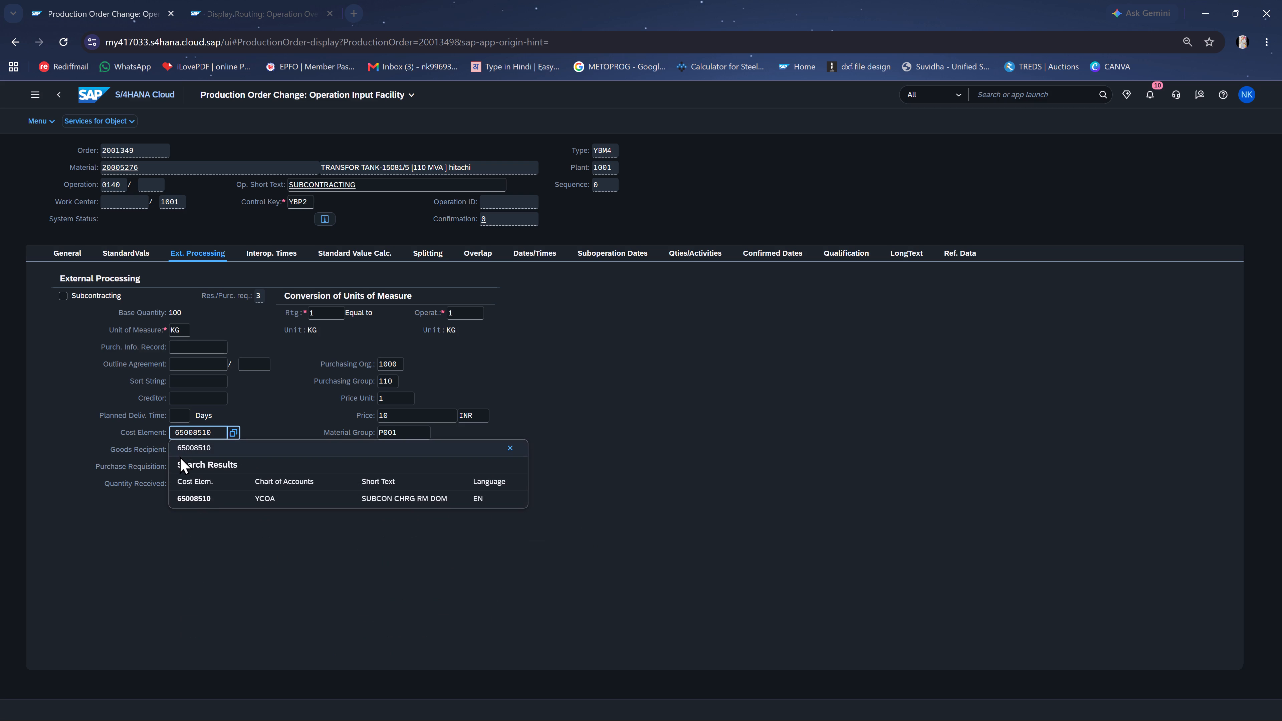
key(BackSpace)
key(BackSpace)
key(BackSpace)
click(211, 498)
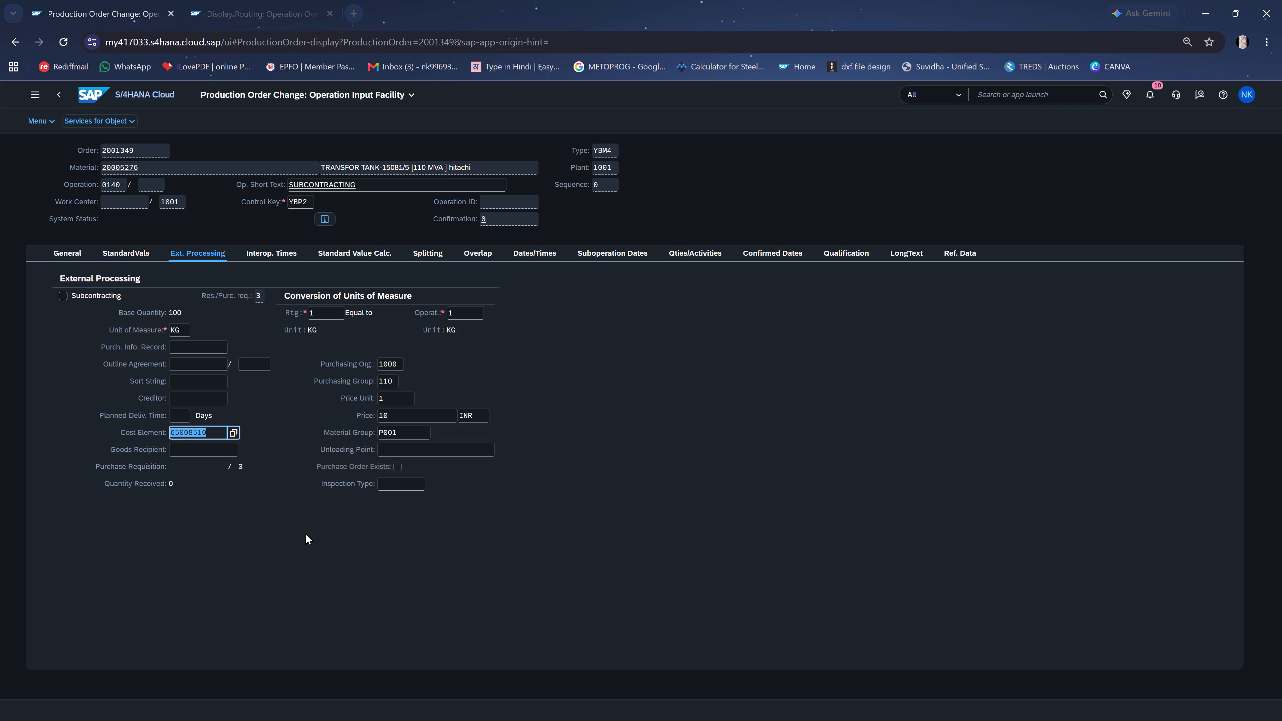
key(Return)
key(Return)
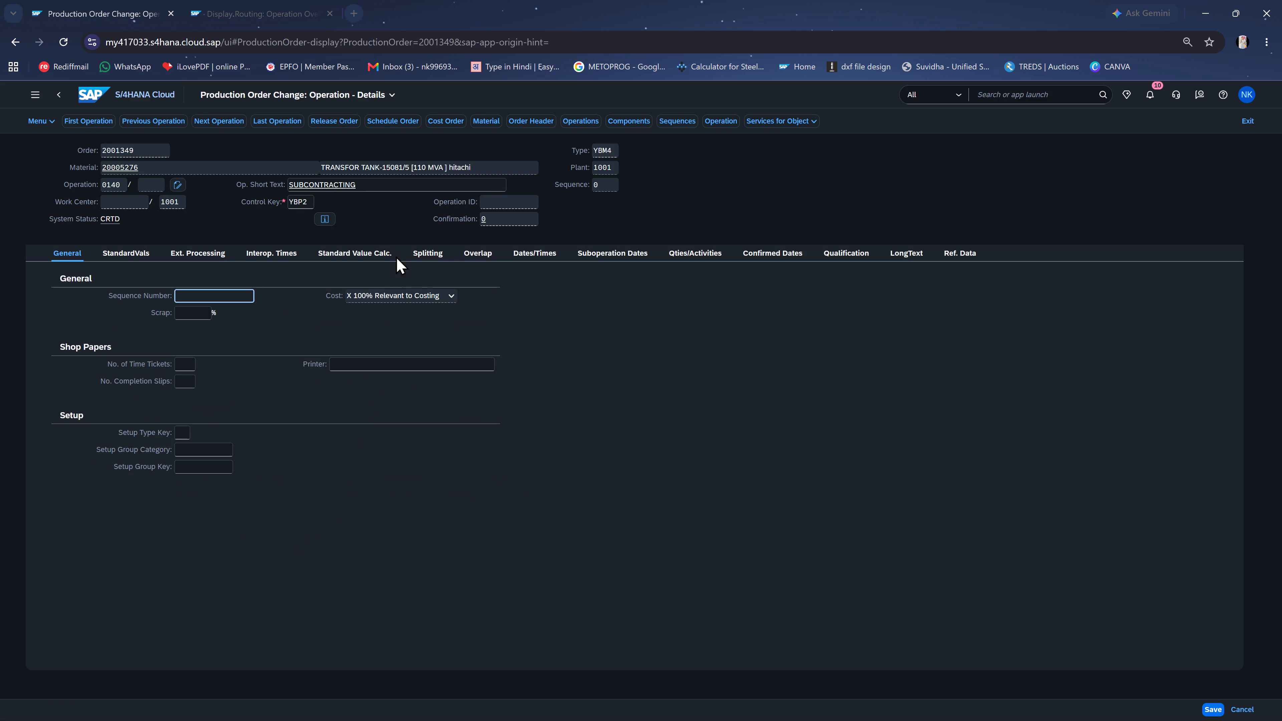
Release the production order and save it, agreeing to save with the cost calculation log deleted.
click(330, 123)
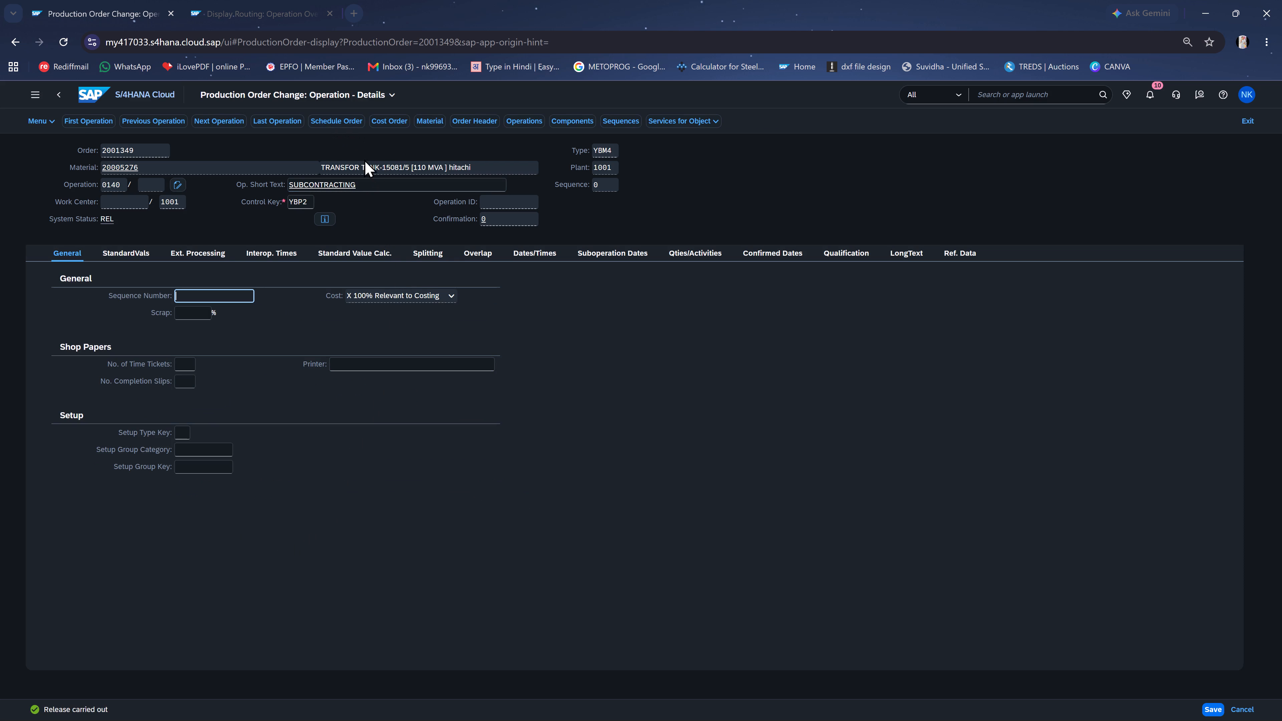
key(Return)
click(1208, 706)
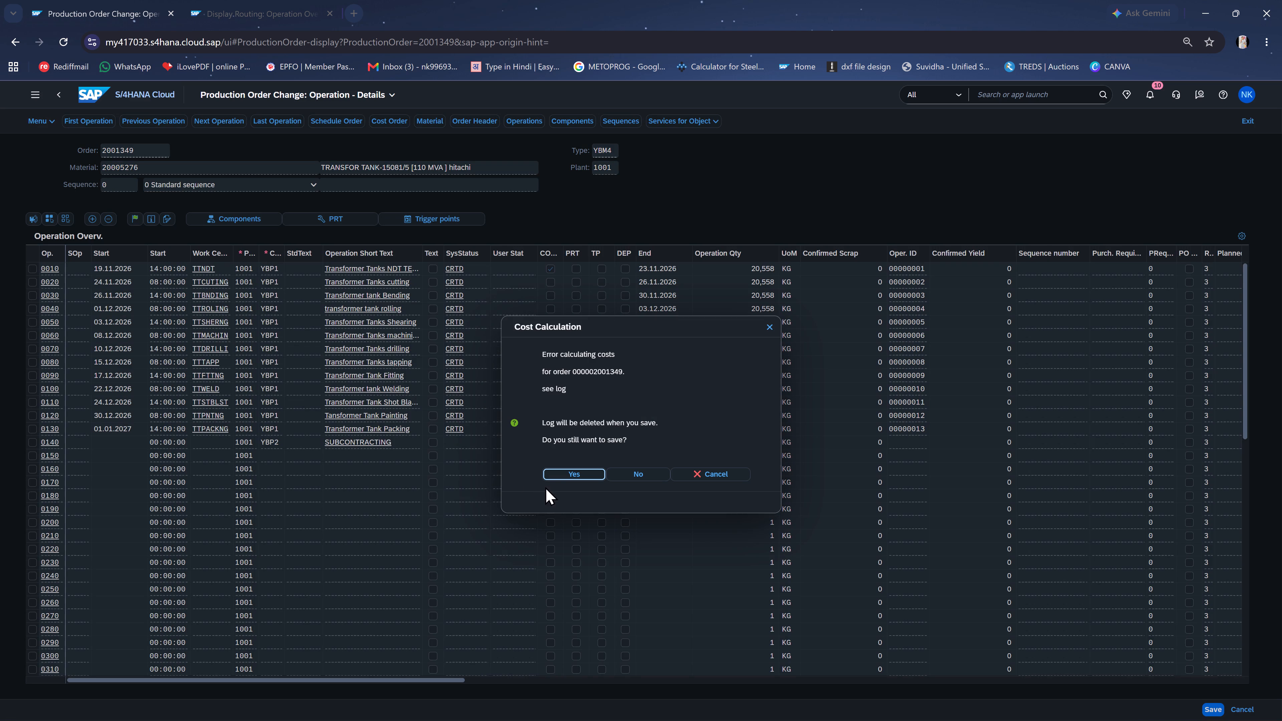
click(555, 473)
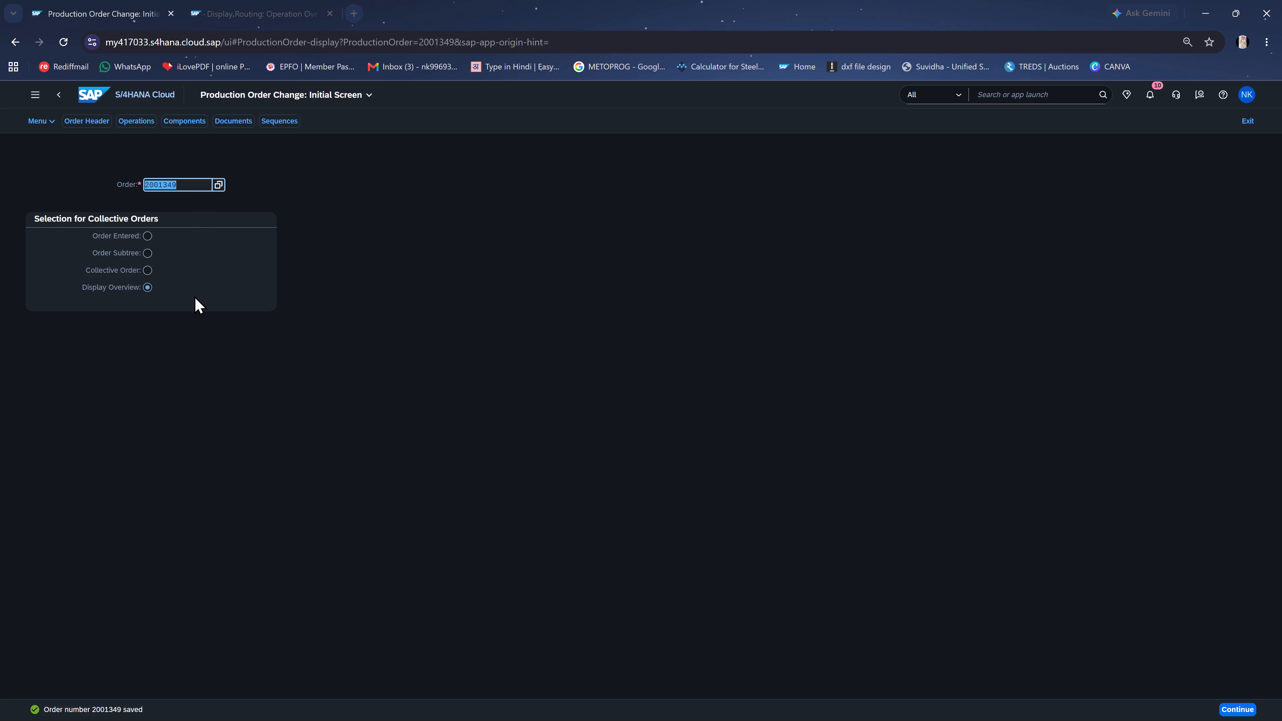
Record production order number 2001349 in the work order 15081/5 row of the Excel W.O SHEET and save the workbook.
key(ctrl+c)
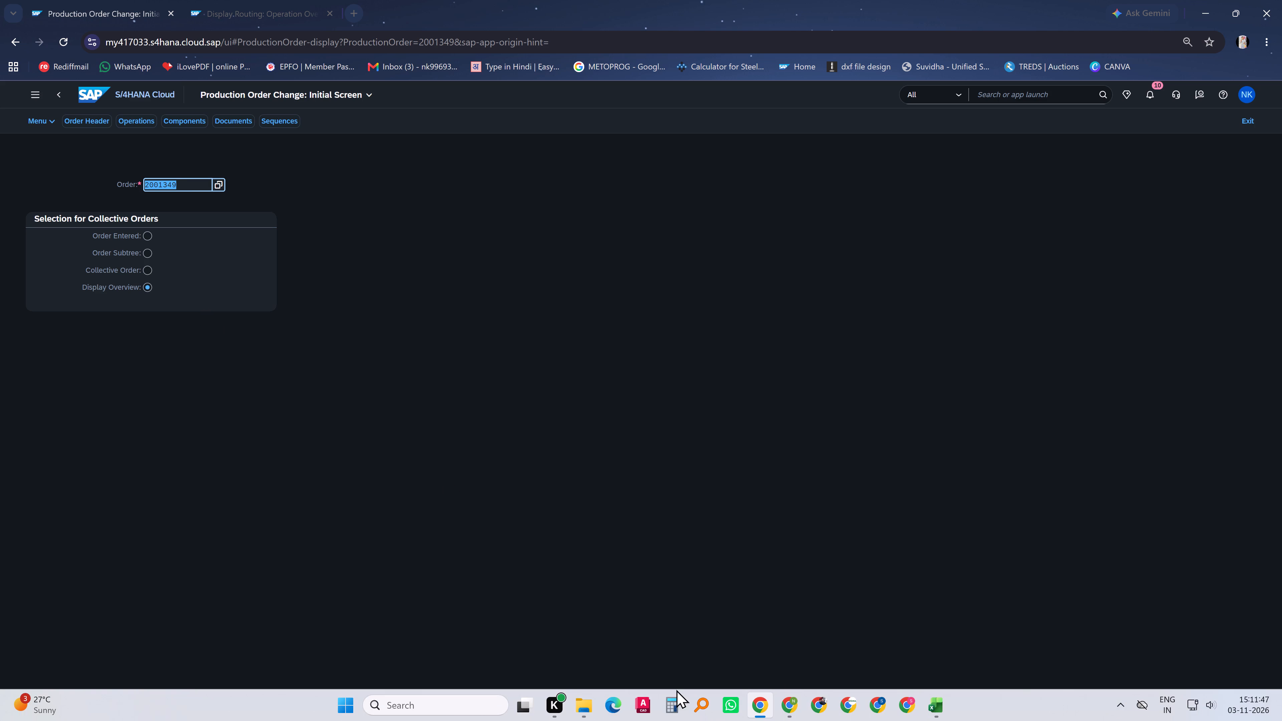
click(940, 710)
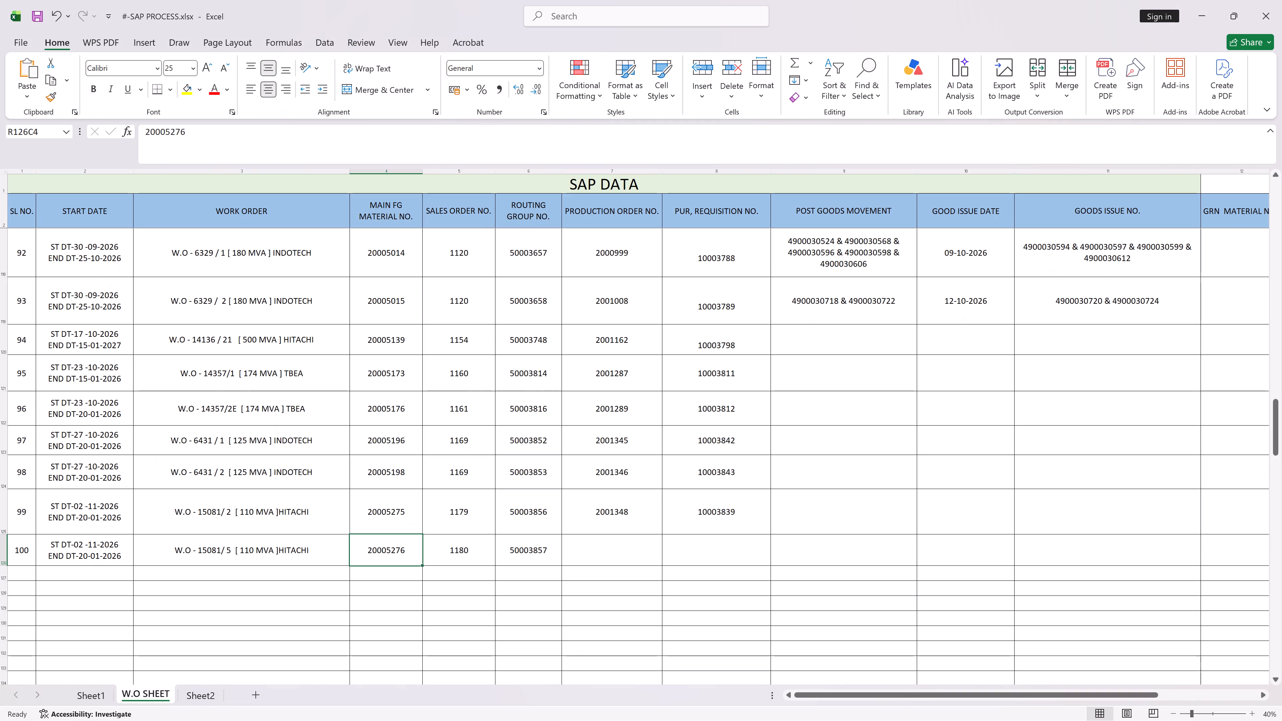
double_click(645, 557)
key(ctrl+v)
click(701, 544)
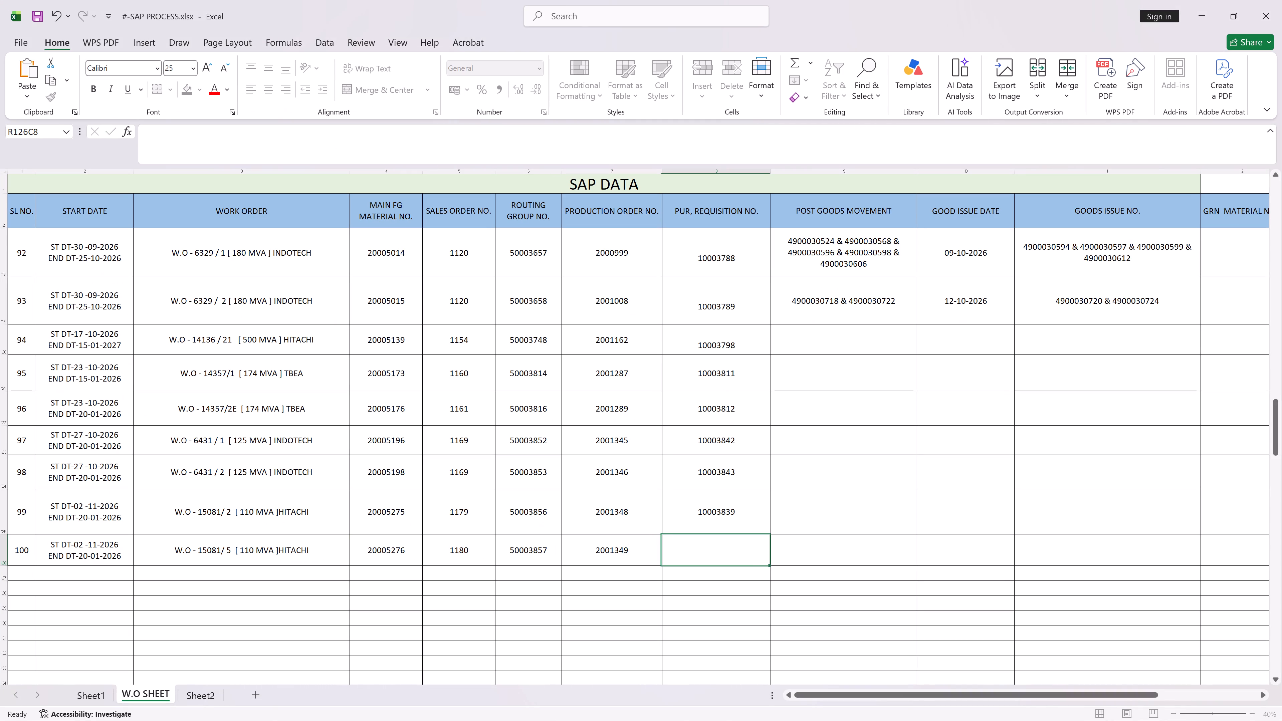
key(ctrl+s)
key(ctrl+s)
key(ctrl+s)
key(ctrl+s)
key(ctrl+s)
key(ctrl+s)
key(ctrl+s)
key(ctrl+s)
key(ctrl+s)
key(ctrl+s)
key(ctrl+s)
key(ctrl+s)
key(ctrl+s)
key(ctrl+s)
key(ctrl+s)
key(ctrl+s)
key(ctrl+s)
key(ctrl+s)
key(ctrl+s)
key(ctrl+s)
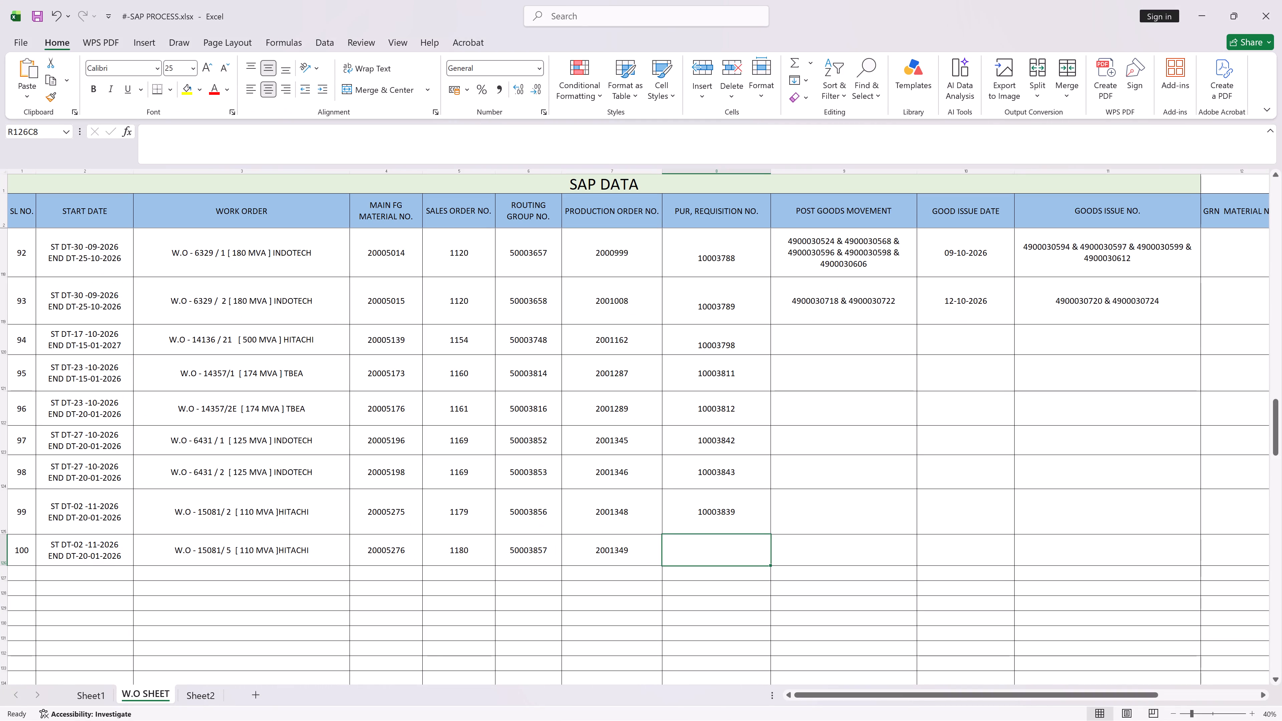
Switch back to SAP in Chrome, leave the production order and go to the SAP home page.
click(1202, 19)
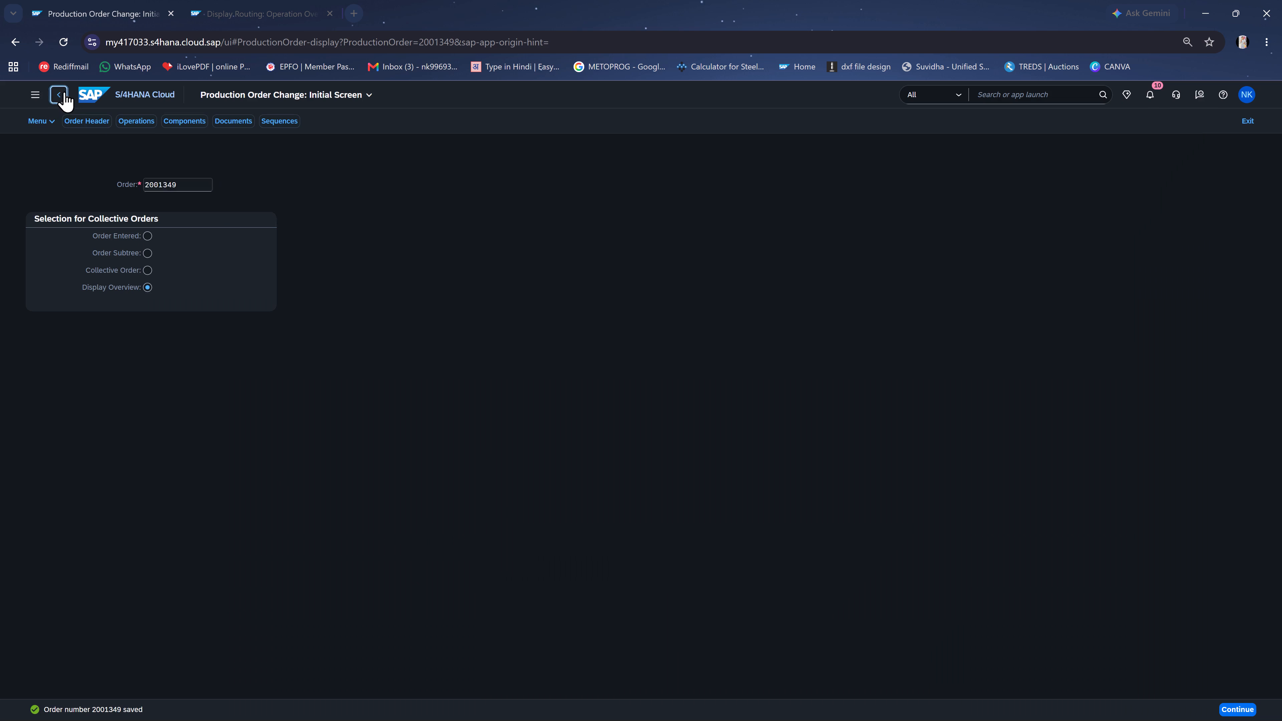
click(64, 91)
click(90, 94)
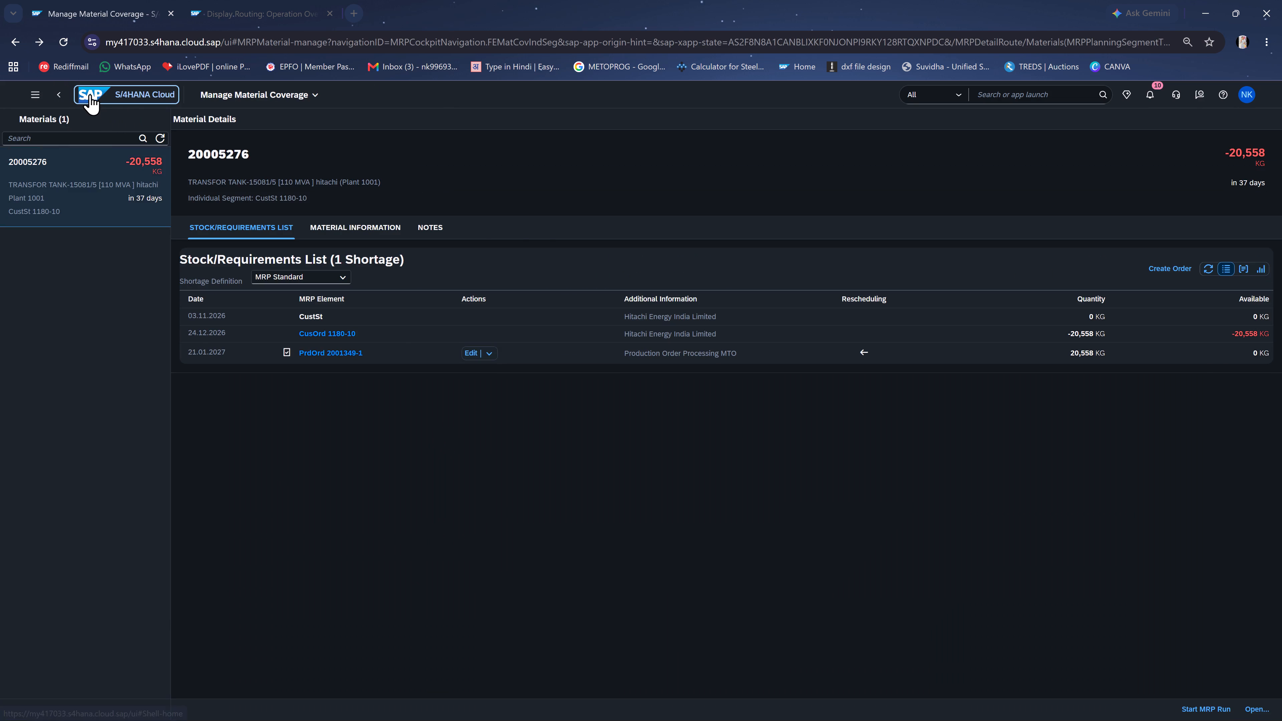
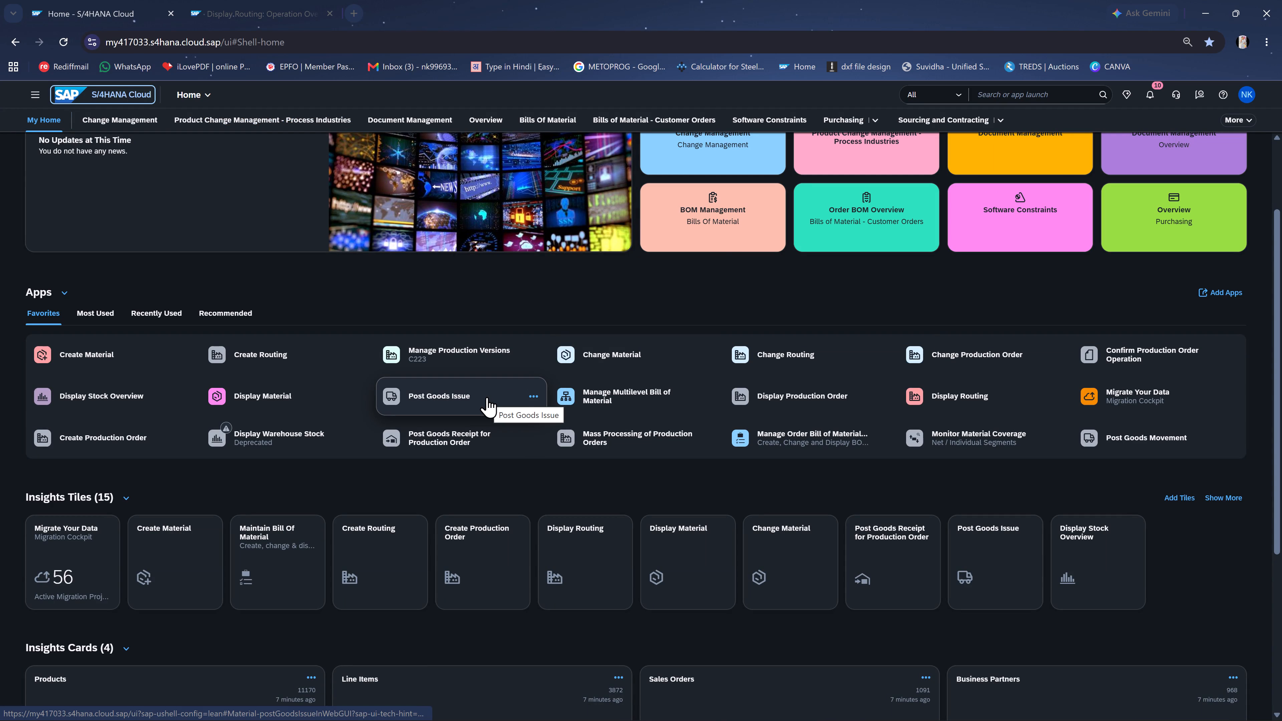
Display production order 2001349 and open the purchase requisition from the external processing data of subcontracting operation 0140.
click(794, 405)
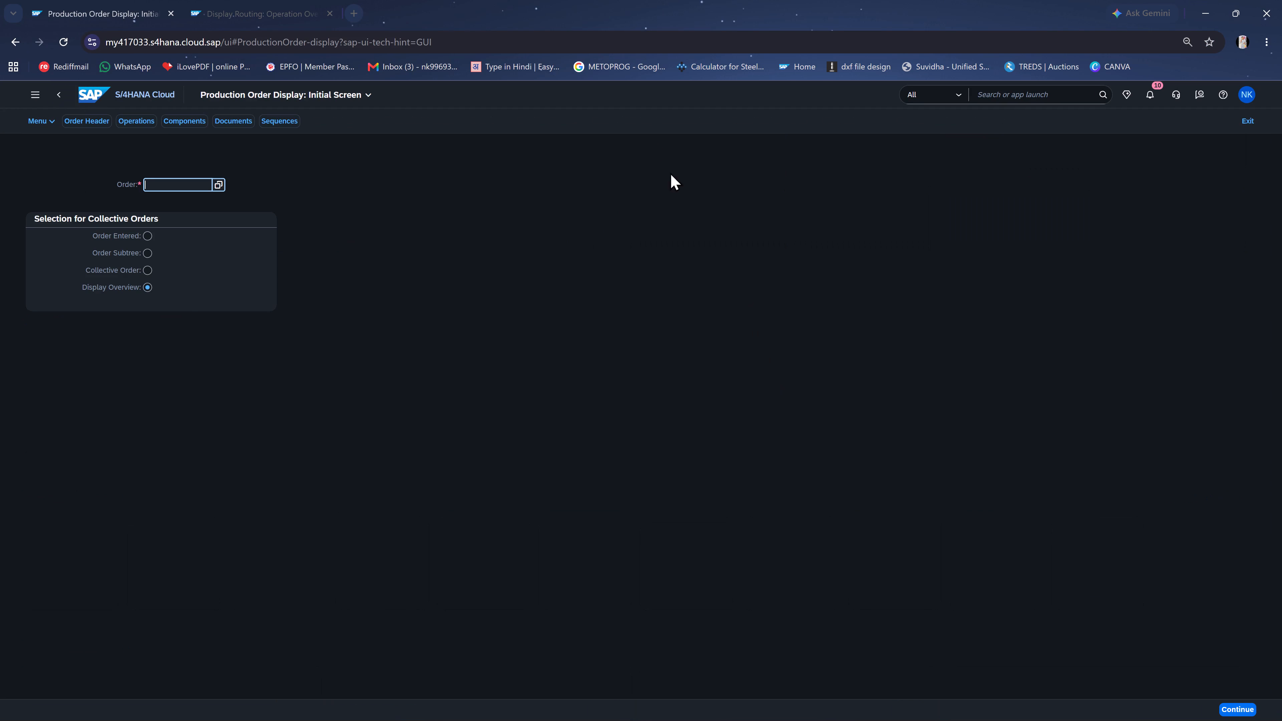
key(ctrl+v)
key(Return)
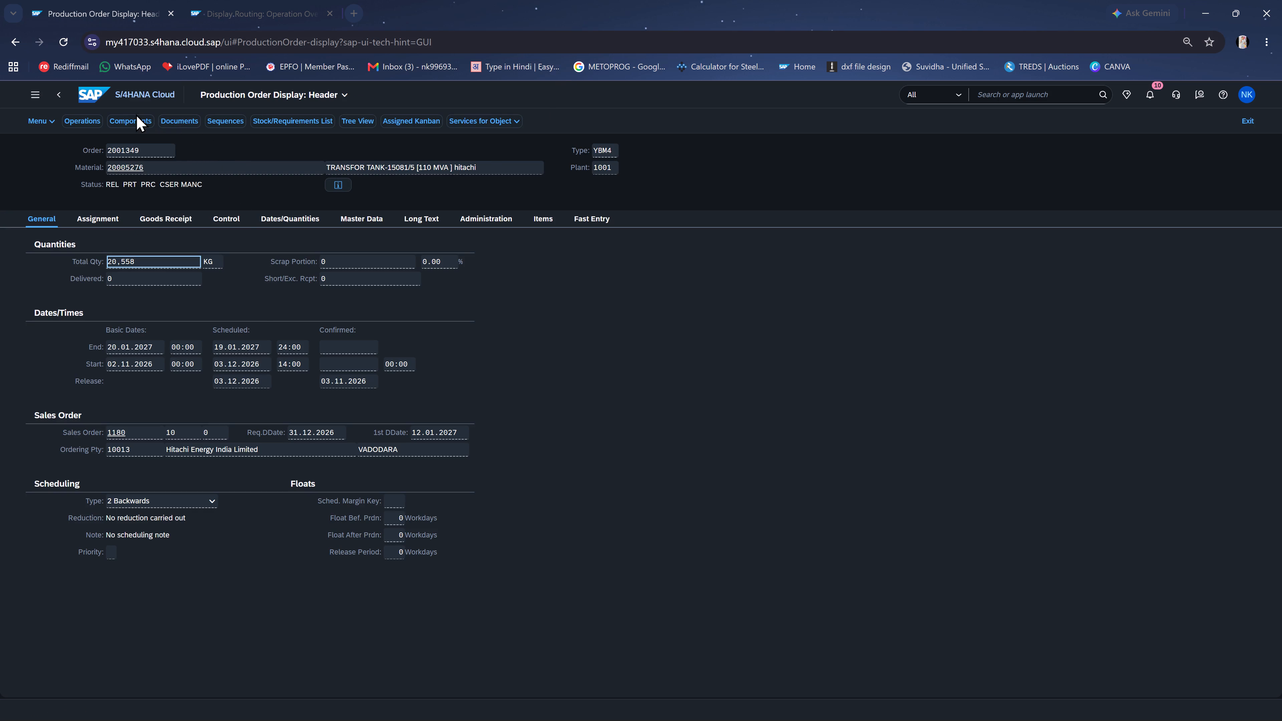
click(89, 118)
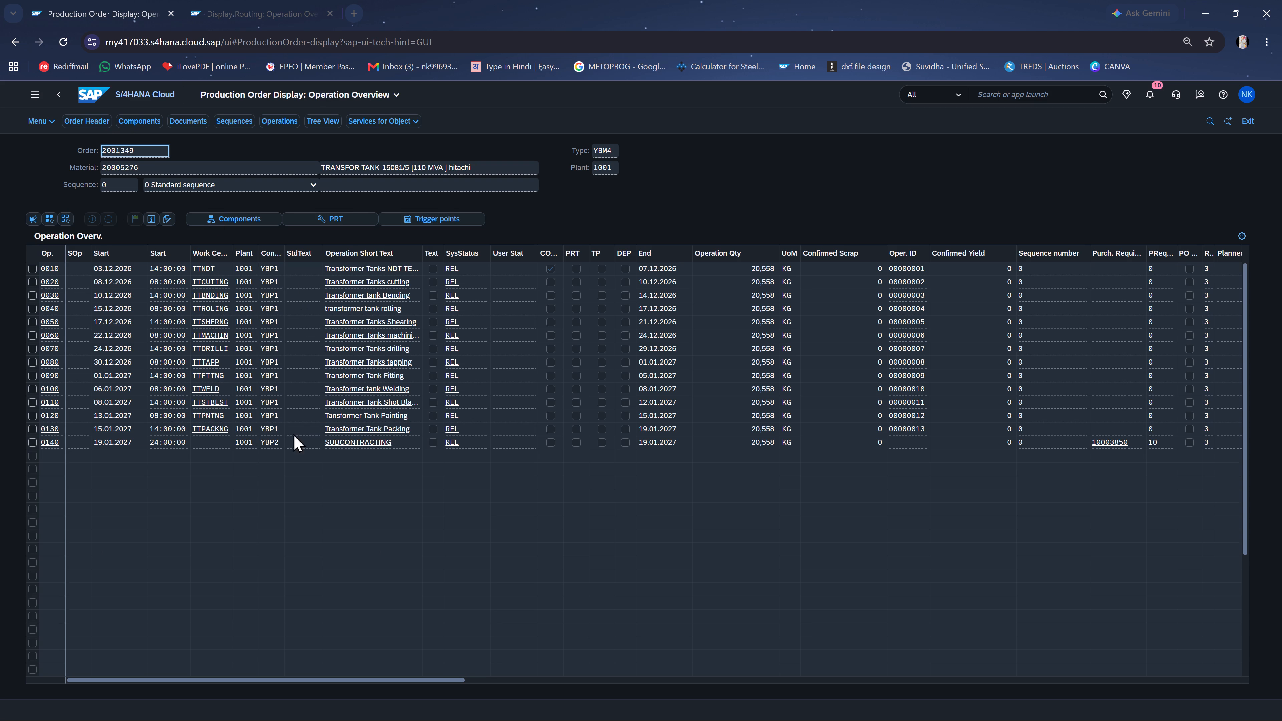
double_click(268, 442)
click(195, 248)
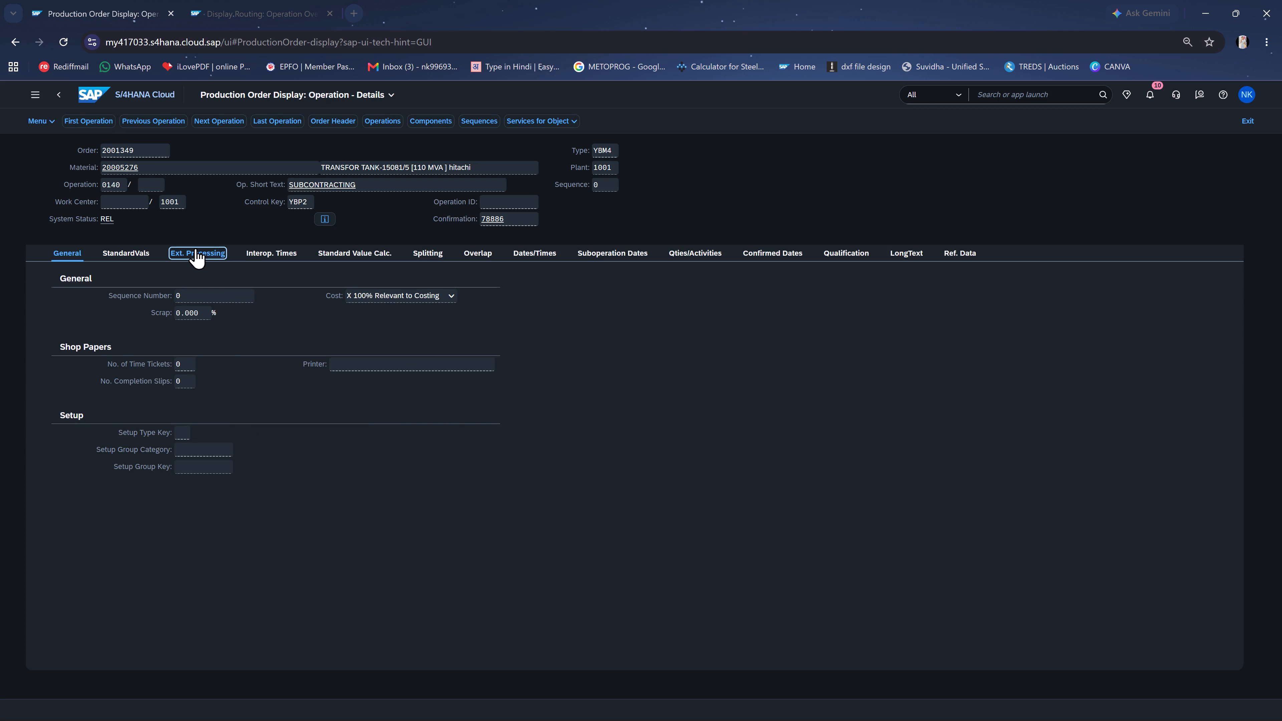
click(184, 467)
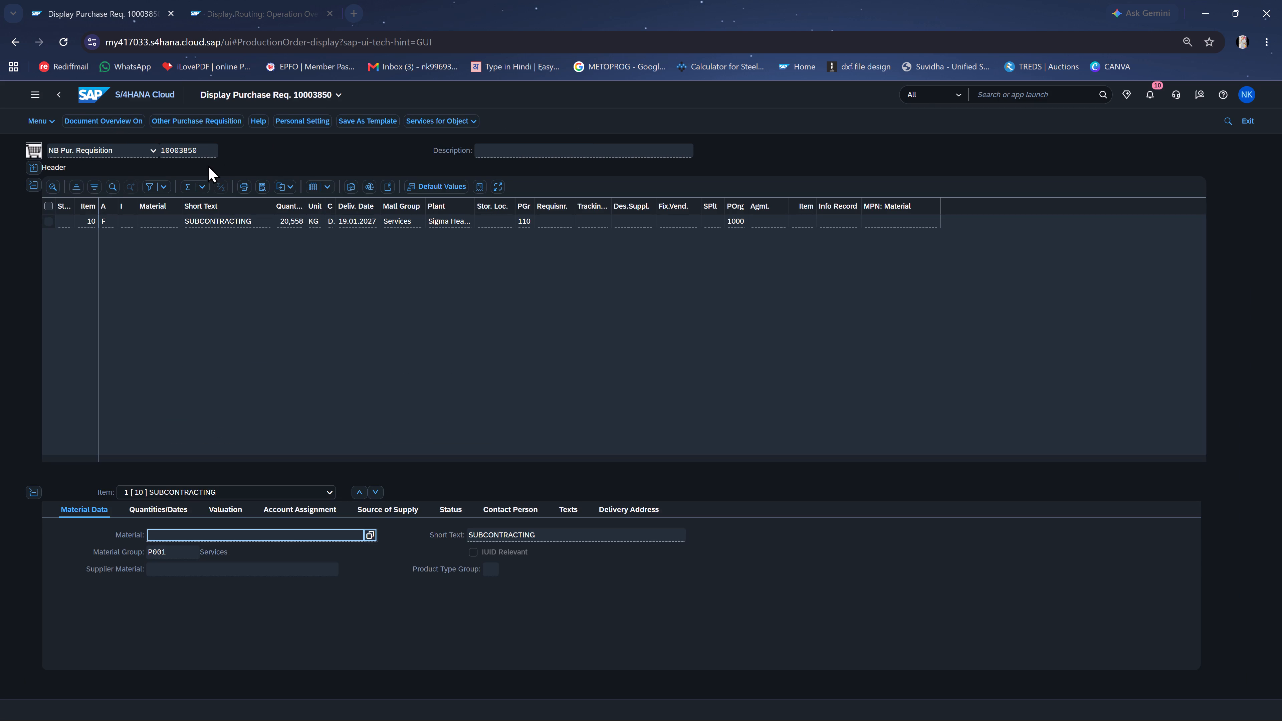
Copy purchase requisition number 10003850 into the work order 15081/5 row of the Excel W.O SHEET and save the workbook.
drag(199, 153, 161, 151)
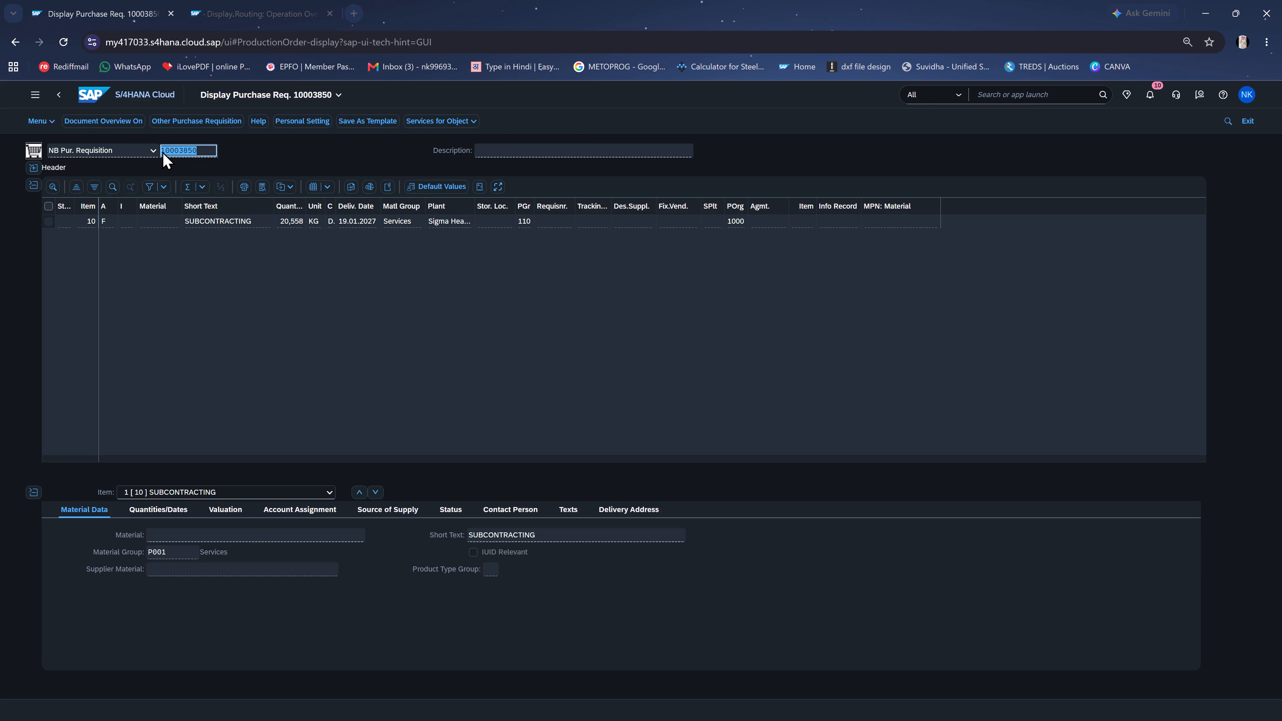
key(ctrl+c)
click(931, 716)
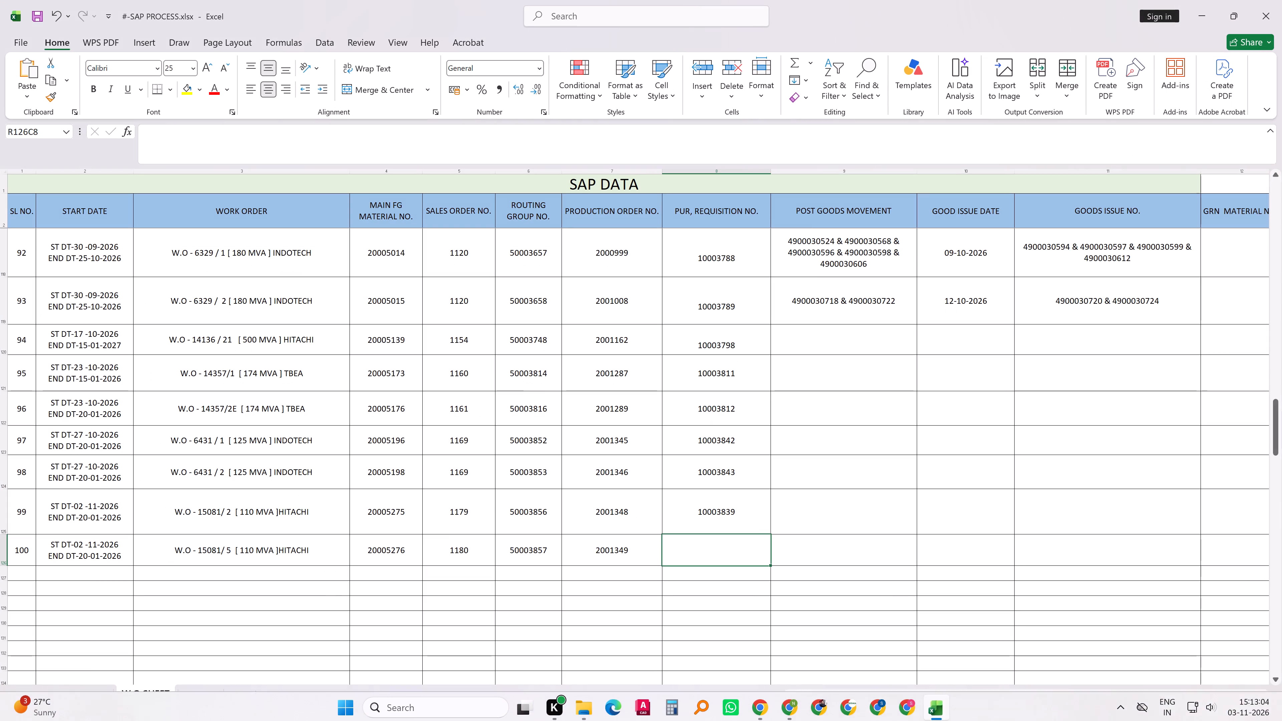
double_click(720, 548)
key(ctrl+v)
click(731, 581)
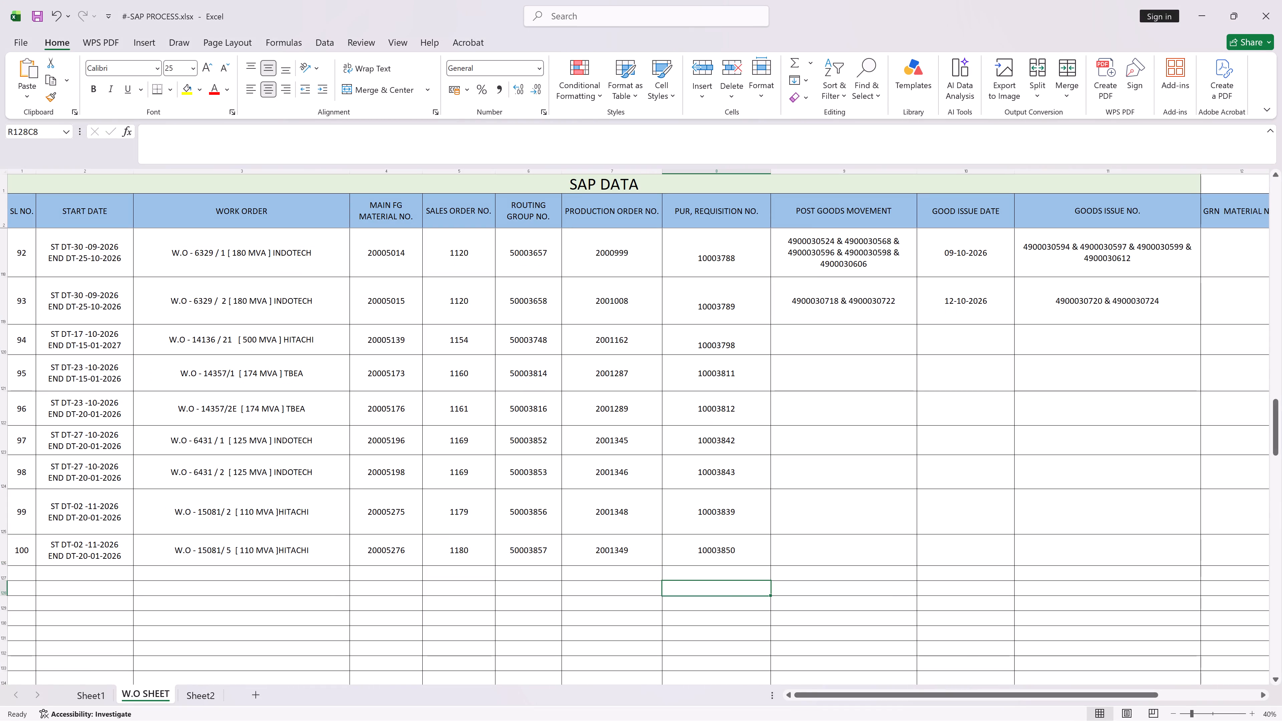
key(ctrl+s)
key(ctrl+s)
key(ctrl+s)
key(ctrl+s)
key(ctrl+s)
key(ctrl+s)
key(ctrl+s)
key(ctrl+s)
key(ctrl+s)
key(ctrl+s)
key(ctrl+s)
key(ctrl+s)
key(ctrl+s)
key(ctrl+s)
key(ctrl+s)
key(ctrl+s)
key(ctrl+s)
key(ctrl+s)
key(ctrl+s)
key(ctrl+s)
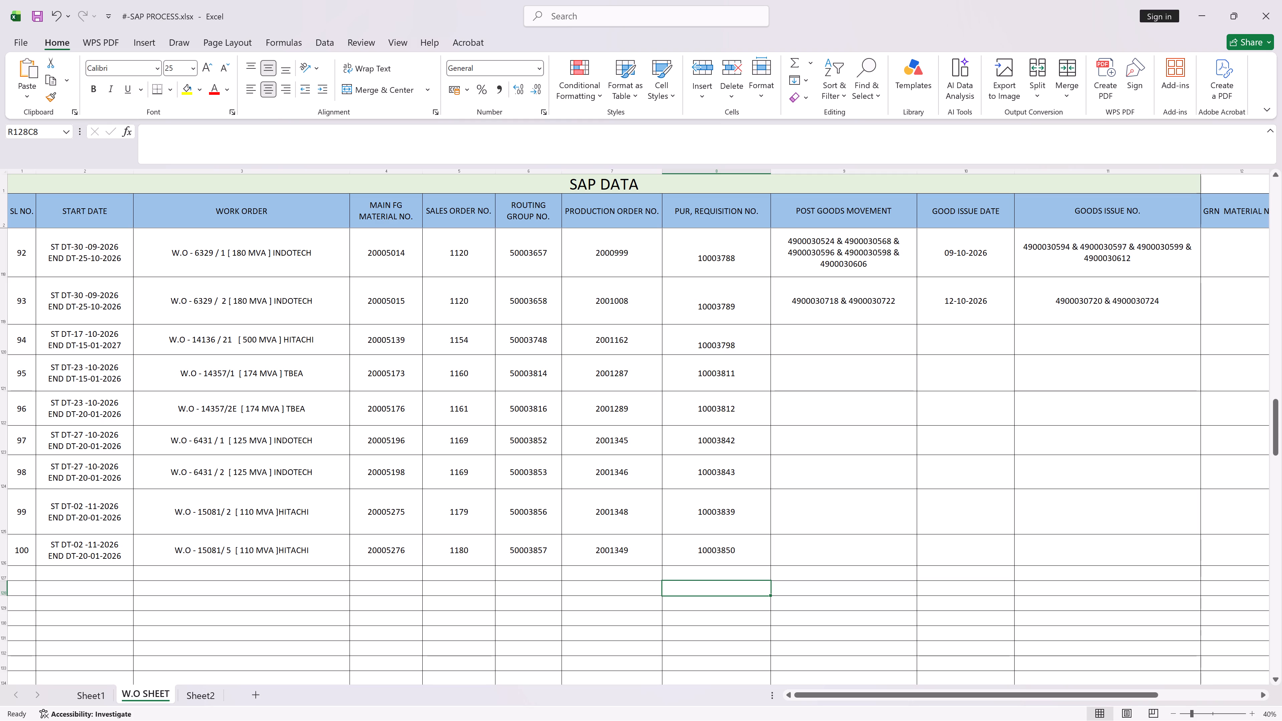
Search for 17009 in Everything, open the W.O -17009 [ 800 MVA ] HVDC ABB folder and go into its P.O subfolder.
click(709, 700)
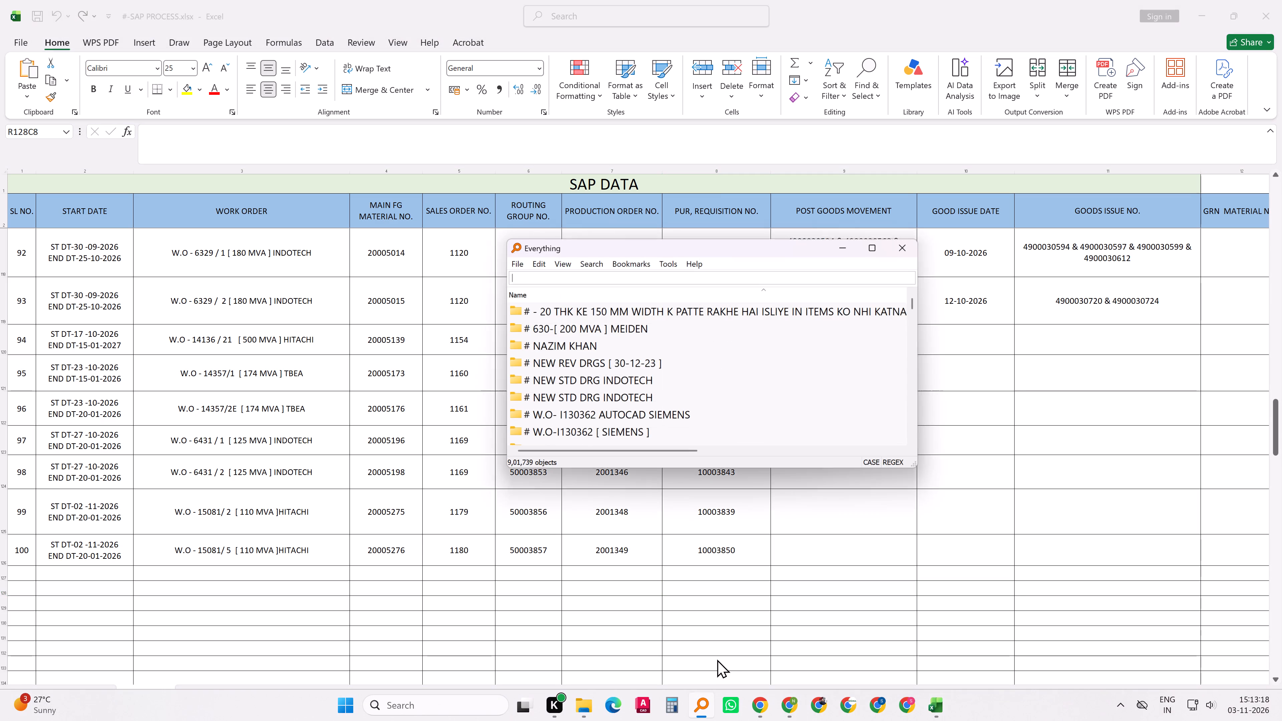
text(17009)
key(Return)
key(Return)
double_click(884, 253)
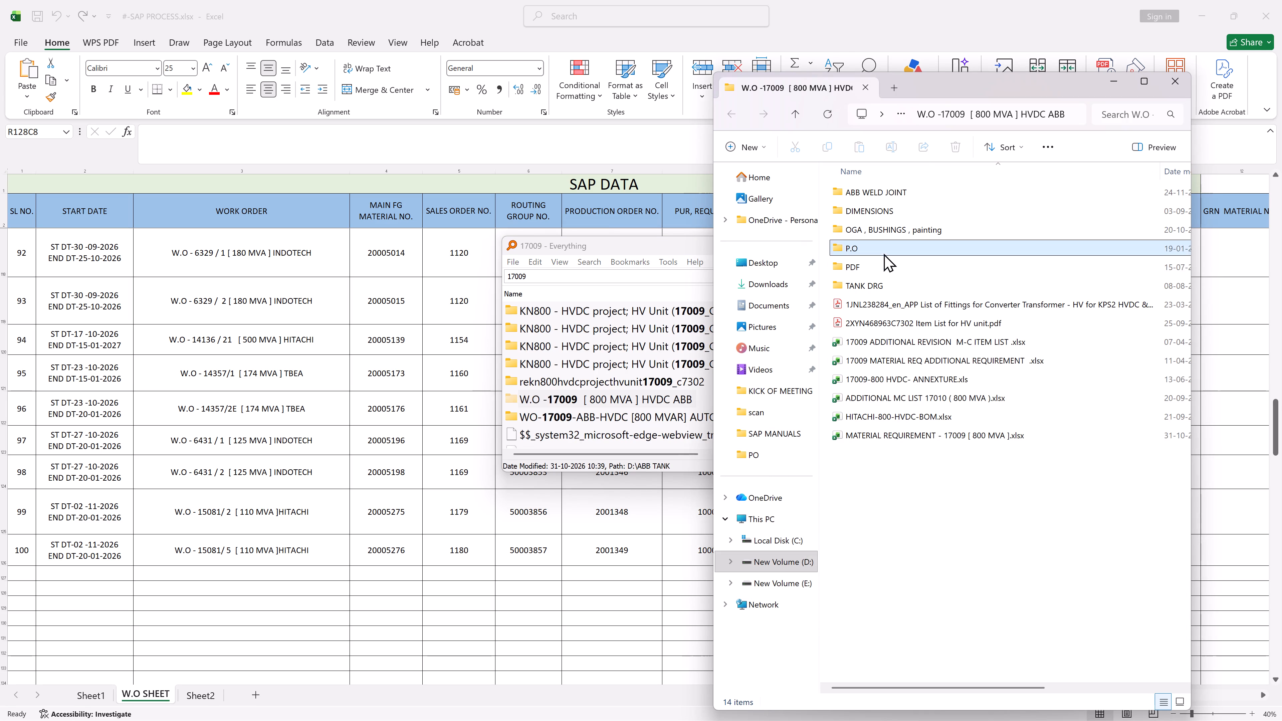
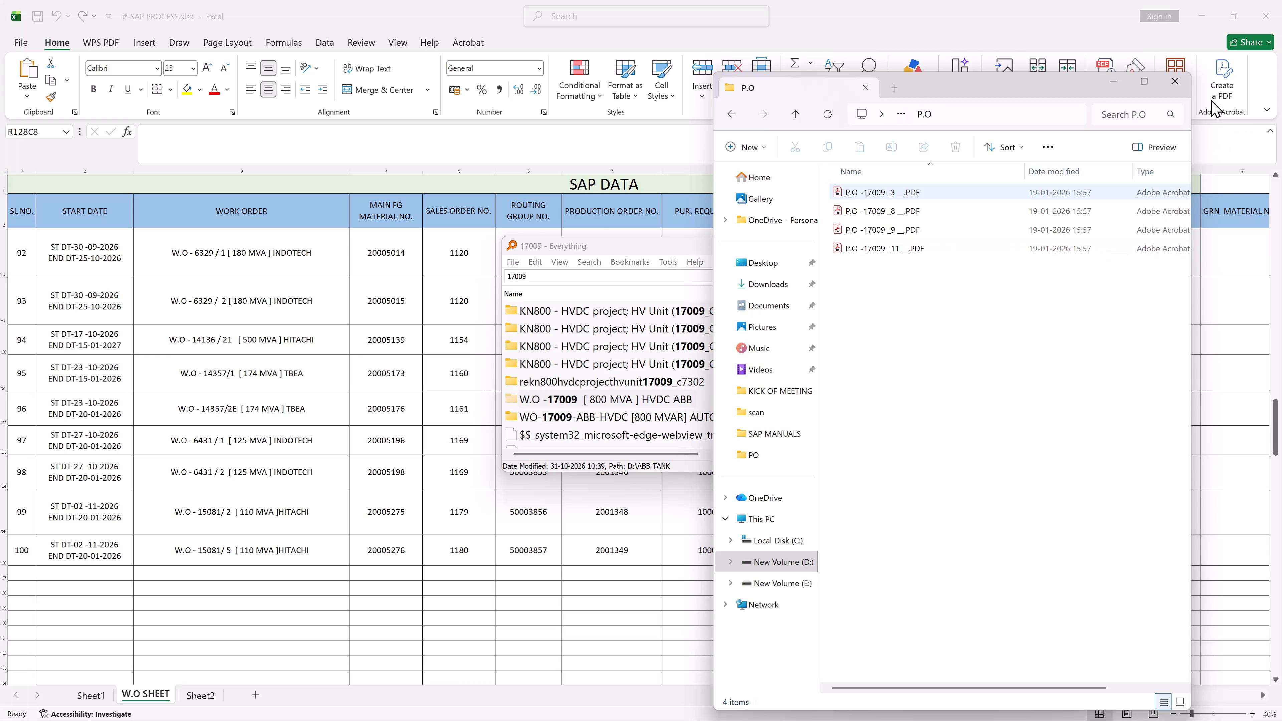
Close the P.O folder window and the Everything search window to return to the Excel W.O SHEET.
click(1186, 82)
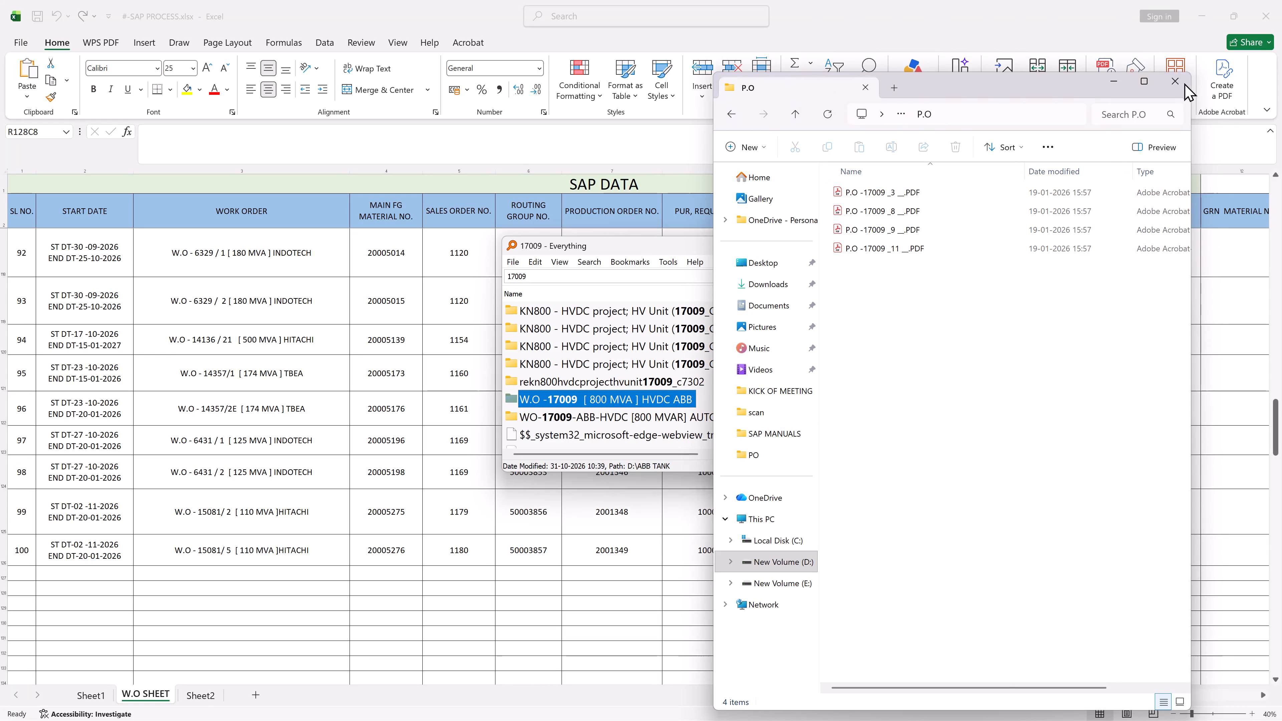
click(917, 246)
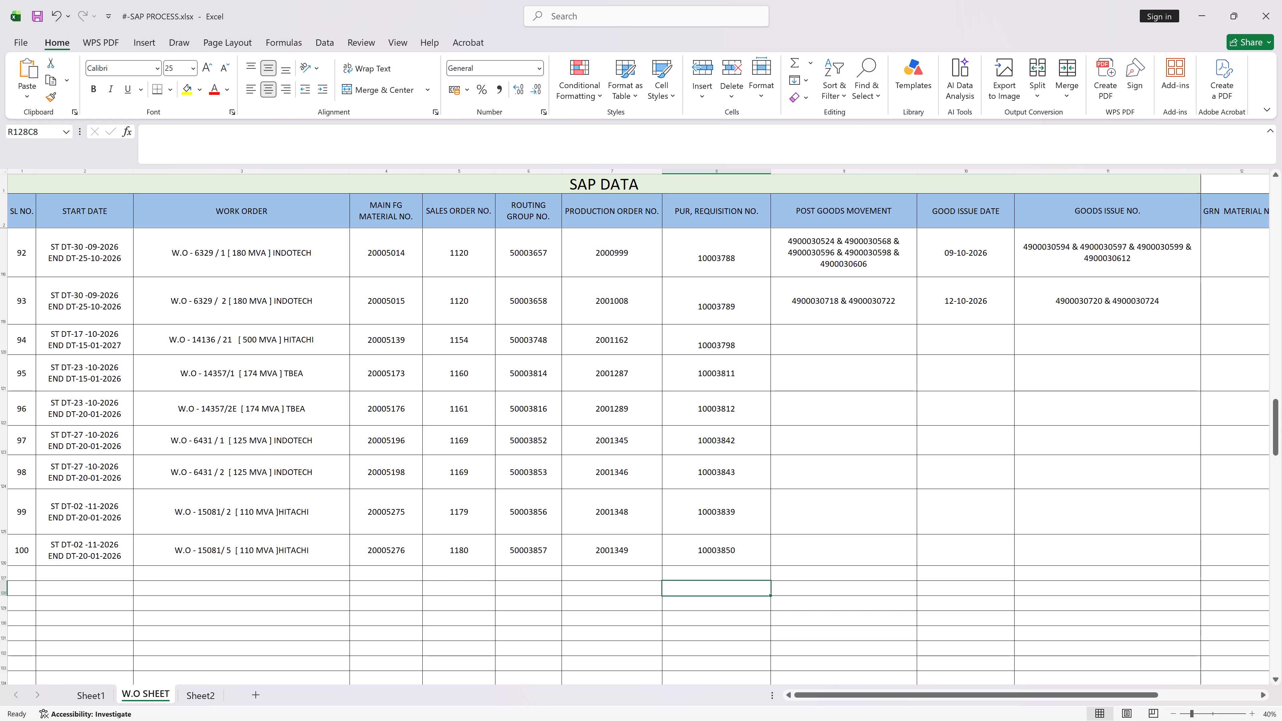
Save the SAP PROCESS workbook.
scroll(300, 494, up, 1)
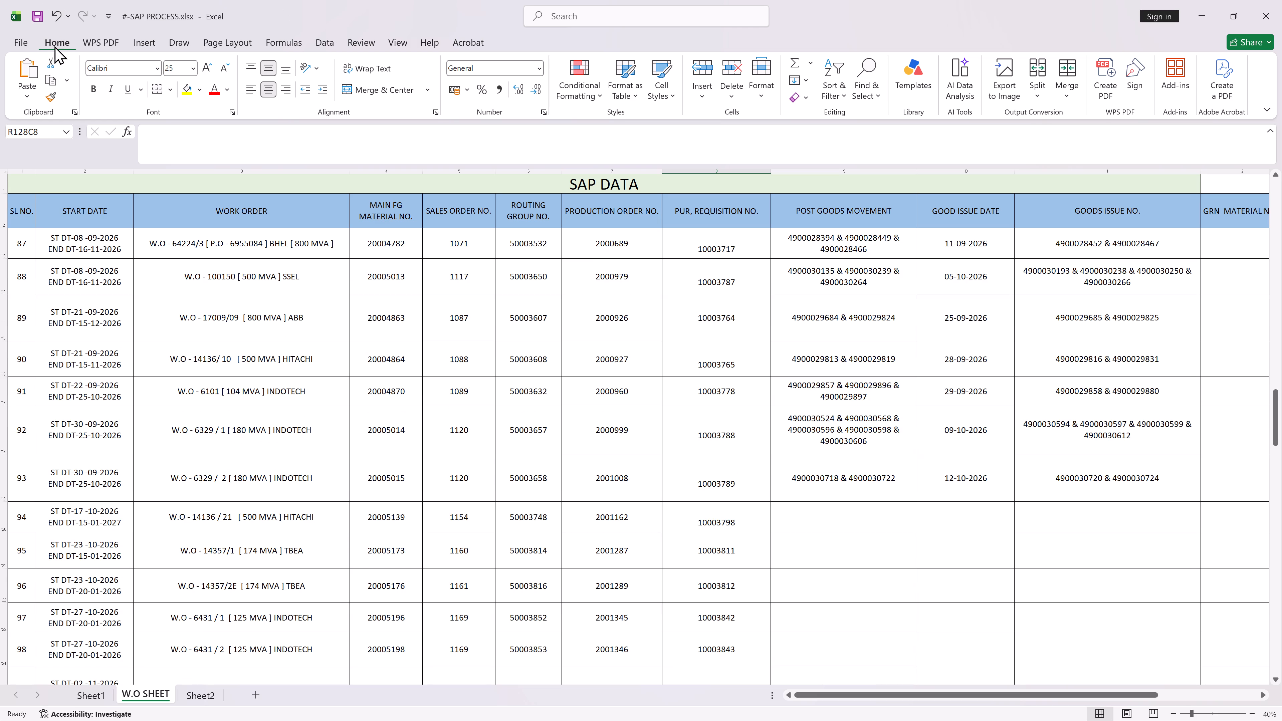
click(583, 437)
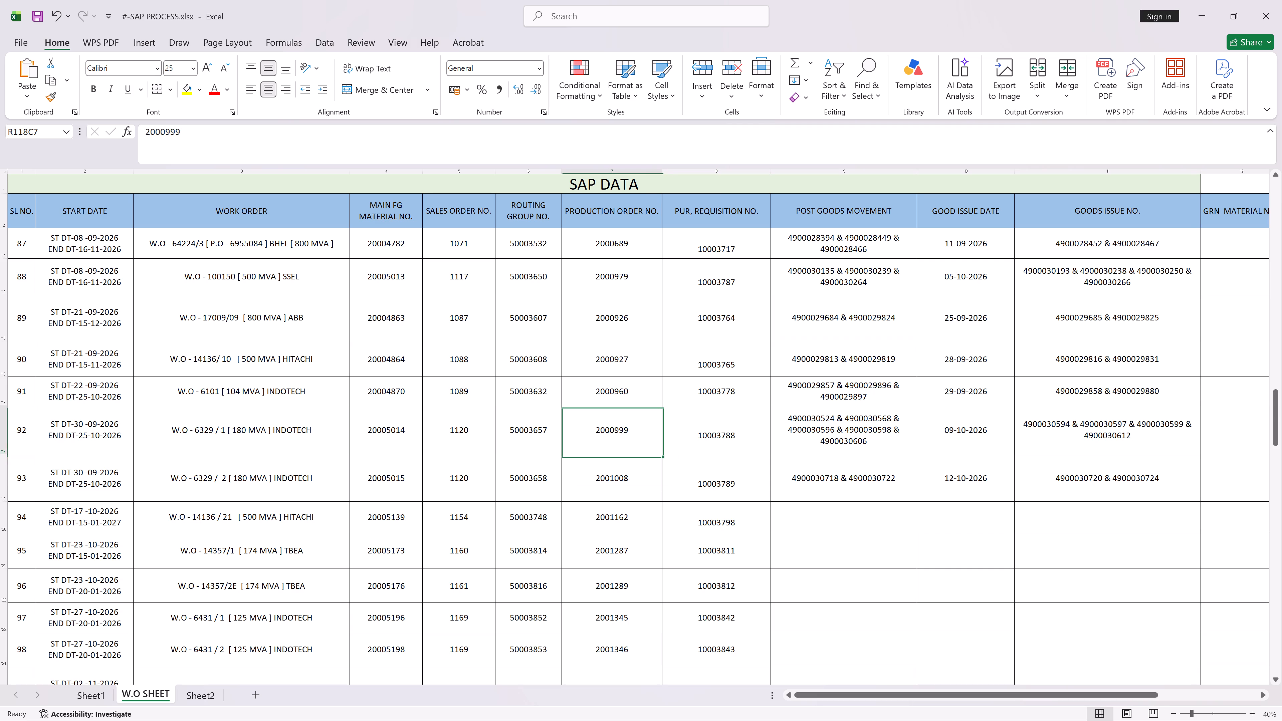
key(ctrl+s)
key(ctrl+s)
key(ctrl+s)
key(ctrl+s)
key(ctrl+s)
key(ctrl+s)
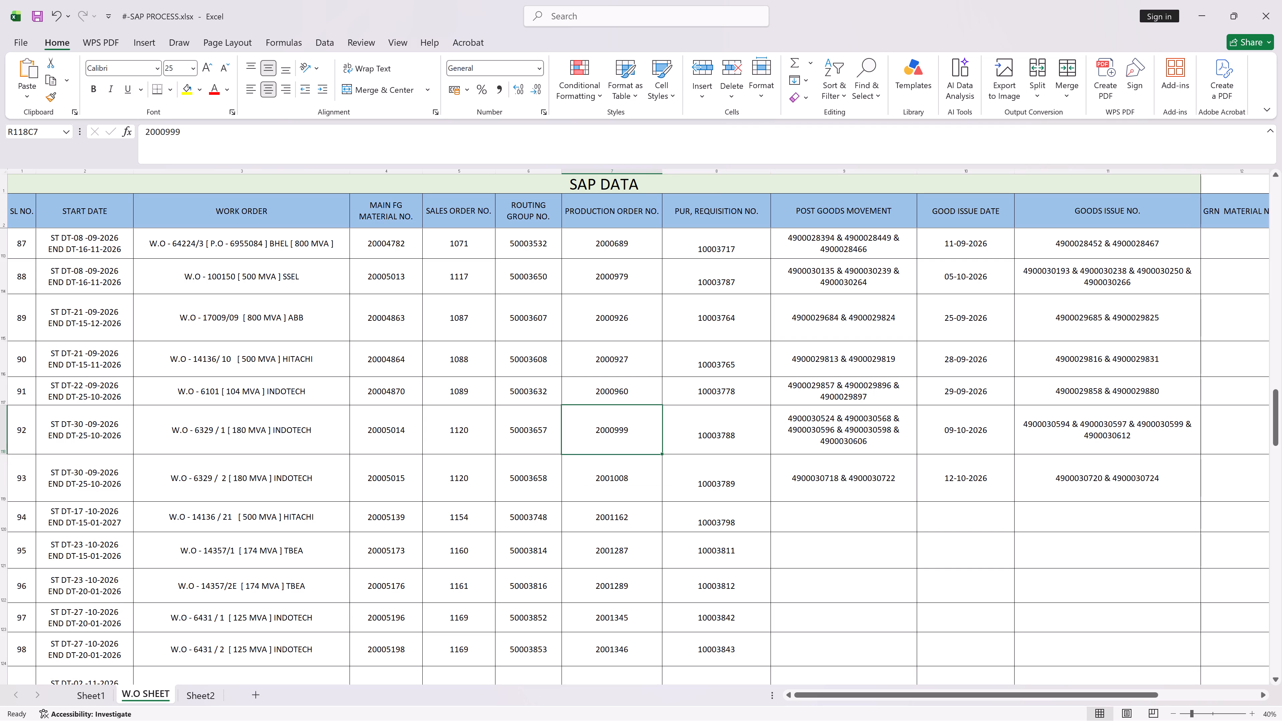
Copy the START DATE and WORK ORDER cells of W.O - 17009/09 [ 800 MVA ] ABB into the empty row below serial 100 and heighten that row.
click(245, 313)
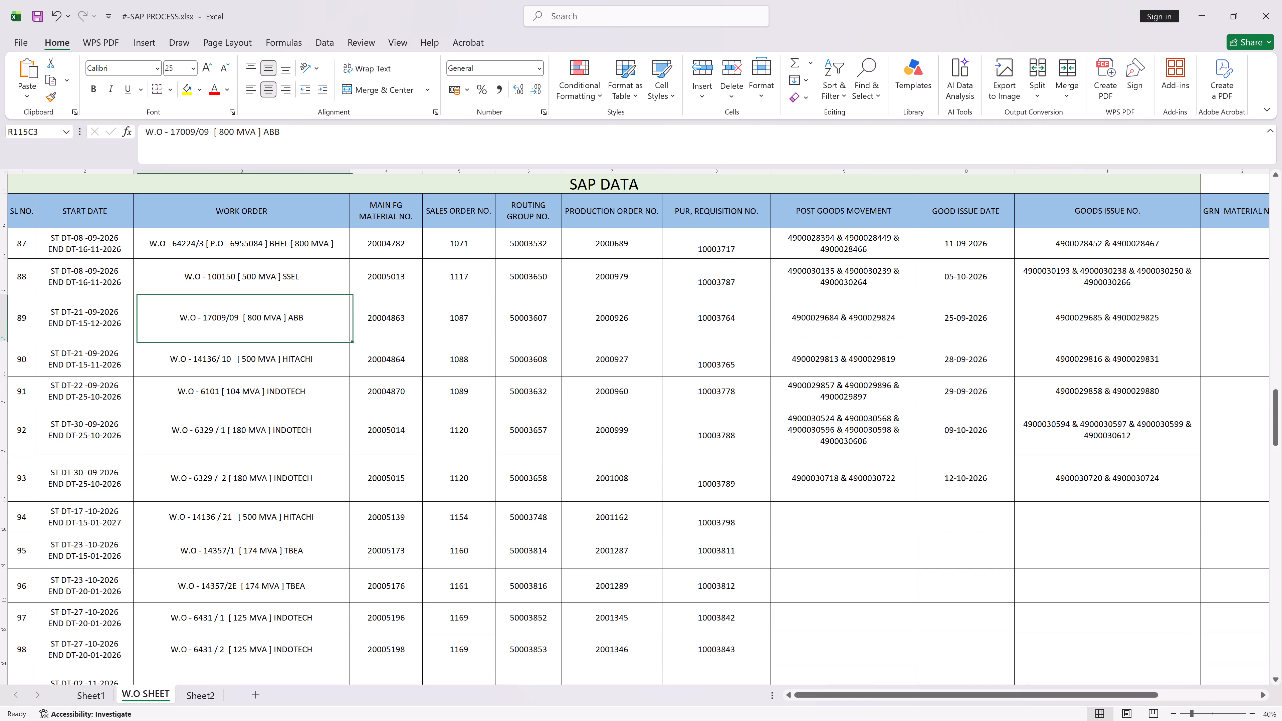
drag(67, 308, 236, 306)
key(ctrl+c)
scroll(243, 301, down, 2)
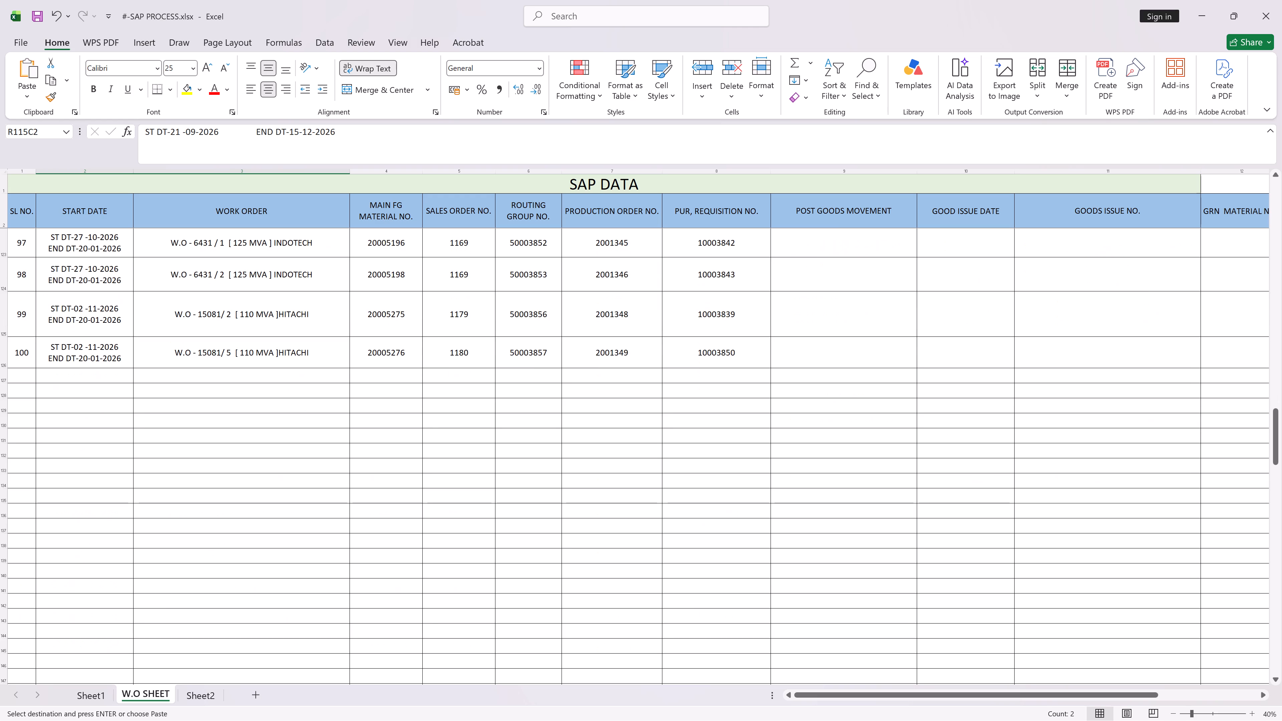
click(90, 376)
key(ctrl+v)
drag(2, 384, 9, 402)
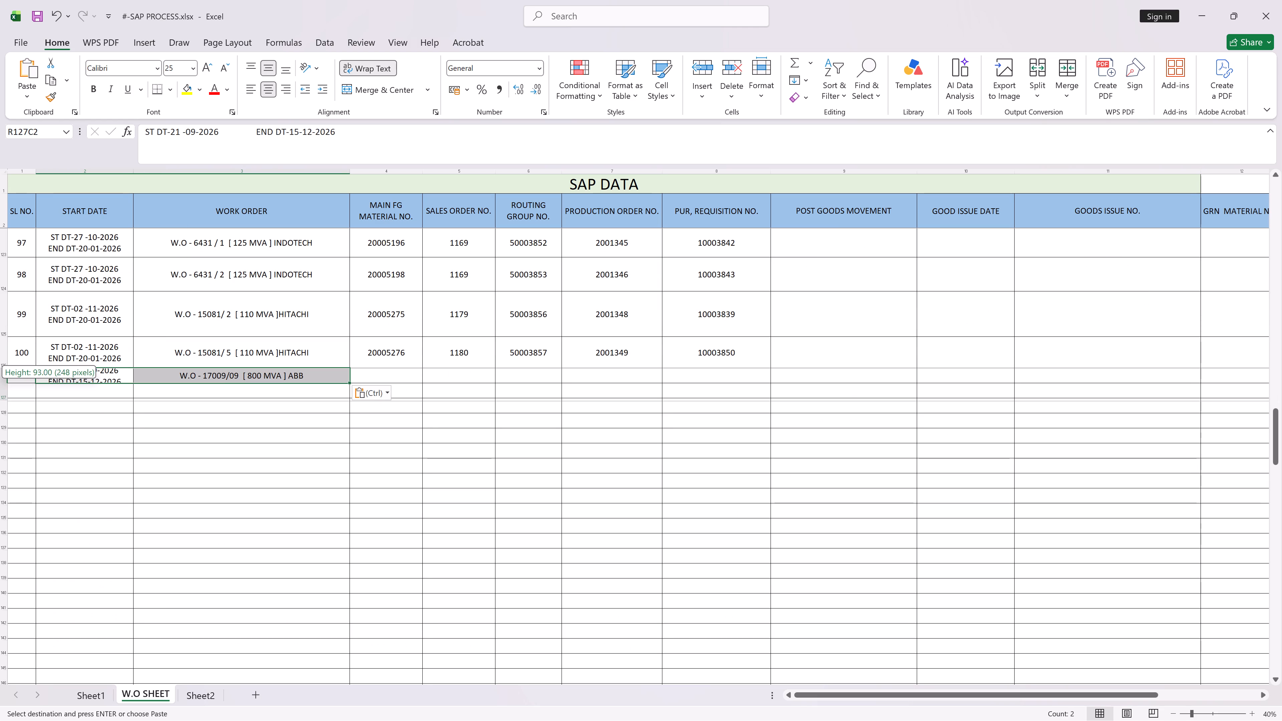
drag(9, 402, 11, 409)
Change the start date in the new 17009/09 row to ST DT-31 -10-2026.
double_click(78, 381)
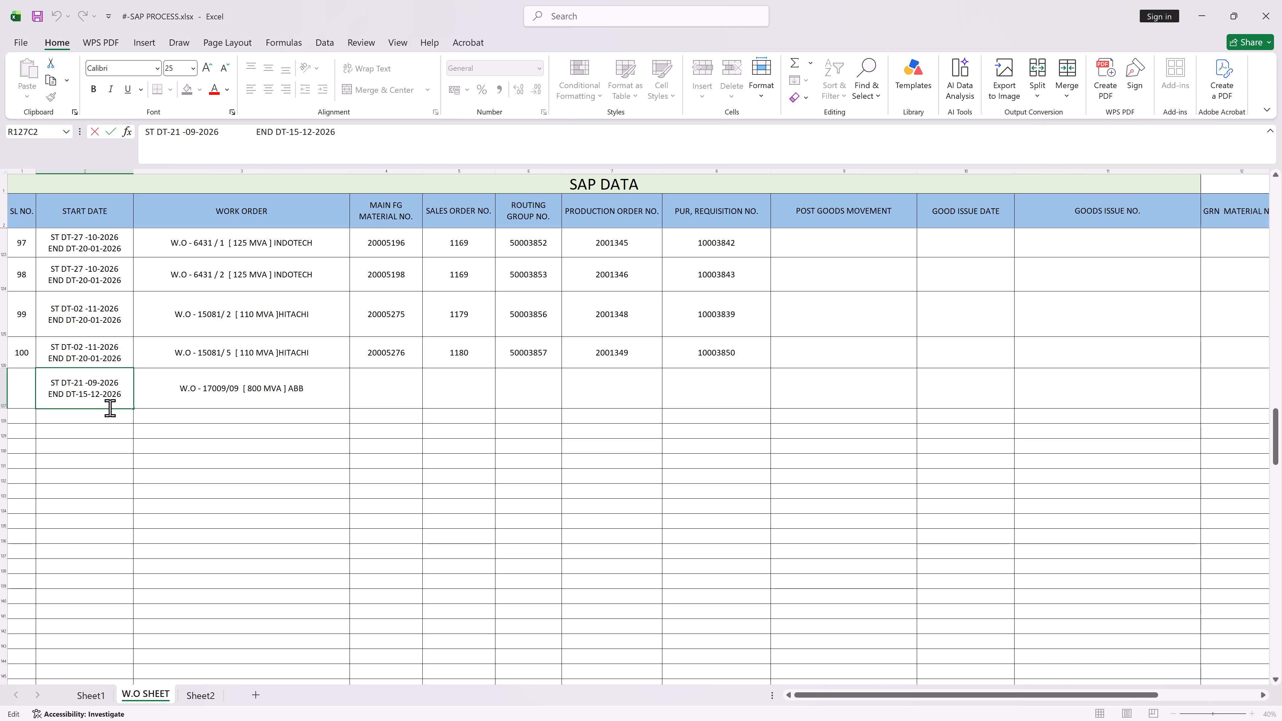
key(BackSpace)
key(3)
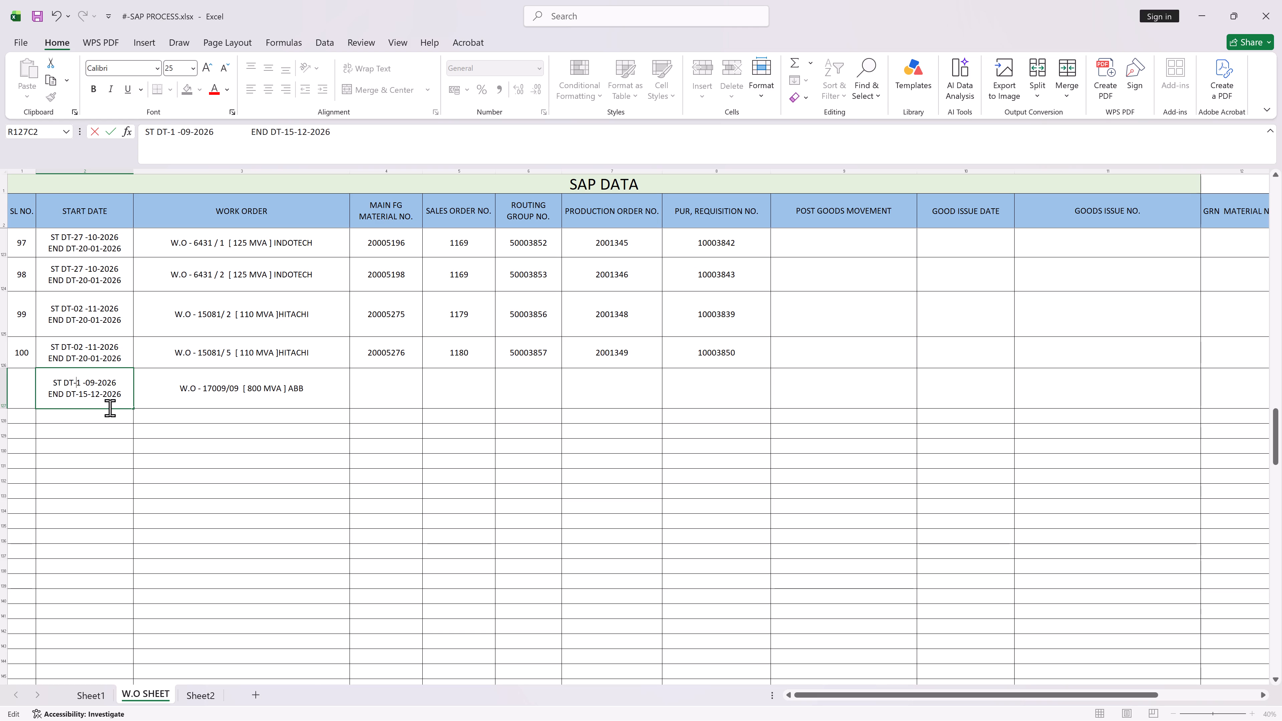
key(Right)
key(Right)
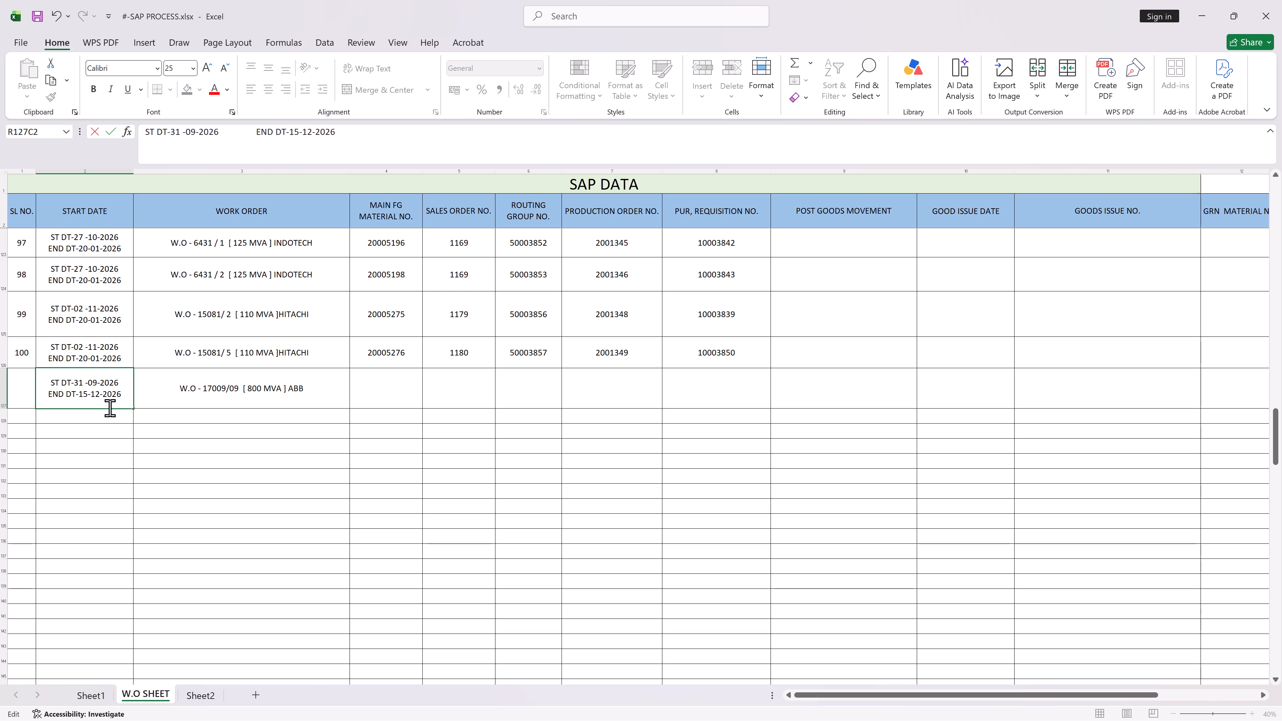
key(Right)
key(Delete)
key(Delete)
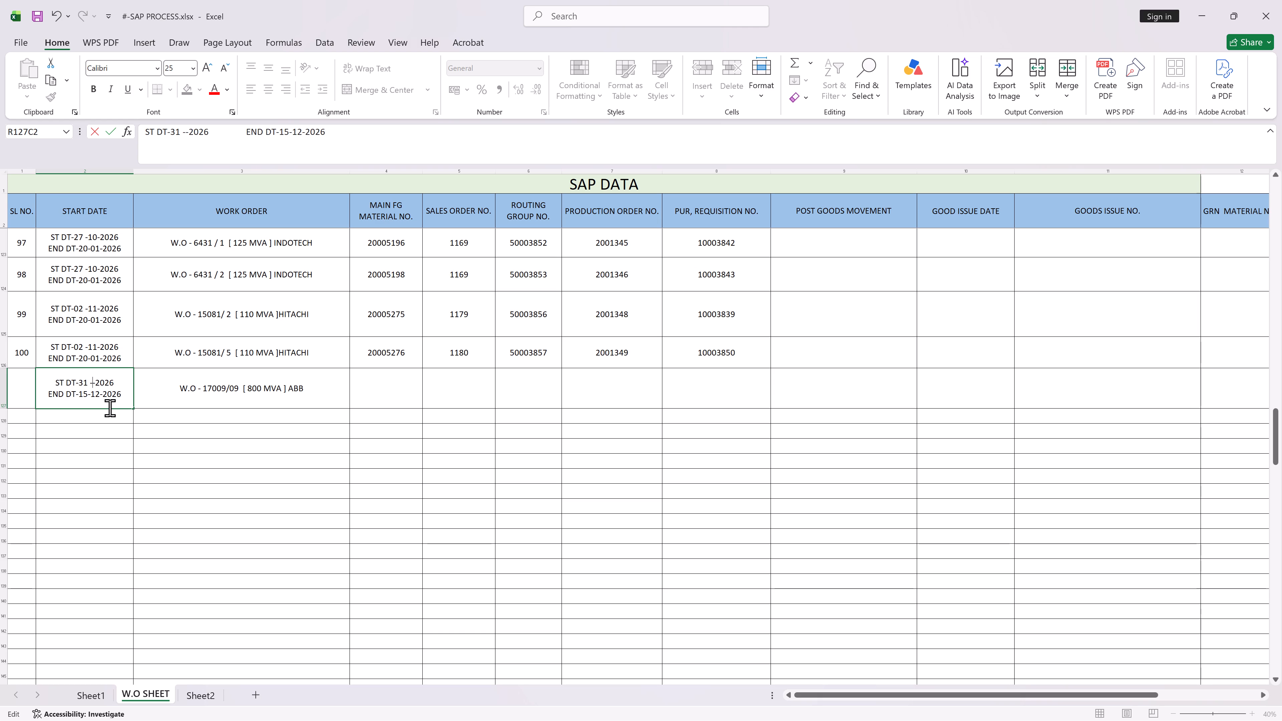
text(10)
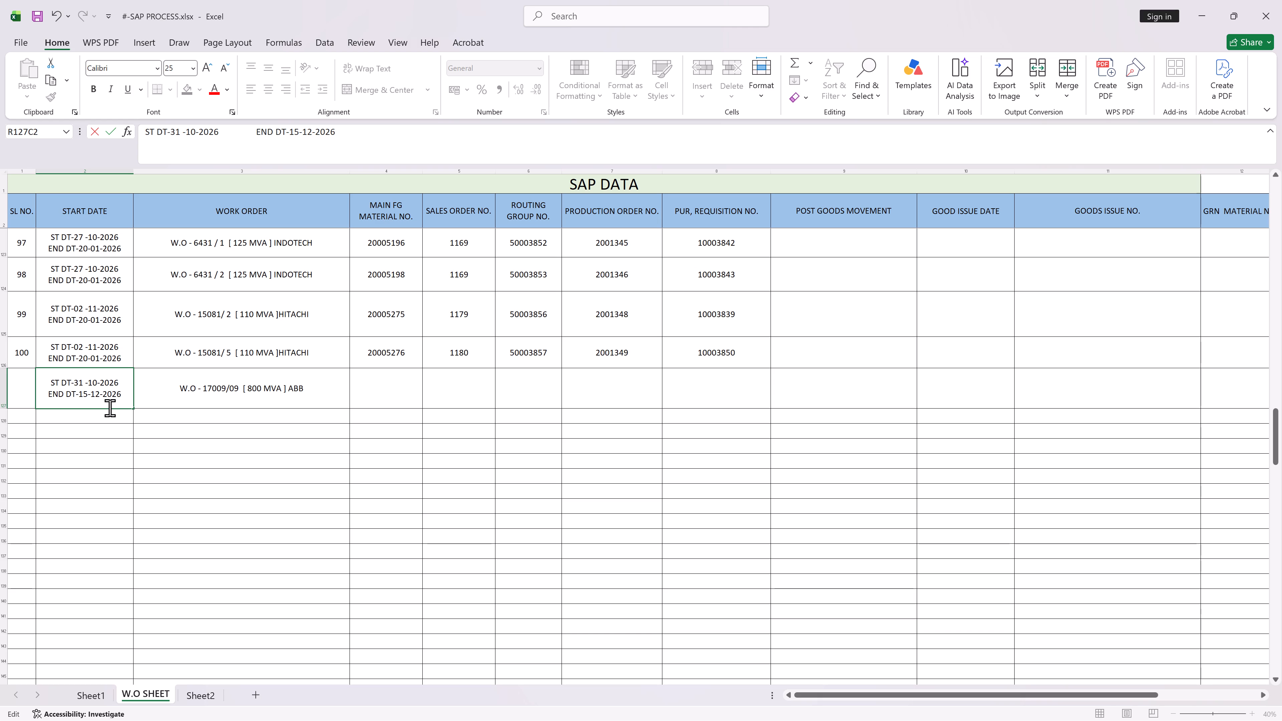
key(Return)
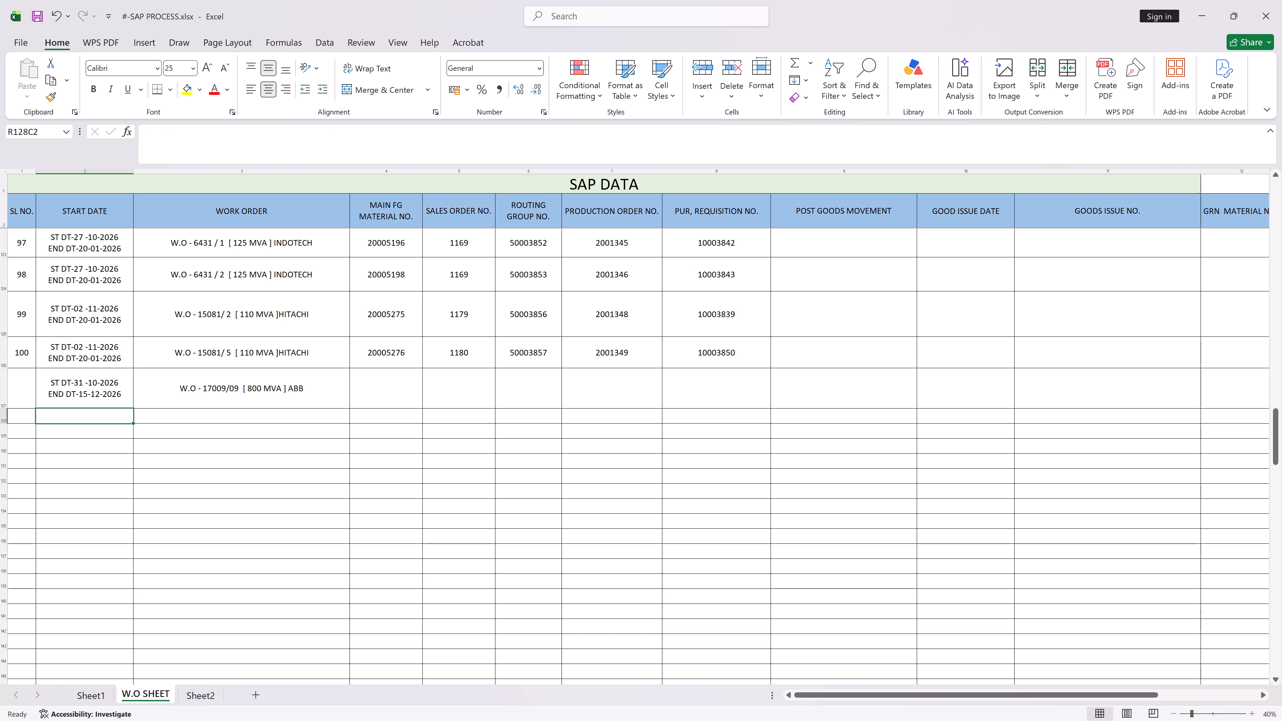
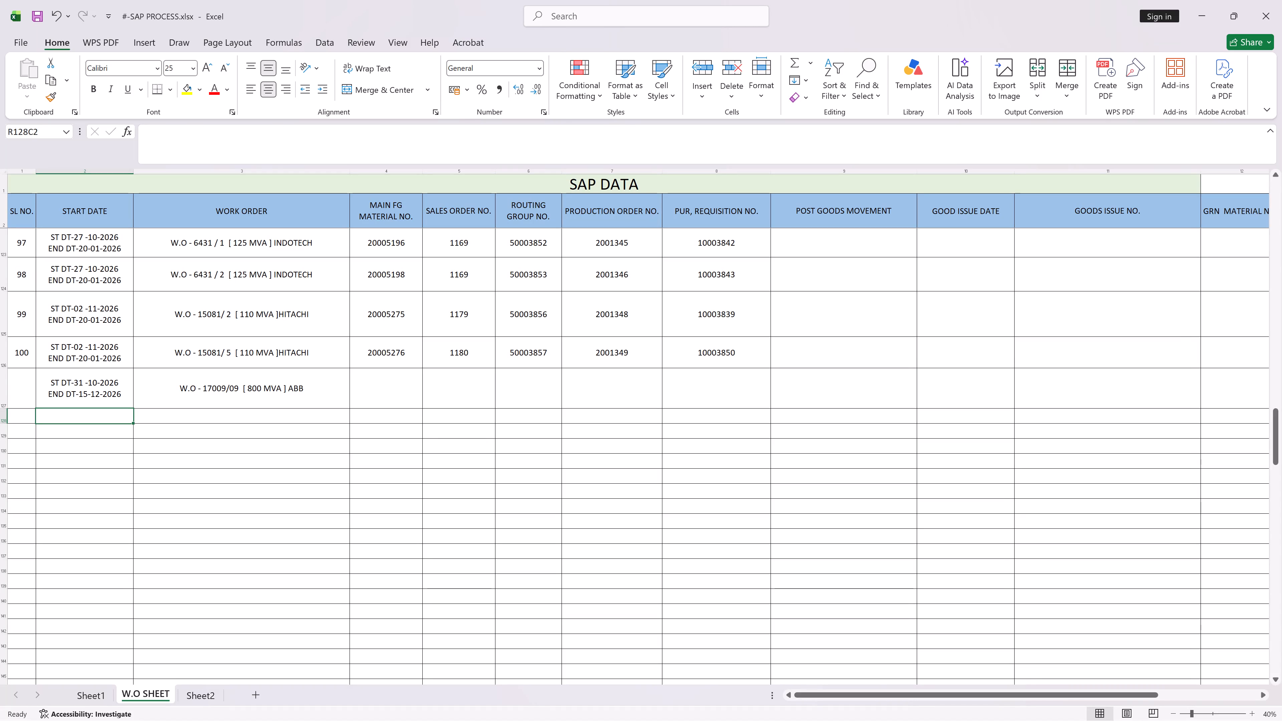
Enter serial number 101 for the new W.O - 17009 ABB row on the W.O SHEET.
click(18, 393)
key(1)
key(0)
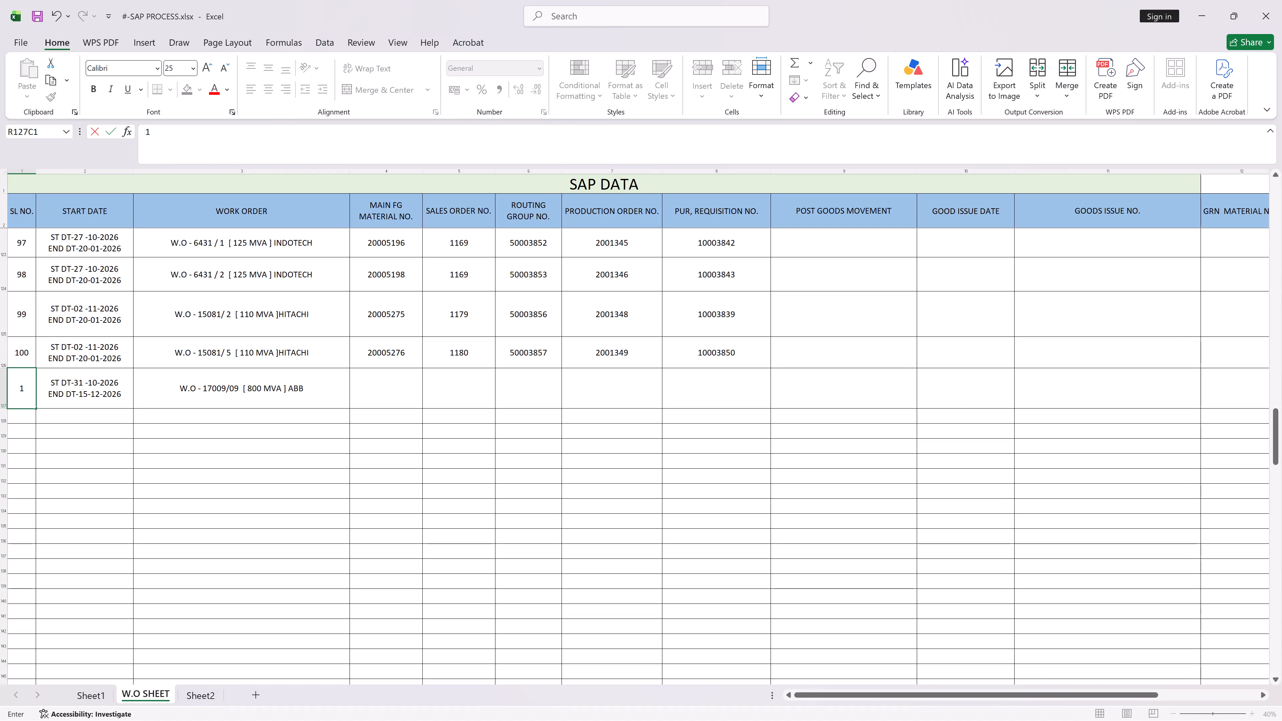
key(1)
click(223, 391)
Save the SAP PROCESS workbook with the new serial number.
key(ctrl+s)
key(ctrl+s)
key(ctrl+s)
key(ctrl+s)
key(ctrl+s)
key(ctrl+s)
key(ctrl+s)
key(ctrl+s)
key(ctrl+s)
key(ctrl+s)
key(ctrl+s)
key(ctrl+s)
key(ctrl+s)
key(ctrl+s)
key(ctrl+s)
key(ctrl+s)
key(ctrl+s)
key(ctrl+s)
key(ctrl+s)
key(ctrl+s)
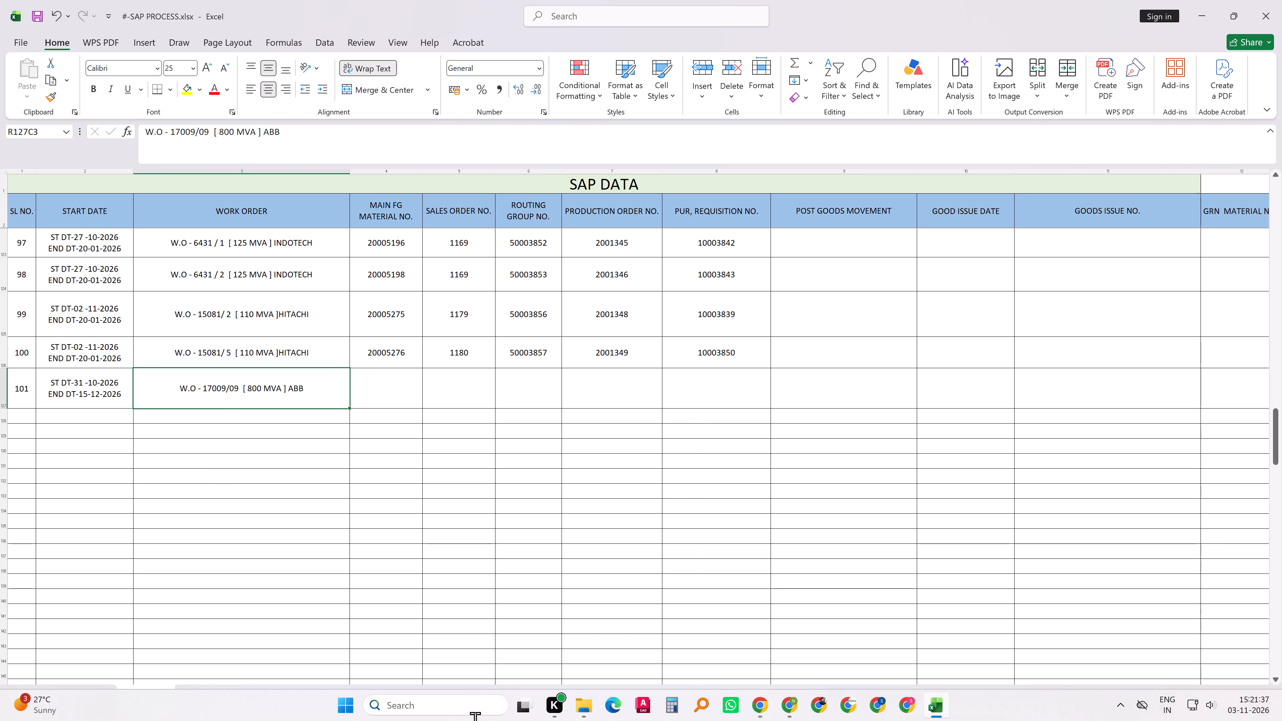
Change the work order in row 101 to W.O - 17009/11 [ 800 MVA ] ABB.
double_click(236, 387)
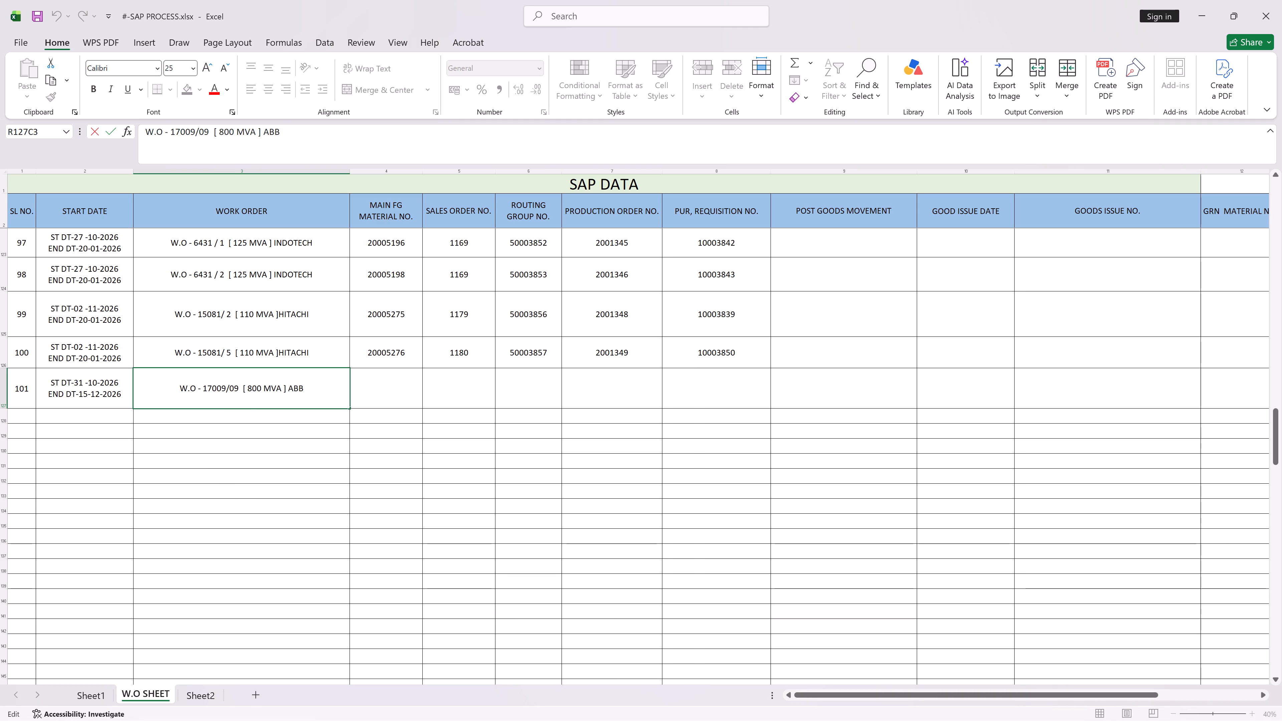
key(Delete)
key(BackSpace)
key(1)
key(1)
drag(190, 359, 187, 347)
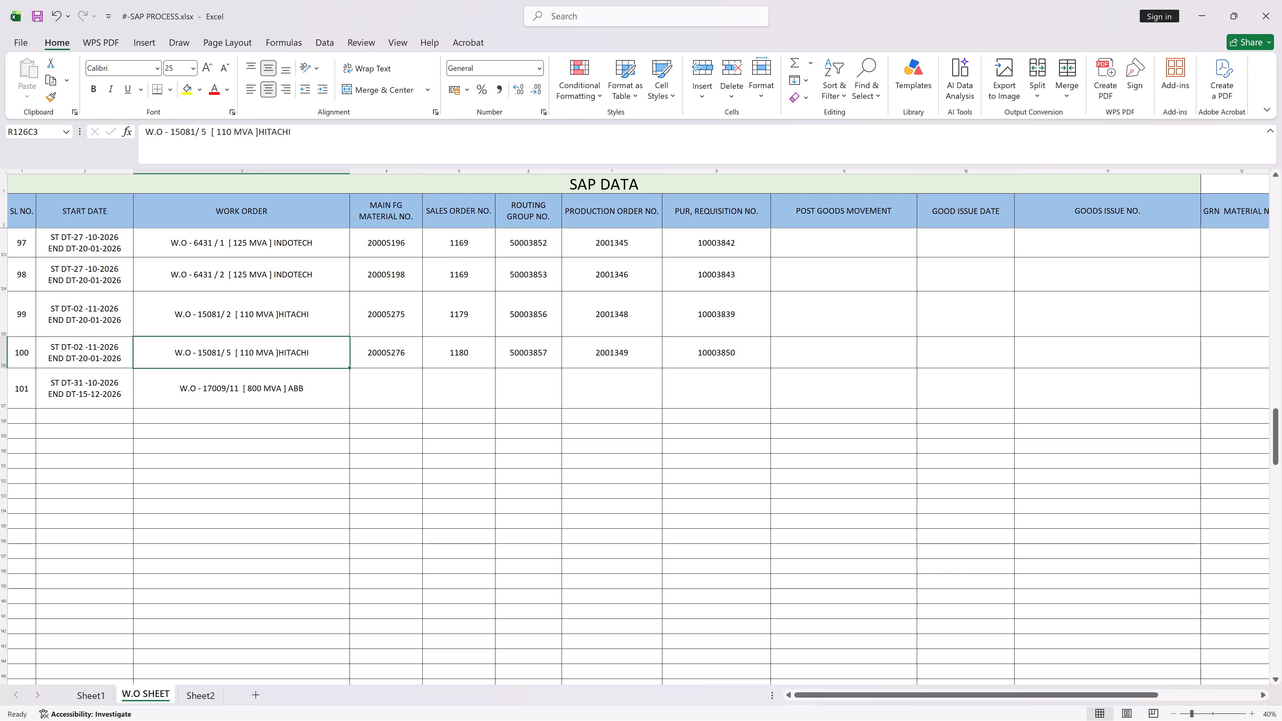
drag(223, 402, 224, 398)
drag(232, 230, 246, 231)
drag(232, 311, 245, 346)
click(275, 469)
Save the SAP PROCESS workbook with the updated work order.
key(ctrl+s)
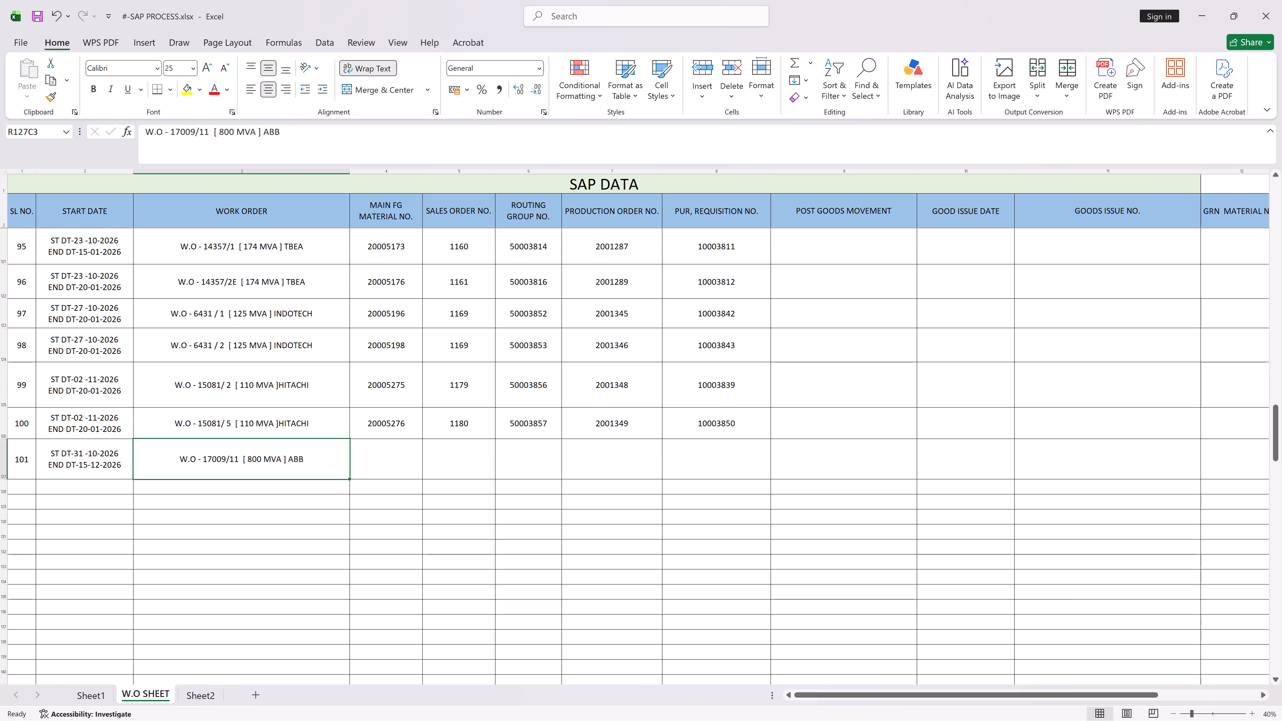
key(ctrl+s)
key(ctrl+s)
key(ctrl+s)
key(ctrl+s)
key(ctrl+s)
drag(226, 300, 235, 320)
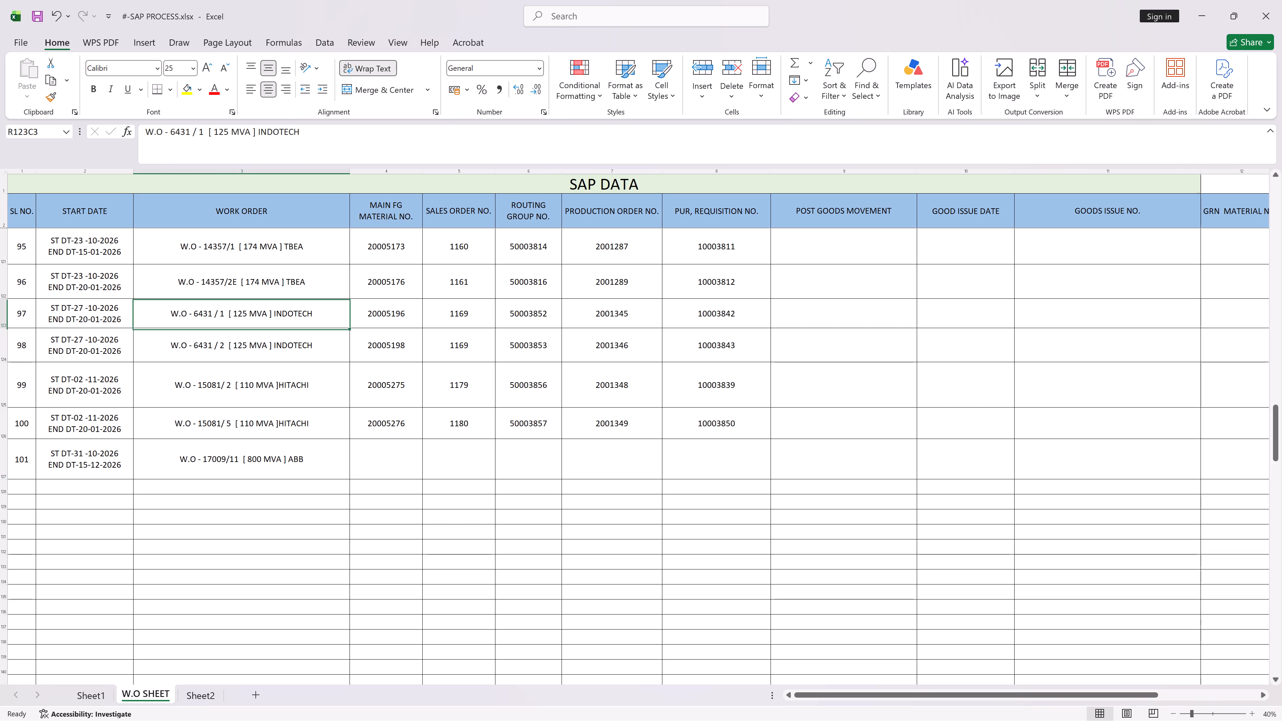
drag(235, 320, 243, 335)
click(312, 455)
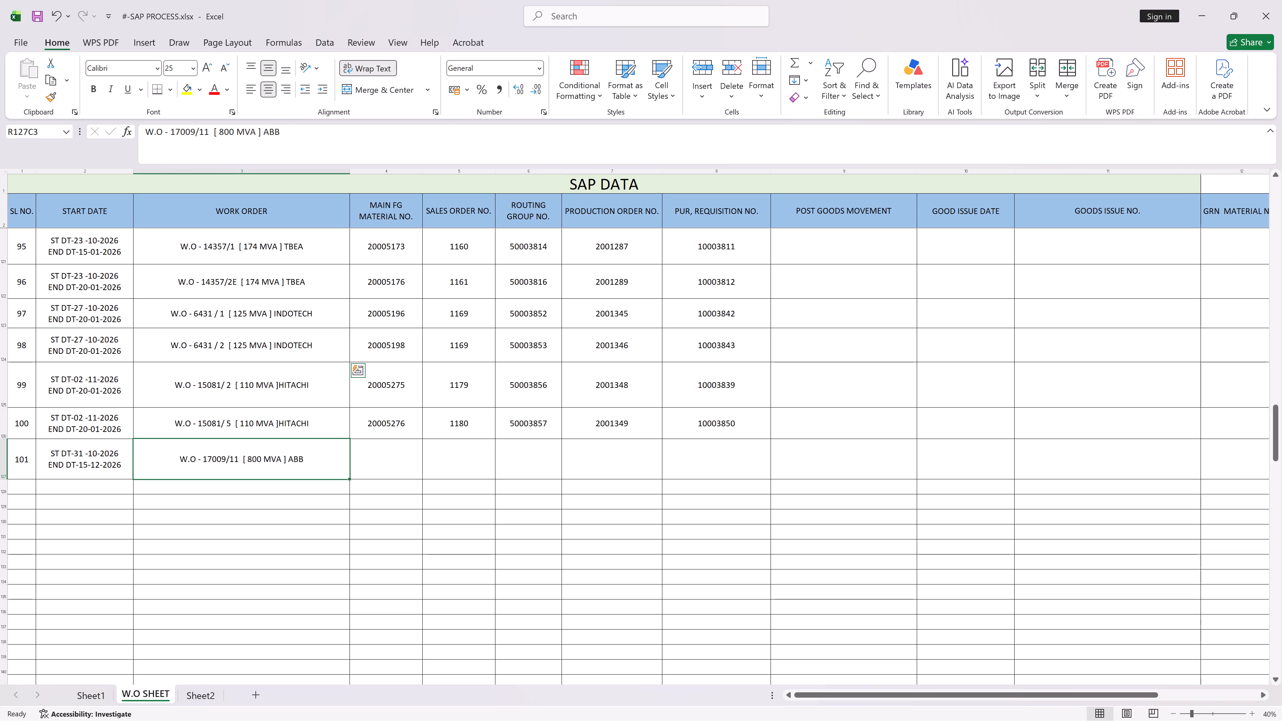
key(ctrl+s)
key(ctrl+s)
key(ctrl+s)
key(ctrl+s)
key(ctrl+s)
key(ctrl+s)
key(ctrl+s)
key(ctrl+s)
key(ctrl+s)
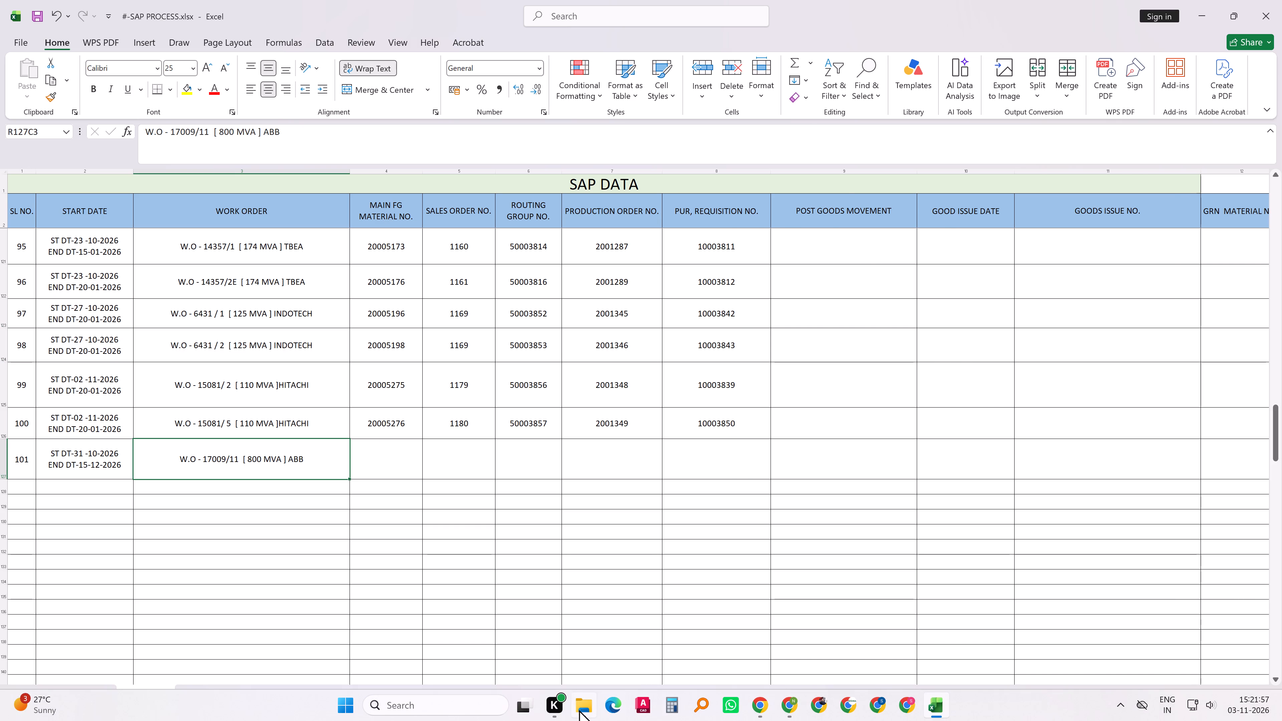
Search Everything for 17009, open the P.O folder inside W.O -17009 [ 800 MVA ] HVDC ABB, and select P.O -17009 _11 __.PDF.
click(579, 710)
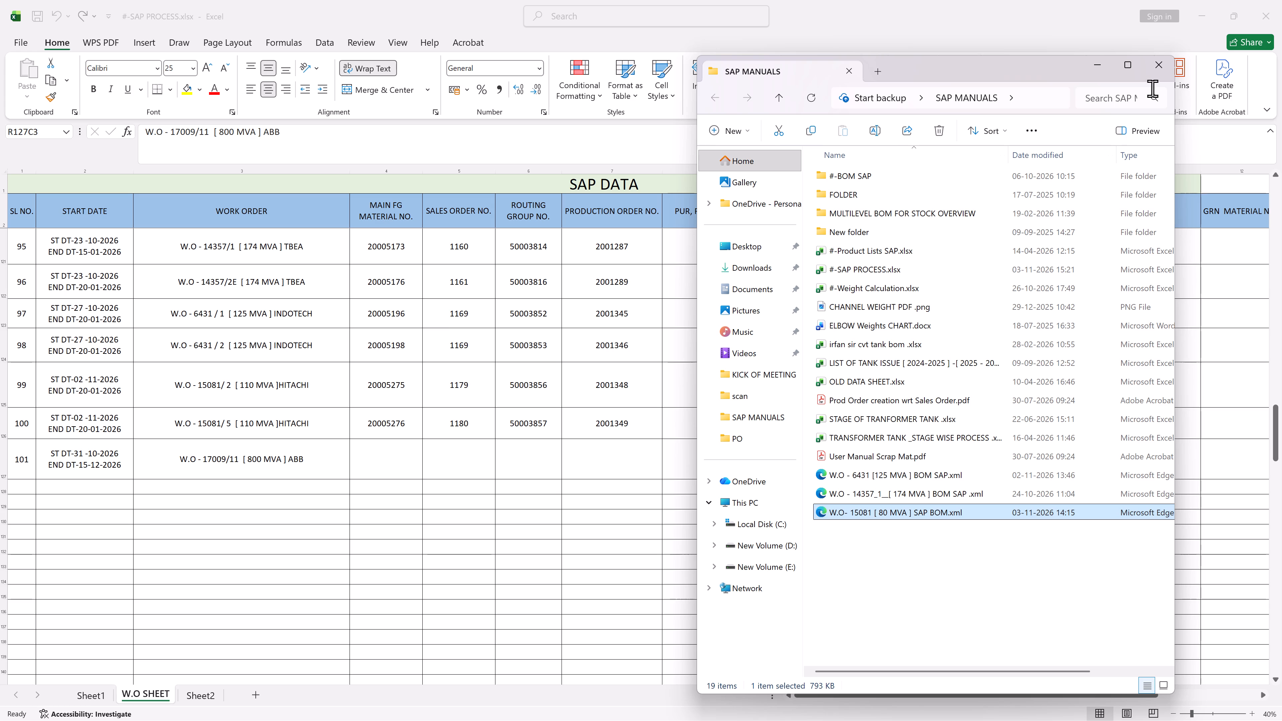
click(1157, 65)
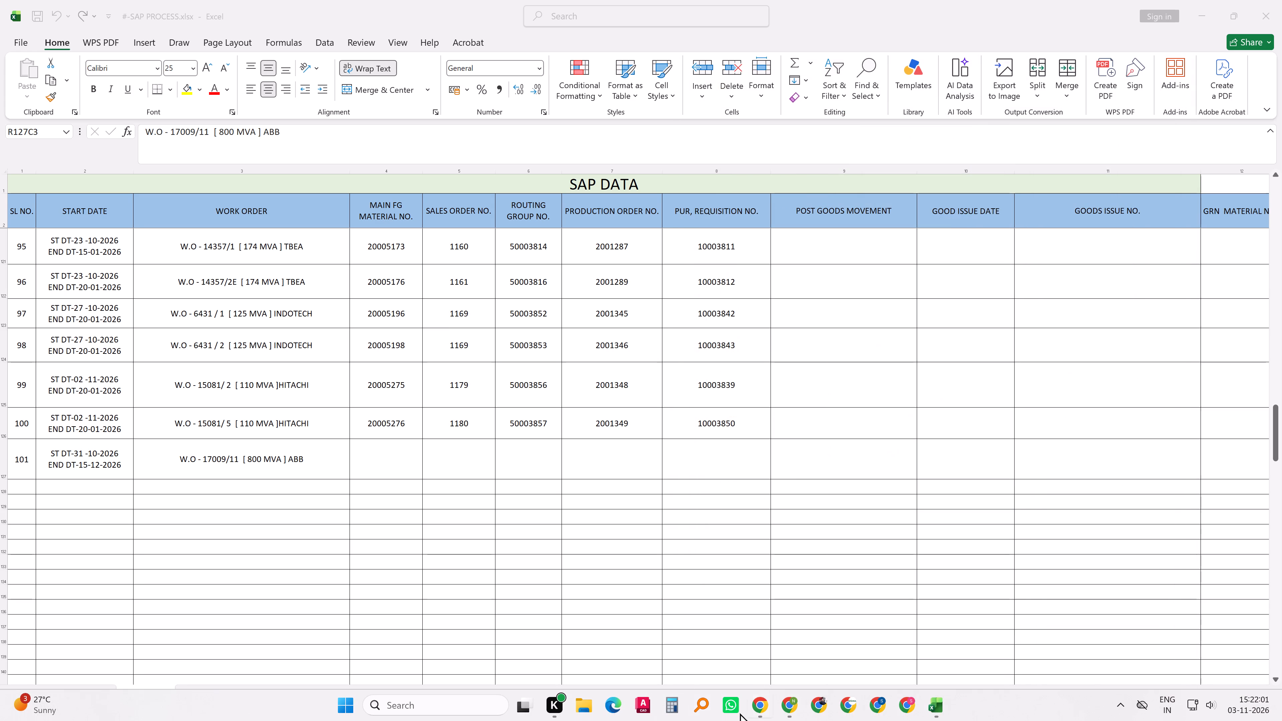
click(700, 709)
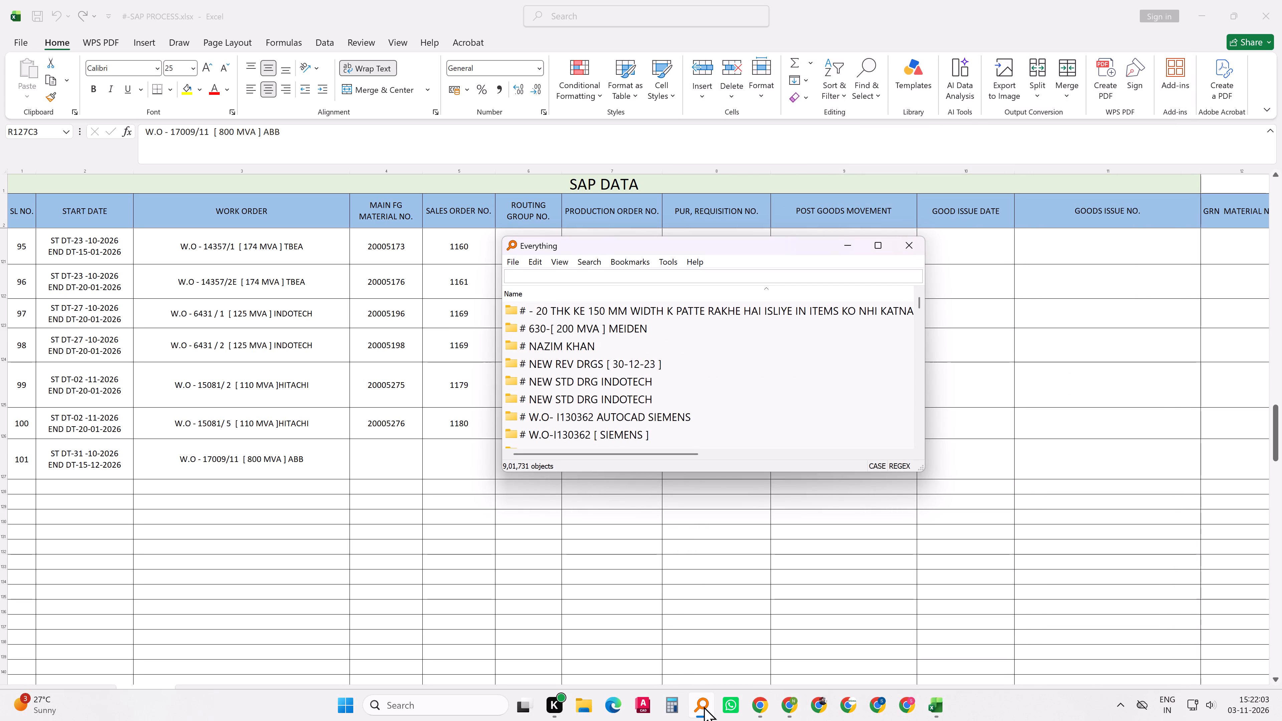
text(17009)
key(Return)
key(Return)
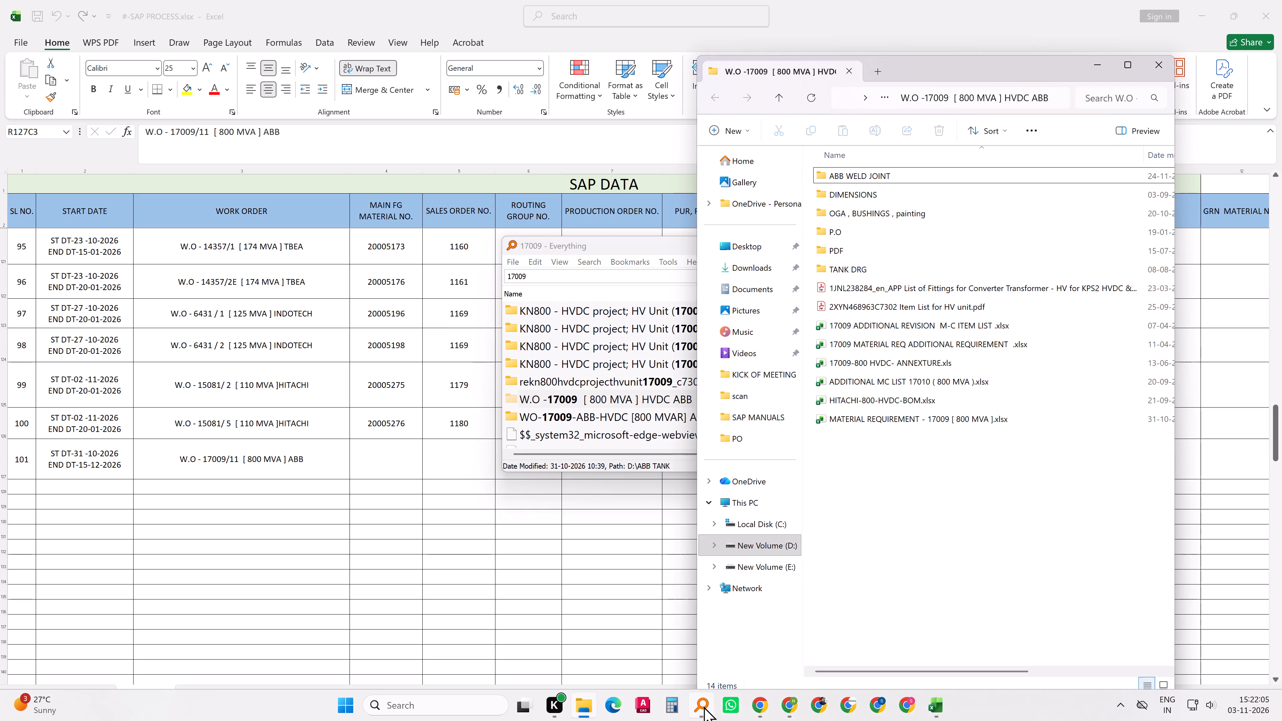
click(1128, 65)
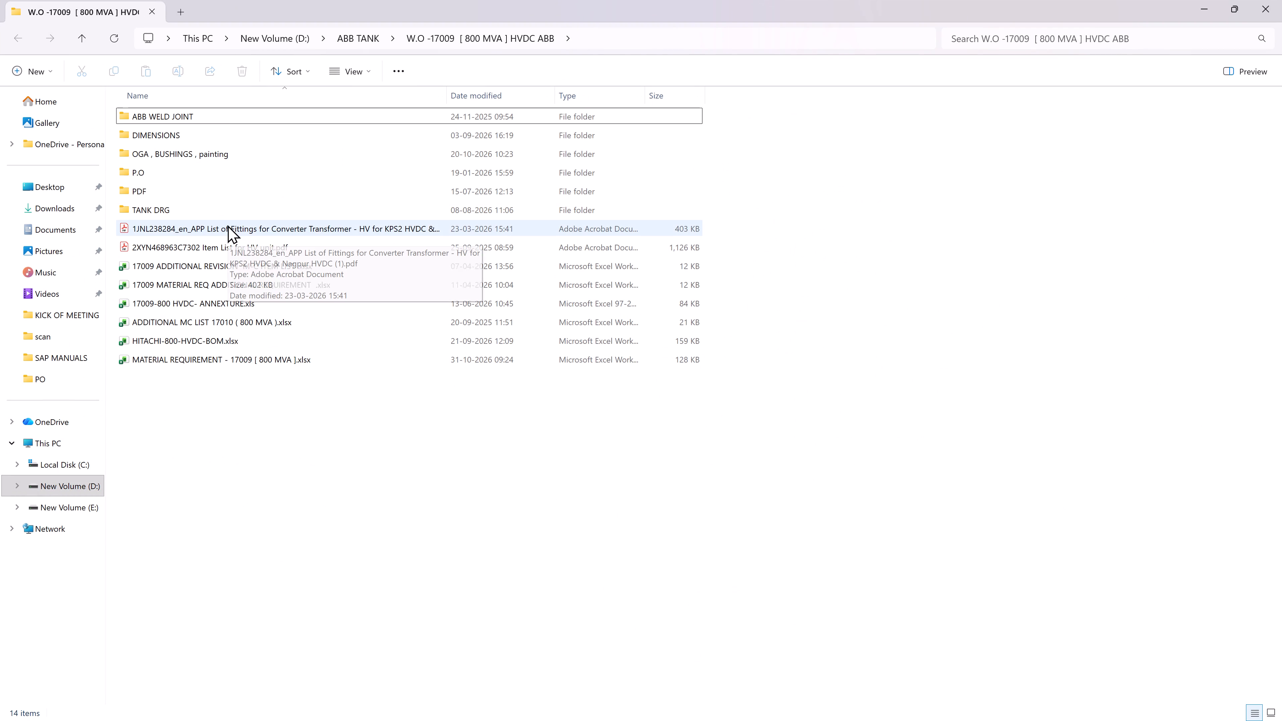
double_click(215, 173)
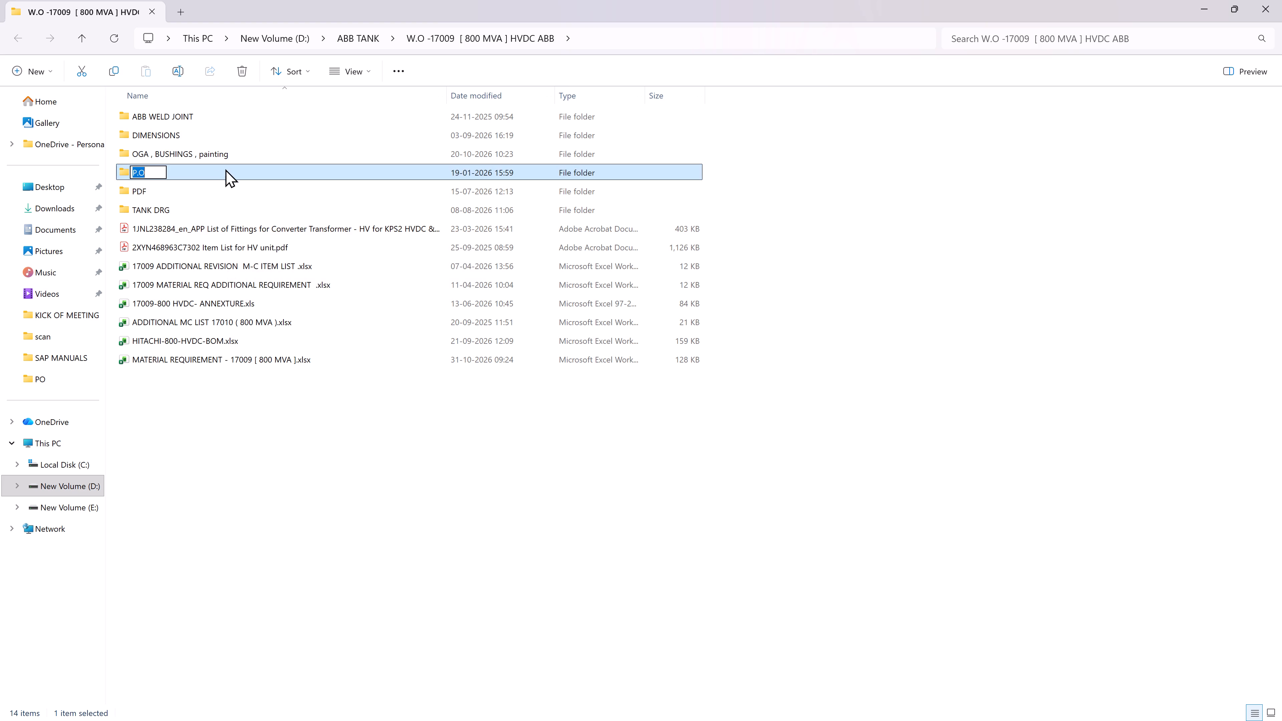
double_click(225, 169)
click(231, 167)
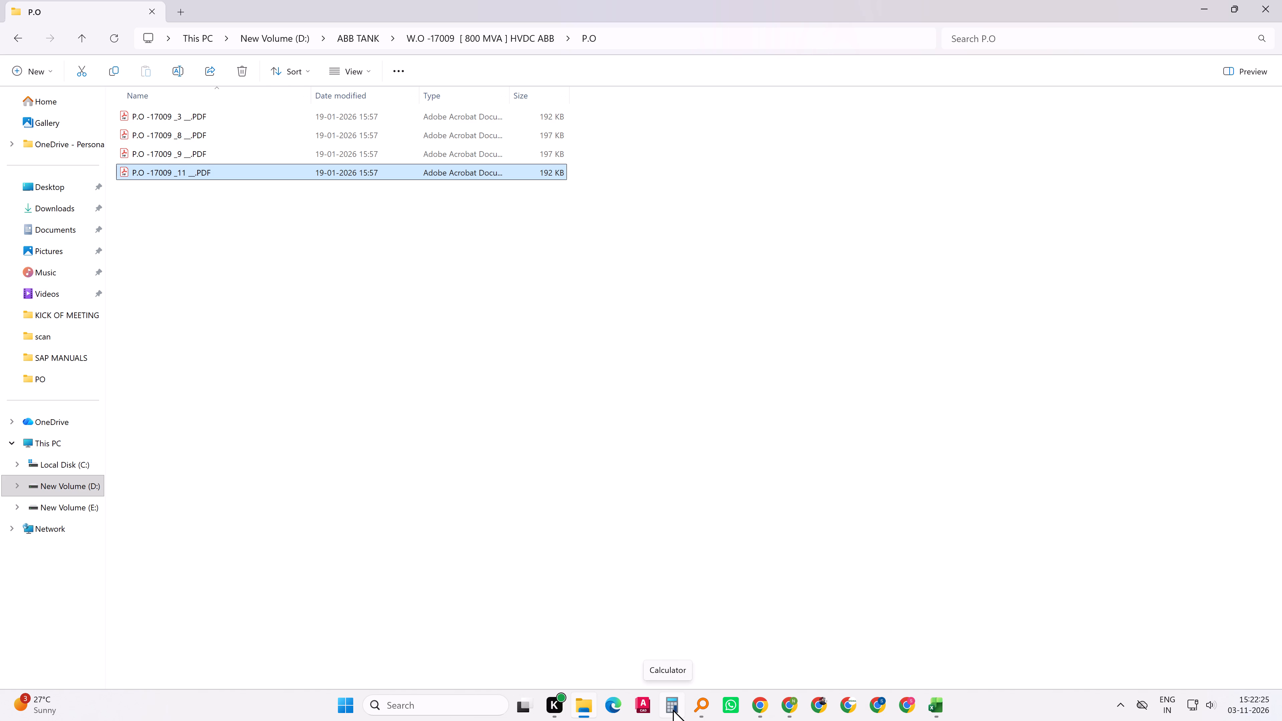
Switch to WhatsApp from the P.O folder.
click(724, 706)
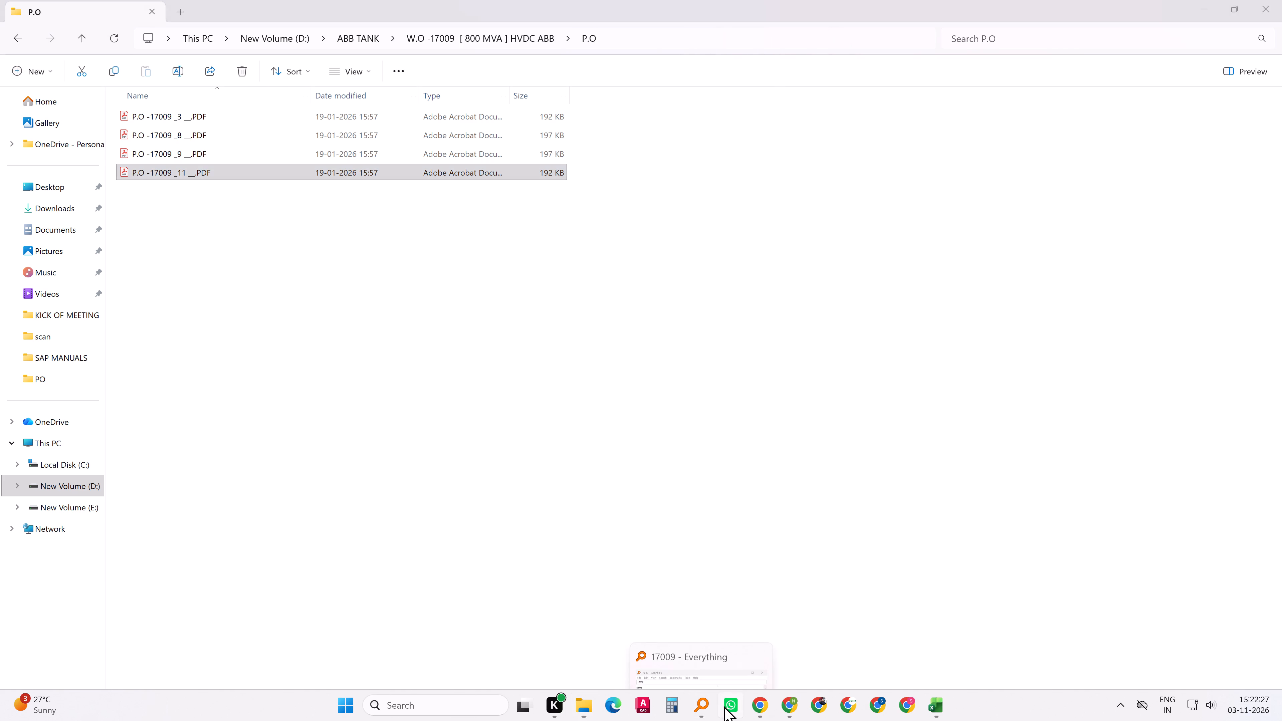
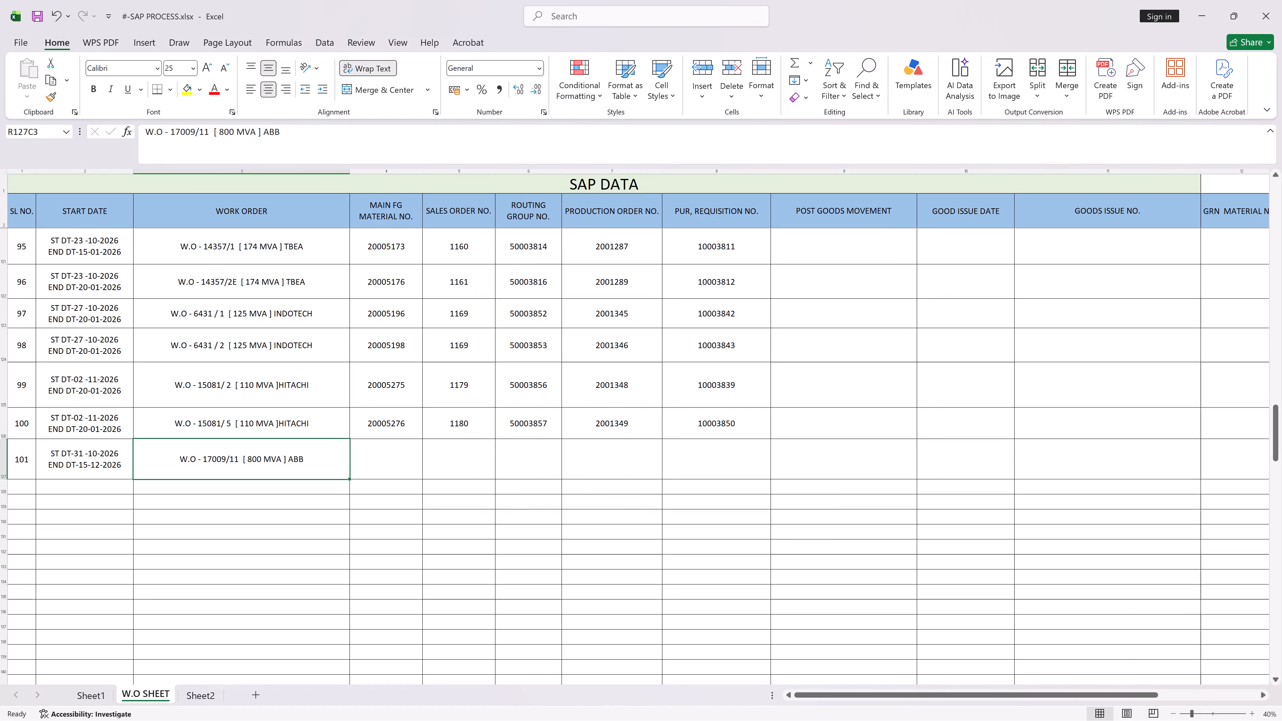
Select the MAIN FG MATERIAL NO. cell of serial 101 for W.O - 17009/11 [ 800 MVA ] ABB.
click(395, 472)
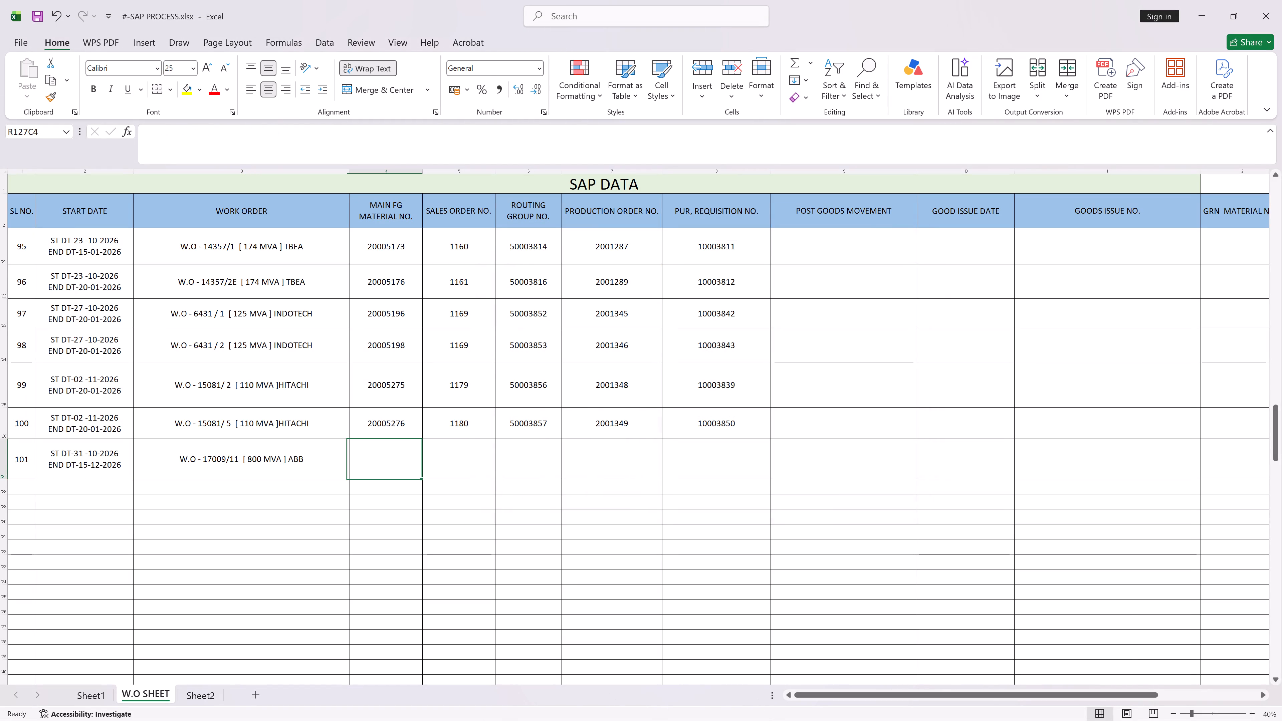
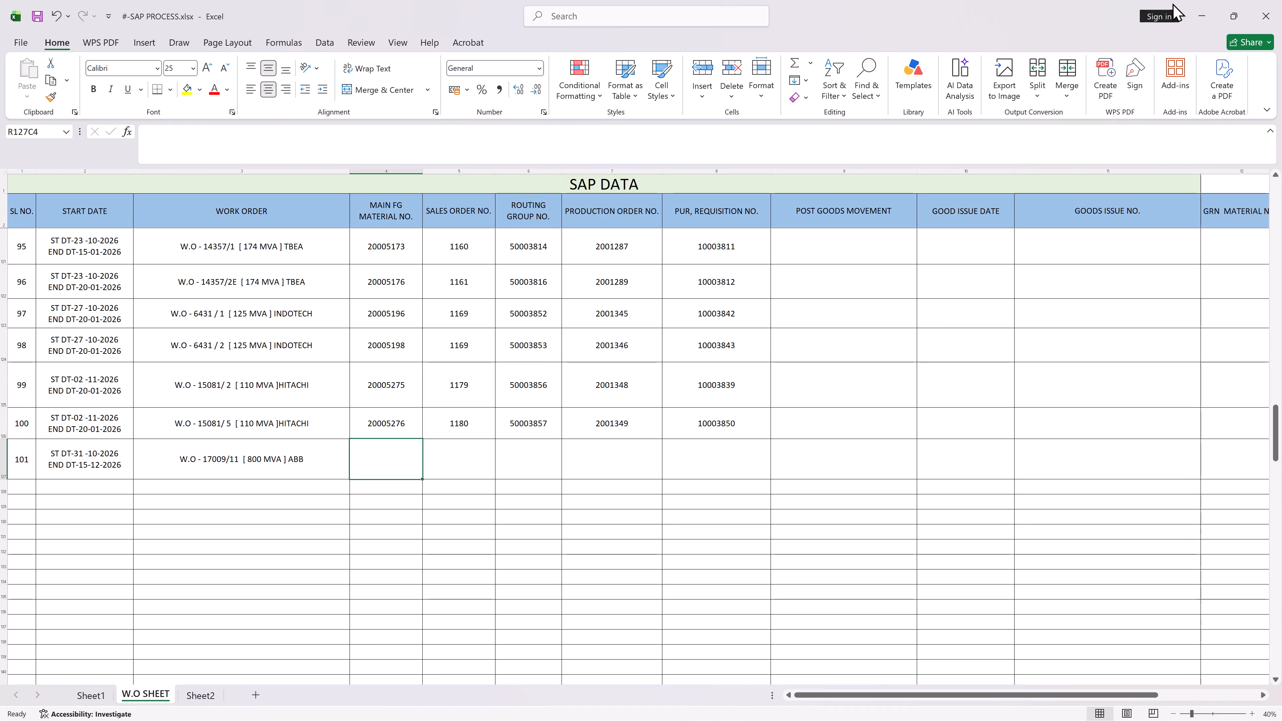
Switch from the Excel workbook to the SAP S/4HANA Cloud browser window showing the purchase requisition.
click(1199, 12)
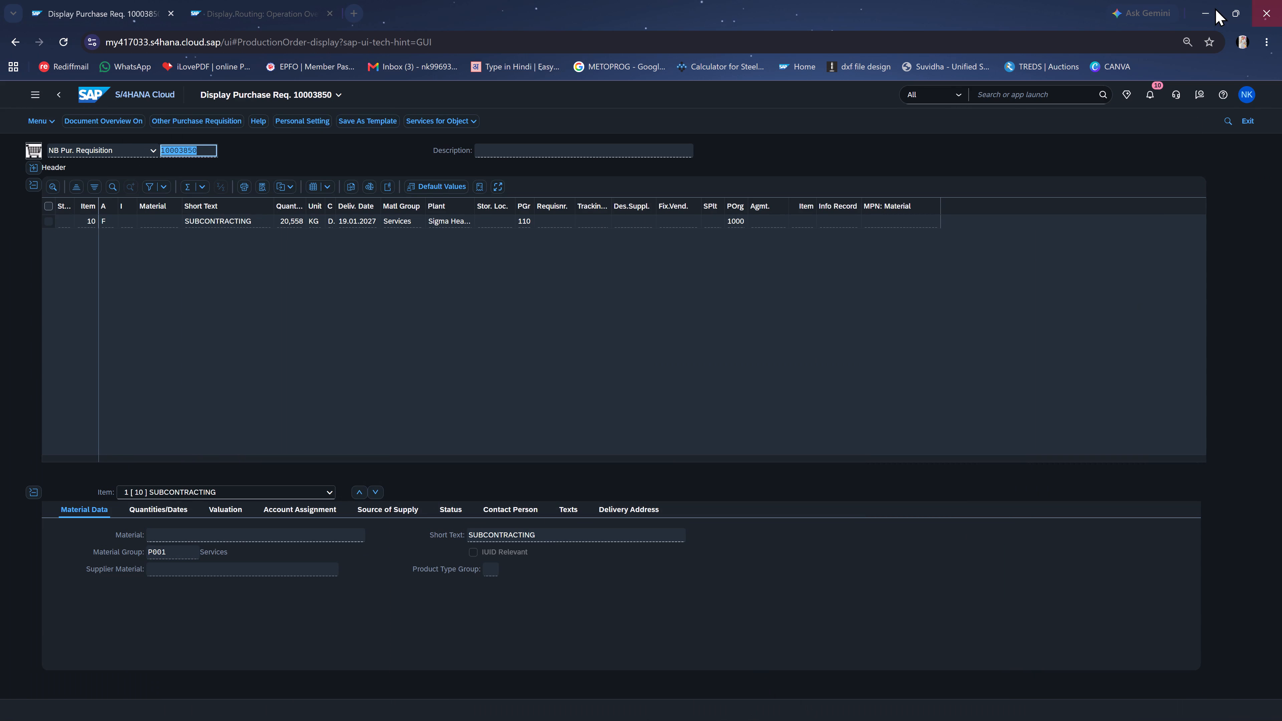
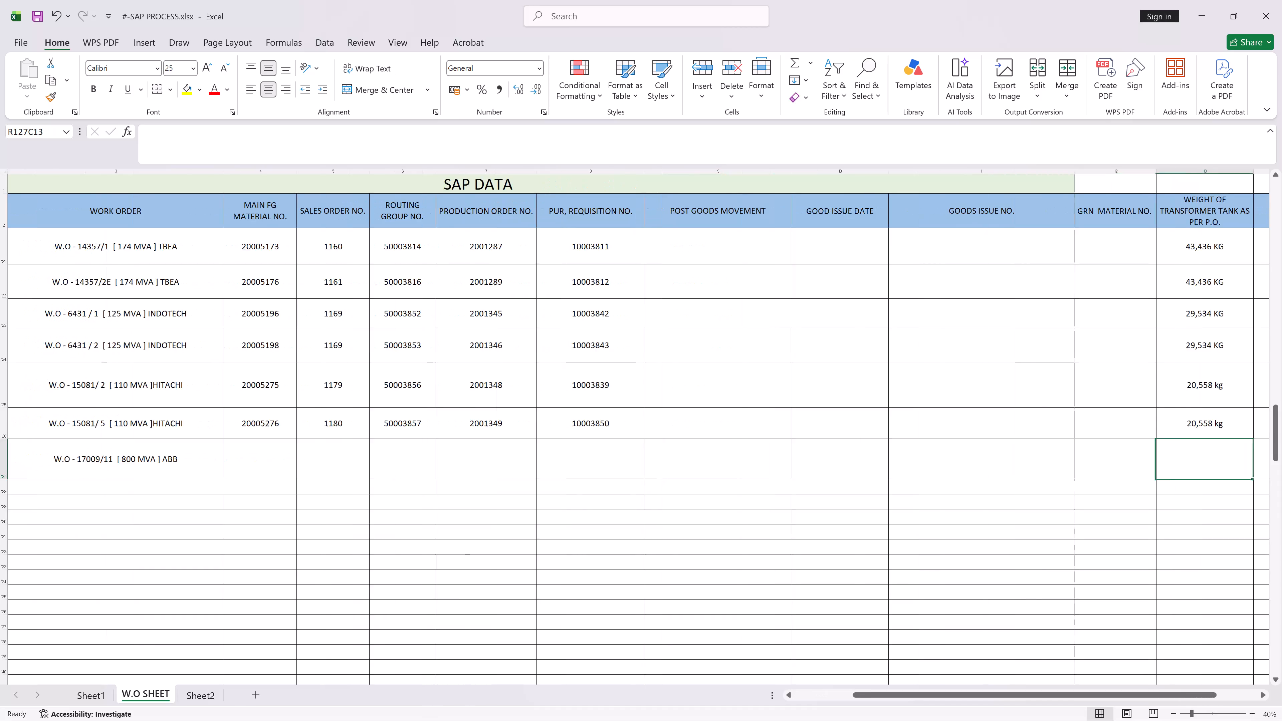
Enter 64,200 KG as the transformer tank weight for work order 17009/11 and save the workbook.
key(Left)
text(64)
text(,200 KG)
key(Return)
key(ctrl+s)
key(ctrl+s)
key(ctrl+s)
key(ctrl+s)
key(ctrl+s)
key(ctrl+s)
key(ctrl+s)
key(ctrl+s)
key(ctrl+s)
key(ctrl+s)
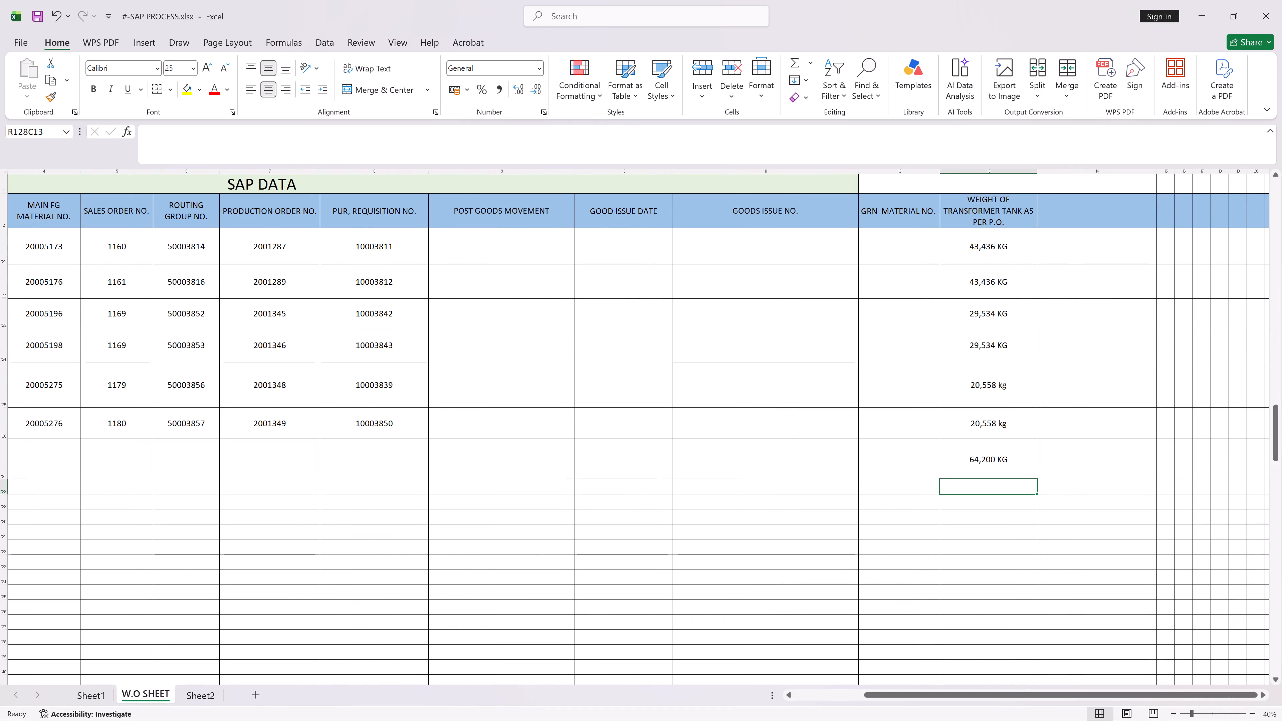
Copy the main FG material number 20005276 of work order 15081/5 in the serial 100 row.
click(560, 465)
key(Left)
key(Left)
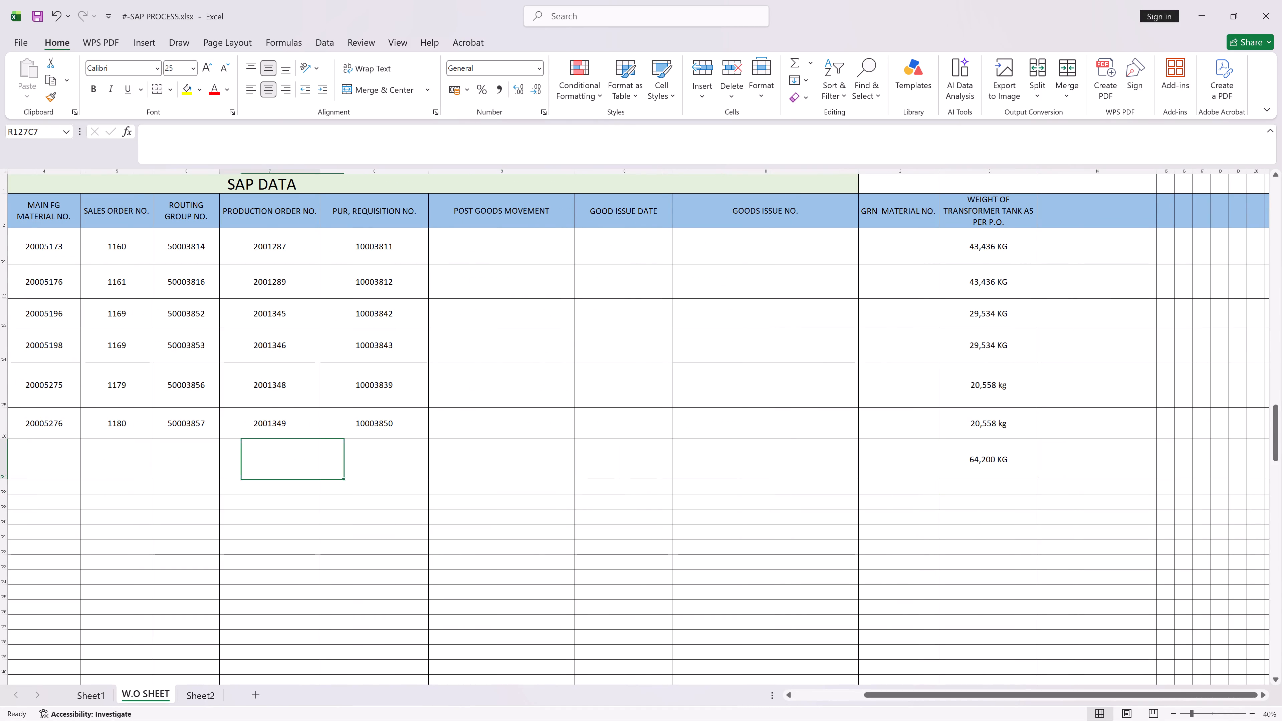
key(Left)
key(Left)
key(Left)
key(Left)
key(Left)
key(Left)
click(378, 428)
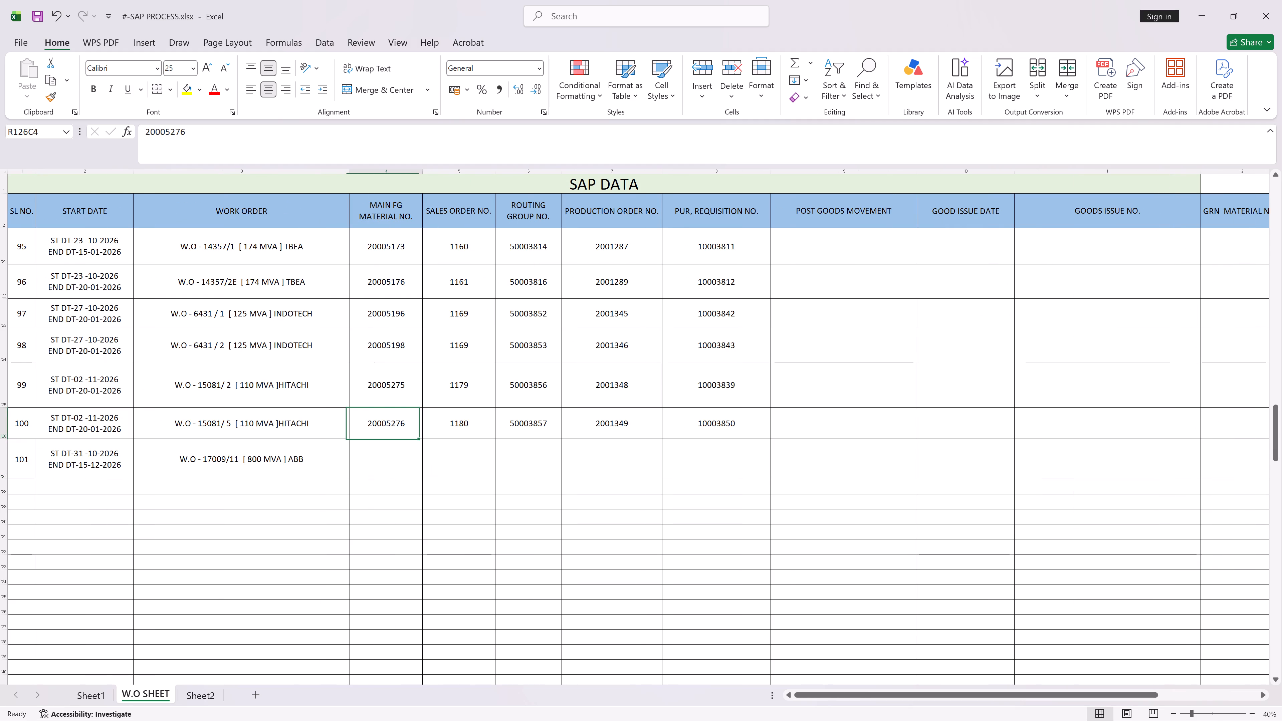
key(ctrl+c)
Switch to SAP S/4HANA Cloud and start creating a ZFIN Finished Material copied from material 20005276, accepting the preselected views.
click(757, 713)
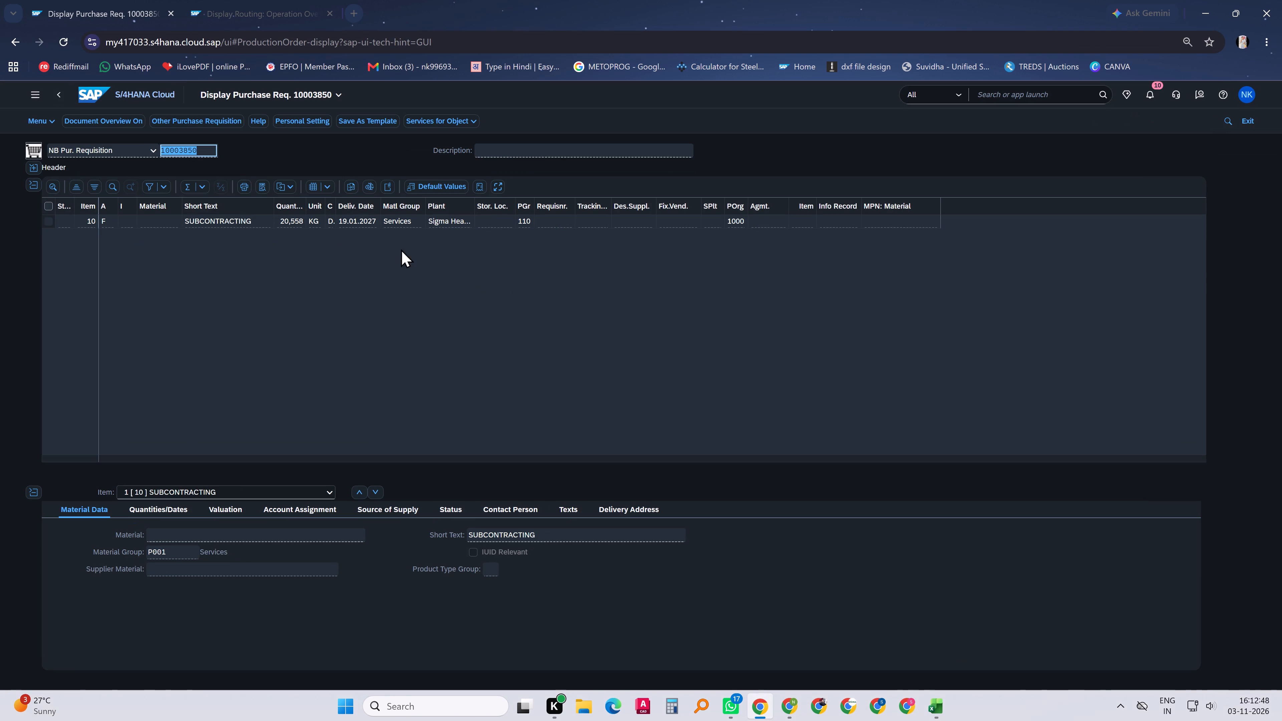
click(83, 96)
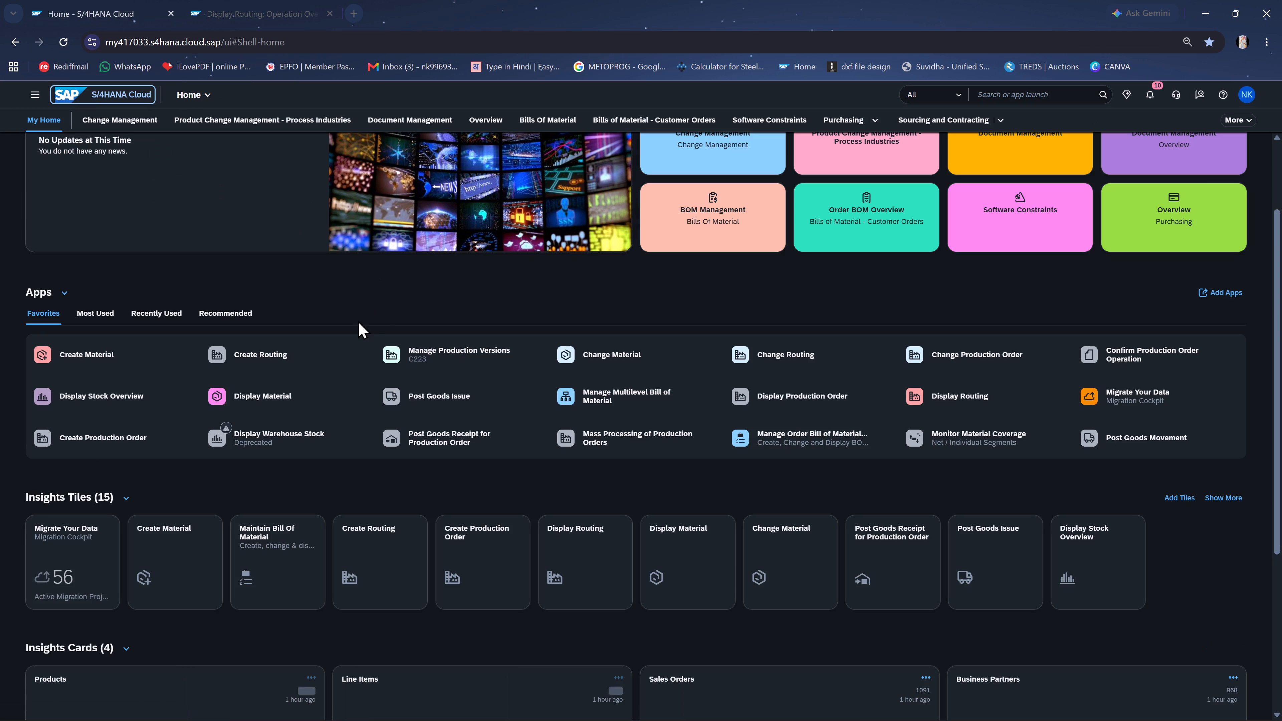
click(96, 359)
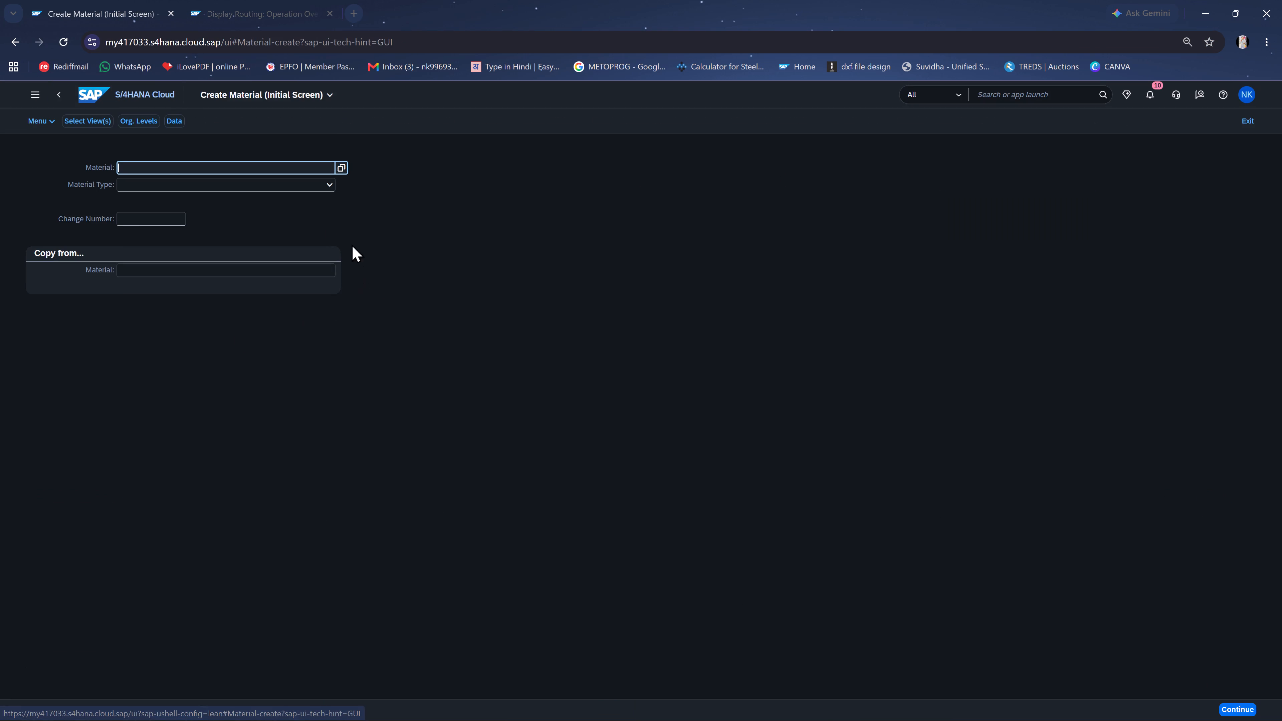
click(166, 186)
scroll(197, 322, down, 4)
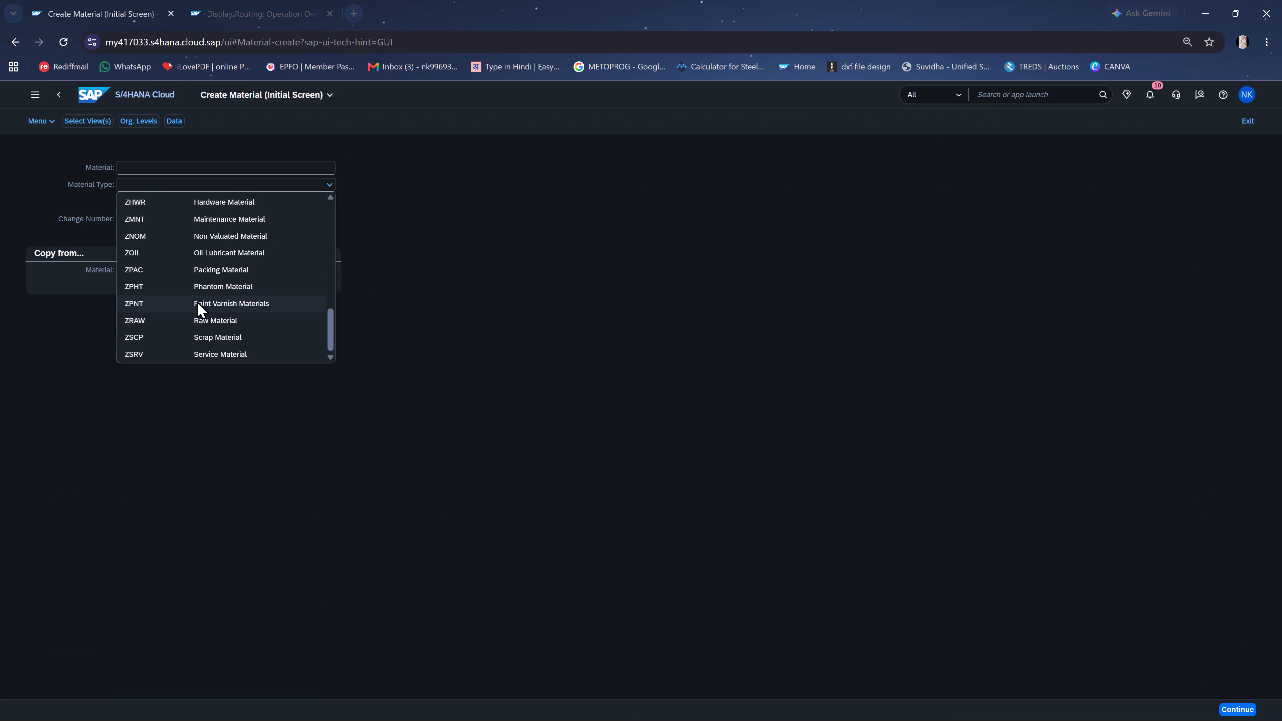
scroll(196, 240, up, 1)
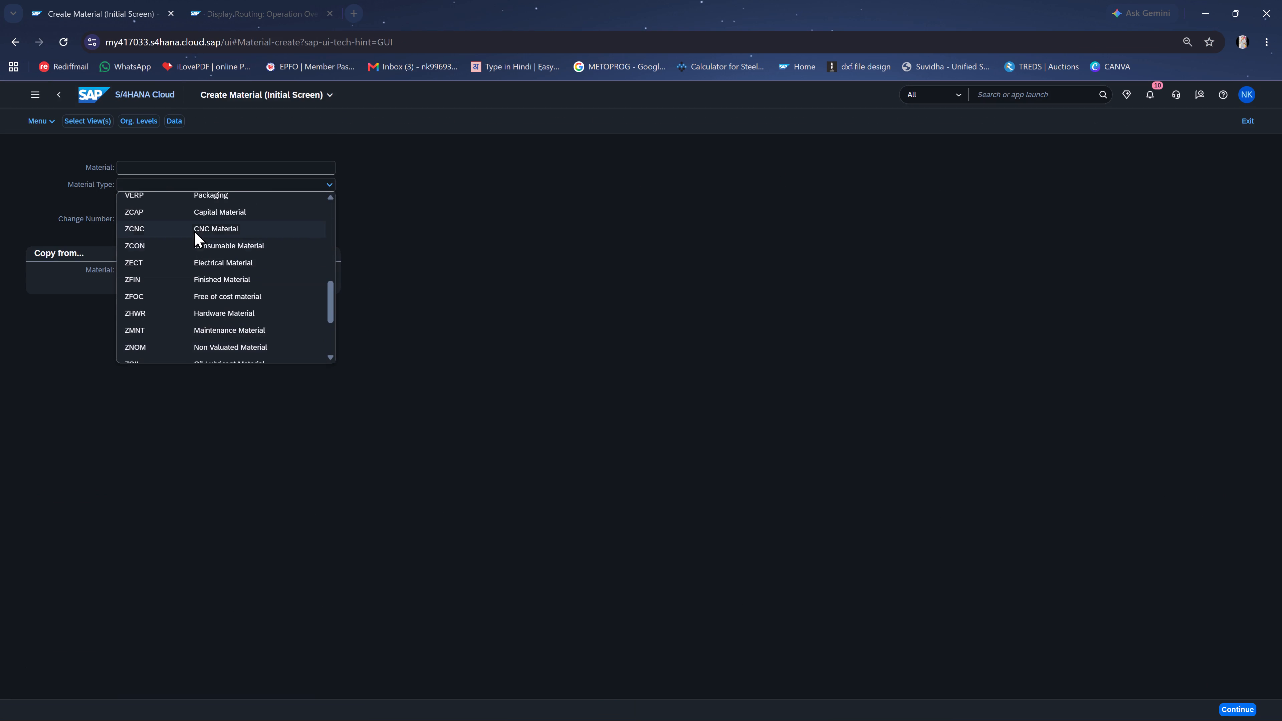
click(197, 275)
click(144, 270)
key(ctrl+v)
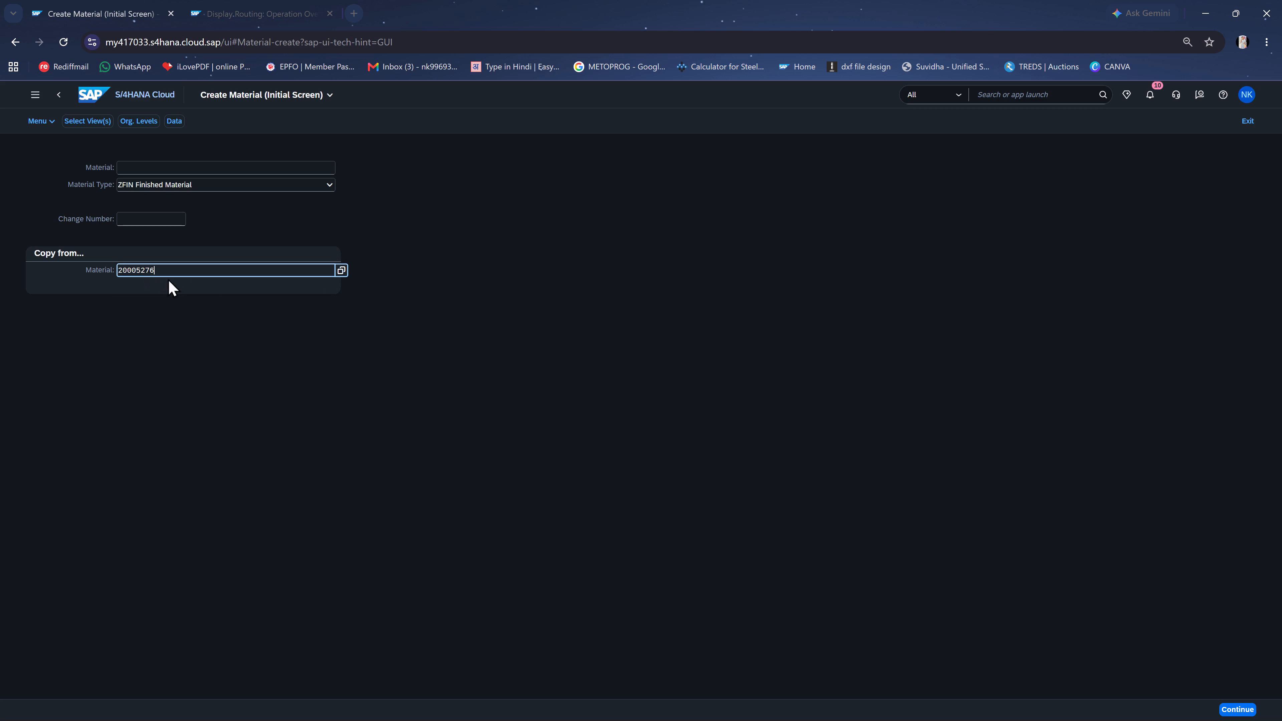
key(Return)
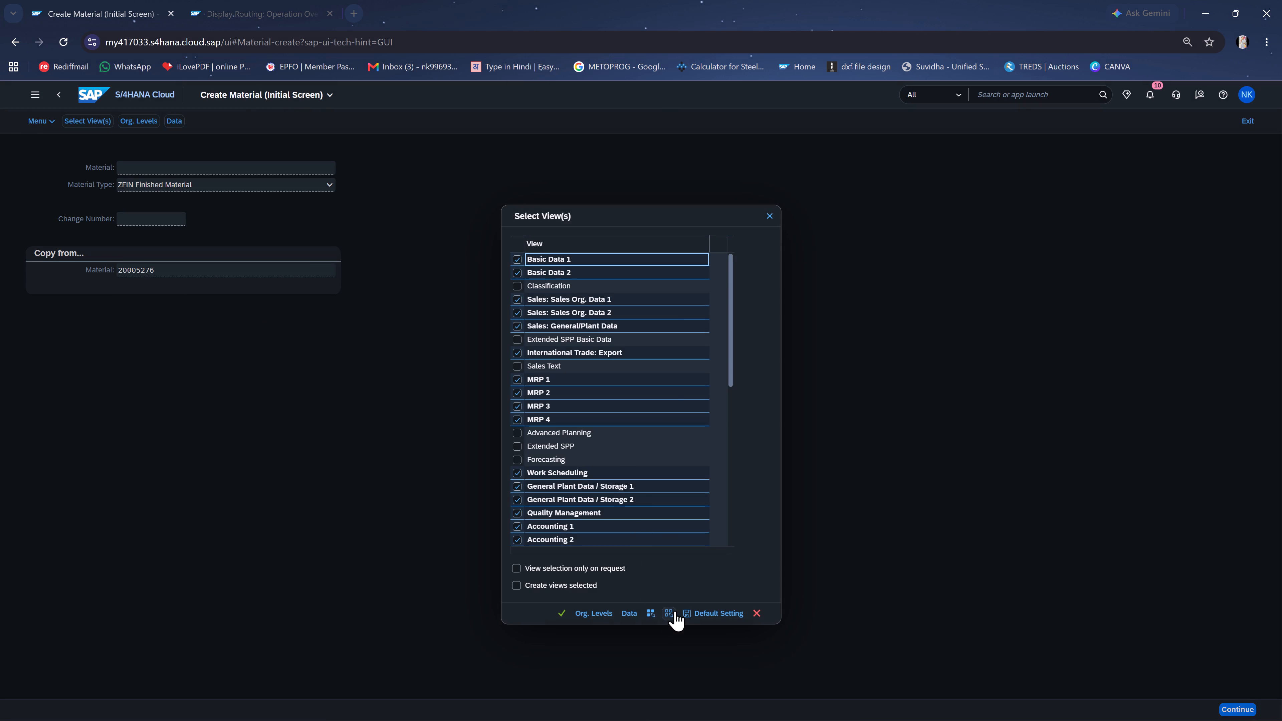
click(568, 610)
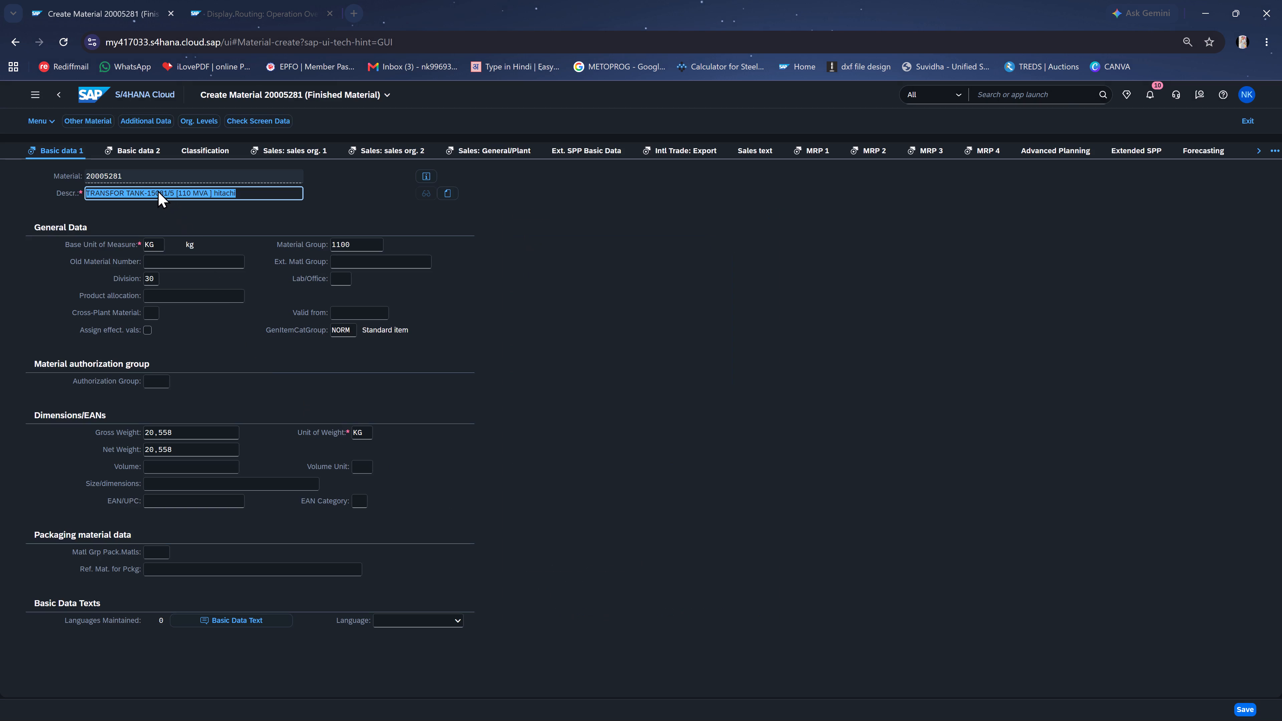
Replace the work order number 15081/5 in the new material's description with 17009/11.
click(146, 193)
click(150, 194)
key(Delete)
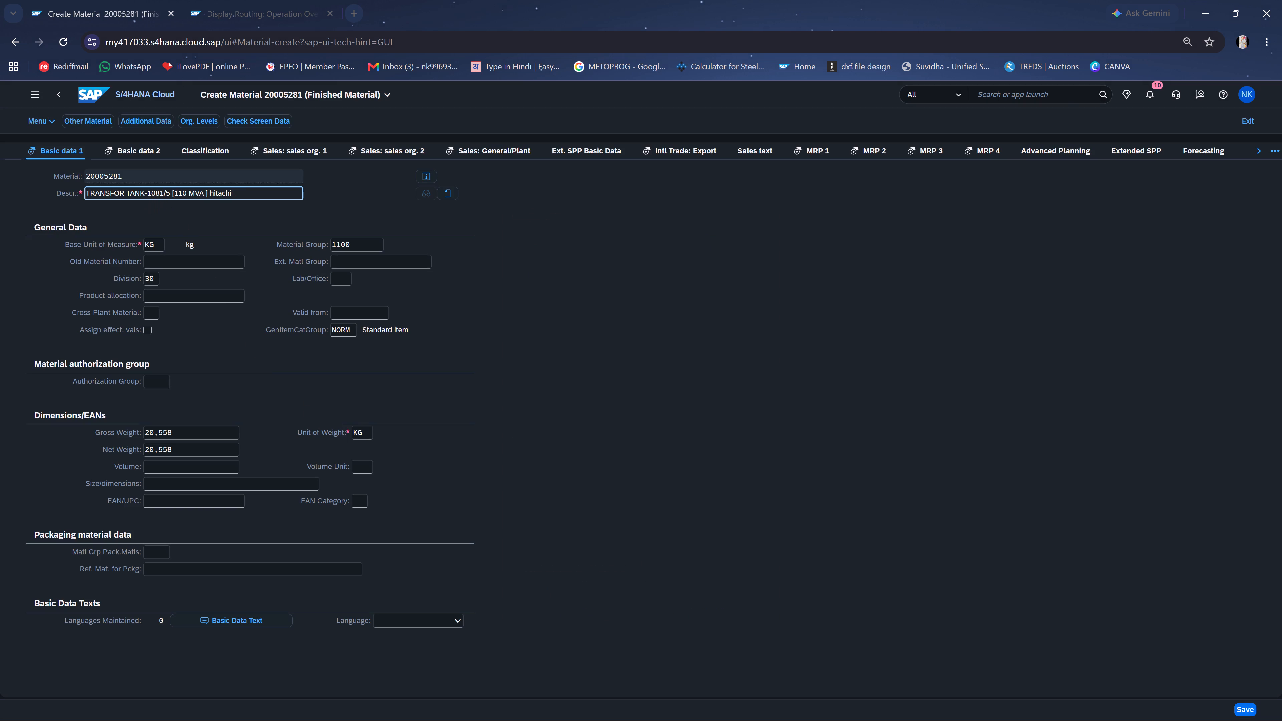
key(Delete)
key(Delete)
key(Delete)
key(Delete)
key(Delete)
text(7009/11)
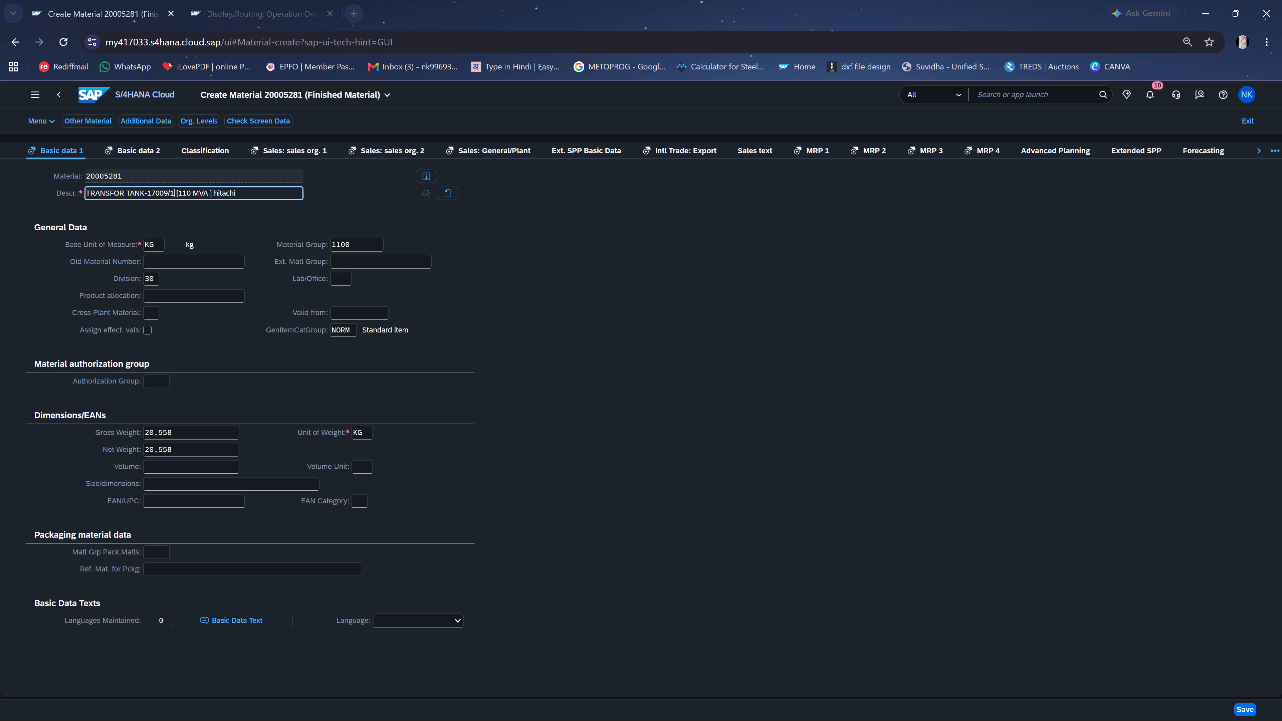
Shorten the customer name at the end of the material description to hitaC.
key(Right)
key(Right)
key(Right)
key(Right)
key(Right)
key(Right)
key(Right)
key(Right)
key(Right)
key(Right)
key(Right)
key(Right)
key(Right)
key(Right)
key(Right)
key(Right)
key(Right)
key(Right)
key(Right)
key(Right)
key(BackSpace)
key(BackSpace)
key(BackSpace)
key(c)
Complete the work order number in the description as 17009/11 by adding a final 1 and a space.
key(Left)
key(Left)
key(Left)
key(Left)
key(Left)
key(Left)
key(Left)
key(Left)
key(Left)
key(Left)
key(Left)
key(Left)
key(Left)
key(Left)
key(Left)
key(Left)
key(Left)
text(1)
key(space)
Confirm the description and advance through the material views up to Sales: General/Plant.
key(Return)
key(Return)
key(Return)
key(Return)
key(Return)
key(Return)
key(Return)
key(Return)
key(Return)
key(Return)
key(Return)
key(Return)
key(Return)
key(Return)
key(Return)
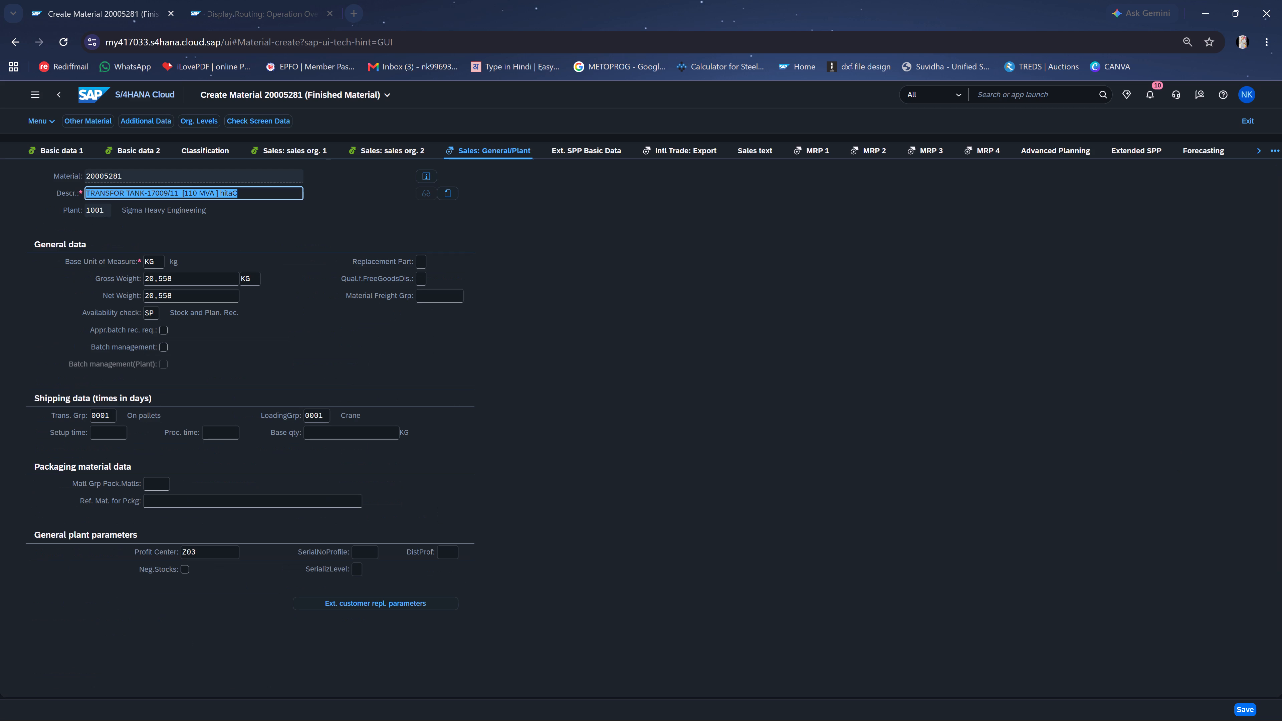
Return to Basic data 1 and set both the gross weight and the net weight to 64,200 KG.
click(60, 149)
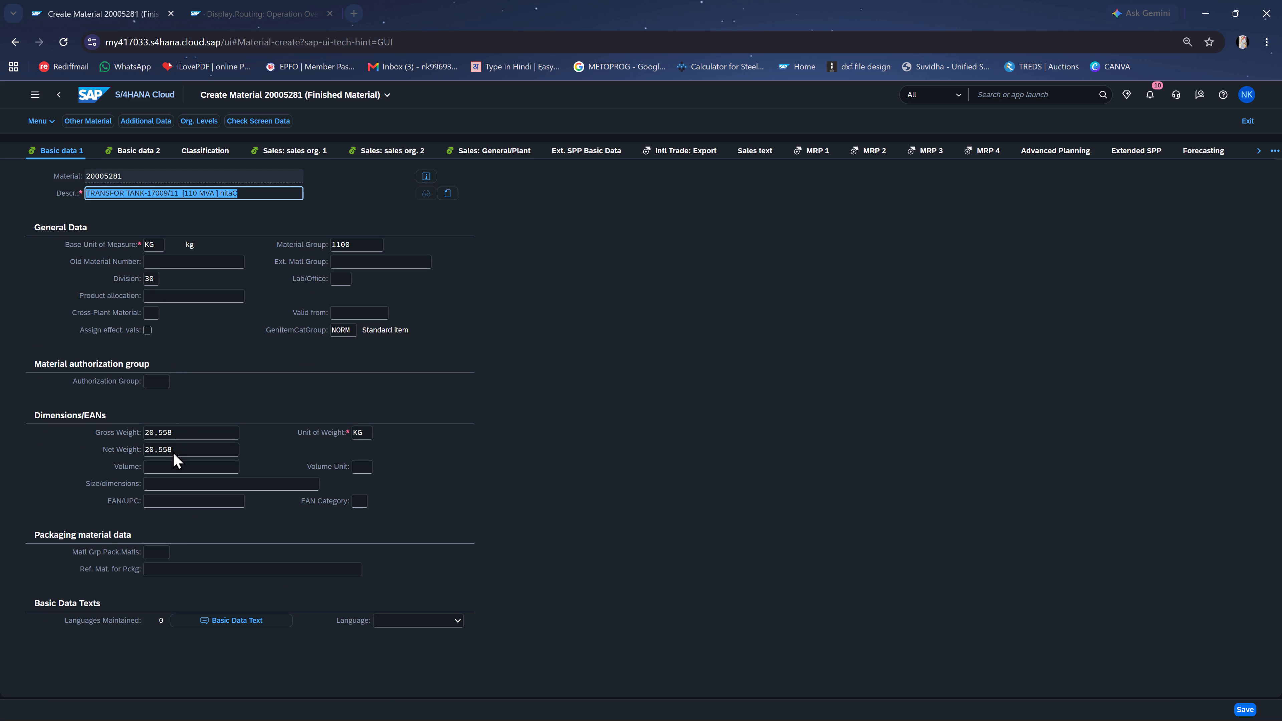
click(176, 435)
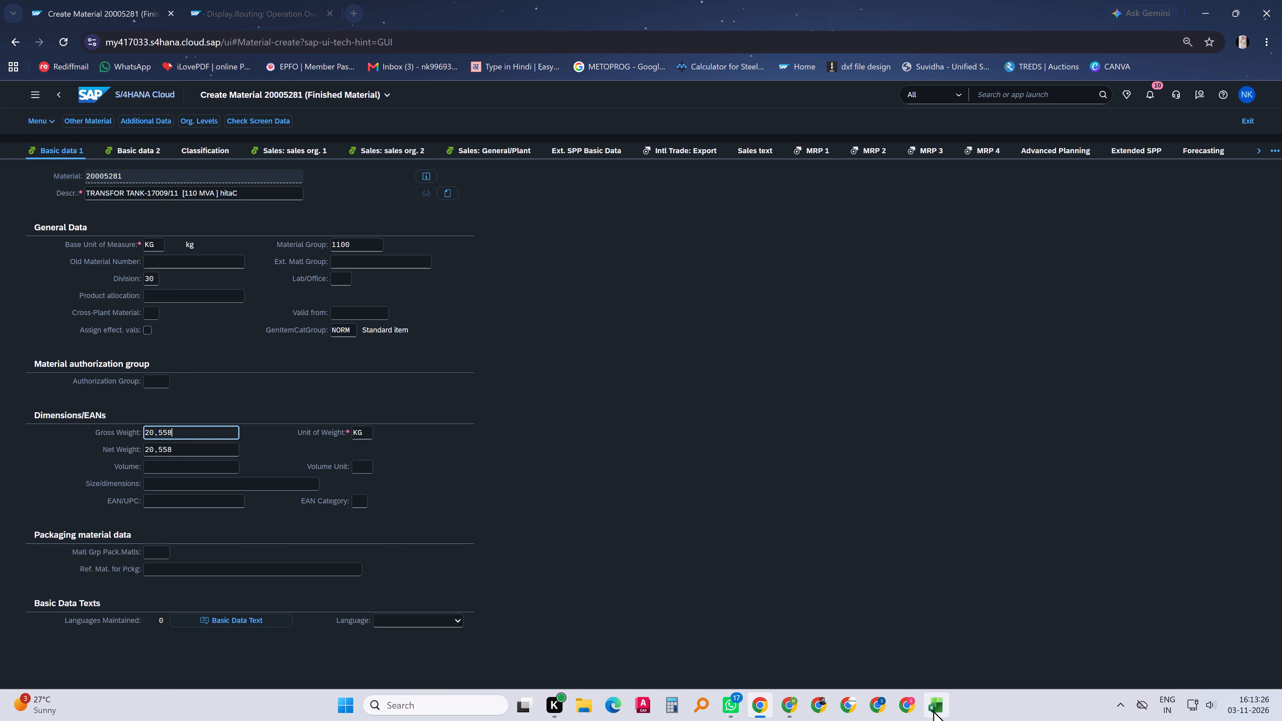
click(934, 710)
drag(839, 692, 841, 694)
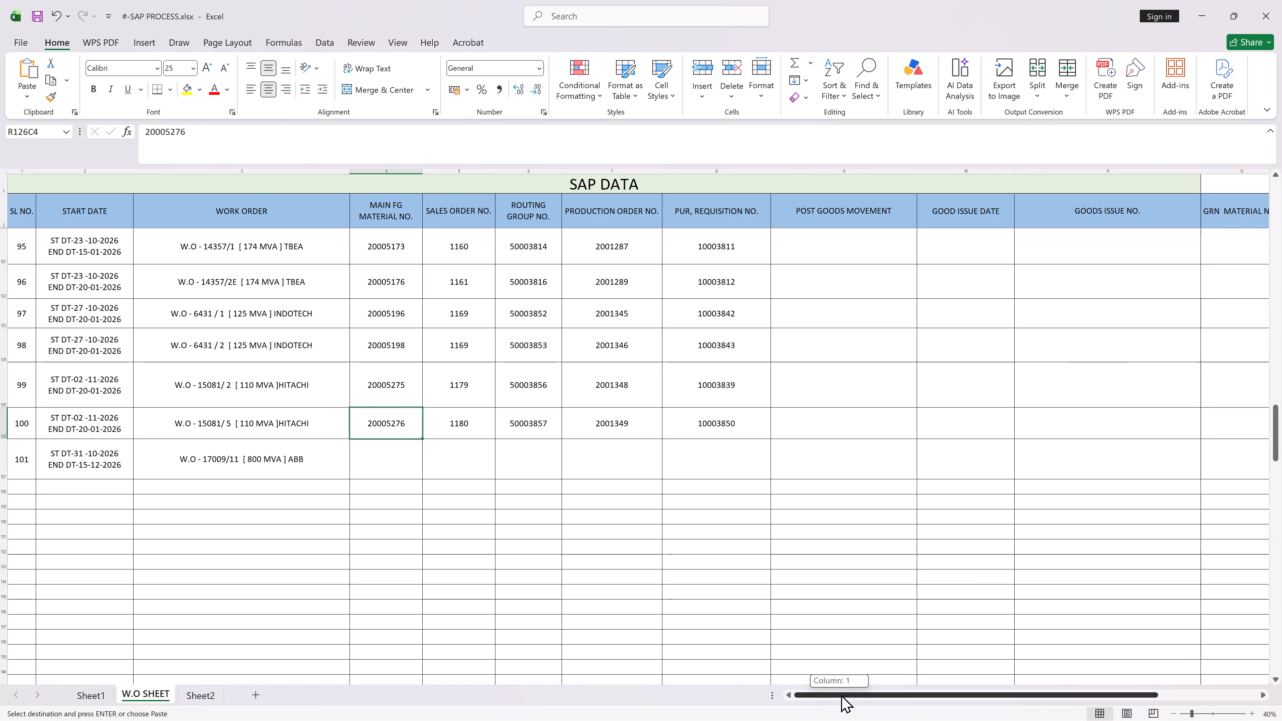
drag(841, 694, 639, 681)
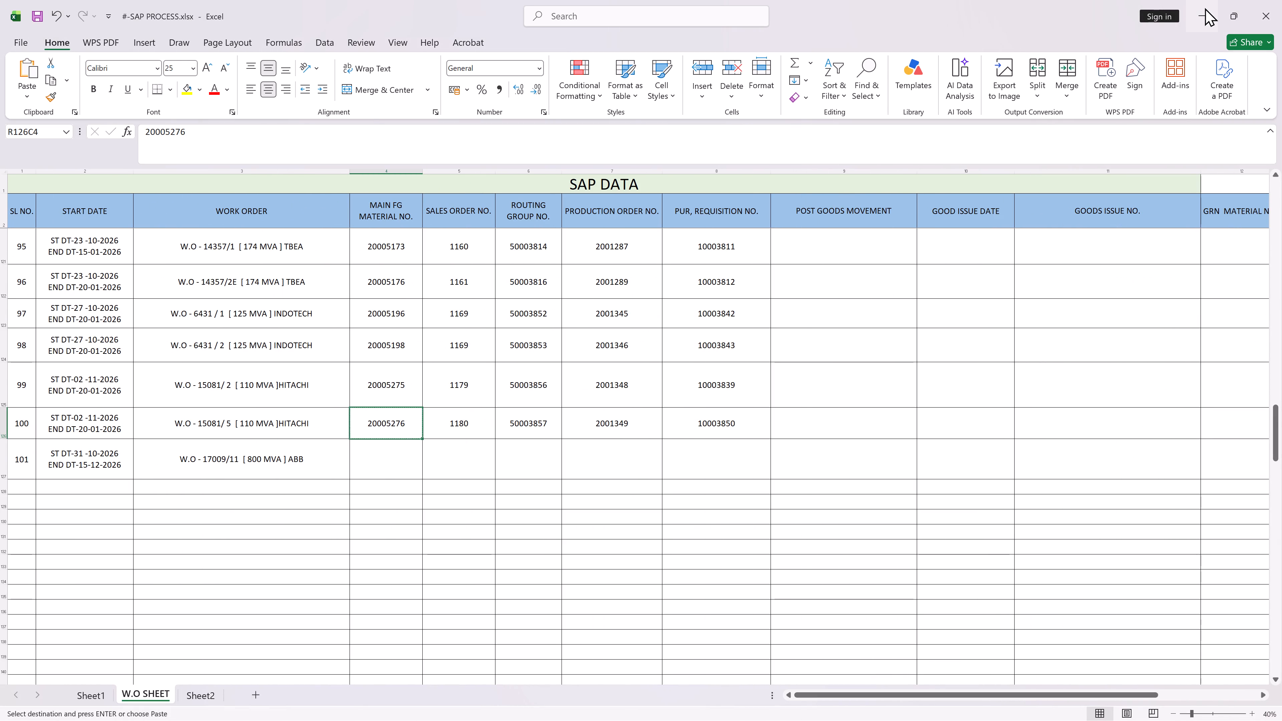
click(1205, 8)
drag(179, 431, 106, 435)
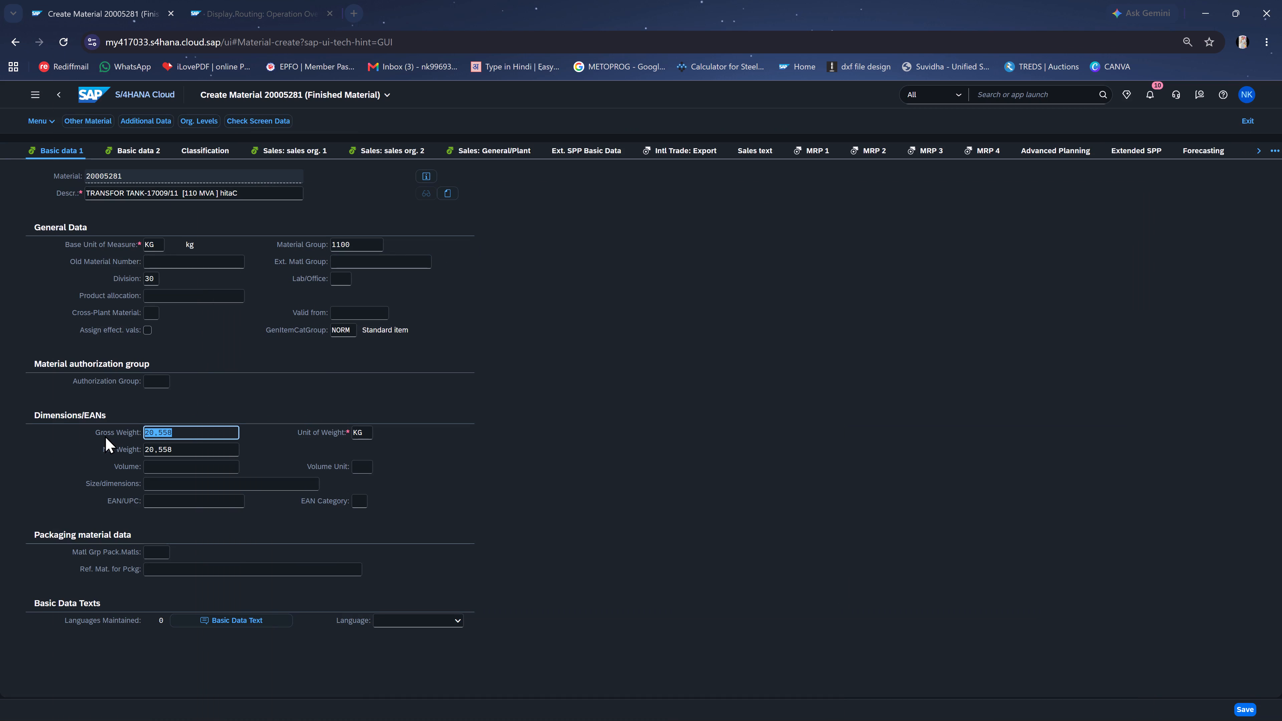
text(64)
text(,200)
drag(181, 447, 102, 447)
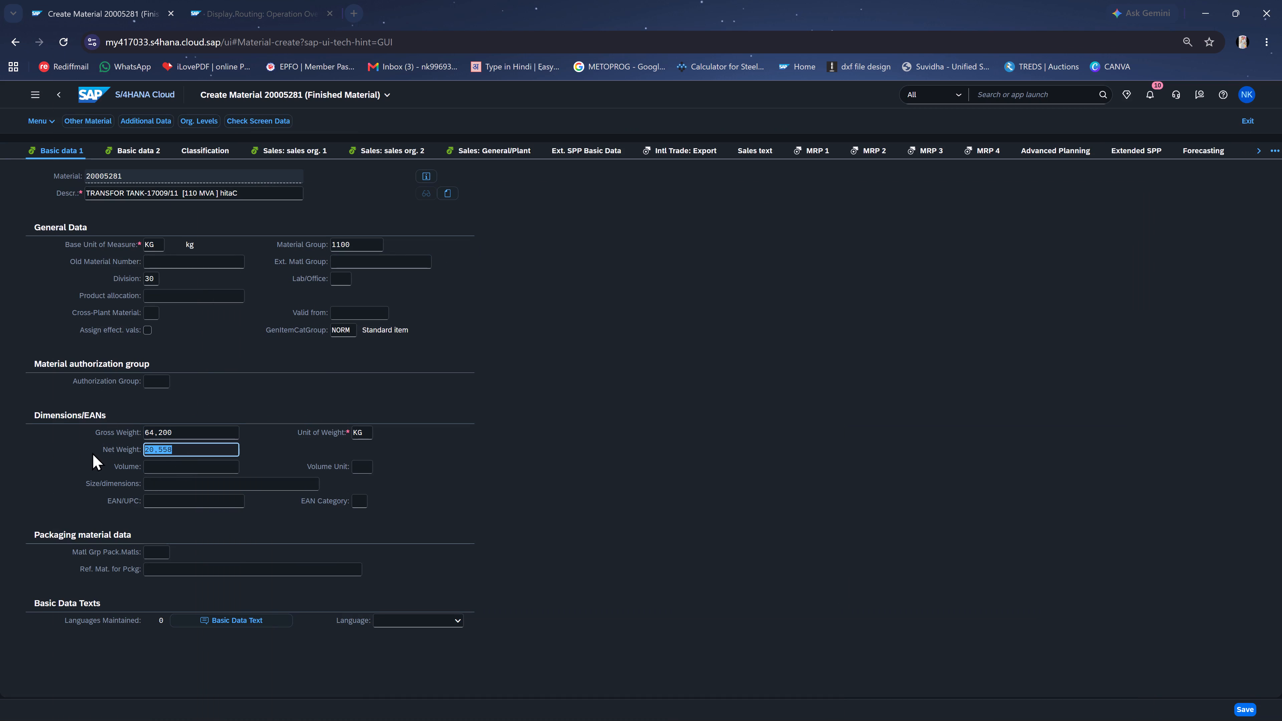
text(64,200)
Confirm the remaining material views one after another and save the new finished material.
key(Return)
key(Return)
key(Return)
key(Return)
key(Return)
key(Return)
key(Return)
key(Return)
key(Return)
key(Return)
key(Return)
key(Return)
key(Return)
key(Return)
key(Return)
key(Return)
key(Return)
key(Return)
key(Return)
key(Return)
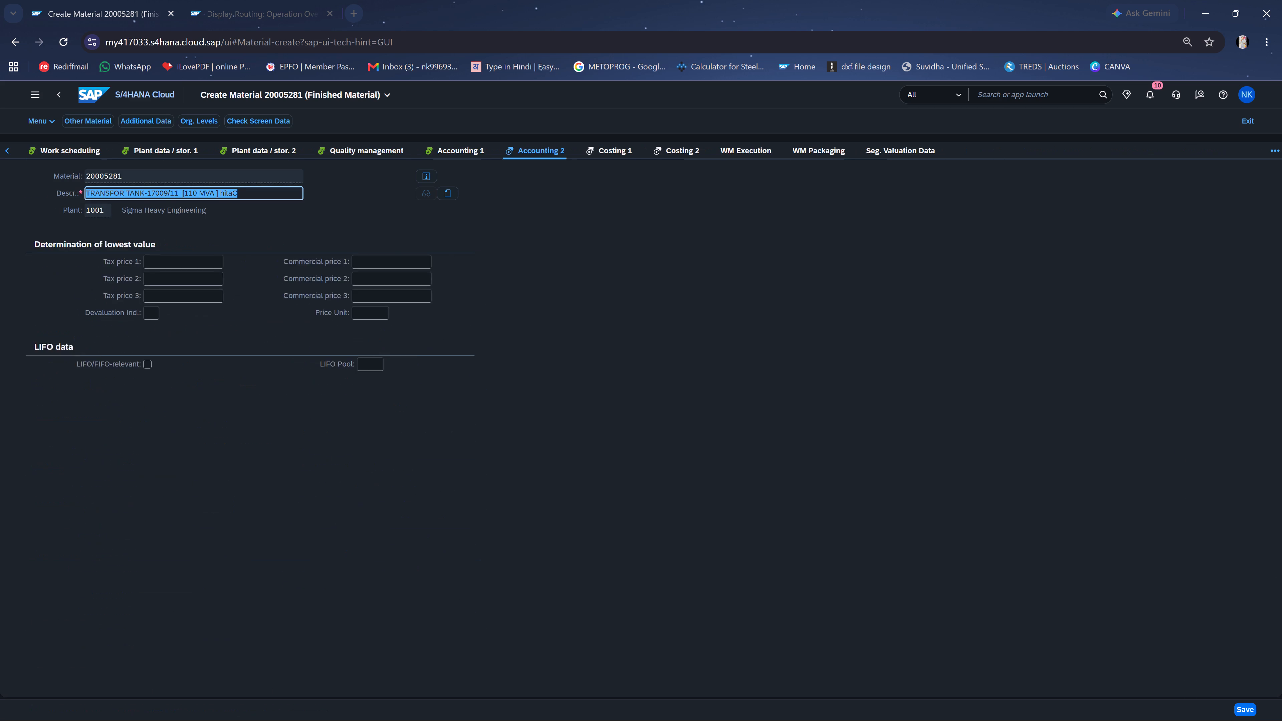
key(Return)
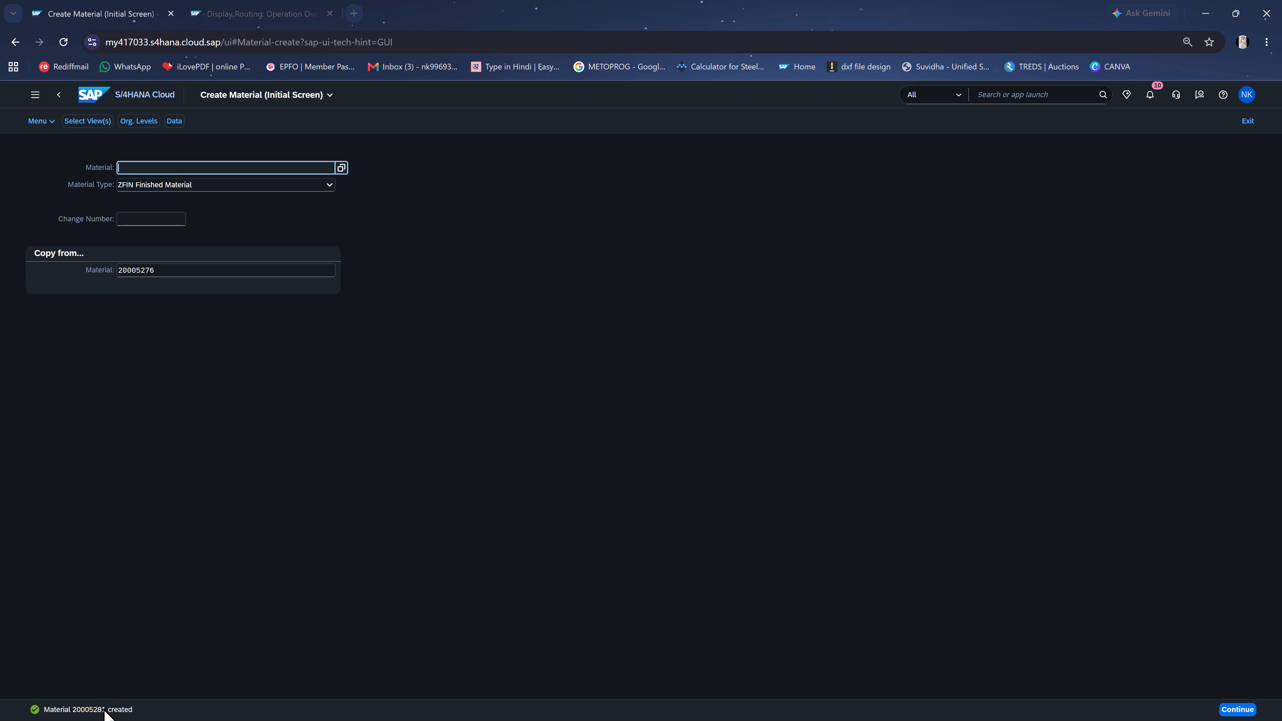
Copy the new material number 20005281 into the Main FG Material No. cell of serial 101 in the Excel W.O SHEET.
drag(106, 709, 73, 710)
key(ctrl+c)
click(934, 705)
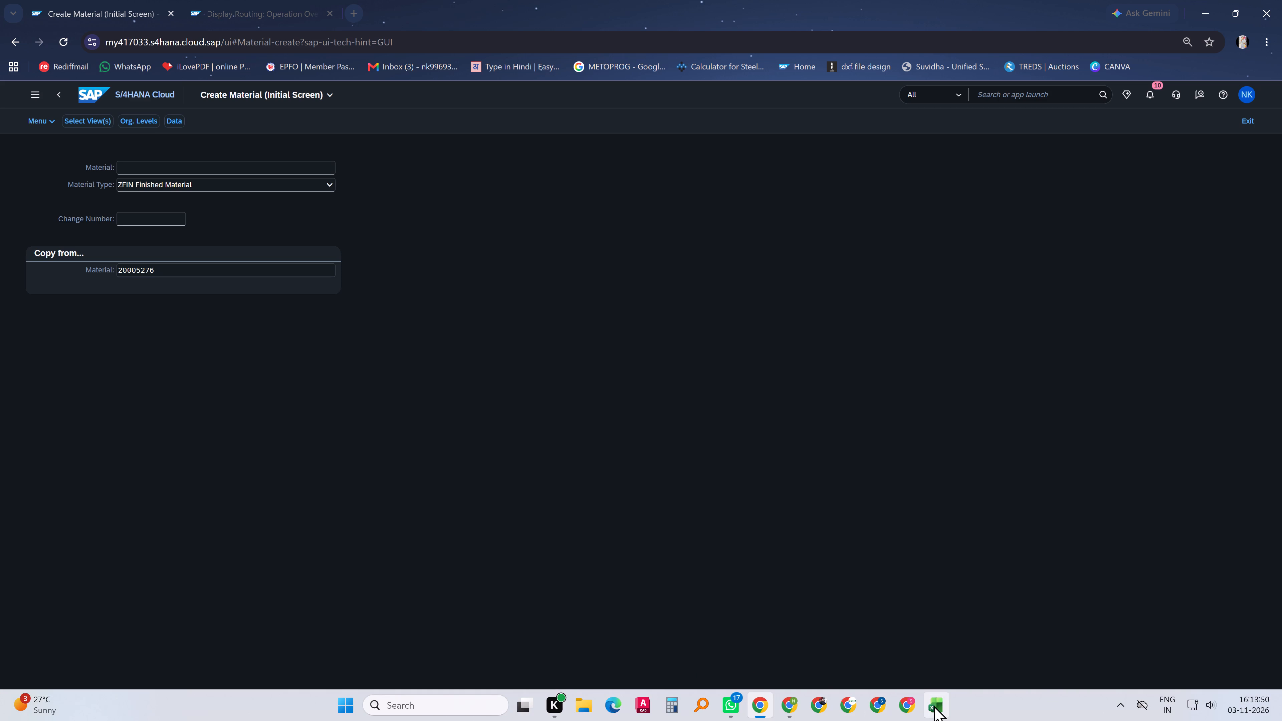
double_click(390, 466)
key(ctrl+v)
click(437, 458)
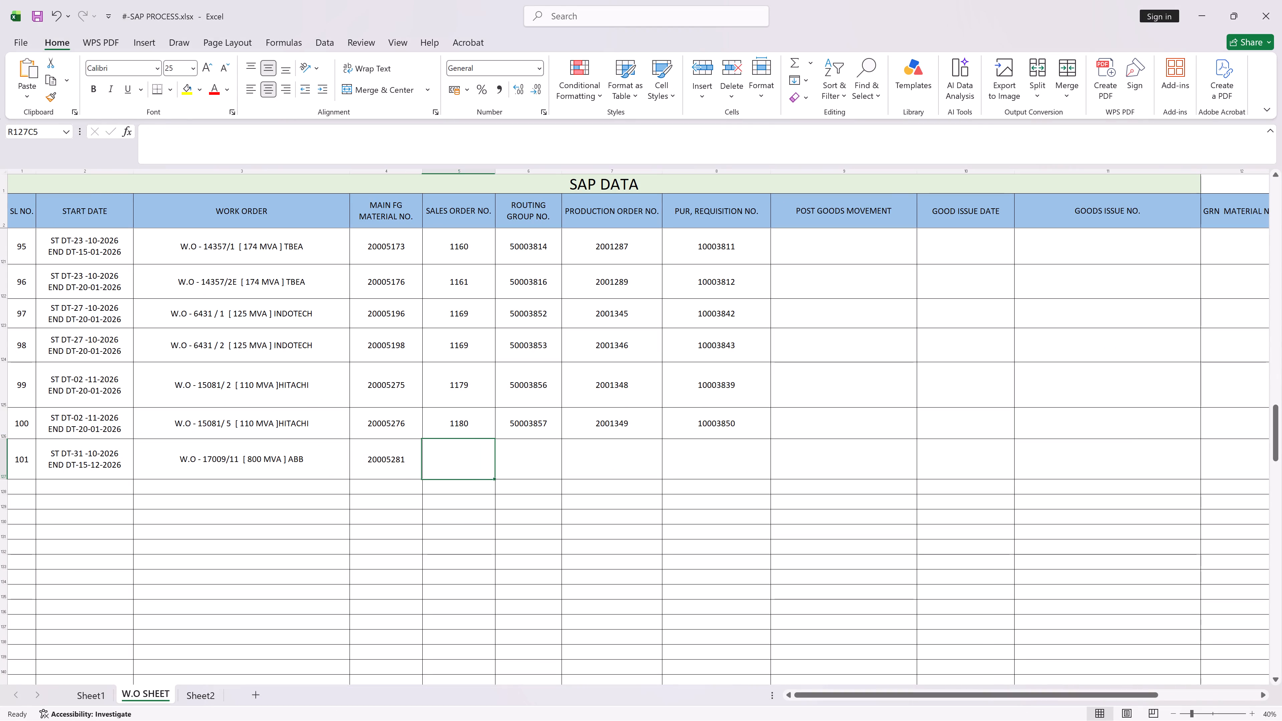
Save the #-SAP PROCESS.xlsx workbook with the material number entered for serial 101.
key(ctrl+s)
key(ctrl+s)
key(ctrl+s)
key(ctrl+s)
key(ctrl+s)
key(ctrl+s)
key(ctrl+s)
key(ctrl+s)
key(ctrl+s)
key(ctrl+s)
key(ctrl+s)
key(ctrl+s)
key(ctrl+s)
key(ctrl+s)
key(ctrl+s)
key(ctrl+s)
key(ctrl+s)
key(ctrl+s)
key(ctrl+s)
key(ctrl+s)
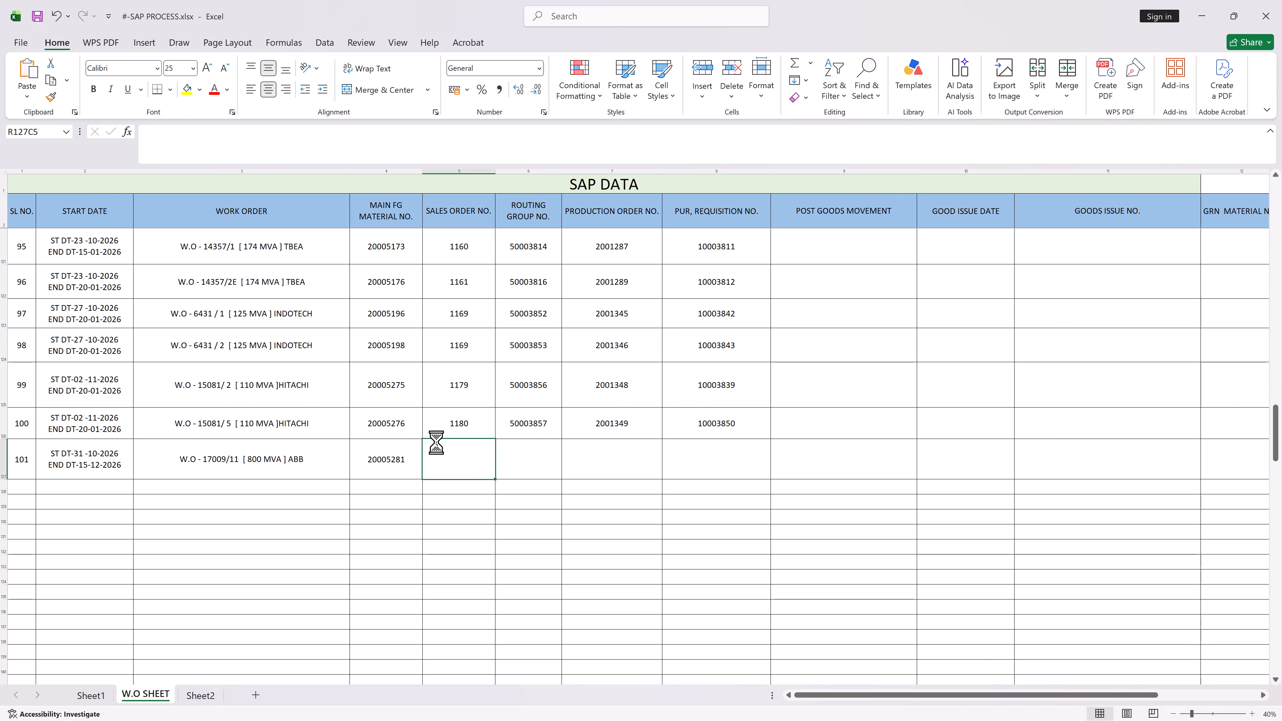
Copy the main FG material number 20005281 from the serial 101 row, work order 17009/11 ABB.
click(401, 460)
key(ctrl+c)
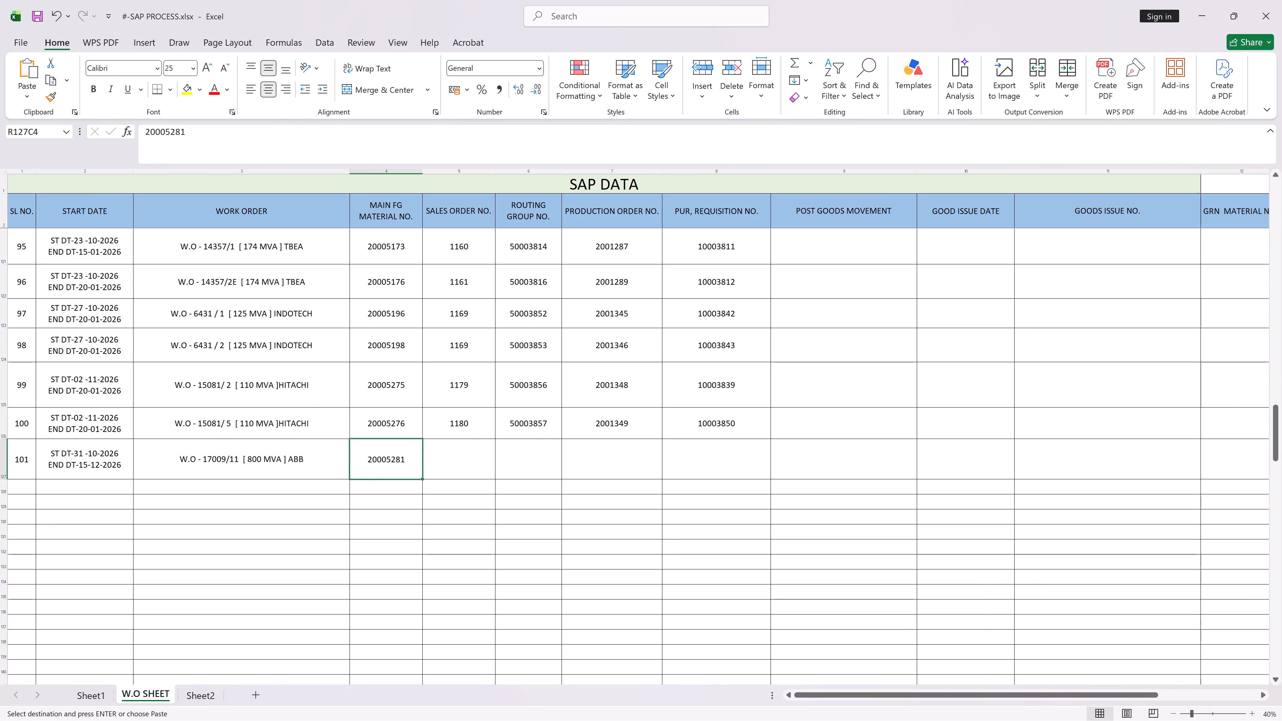
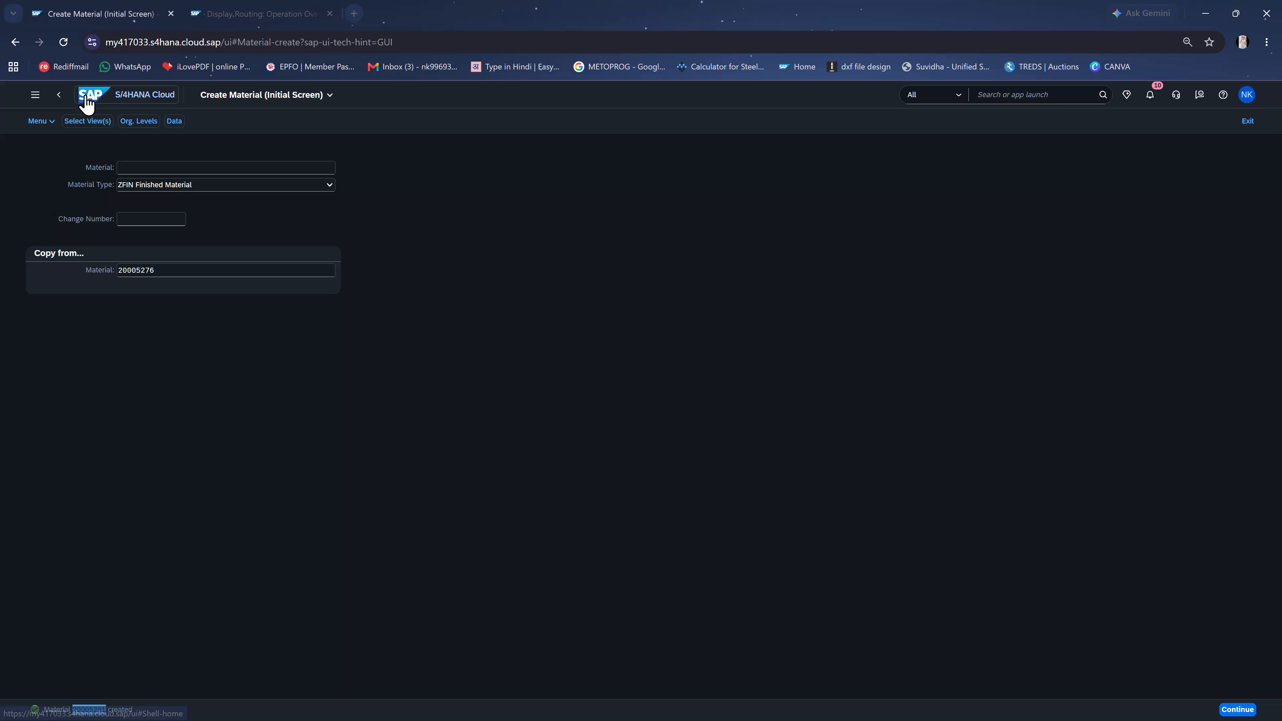
Leave the Create Material screen and return to the SAP home page to view its available apps.
click(85, 94)
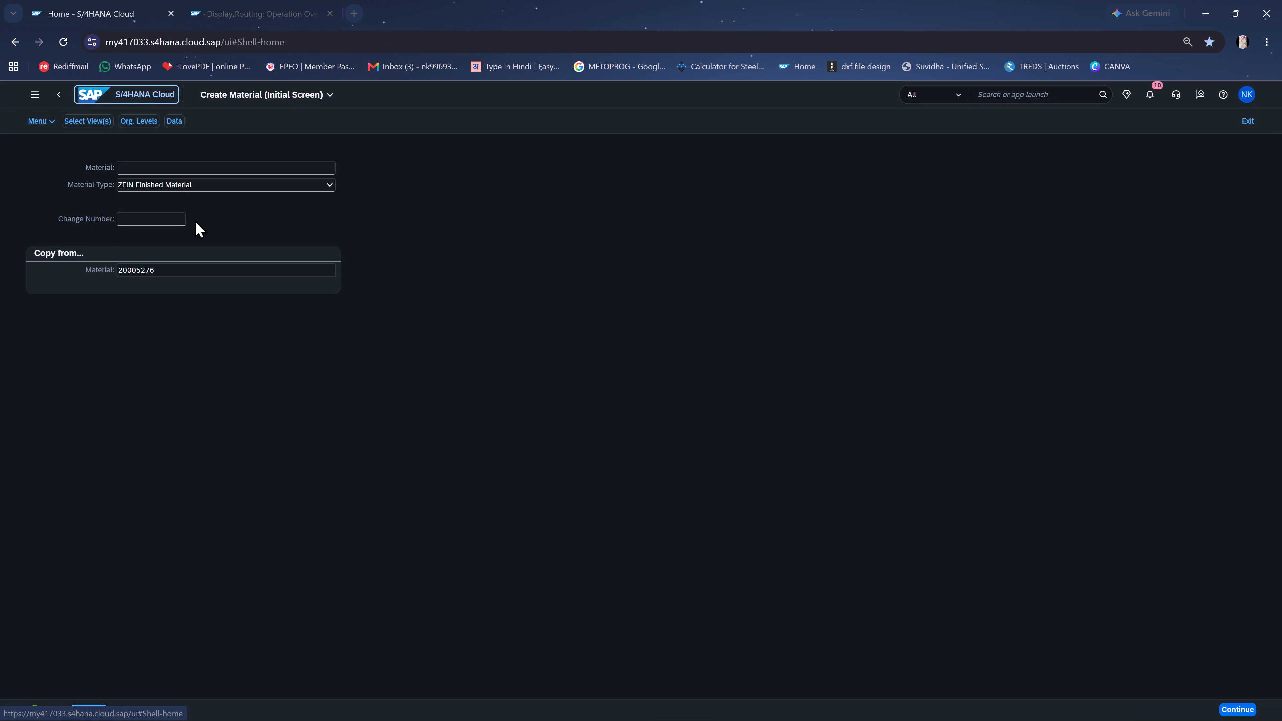
scroll(689, 410, down, 4)
scroll(667, 402, up, 3)
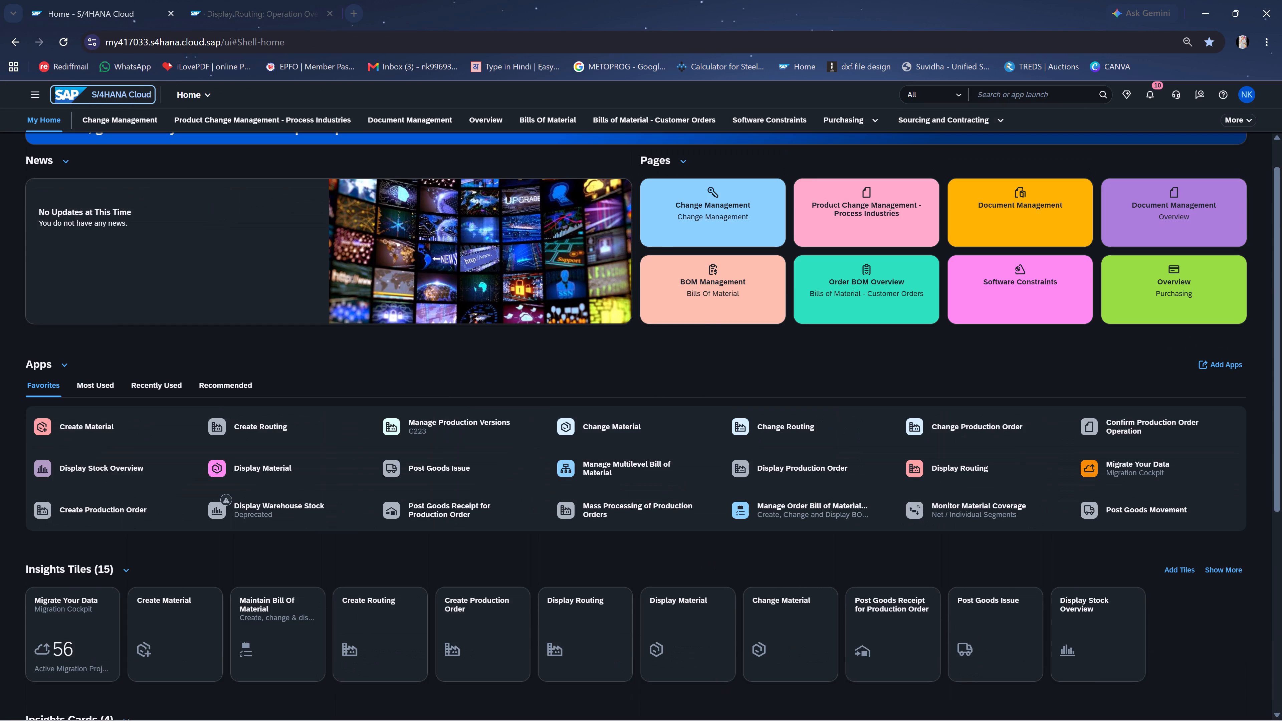
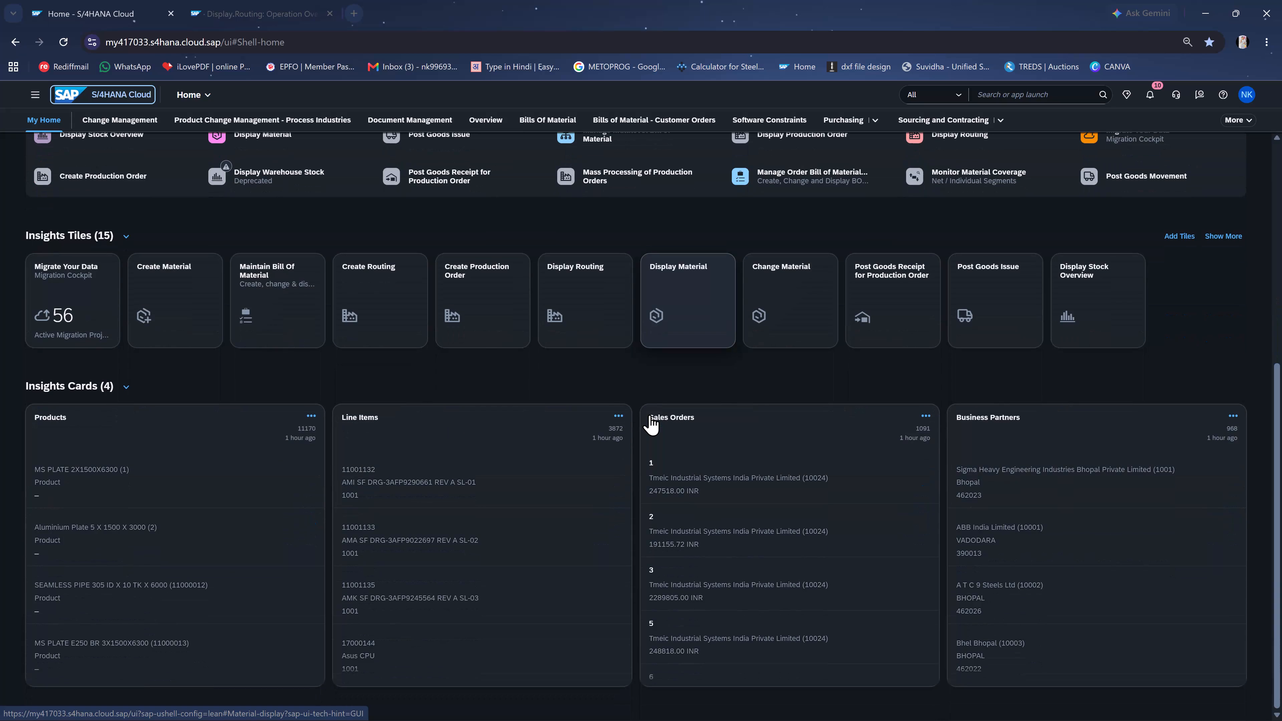
Open the Manage Order Bill of Material app from the favorite apps on the SAP home page.
scroll(637, 416, up, 4)
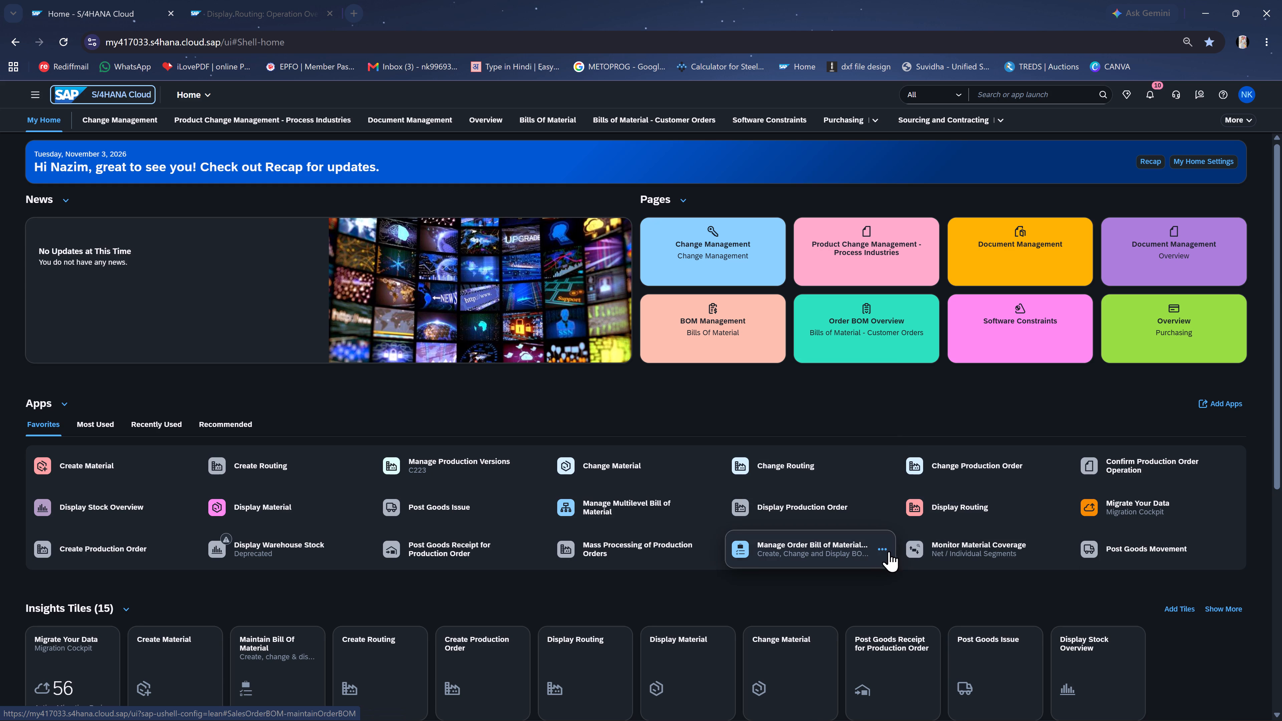
click(830, 550)
Copy the FG material number 20004863 of work order 17009/09 ABB from Excel, filter SAP's order BOMs by it and select its BOM.
click(936, 712)
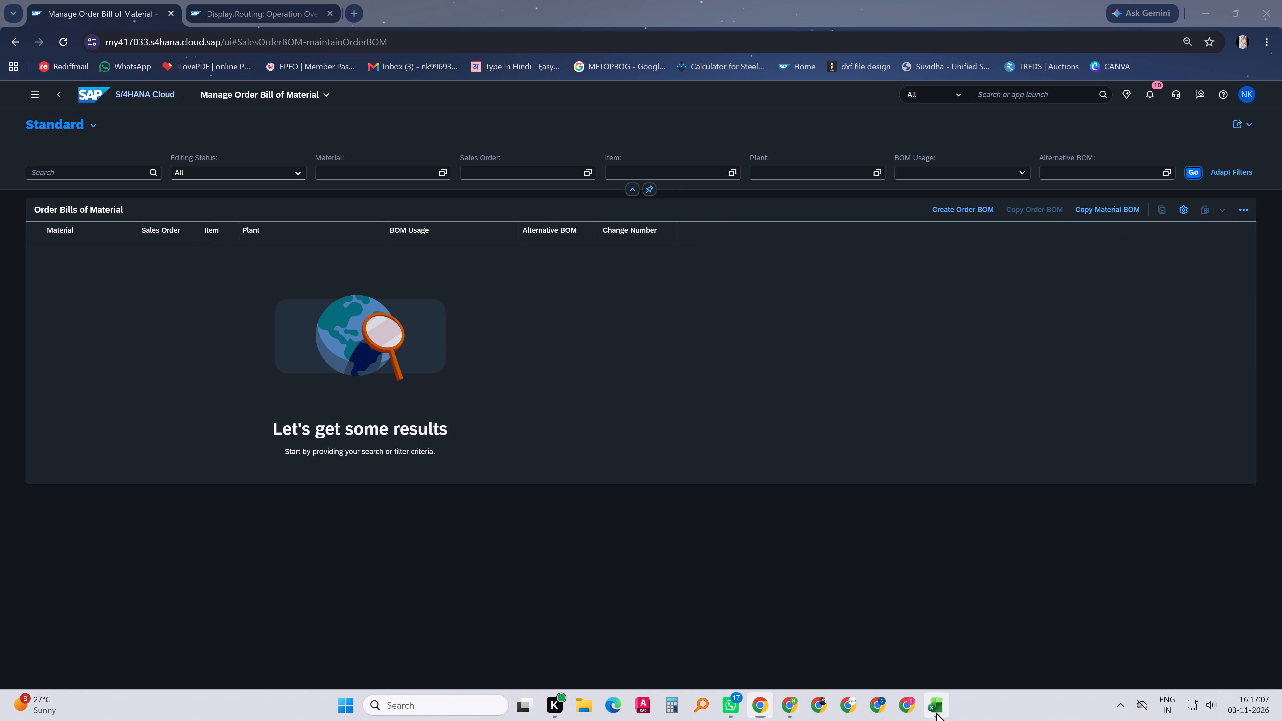
click(455, 475)
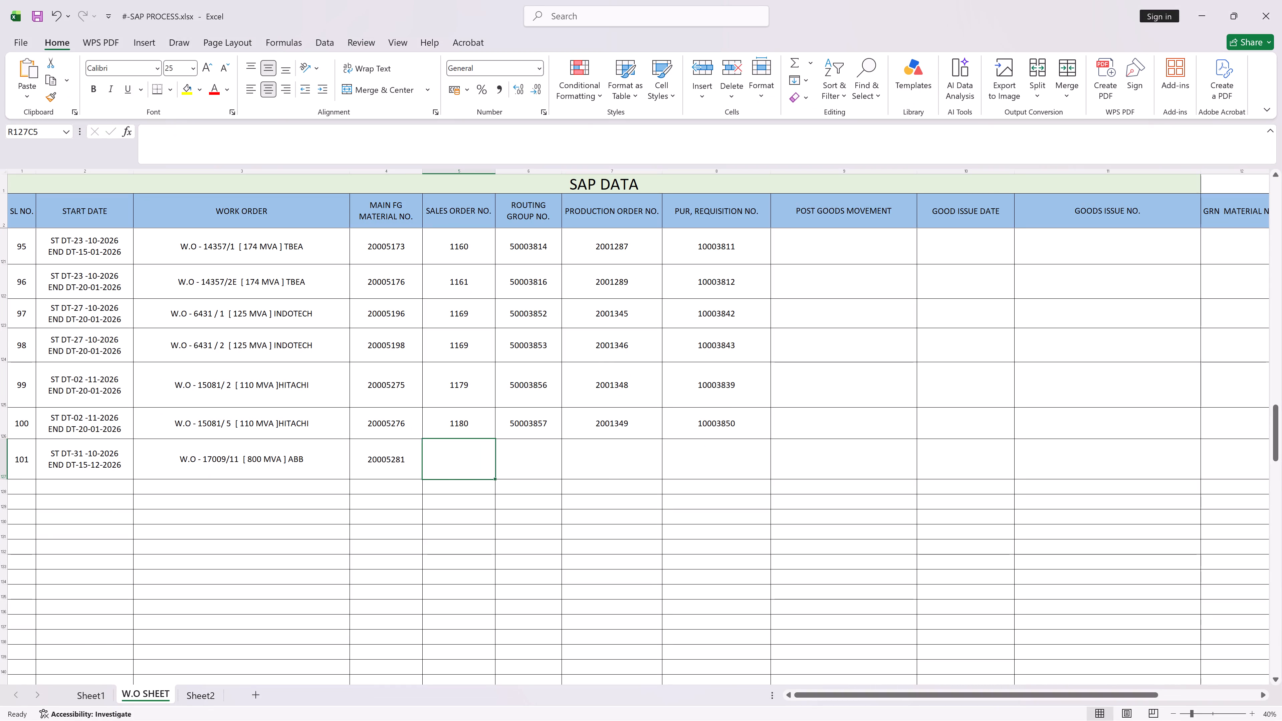
scroll(424, 472, up, 2)
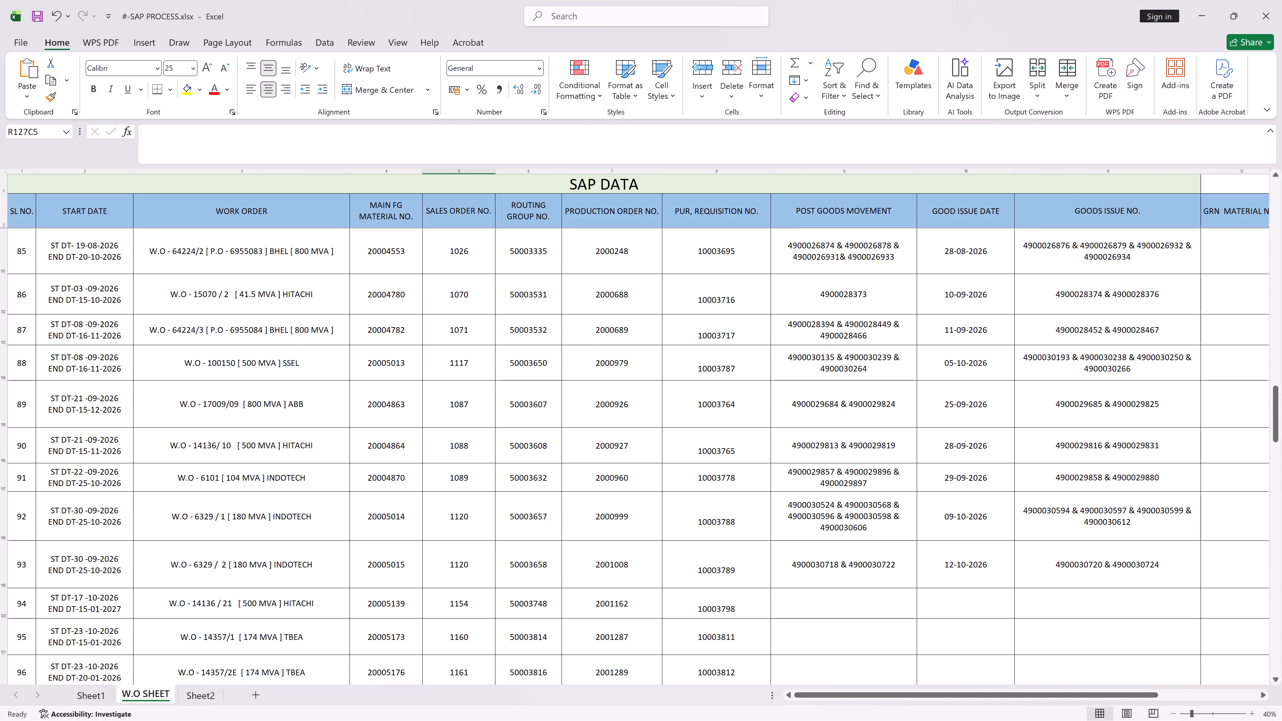
click(326, 408)
click(391, 408)
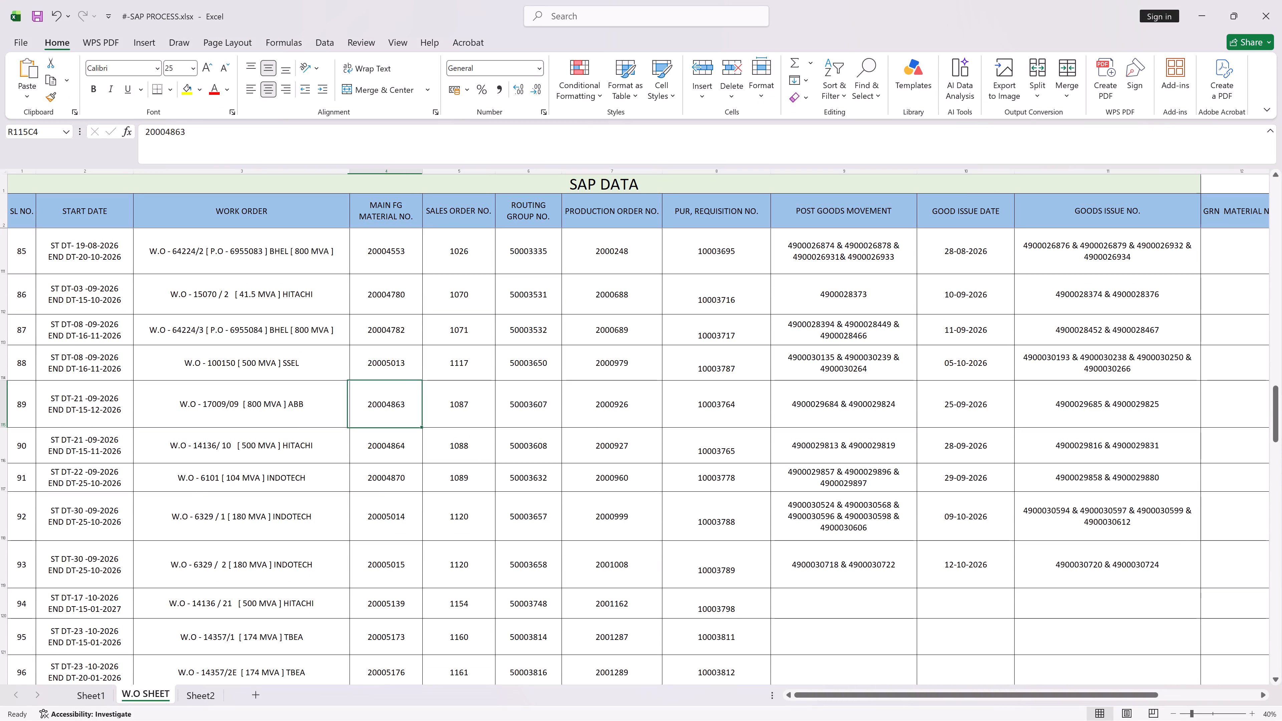
key(ctrl+c)
click(1195, 0)
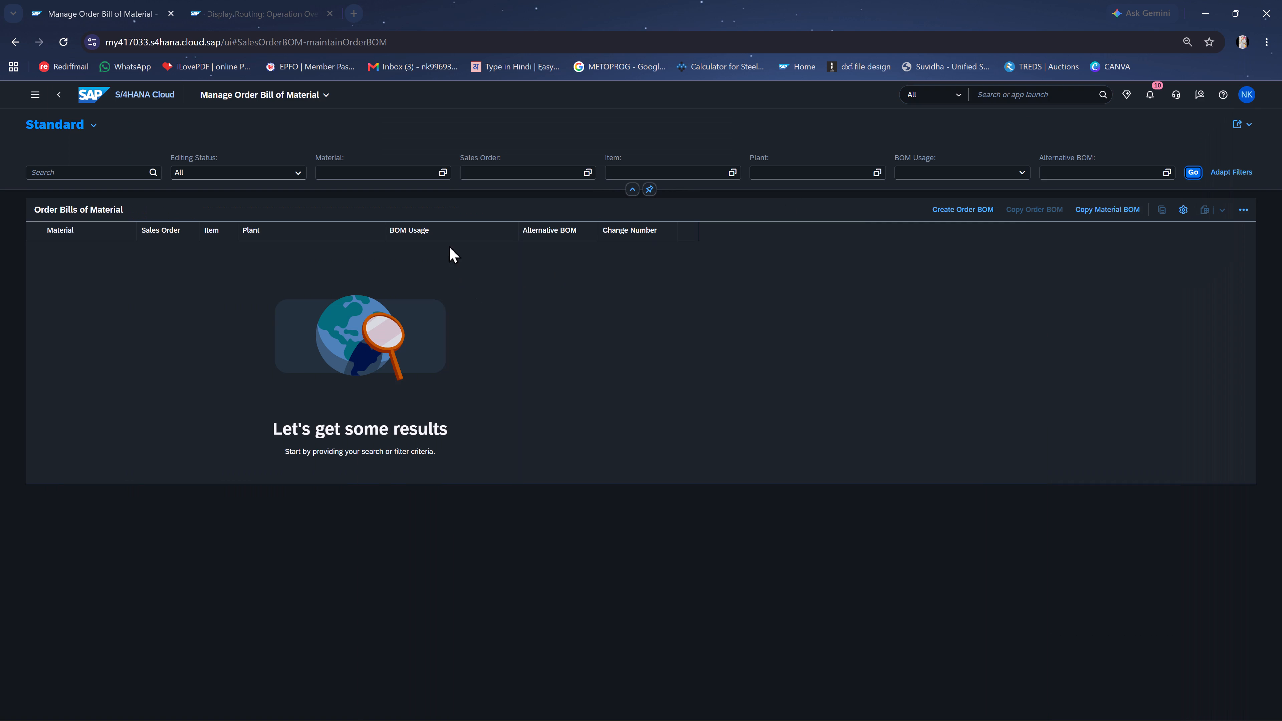
click(373, 165)
click(368, 173)
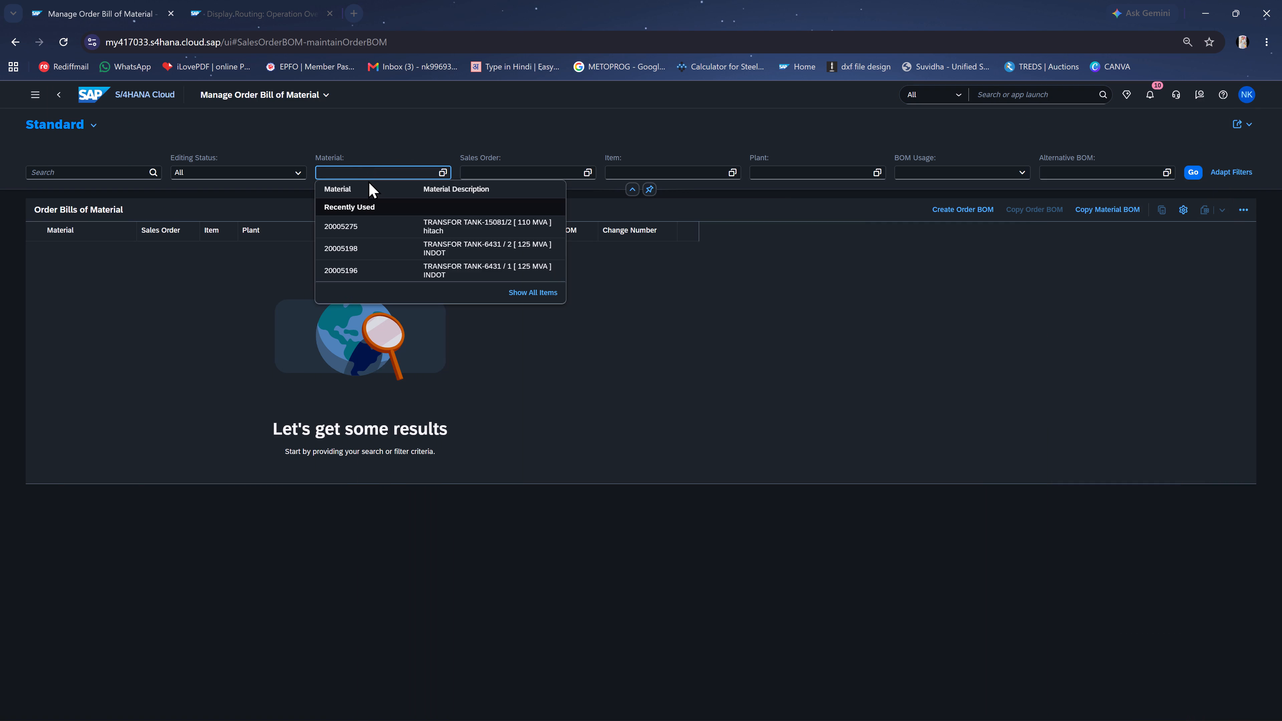
key(ctrl+v)
click(1194, 175)
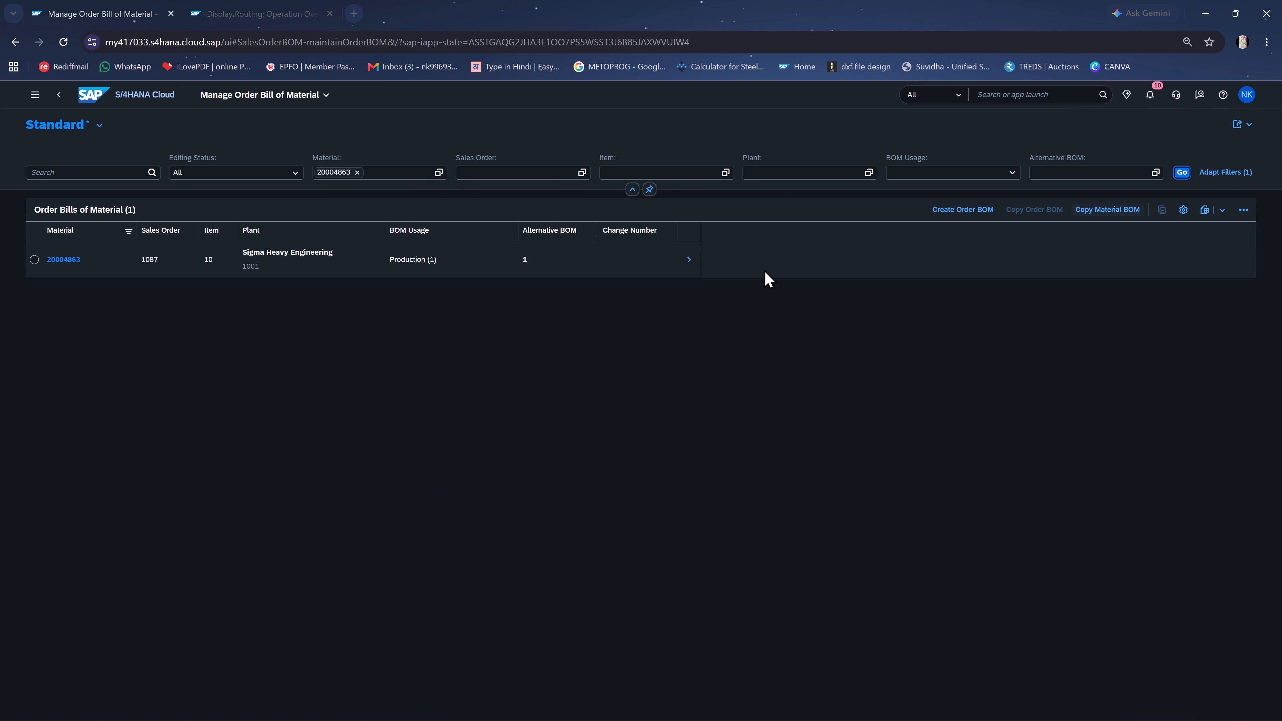
click(36, 260)
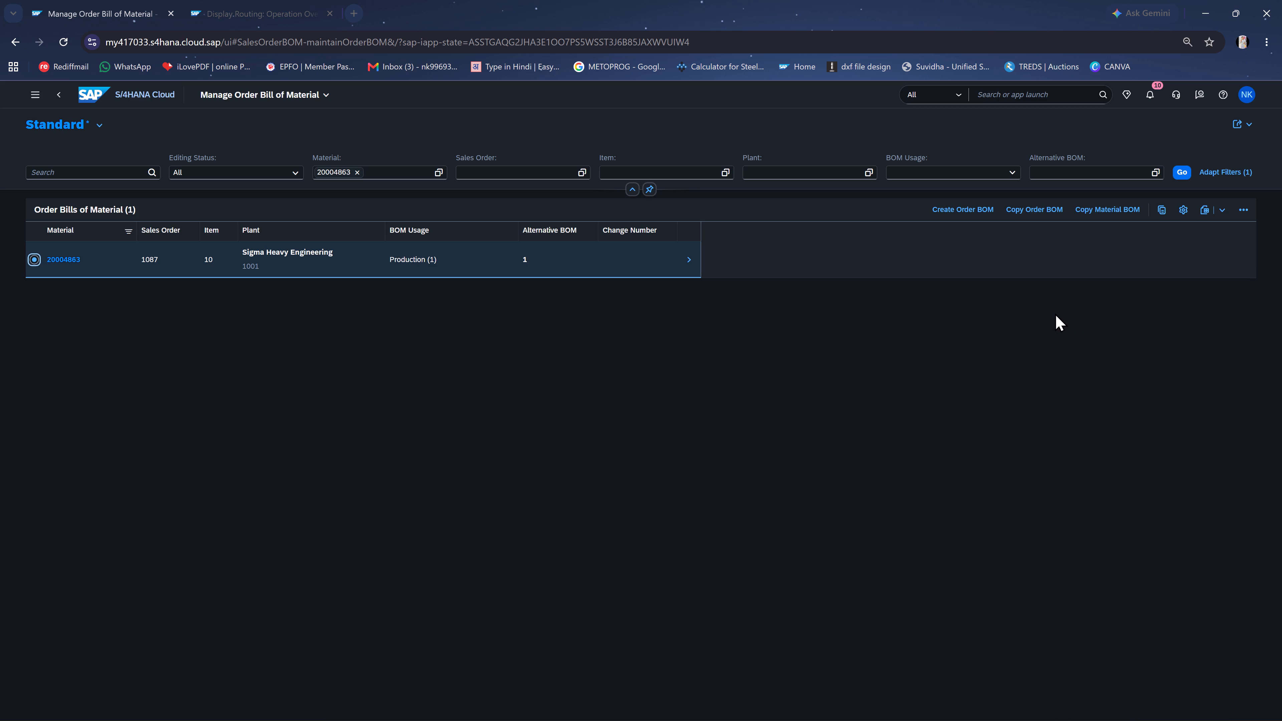
In the other SAP browser tab, dismiss the expired Display Routing session and reopen the Display Routing app.
click(261, 6)
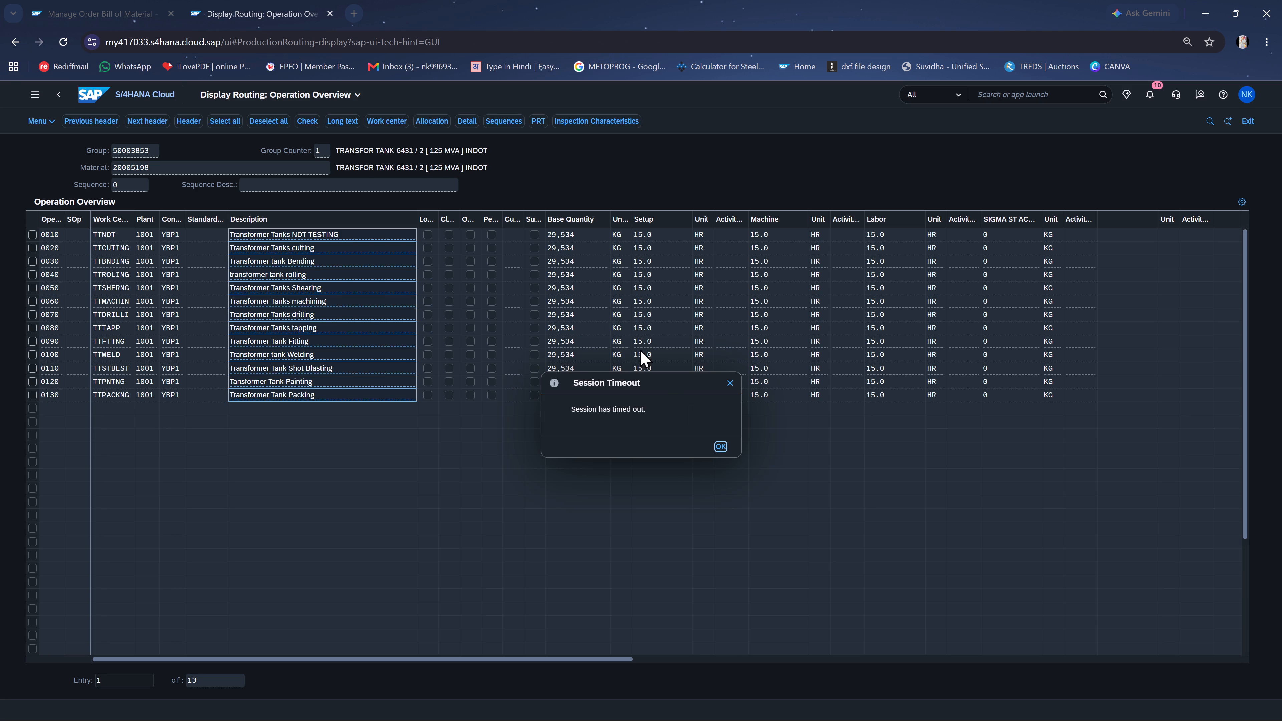
click(718, 447)
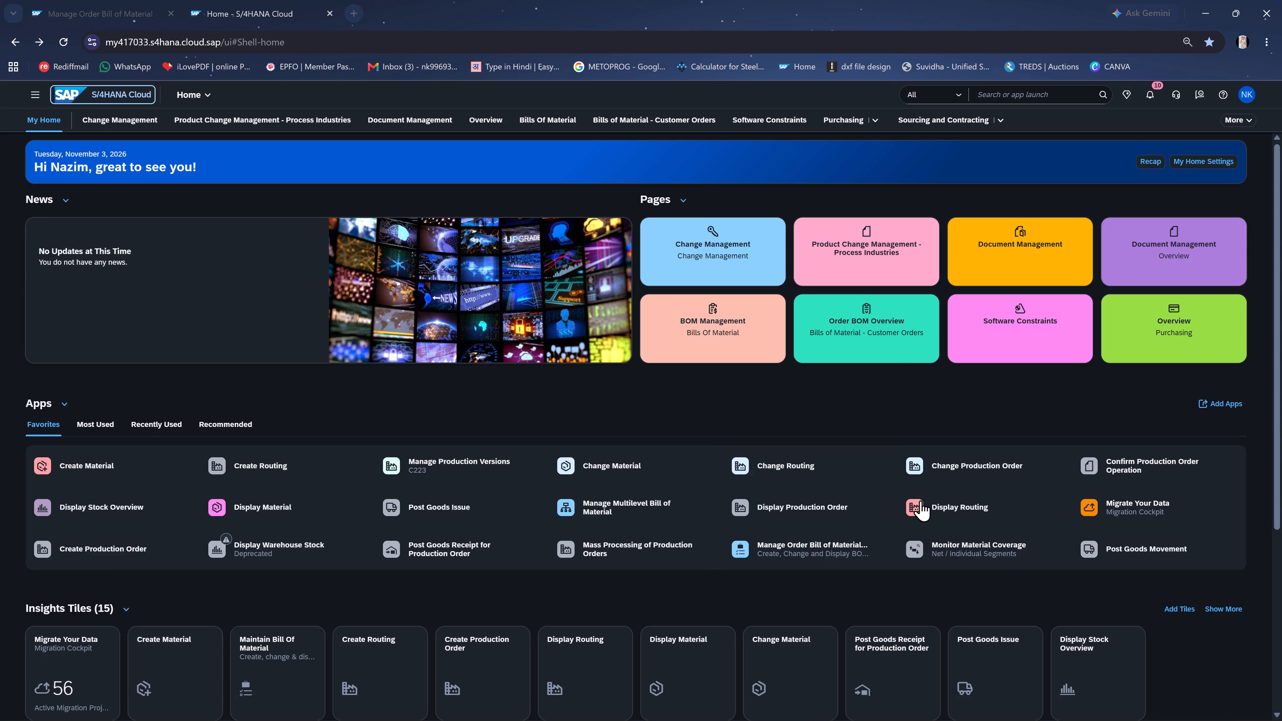
click(963, 509)
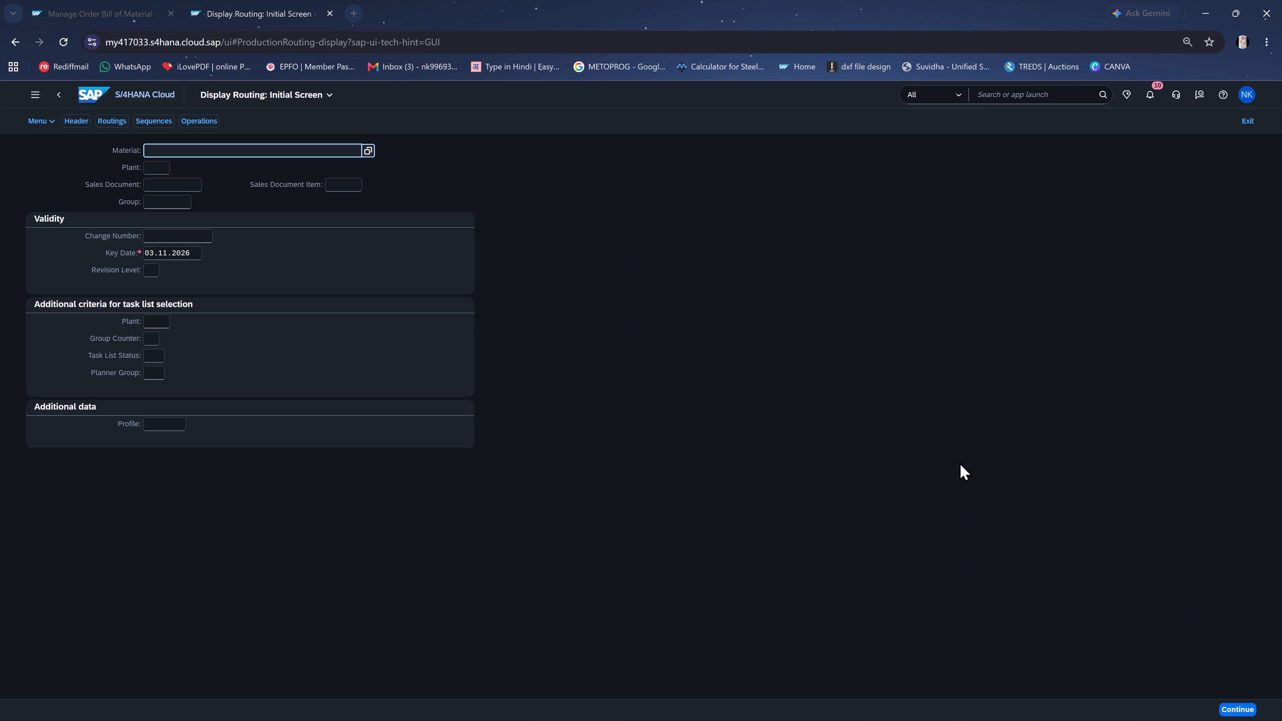
Switch to Excel and copy the main FG material number 20005276 of work order 15081/5 HITACHI in W.O SHEET.
click(942, 697)
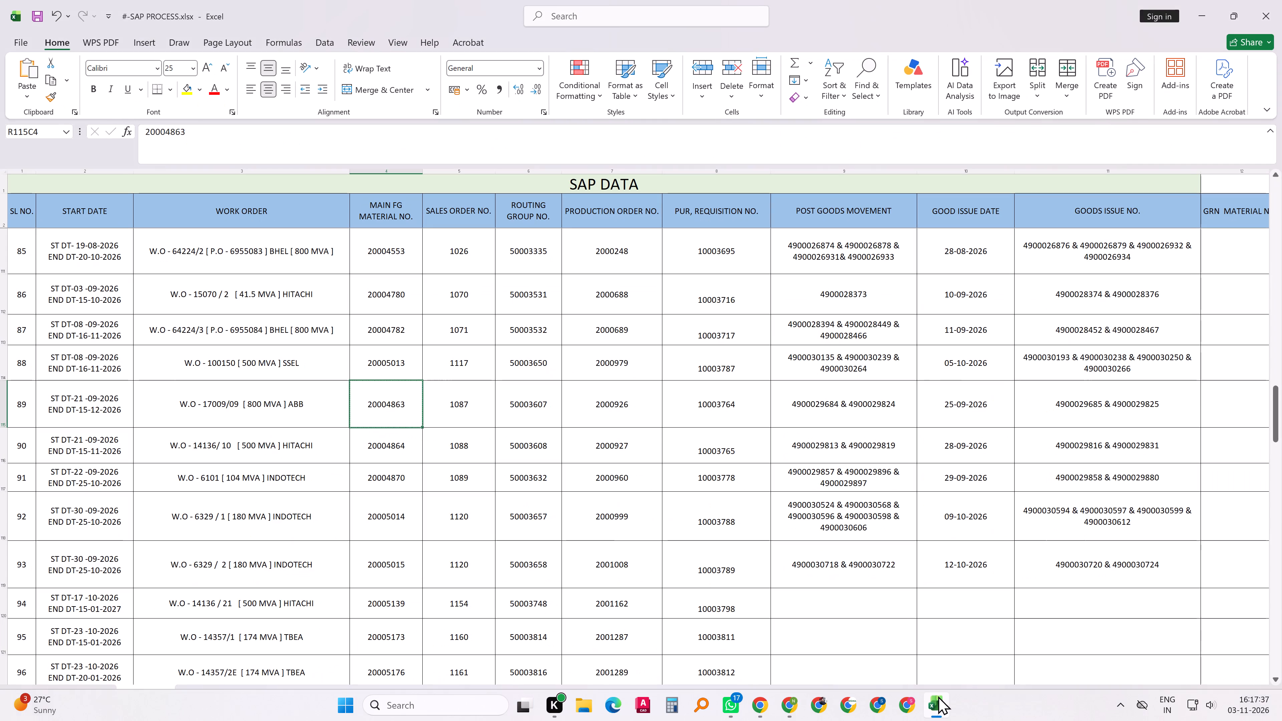
scroll(647, 394, down, 2)
click(379, 430)
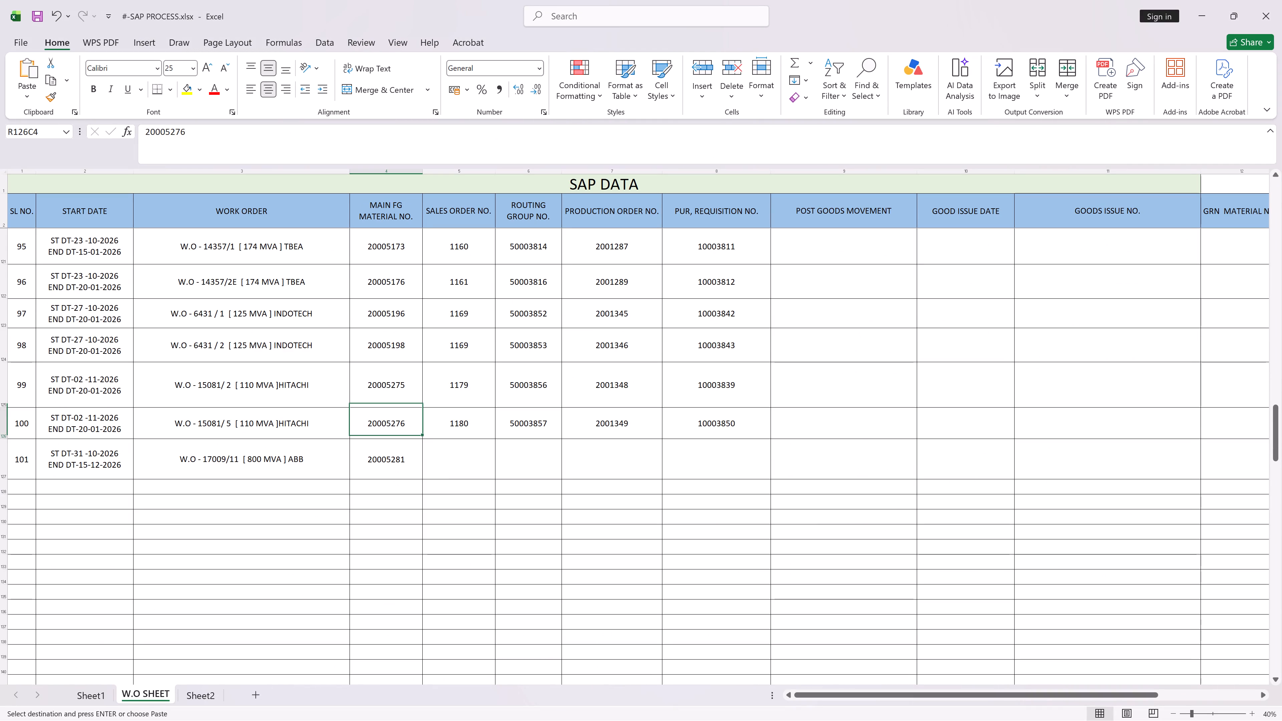
key(ctrl+c)
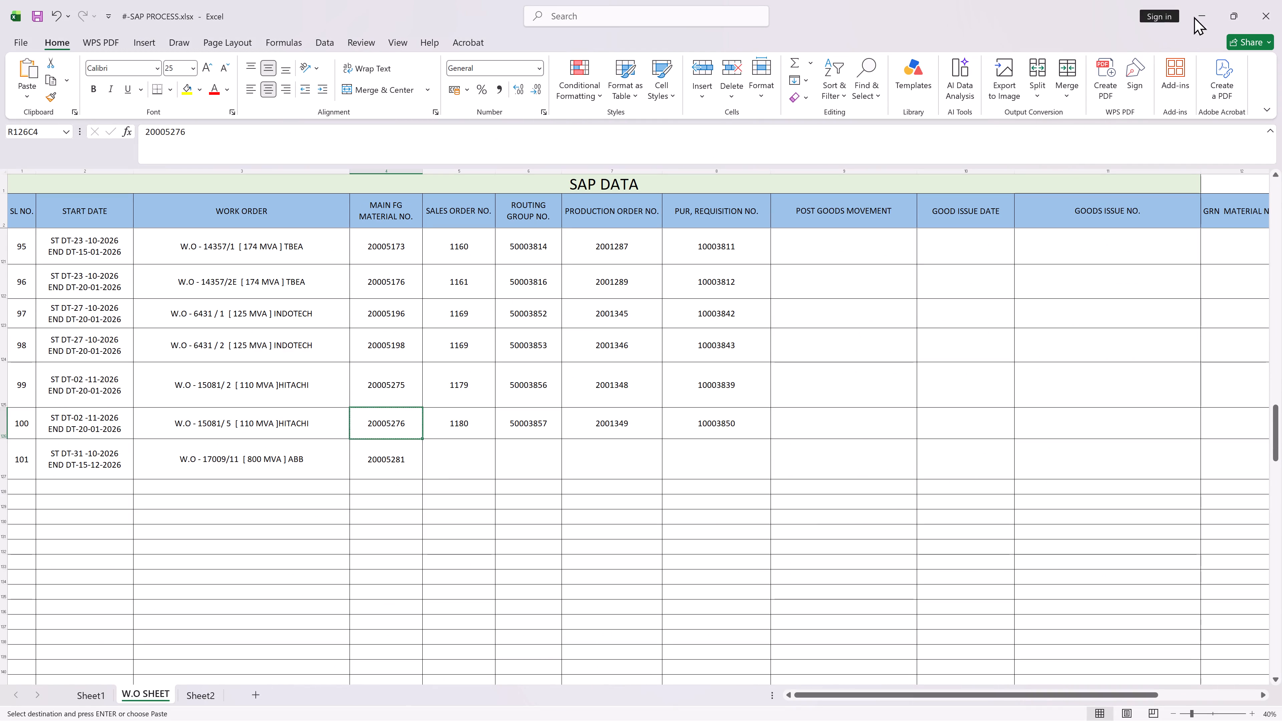
Compare the P.O. transformer tank weights of work orders 17009/09 ABB and 17009/11 ABB in W.O SHEET.
drag(905, 695, 921, 692)
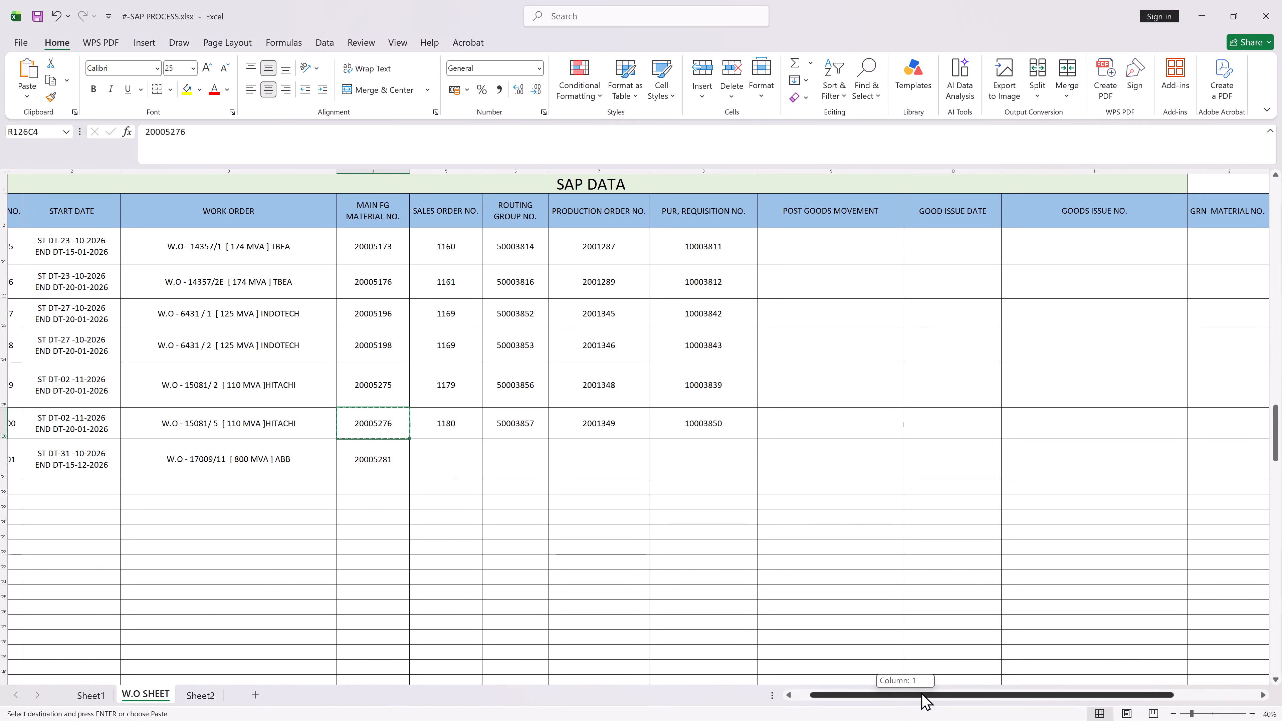
drag(921, 692, 964, 685)
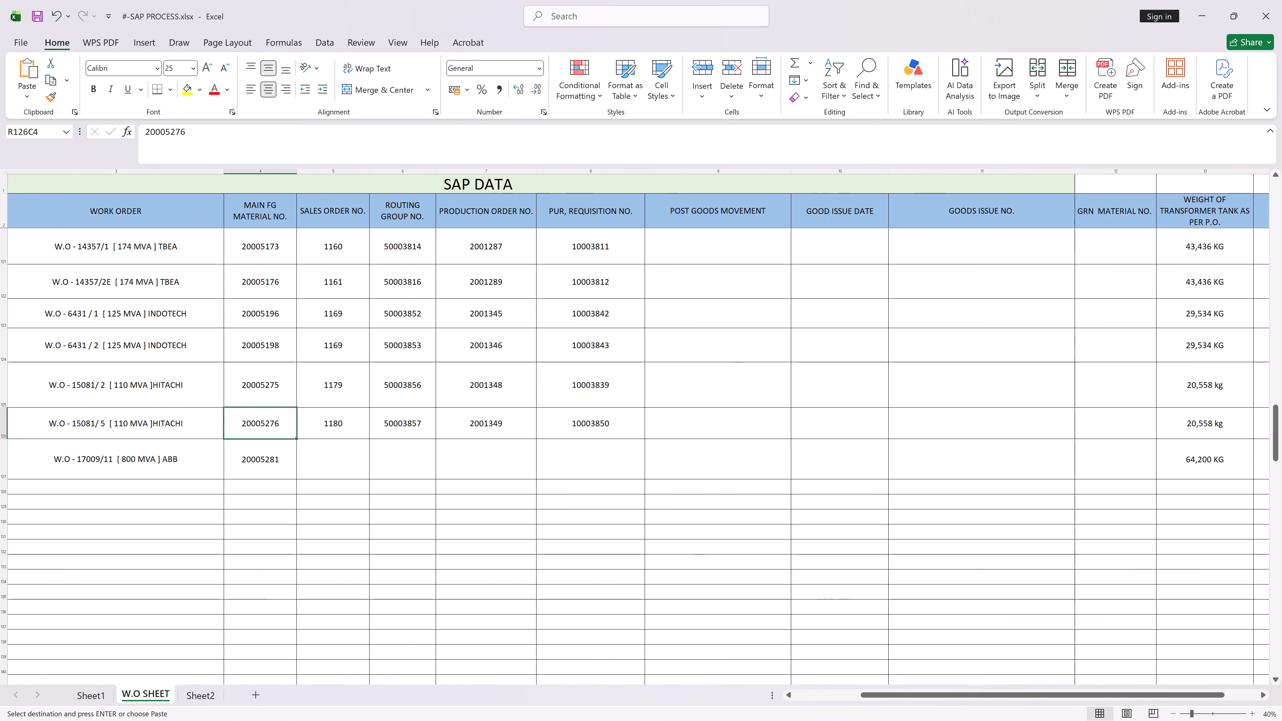
scroll(867, 603, up, 1)
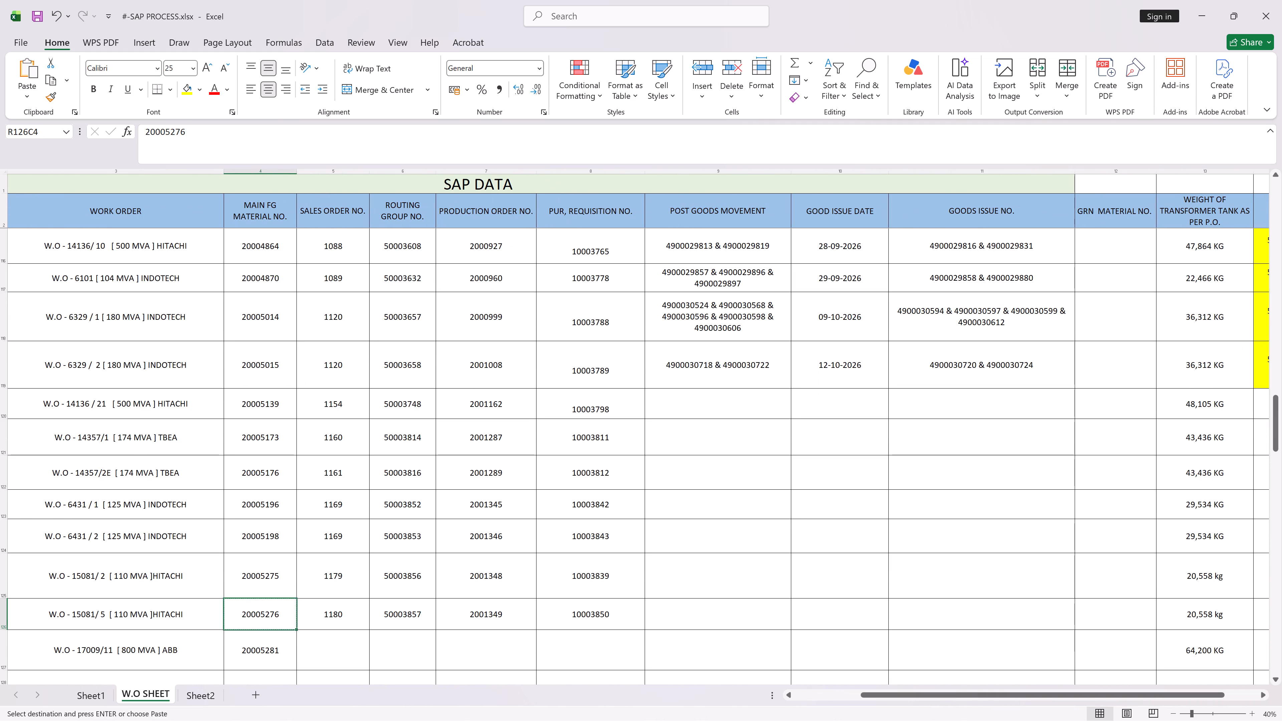
scroll(163, 401, up, 1)
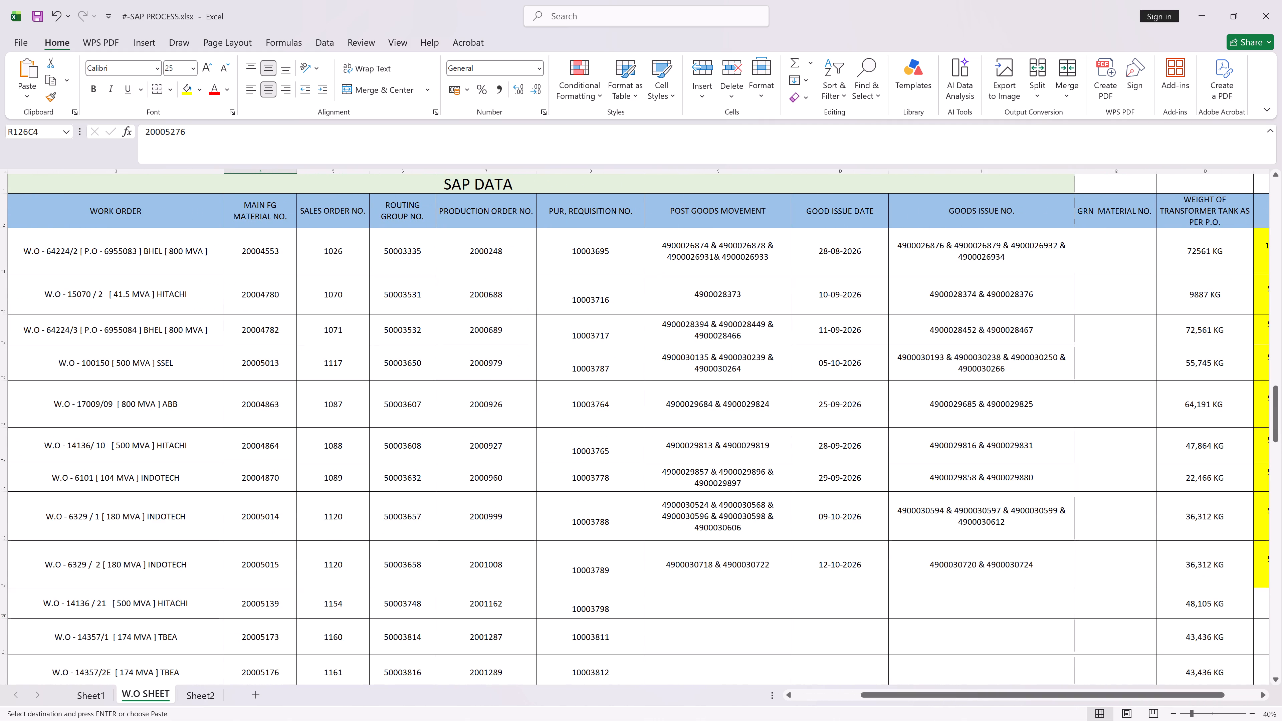
click(0, 403)
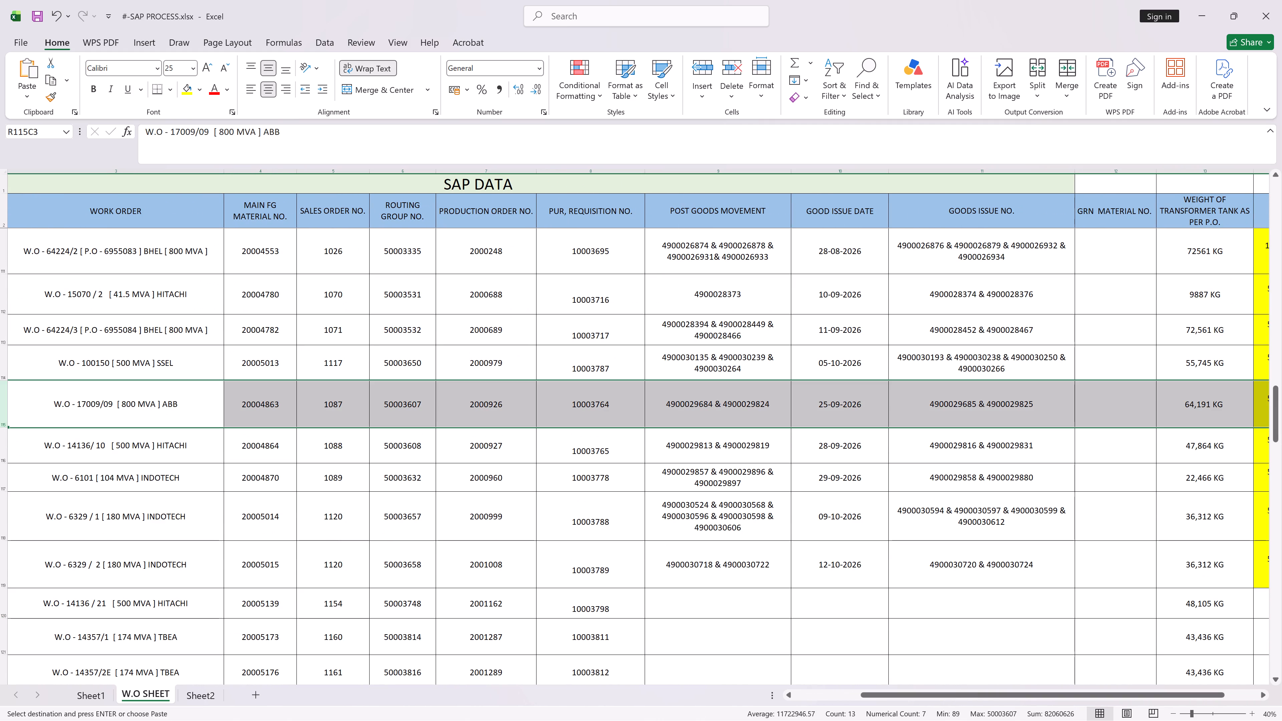
scroll(510, 331, down, 2)
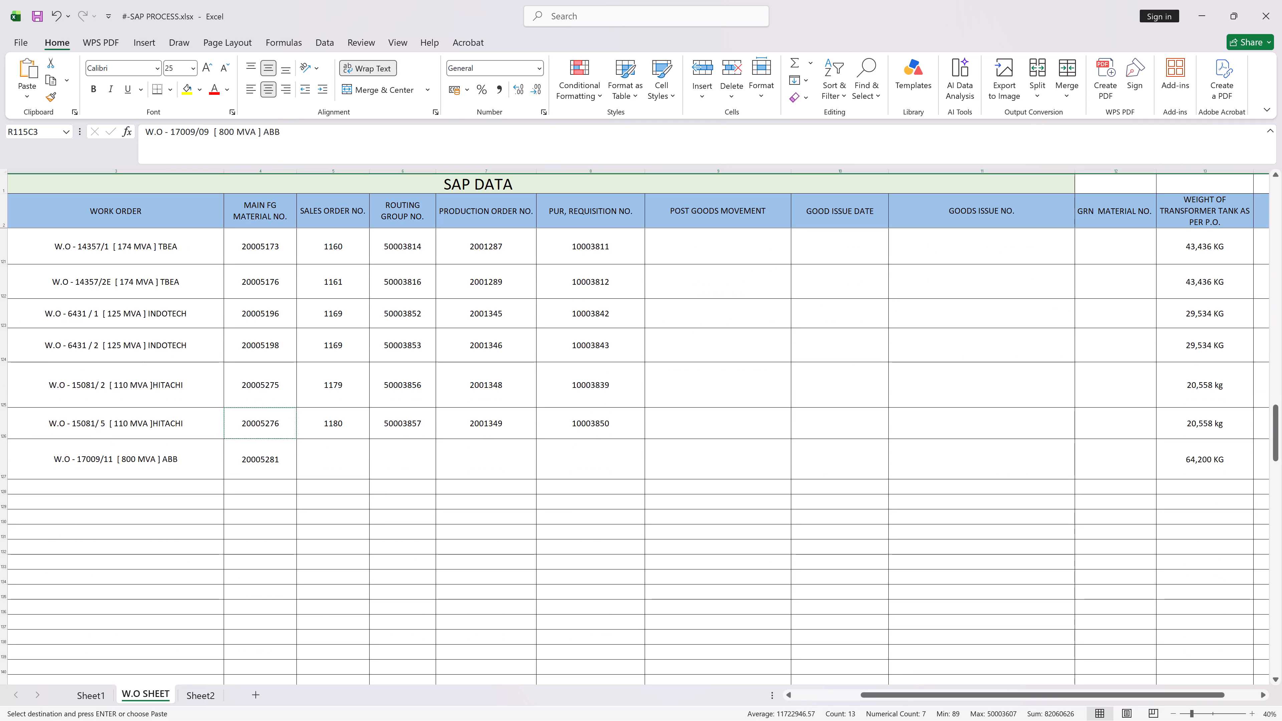
Select the main FG material number 20005276 of work order 15081/5 HITACHI again.
click(277, 430)
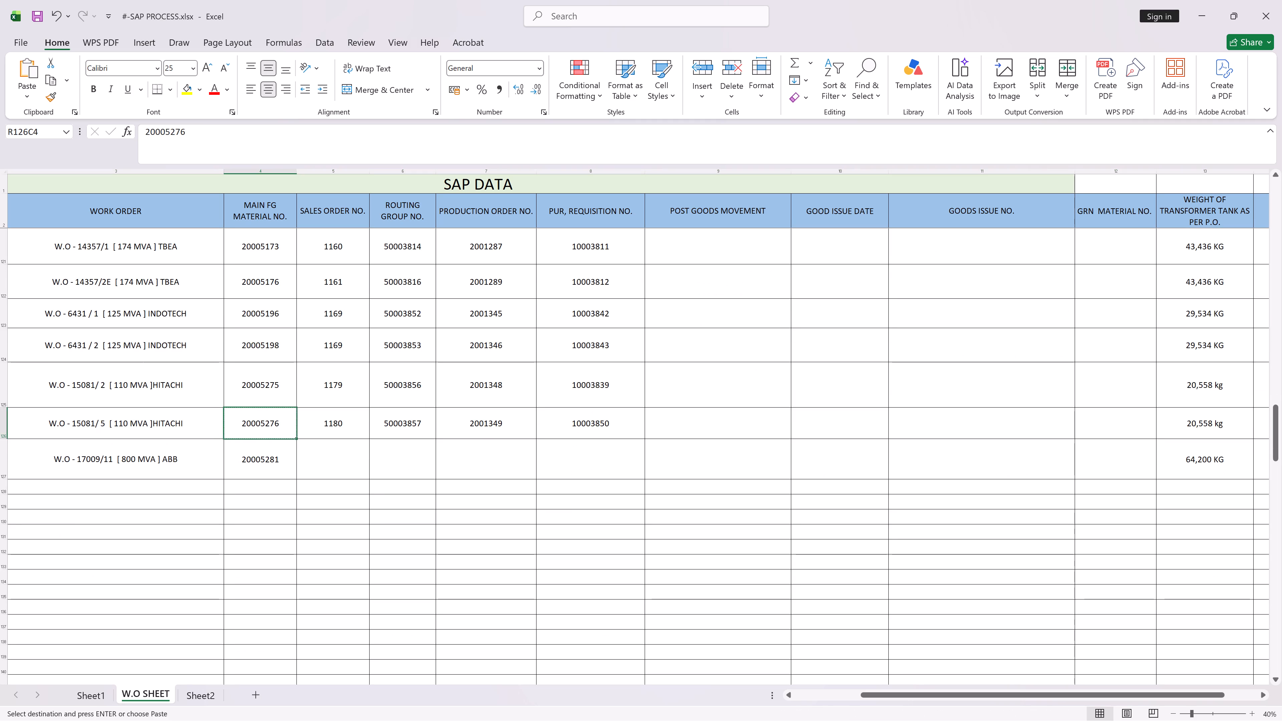
Copy main FG material number 20005276, switch to SAP in Chrome, and enter it in Display Routing with plant 1001.
key(ctrl+c)
click(1197, 5)
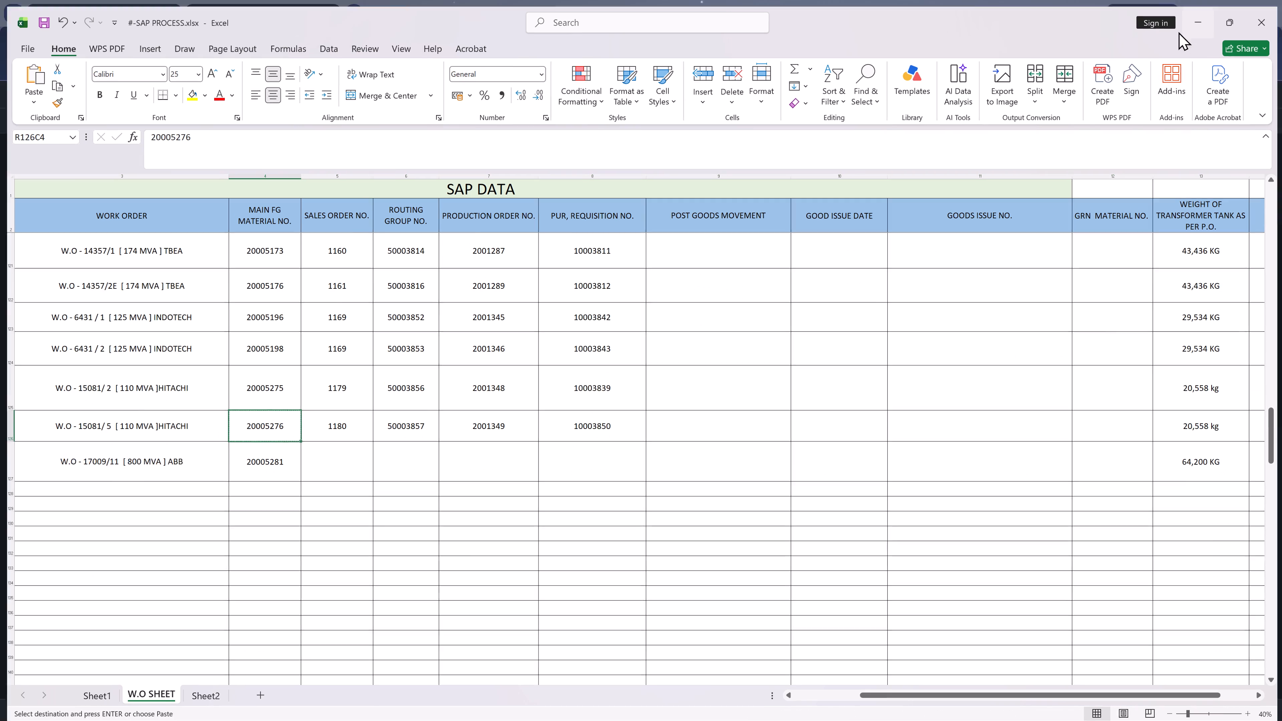
click(152, 147)
key(ctrl+v)
click(150, 168)
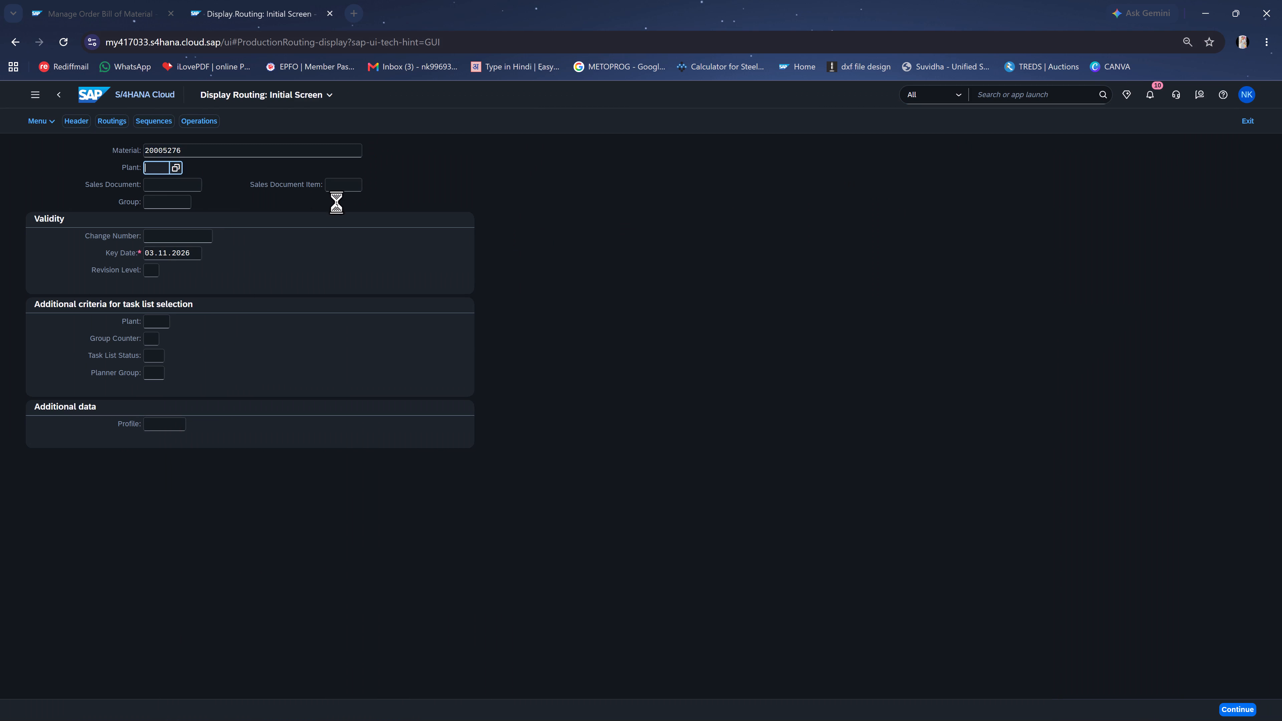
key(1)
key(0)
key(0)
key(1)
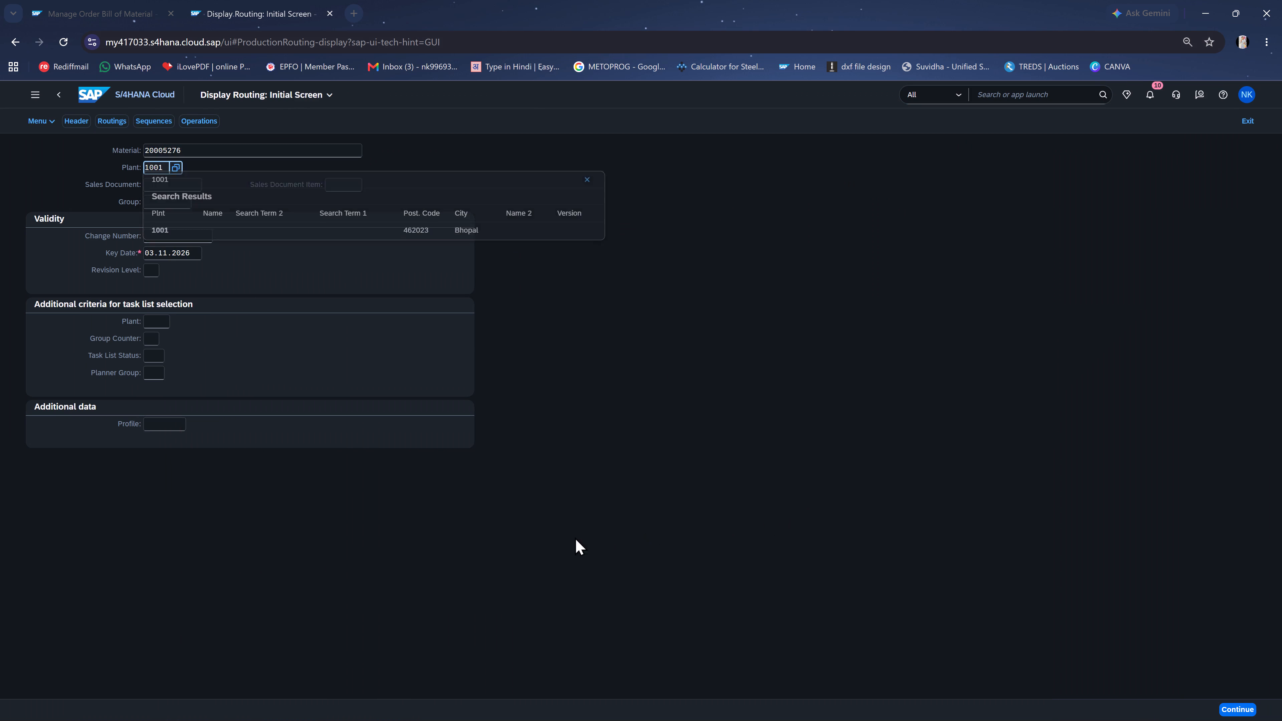
click(516, 545)
Switch to the Manage Order Bill of Material browser tab.
click(79, 9)
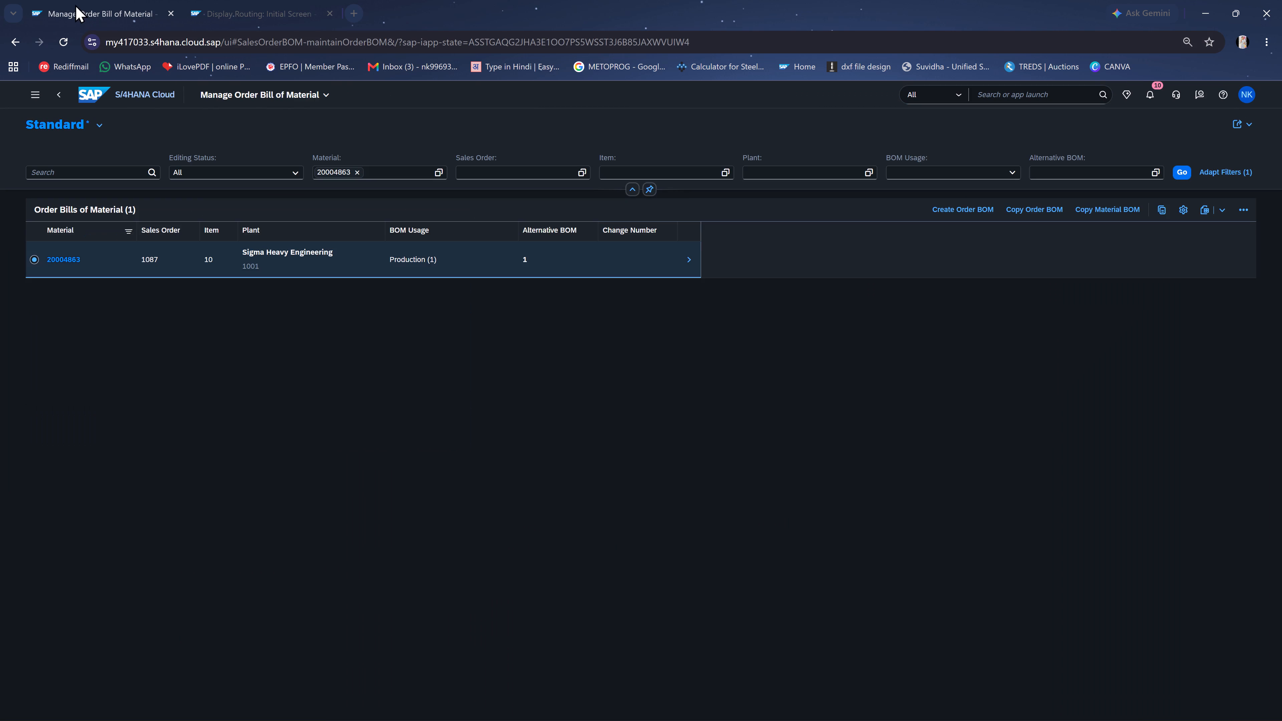
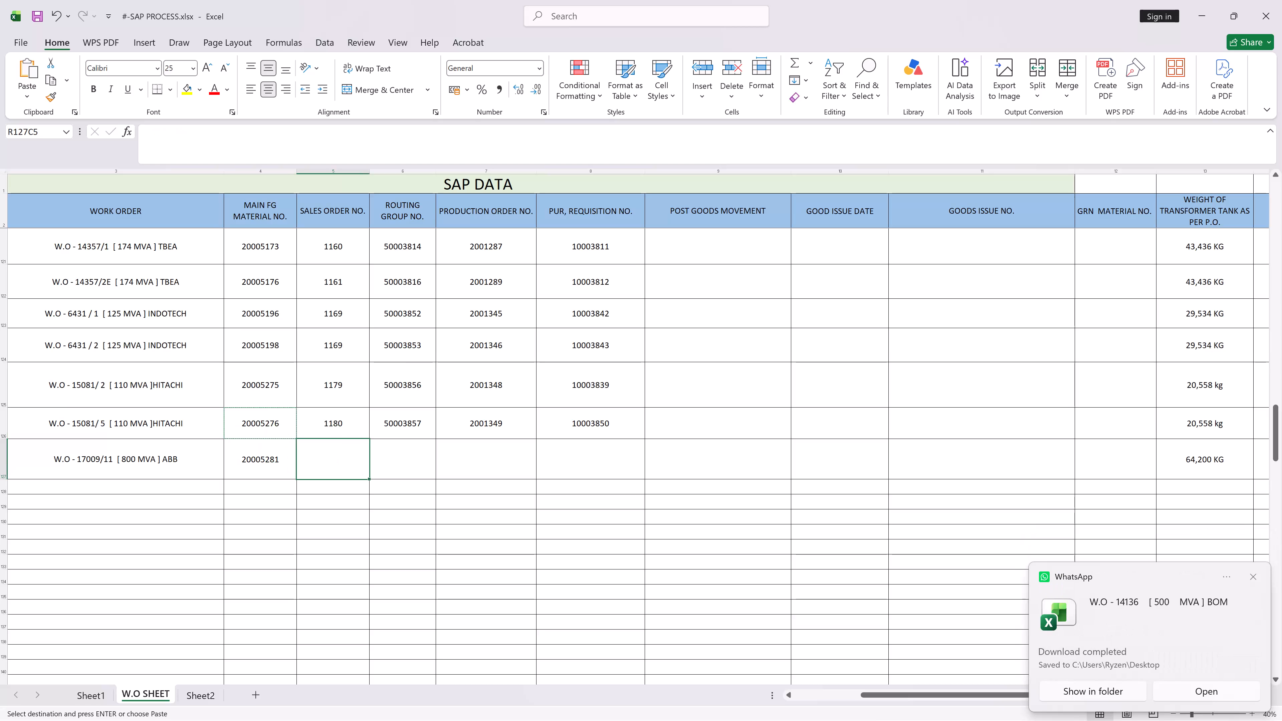
Enter sales order number 1185 for work order 17009/11 ABB in W.O SHEET and save the workbook.
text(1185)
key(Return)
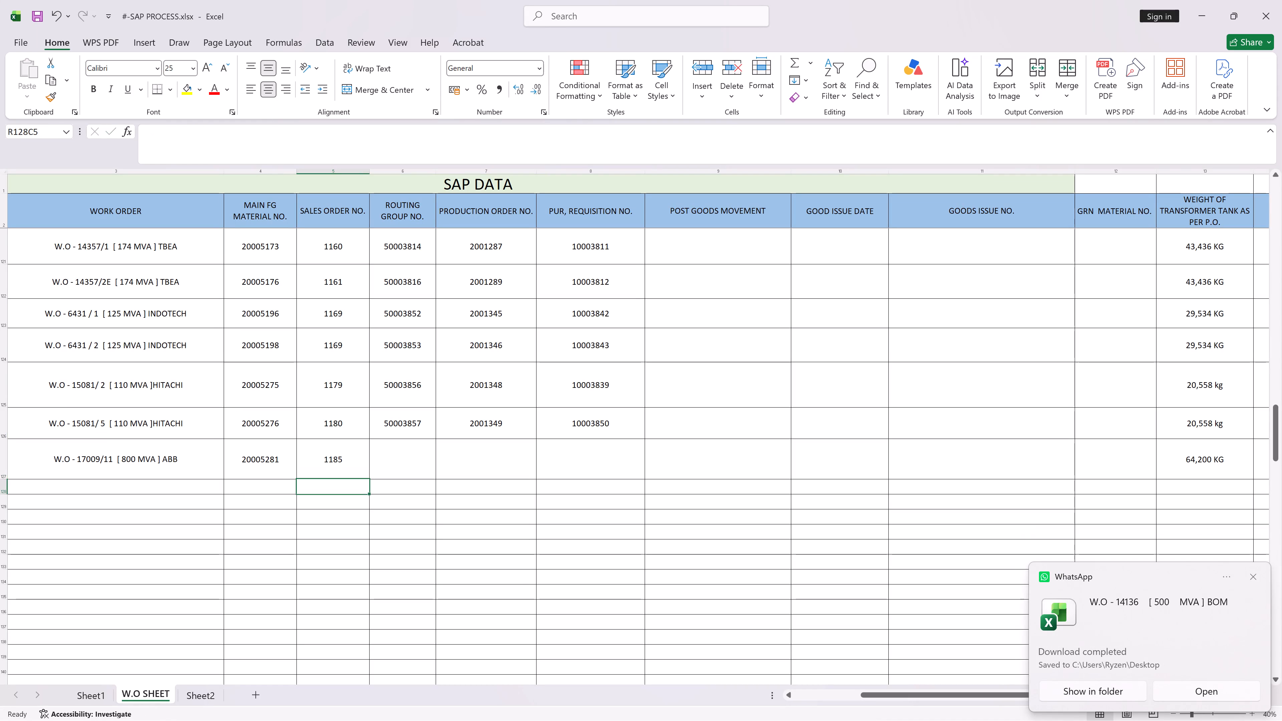
drag(395, 453, 395, 456)
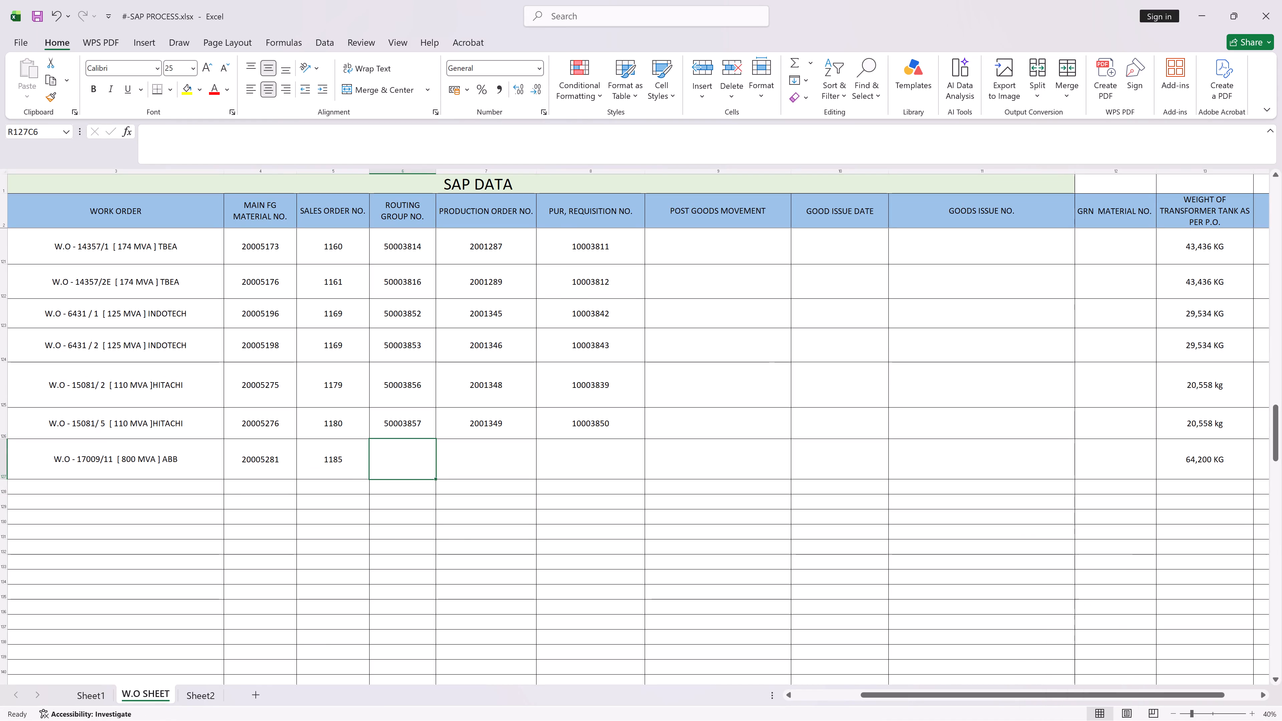
key(ctrl+s)
key(ctrl+s)
key(ctrl+s)
key(ctrl+s)
key(ctrl+s)
key(ctrl+s)
key(ctrl+s)
key(ctrl+s)
key(ctrl+s)
key(ctrl+s)
key(ctrl+s)
key(ctrl+s)
key(ctrl+s)
key(ctrl+s)
key(ctrl+s)
key(ctrl+s)
key(ctrl+s)
key(ctrl+s)
key(ctrl+s)
key(ctrl+s)
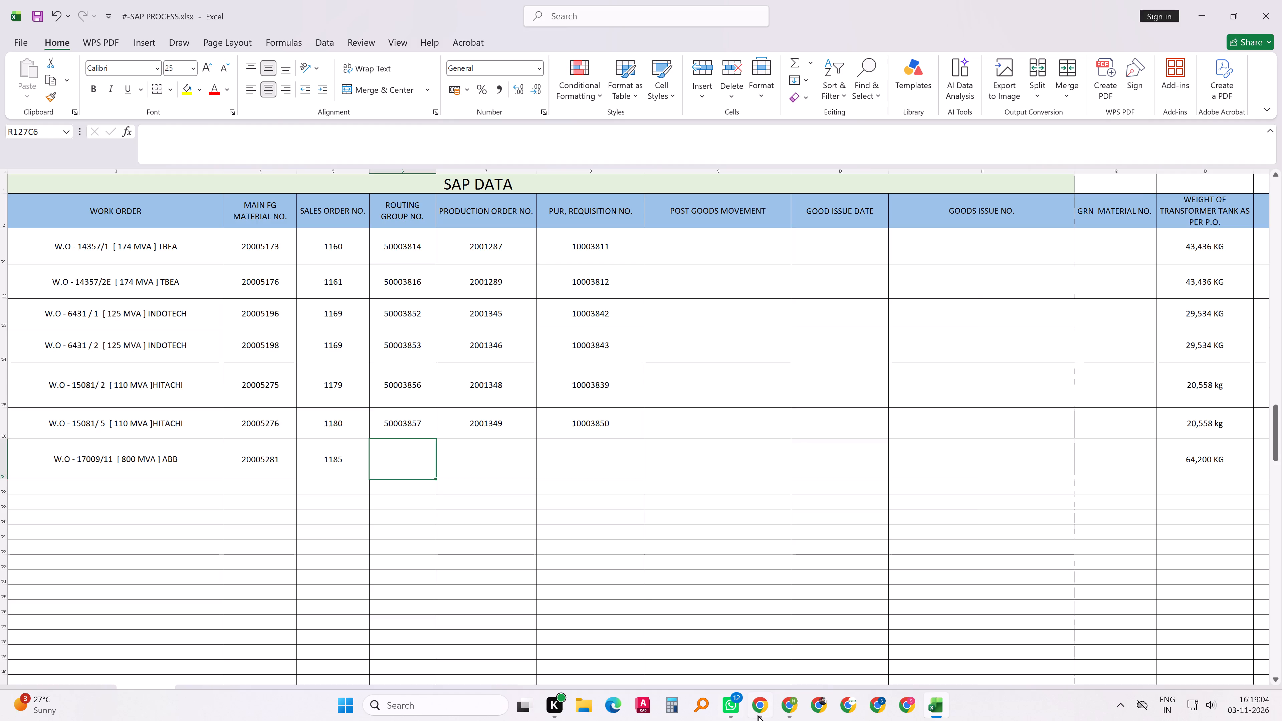
Switch to SAP in Chrome and start copying the order BOM of material 20004863, sales order 1087.
click(758, 715)
click(1032, 207)
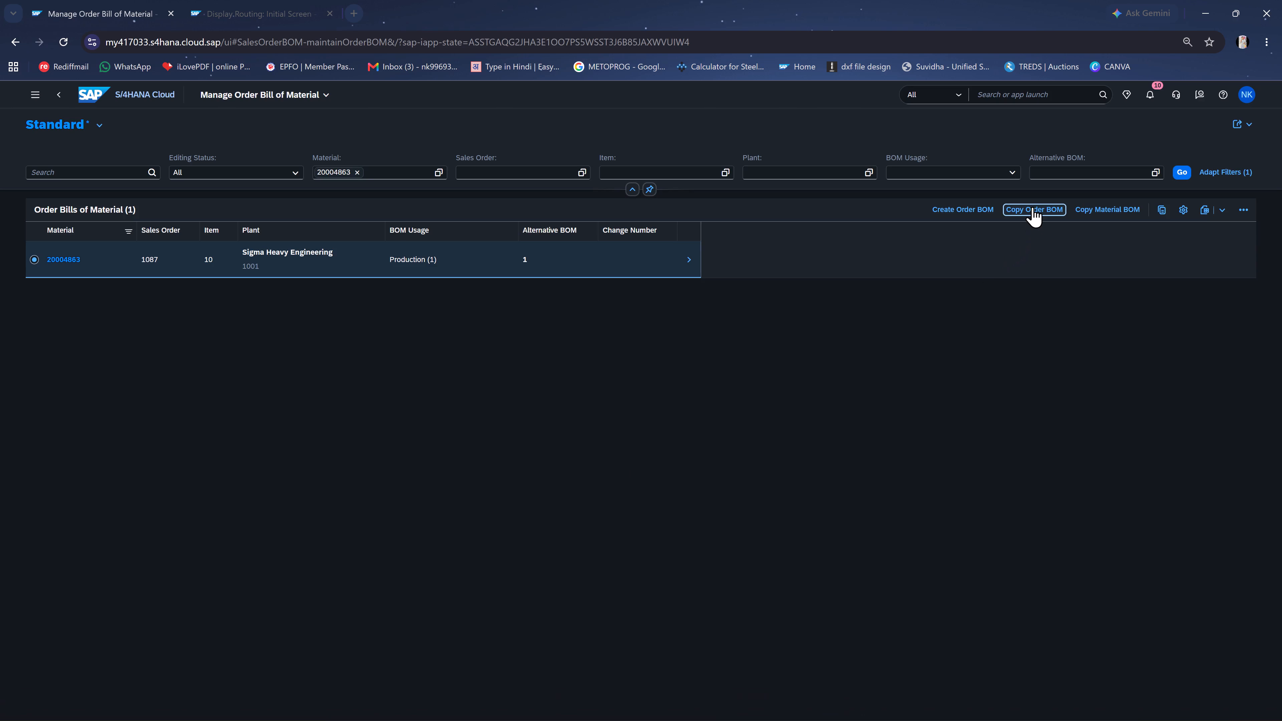
In Copy Order BOM, enter target sales order 1185, item 10 and BOM usage Production (1).
text(1185)
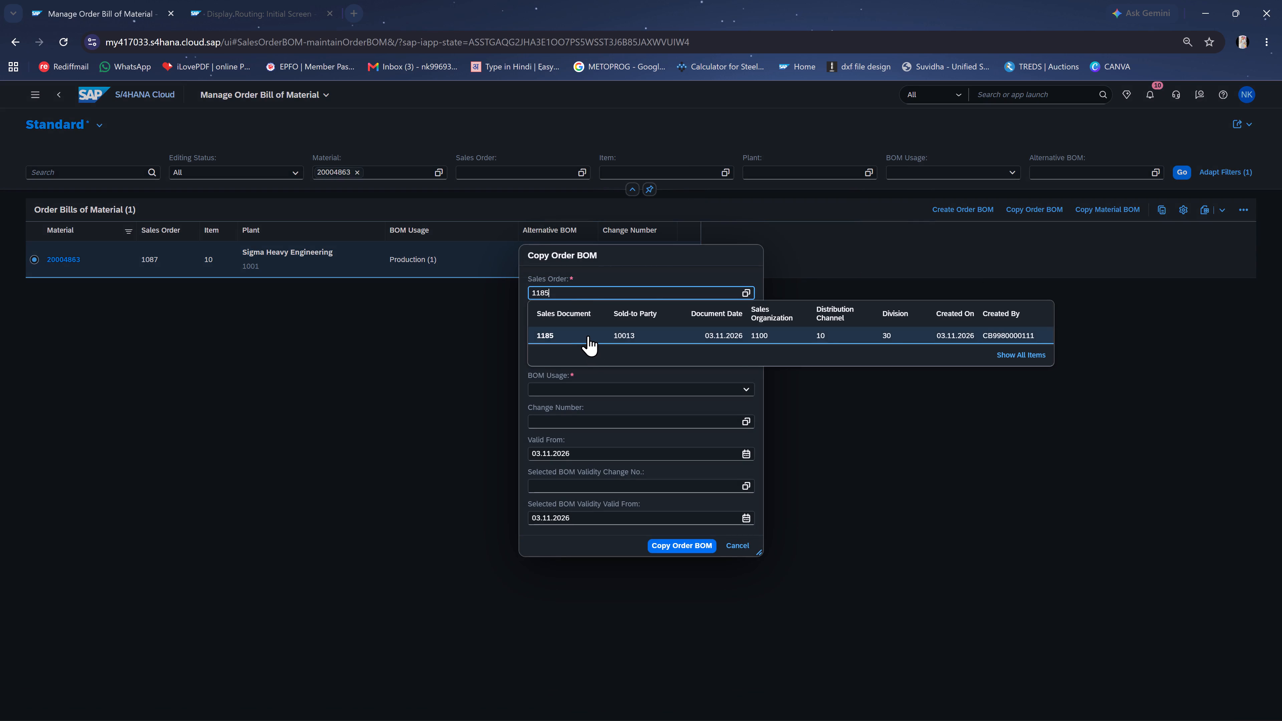
click(588, 335)
click(559, 320)
text(10)
click(1039, 521)
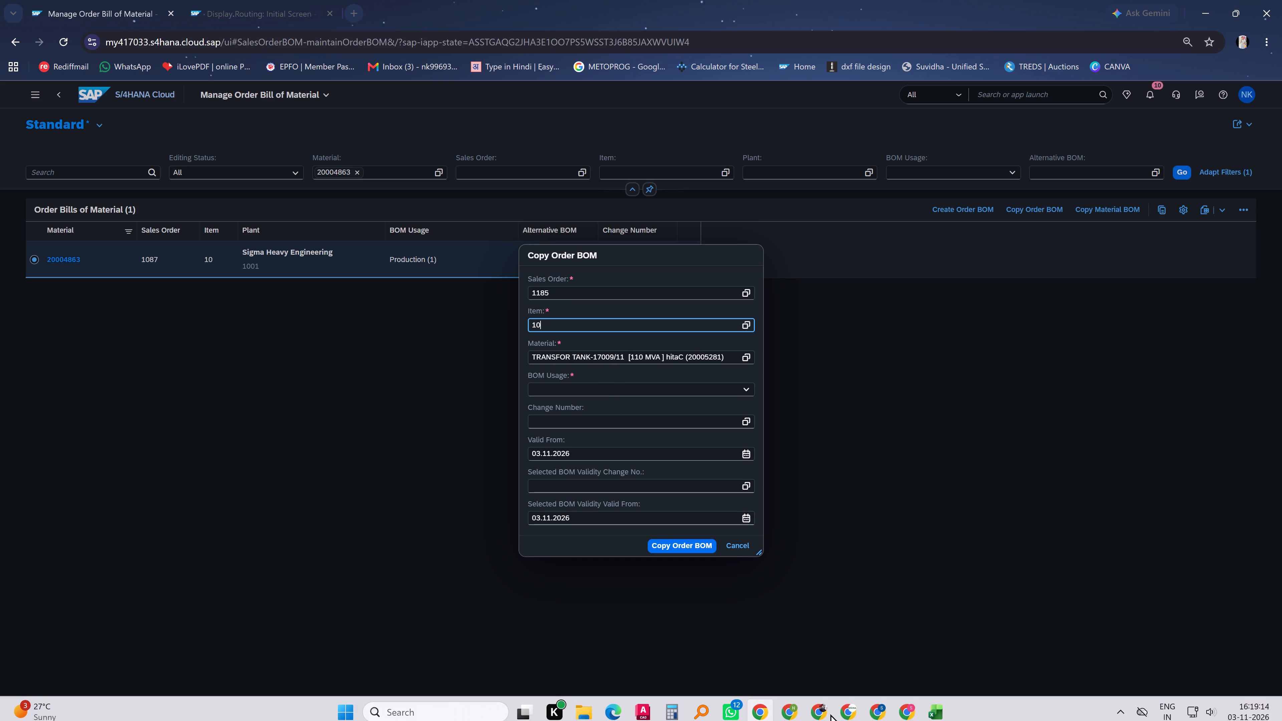
click(932, 712)
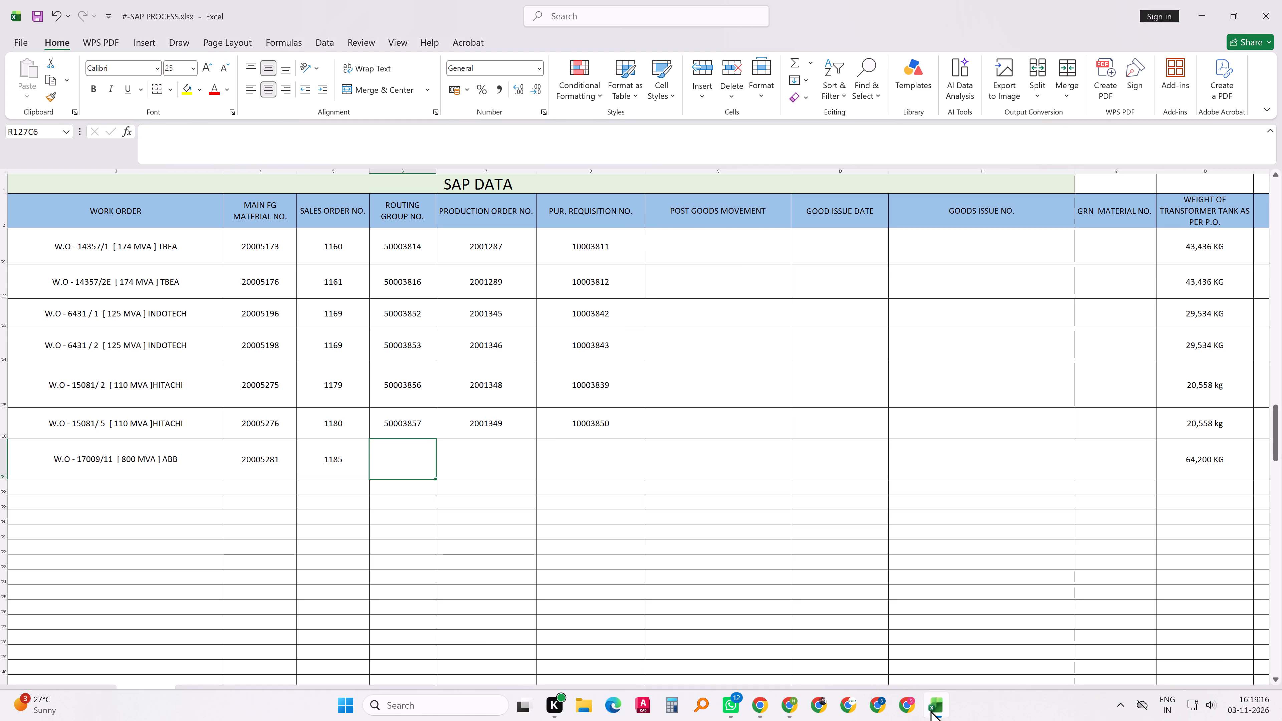
click(930, 710)
click(584, 391)
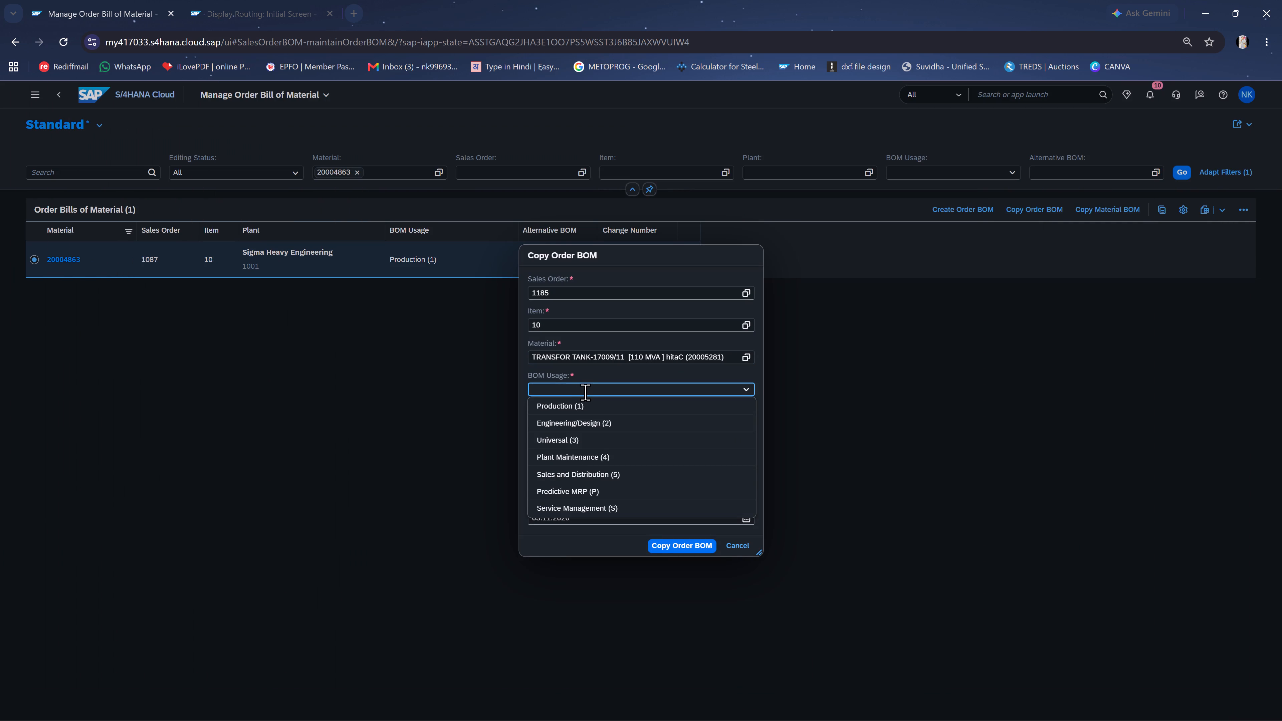
key(1)
click(628, 412)
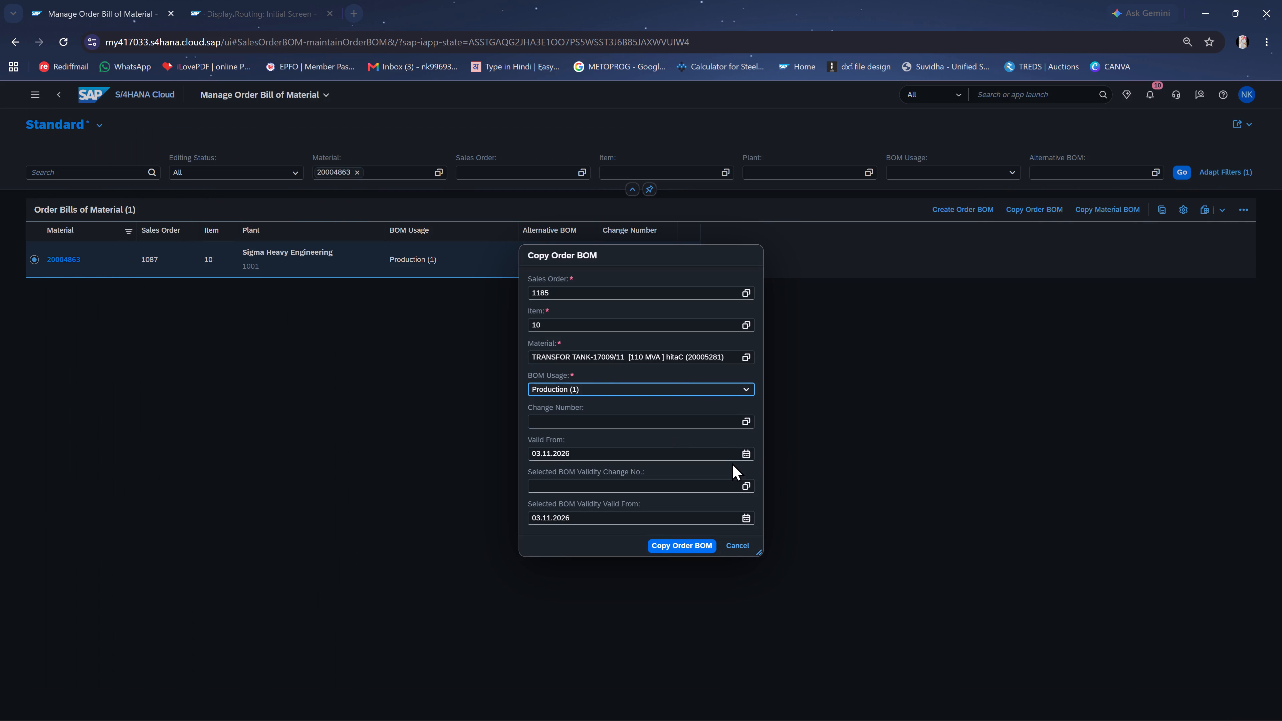
In Excel's W.O SHEET, set the end date of work order 17009/11 ABB to 05-02-2027, consulting the system calendar up to February 2027.
click(928, 708)
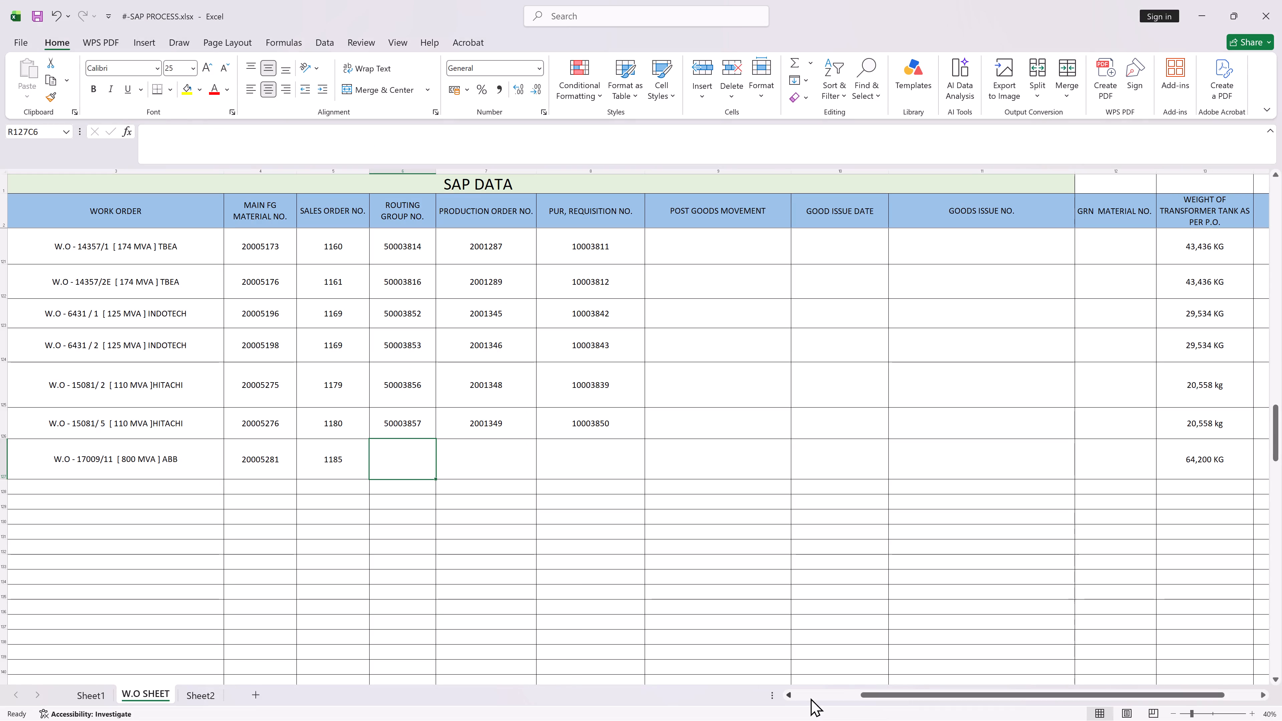
drag(870, 695, 723, 694)
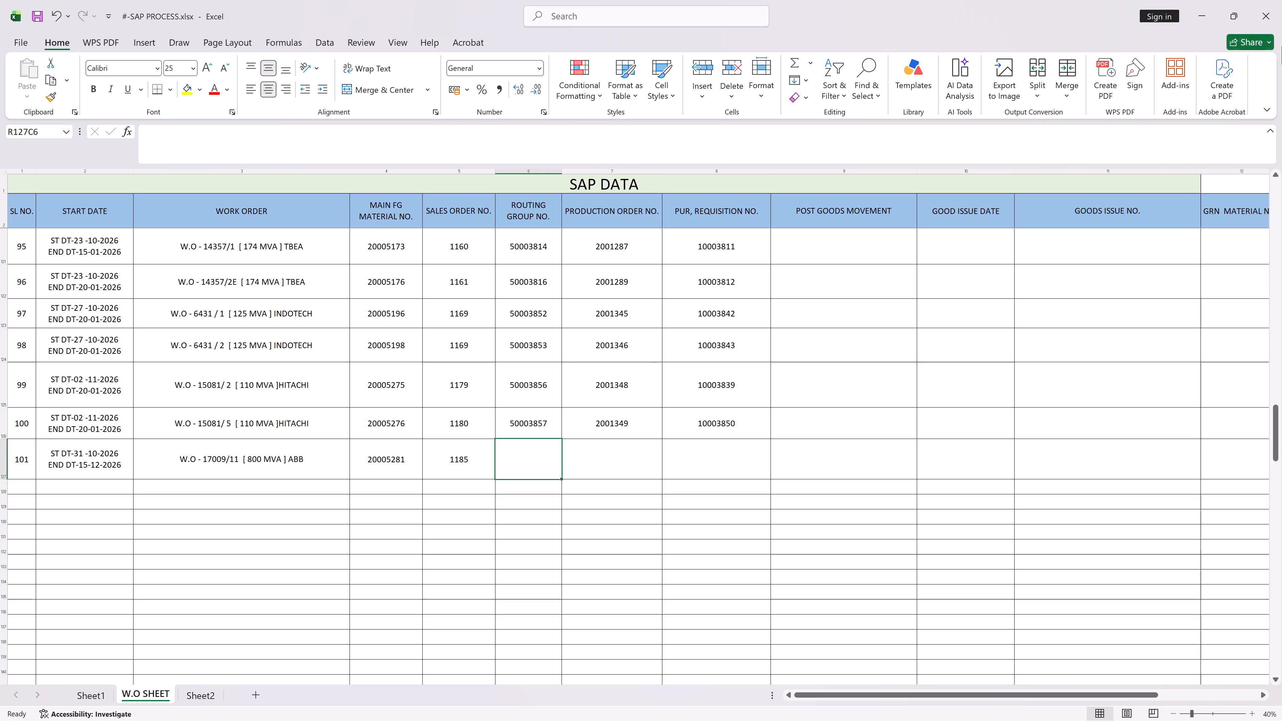
double_click(84, 465)
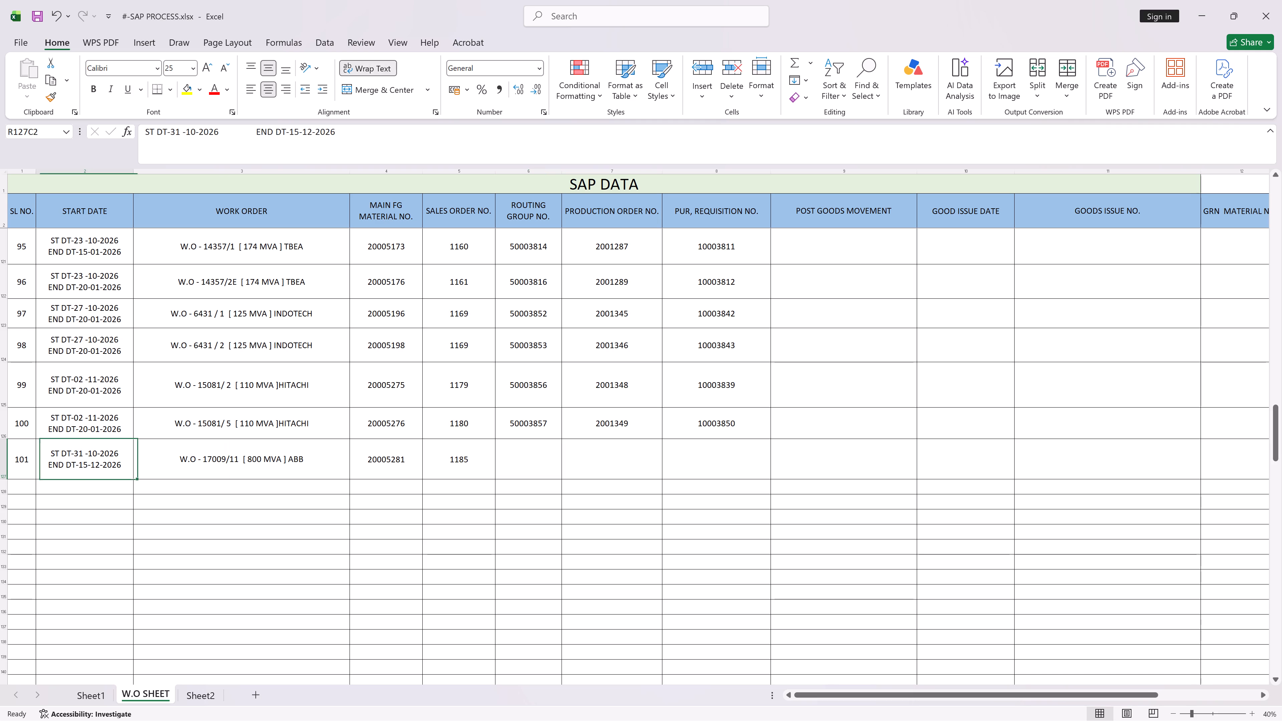
key(BackSpace)
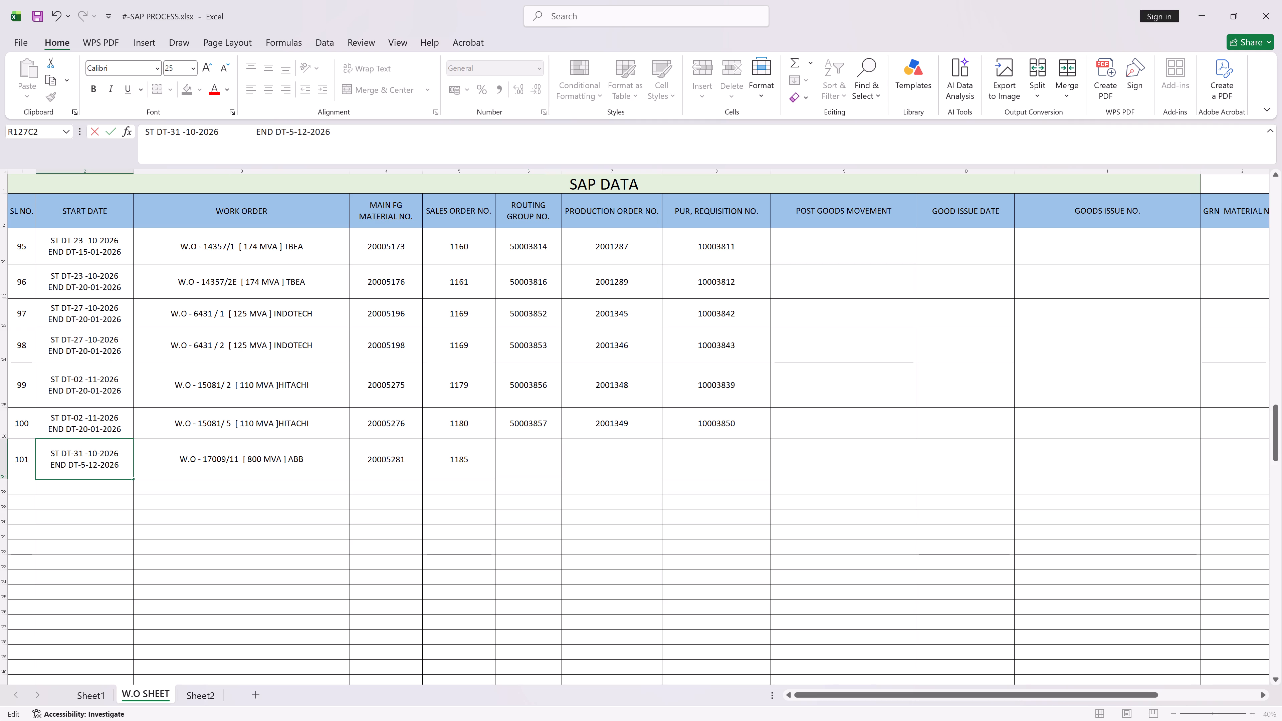
key(Delete)
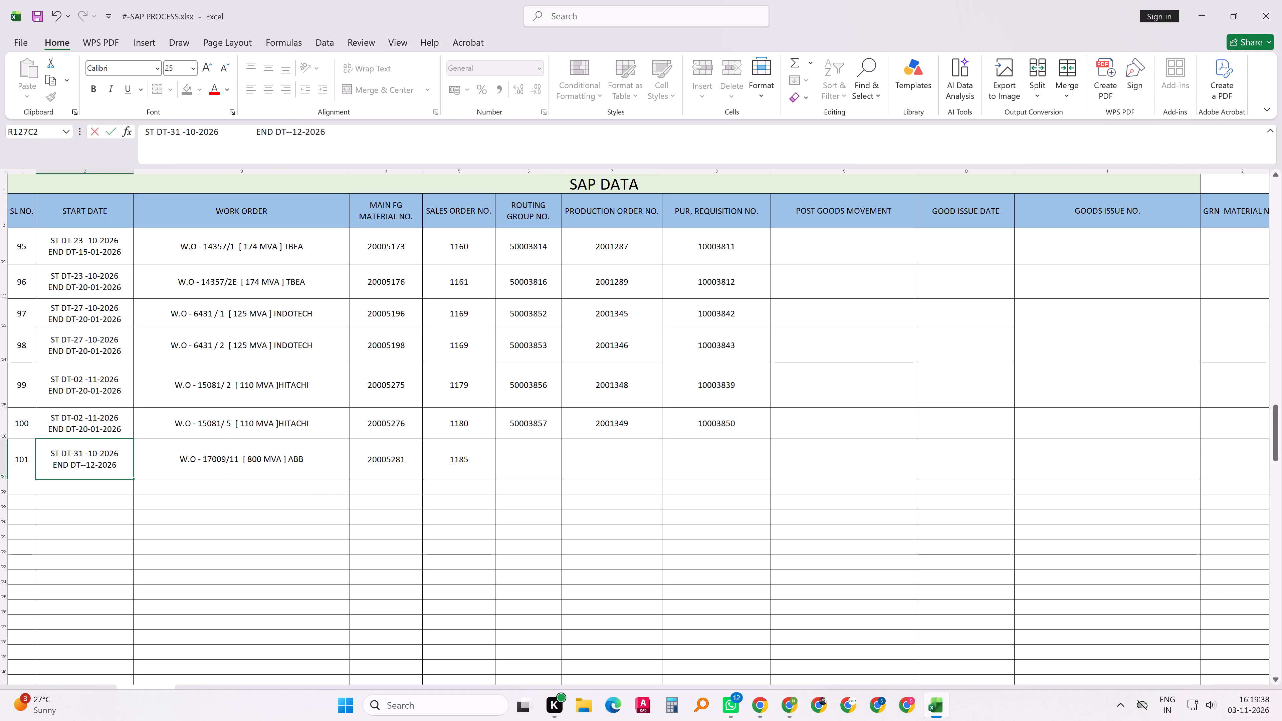
click(1267, 718)
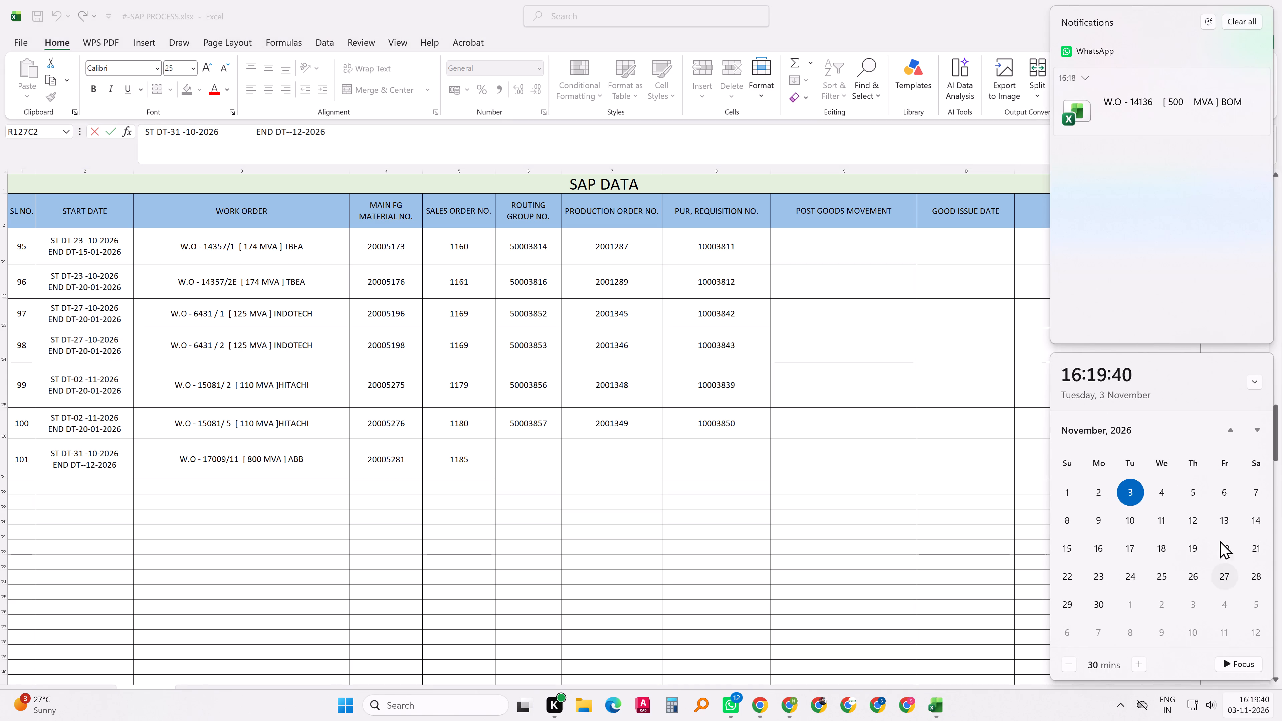
click(1232, 433)
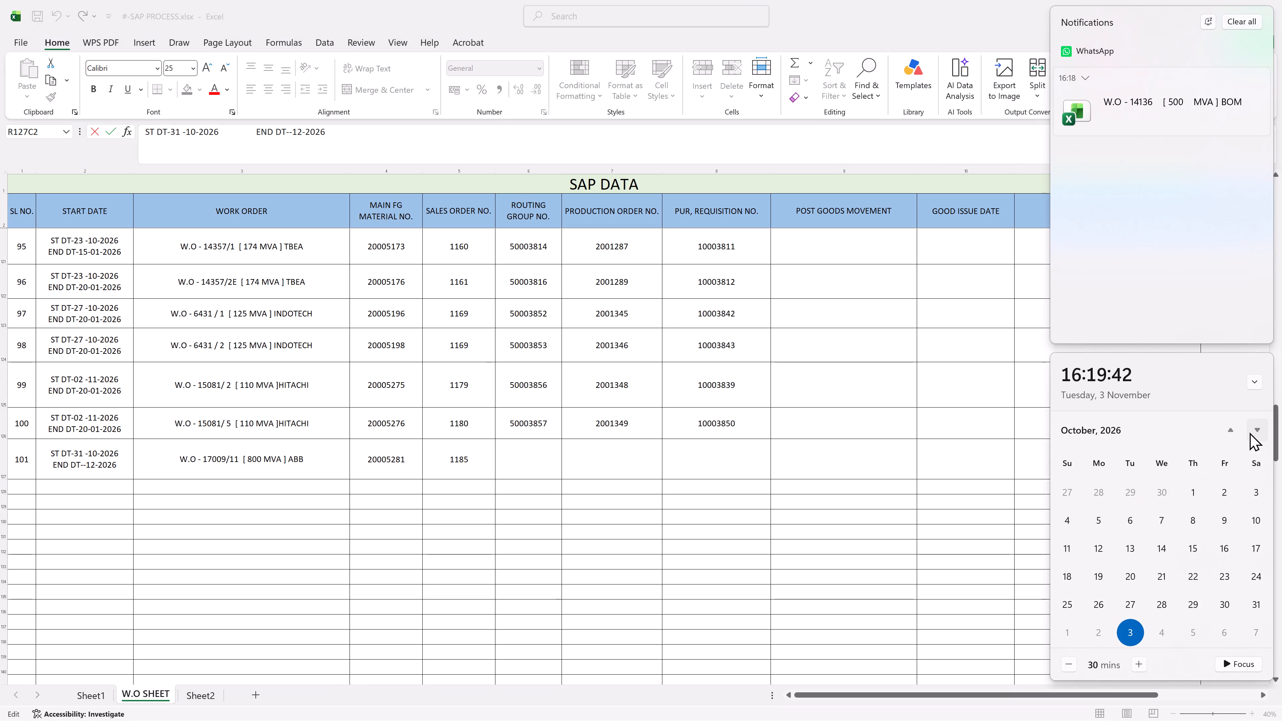
click(1251, 432)
click(1256, 431)
click(1256, 430)
click(1256, 430)
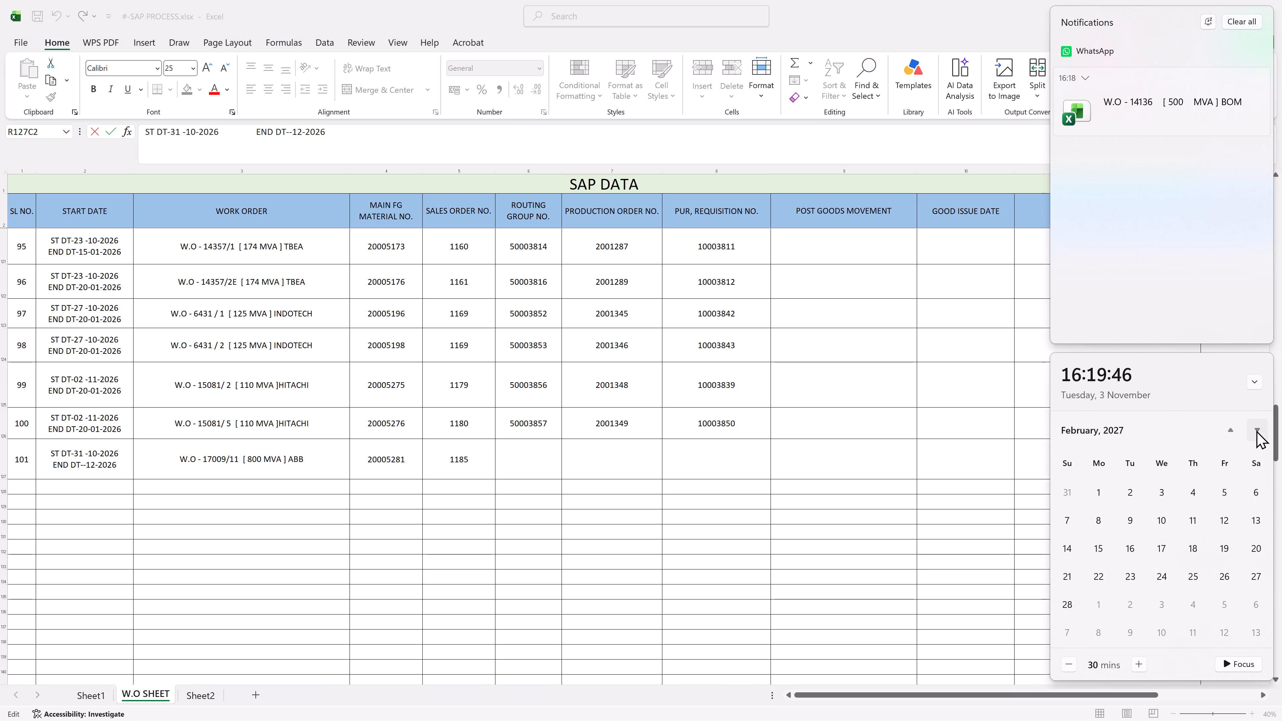
click(86, 465)
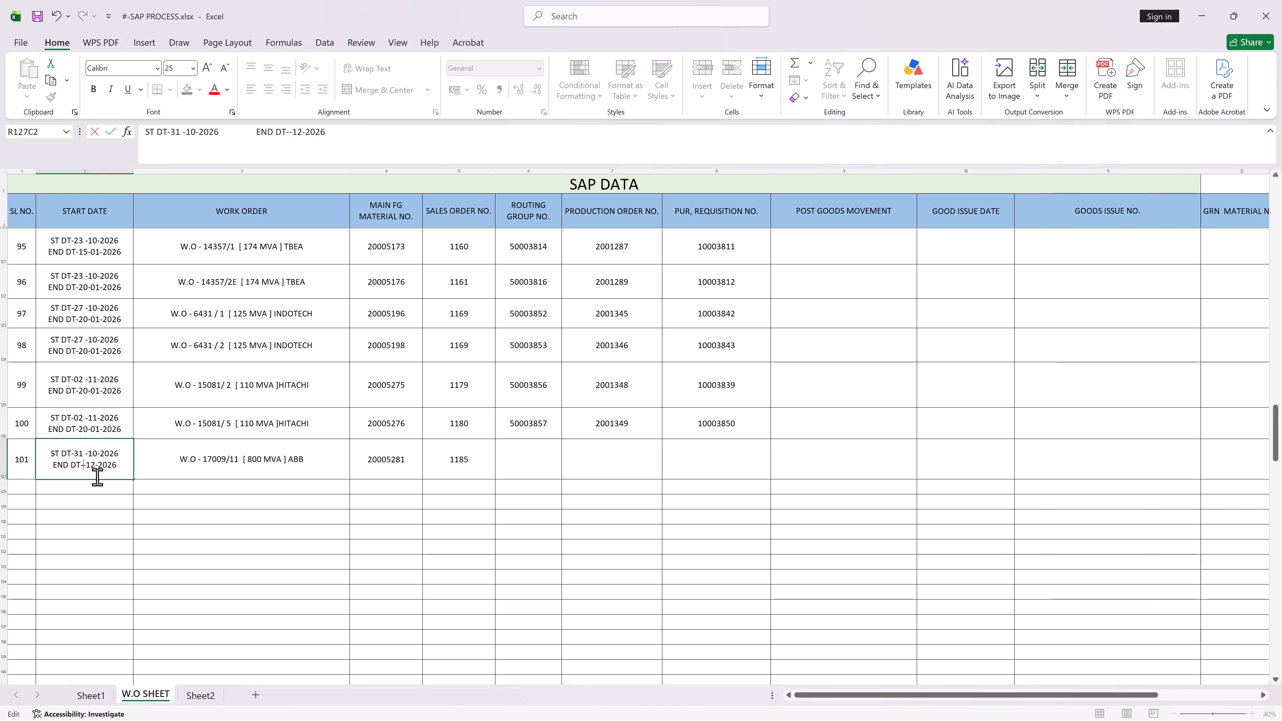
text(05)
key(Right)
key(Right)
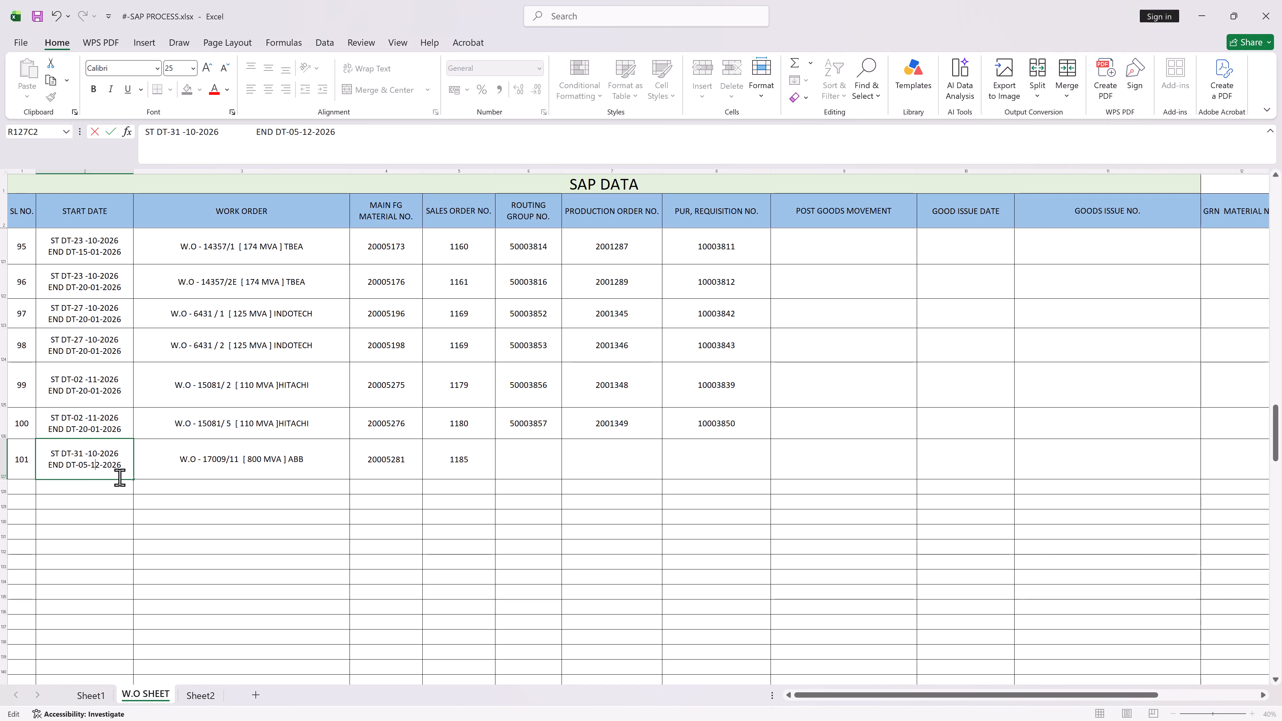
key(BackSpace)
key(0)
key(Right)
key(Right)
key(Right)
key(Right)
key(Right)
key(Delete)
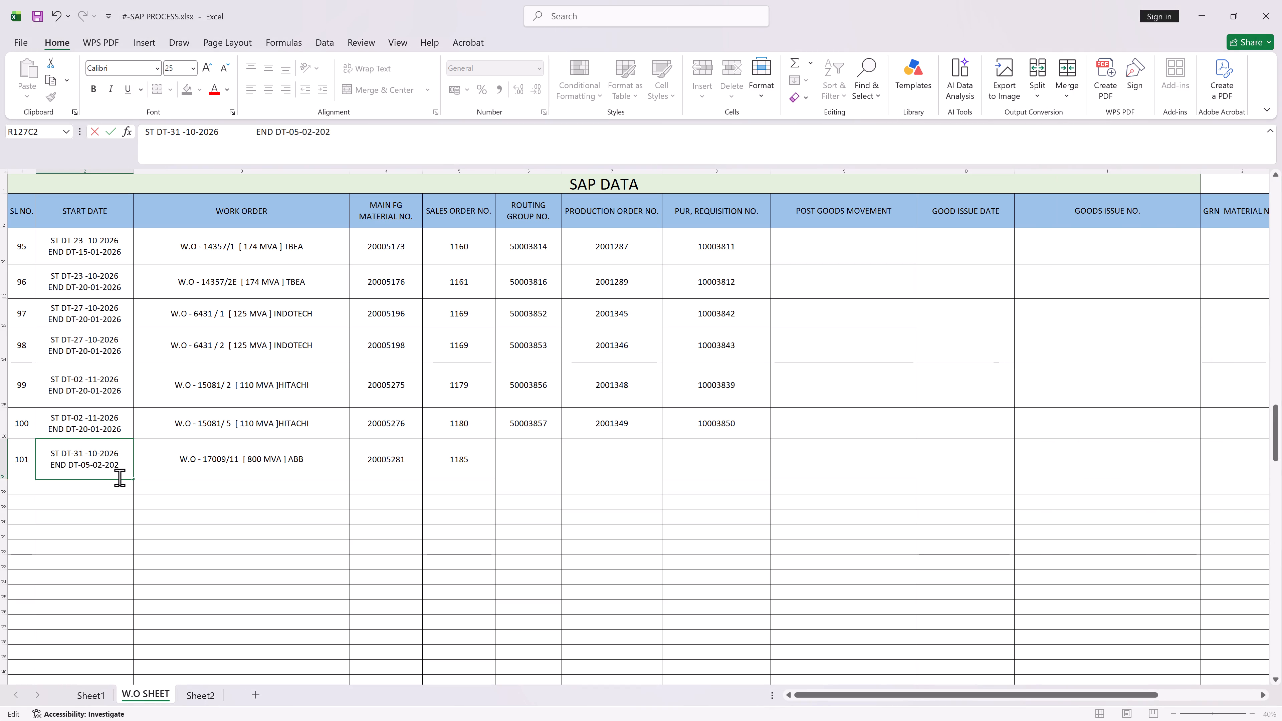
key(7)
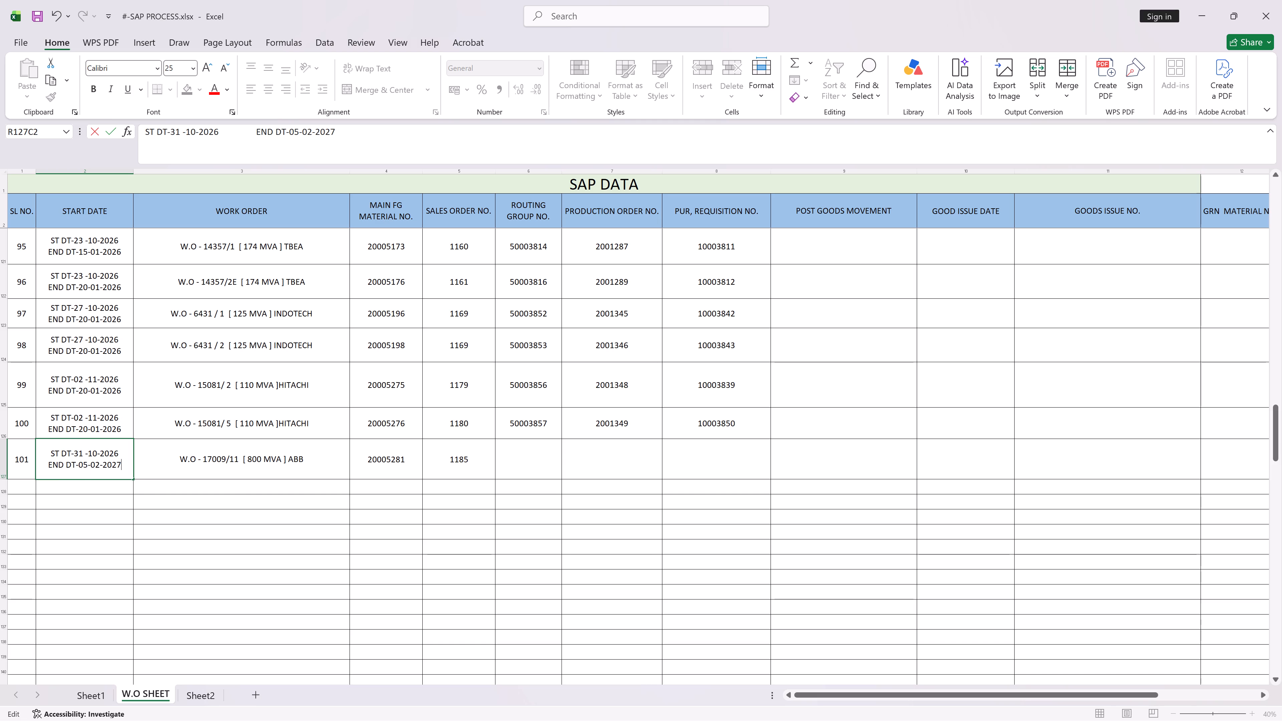
click(94, 491)
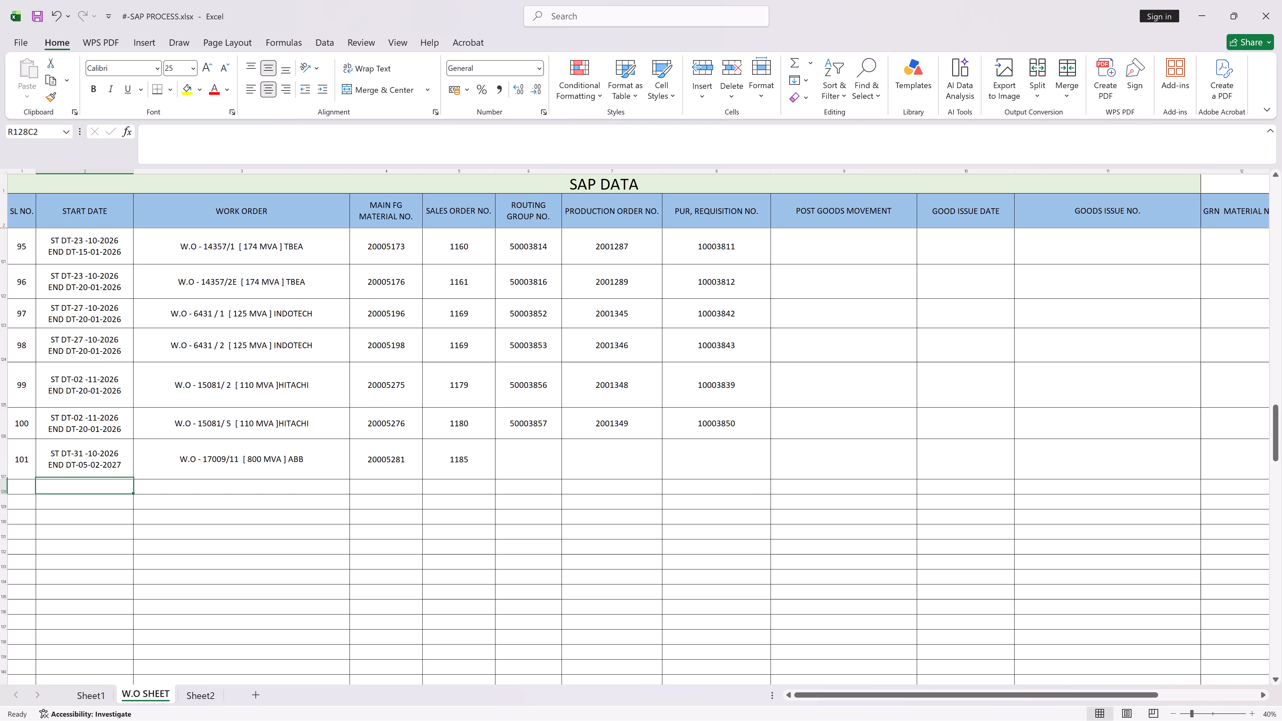
Save the #-SAP PROCESS.xlsx workbook and return to the Copy Order BOM form in Chrome.
key(ctrl+s)
key(ctrl+s)
key(ctrl+s)
key(ctrl+s)
key(ctrl+s)
key(ctrl+s)
key(ctrl+s)
key(ctrl+s)
key(ctrl+s)
key(ctrl+s)
key(ctrl+s)
key(ctrl+s)
key(ctrl+s)
key(ctrl+s)
key(ctrl+s)
key(ctrl+s)
key(ctrl+s)
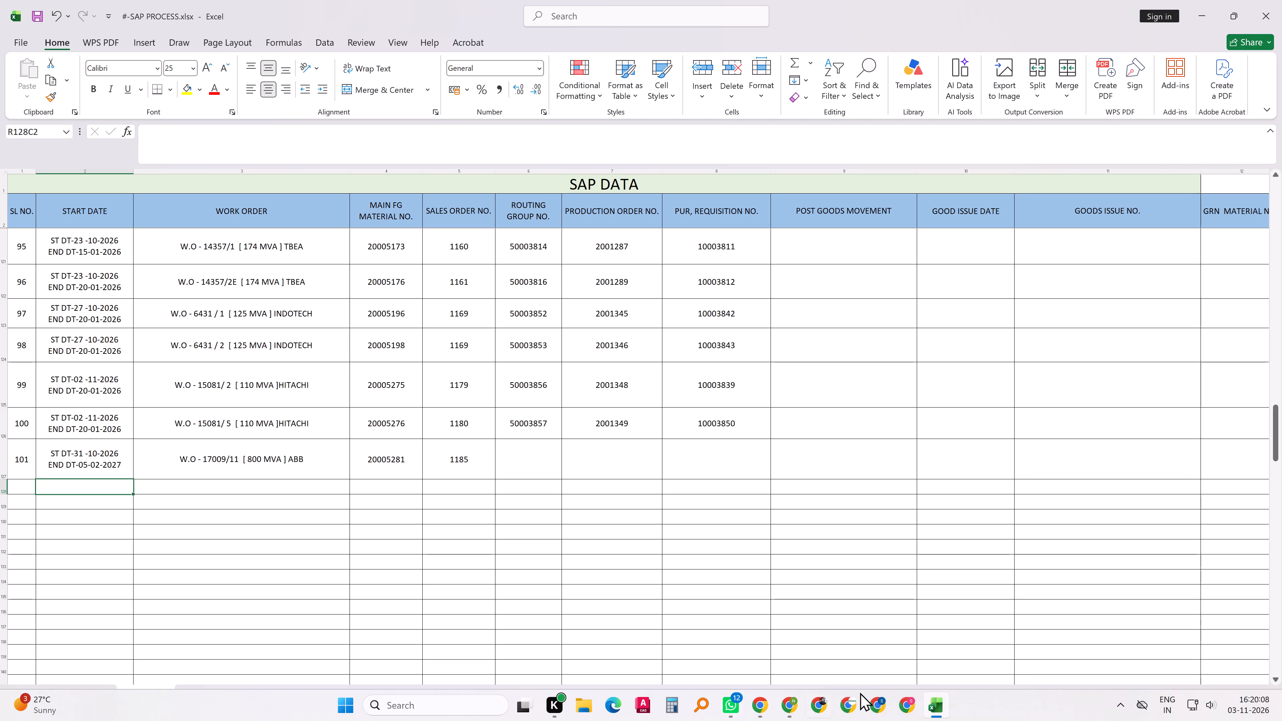
click(1196, 13)
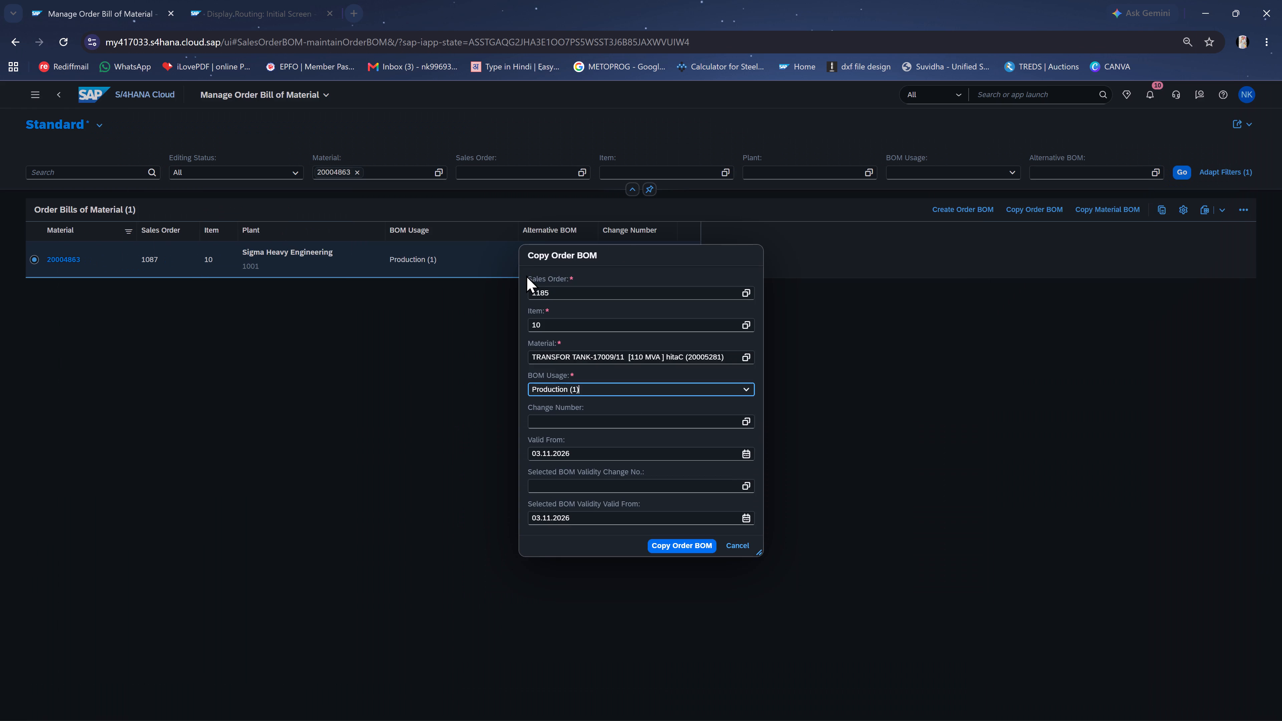
Set Valid From and Selected BOM Validity Valid From to 31.10.2026 and carry out the order BOM copy.
click(749, 454)
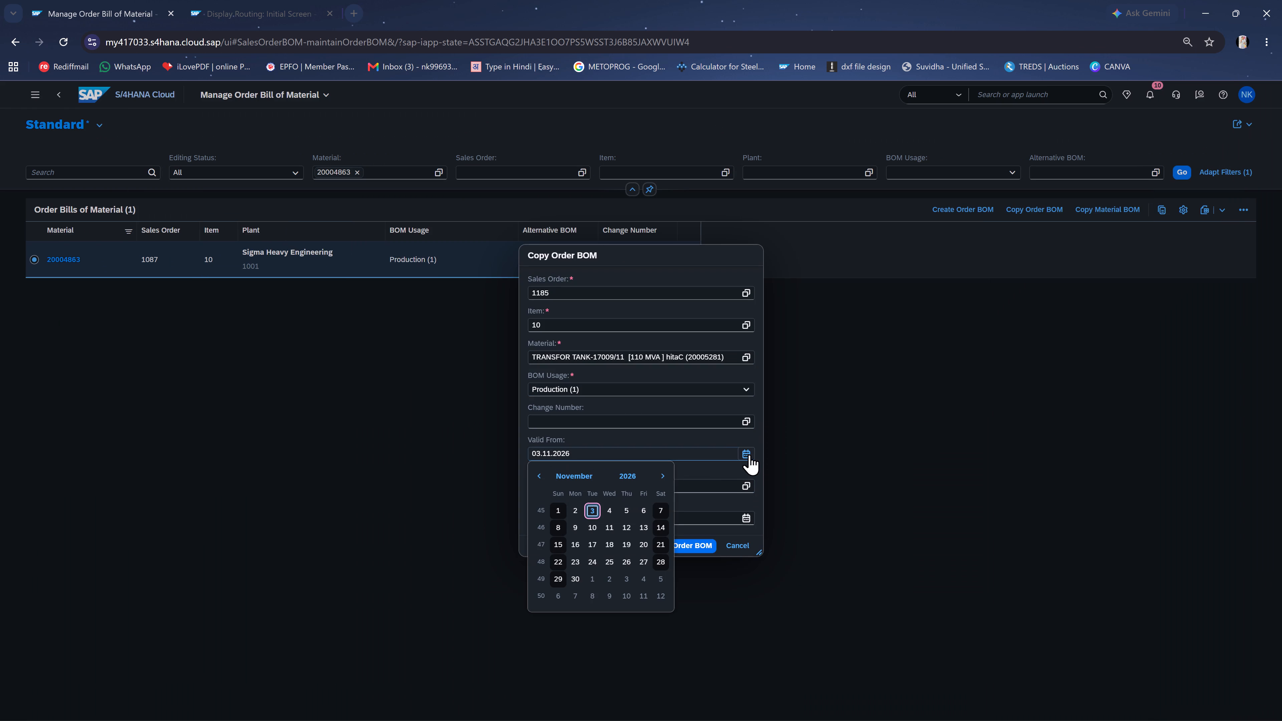
click(543, 476)
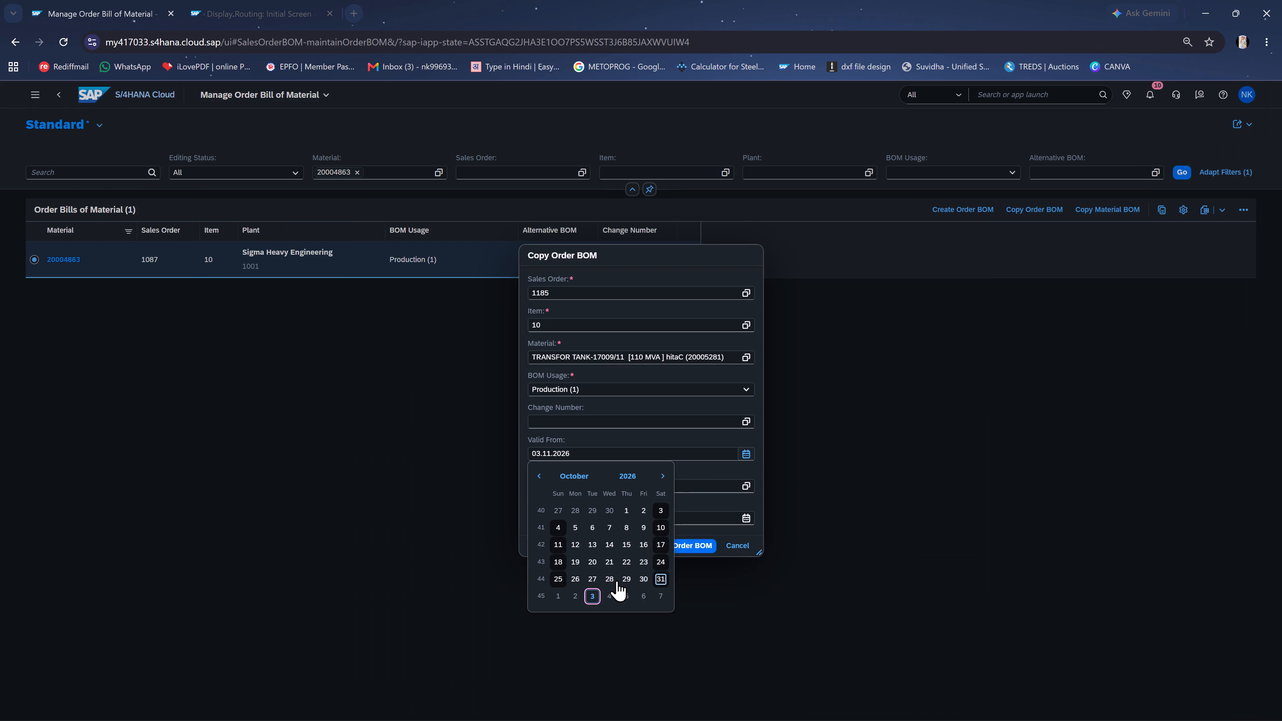
click(659, 578)
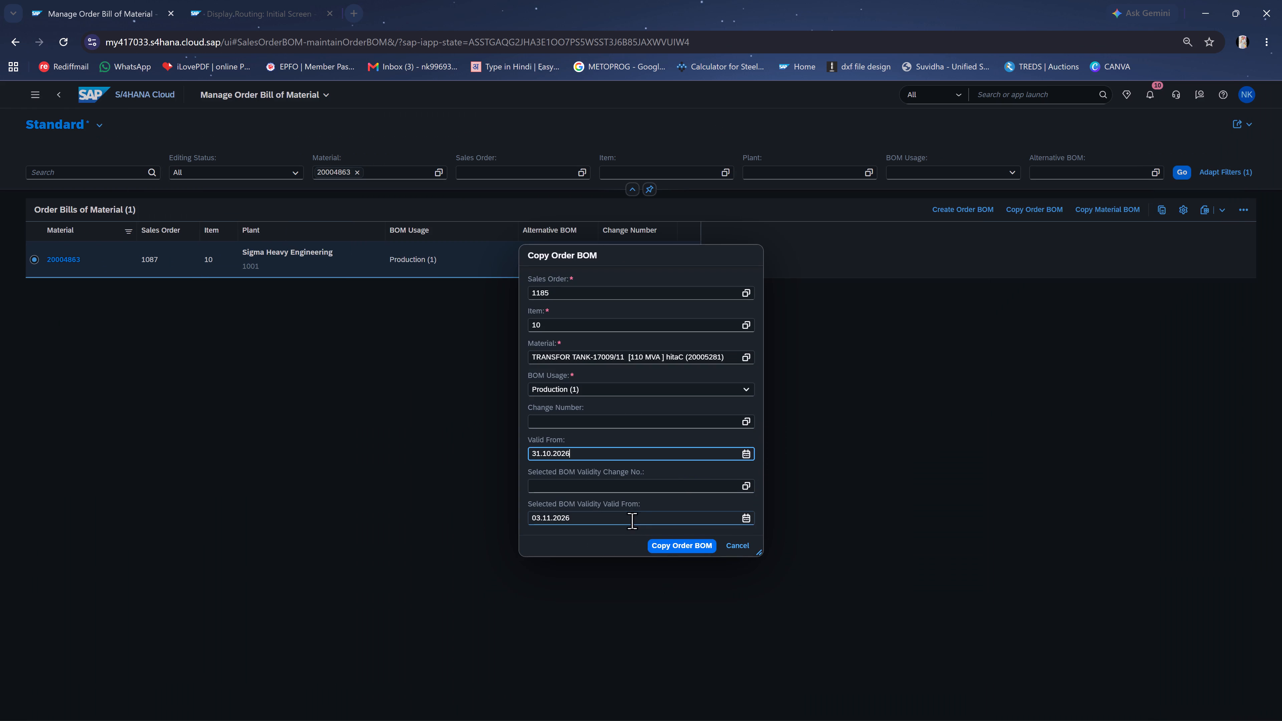
click(747, 520)
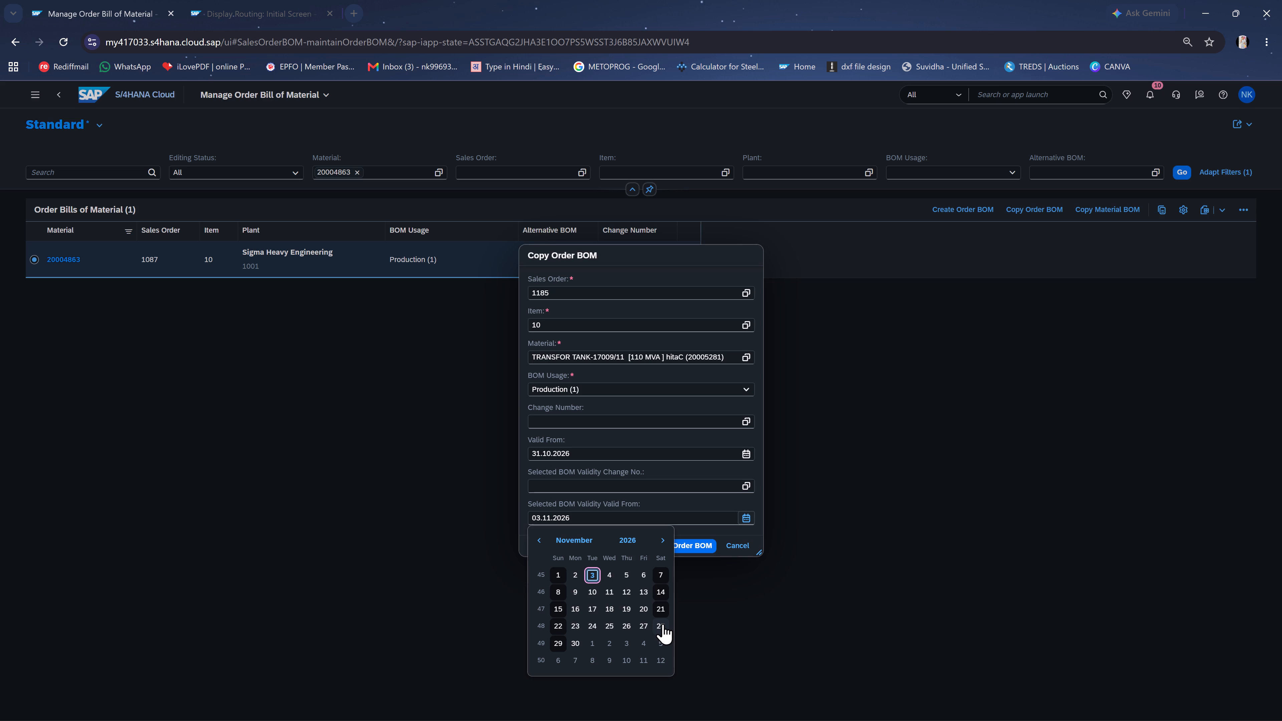
click(540, 539)
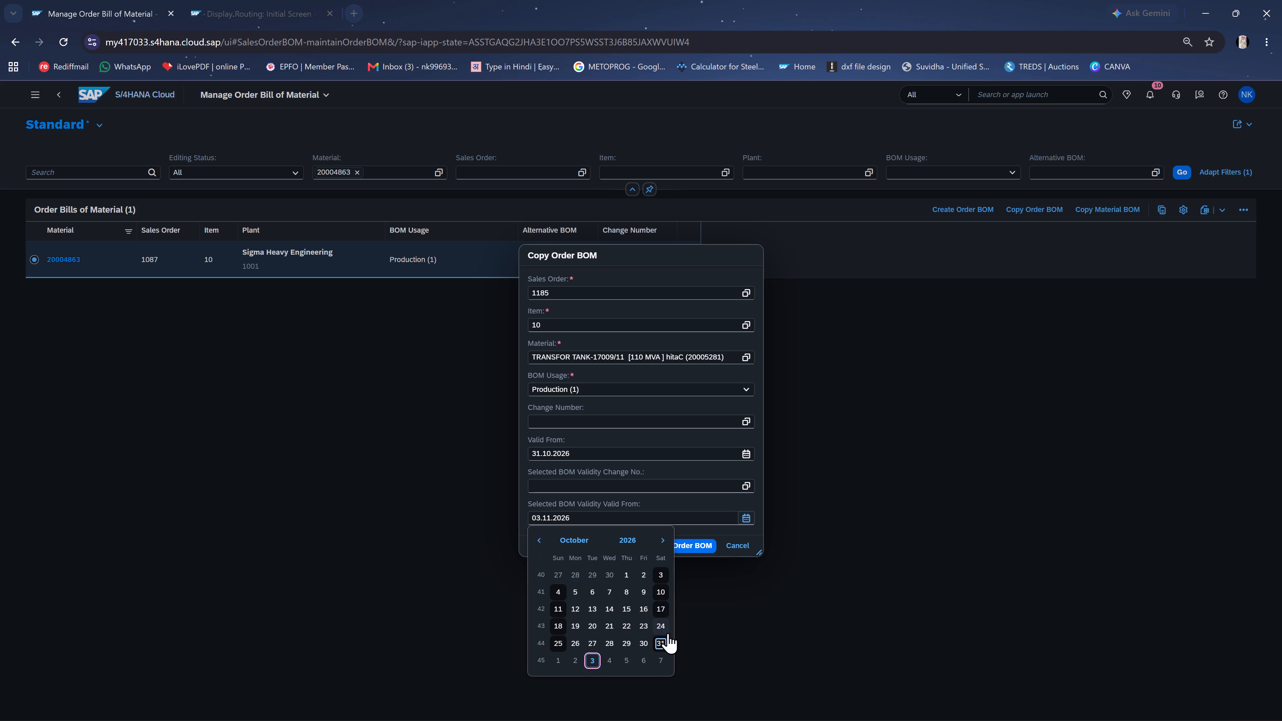
click(661, 641)
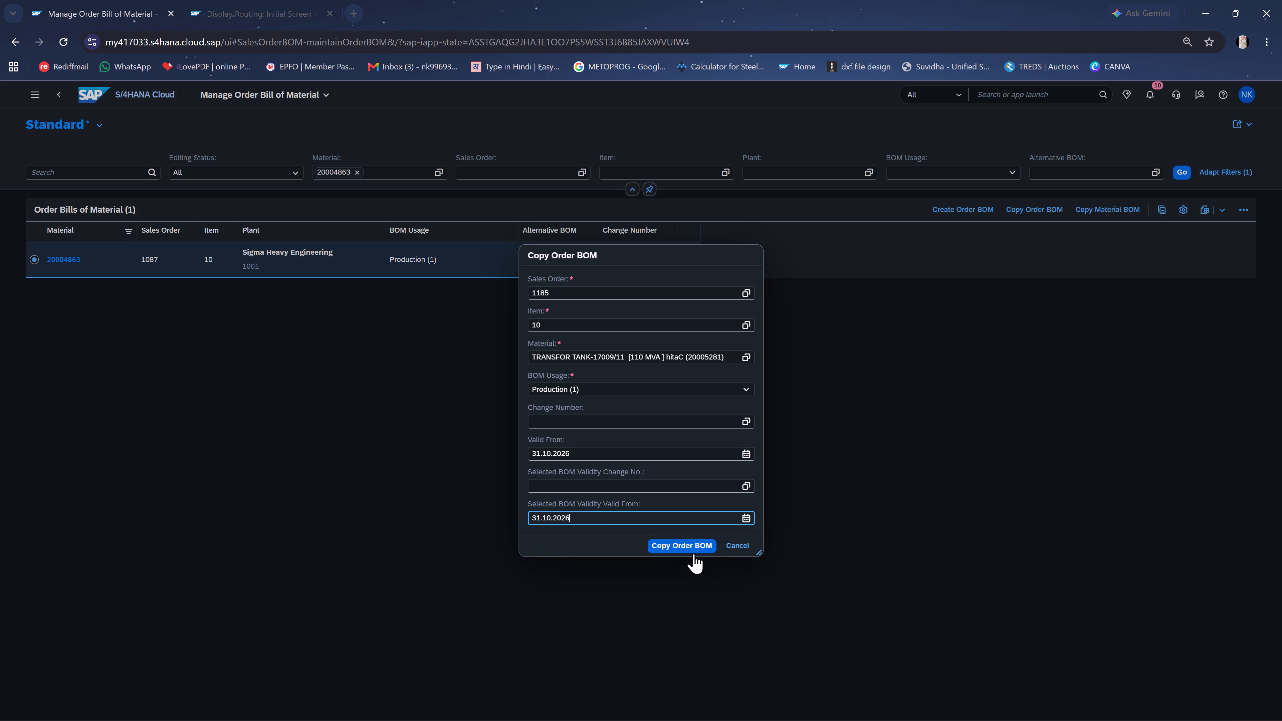
click(676, 543)
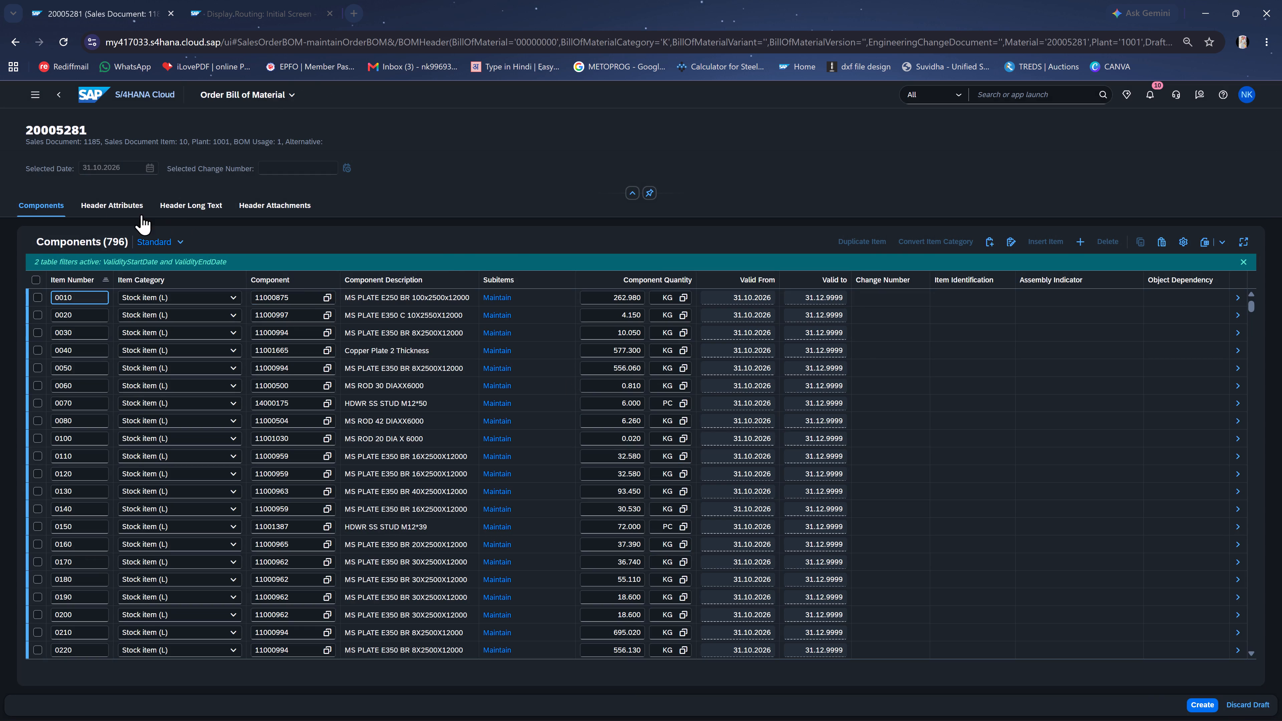
Set the base quantity in the header attributes of material 20005281's BOM to 64,200 KG and create the order BOM.
click(96, 201)
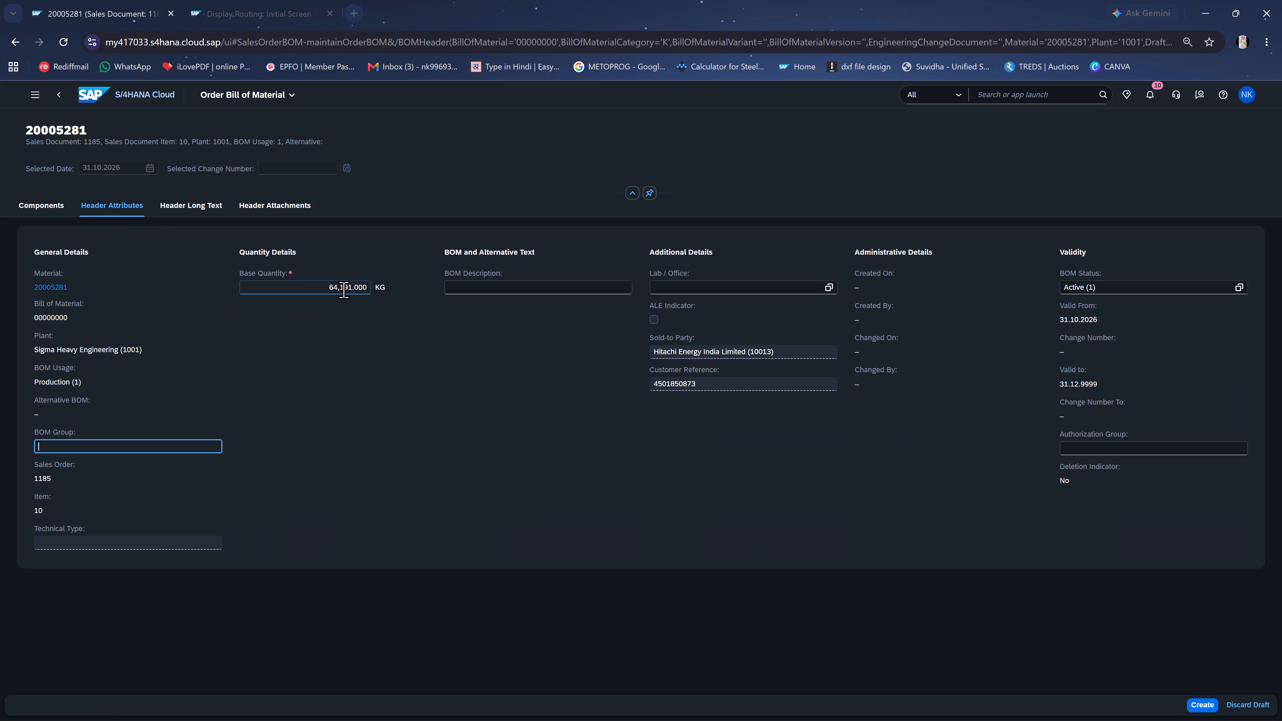
click(338, 289)
key(Right)
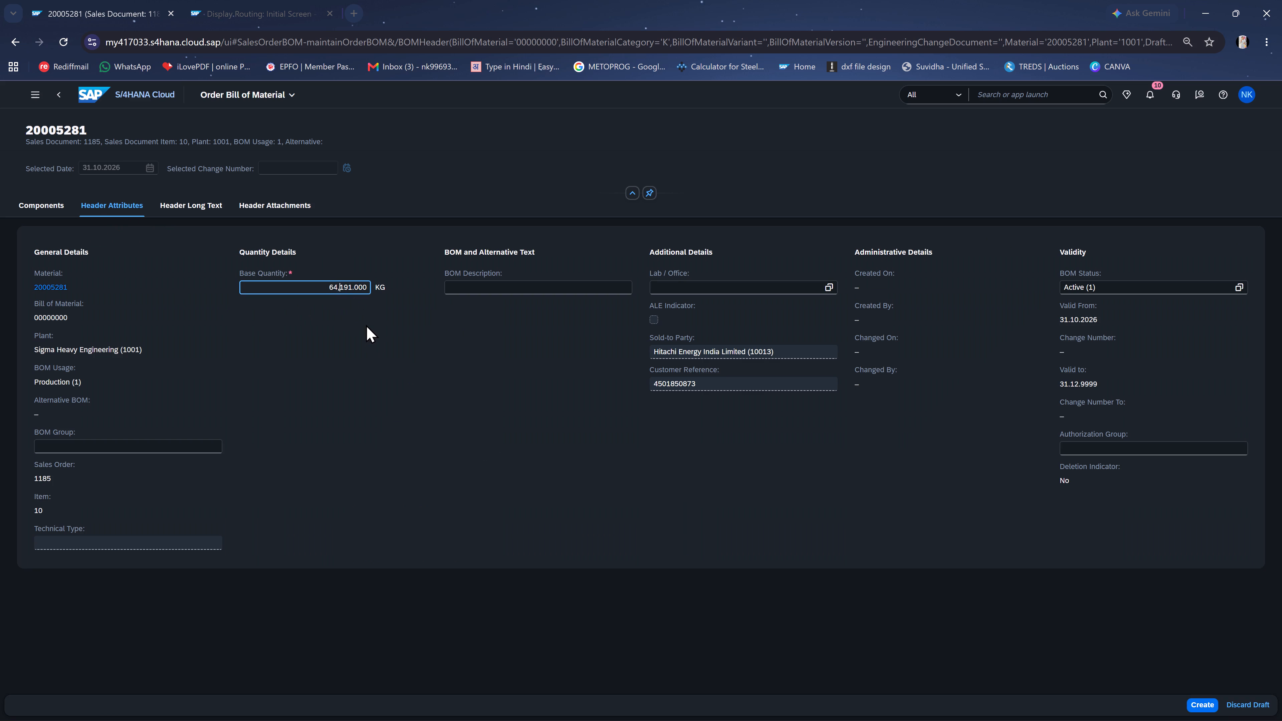
key(Delete)
key(Delete)
key(Delete)
key(2)
key(0)
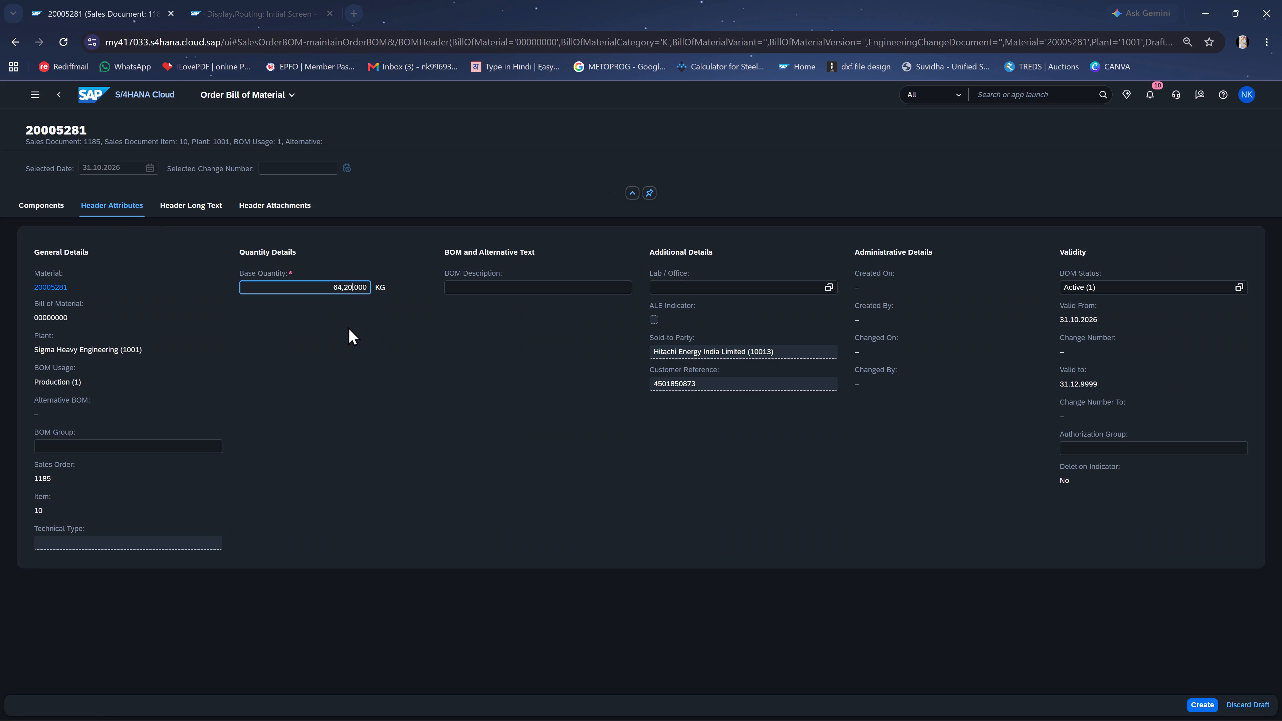
key(0)
click(349, 331)
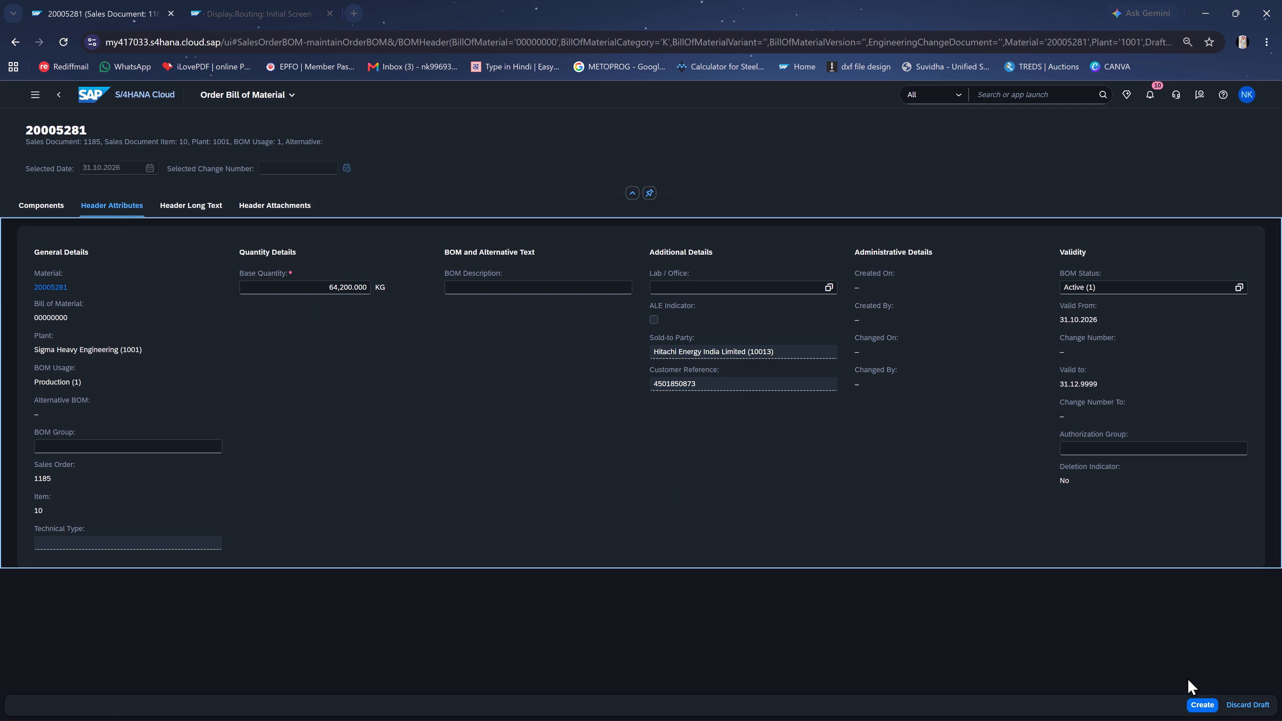
click(1201, 707)
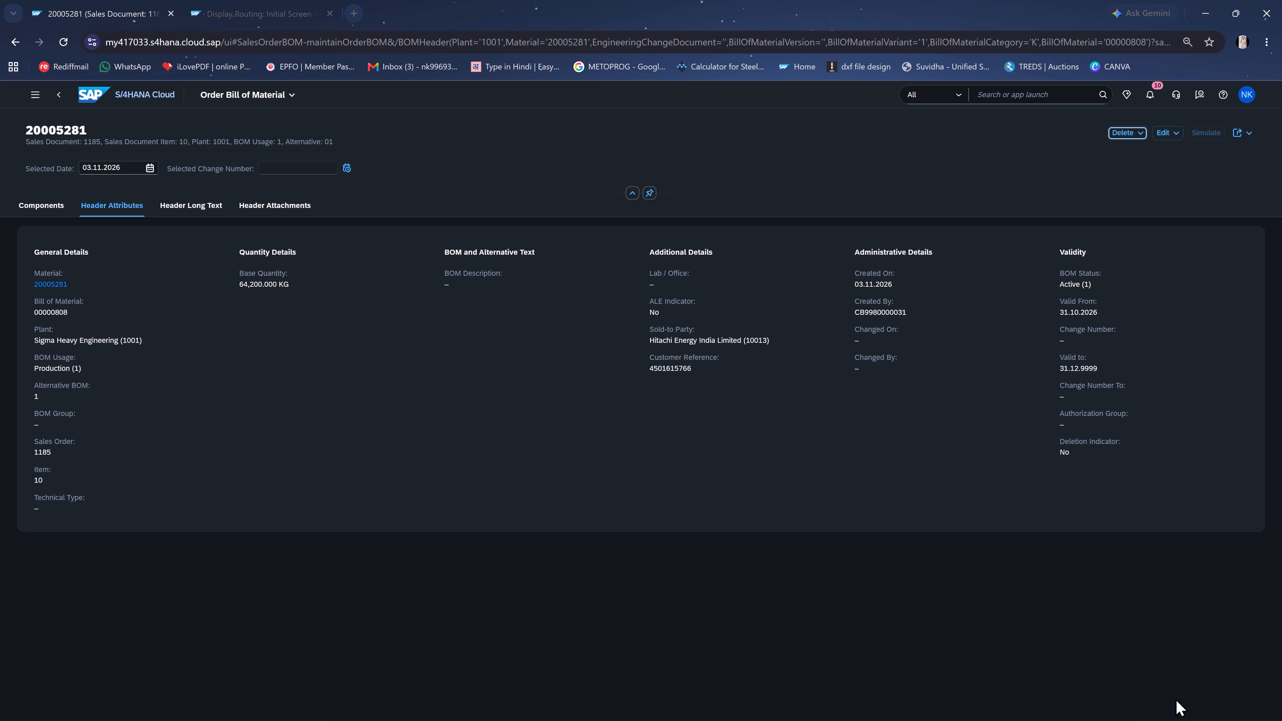
Leave the order BOM, return to the SAP home page and open the Create Routing app.
click(65, 95)
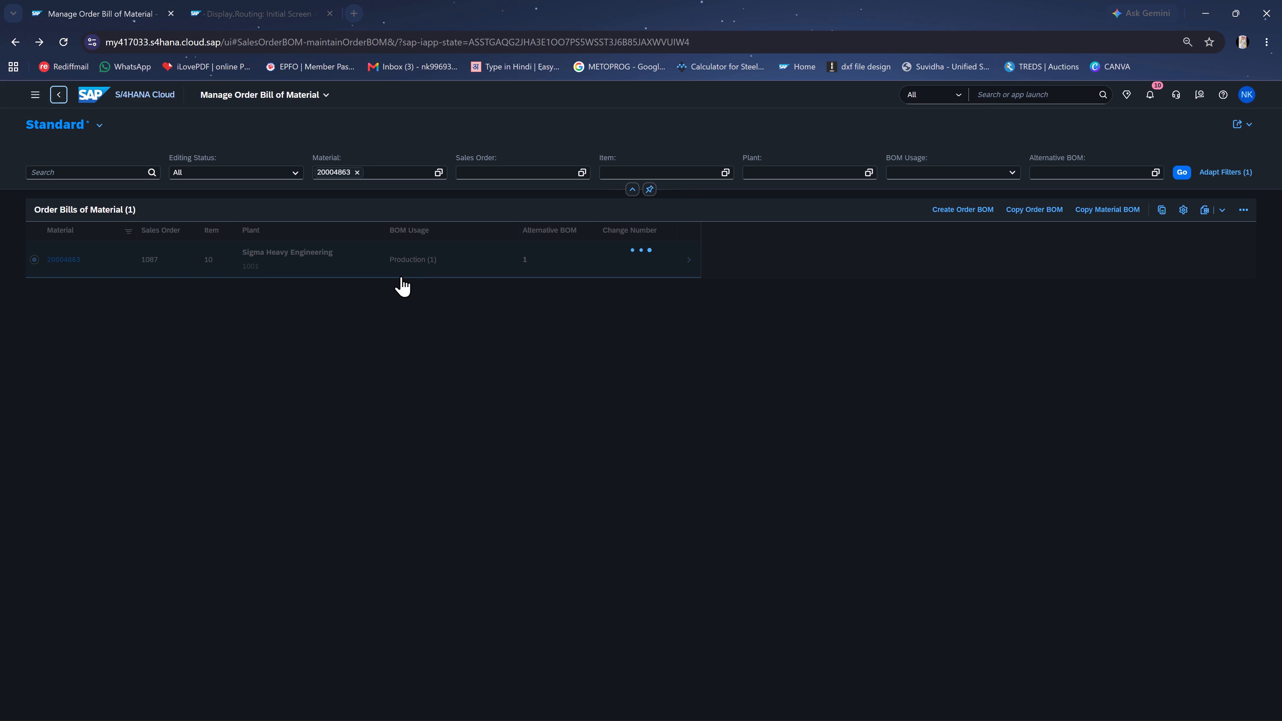
click(86, 93)
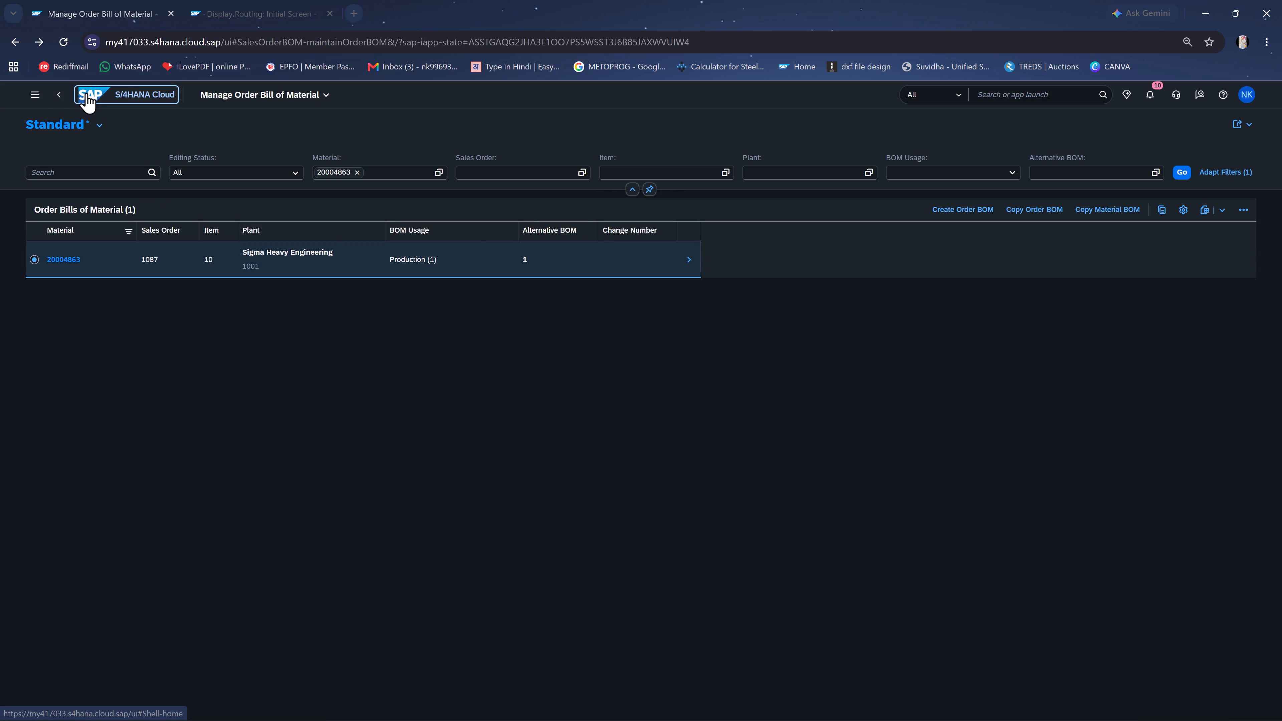
click(264, 463)
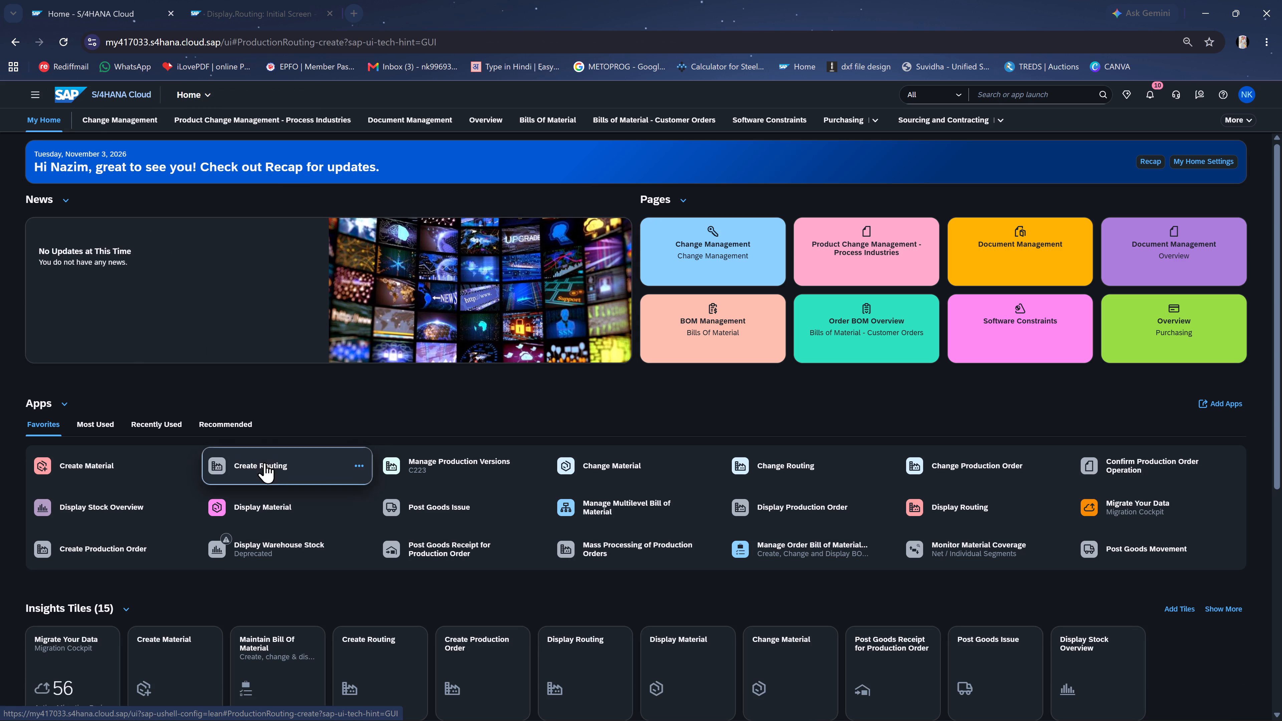
Start a routing for work order 17009/11 ABB's material 20005281, copied from Excel's W.O SHEET, with plant 1001 and key date 31.10.2026.
key(ctrl+v)
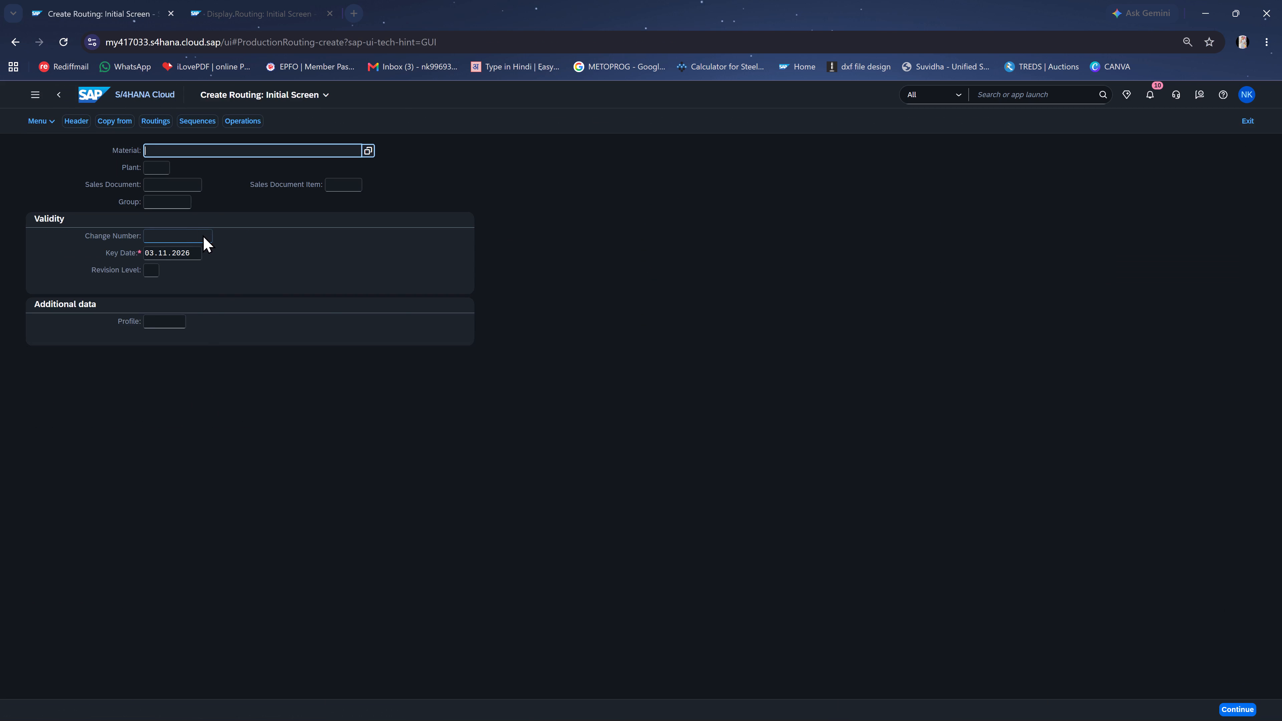
click(932, 702)
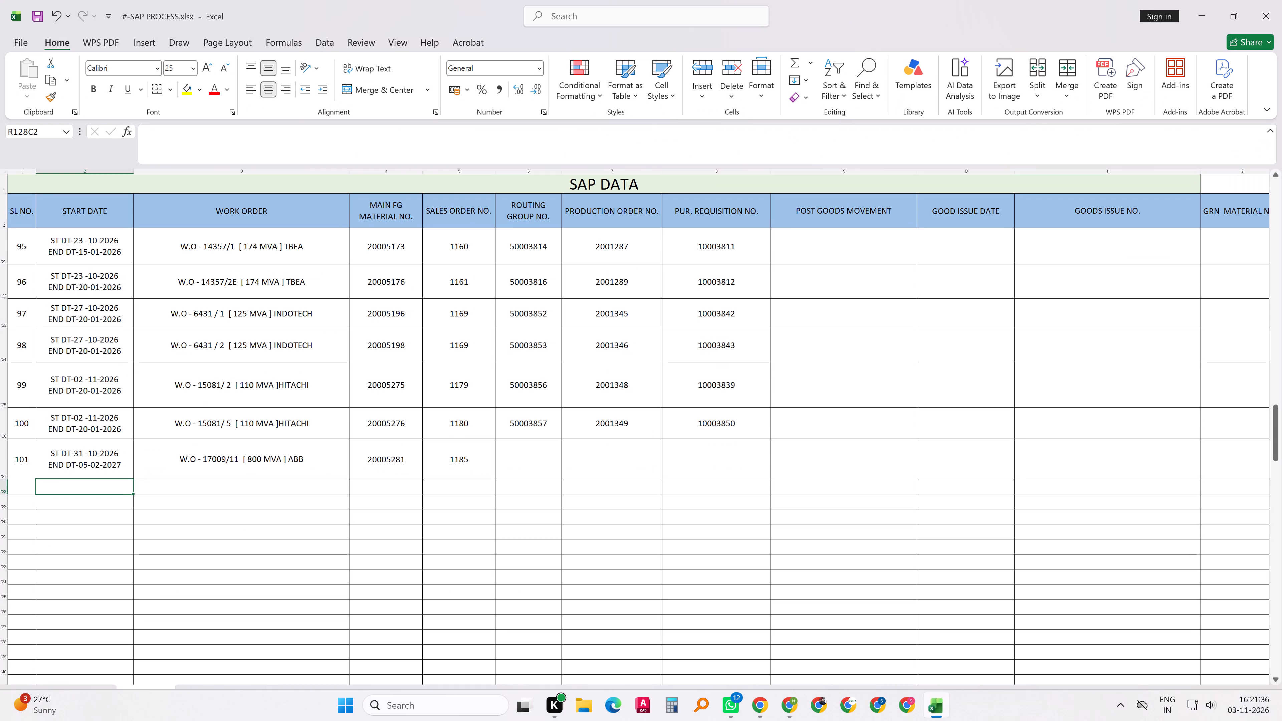
click(419, 461)
key(ctrl+c)
click(1205, 16)
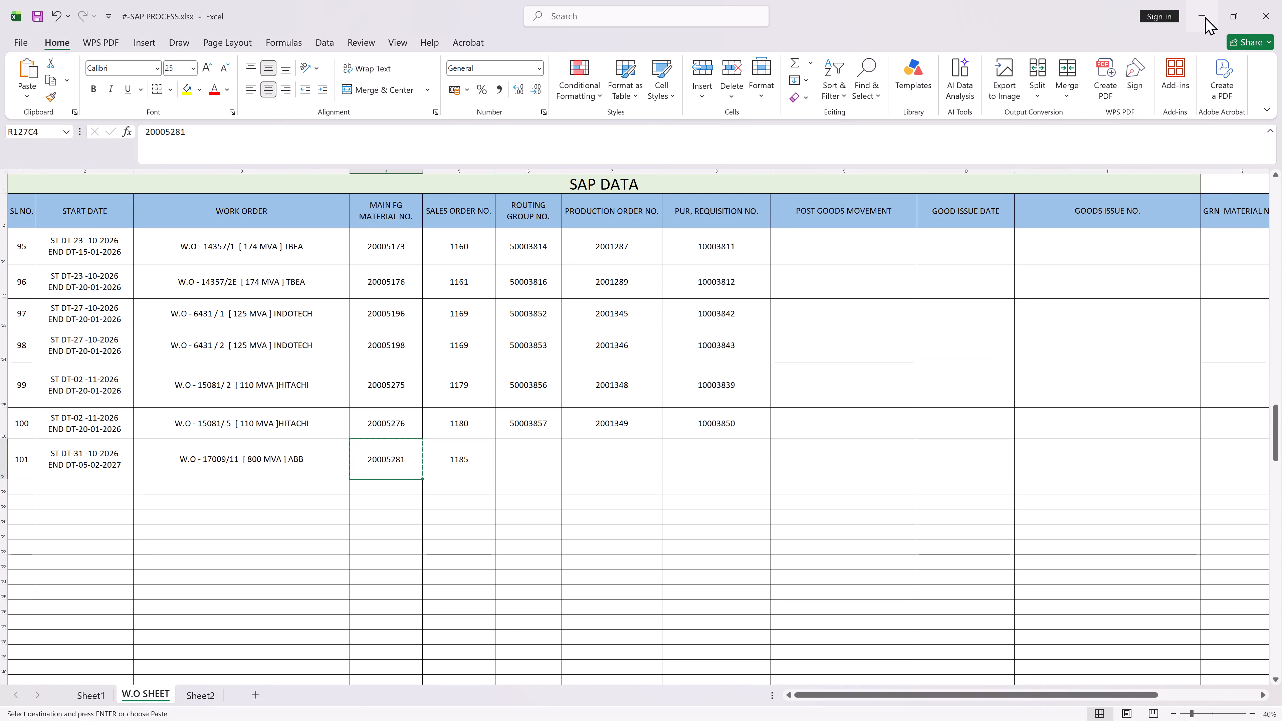
click(181, 151)
key(ctrl+v)
click(157, 161)
text(100)
key(1)
click(175, 250)
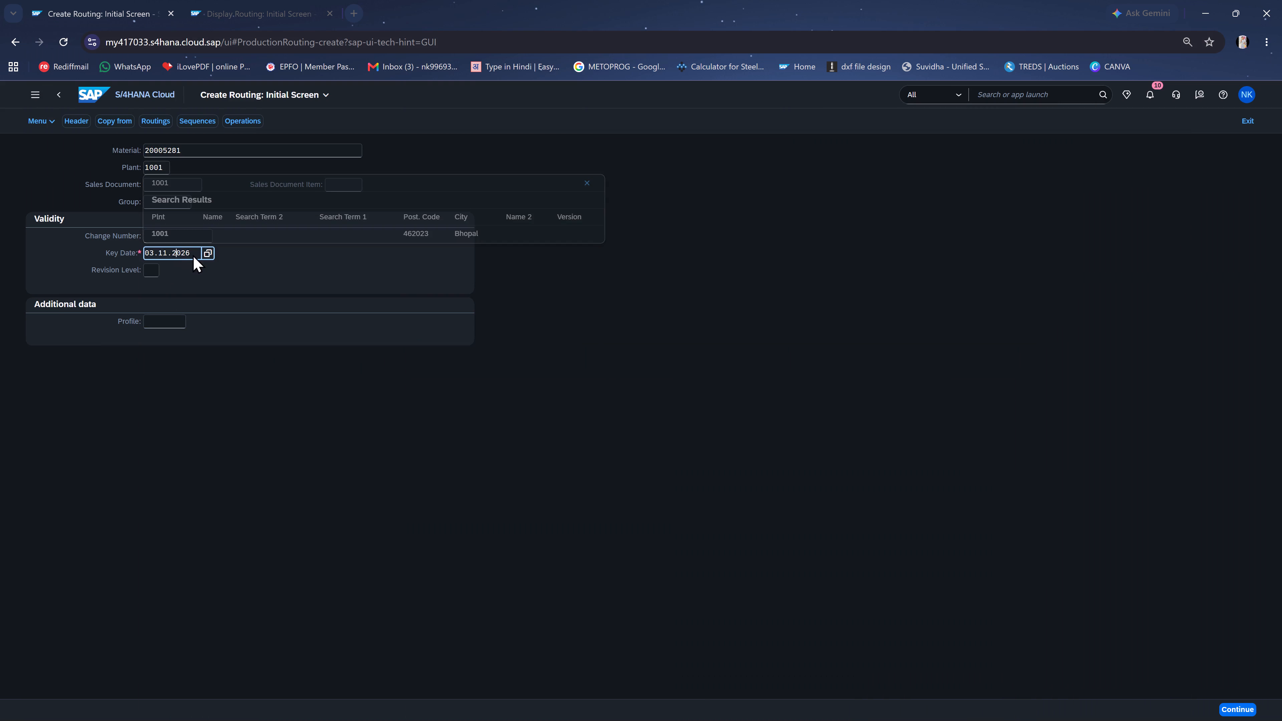
click(209, 254)
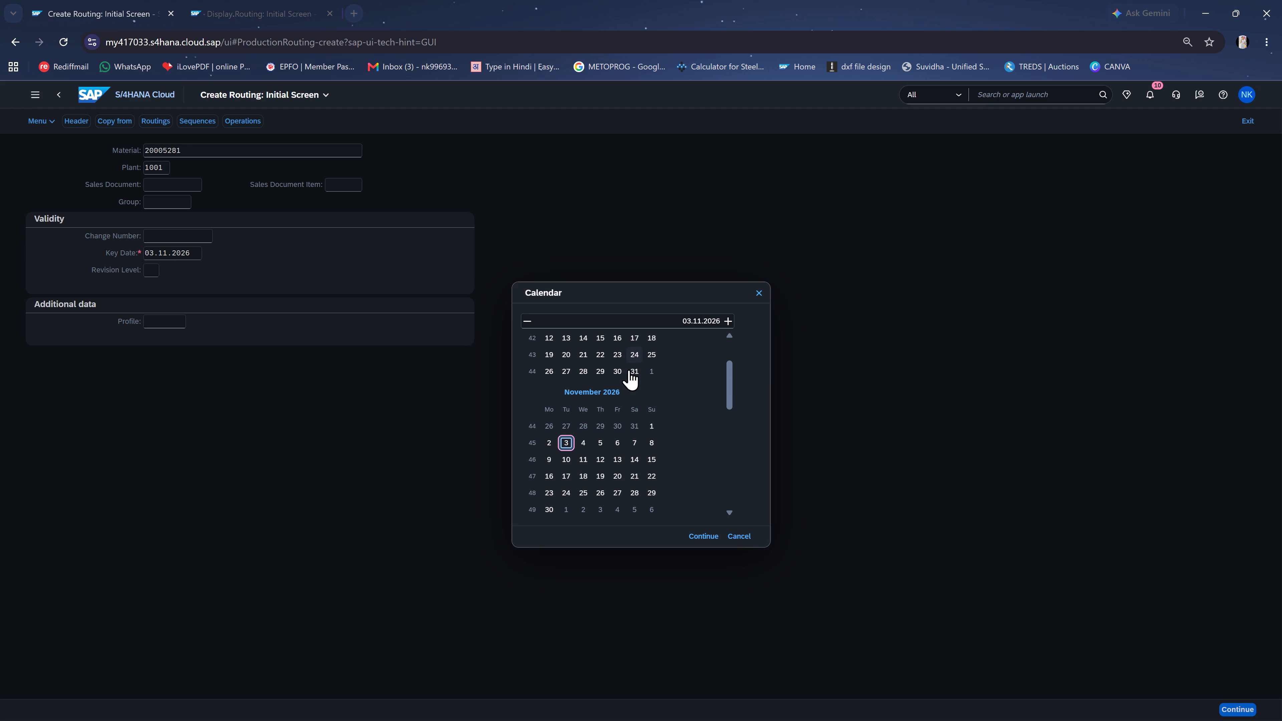
click(632, 372)
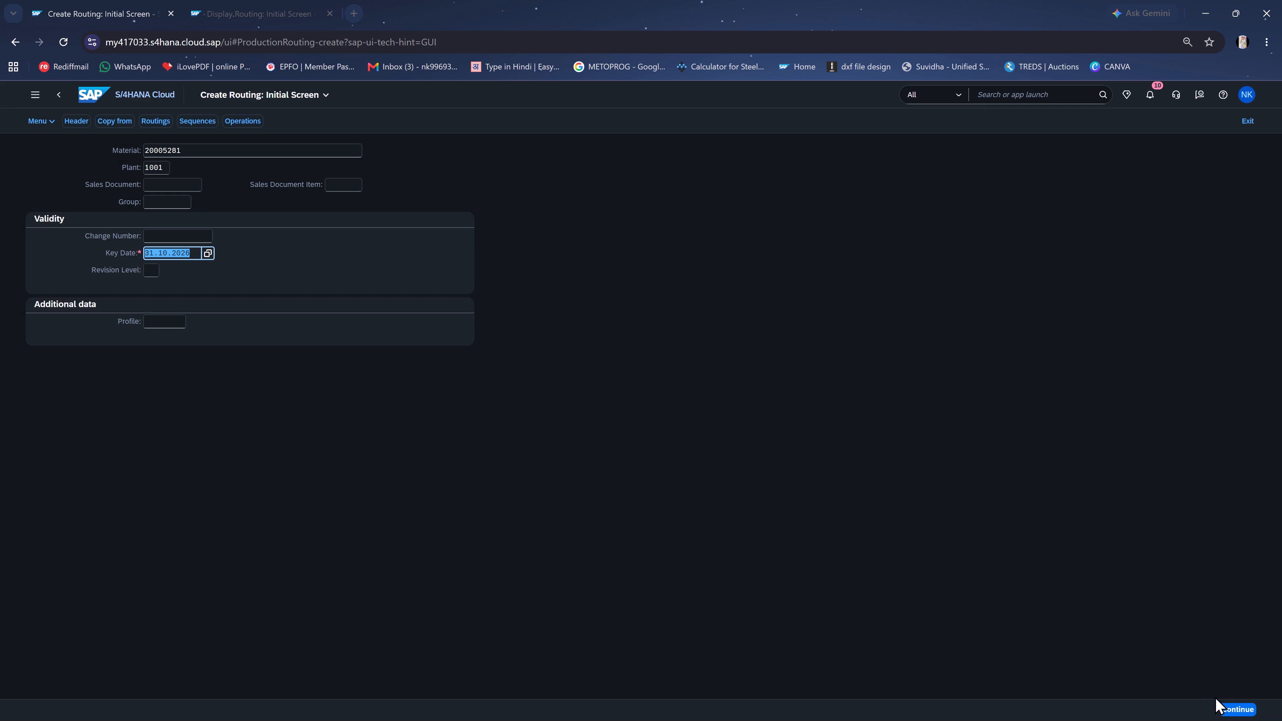
click(1234, 708)
Set the routing header's usage to 1 and overall status to 4, and open its operation overview.
click(157, 359)
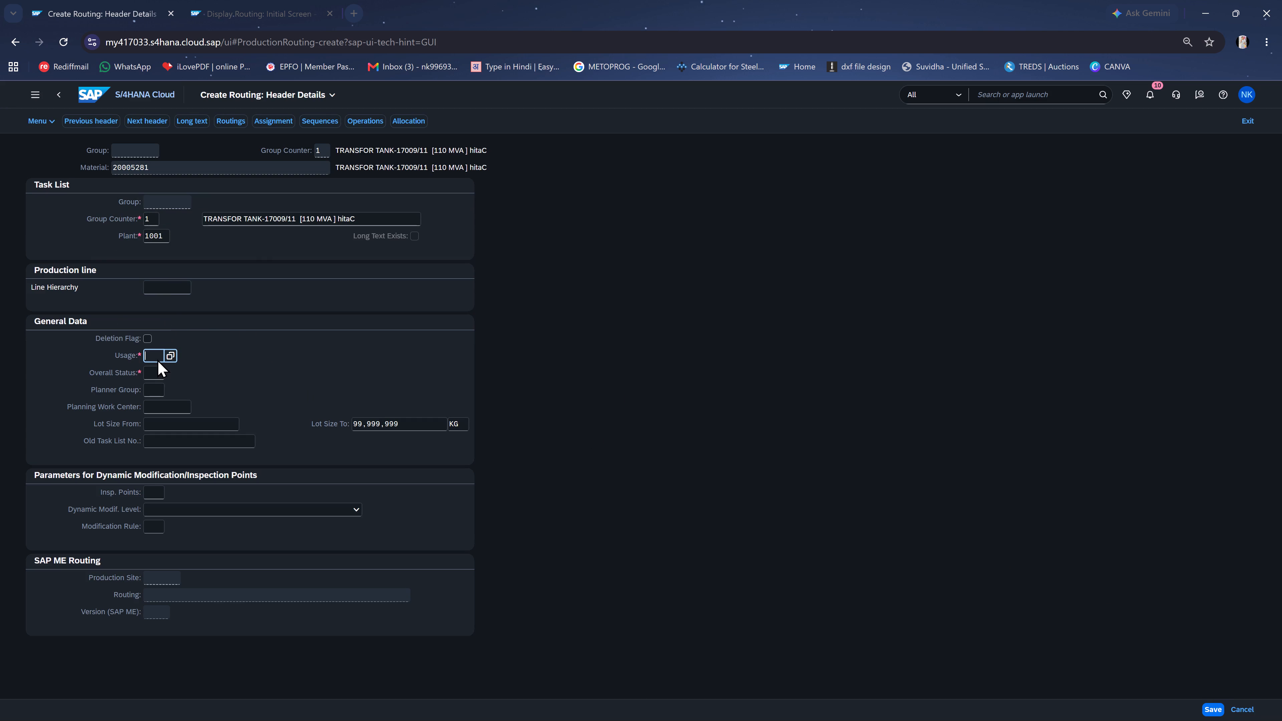
key(1)
click(147, 372)
key(4)
click(369, 126)
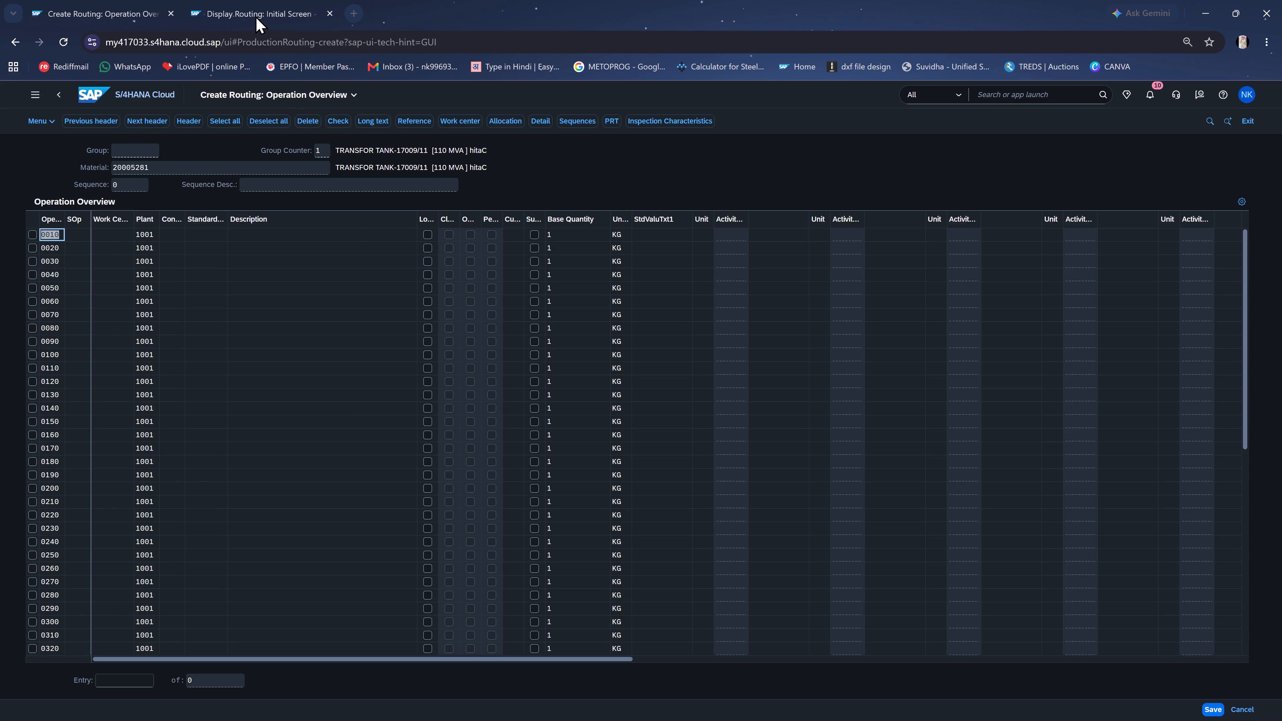
Copy the work centers of operations 0010 to 0130 from material 20005276's displayed routing into material 20005281's new routing.
click(255, 16)
click(1234, 708)
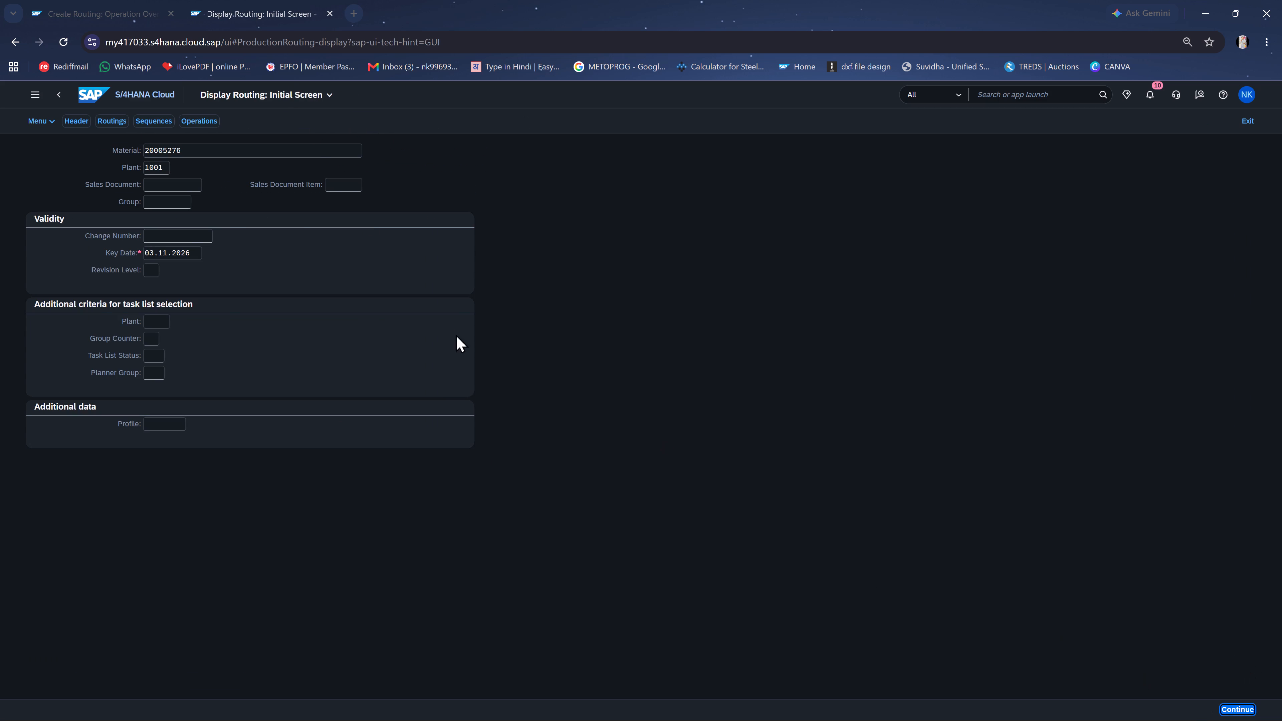
drag(107, 233, 106, 390)
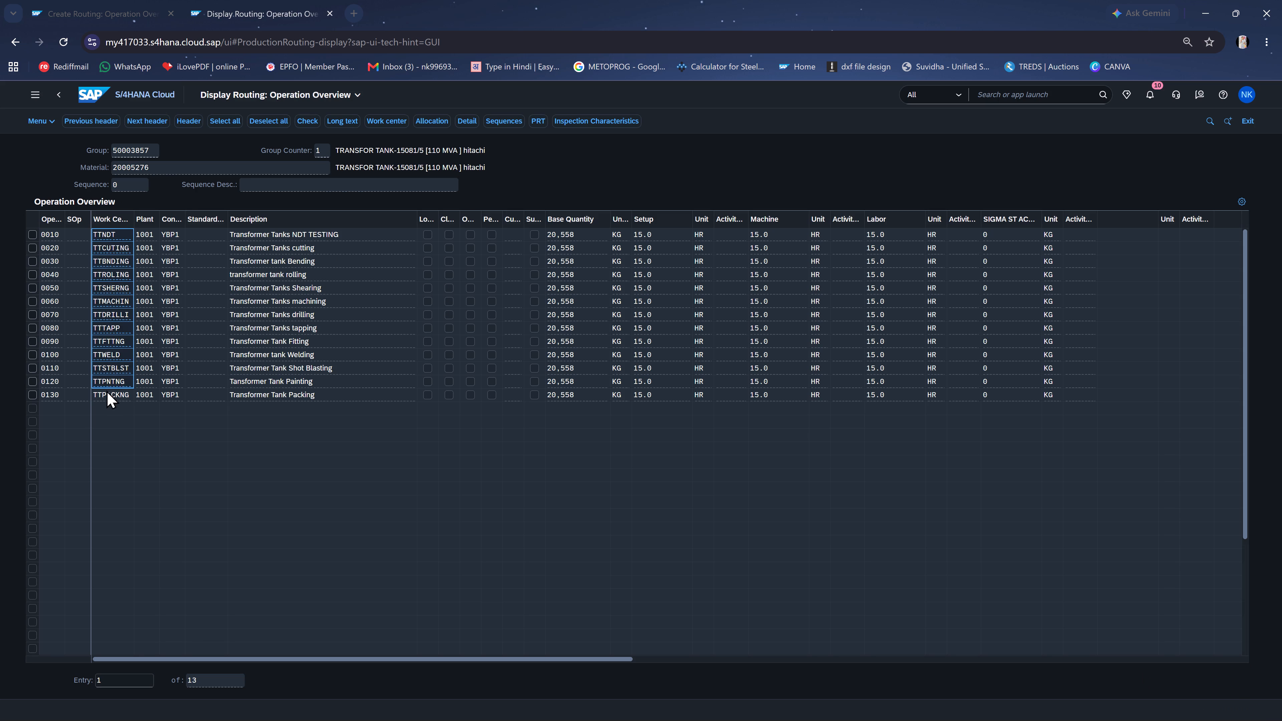
drag(106, 390, 106, 395)
key(ctrl+c)
click(94, 0)
click(112, 236)
key(ctrl+v)
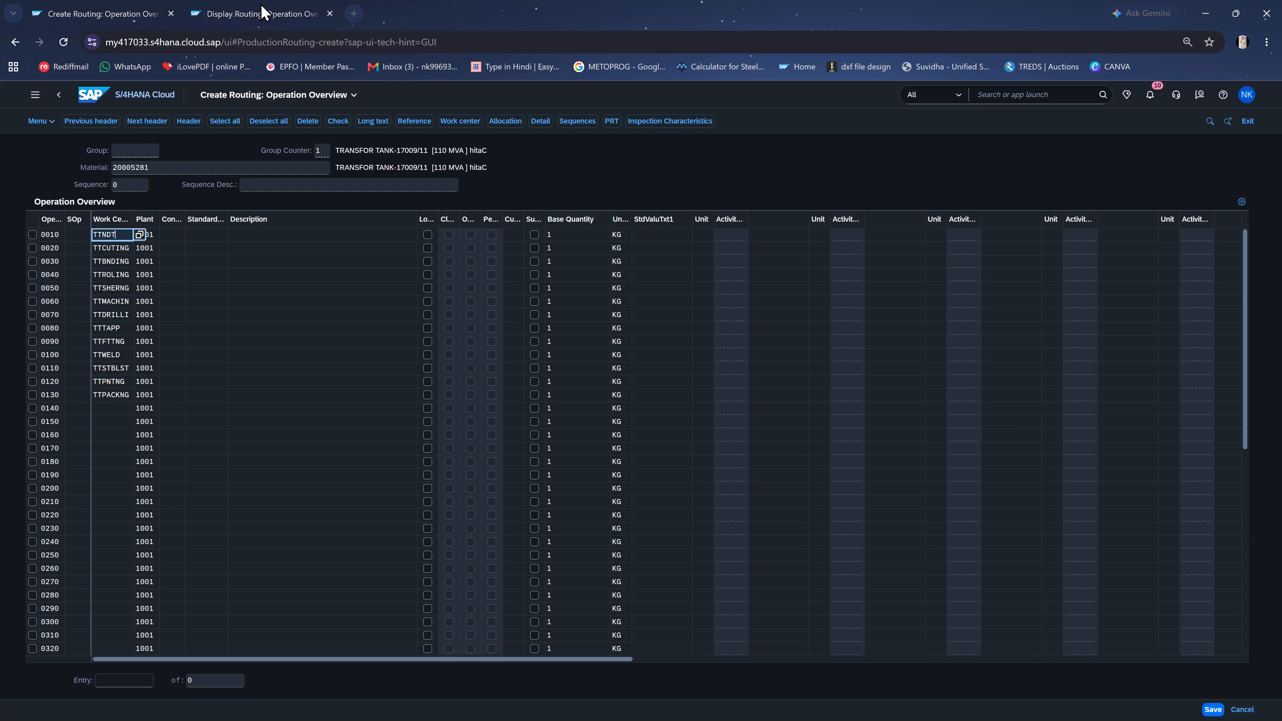
Copy control key YBP1 for operations 0010 to 0130 from material 20005276's routing into the new routing.
click(264, 5)
drag(165, 227, 175, 344)
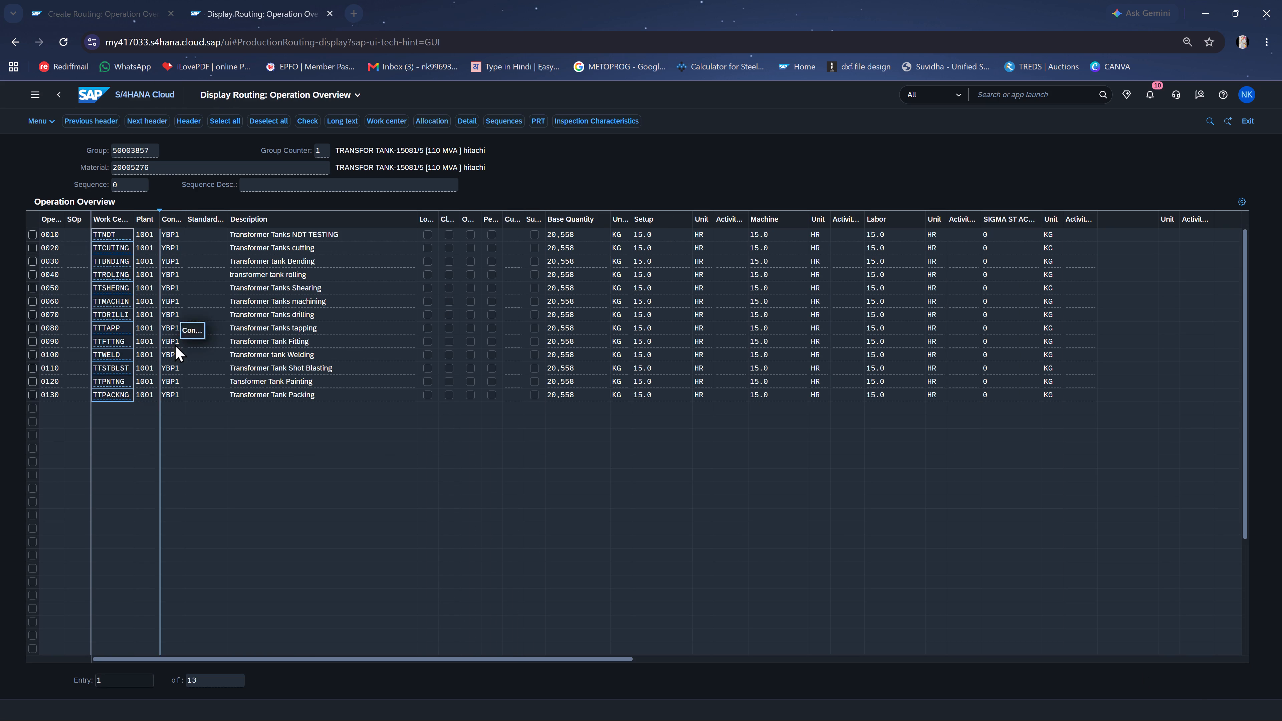
drag(175, 344, 175, 375)
drag(170, 236, 157, 393)
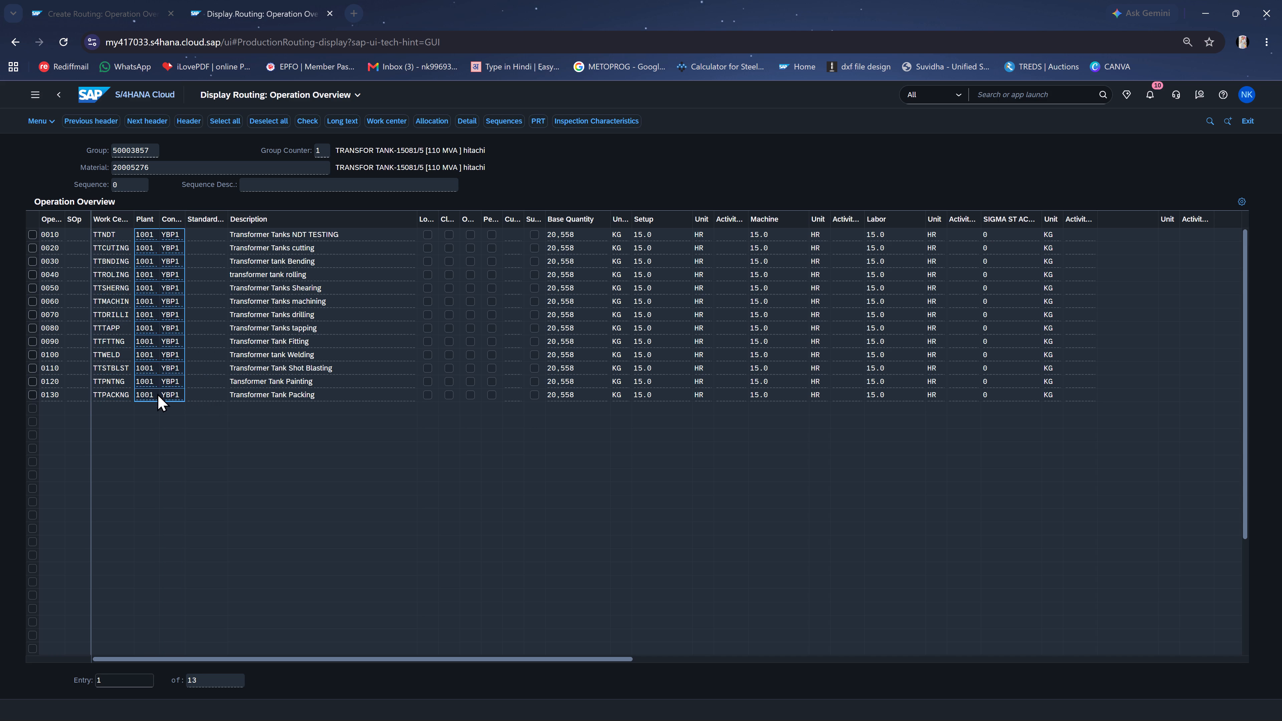
drag(157, 393, 165, 392)
key(ctrl+c)
click(89, 16)
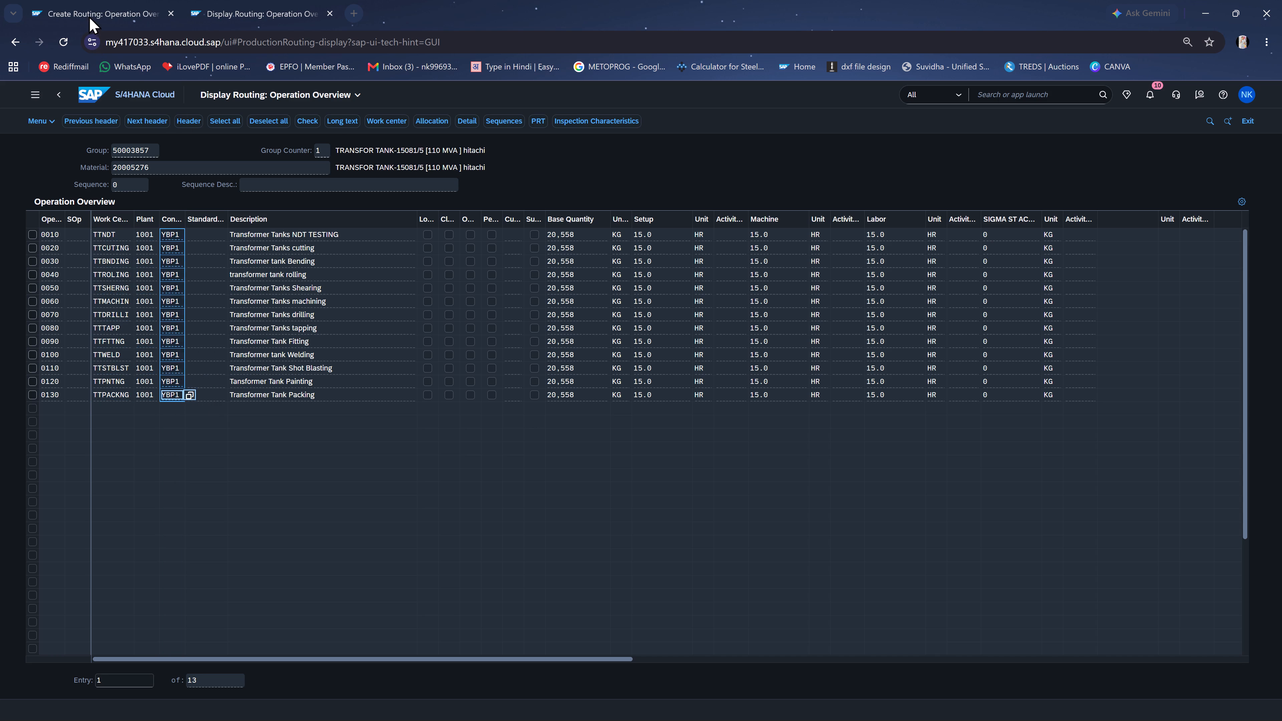
click(168, 234)
key(ctrl+v)
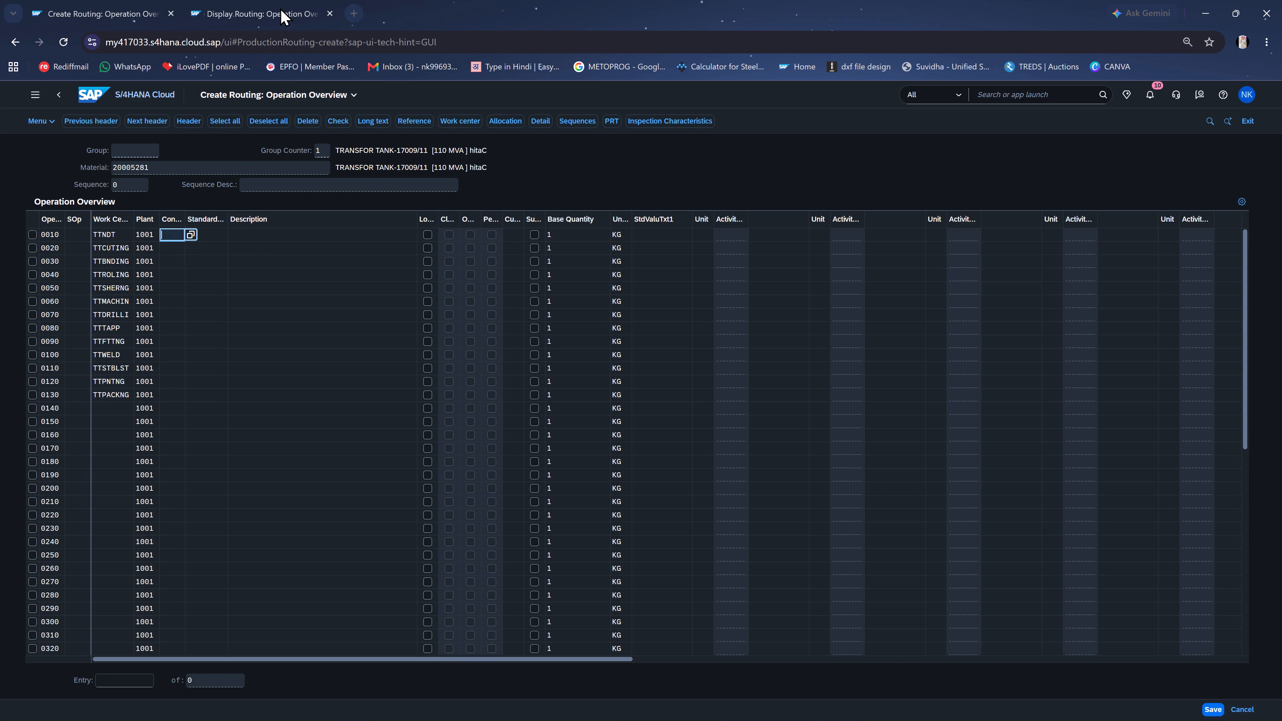
Copy the descriptions of operations 0010 to 0130 from material 20005276's routing into the new routing.
click(280, 8)
drag(256, 235, 256, 390)
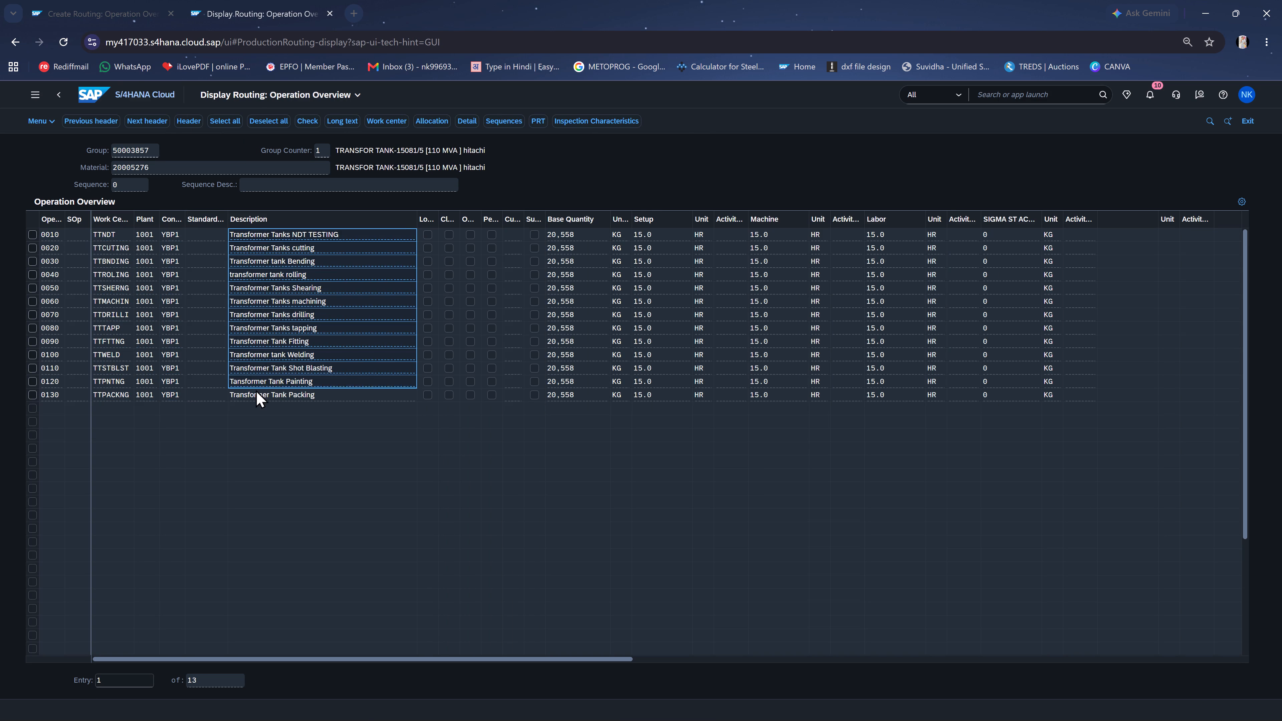
drag(256, 390, 256, 392)
key(ctrl+c)
click(96, 11)
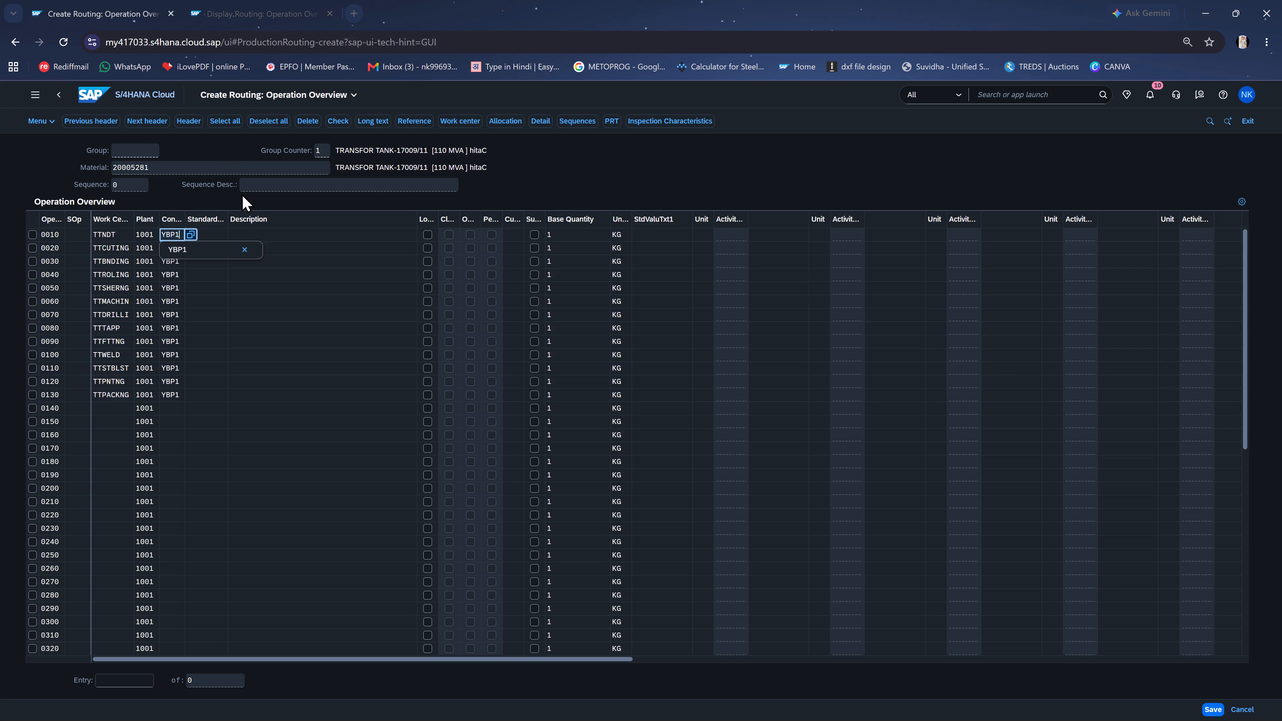
click(252, 239)
key(ctrl+v)
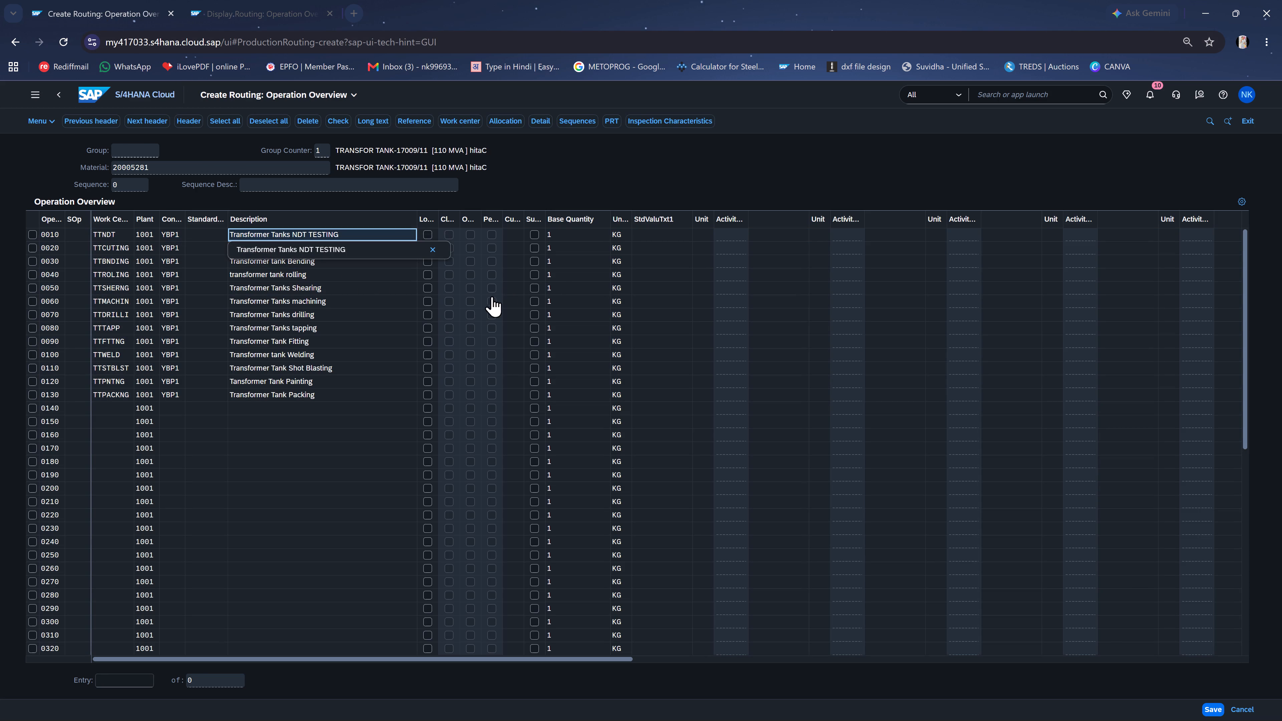
Set the base quantity of operations 0010 to 0130 to 64,200 KG, keep operation 0140 at 1, and apply the entries.
click(556, 242)
click(564, 235)
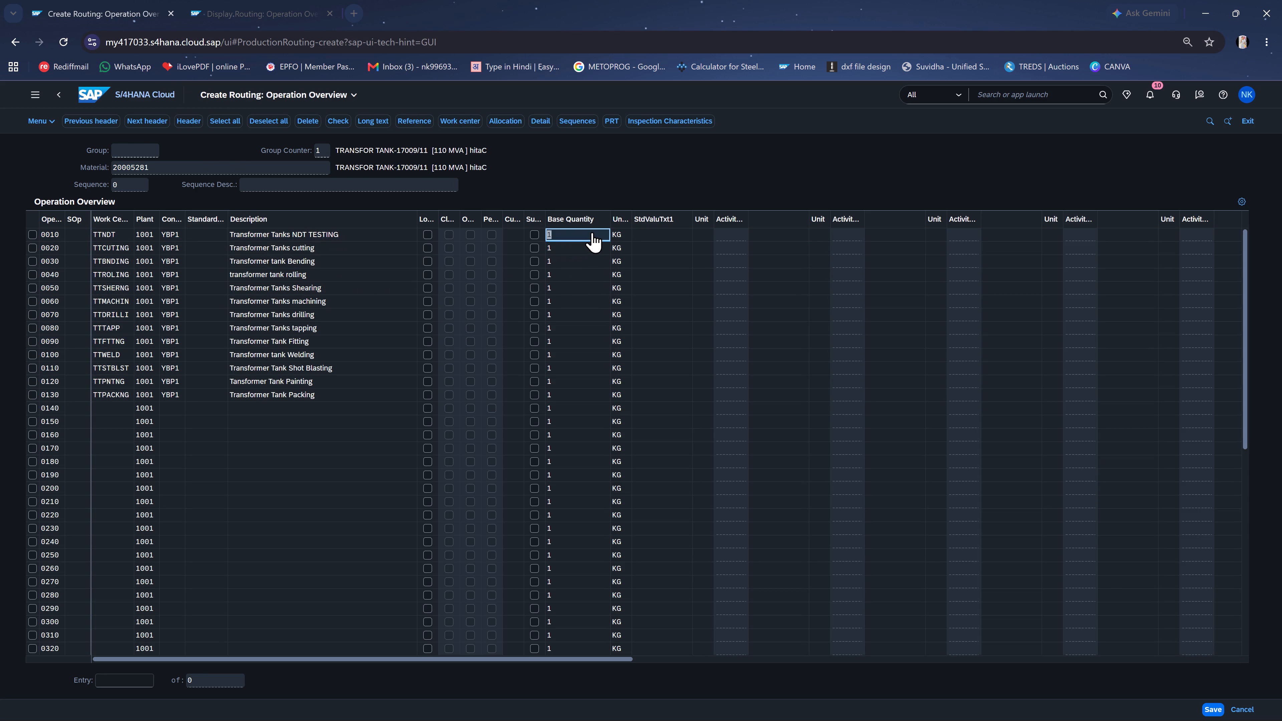
text(64,200)
key(shift+Left)
key(shift+Left)
key(shift+Left)
key(shift+Left)
key(shift+Left)
key(shift+Left)
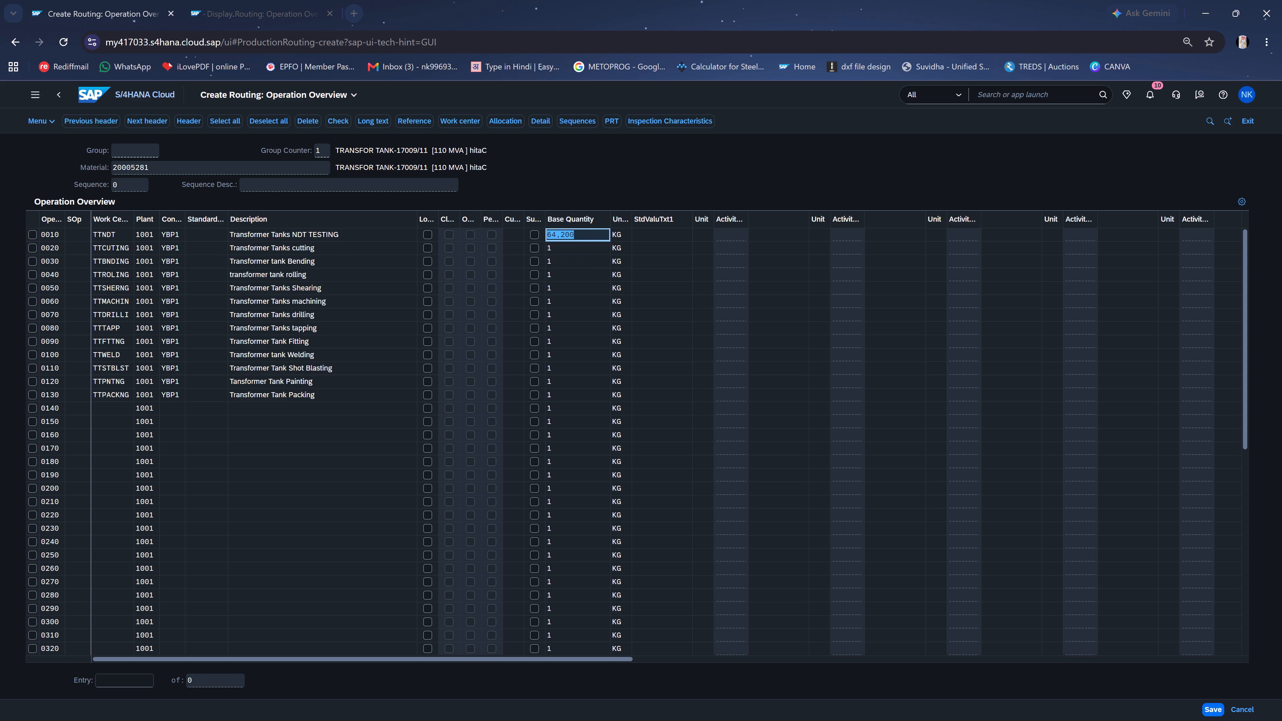
key(ctrl+c)
key(Down)
key(ctrl+v)
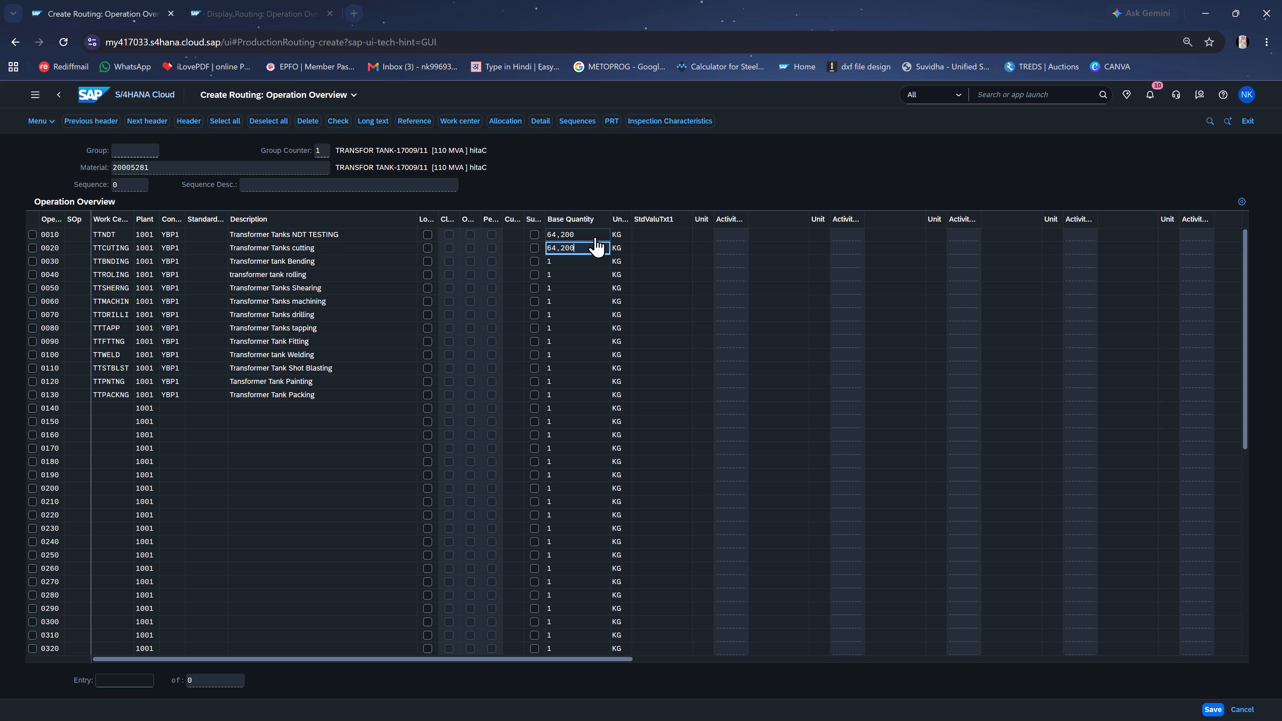
key(Down)
key(ctrl+v)
key(Down)
key(ctrl+v)
key(Down)
key(ctrl+v)
key(Down)
key(ctrl+v)
key(Down)
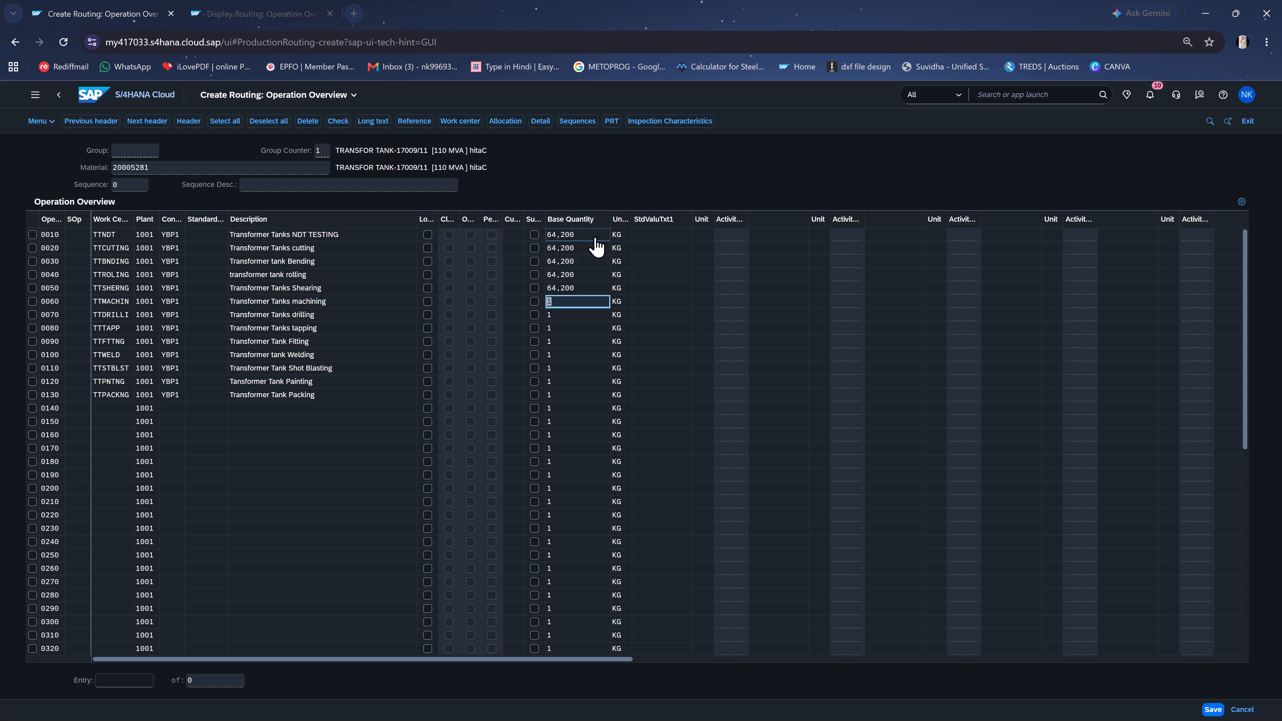
key(ctrl+v)
key(Down)
key(ctrl+v)
key(Down)
key(ctrl+v)
key(Down)
key(ctrl+v)
key(Down)
key(ctrl+v)
key(Down)
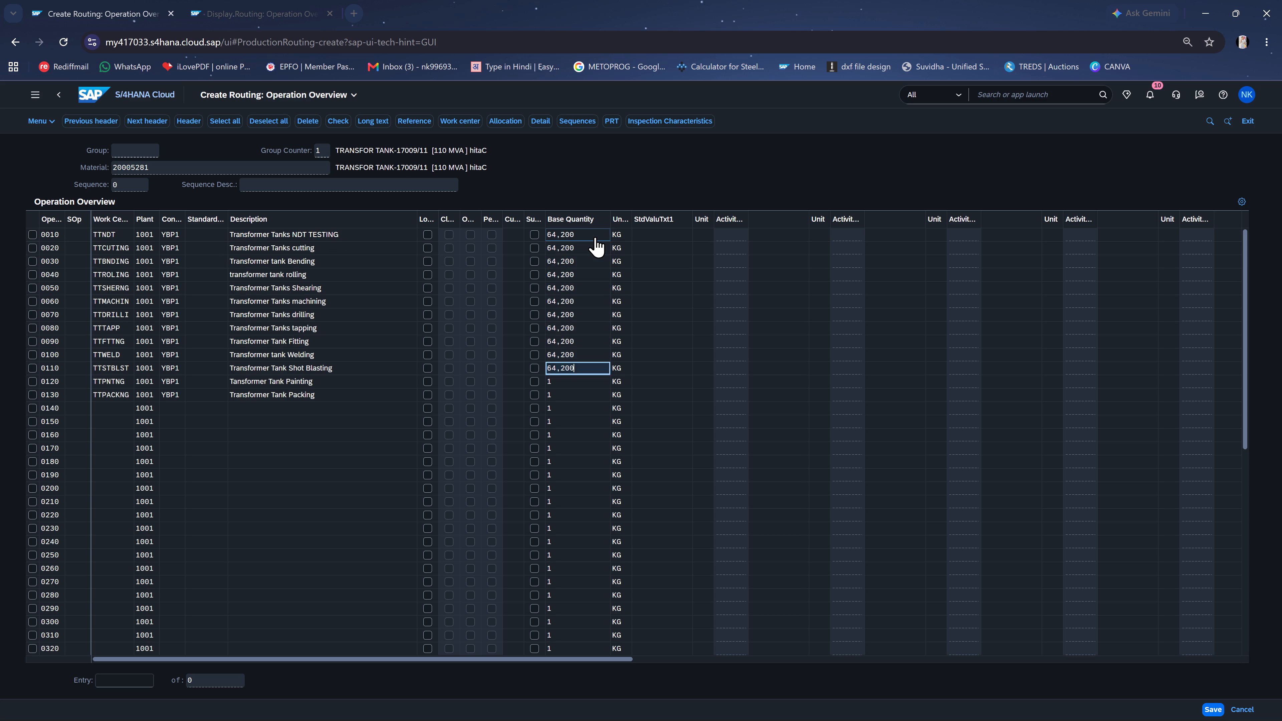
key(ctrl+v)
key(Down)
key(ctrl+v)
key(Down)
key(ctrl+v)
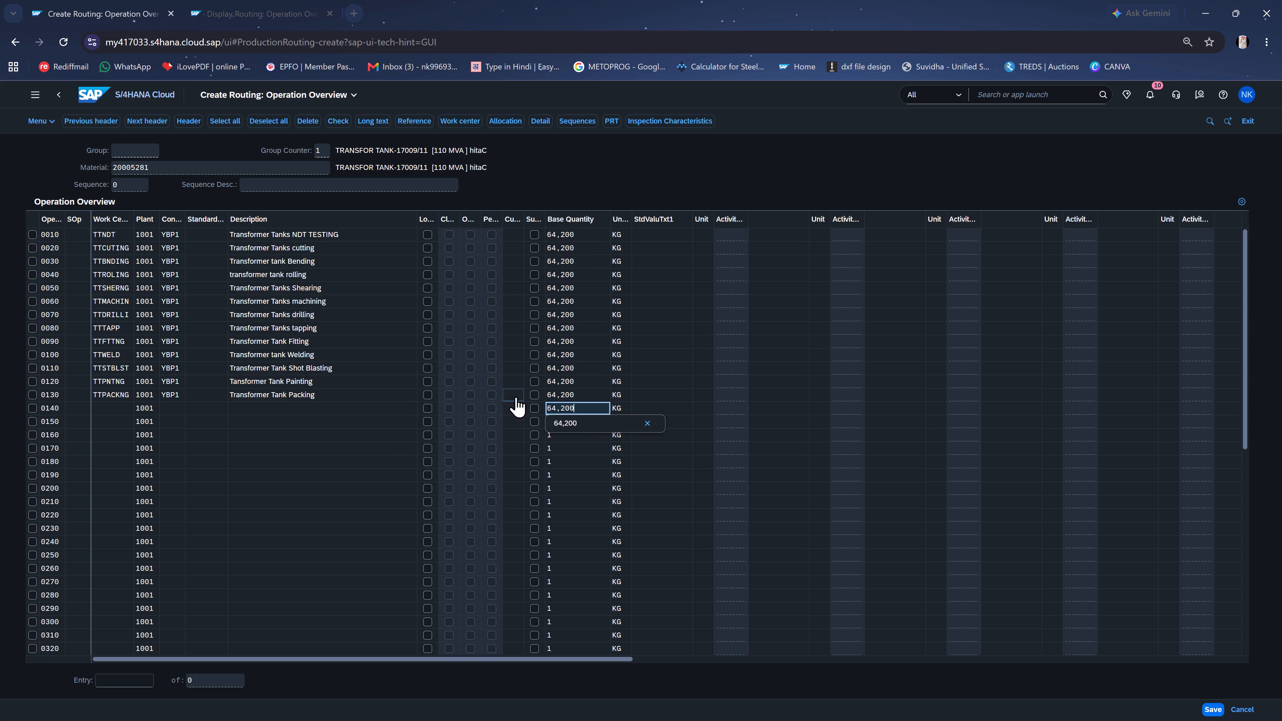
drag(580, 411, 537, 410)
key(1)
click(660, 172)
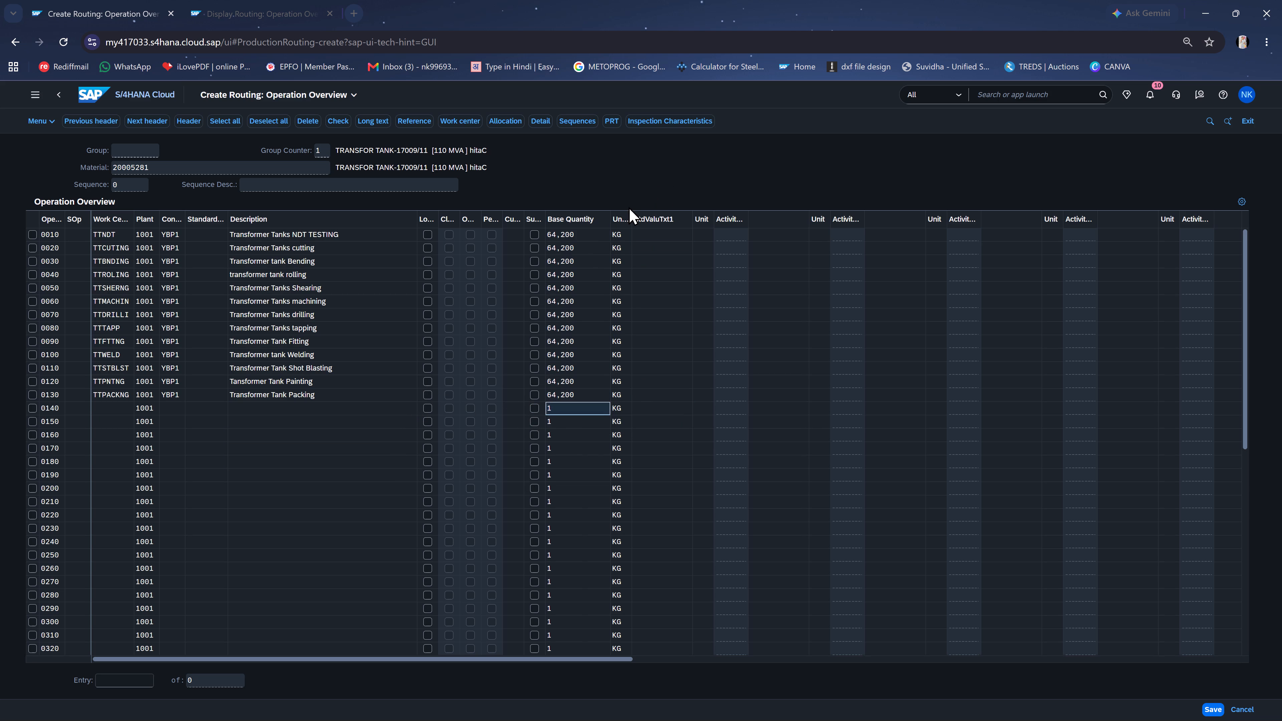
key(Return)
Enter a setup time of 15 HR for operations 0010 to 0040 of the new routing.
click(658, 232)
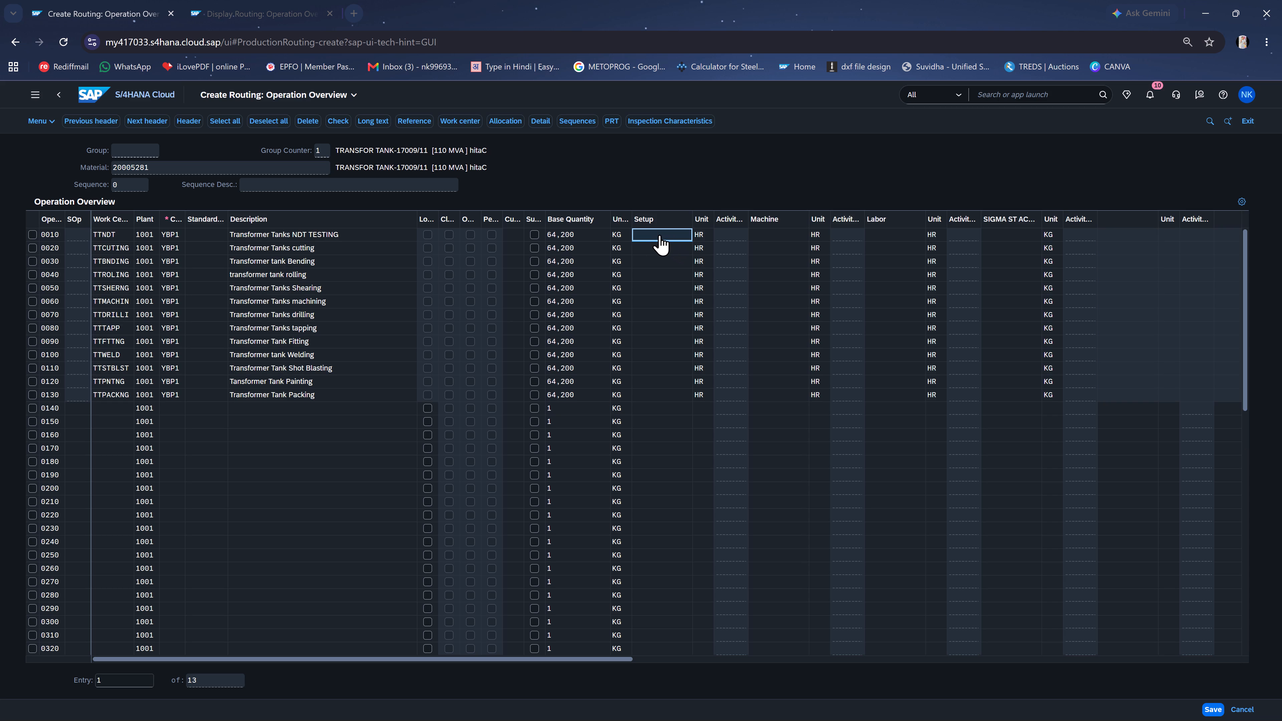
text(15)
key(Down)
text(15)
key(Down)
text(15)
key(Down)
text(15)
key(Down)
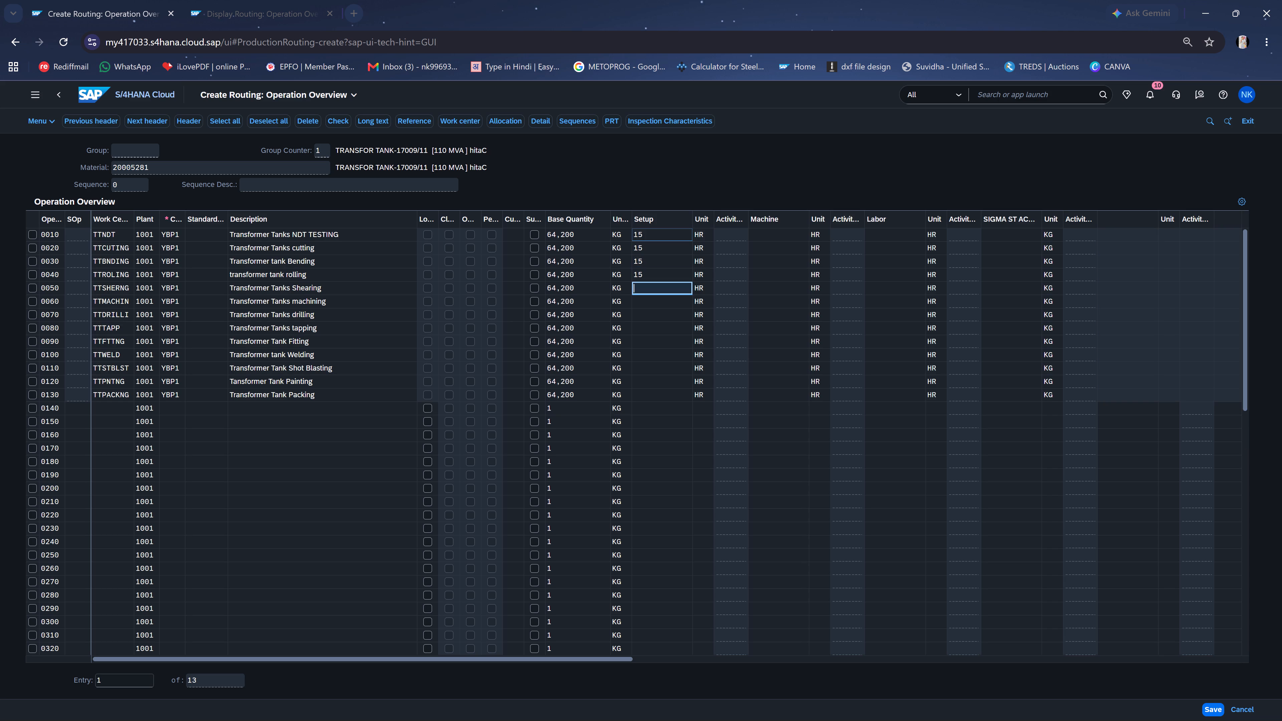
Copy the 15.0 HR setup times from material 20005276's routing into Setup, Machine and Labor for operations 0010 to 0130.
click(255, 26)
click(259, 7)
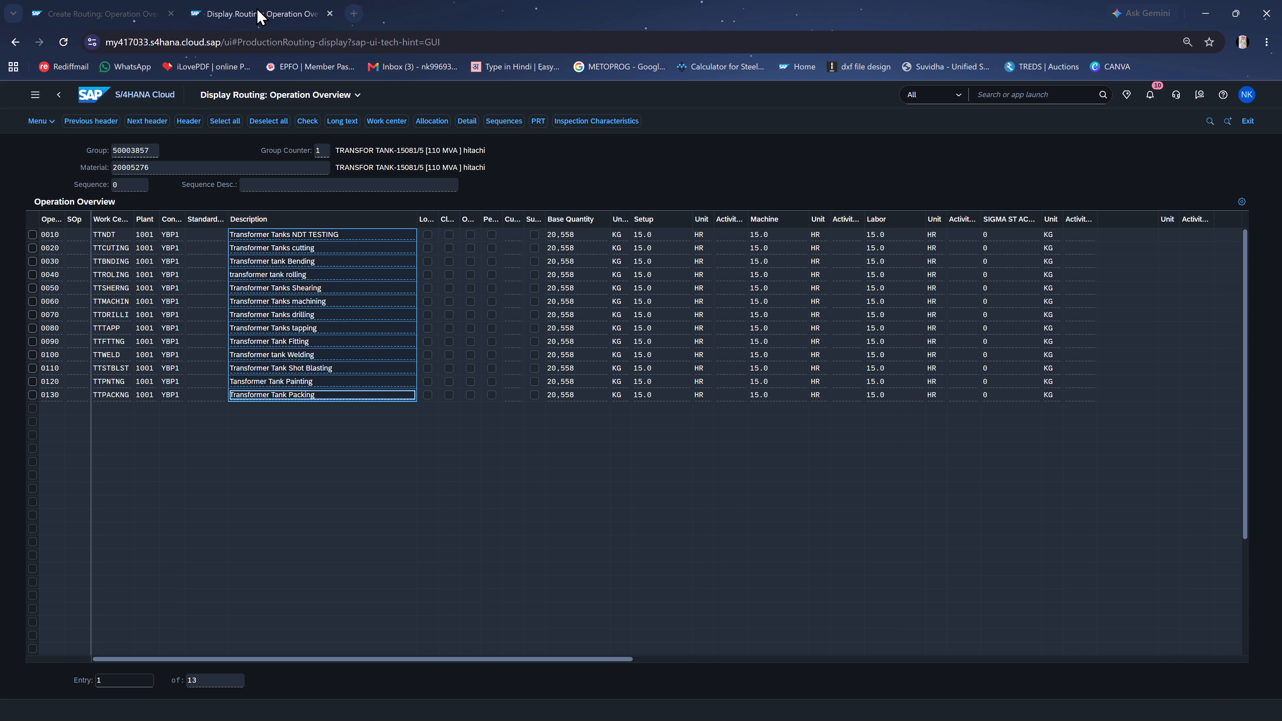
drag(655, 232, 653, 361)
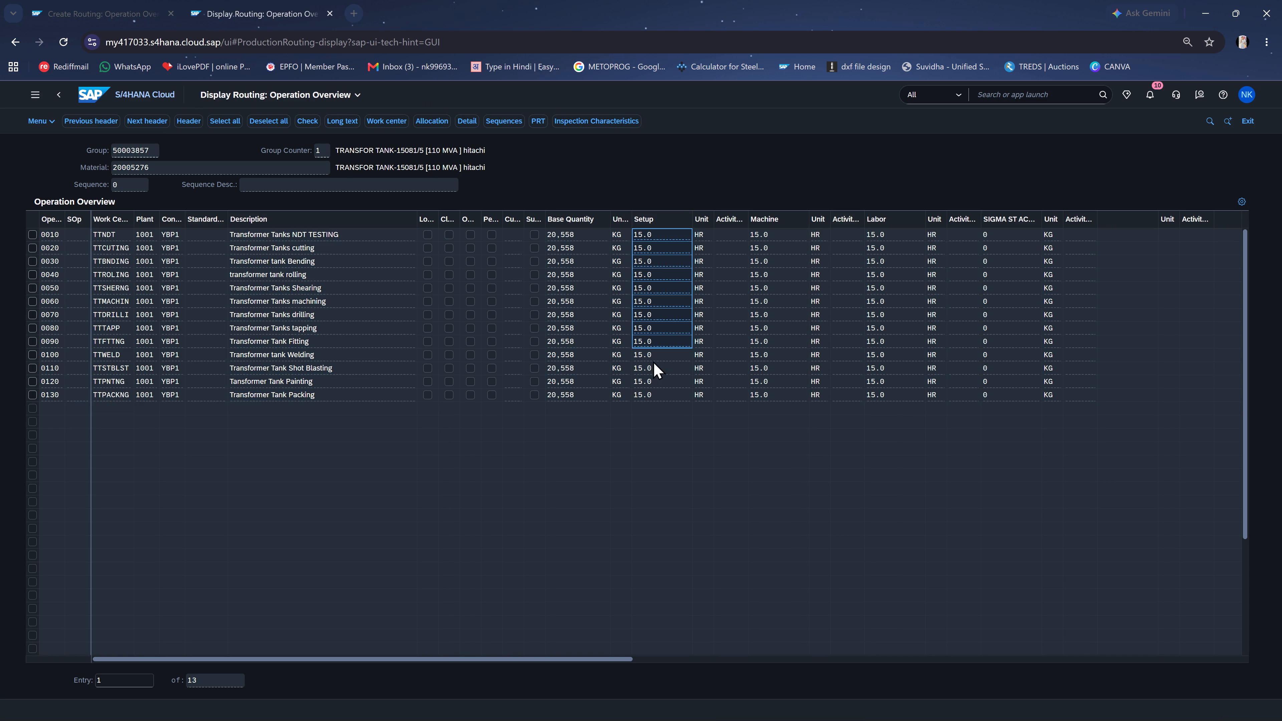
drag(653, 361, 653, 393)
key(ctrl+c)
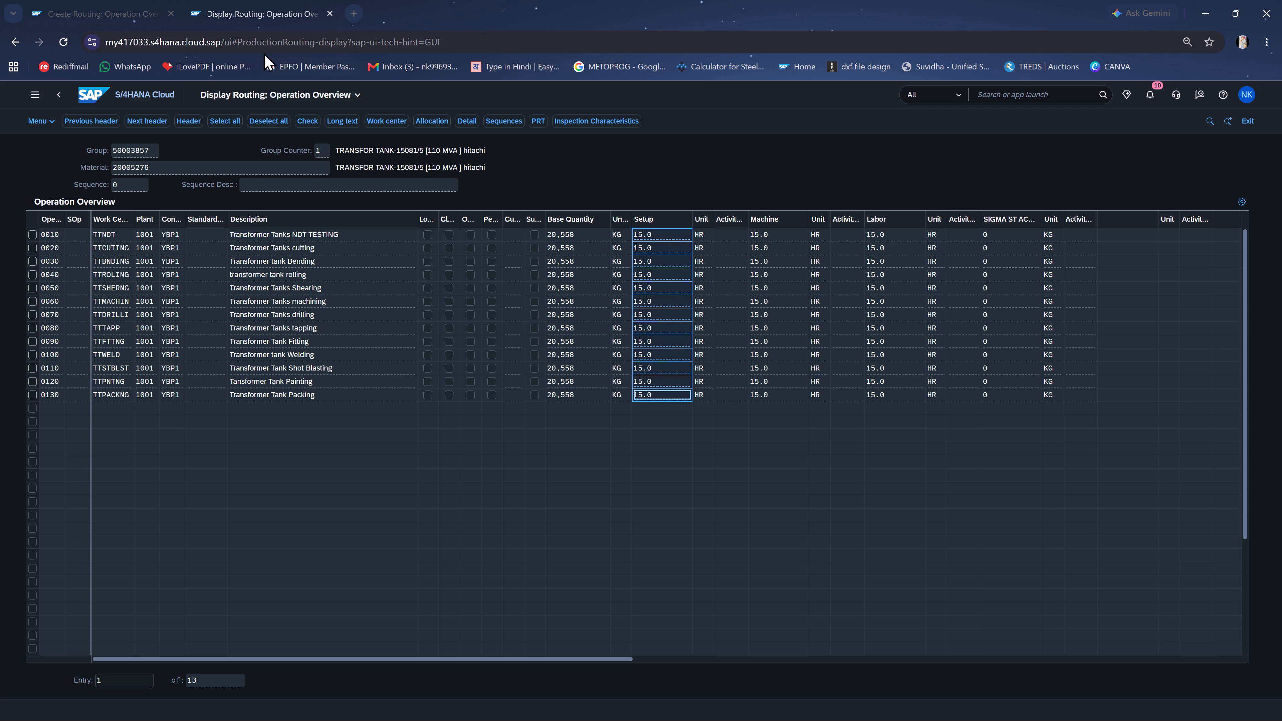
click(77, 9)
click(652, 238)
key(ctrl+v)
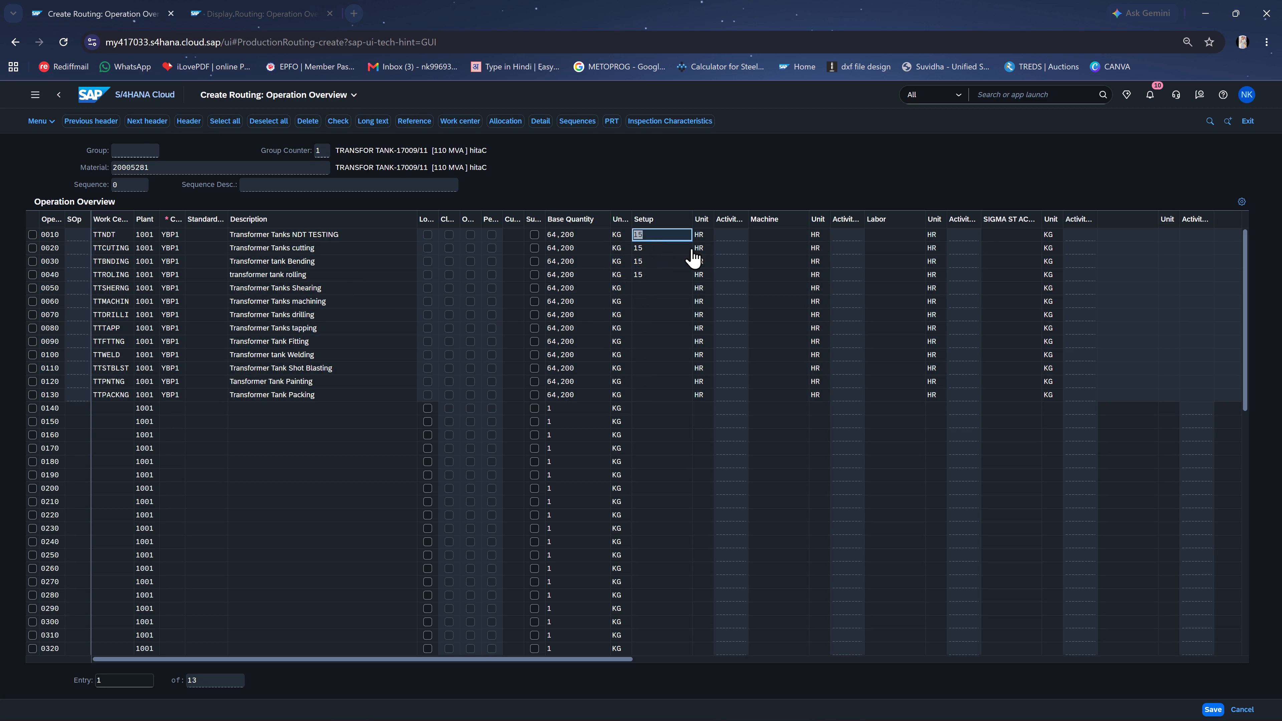
click(763, 231)
key(ctrl+v)
click(874, 230)
key(ctrl+v)
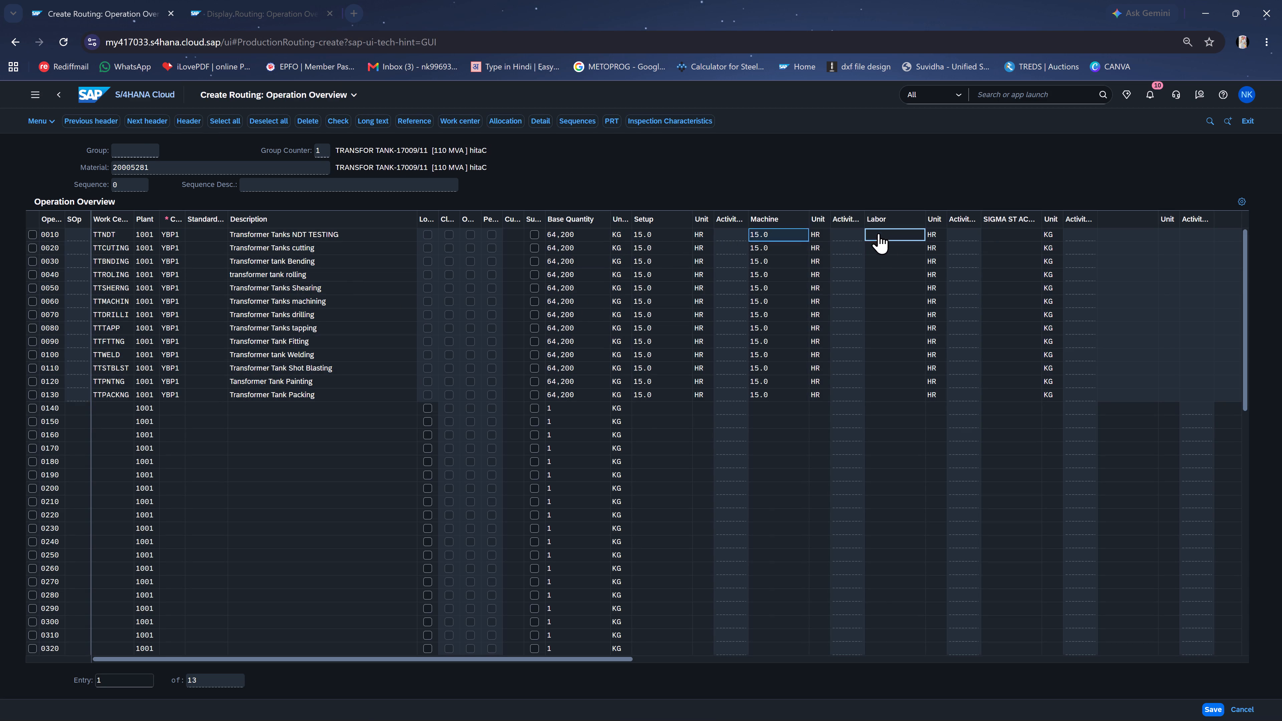
Save the new routing for material 20005281.
click(1211, 702)
click(1208, 704)
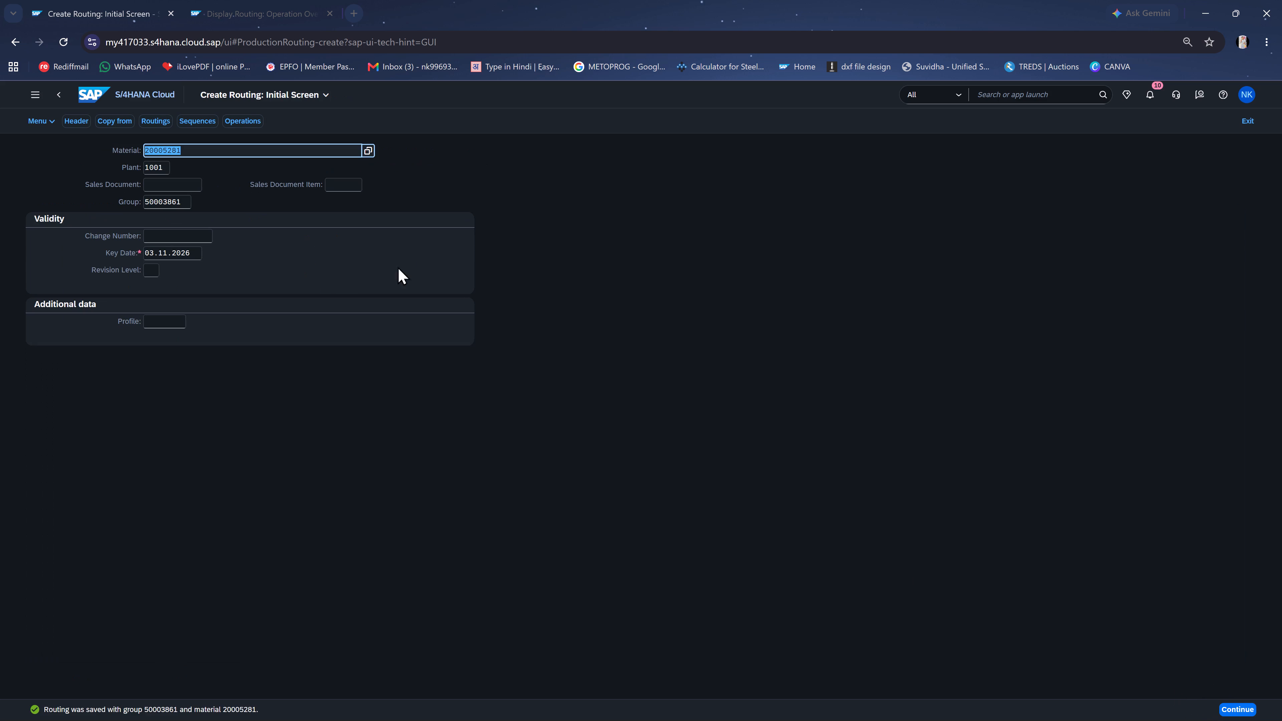
Copy the saved routing's group number from the Create Routing initial screen.
drag(183, 199, 143, 199)
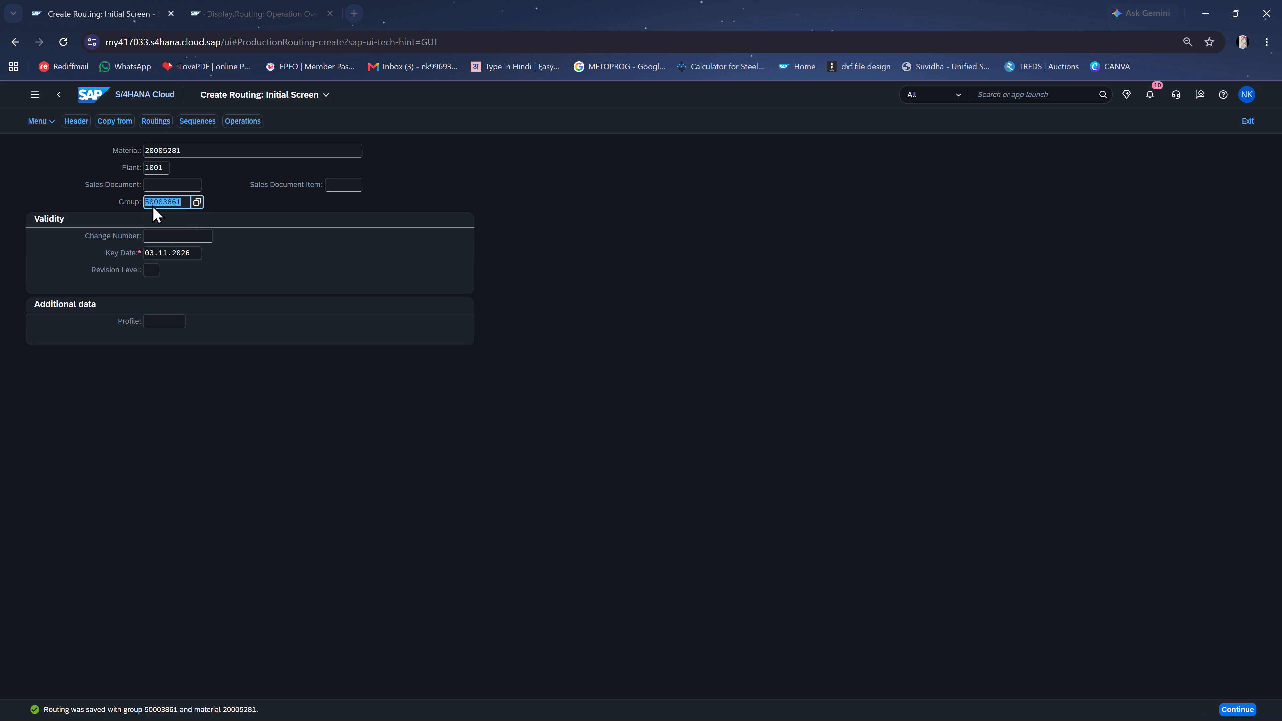
key(ctrl+c)
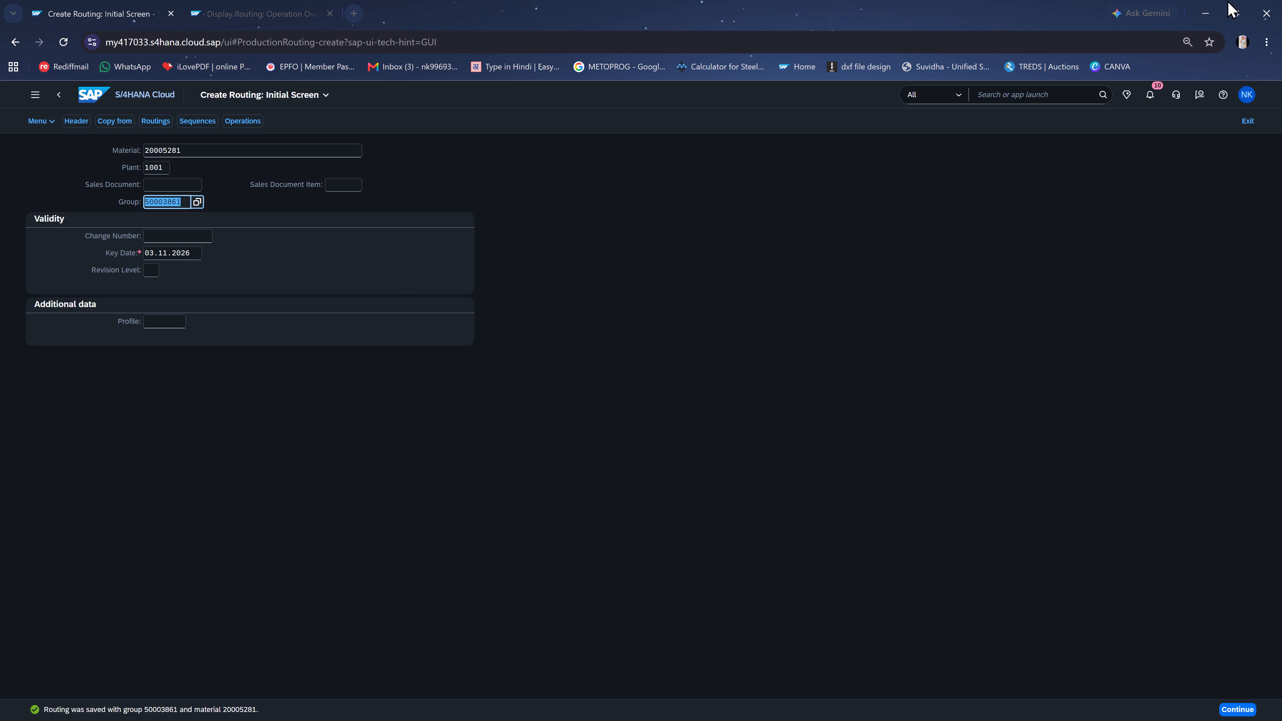
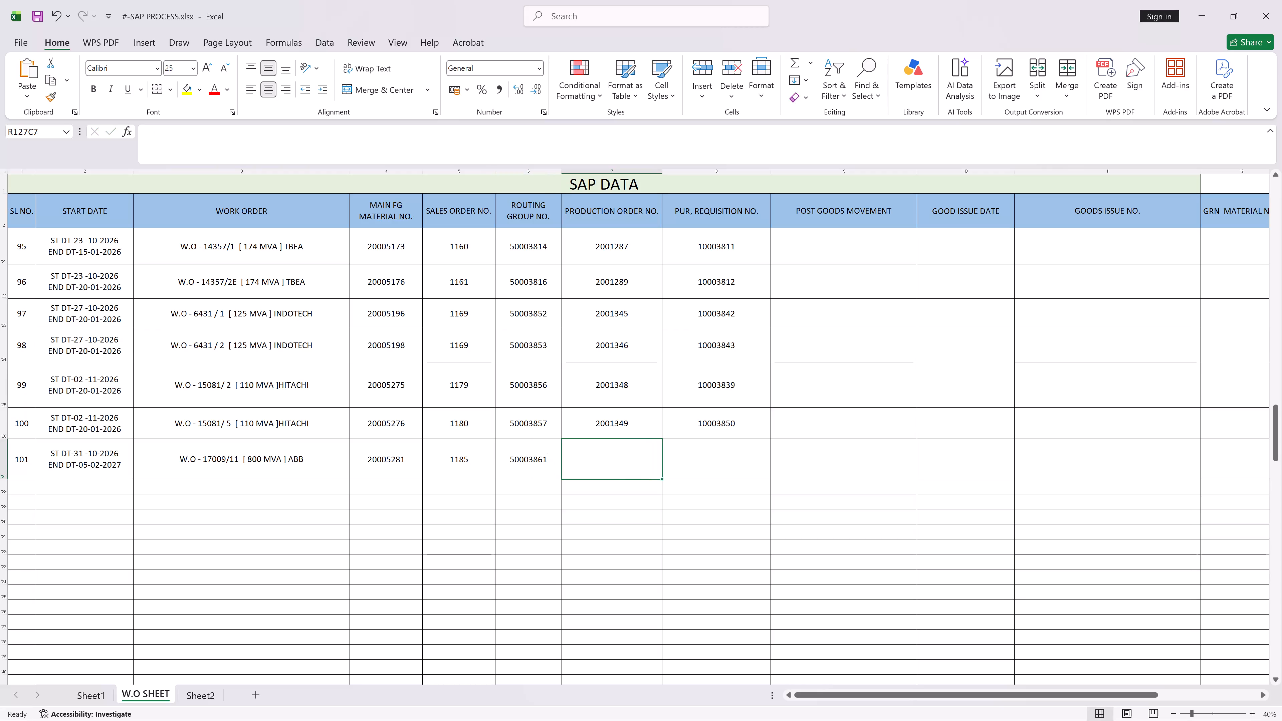
Save the SAP PROCESS workbook.
key(ctrl+s)
key(ctrl+s)
key(ctrl+s)
key(ctrl+s)
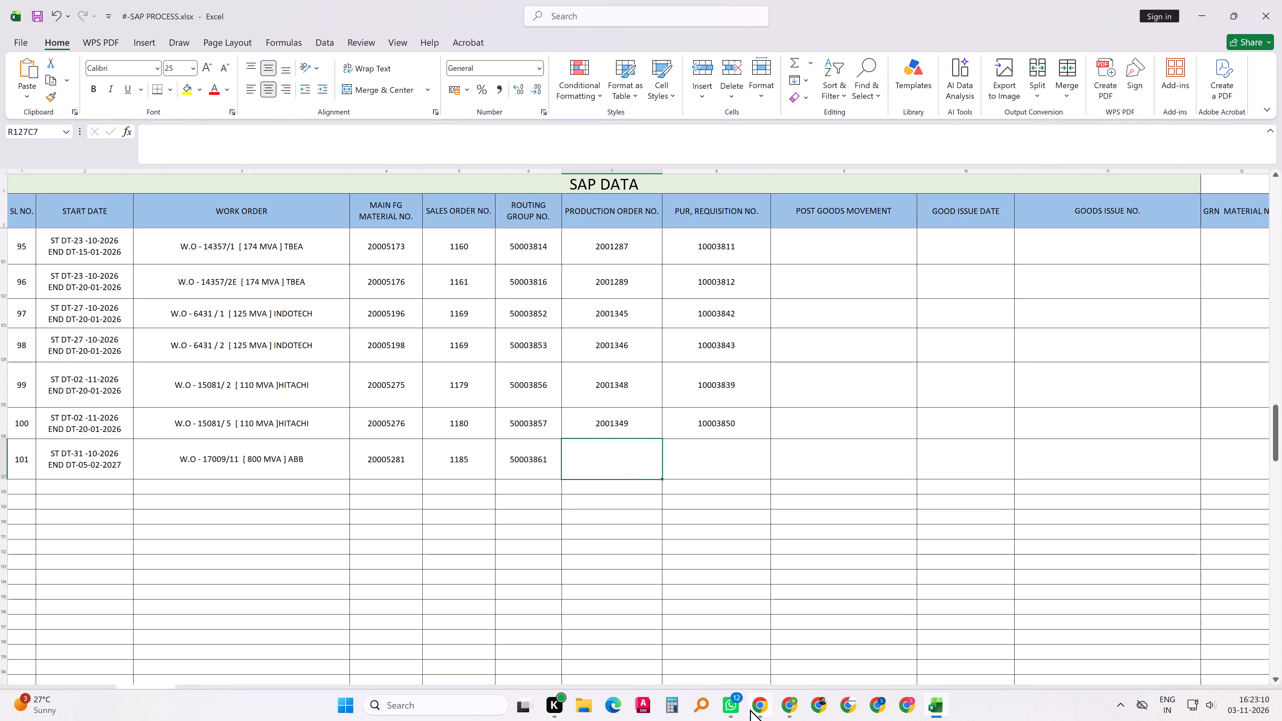
Switch to SAP and load Manage Production Versions for plant 1001 and material 20005281, taken from Excel's W.O SHEET.
click(758, 708)
click(93, 100)
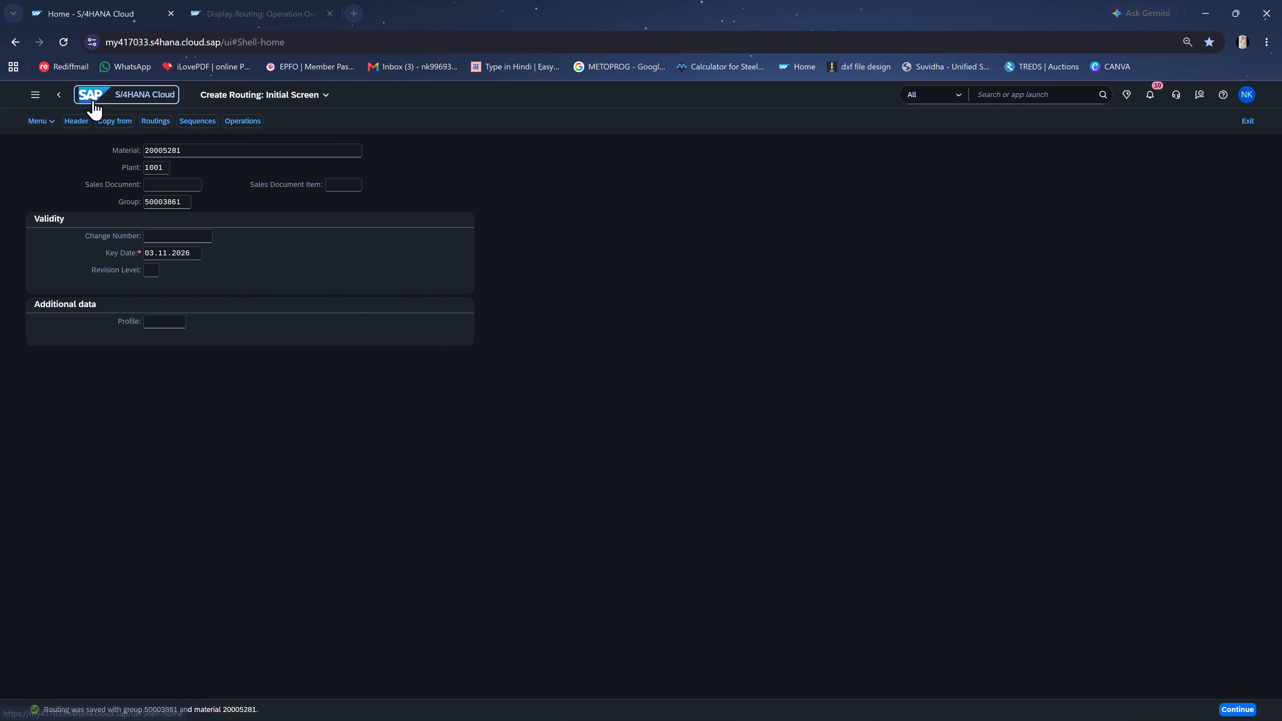
click(446, 474)
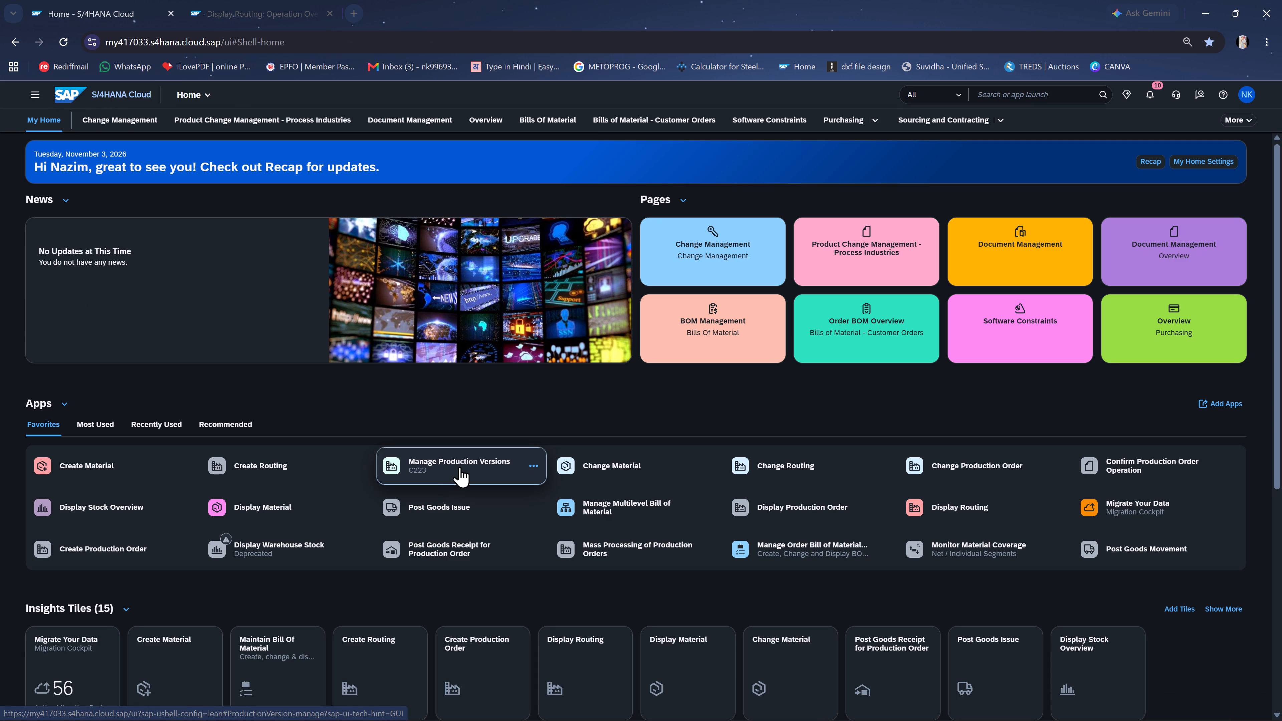
click(462, 463)
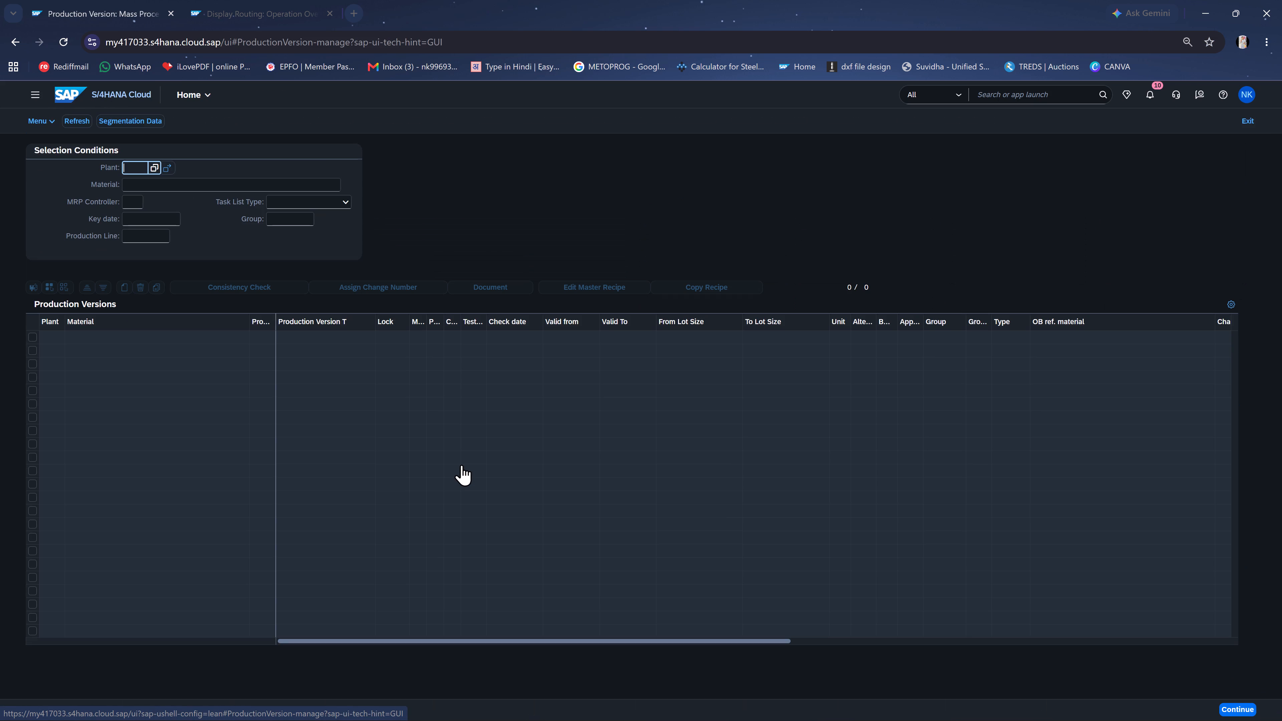
text(1001)
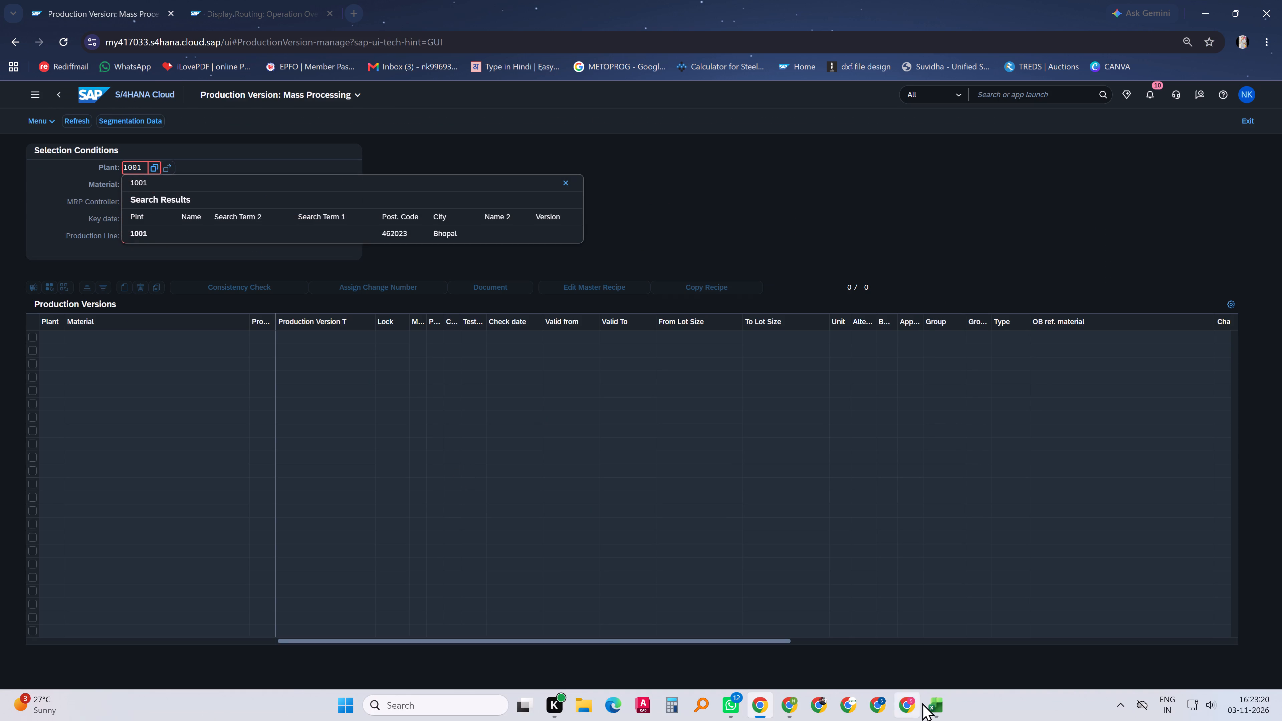
click(926, 704)
click(400, 478)
key(ctrl+c)
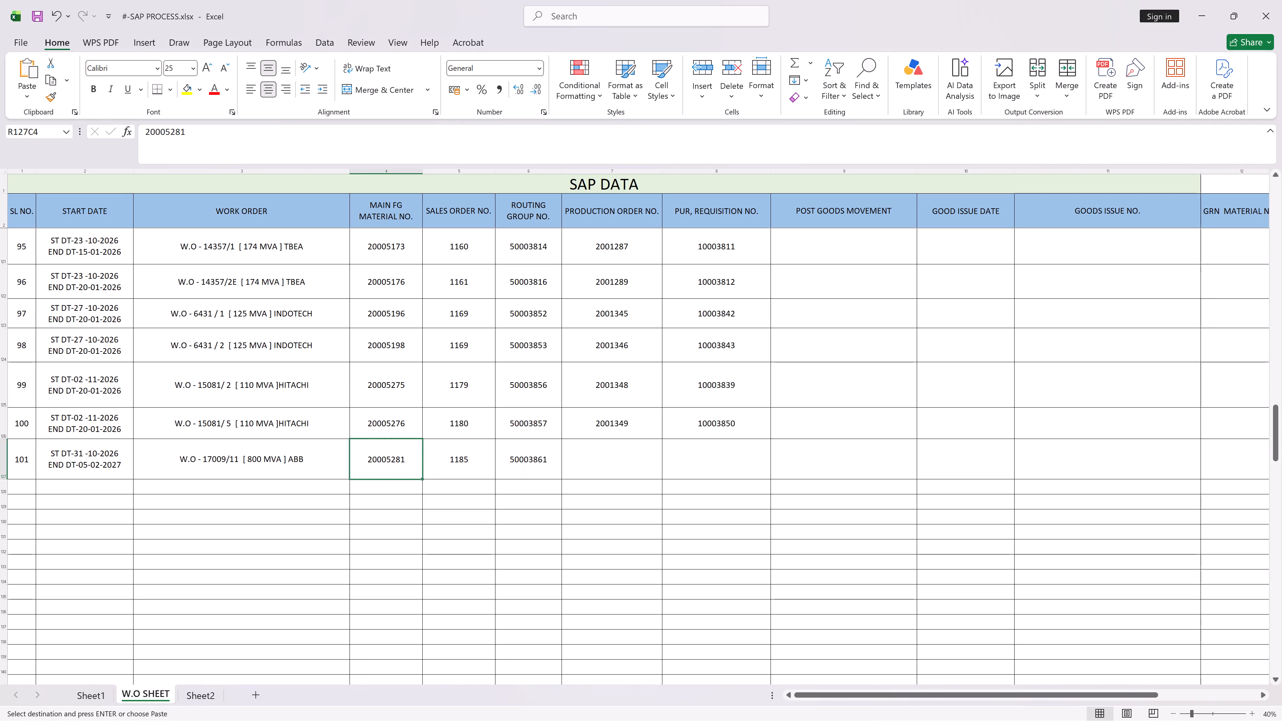
click(1198, 5)
click(141, 183)
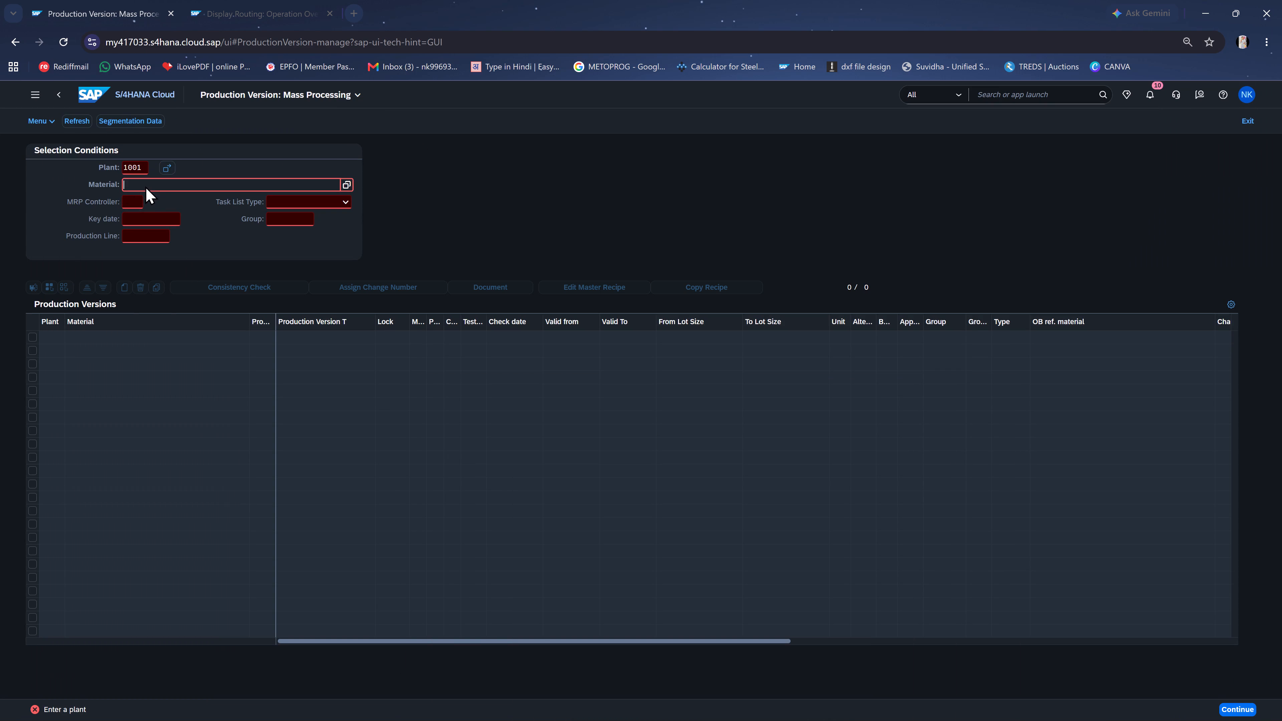
key(ctrl+v)
click(132, 199)
key(backslash)
key(Return)
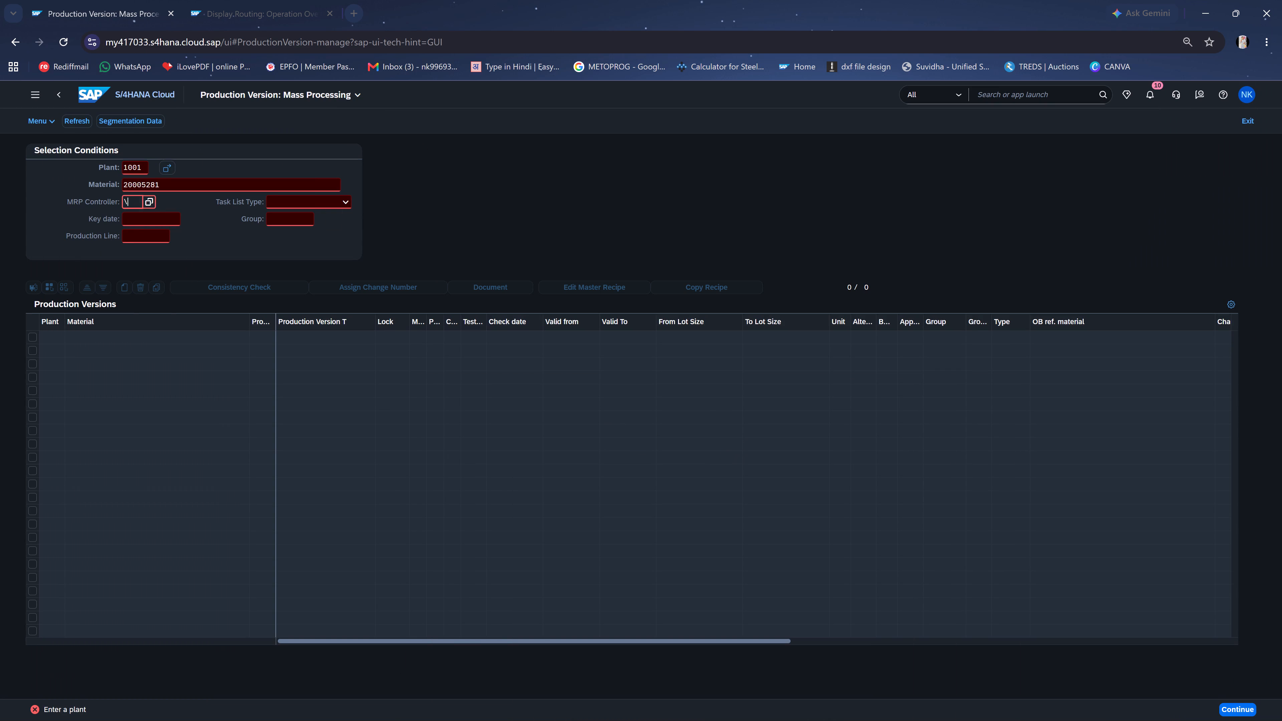
key(BackSpace)
key(Return)
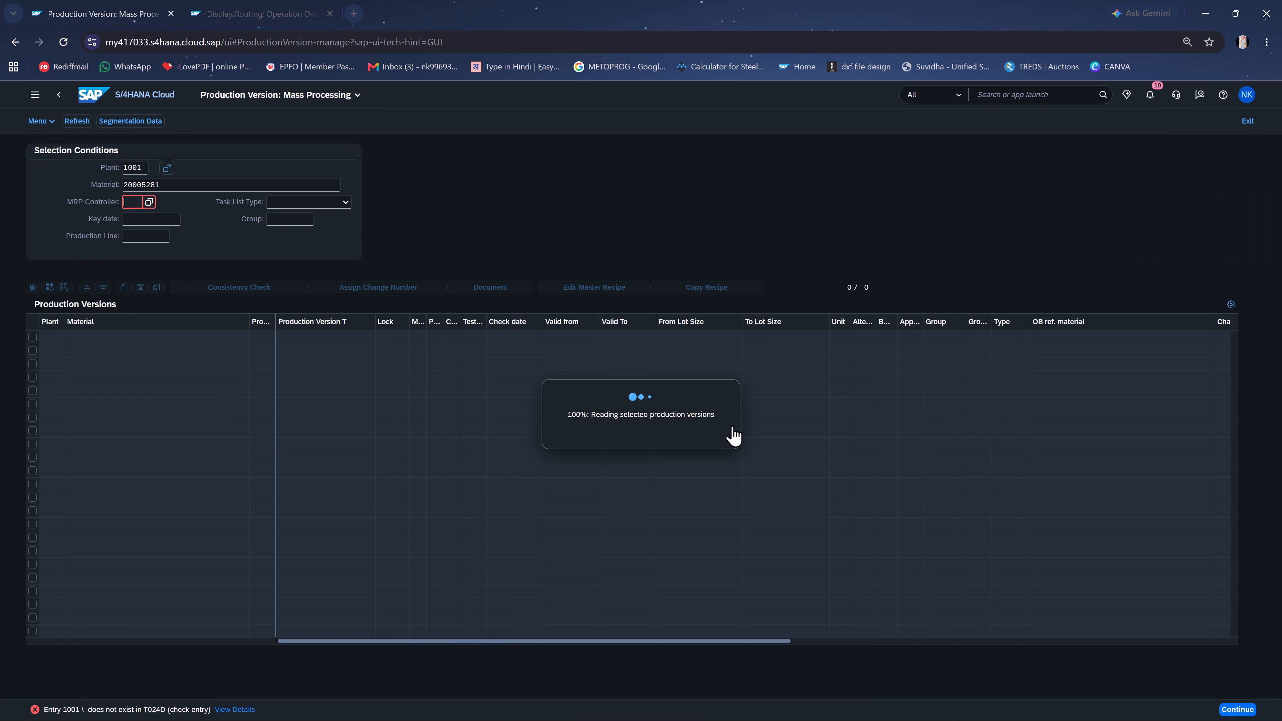
Start a new production version PV01 for material 20005281, with the W.O SHEET text "W.O - 17009/11 [ 800 MVA ] ABB" as its description.
click(118, 287)
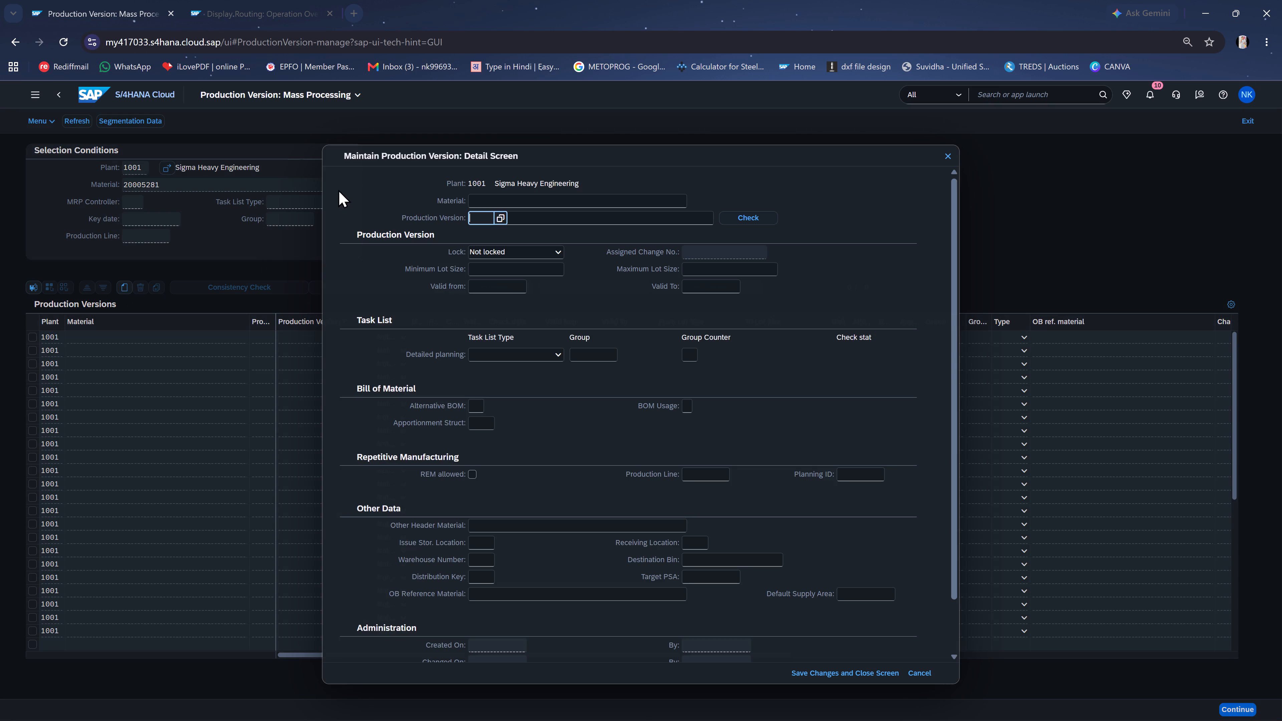
click(495, 196)
key(ctrl+v)
click(485, 217)
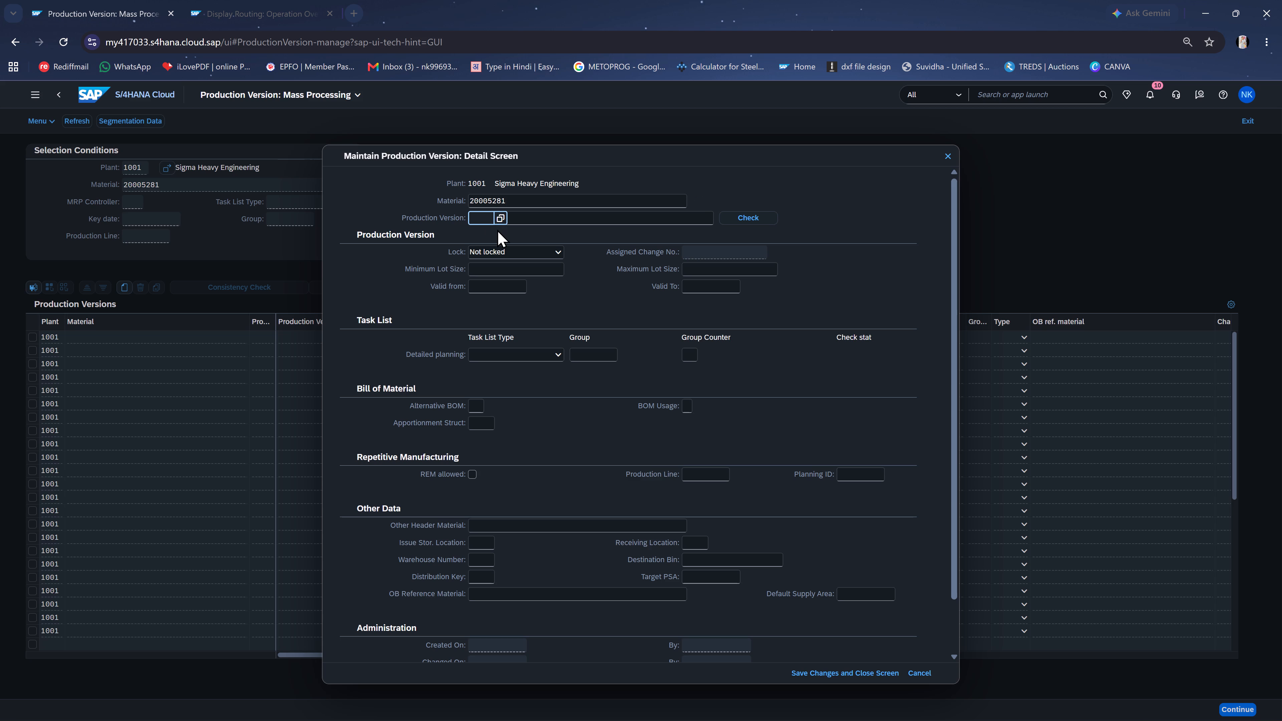
text(PV01)
click(931, 701)
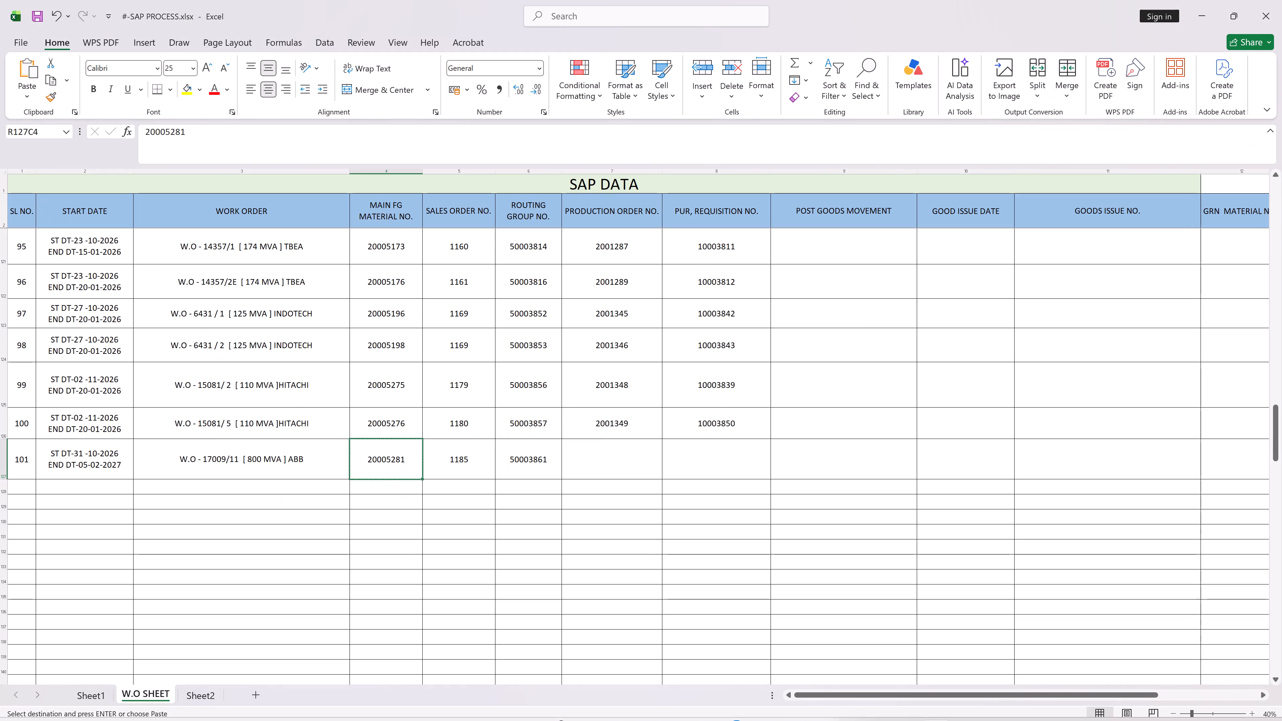
double_click(333, 461)
drag(327, 462, 148, 463)
key(ctrl+c)
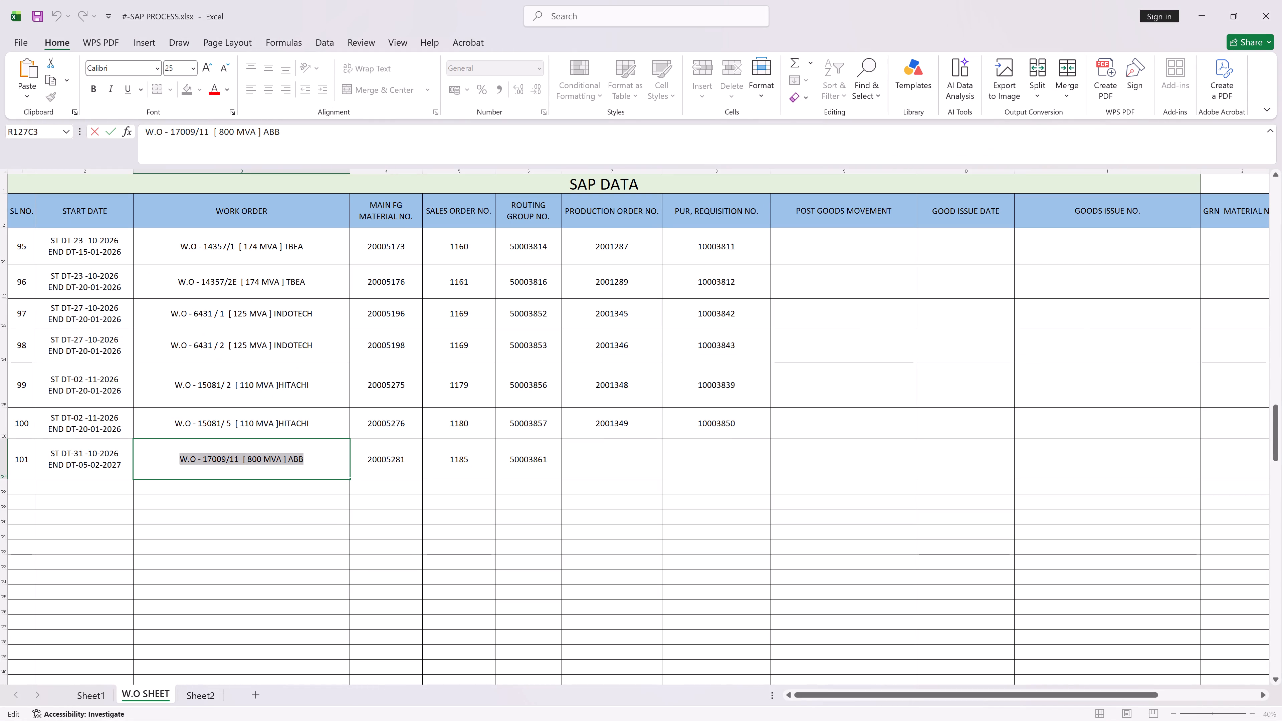
click(1205, 7)
click(555, 212)
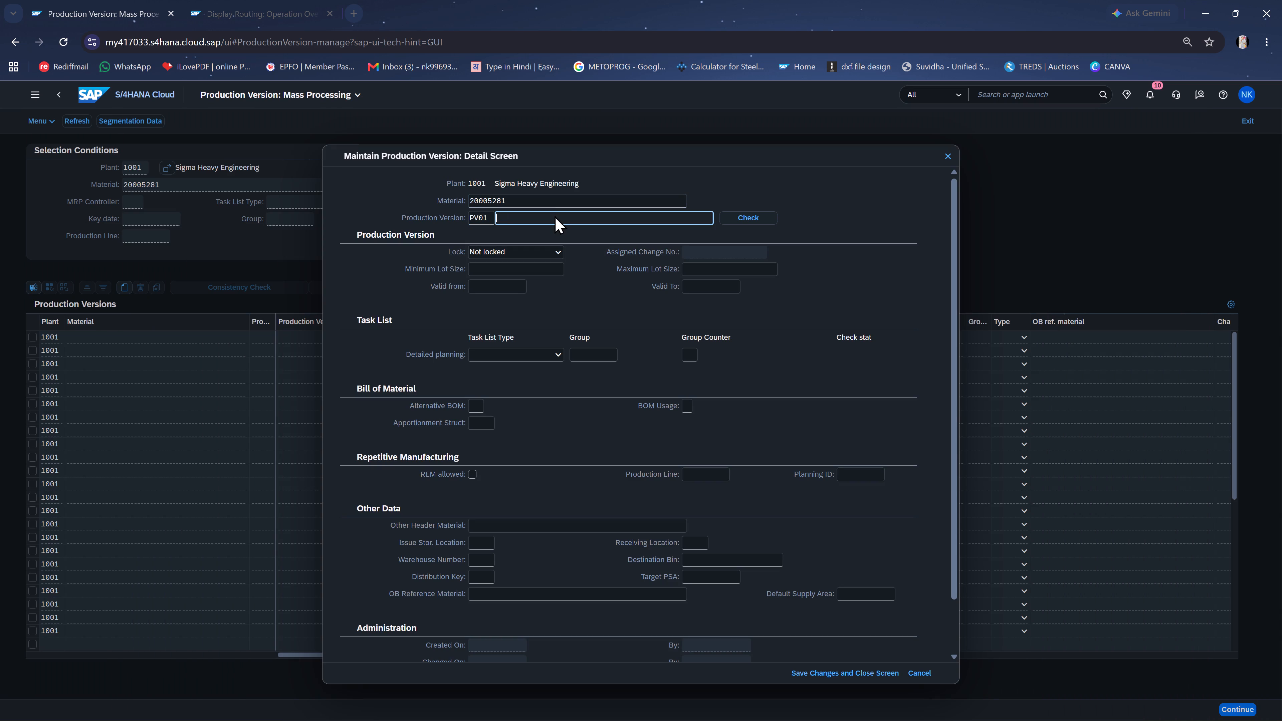
key(ctrl+v)
Set the production version's valid-from date to 31.10.2026.
click(488, 286)
click(526, 284)
click(530, 285)
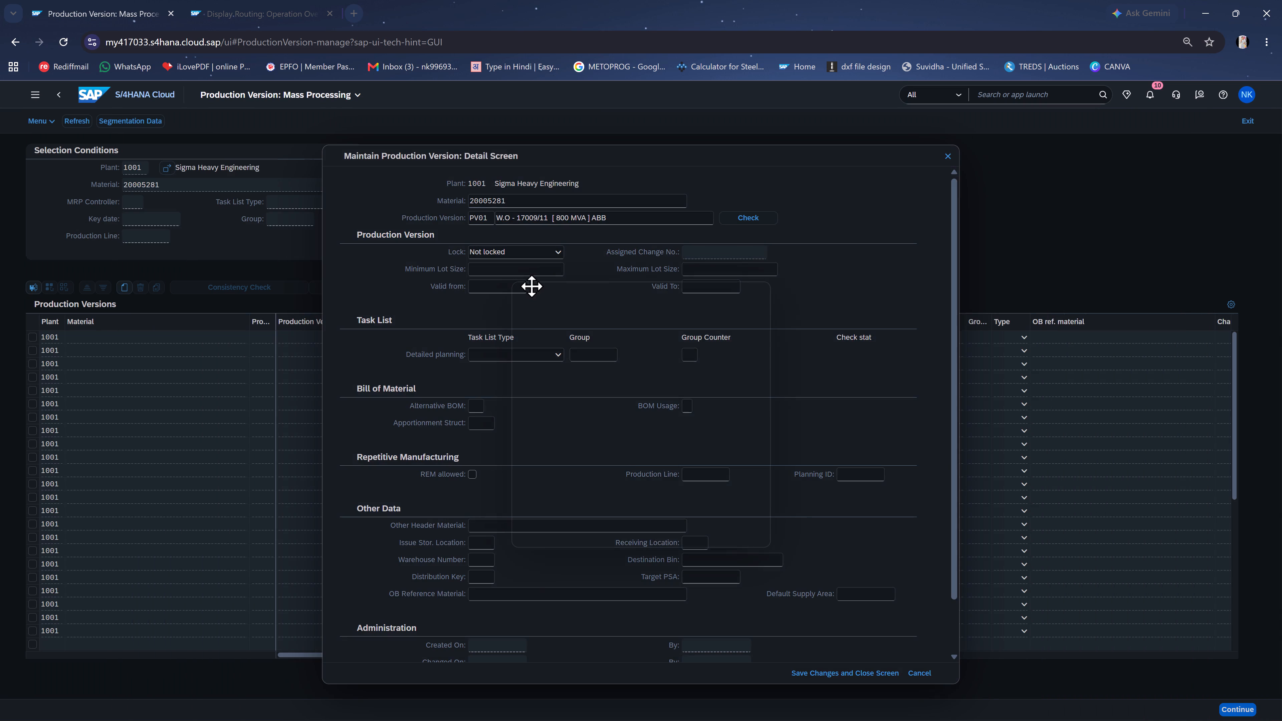
click(635, 370)
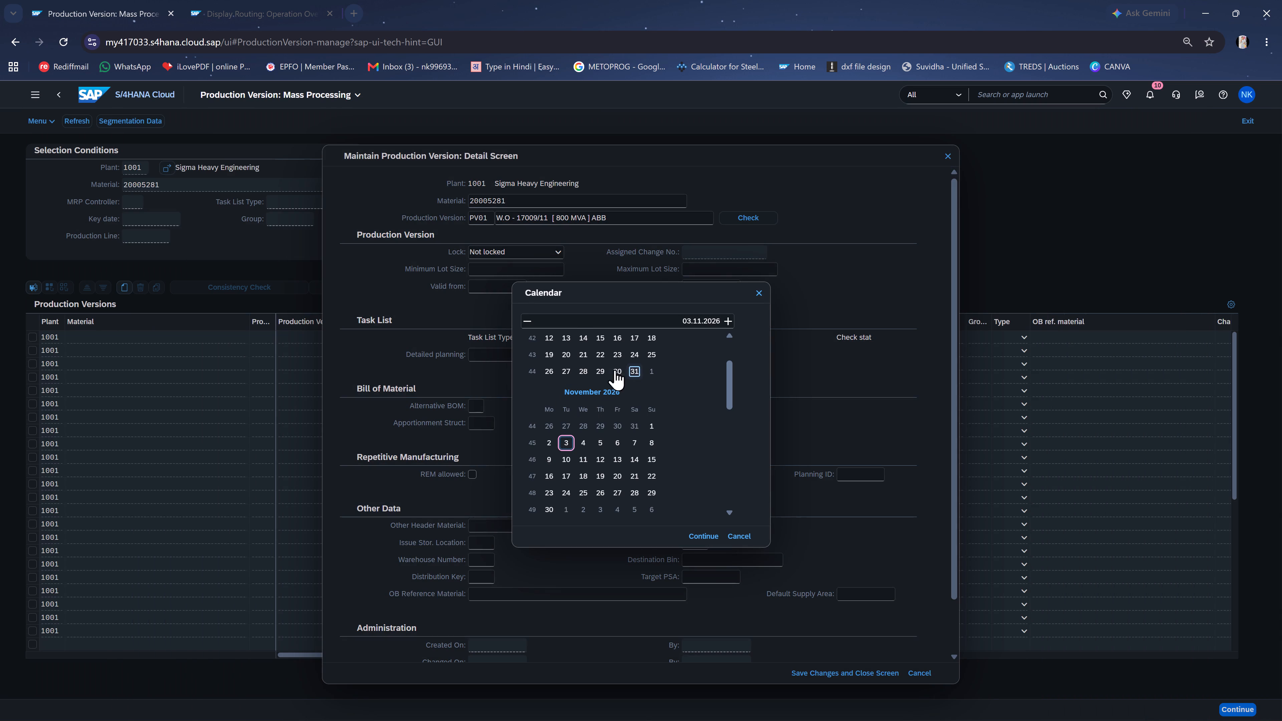
Set detailed planning to task list type N Routing, group counter 1 and group 50003861, copied from Excel's W.O SHEET.
click(545, 353)
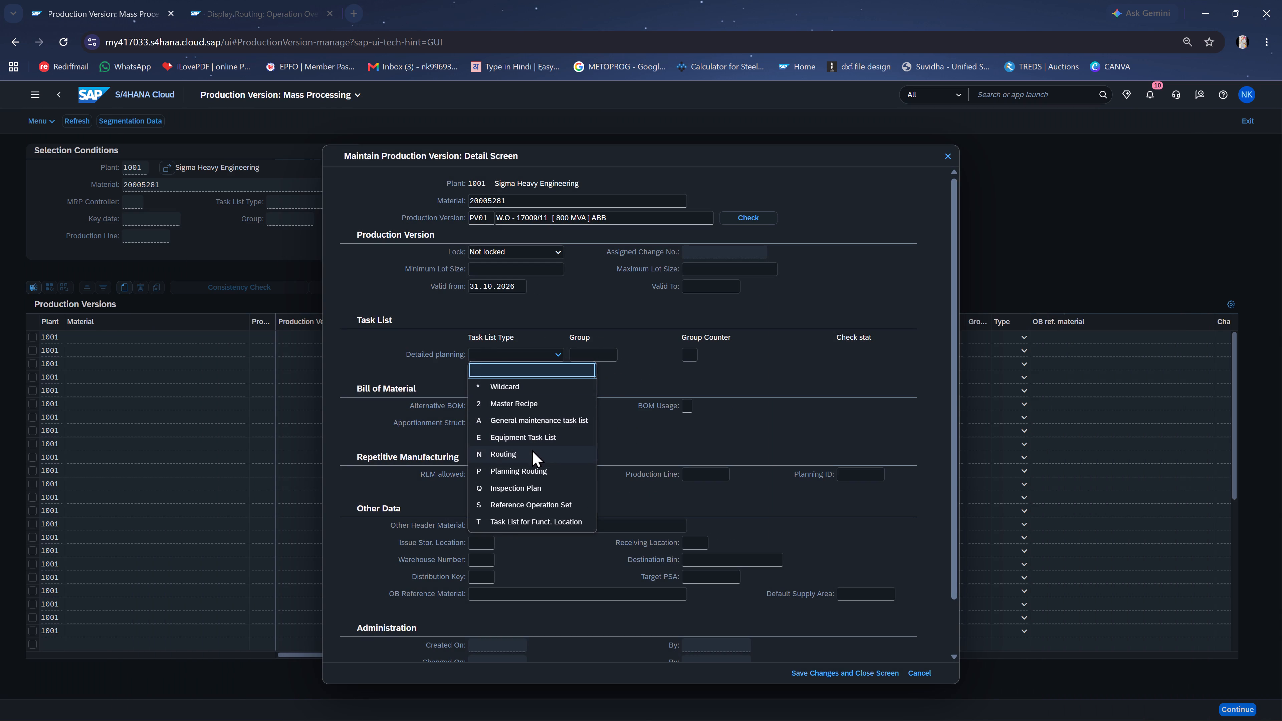
drag(532, 449, 540, 449)
click(687, 354)
key(1)
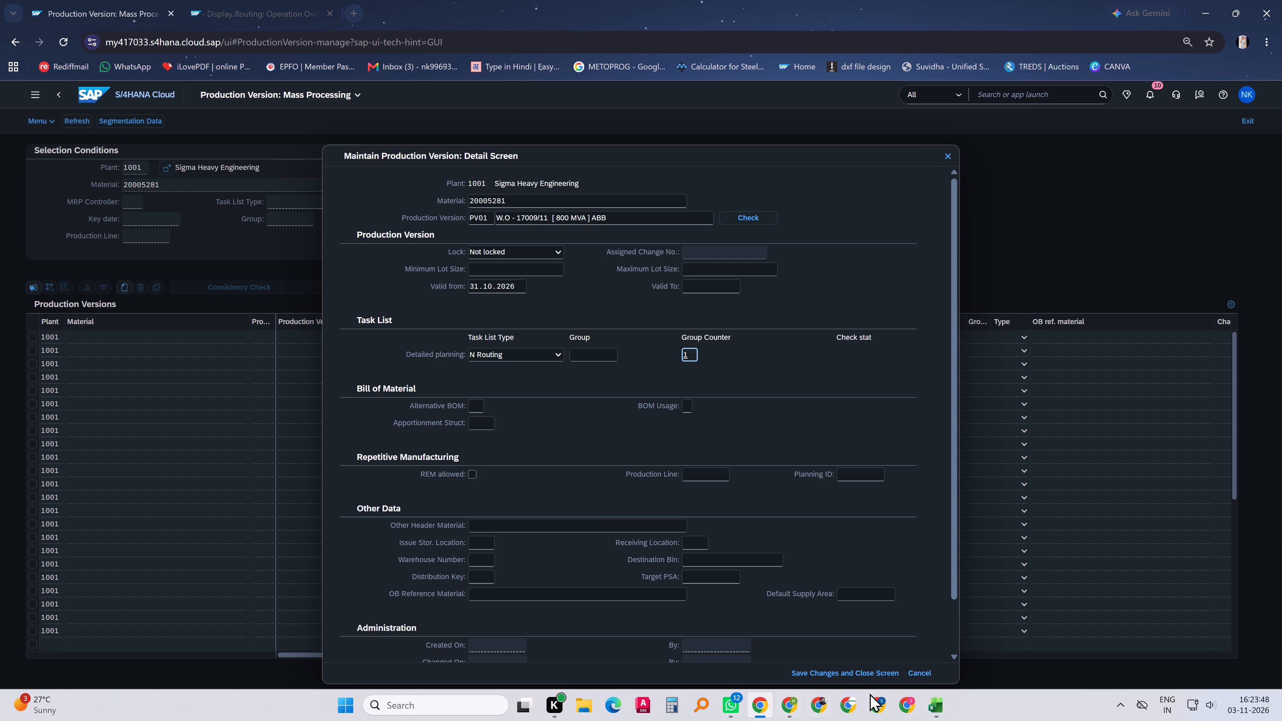
click(937, 702)
click(535, 454)
double_click(551, 461)
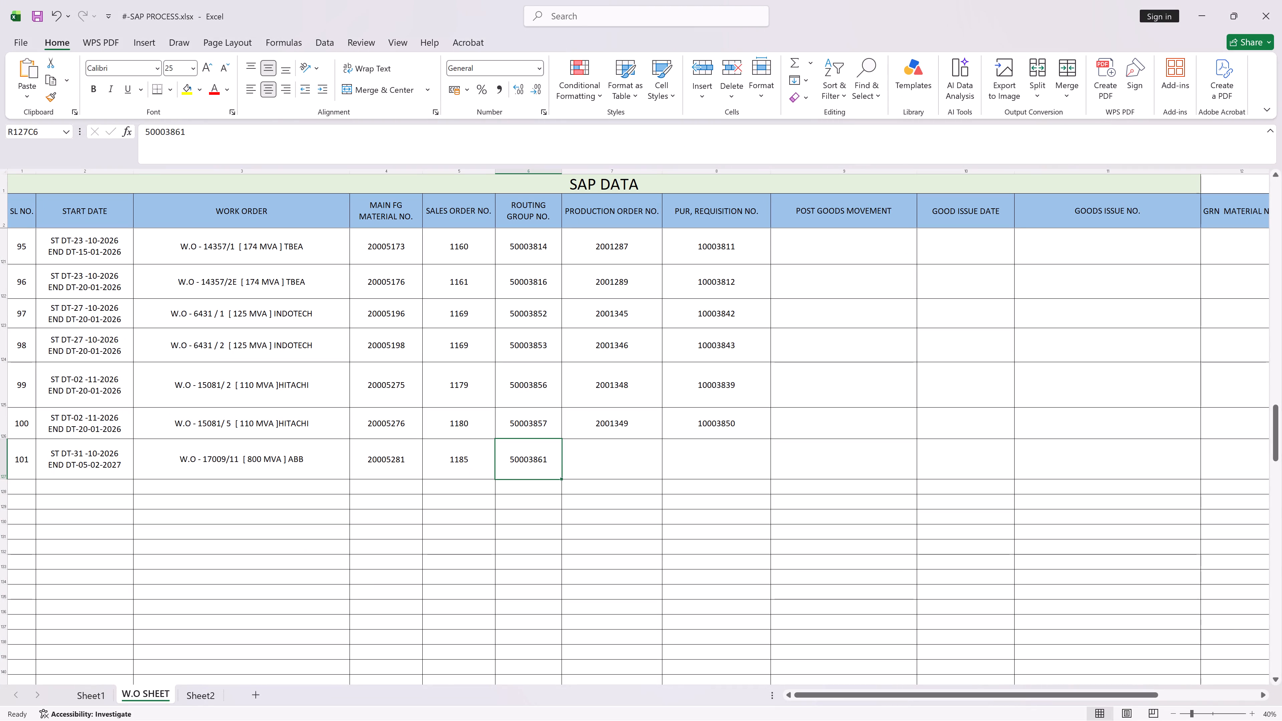
drag(554, 461, 477, 468)
key(ctrl+c)
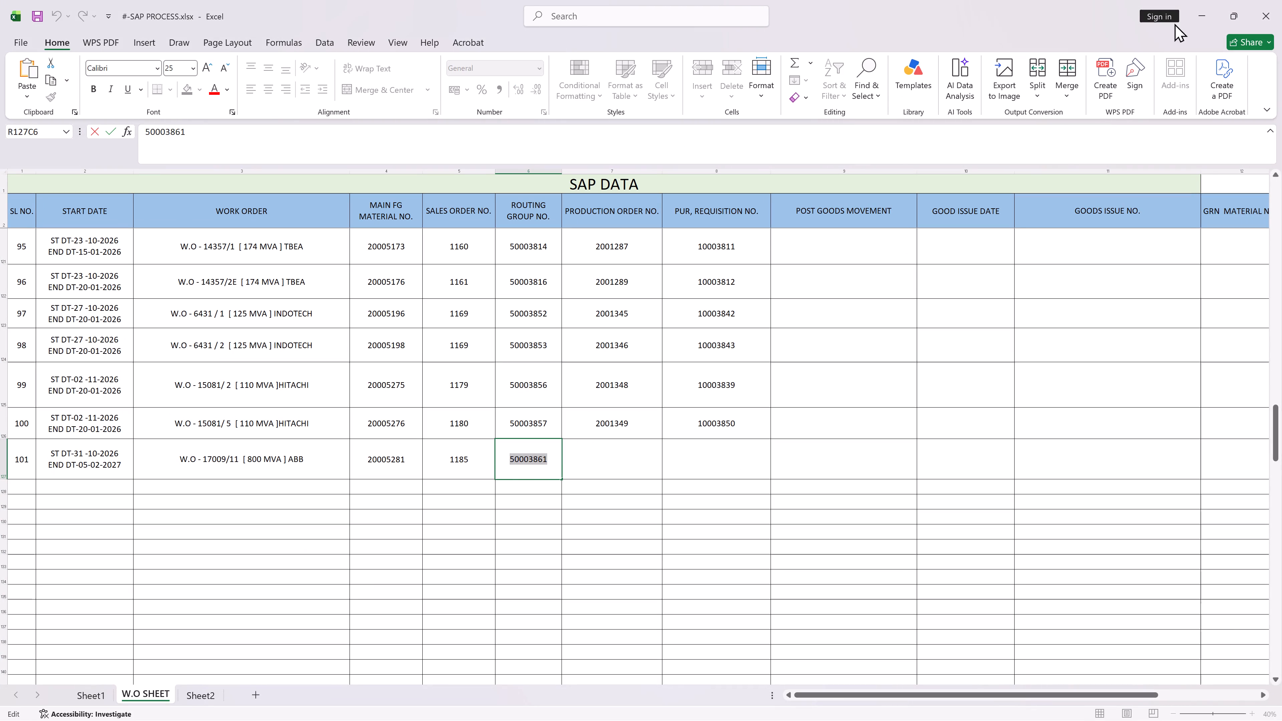
click(1202, 8)
click(583, 355)
key(ctrl+v)
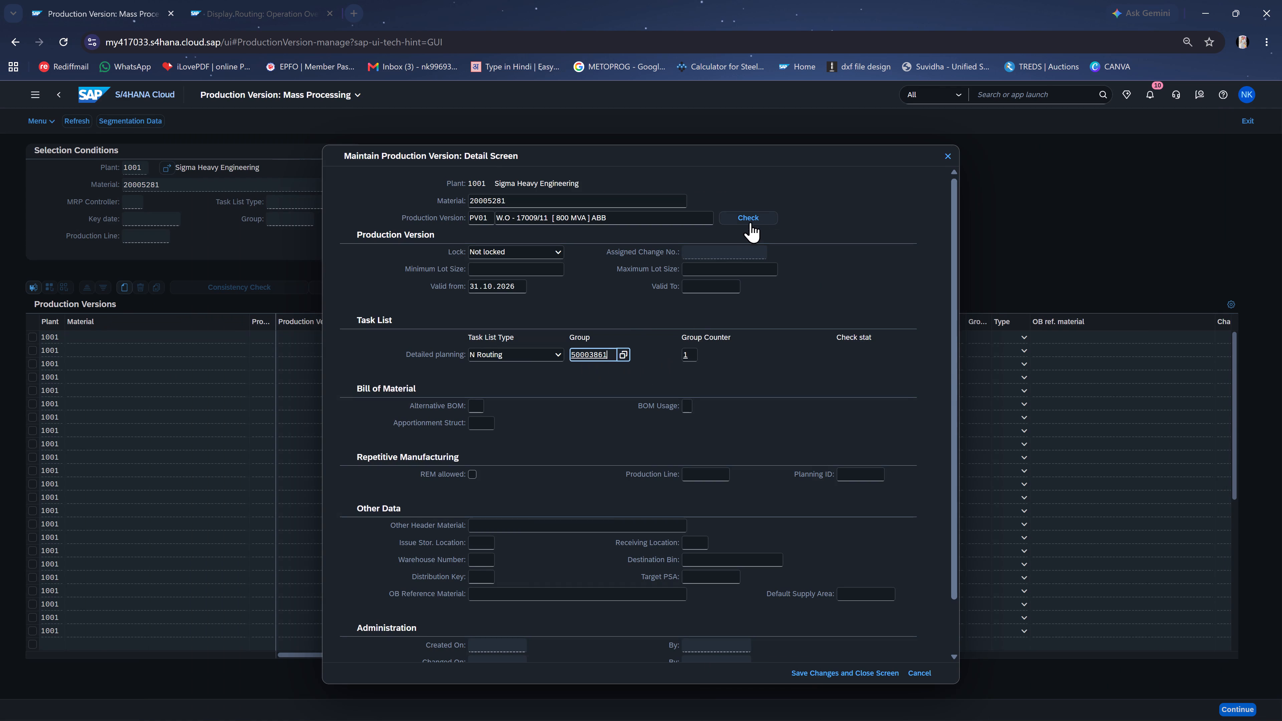
Run the consistency check on production version PV01, accepting the maximum valid-to date, and close the check log.
drag(756, 214, 757, 217)
click(696, 453)
click(701, 459)
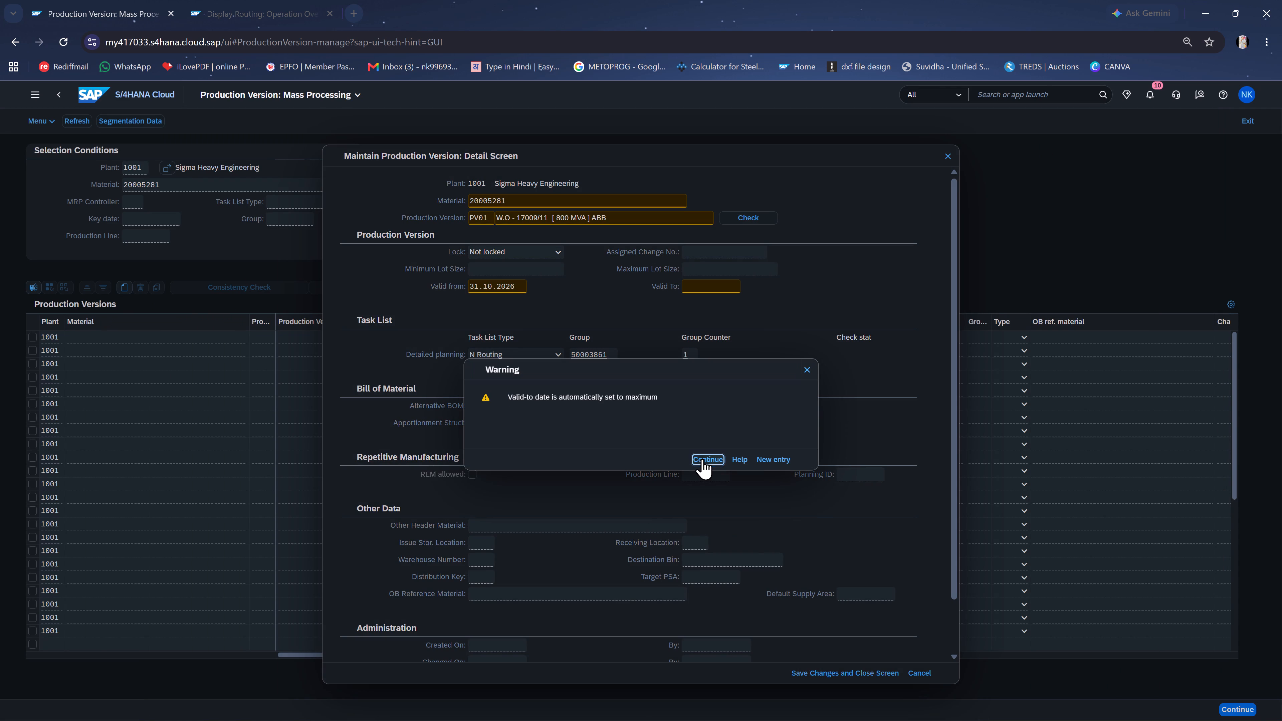
click(920, 670)
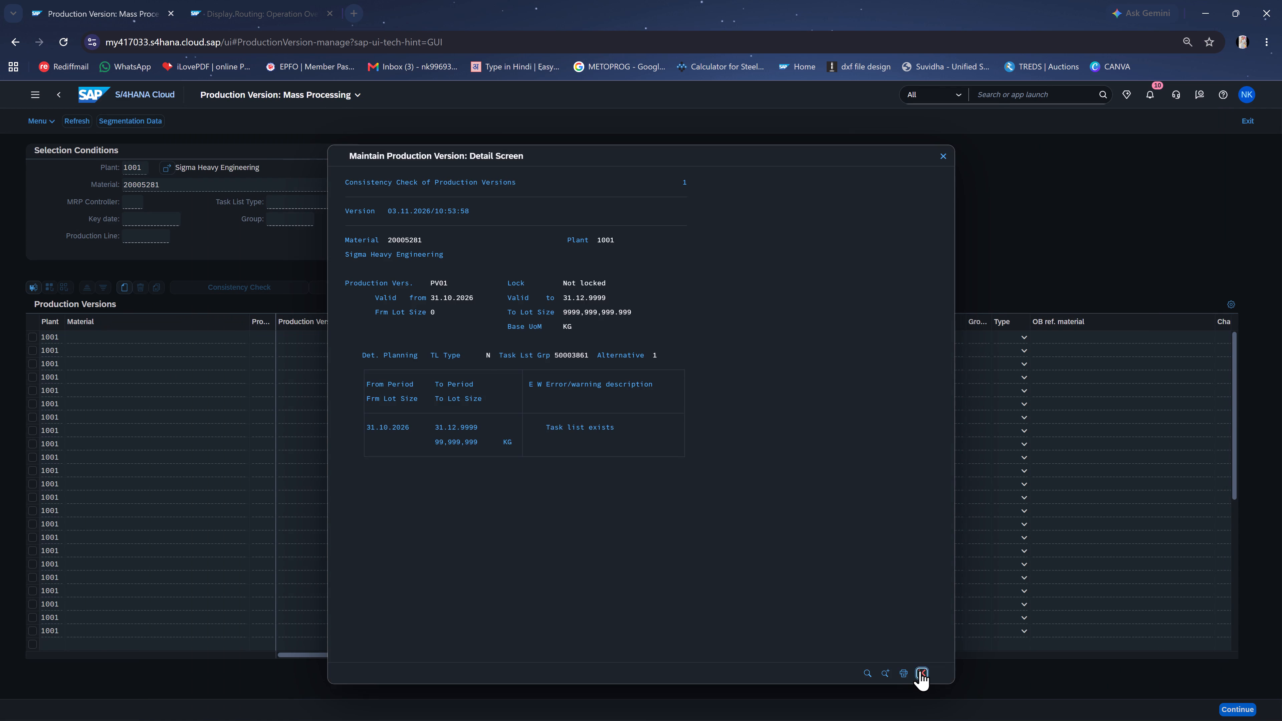
Apply the detail entries and save production version PV01 for material 20005281.
click(834, 672)
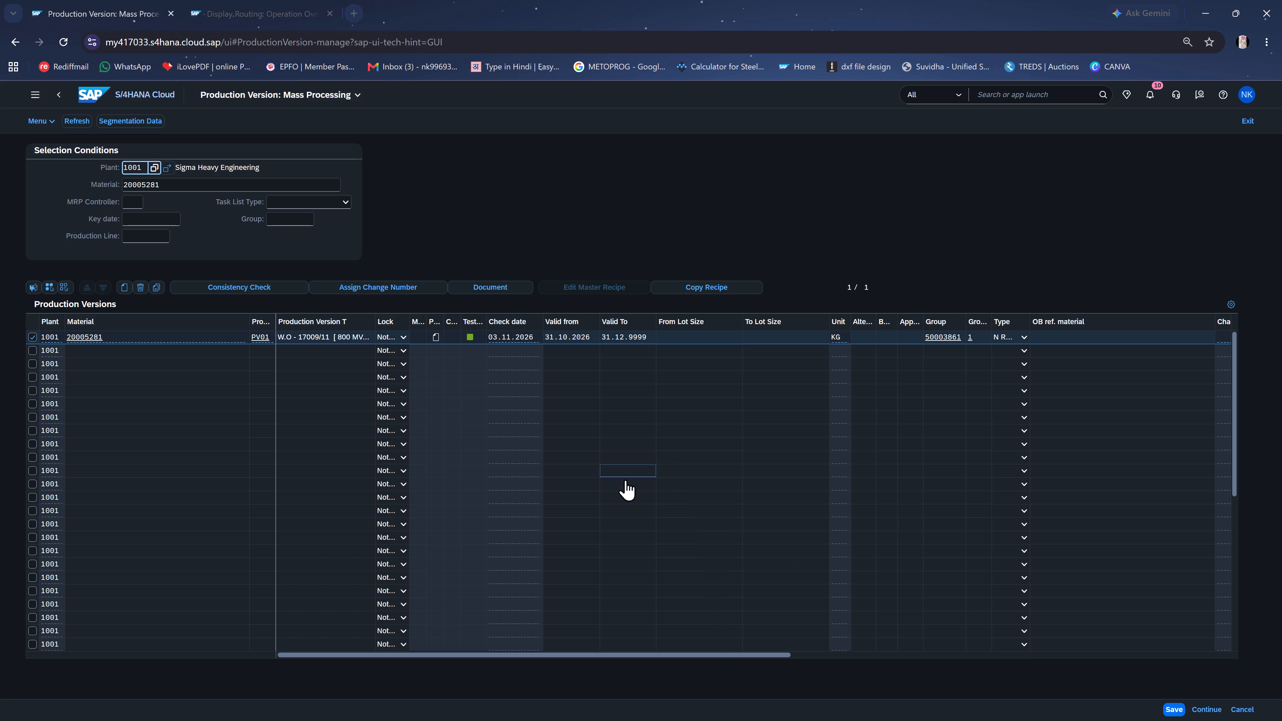
click(1172, 709)
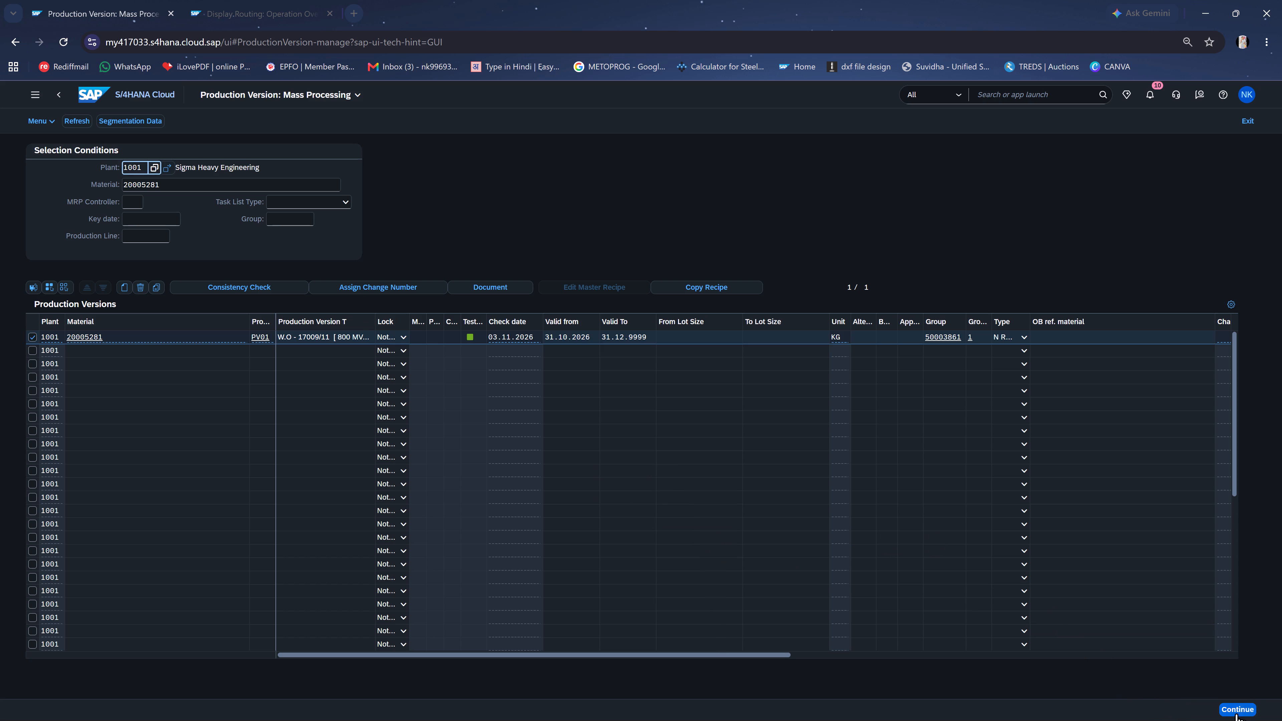
click(1236, 713)
Return to the SAP home page and open Monitor Material Coverage for net and individual segments.
click(58, 90)
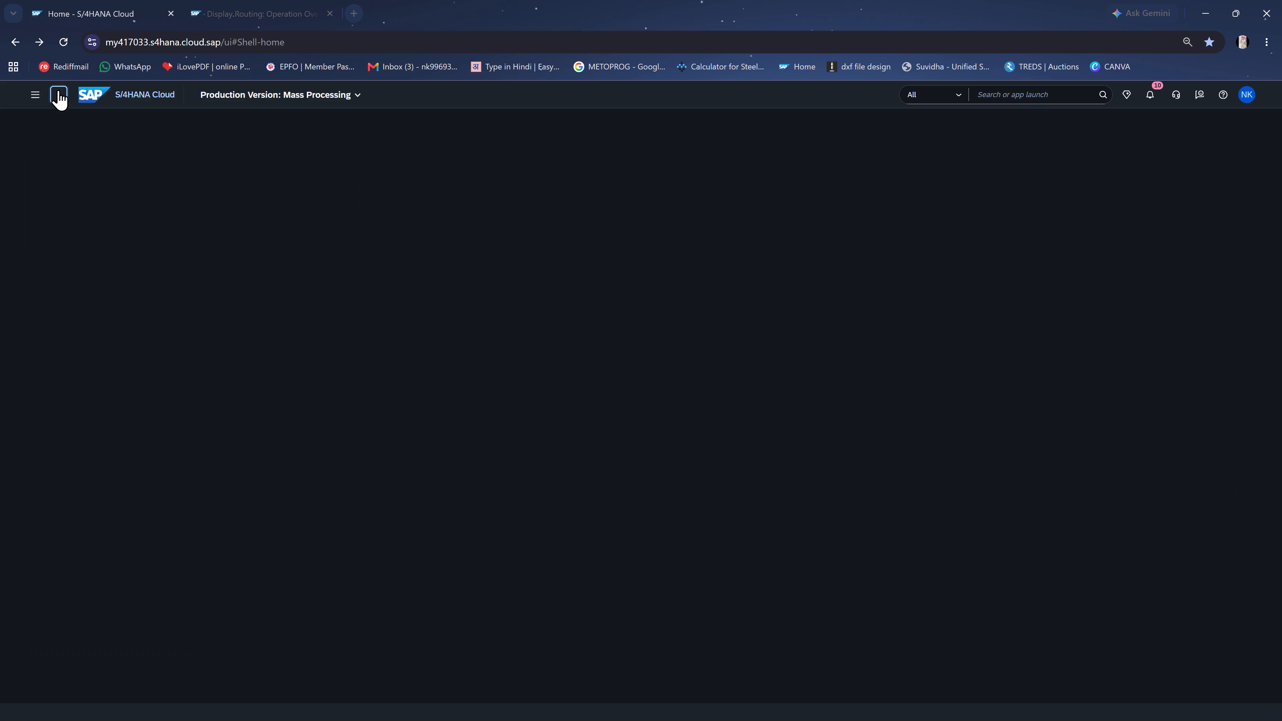
scroll(552, 263, down, 1)
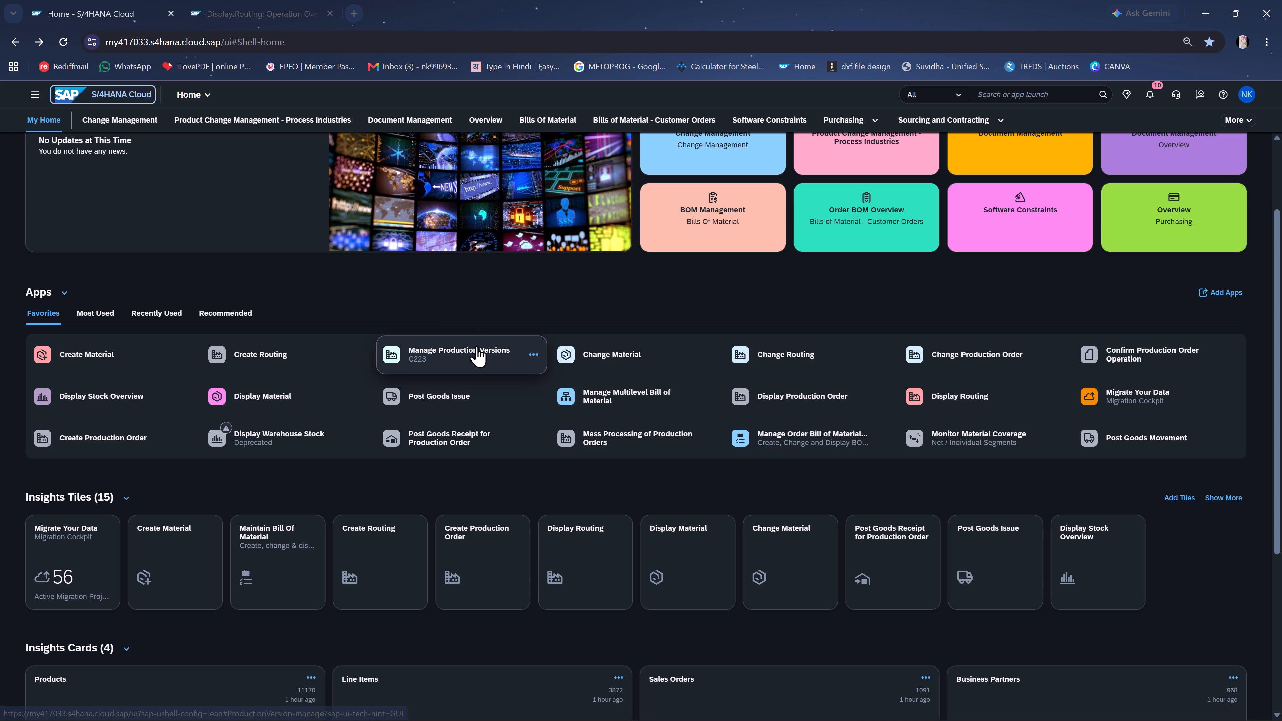
click(810, 443)
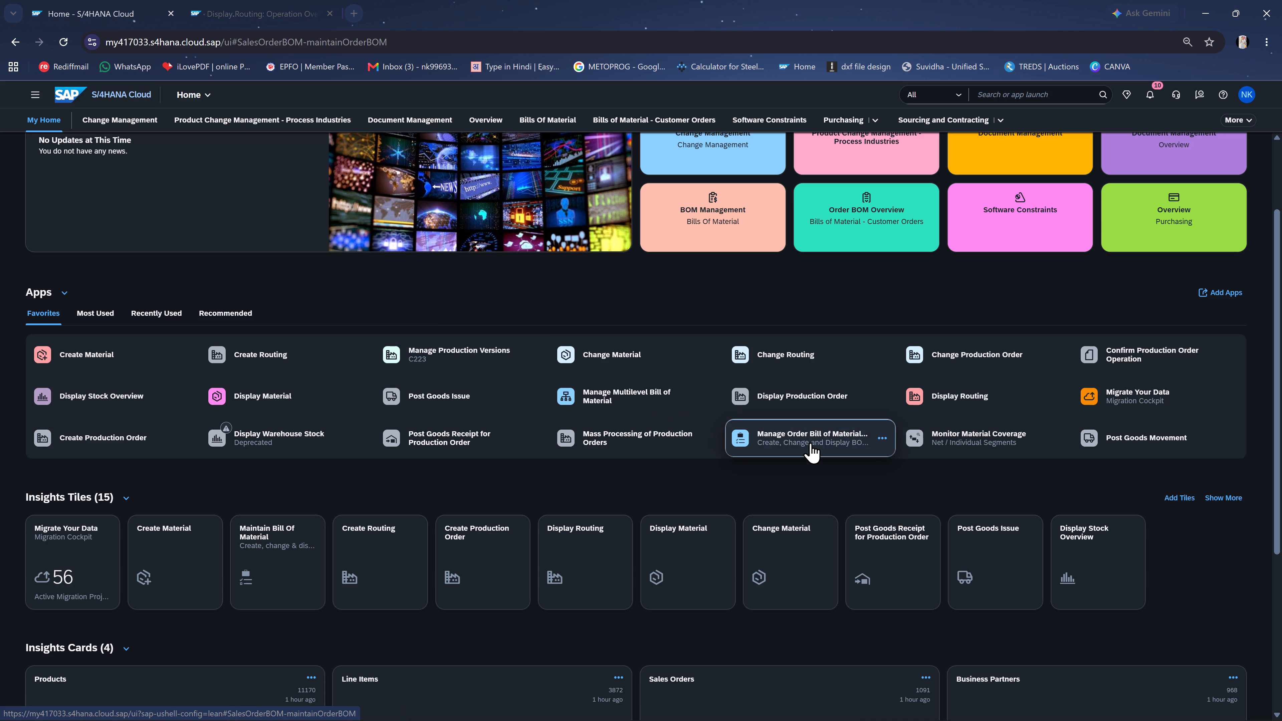
click(55, 96)
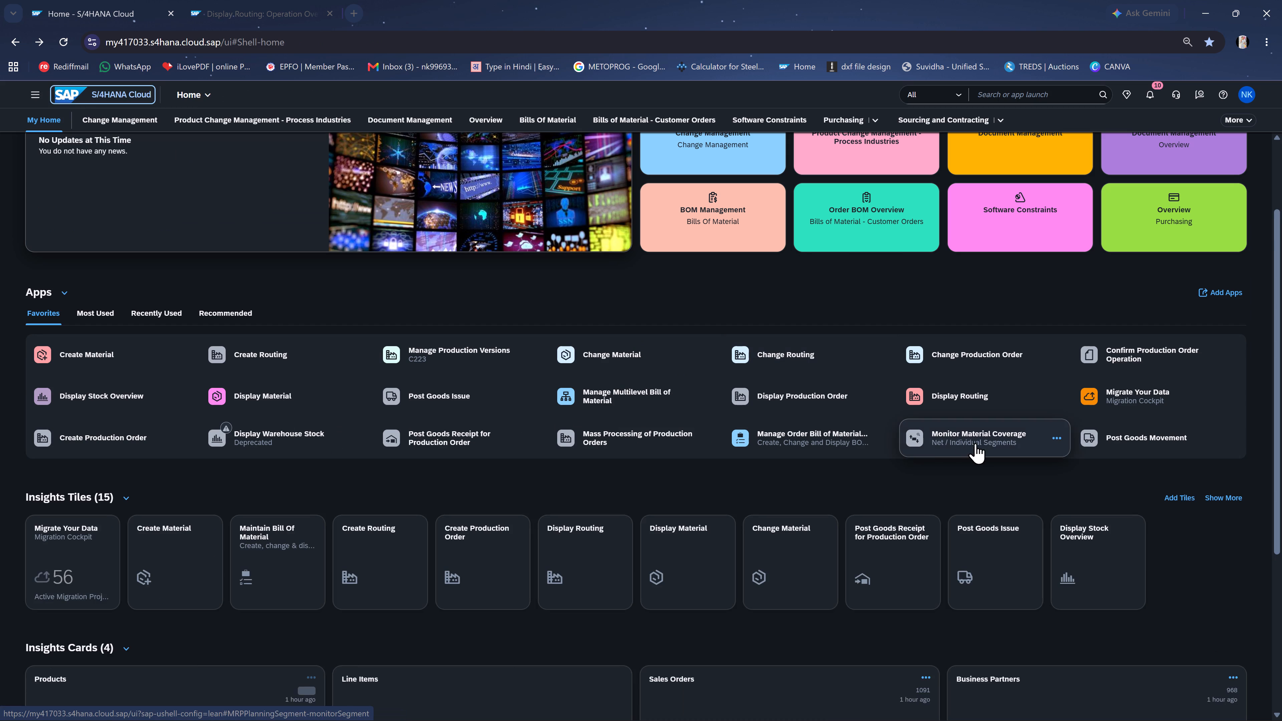
click(981, 446)
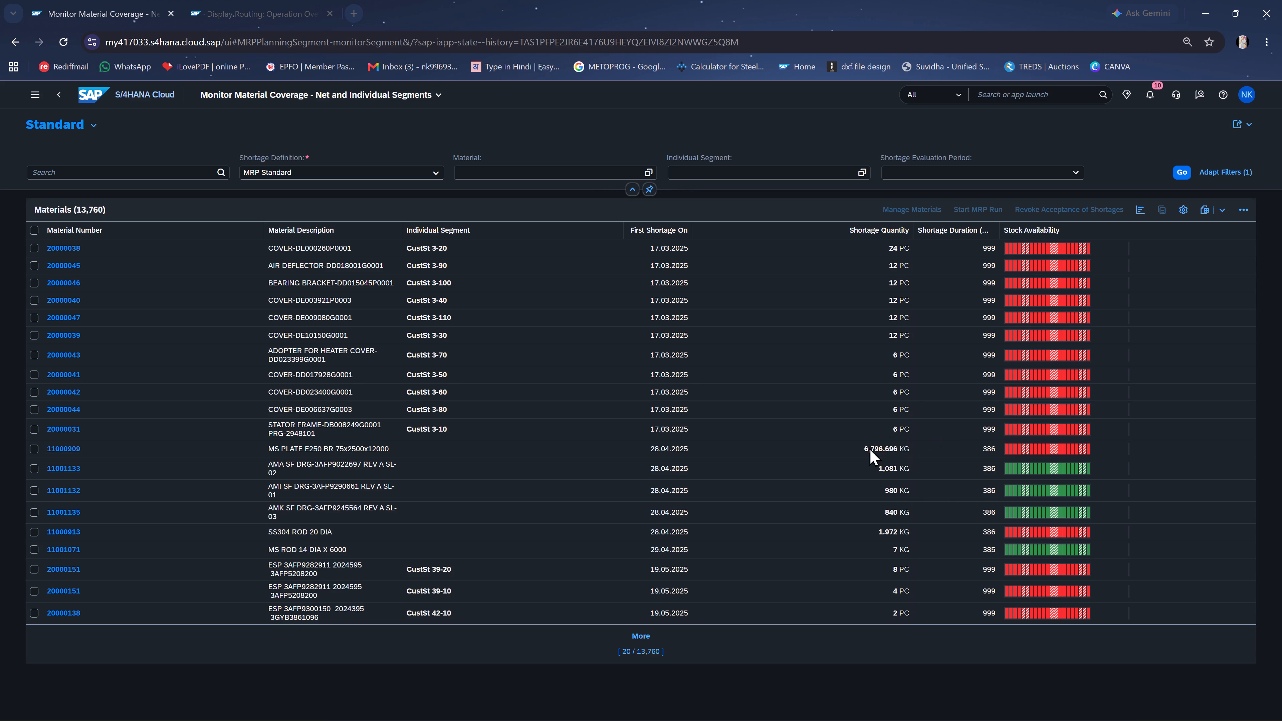
Switch to Excel and copy main FG material number 20005281 from work order 17009/11's row in W.O SHEET.
click(937, 711)
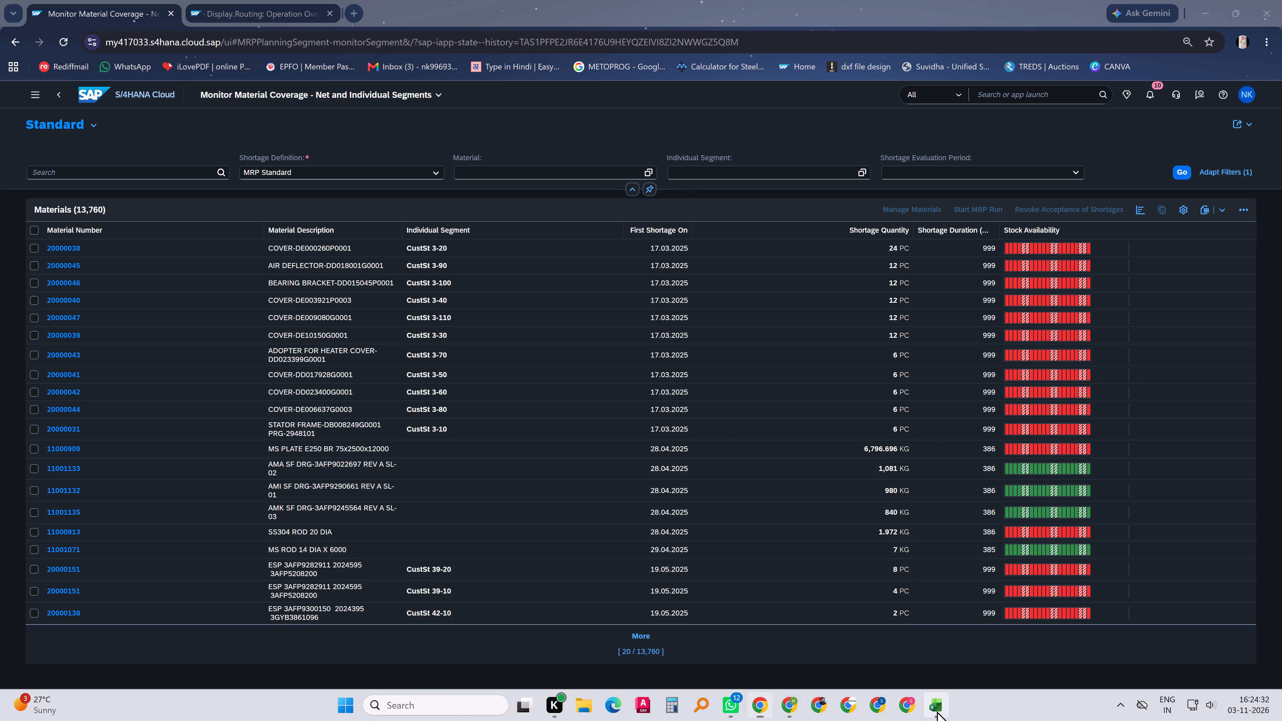
click(414, 447)
double_click(403, 456)
double_click(407, 462)
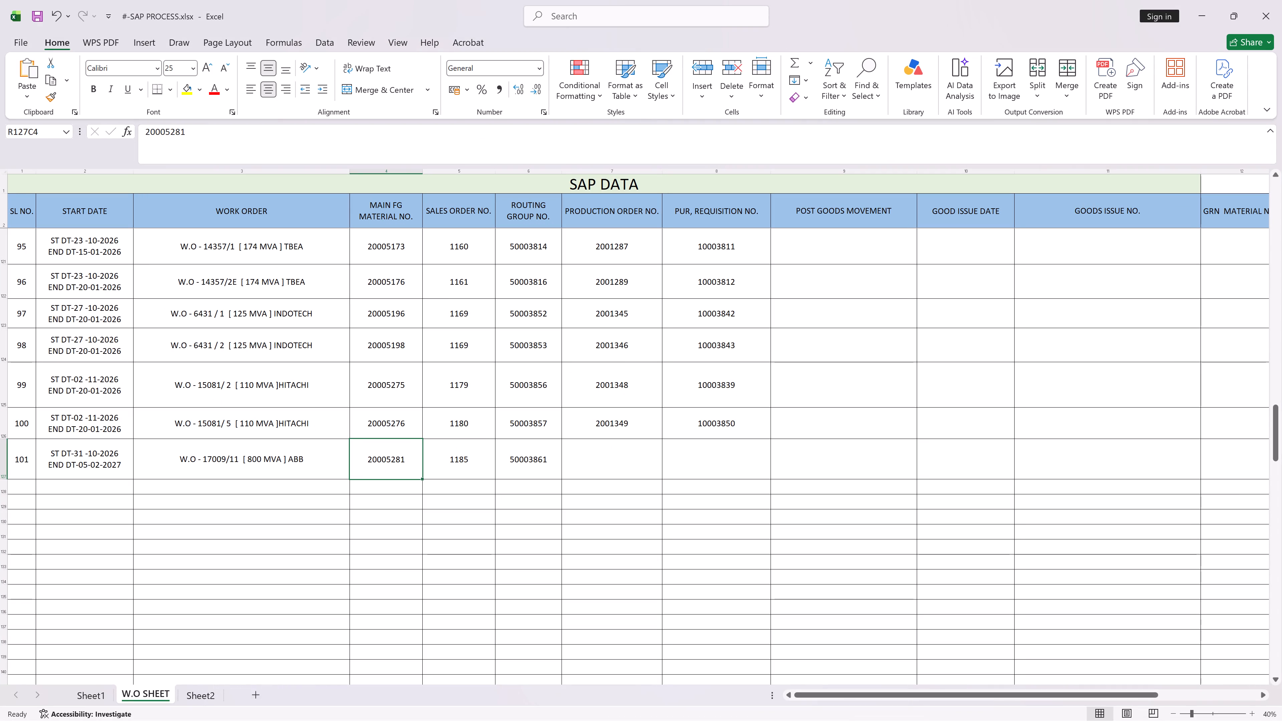
drag(413, 463, 322, 462)
key(ctrl+c)
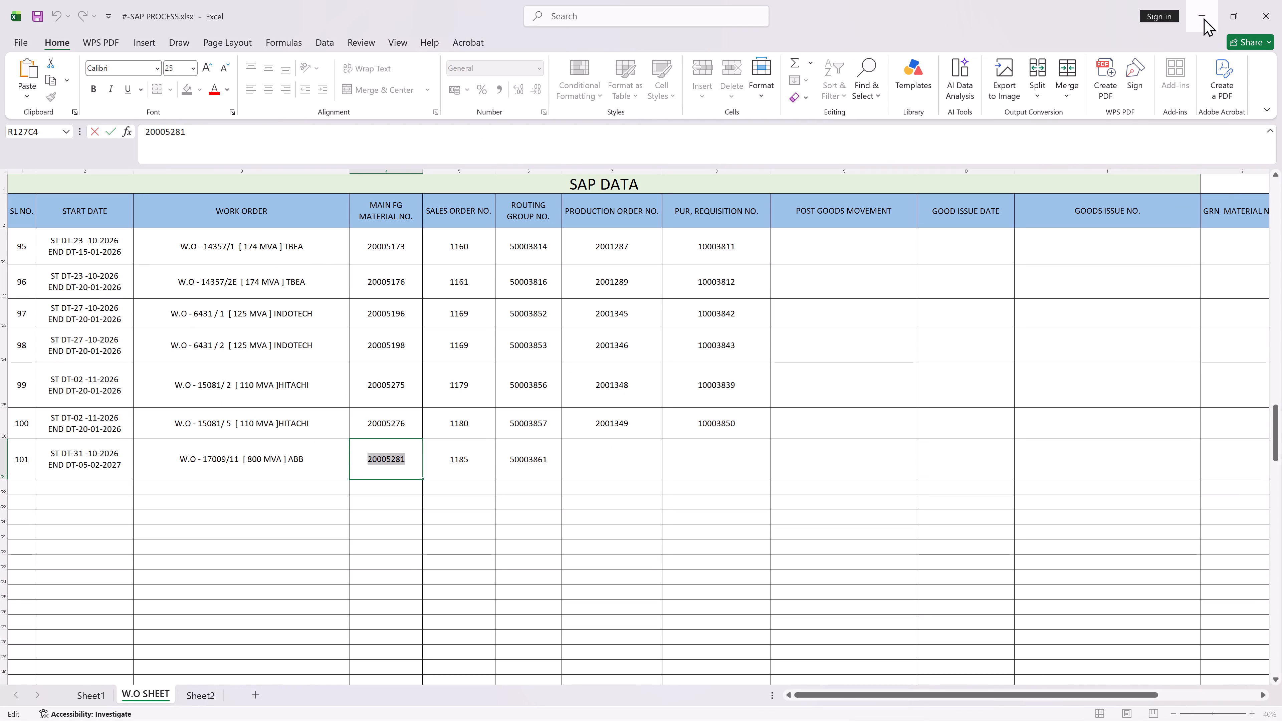
Switch back to SAP and filter the material coverage list by the copied material number 20005281.
click(1204, 18)
click(483, 171)
key(v)
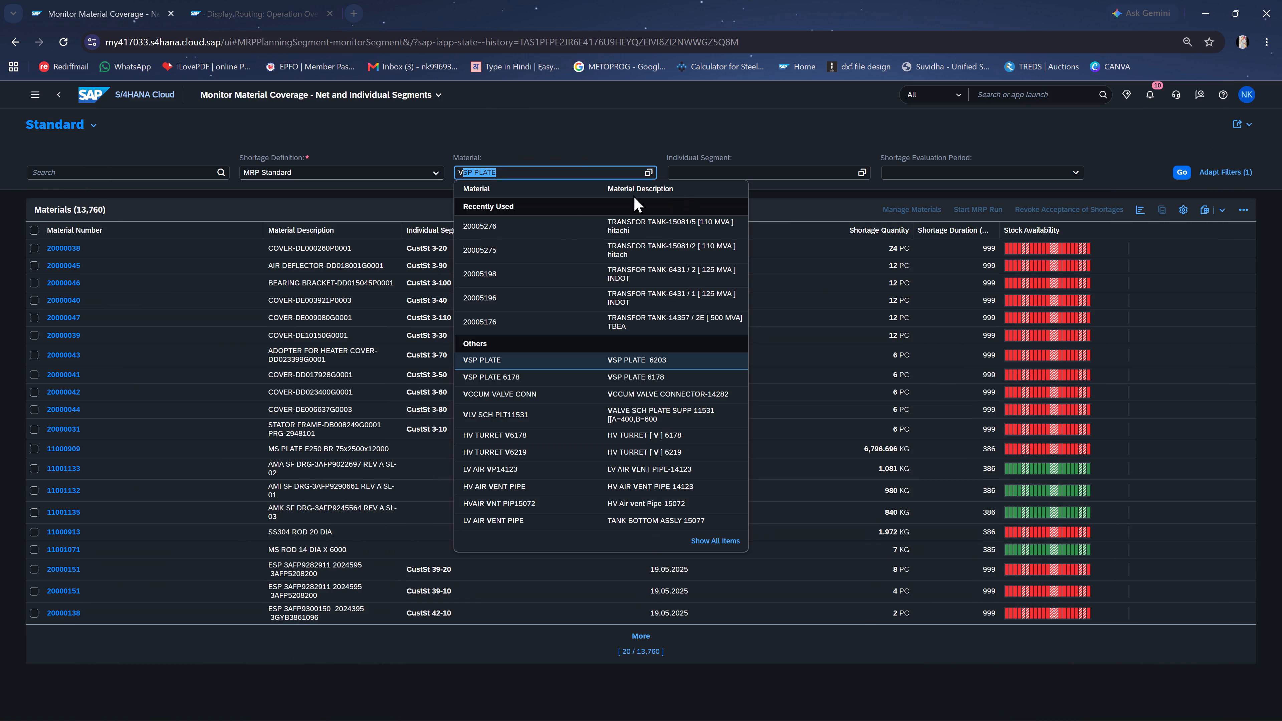
key(BackSpace)
key(ctrl+v)
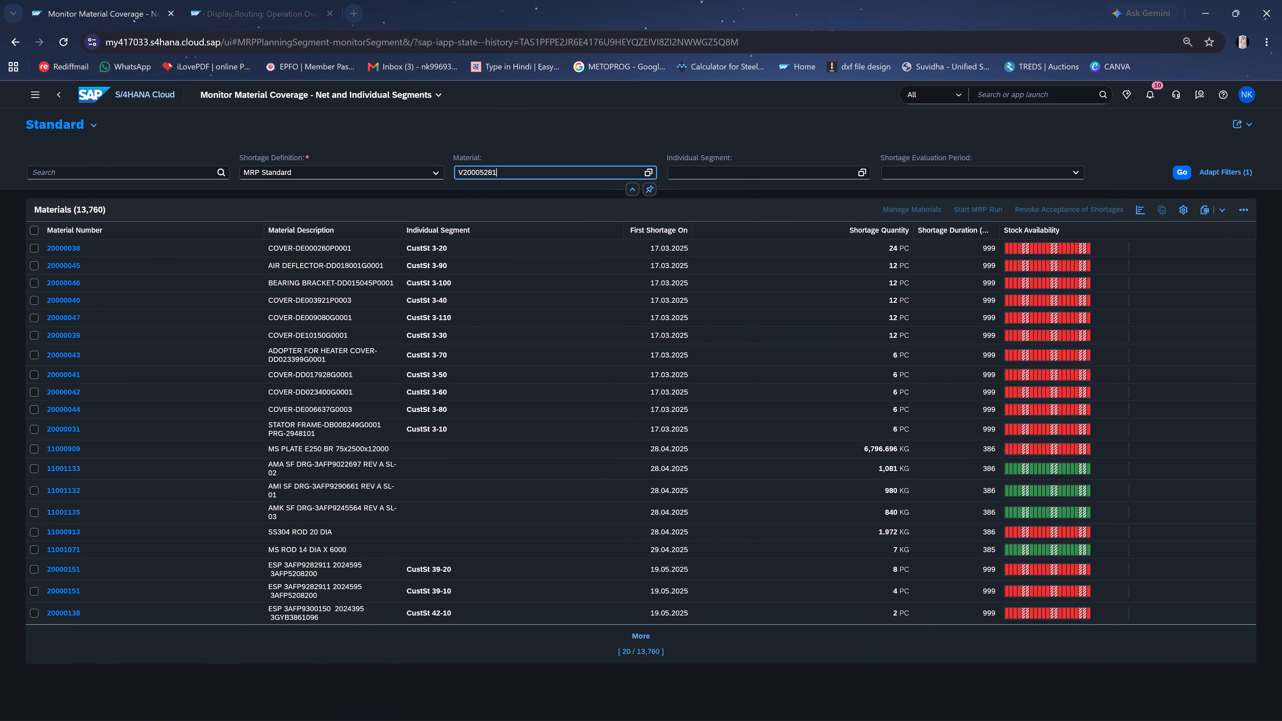
click(462, 173)
key(BackSpace)
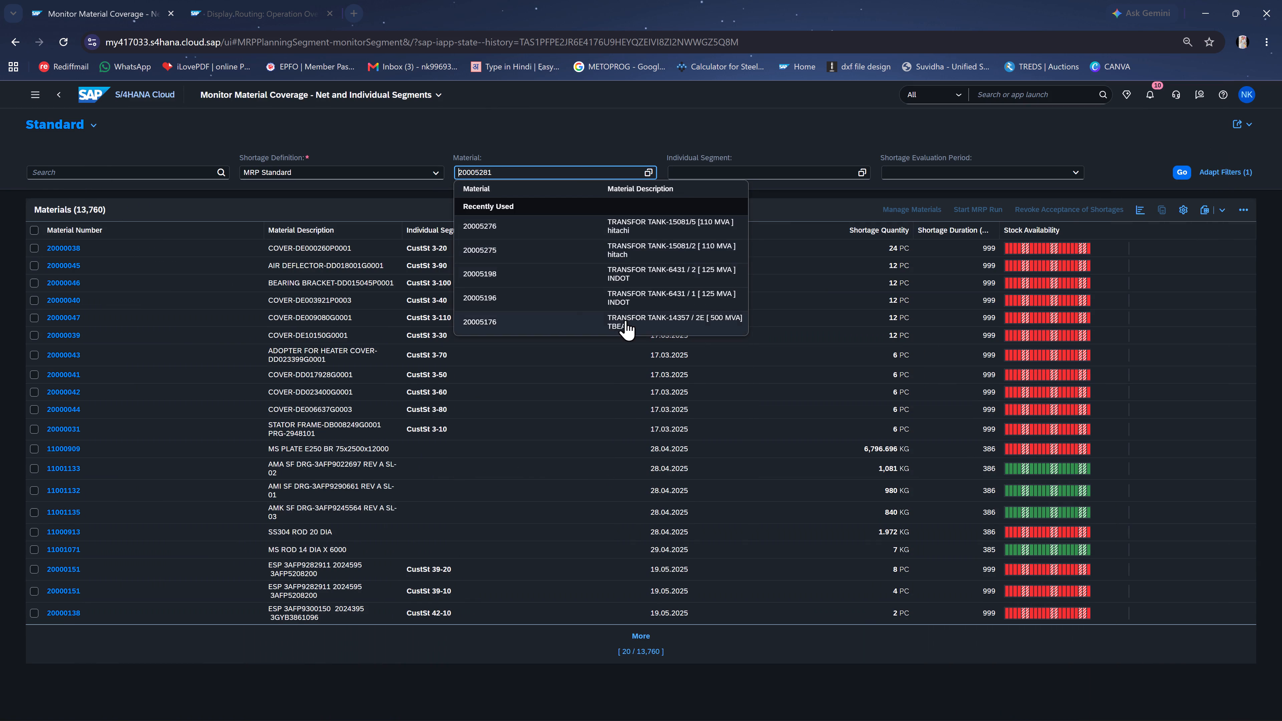
click(1181, 170)
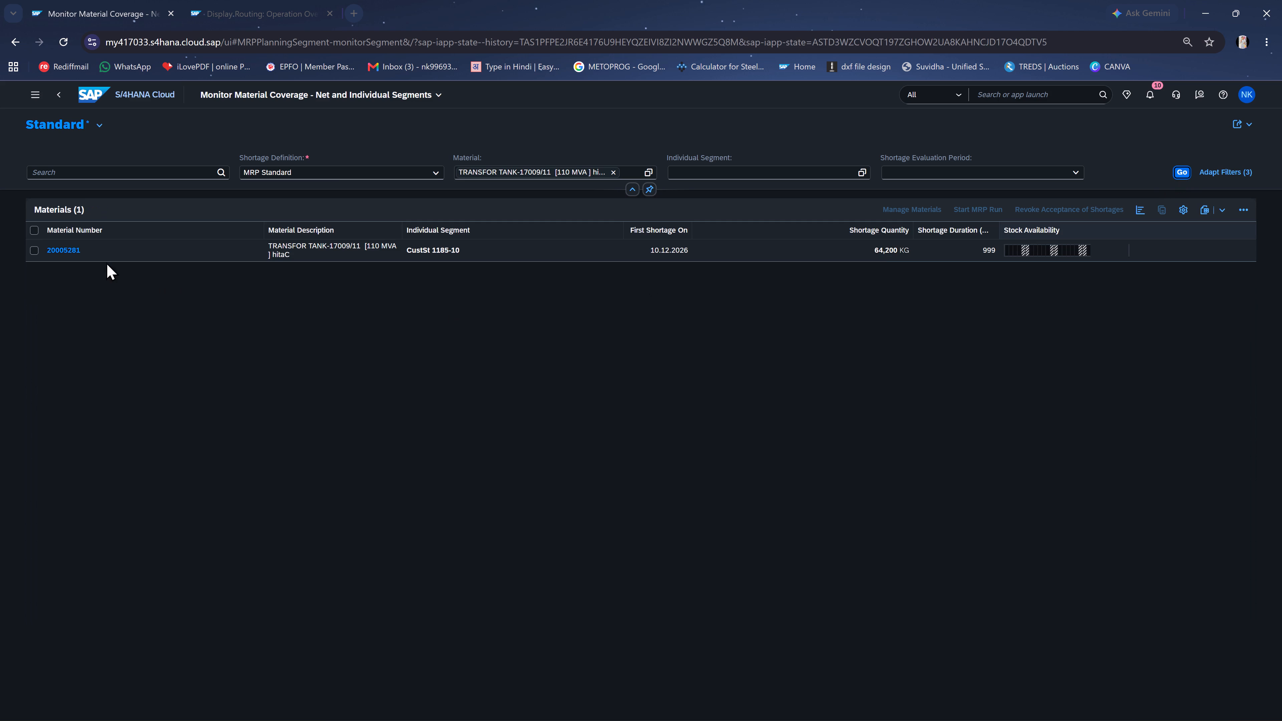
Select material 20005281, open it in Manage Material Coverage and start an MRP run for it.
click(30, 245)
click(916, 208)
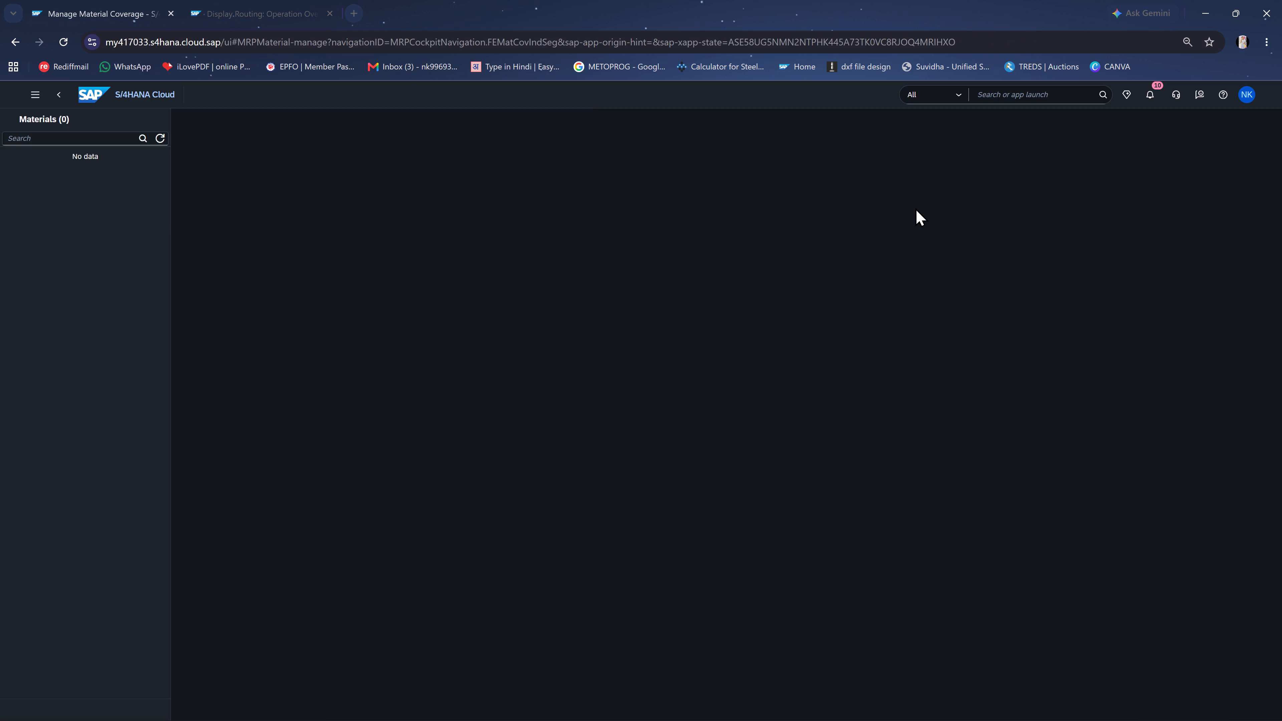
click(1201, 705)
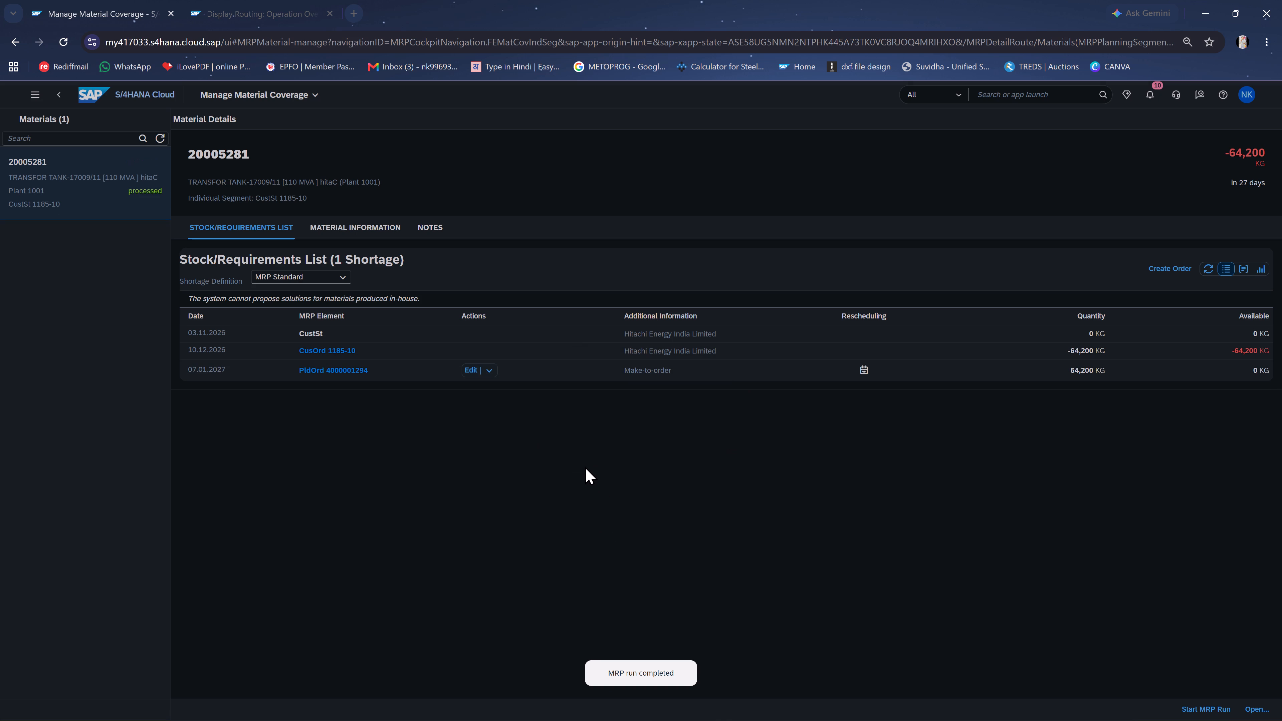
Convert the planned order for material 20005281 into a production order.
click(492, 373)
click(490, 400)
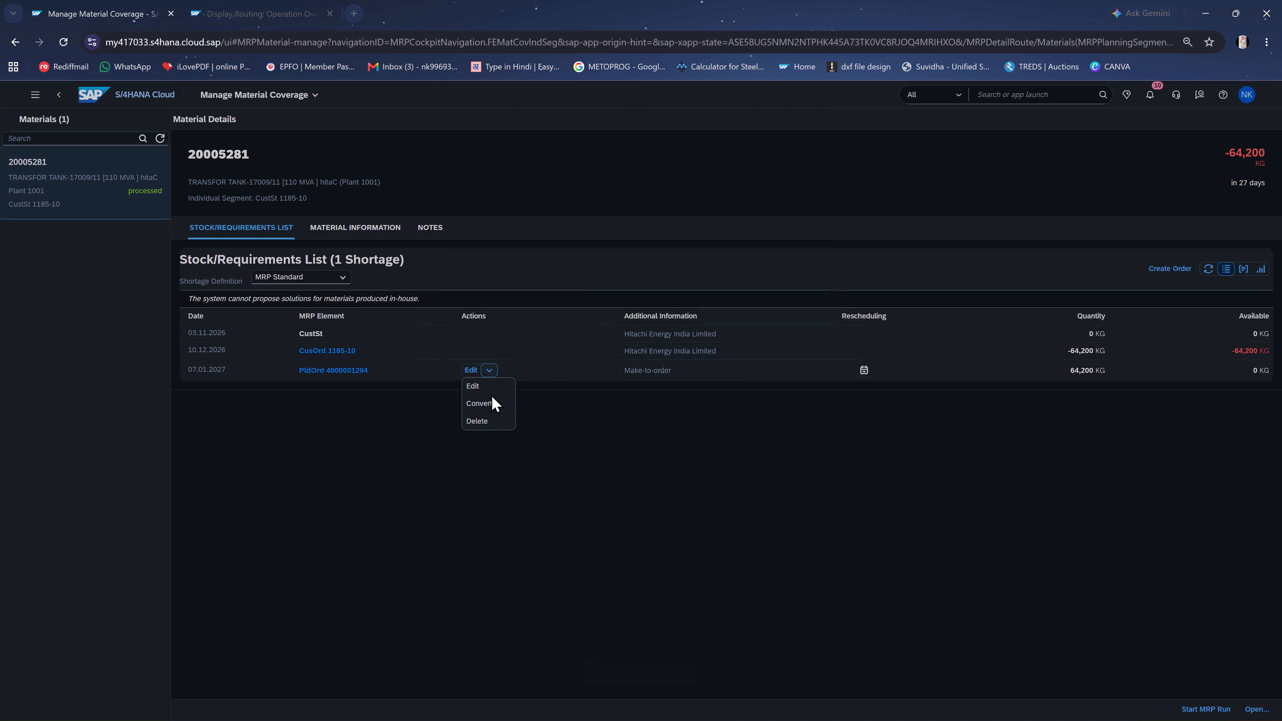
click(787, 478)
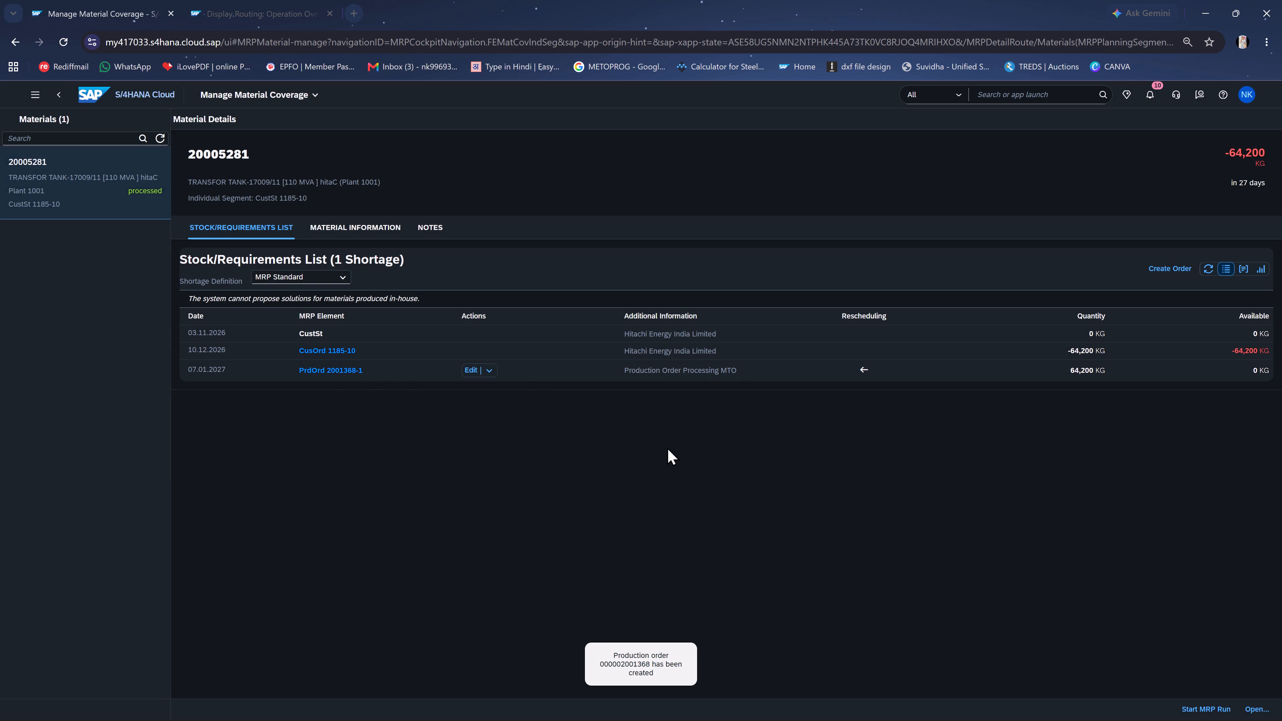
Open production order 2001368 from the stock/requirements list and switch it to change mode.
click(347, 372)
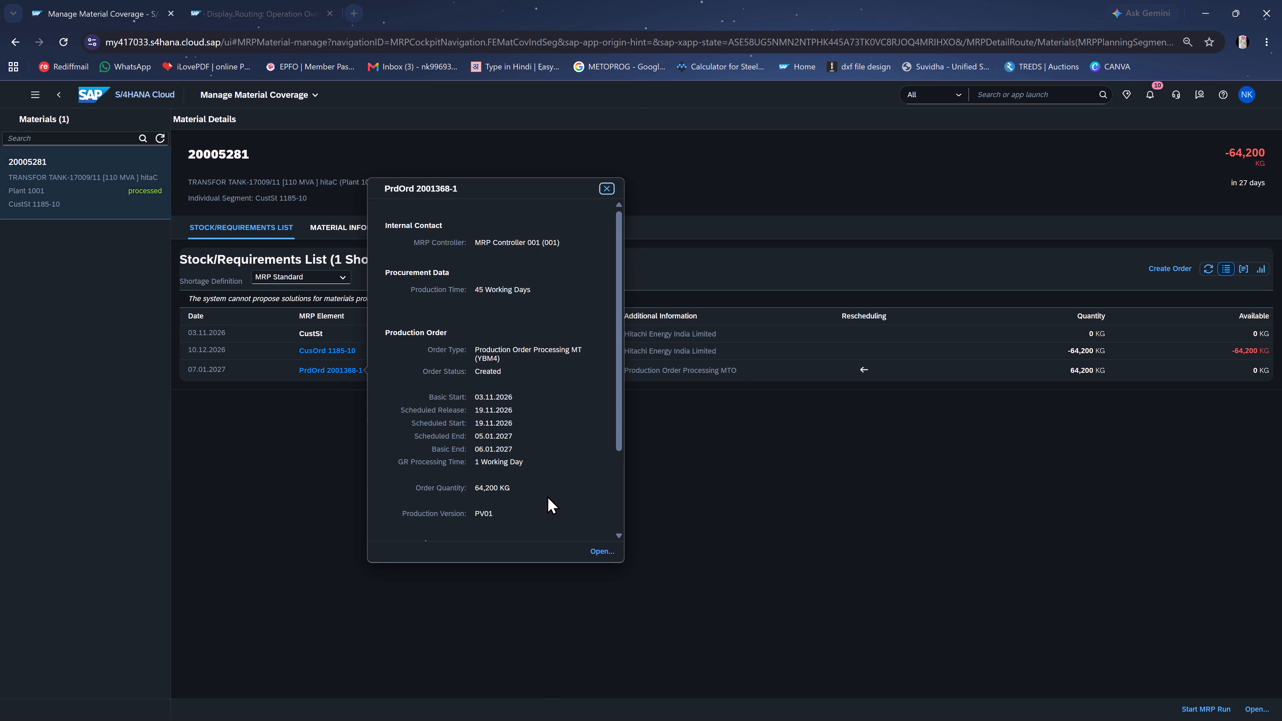
click(604, 554)
click(602, 507)
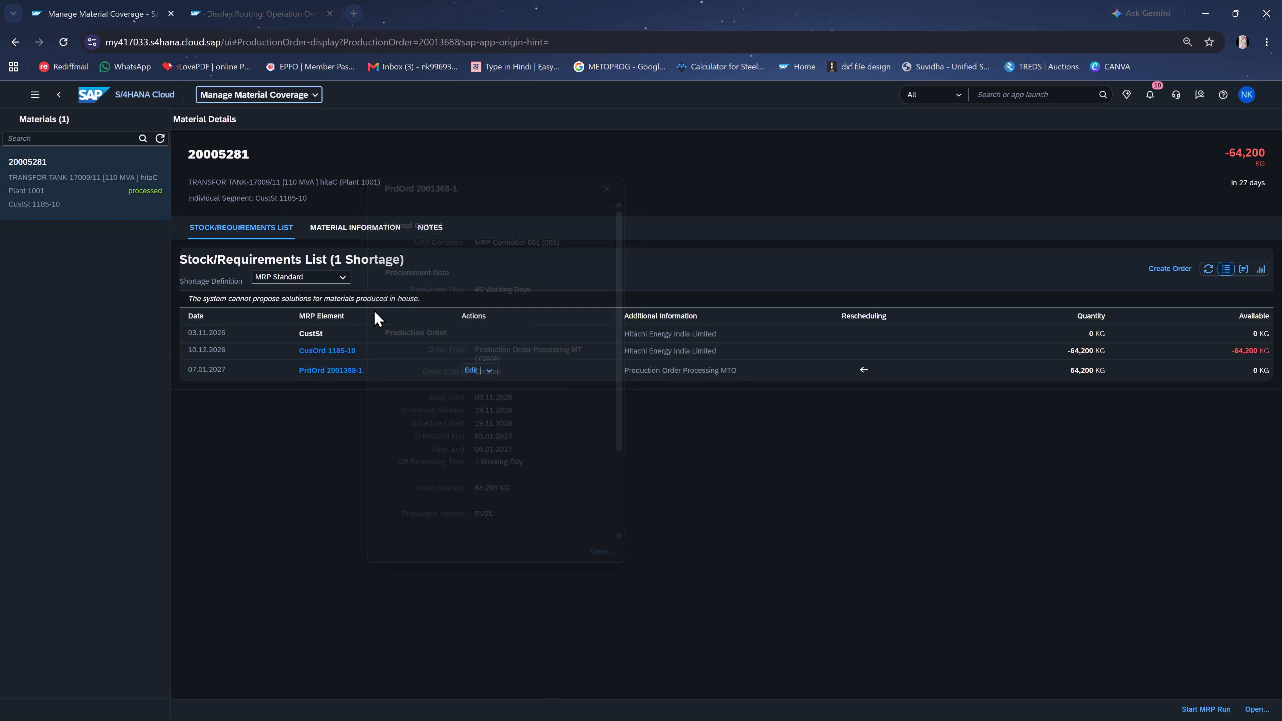
click(48, 116)
click(56, 140)
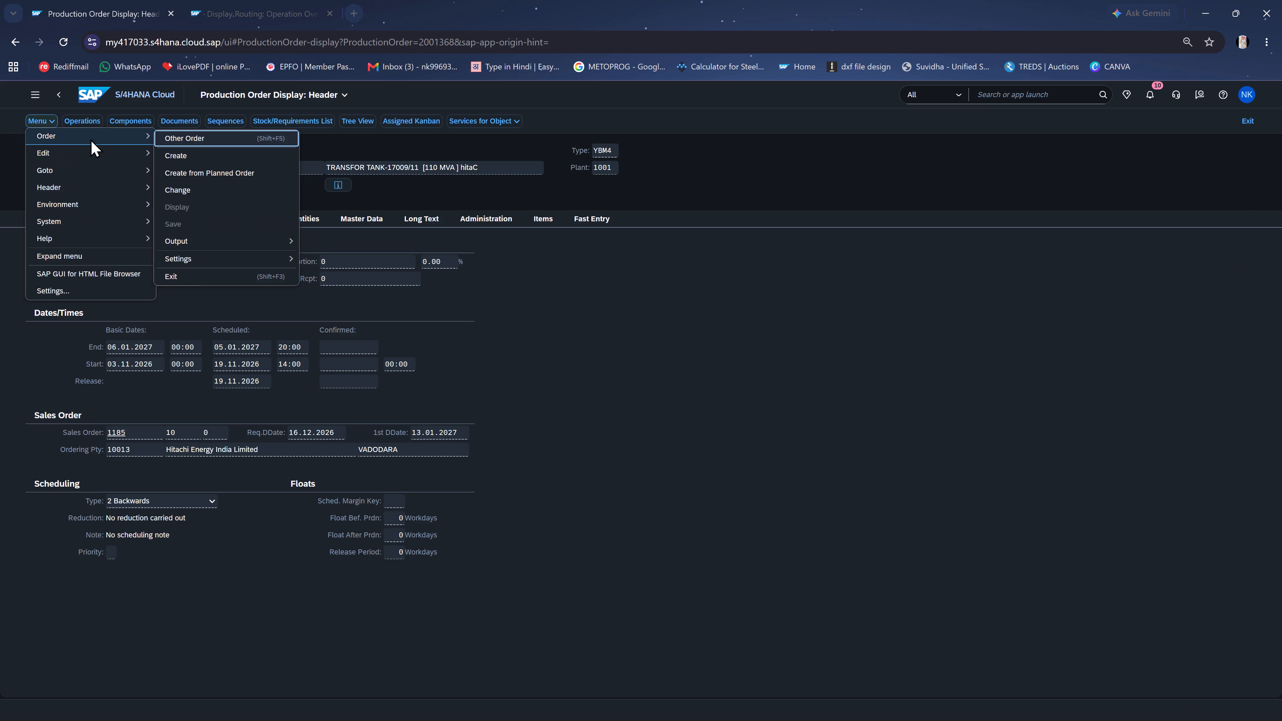
click(206, 185)
key(Return)
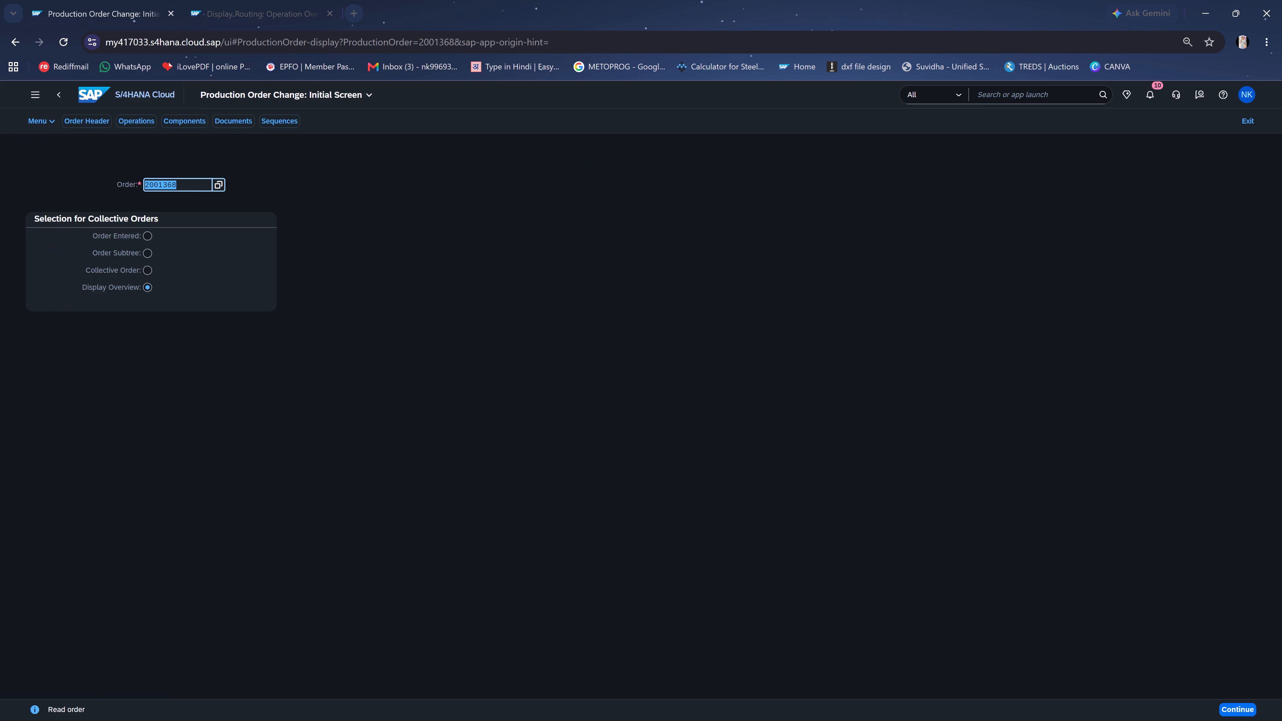
Set the production order's basic start to 31.10.2026 and end to 05.02.2027, checking the work order dates in Excel, and accept the date warnings.
click(148, 366)
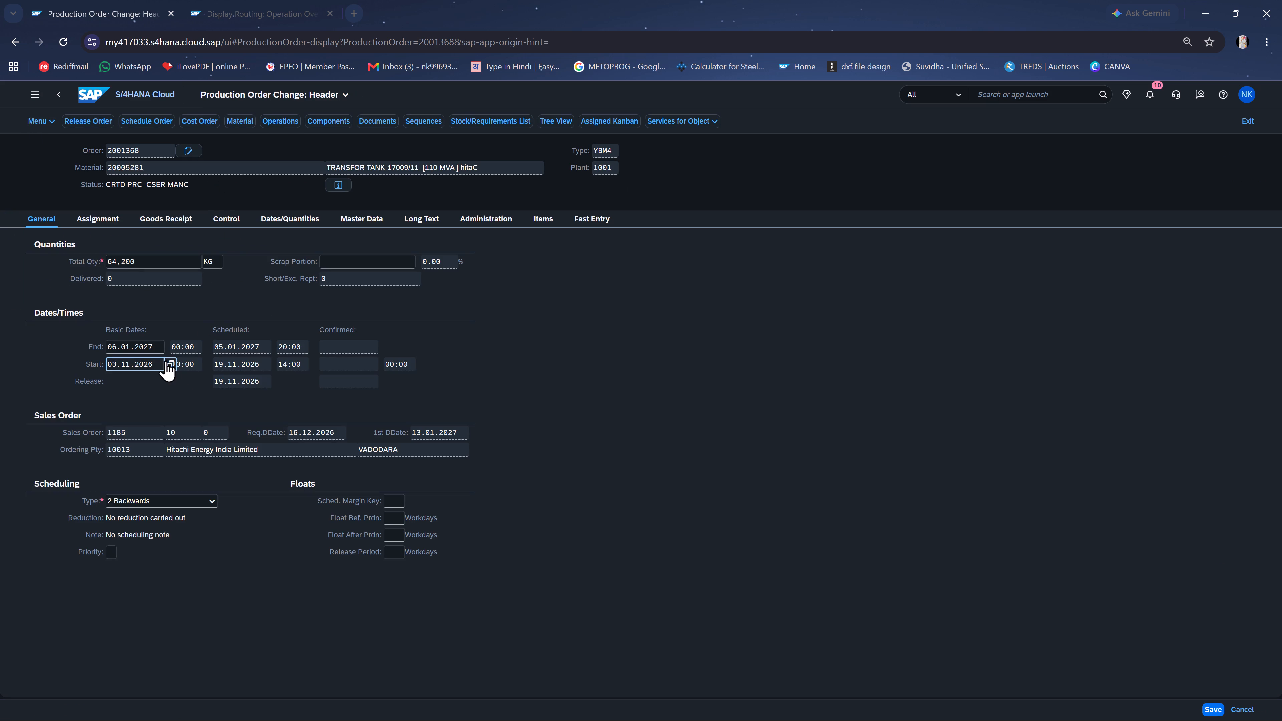
click(165, 360)
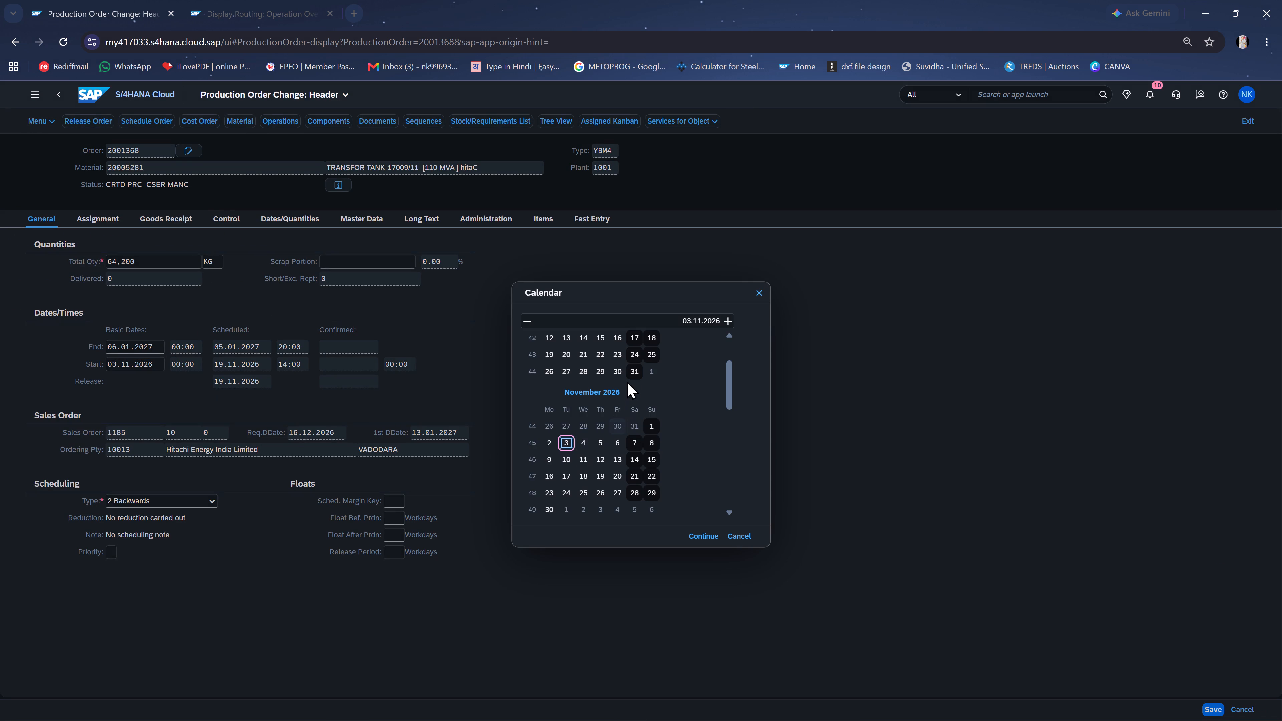
click(634, 371)
click(150, 346)
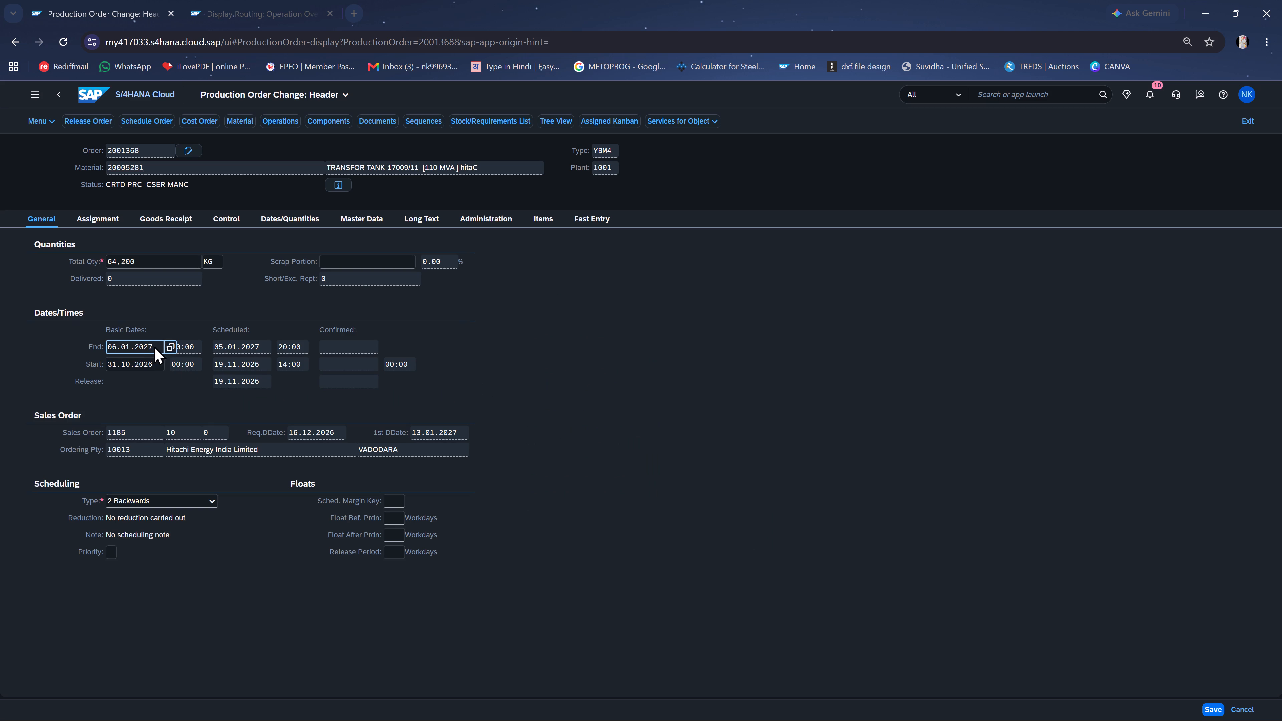
click(174, 345)
scroll(636, 434, down, 1)
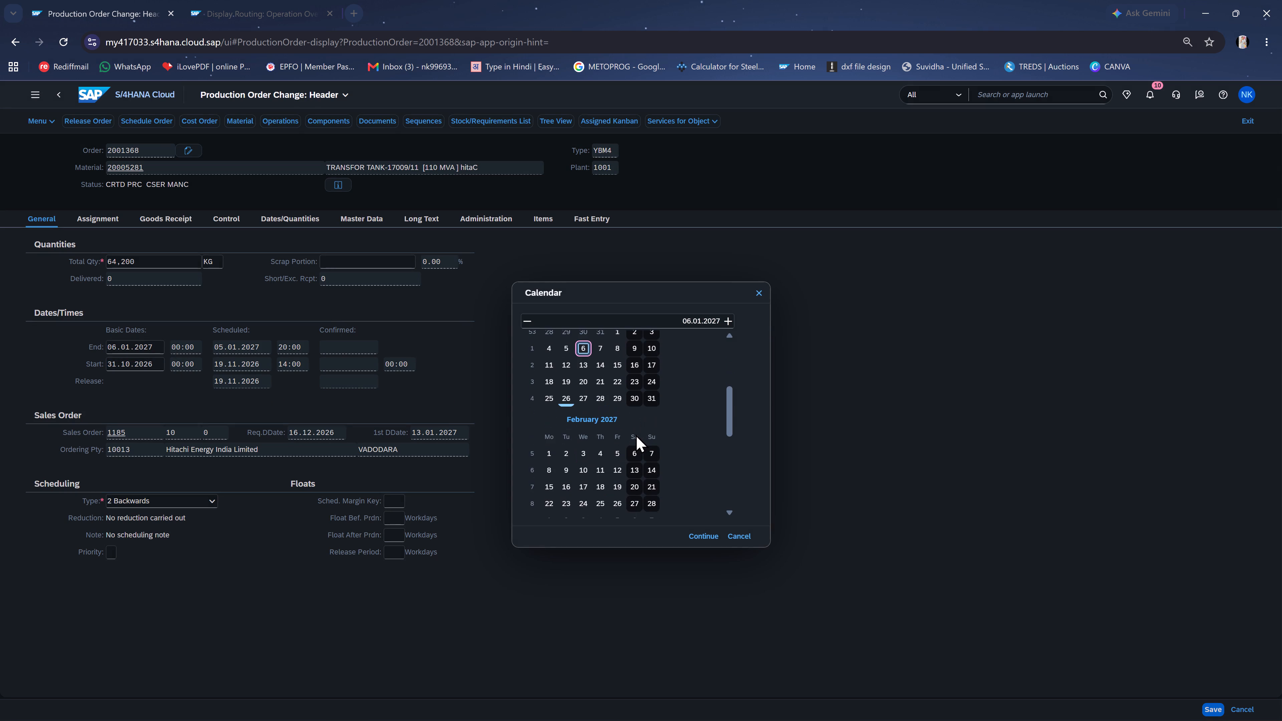
click(619, 457)
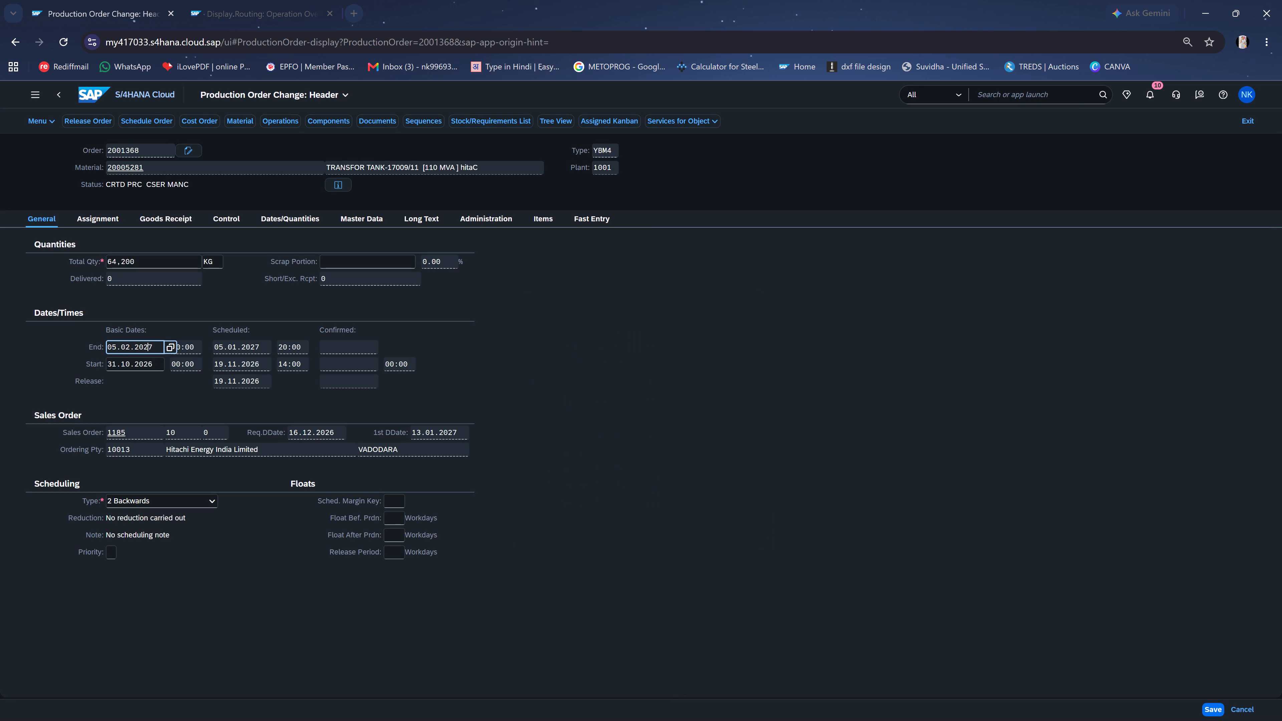
click(939, 699)
click(939, 699)
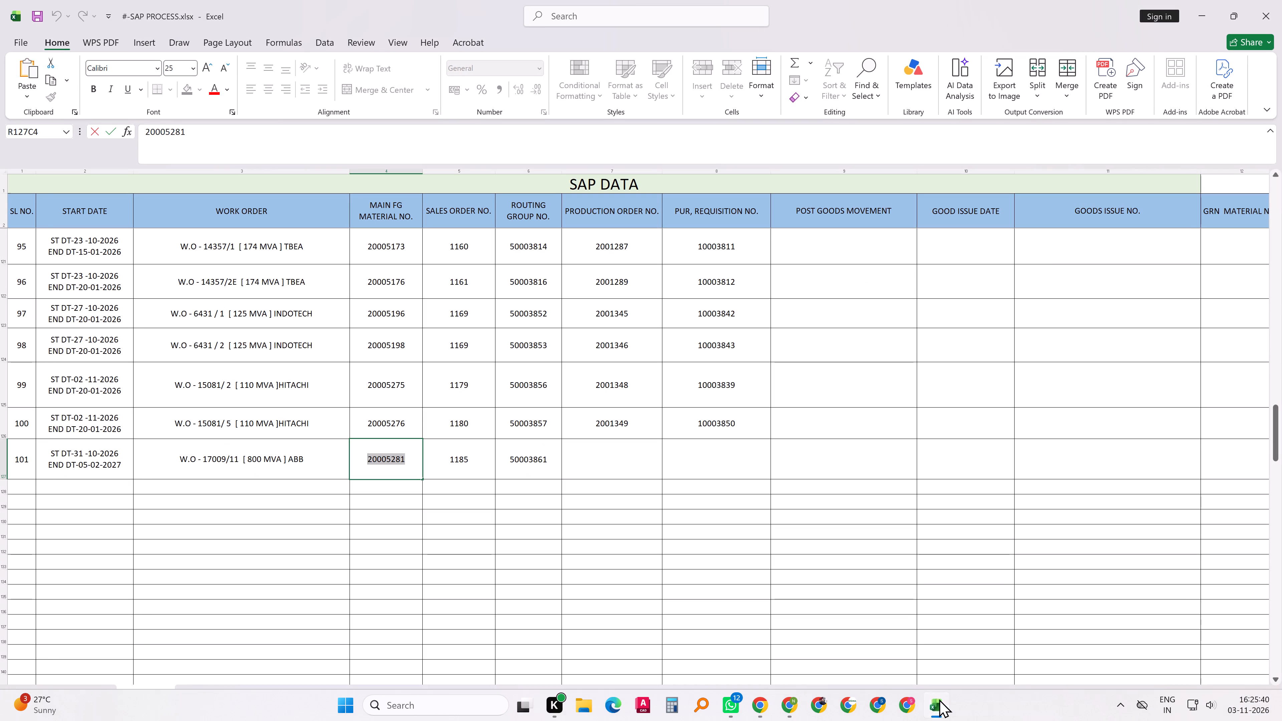
key(Return)
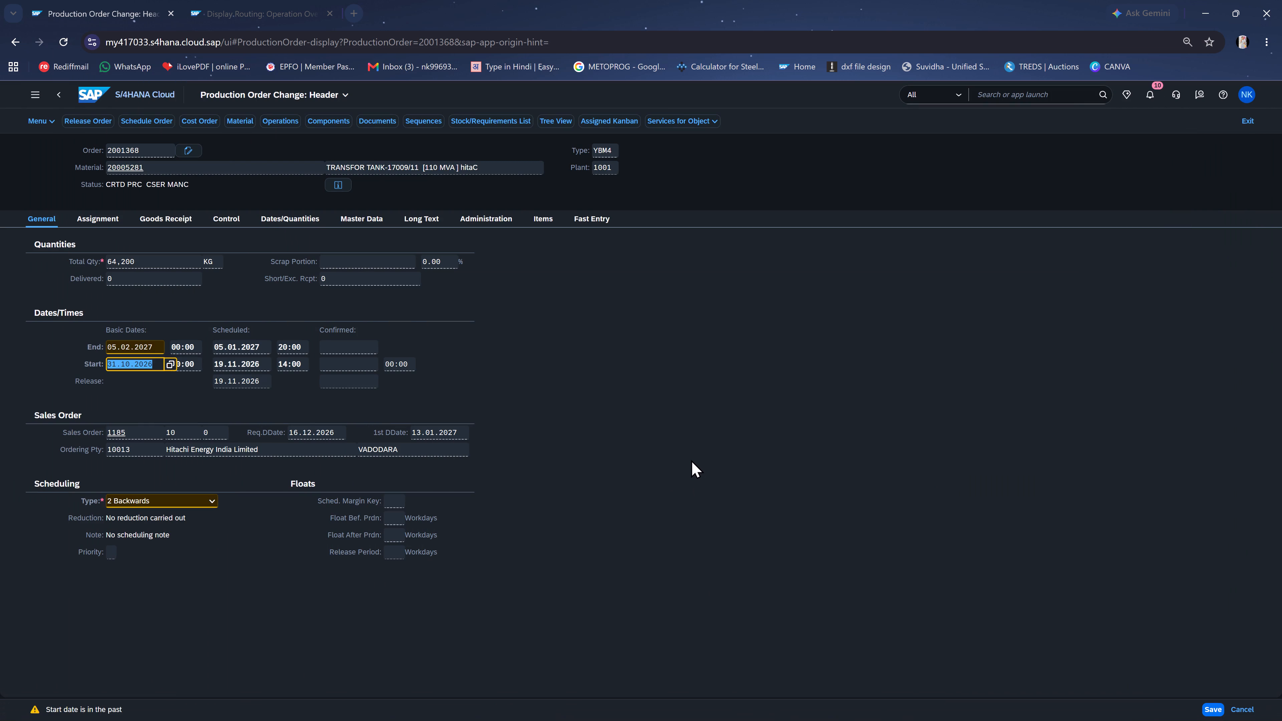
key(Return)
key(Return)
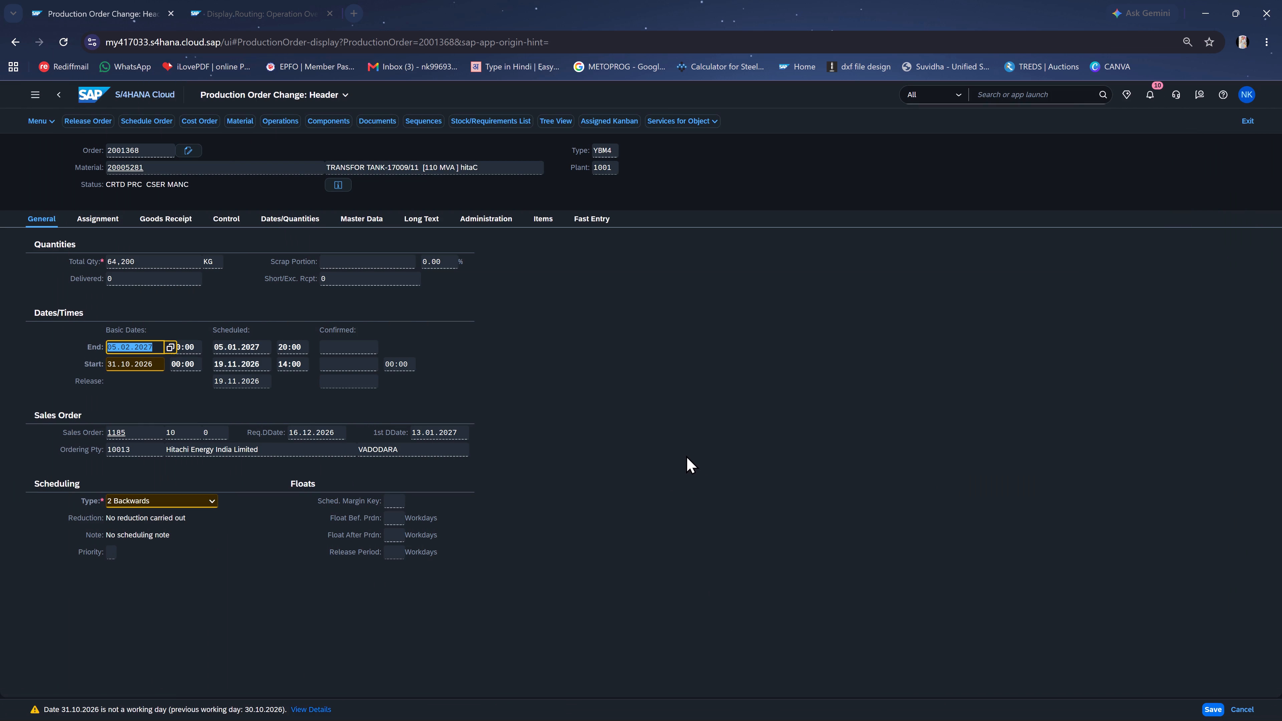
Open the order's operation overview and add operation 0140 with control key YBP2 and short text SUBCONTRACTING.
click(276, 116)
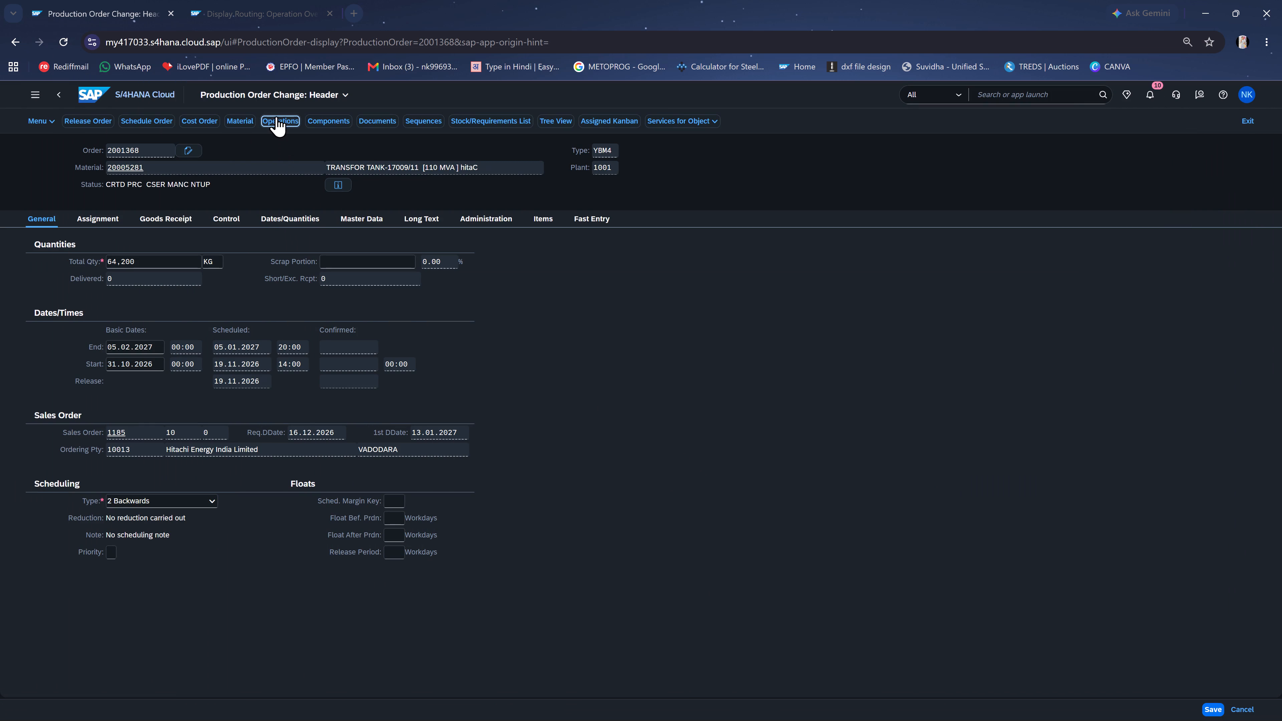
click(265, 435)
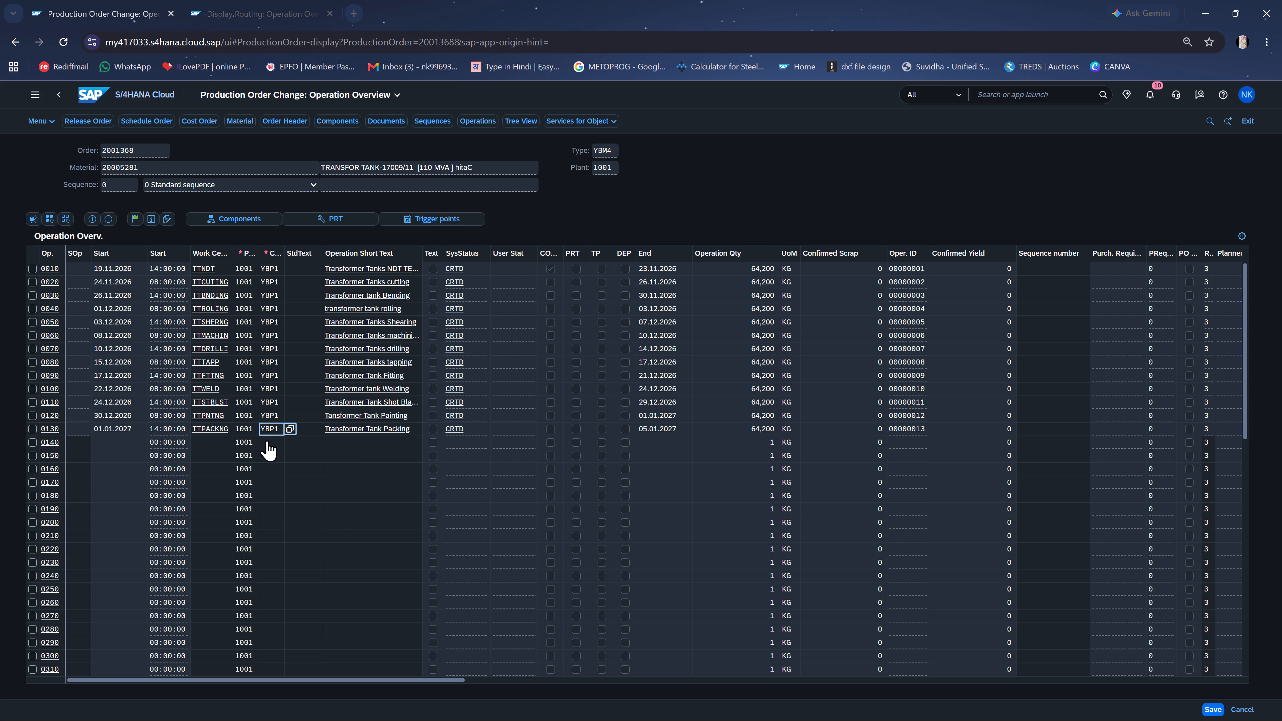
click(273, 446)
text(YBP2)
click(373, 439)
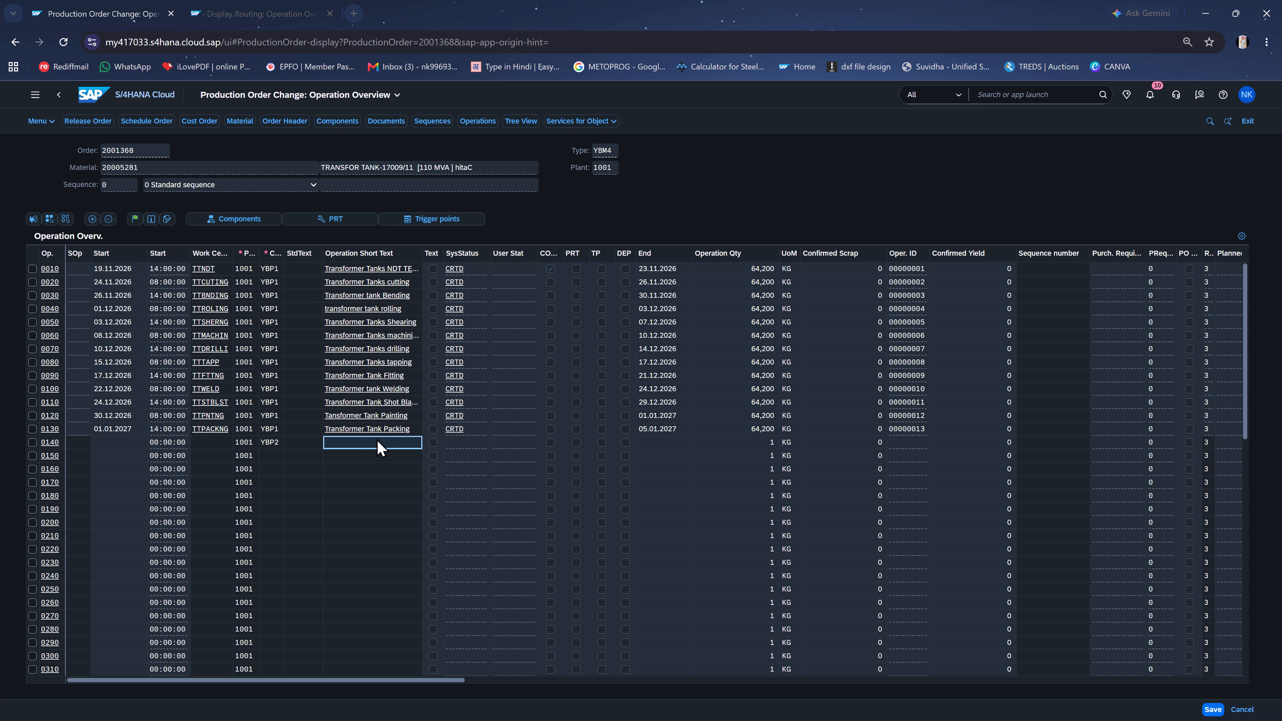
text(SUBCONTRACTING)
Open operation 0140's external processing details and enter purchasing organization 1000 and purchasing group 110.
double_click(271, 441)
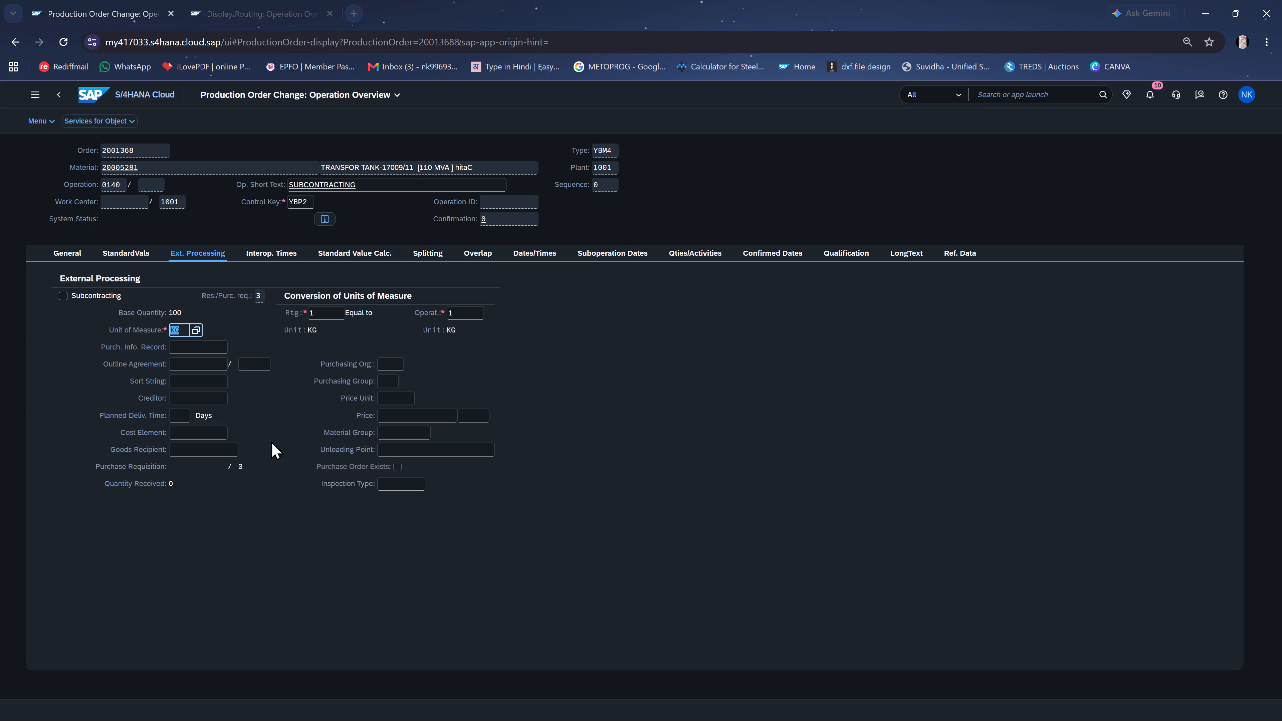
click(393, 362)
text(1000)
key(Down)
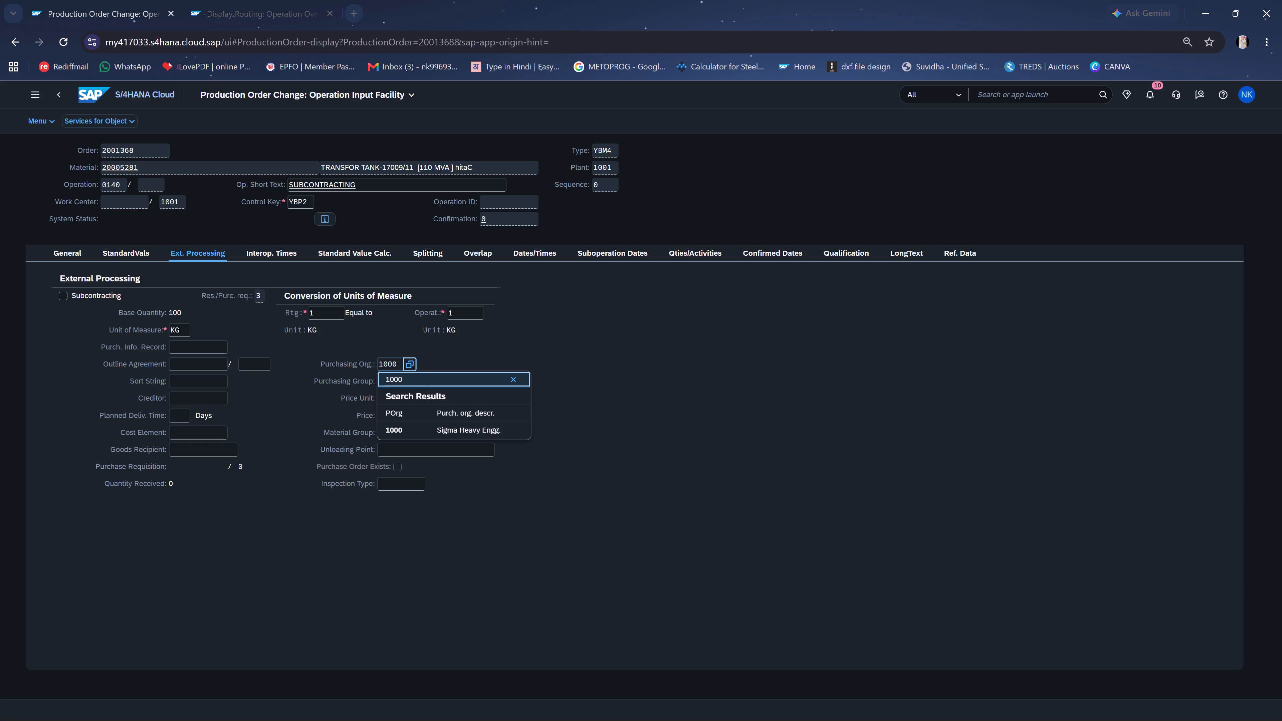
key(Tab)
key(Tab)
text(110)
key(Tab)
text(10)
key(BackSpace)
key(BackSpace)
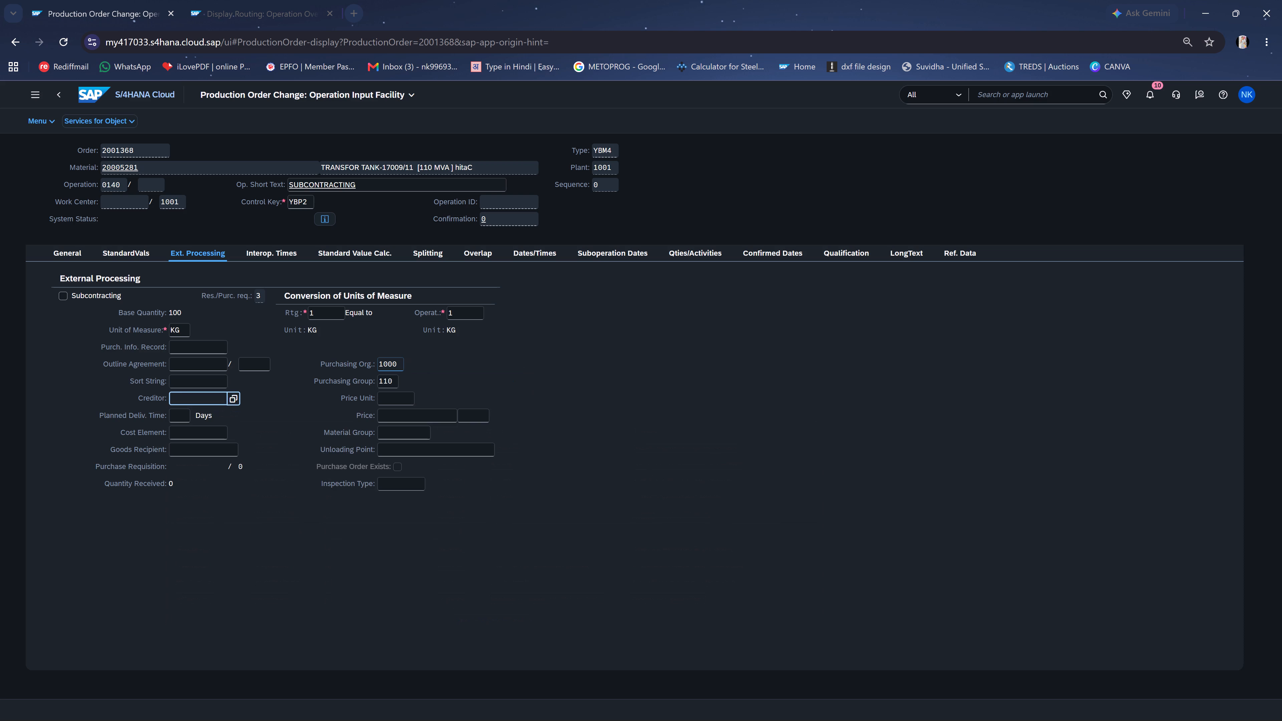
Enter price unit 1, price 10 INR and material group P001 for operation 0140's external processing.
key(Tab)
key(1)
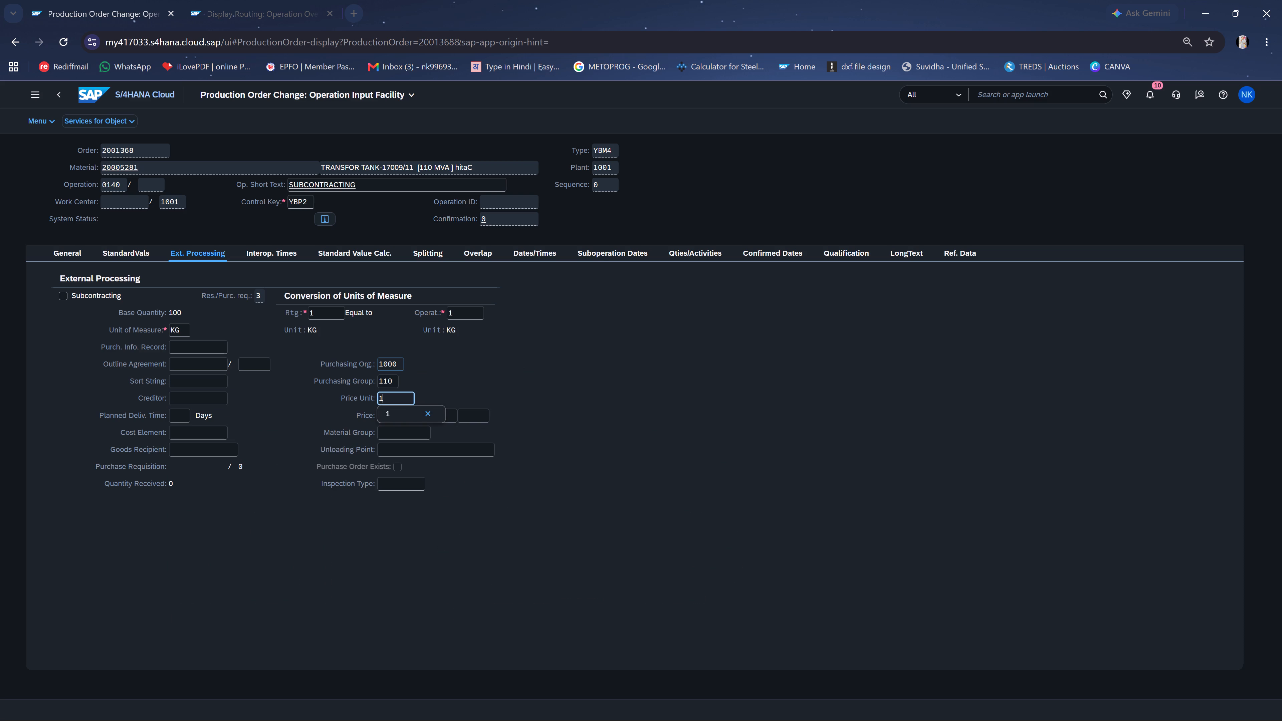
key(Tab)
key(Tab)
text(10)
key(Tab)
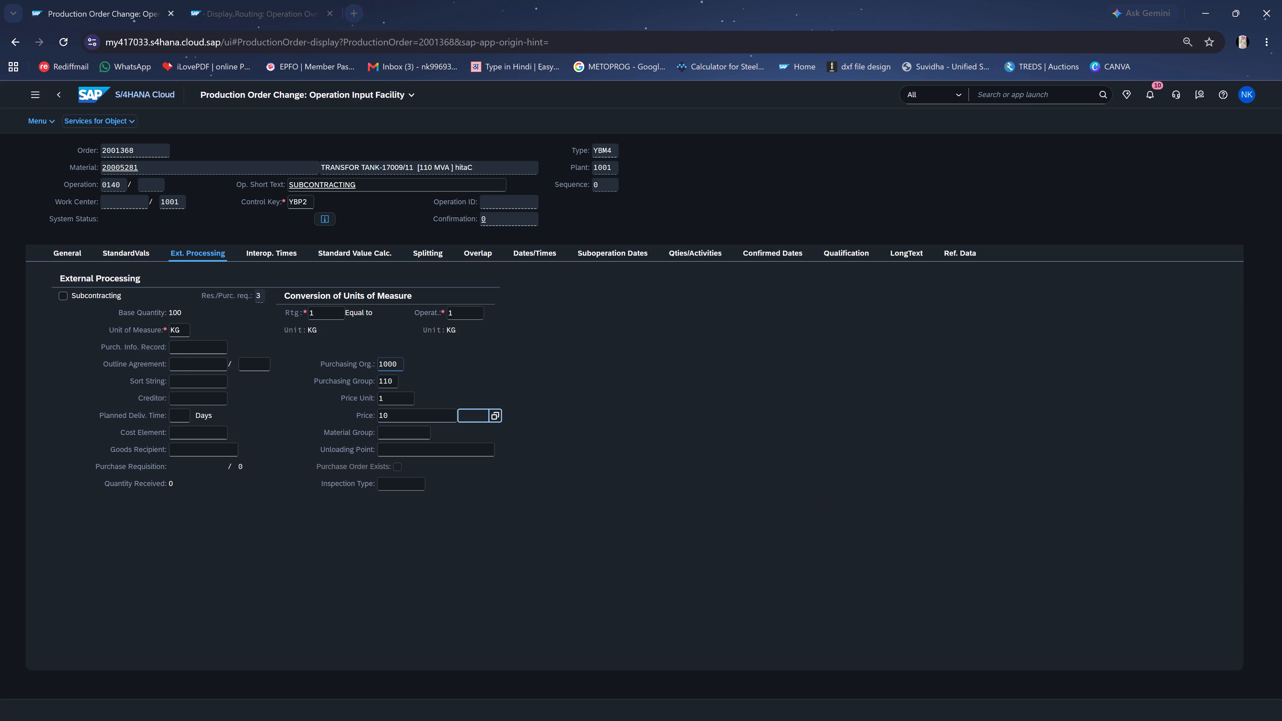
text(INR)
key(Tab)
key(Tab)
text(P001)
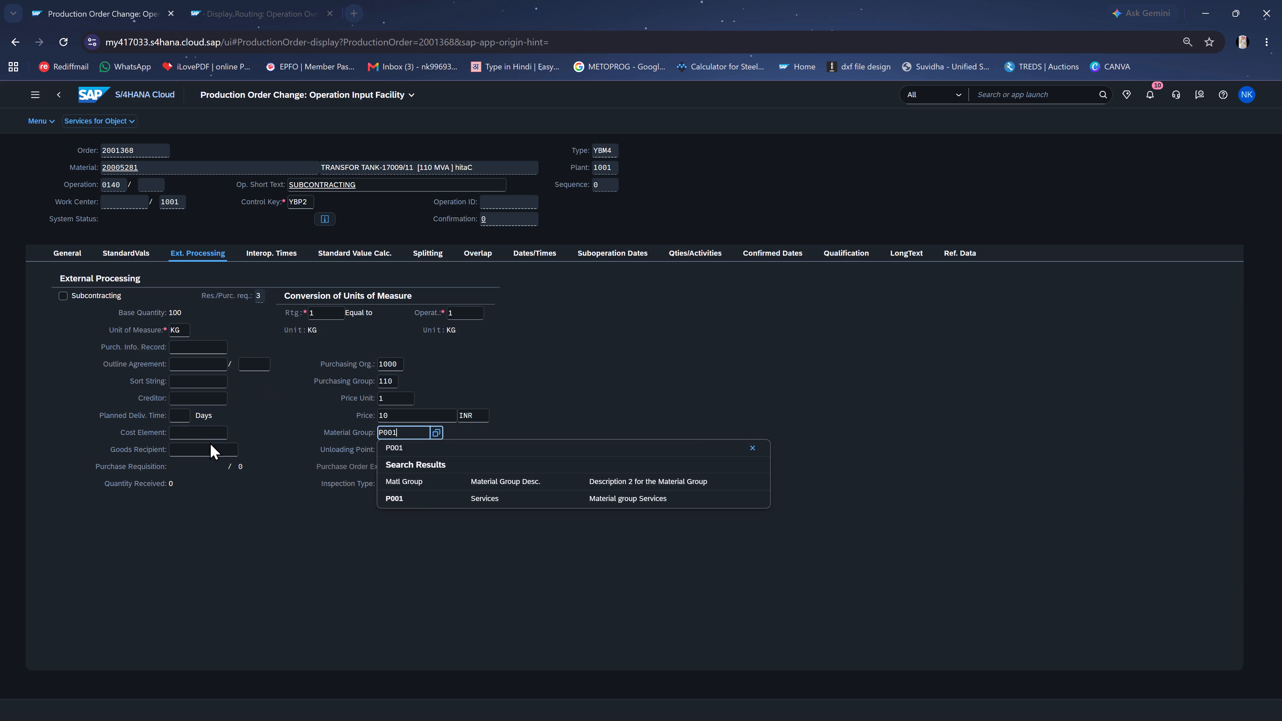
Search cost elements for SUBCON, choose 65008510 SUBCON CHRG RM DOM for operation 0140 and submit the entries.
click(208, 435)
text(SUBCON)
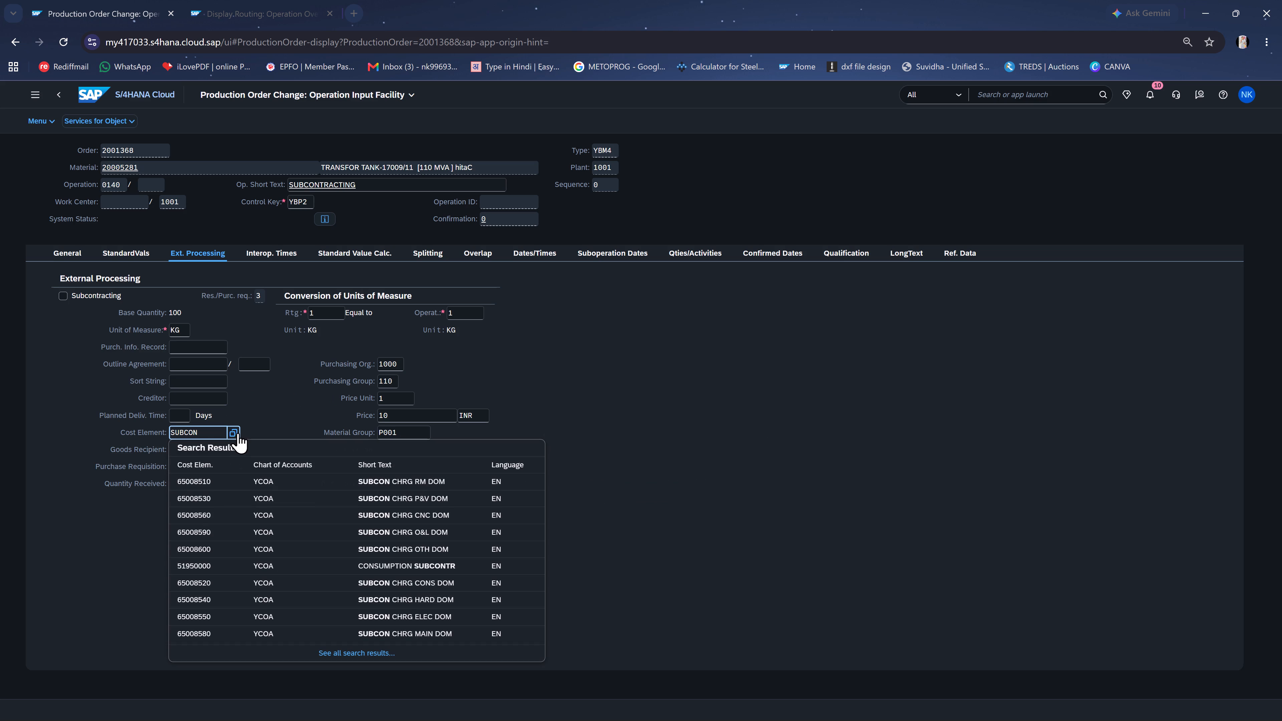
click(216, 480)
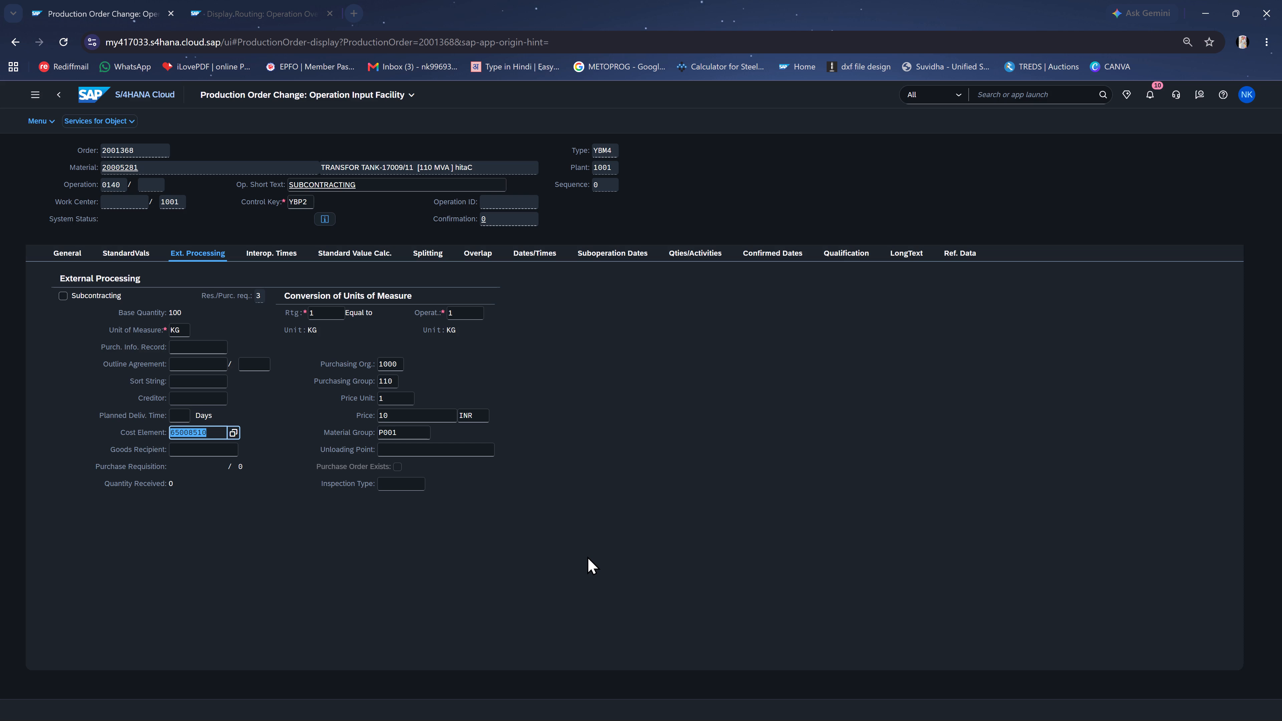
key(Return)
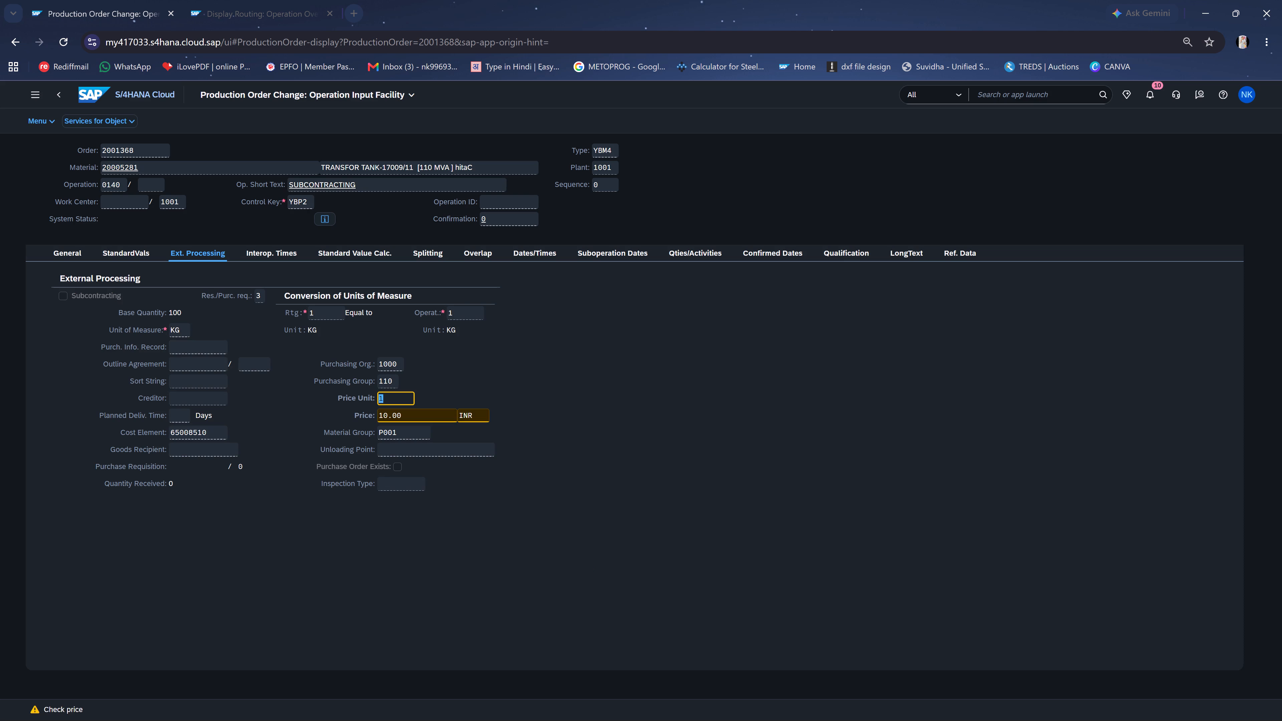
Accept operation 0140's external processing entries, release production order 2001368 and save it.
key(Return)
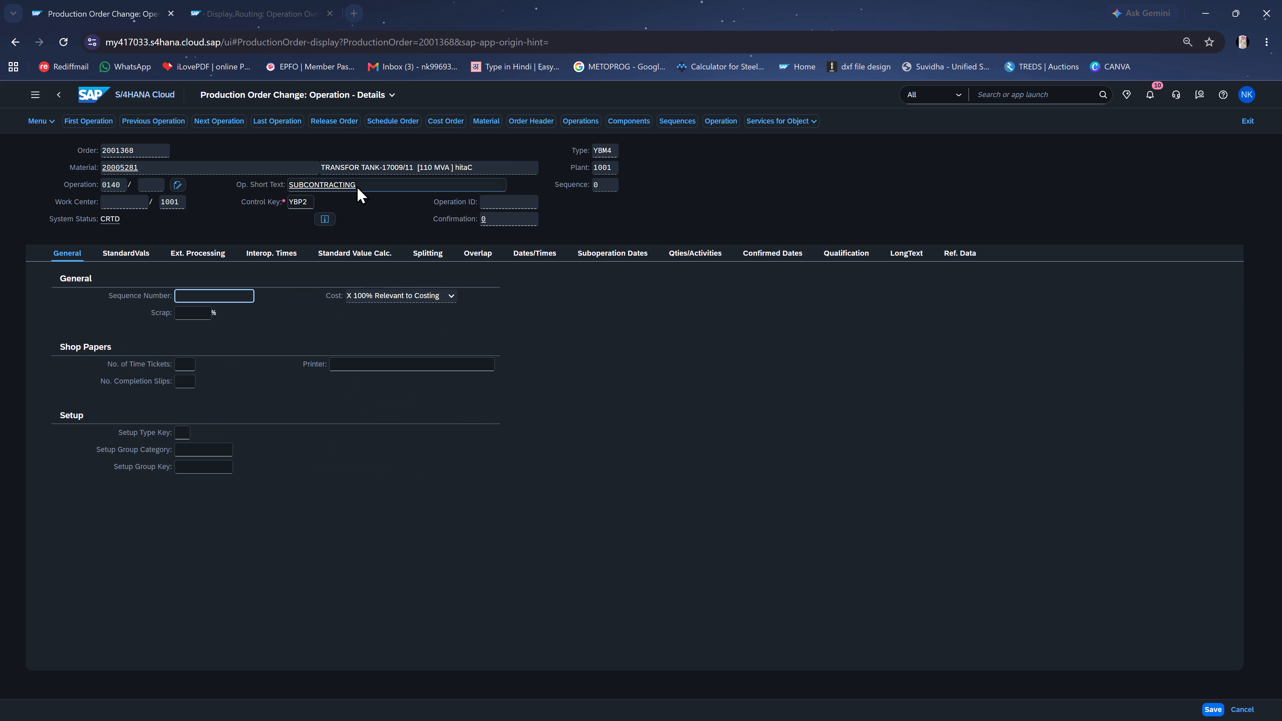
click(342, 128)
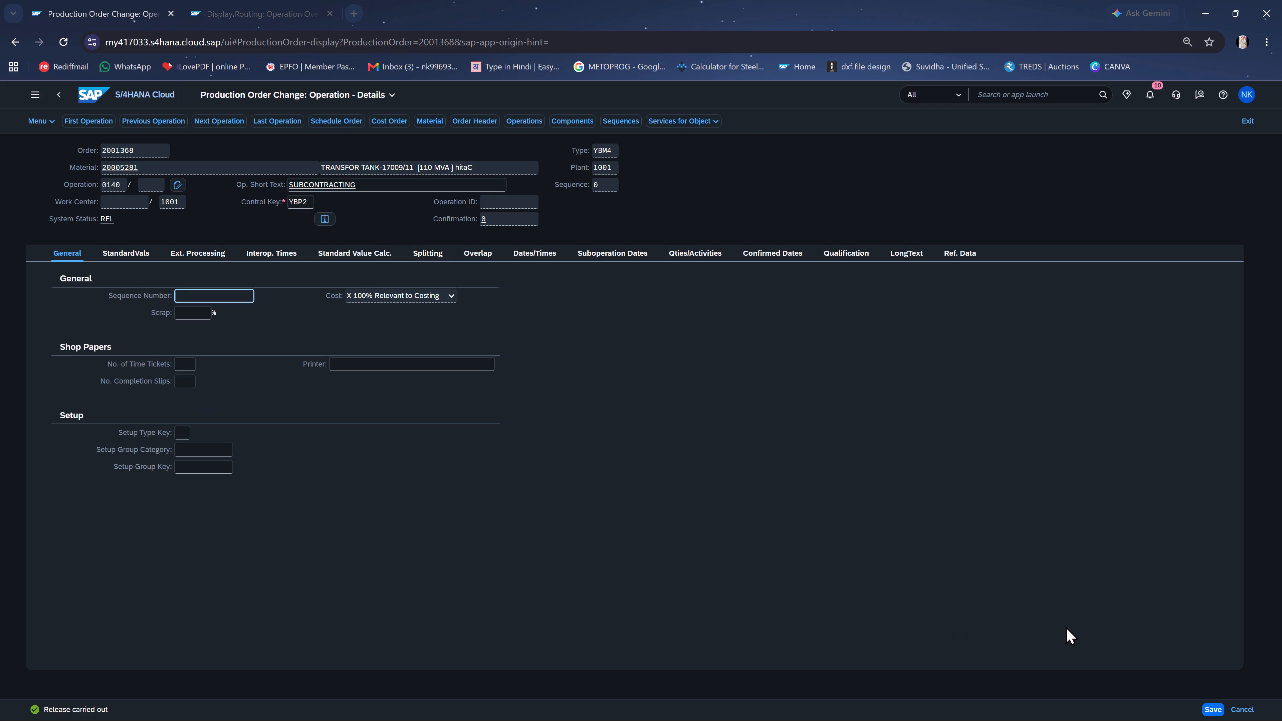
click(1212, 711)
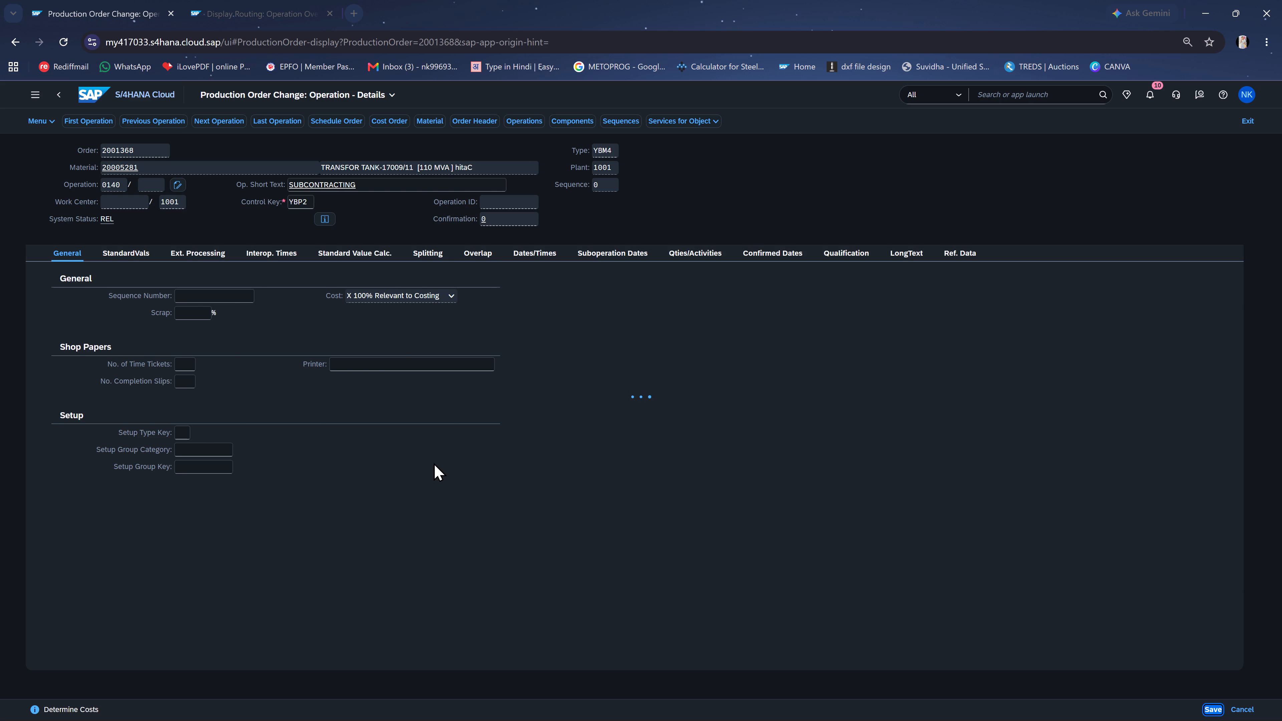
click(574, 476)
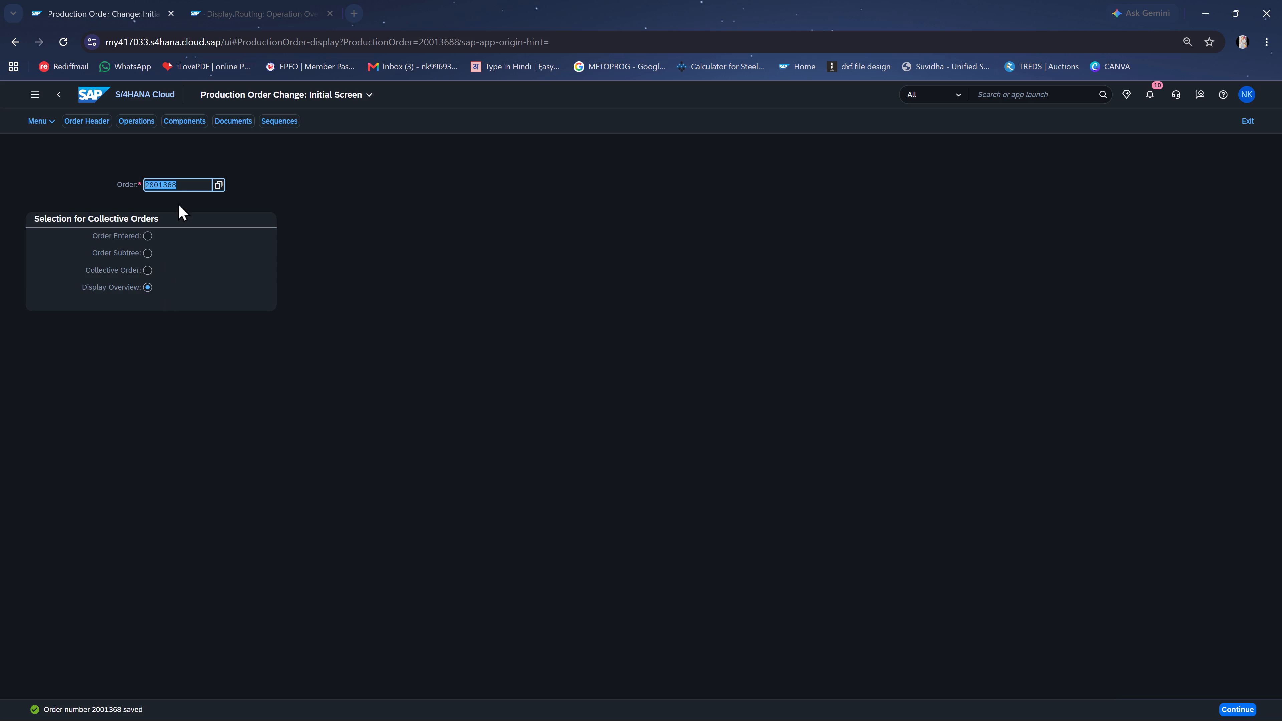
Copy production order number 2001368 into W.O 17009/11's Production Order No. cell in Excel's W.O SHEET and save the workbook.
click(182, 182)
drag(184, 182, 130, 187)
key(ctrl+c)
click(949, 708)
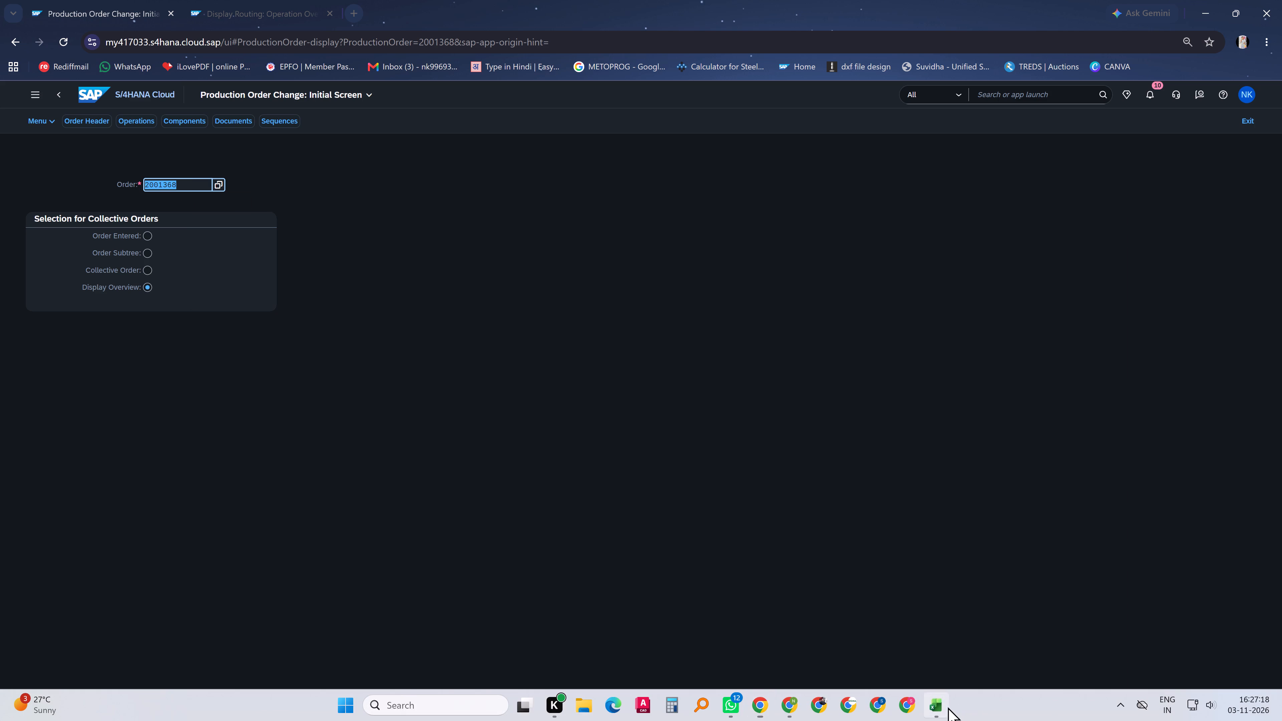
double_click(596, 464)
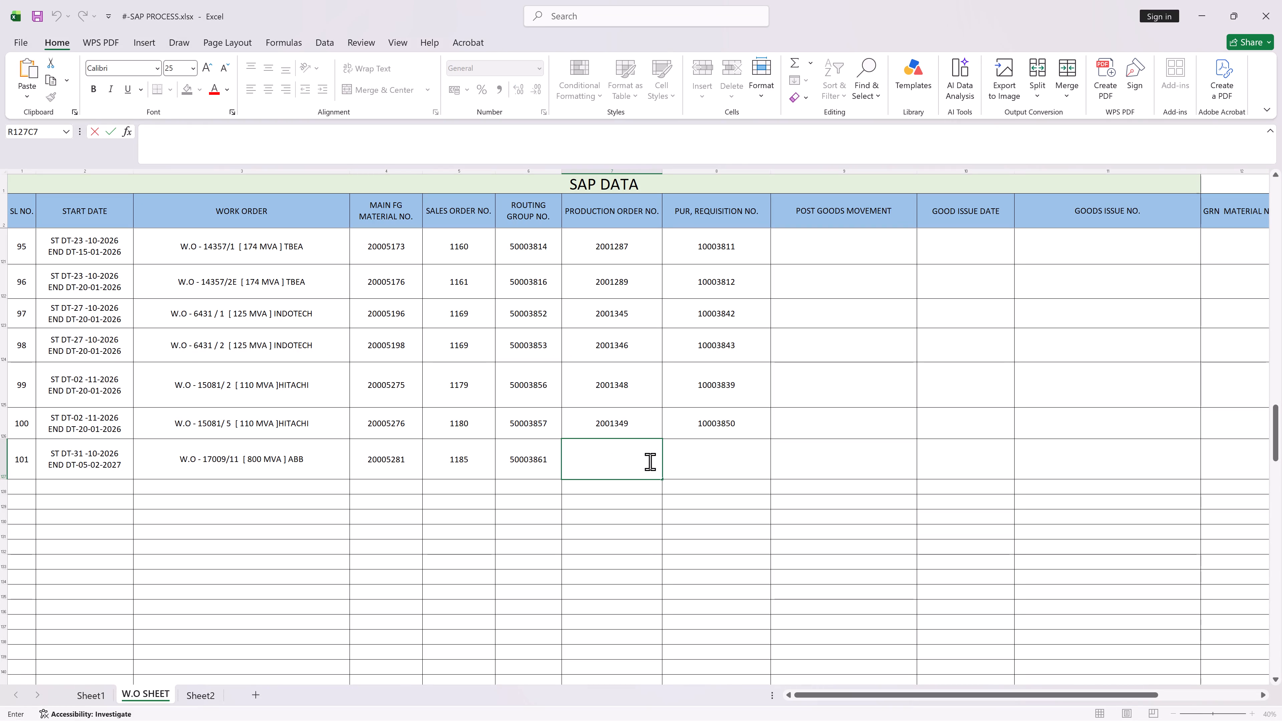
key(ctrl+v)
click(726, 458)
key(ctrl+s)
key(ctrl+s)
key(ctrl+s)
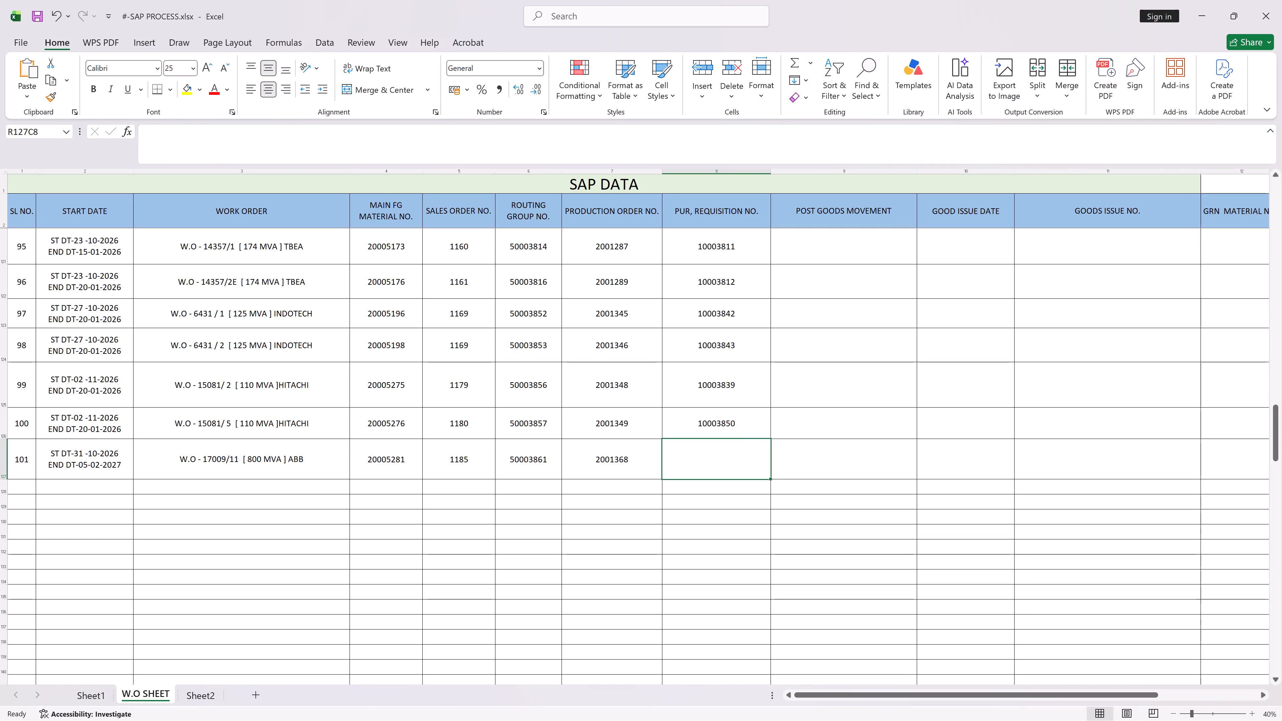
key(ctrl+s)
click(1194, 25)
Back in SAP, display production order 2001368 and open the purchase requisition from operation 0140's external processing details.
click(47, 121)
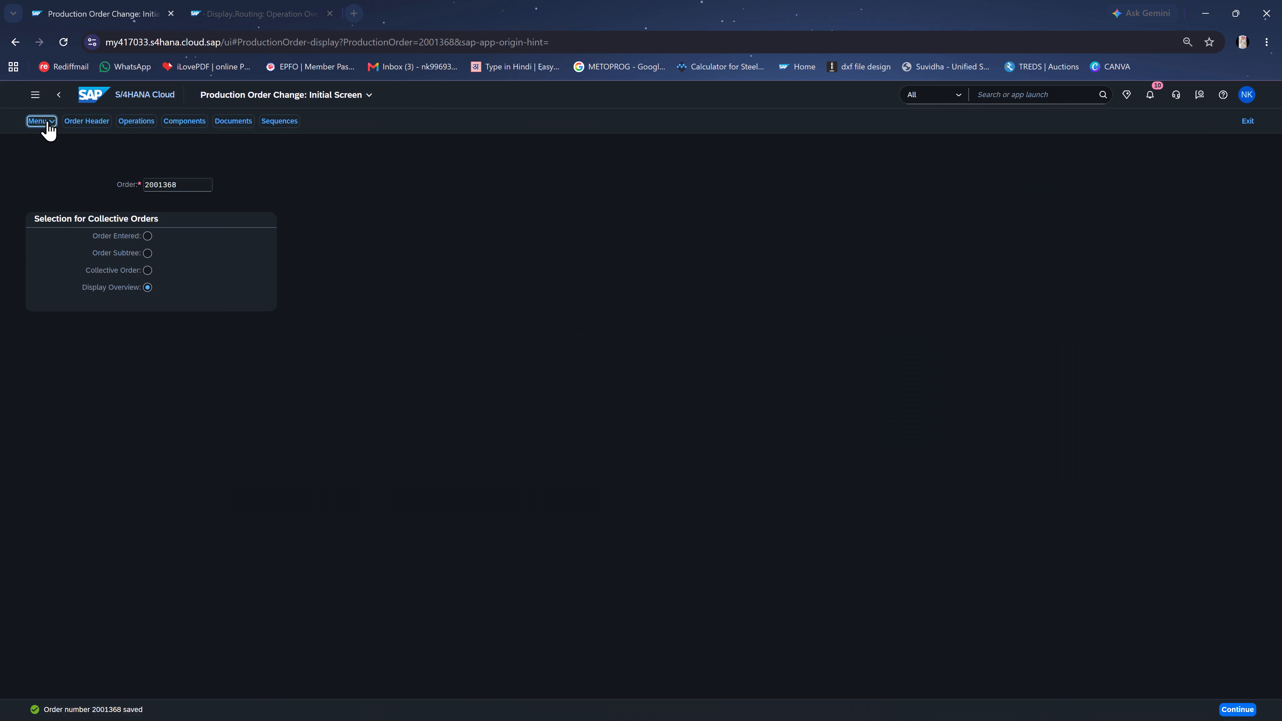
click(49, 132)
click(193, 209)
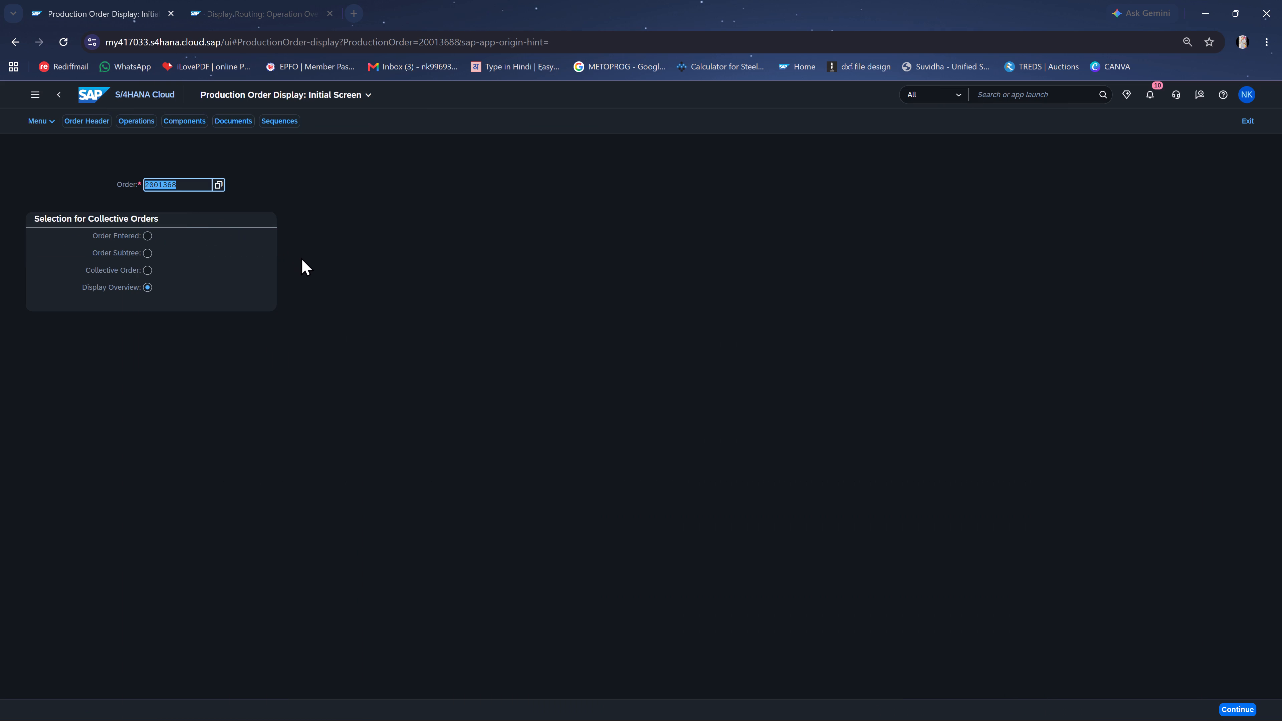
key(Return)
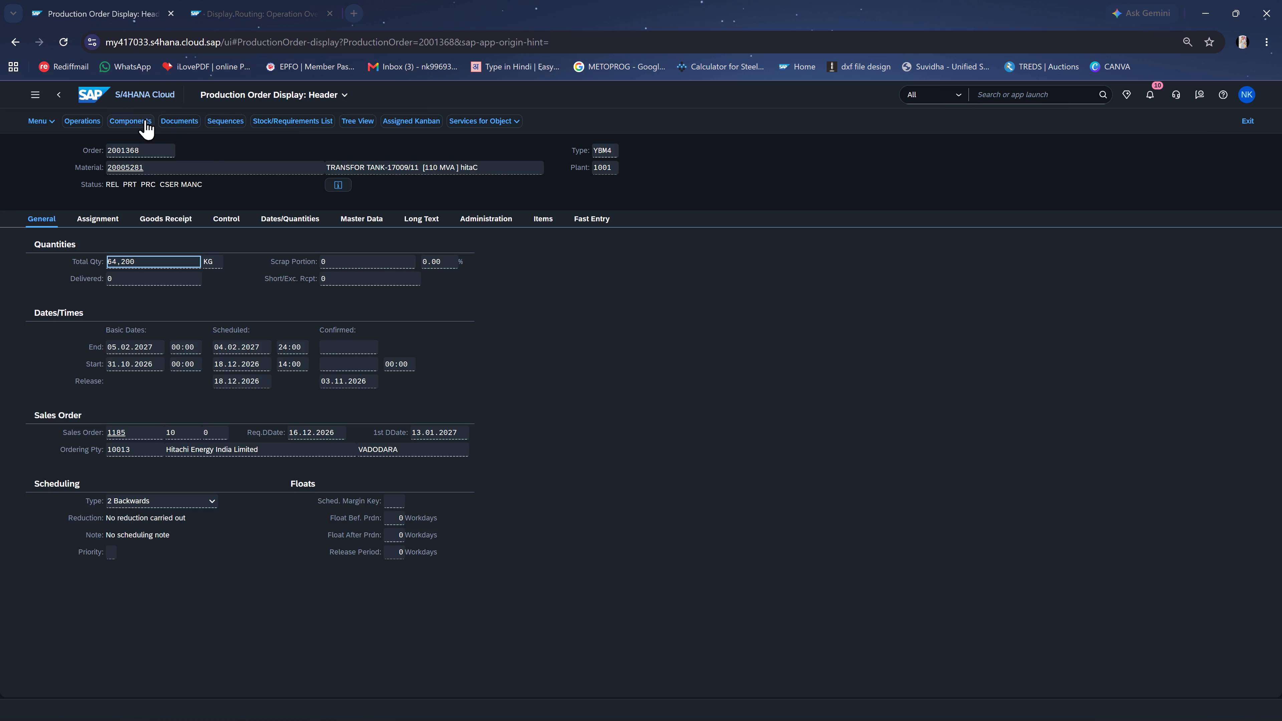
click(83, 123)
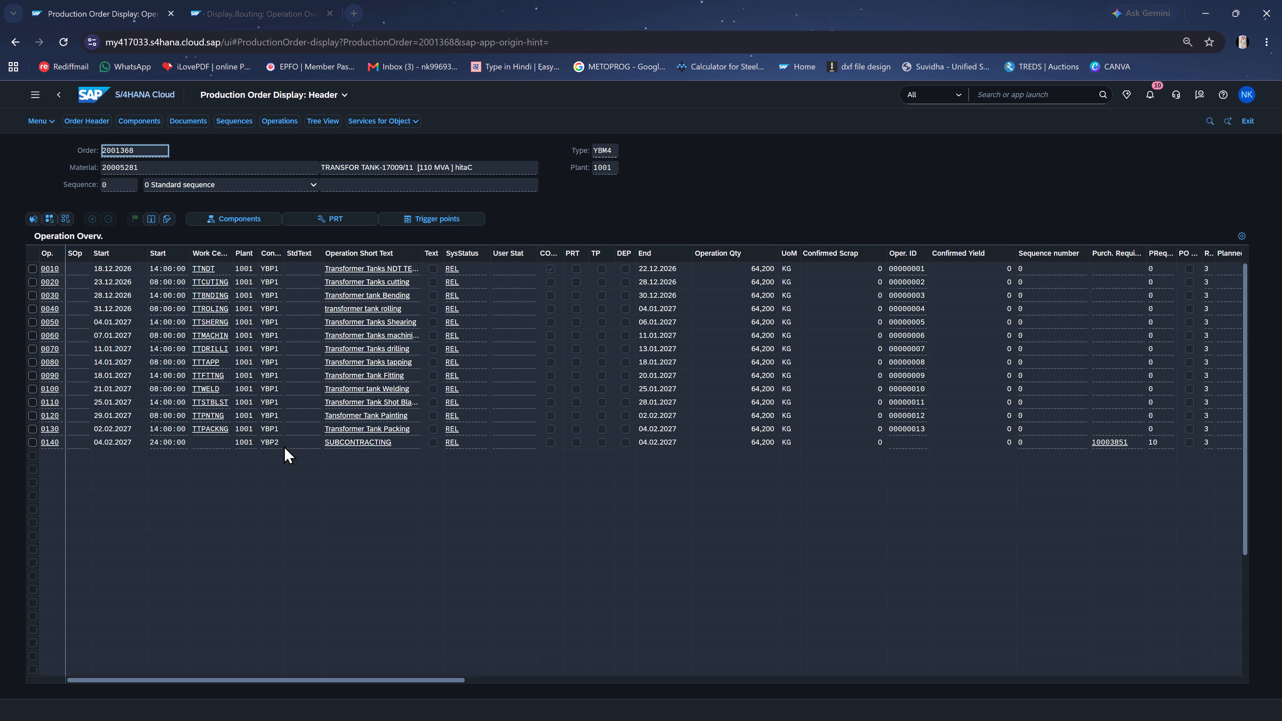
double_click(267, 441)
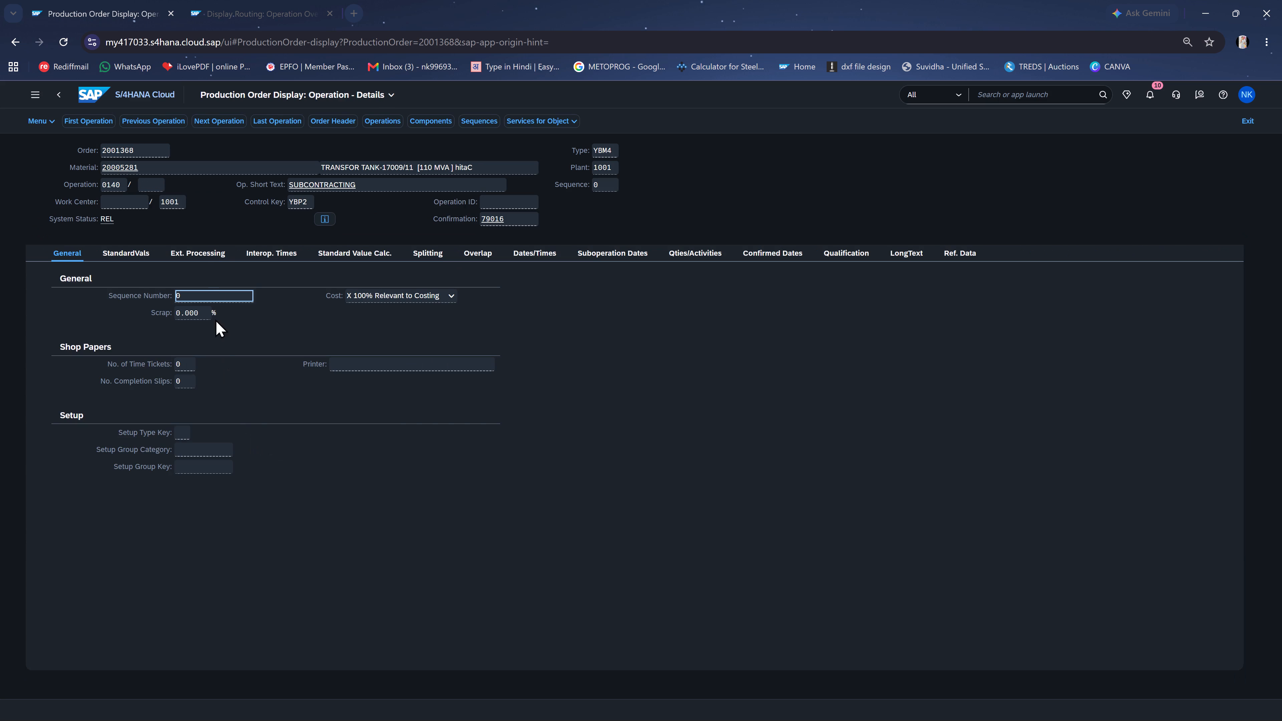
click(188, 252)
click(188, 467)
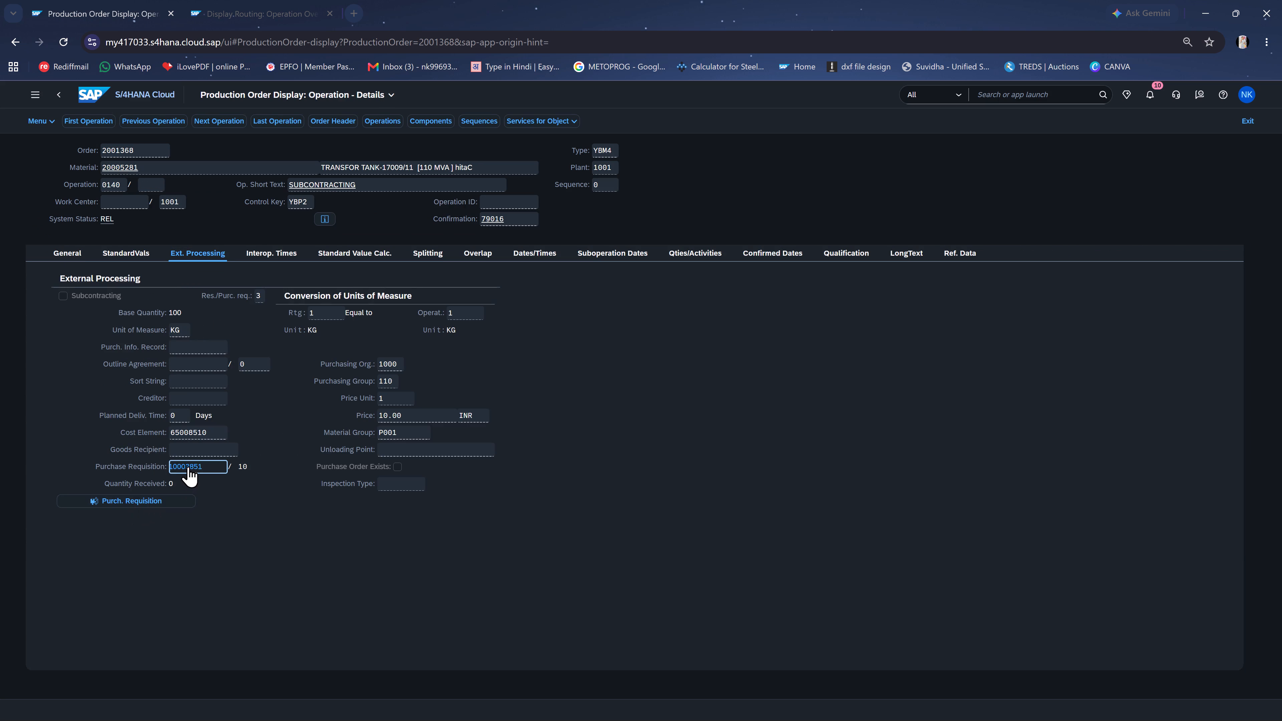
Copy purchase requisition number 10003851 into W.O 17009/11's Pur. Requisition No. cell in Excel and save the workbook.
drag(198, 148, 157, 146)
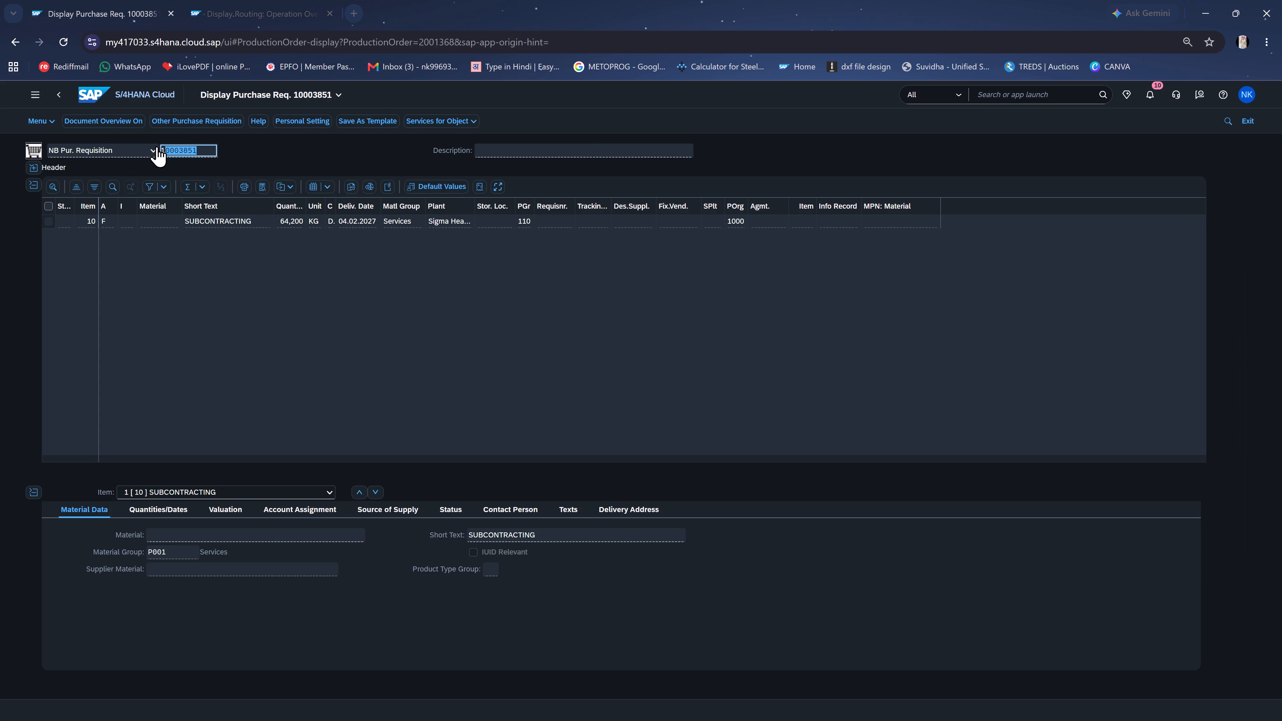
drag(157, 146, 154, 147)
key(ctrl+c)
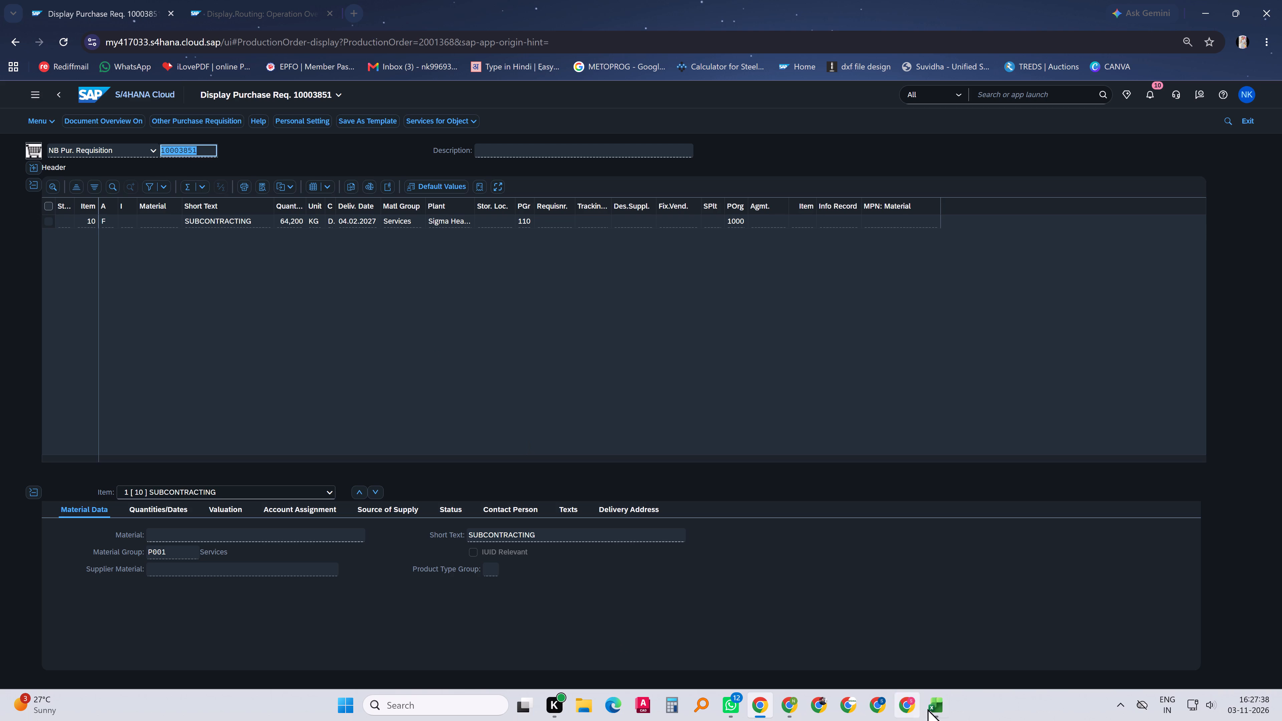
click(940, 706)
double_click(715, 453)
double_click(725, 456)
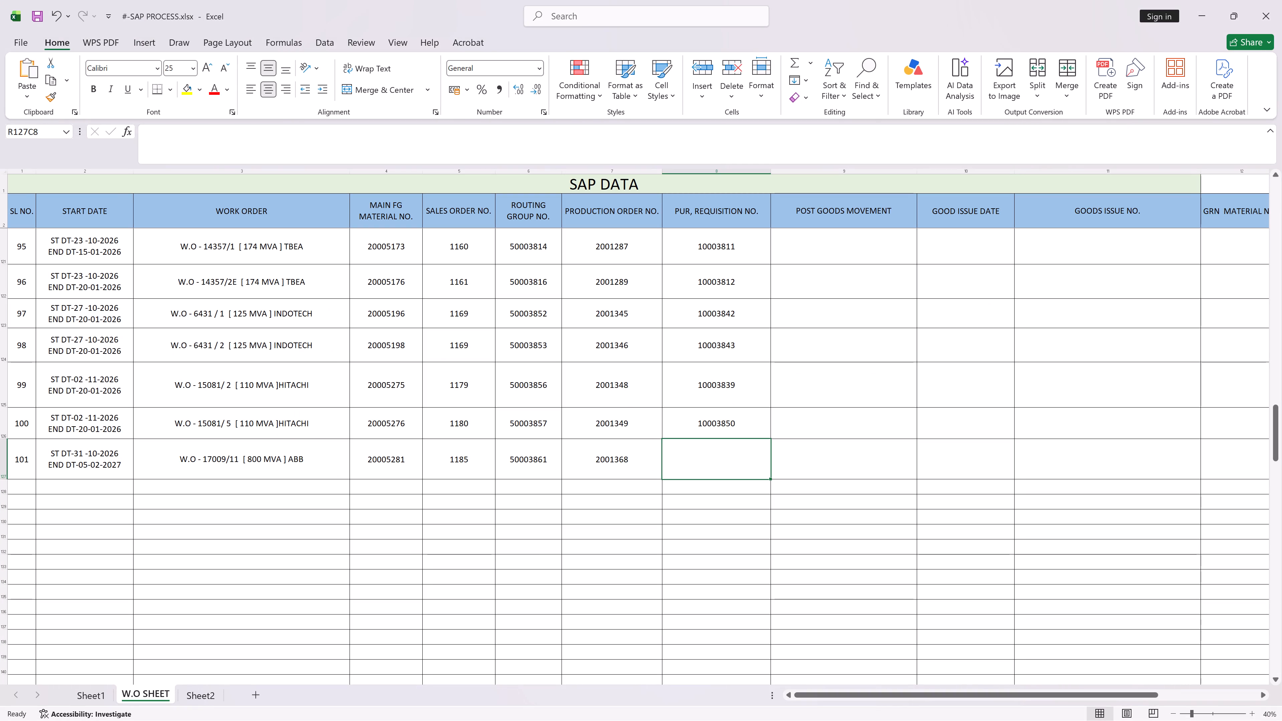
double_click(734, 462)
double_click(730, 459)
click(727, 490)
double_click(728, 458)
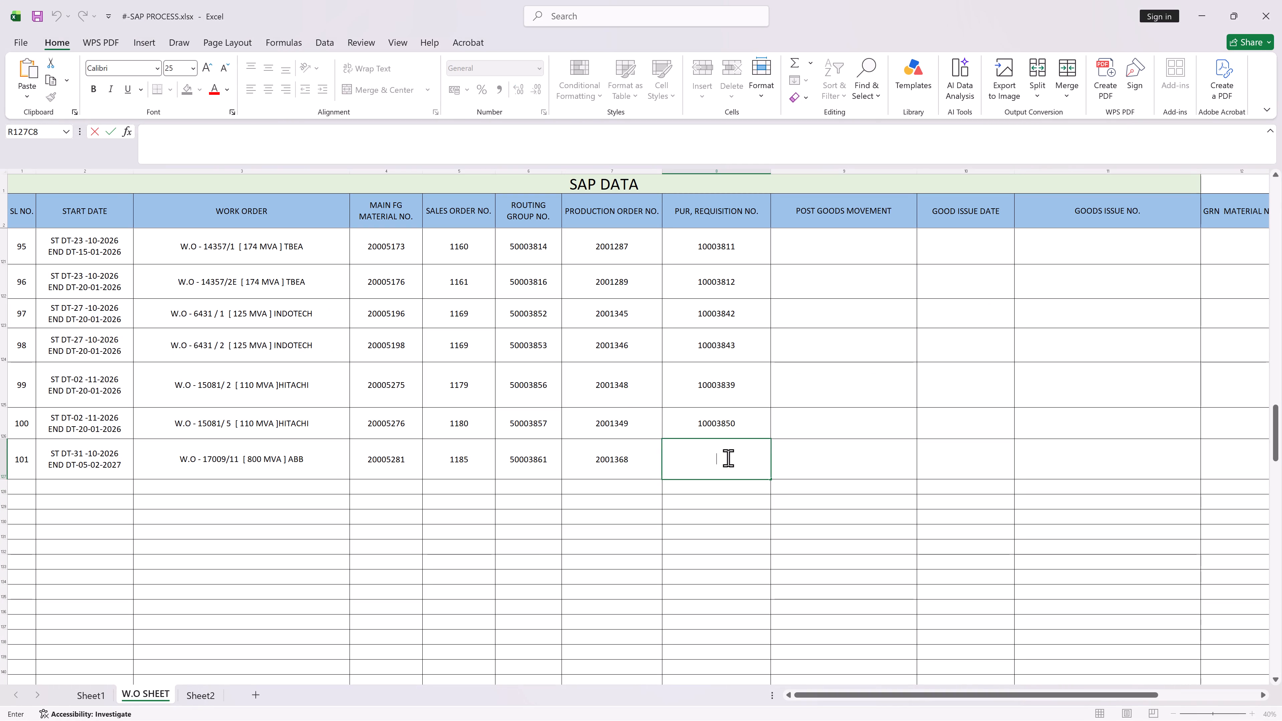
key(ctrl+v)
click(791, 470)
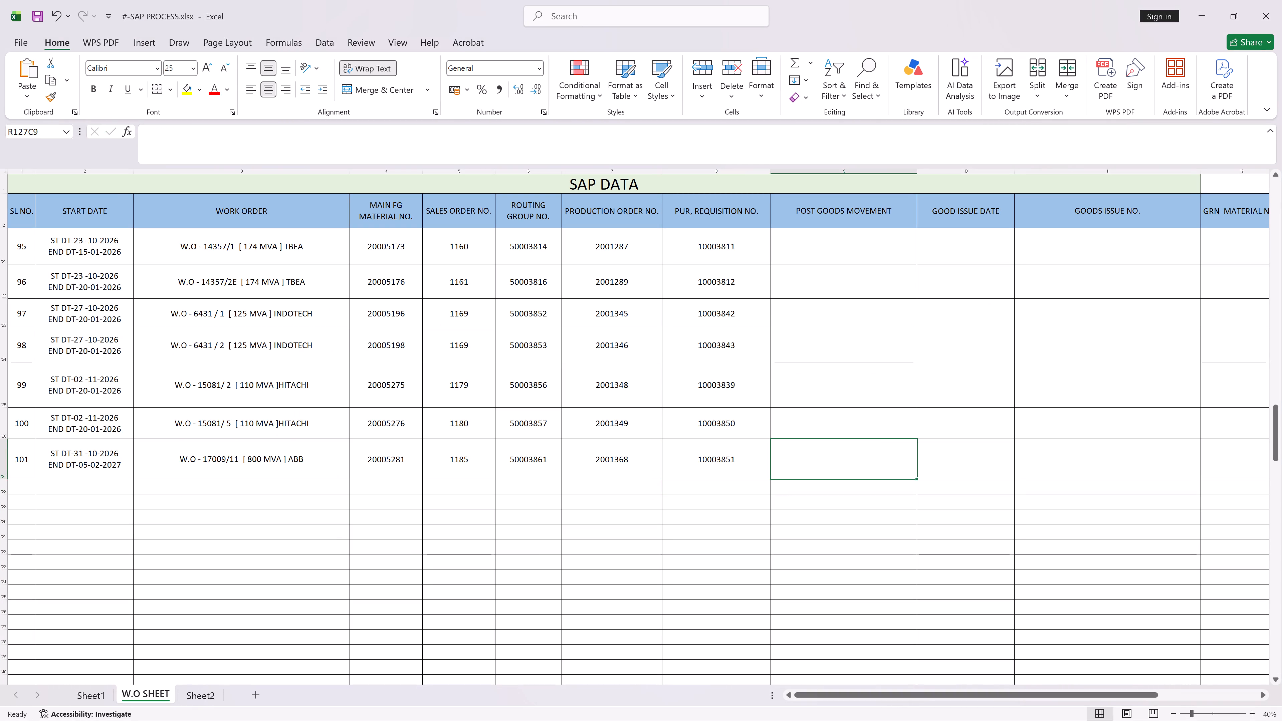
key(ctrl+s)
key(ctrl+s)
key(ctrl+s)
key(ctrl+s)
key(ctrl+s)
key(ctrl+s)
key(ctrl+s)
key(ctrl+s)
key(ctrl+s)
key(ctrl+s)
key(ctrl+s)
key(ctrl+s)
key(ctrl+s)
key(ctrl+s)
key(ctrl+s)
key(ctrl+s)
key(ctrl+s)
key(ctrl+s)
key(ctrl+s)
key(ctrl+s)
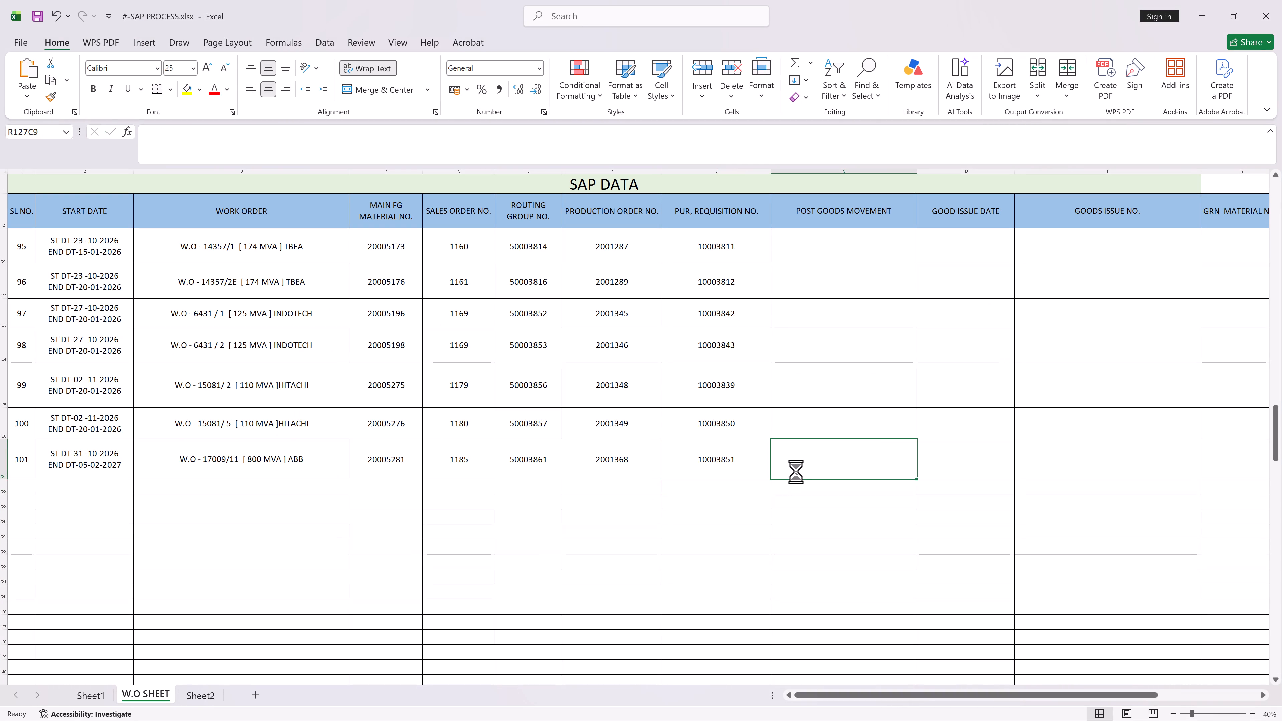